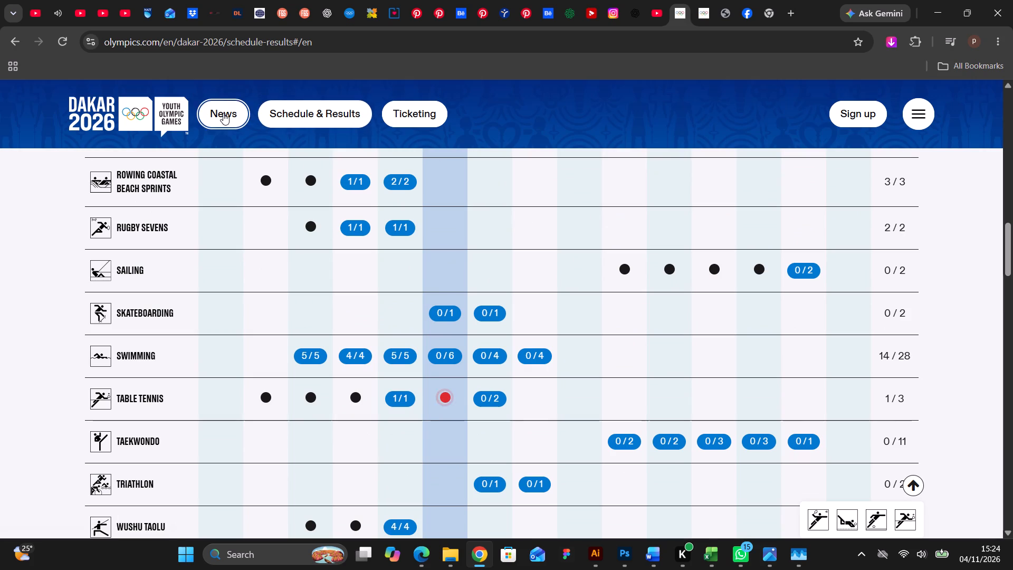
Browse the Dakar 2026 News page's article images and headlines down to the end of the list.
left_click(223, 113)
scroll(425, 278, "down", 11)
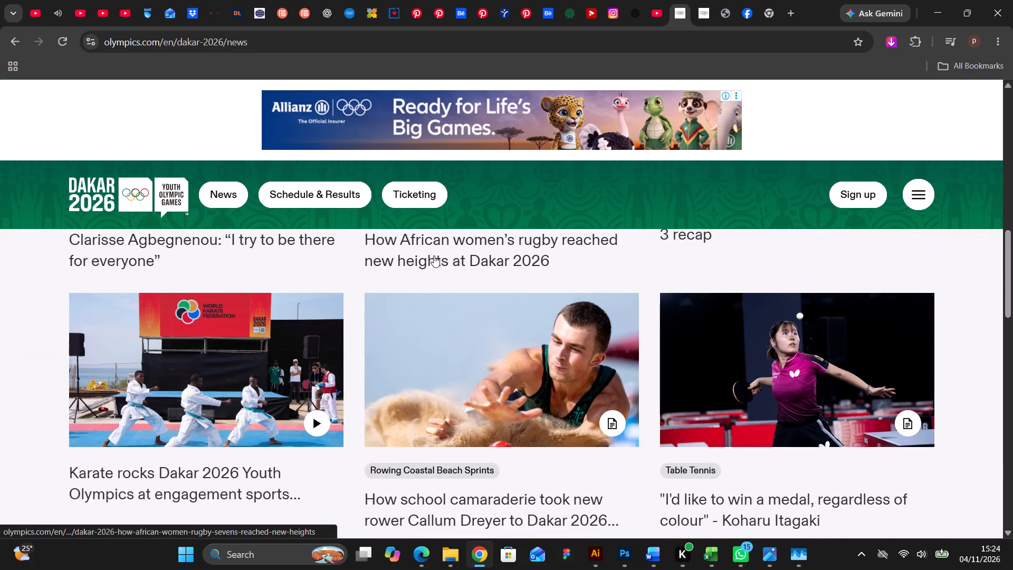
scroll(434, 255, "down", 3)
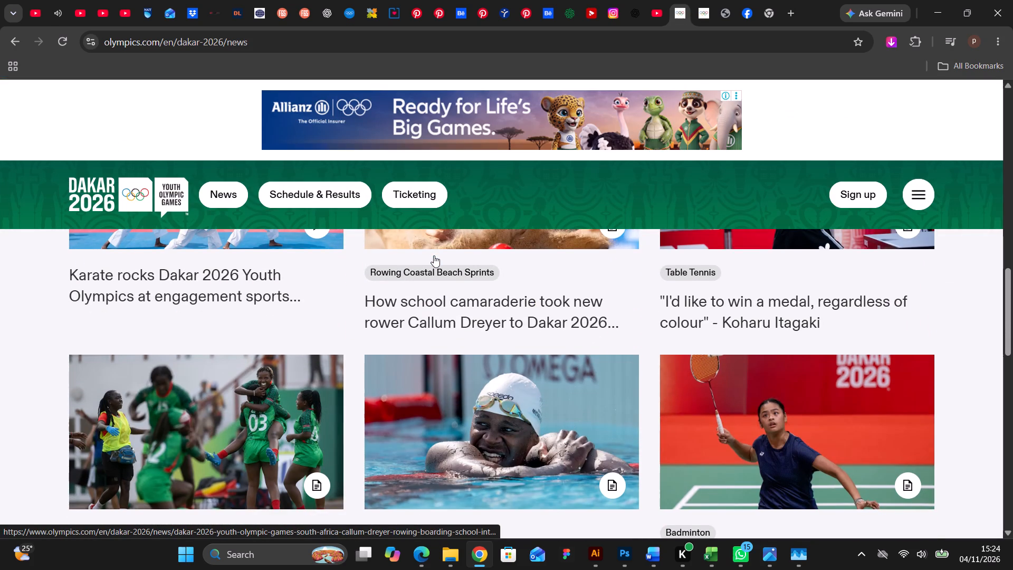
scroll(434, 255, "down", 1)
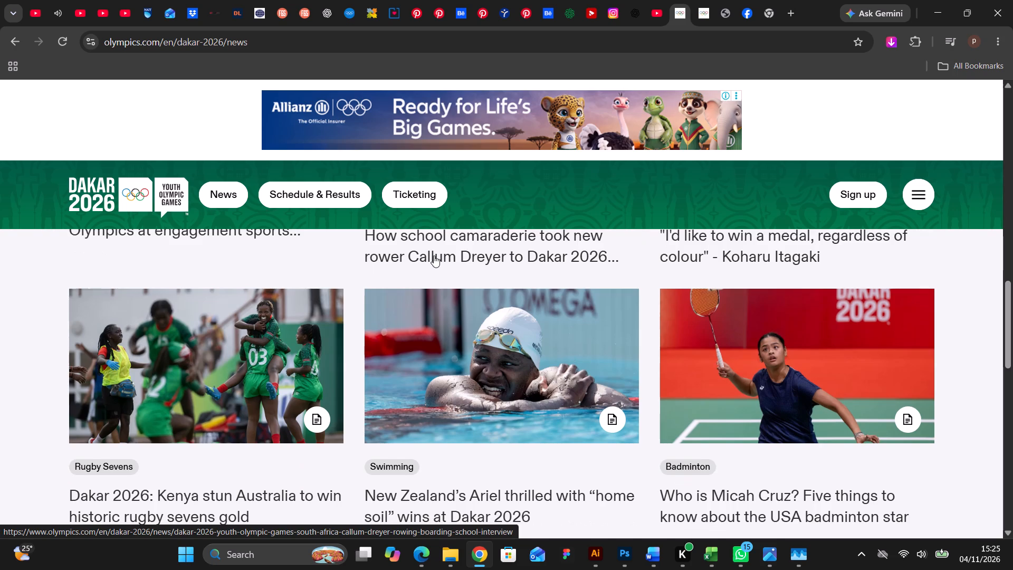
scroll(434, 255, "down", 1)
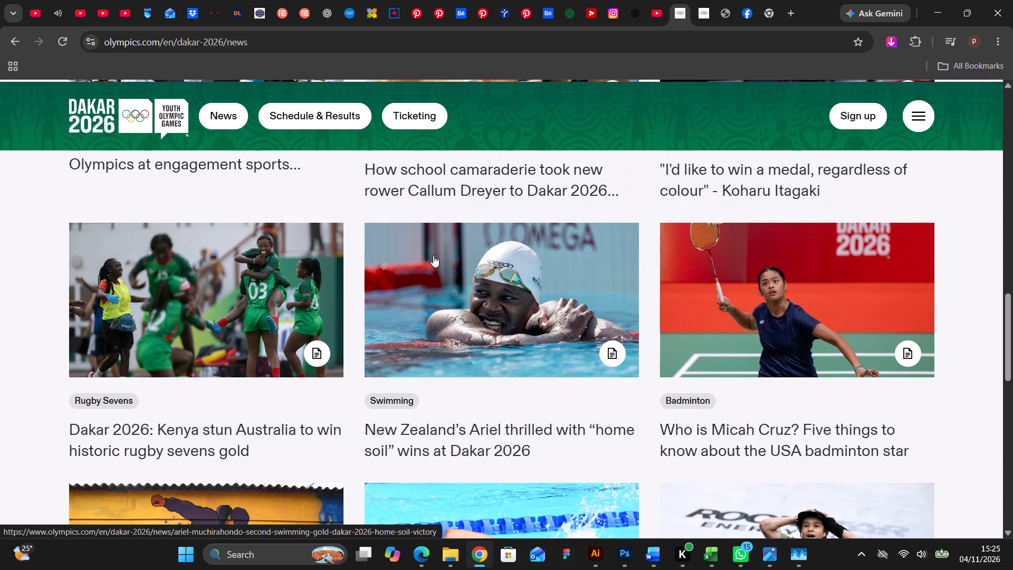
scroll(433, 255, "down", 6)
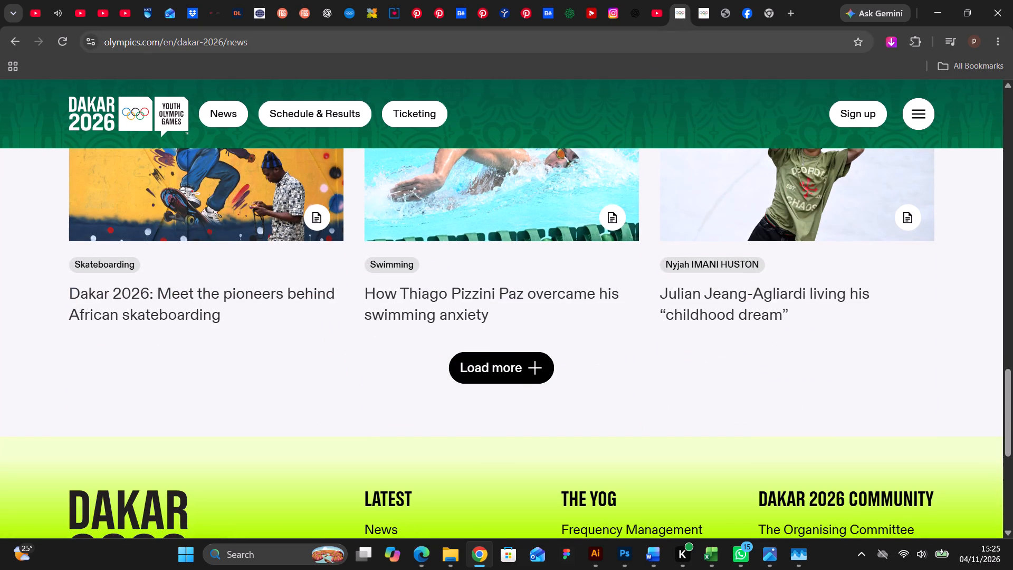
Bring up the Competition Sports pictograms on the already open Dakar 2026 home page.
left_click(700, 14)
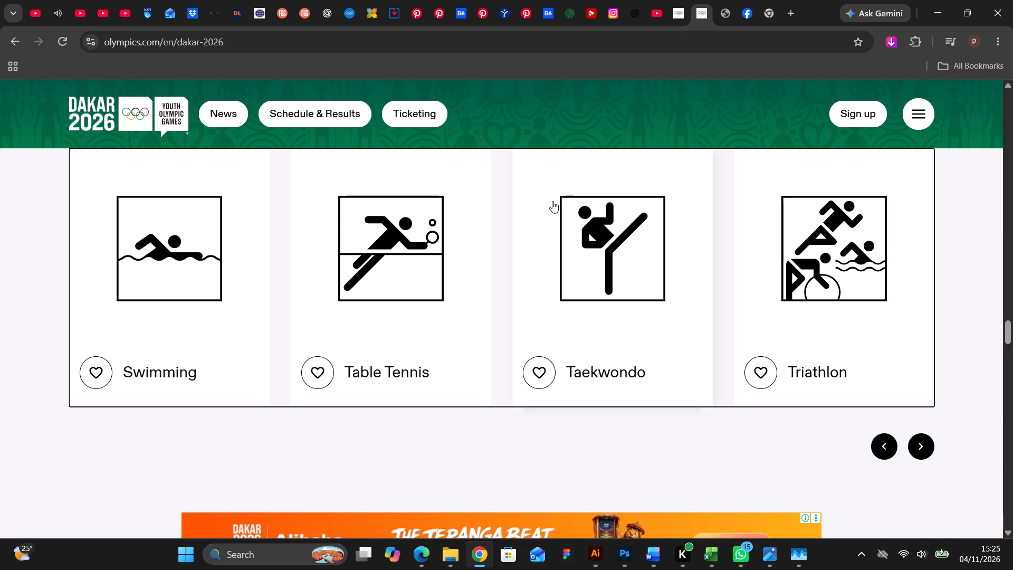
scroll(552, 202, "up", 1)
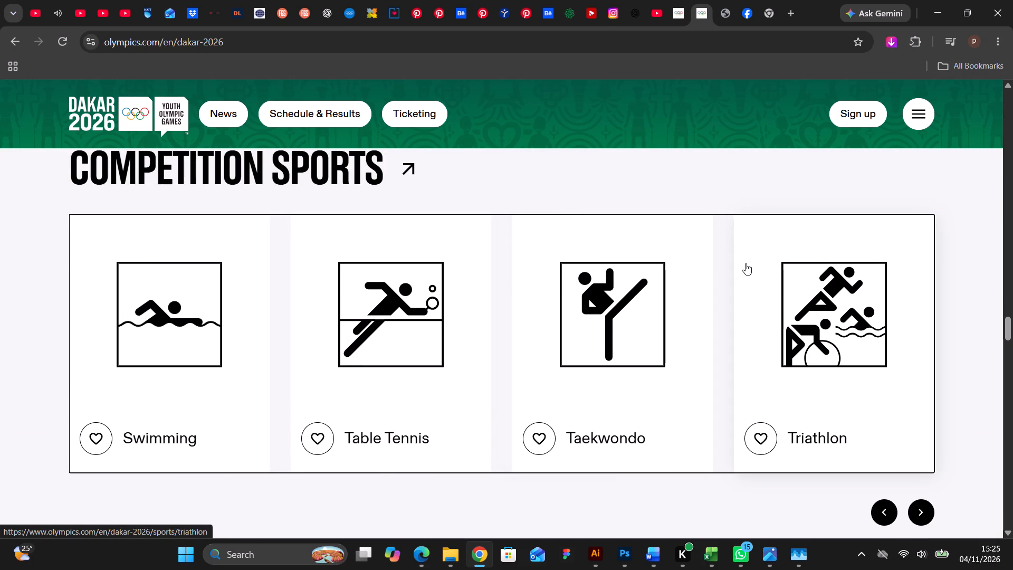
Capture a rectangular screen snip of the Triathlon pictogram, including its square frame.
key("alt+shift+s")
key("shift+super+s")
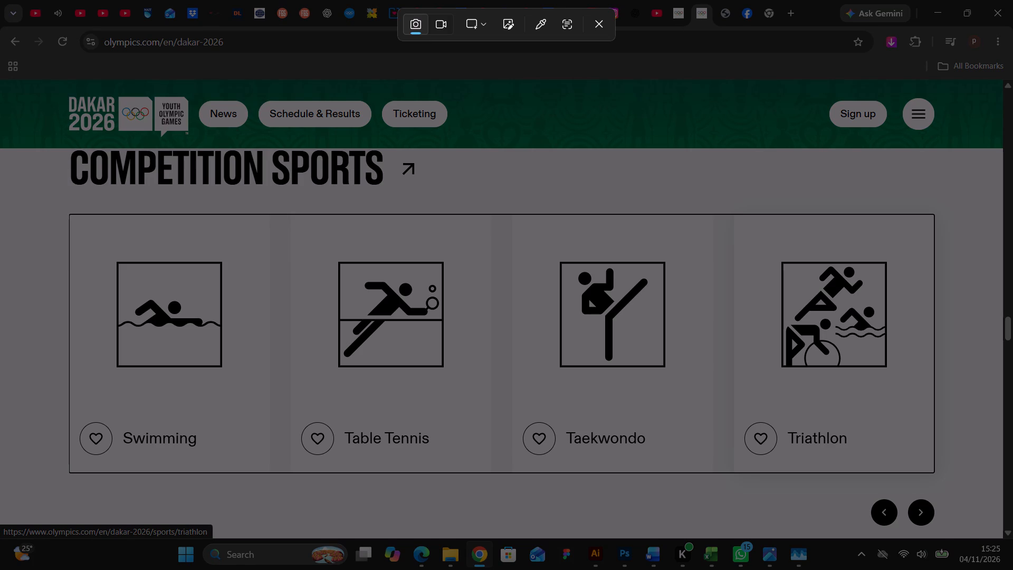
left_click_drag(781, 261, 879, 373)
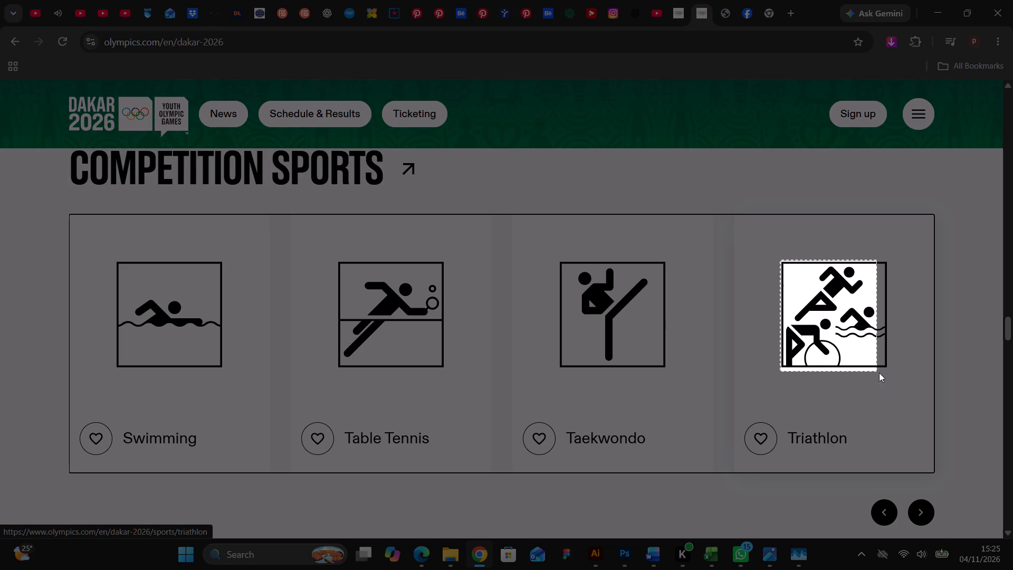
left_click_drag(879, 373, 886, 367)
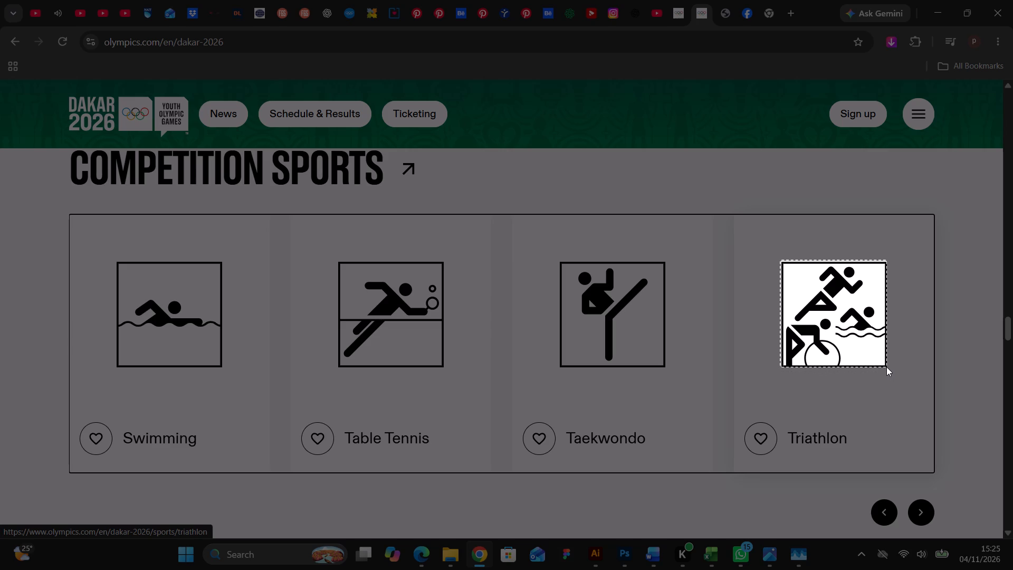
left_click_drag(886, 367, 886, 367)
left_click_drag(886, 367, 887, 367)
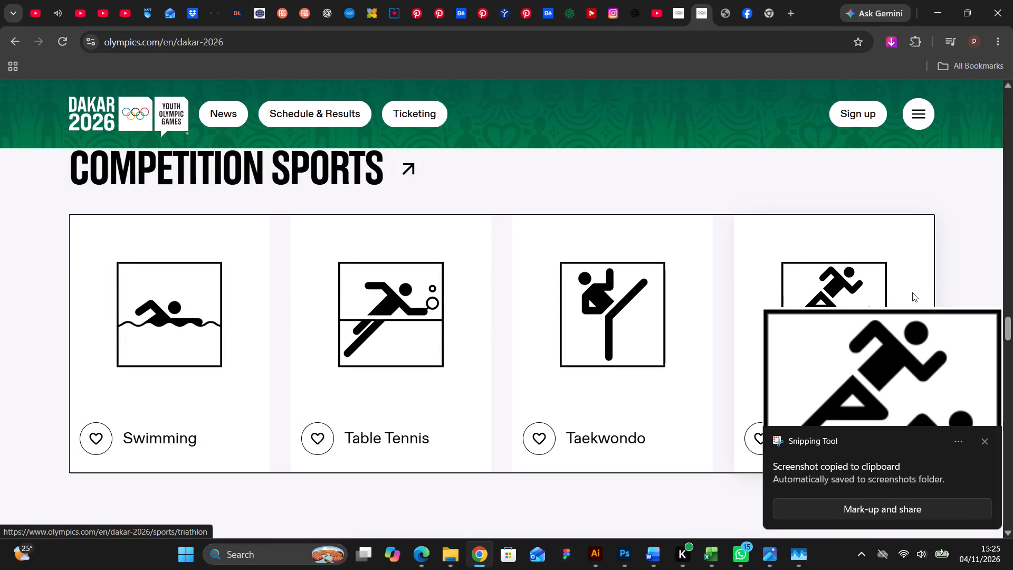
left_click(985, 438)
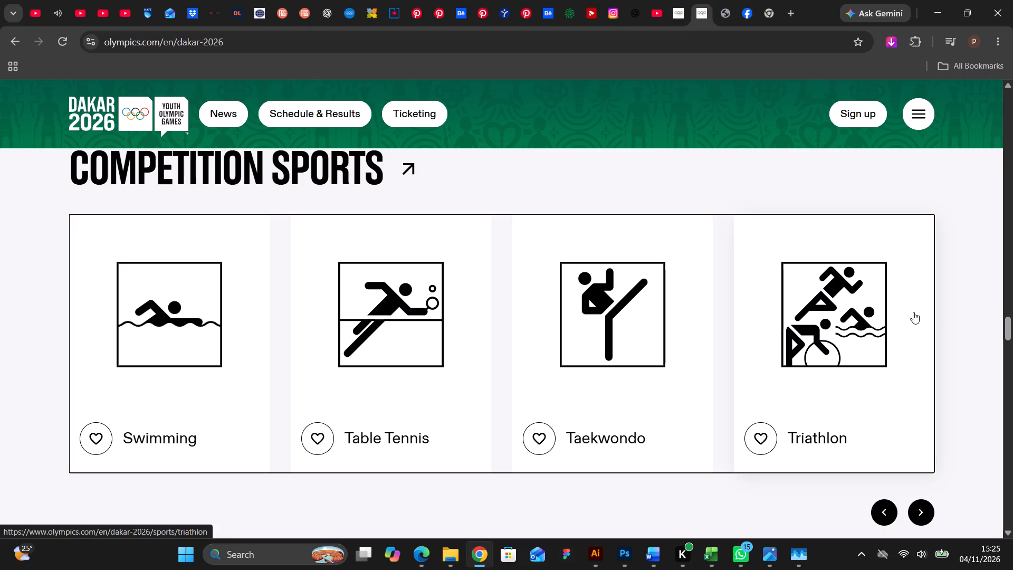
Recapture the Triathlon pictogram as a rectangular screen snip, covering its whole square frame out to the outer edges.
key("shift+super+s")
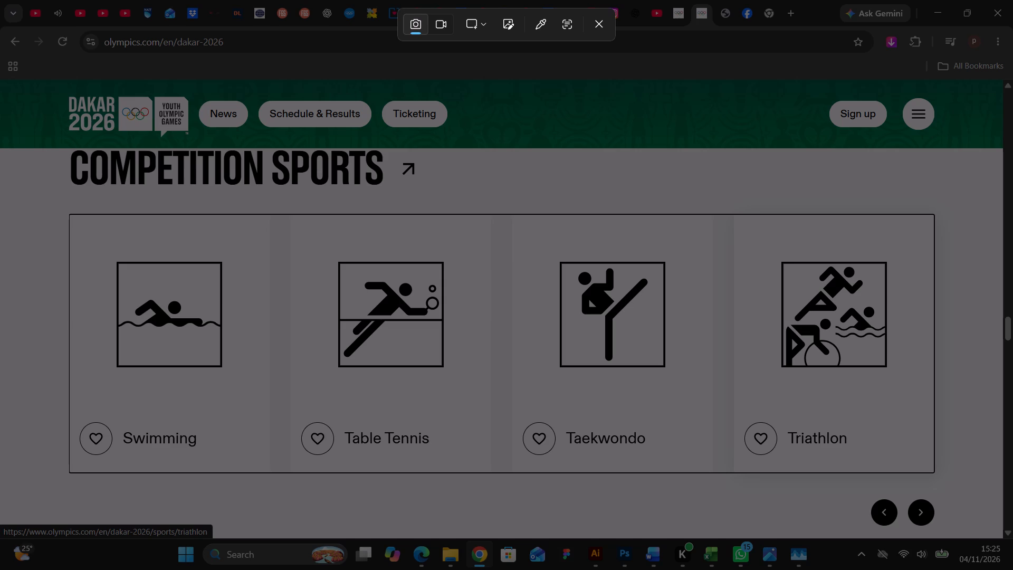
left_click_drag(781, 261, 870, 367)
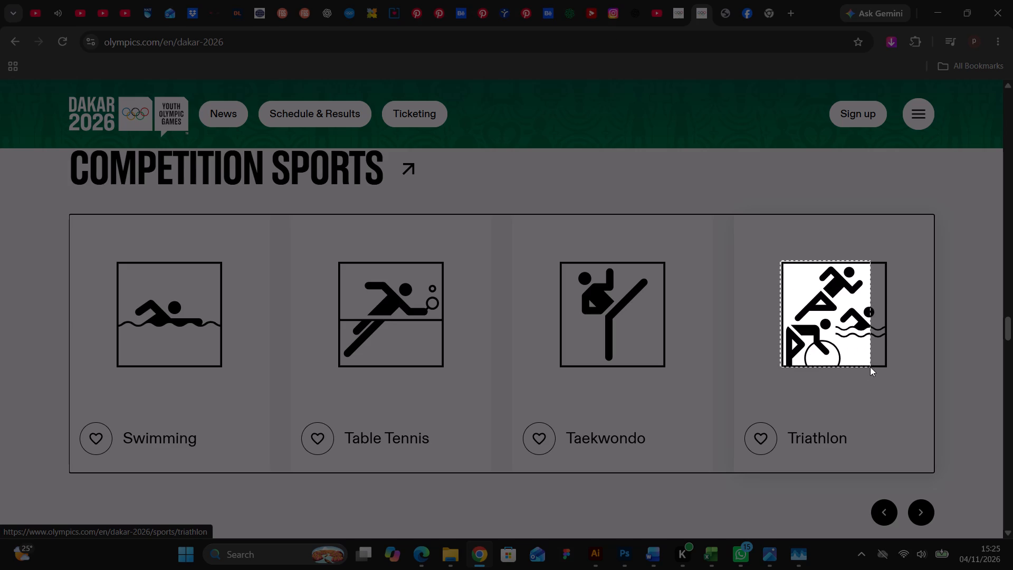
left_click_drag(870, 367, 885, 367)
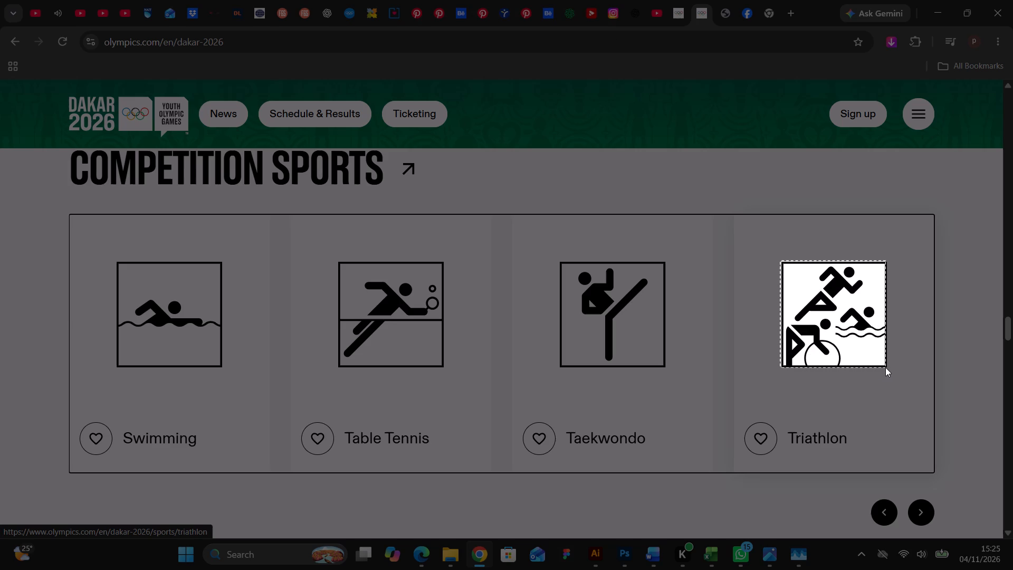
left_click_drag(885, 367, 886, 368)
left_click_drag(886, 368, 887, 368)
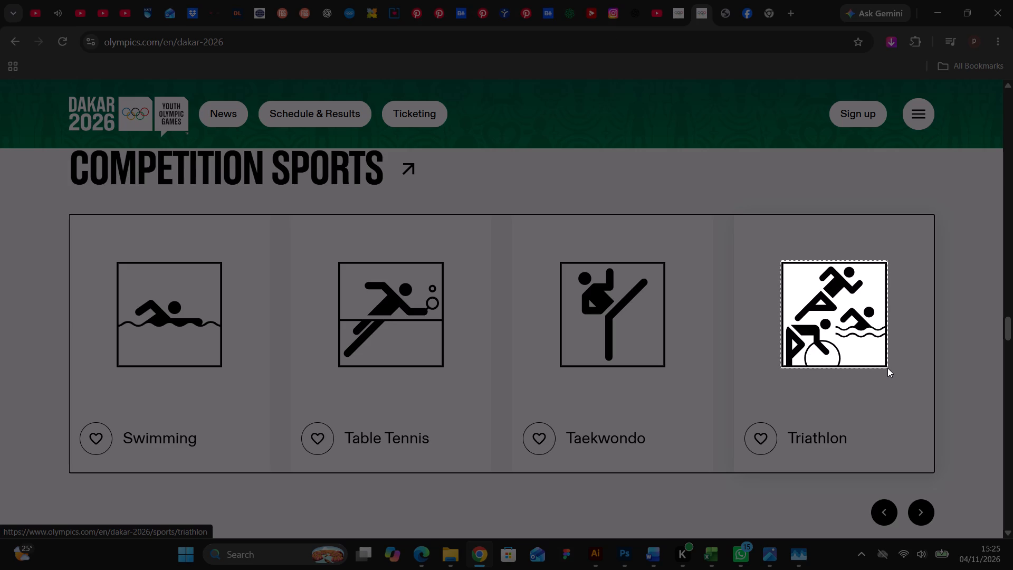
left_click_drag(887, 368, 888, 368)
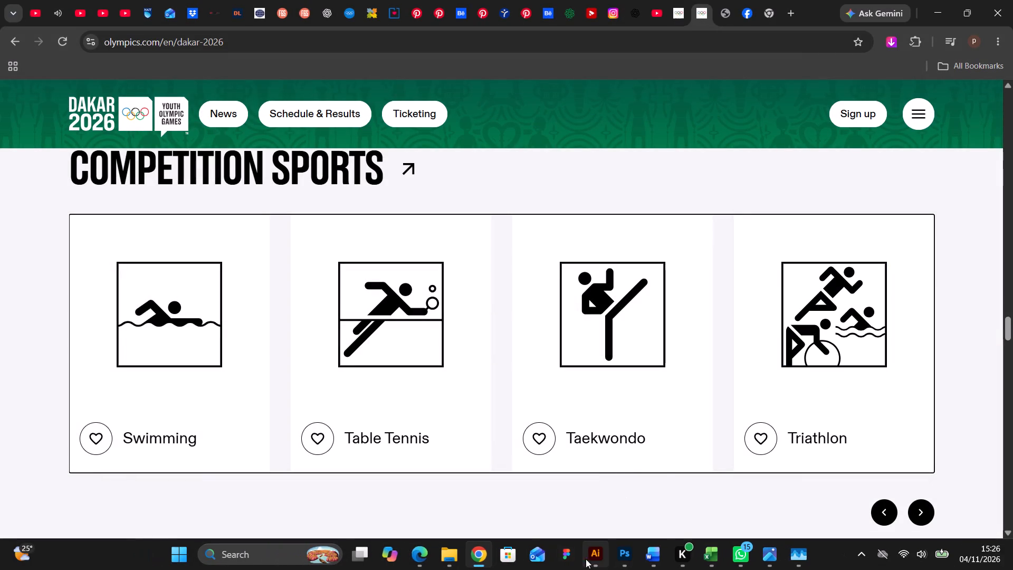
Switch to Photoshop and paste the captured Triathlon pictogram into the Dakar Fixtures Kenya Team poster.
left_click(623, 557)
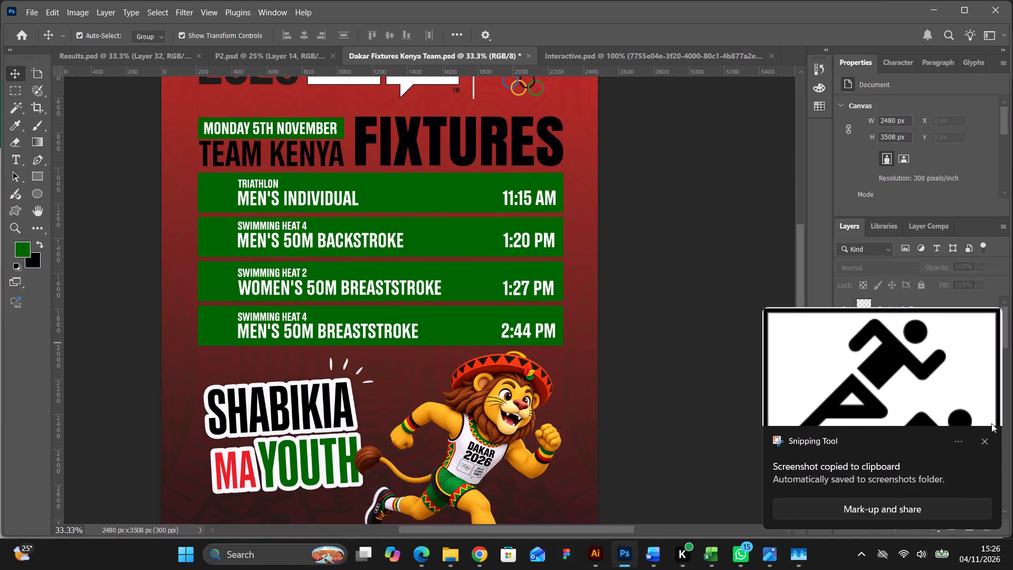
left_click(985, 440)
key("ctrl+v")
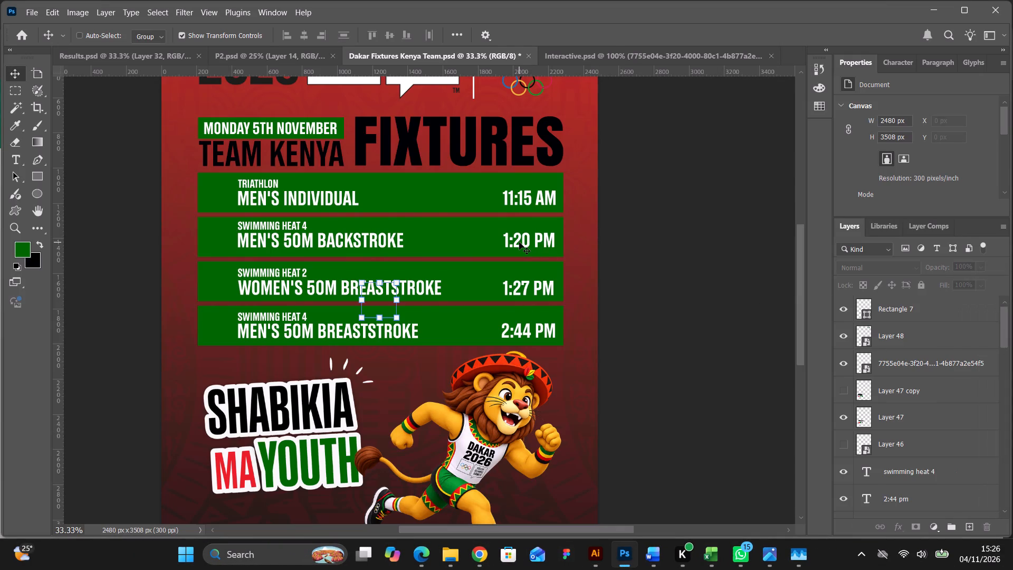
Enlarge the pasted Triathlon pictogram proportionally to about 198% and place it over the swimming rows, just before the times.
left_click_drag(393, 282, 404, 274)
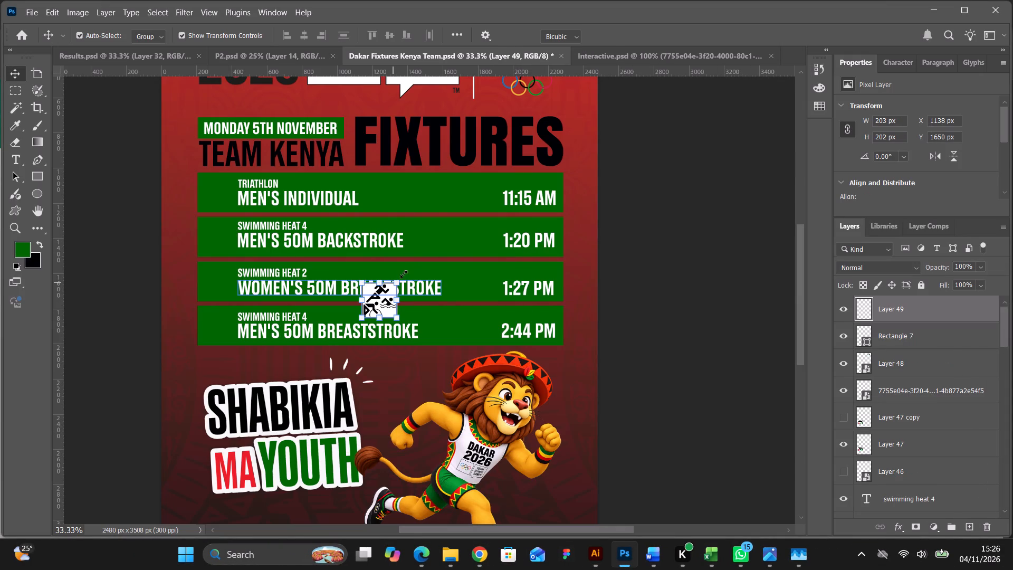
left_click_drag(404, 274, 431, 250)
left_click_drag(418, 263, 454, 239)
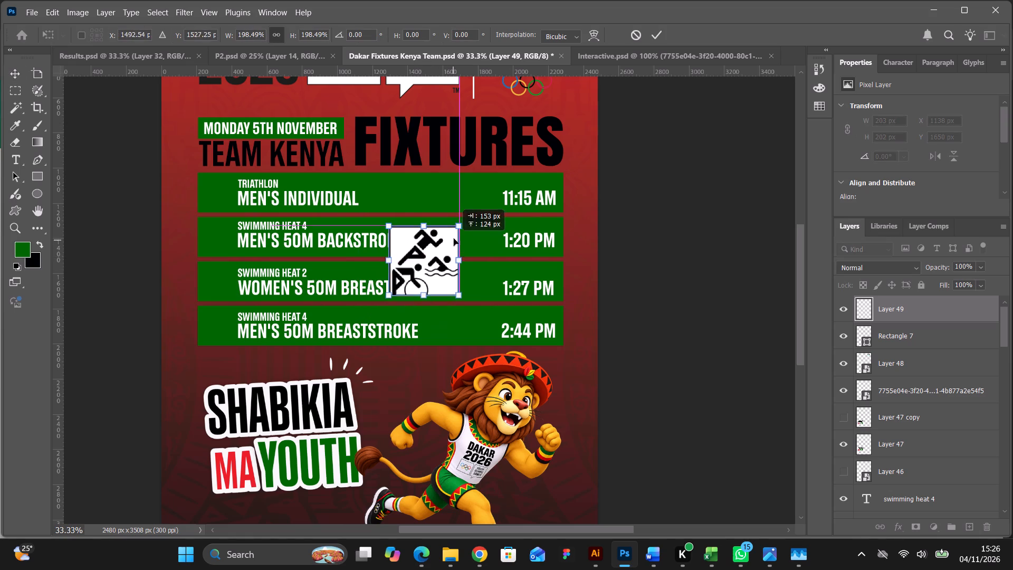
left_click_drag(454, 239, 482, 229)
left_click(662, 28)
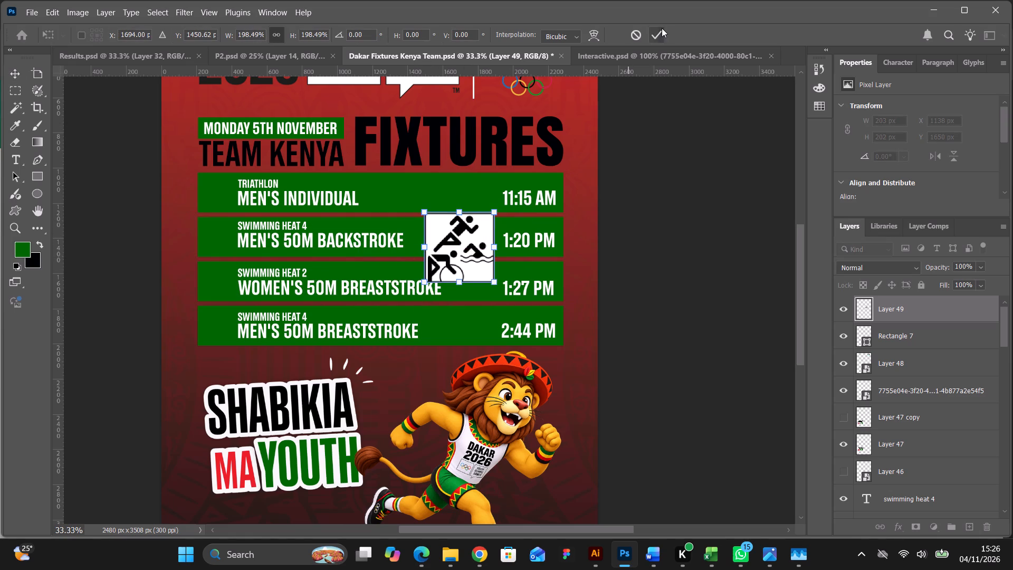
Trim the white fringe outside the pictogram's black frame along its top and left edges using rectangular selections.
key("ctrl+equal")
key("ctrl+equal")
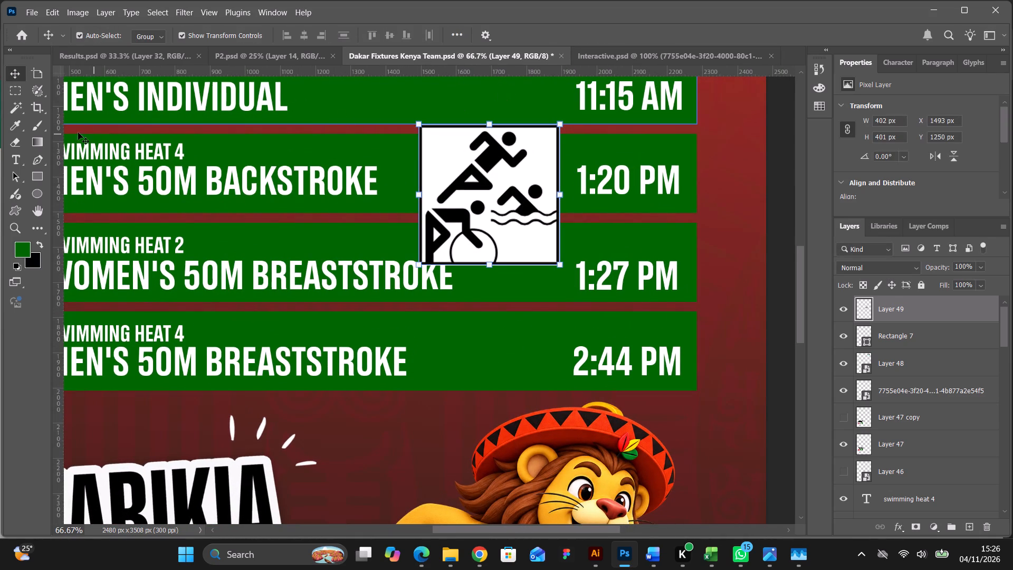
left_click(12, 91)
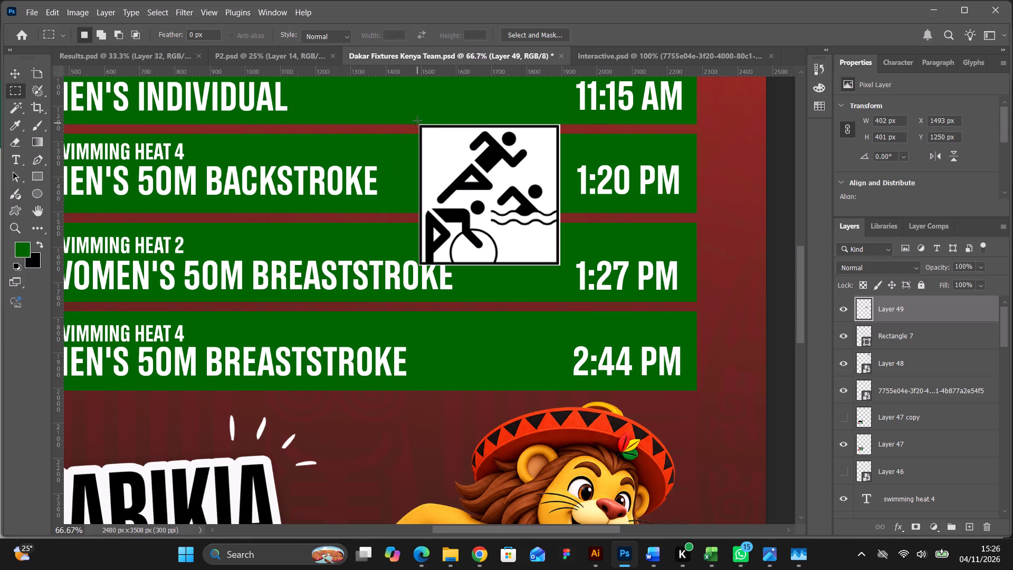
left_click_drag(416, 118, 574, 123)
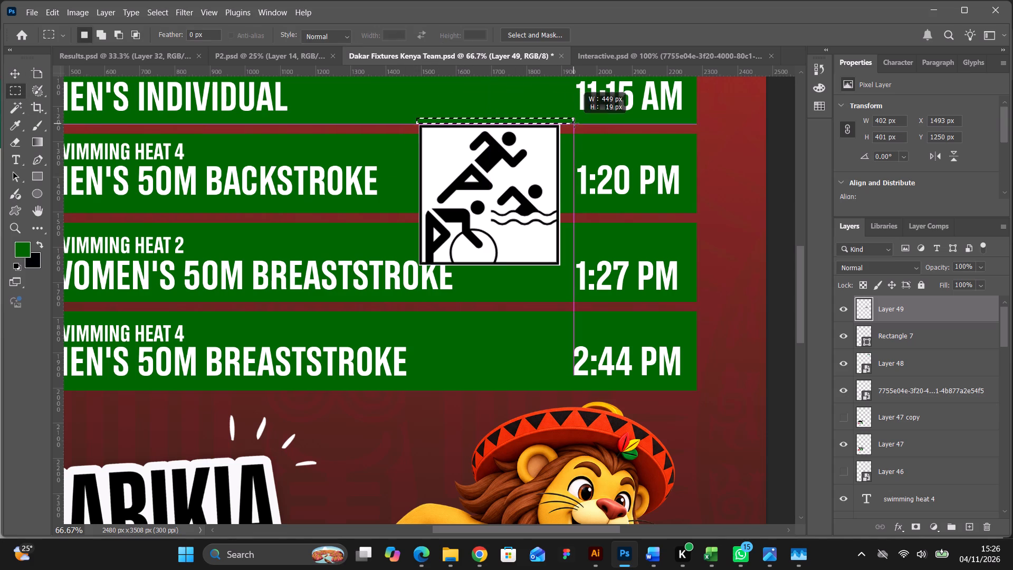
left_click_drag(574, 123, 575, 125)
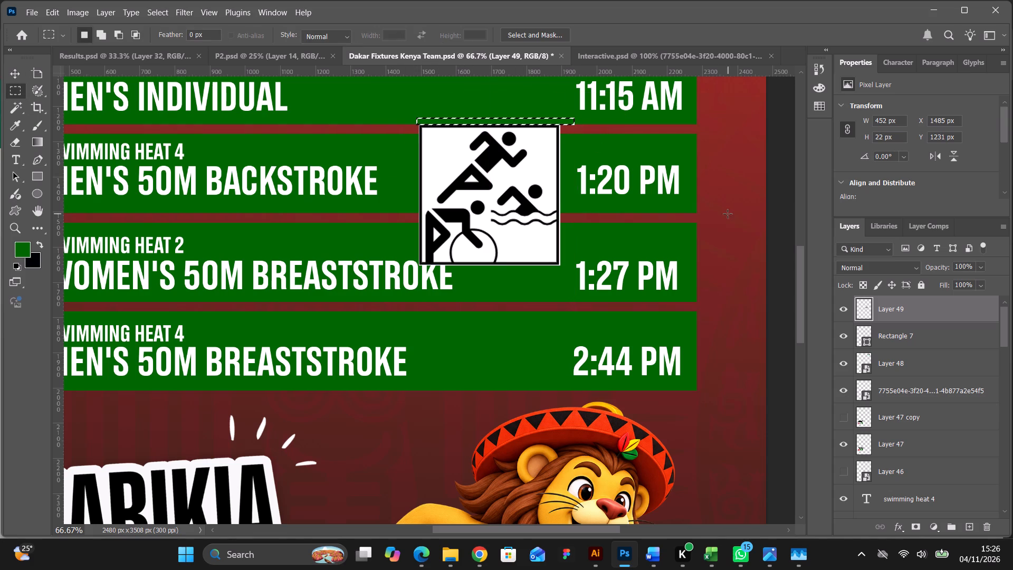
key("BackSpace")
key("ctrl+d")
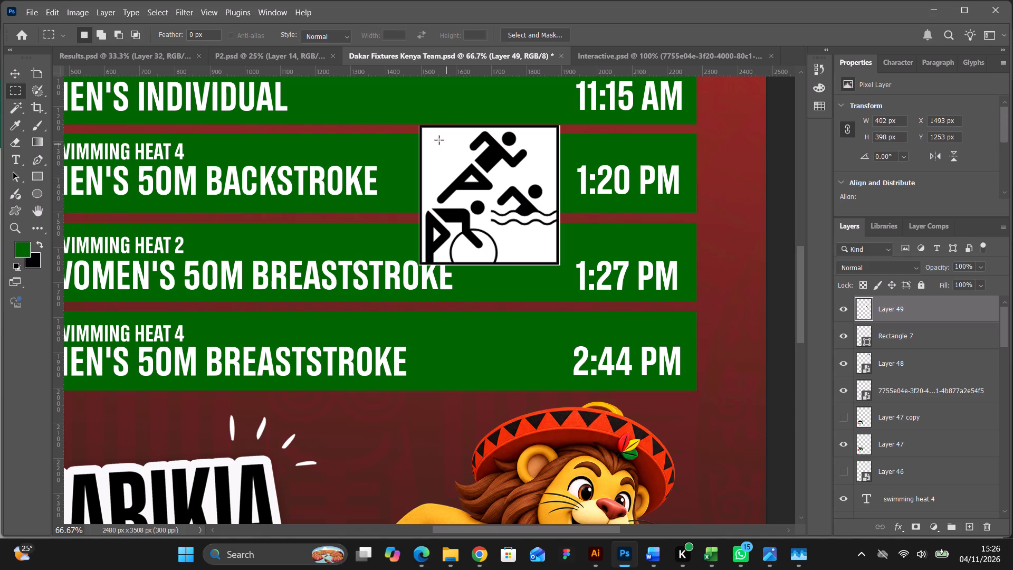
left_click_drag(407, 117, 418, 269)
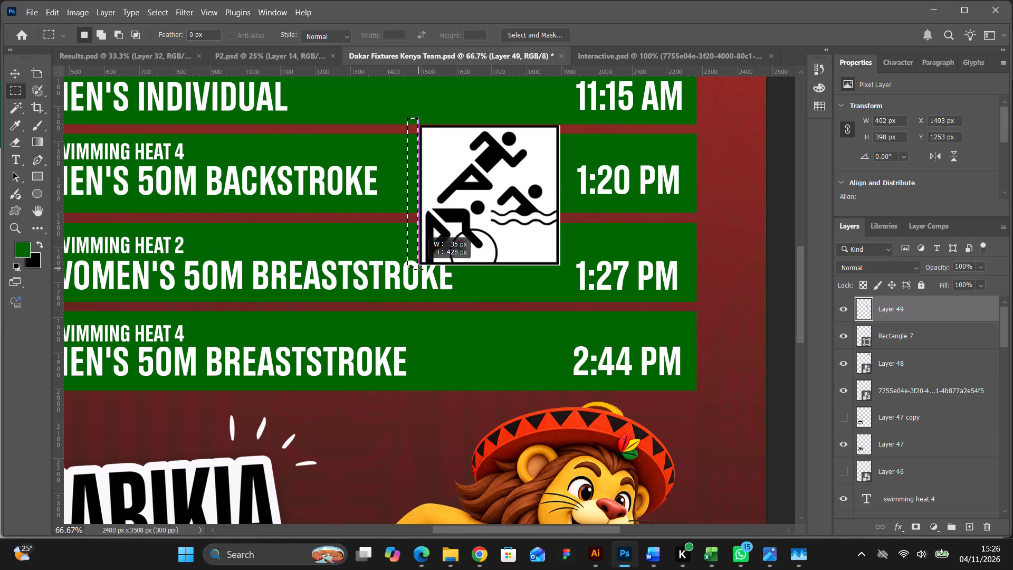
left_click_drag(418, 269, 419, 277)
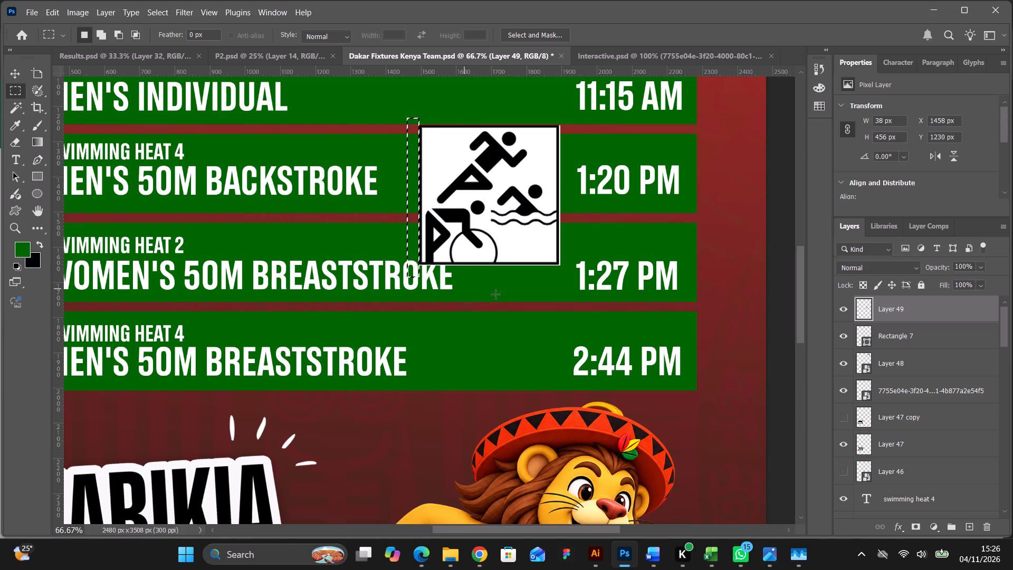
key("Delete")
key("ctrl+d")
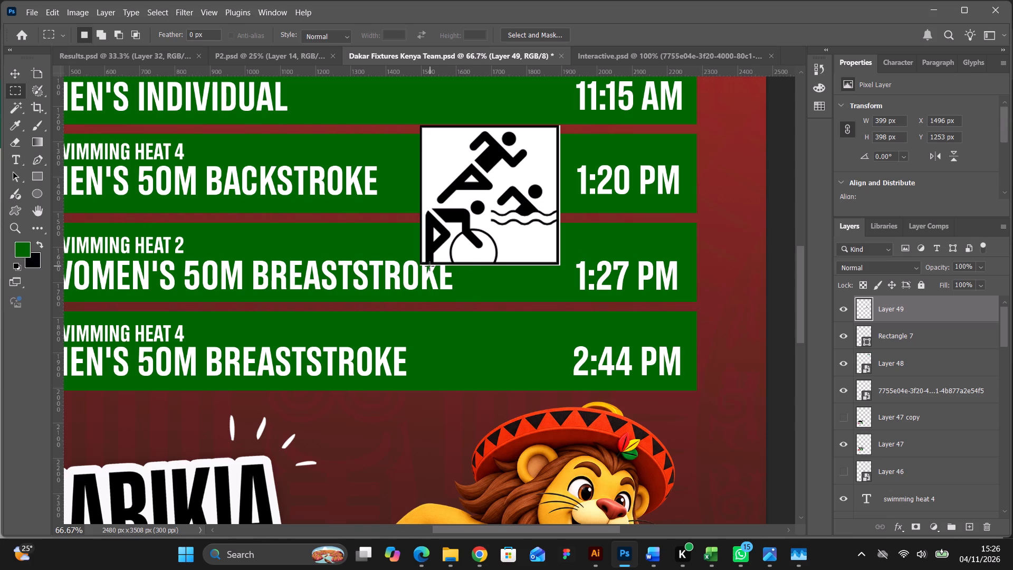
Trim the white fringe outside the pictogram's black frame along its bottom and right edges, moving the pictogram slightly upward between cuts.
left_click_drag(419, 264, 429, 271)
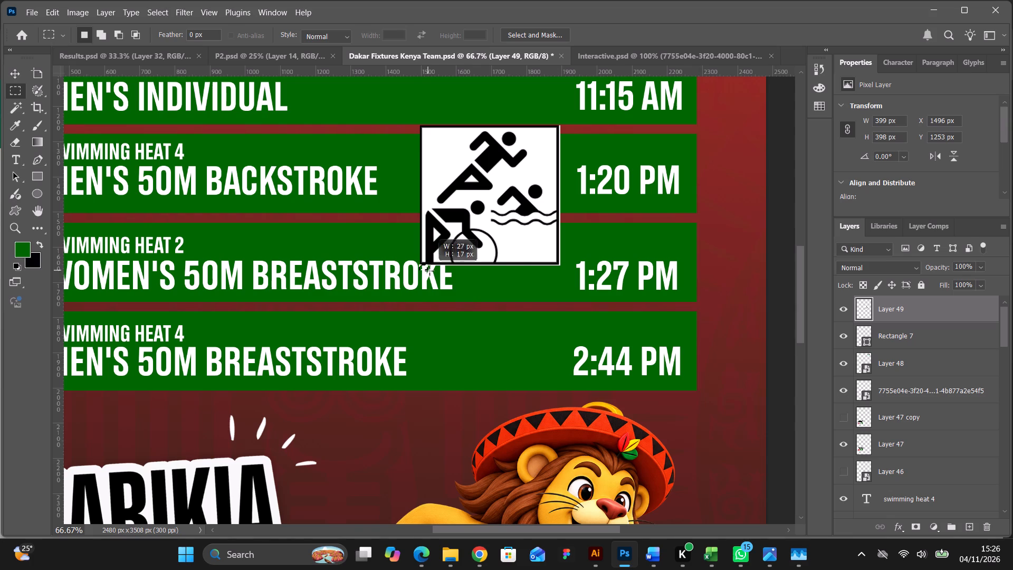
left_click_drag(429, 271, 564, 281)
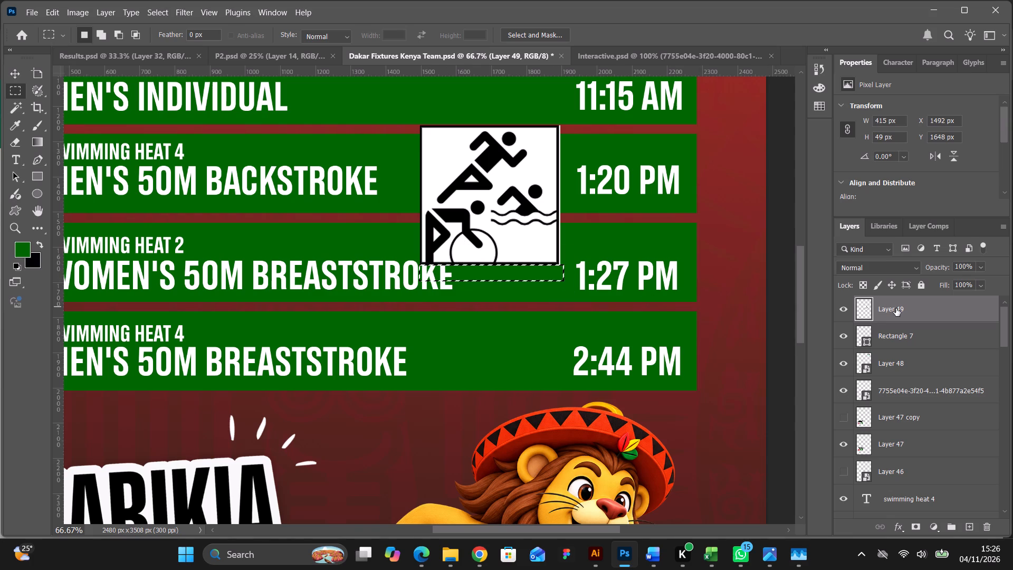
key("Delete")
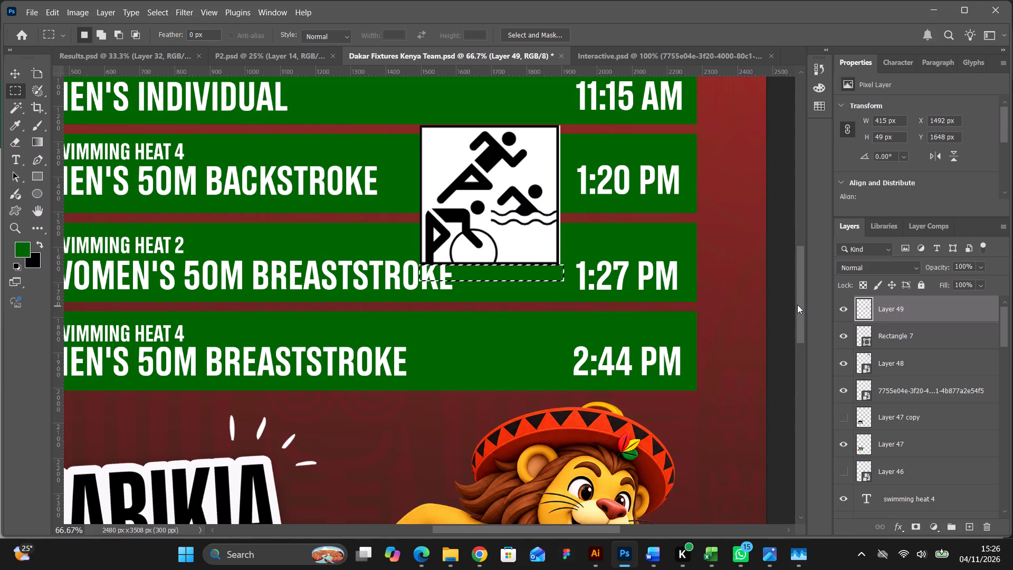
key("ctrl+d")
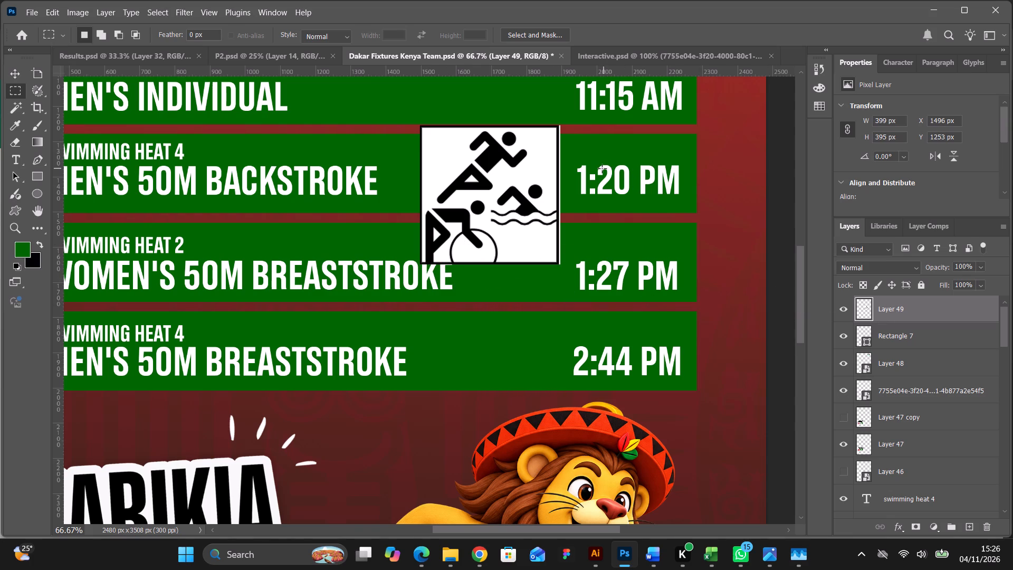
left_click(20, 71)
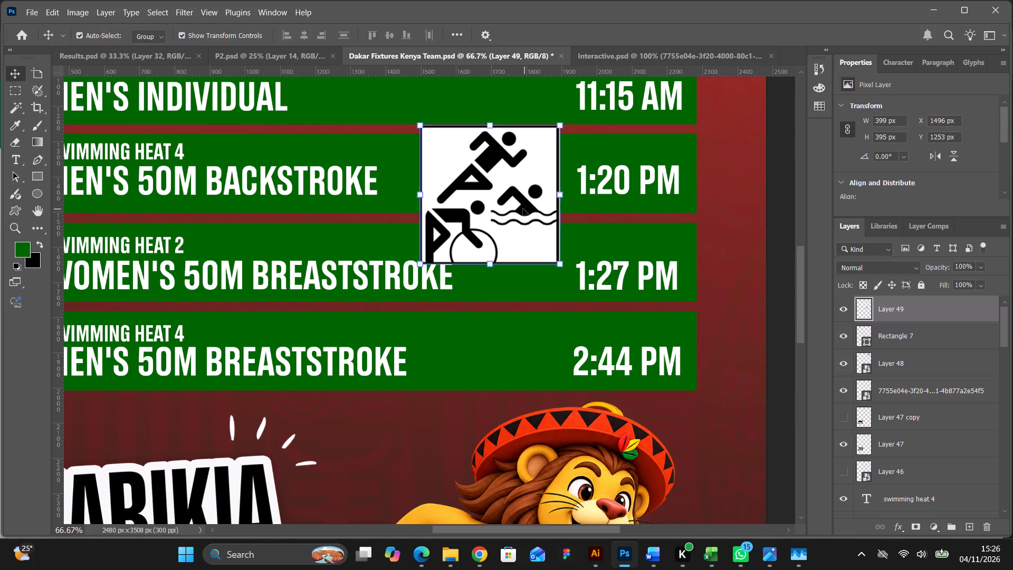
left_click_drag(522, 206, 513, 177)
left_click(14, 89)
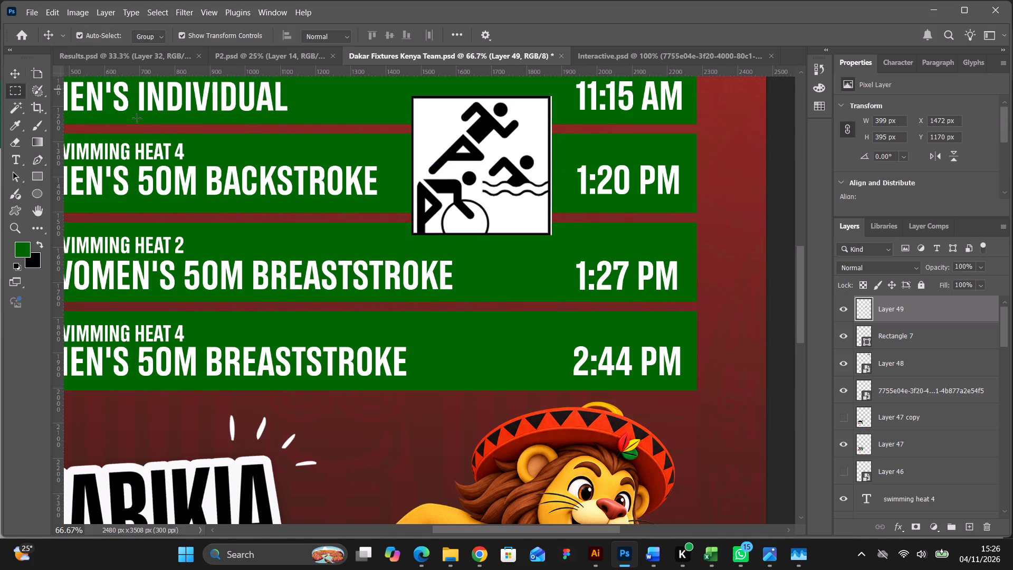
left_click_drag(550, 93, 557, 117)
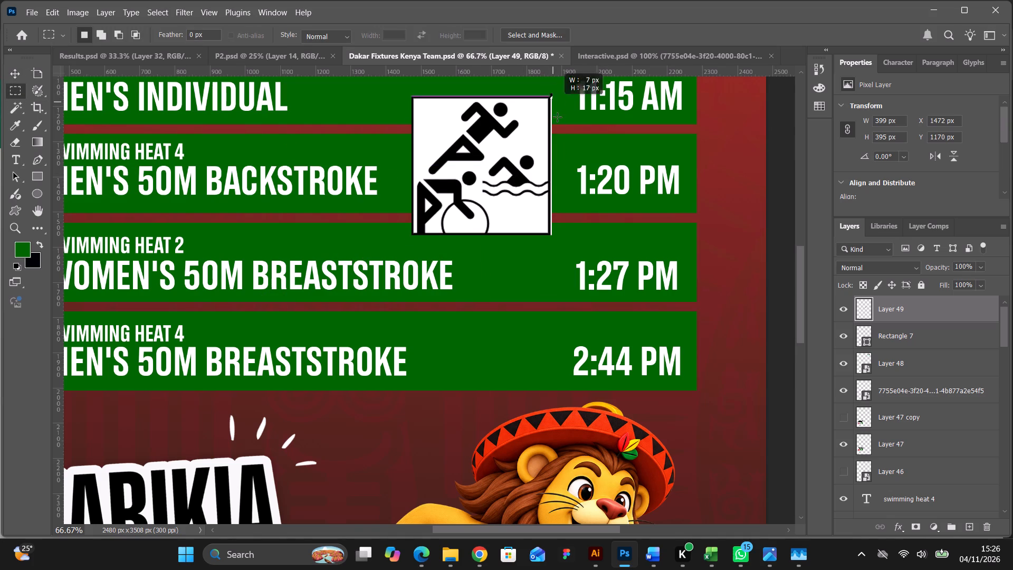
left_click_drag(557, 117, 591, 243)
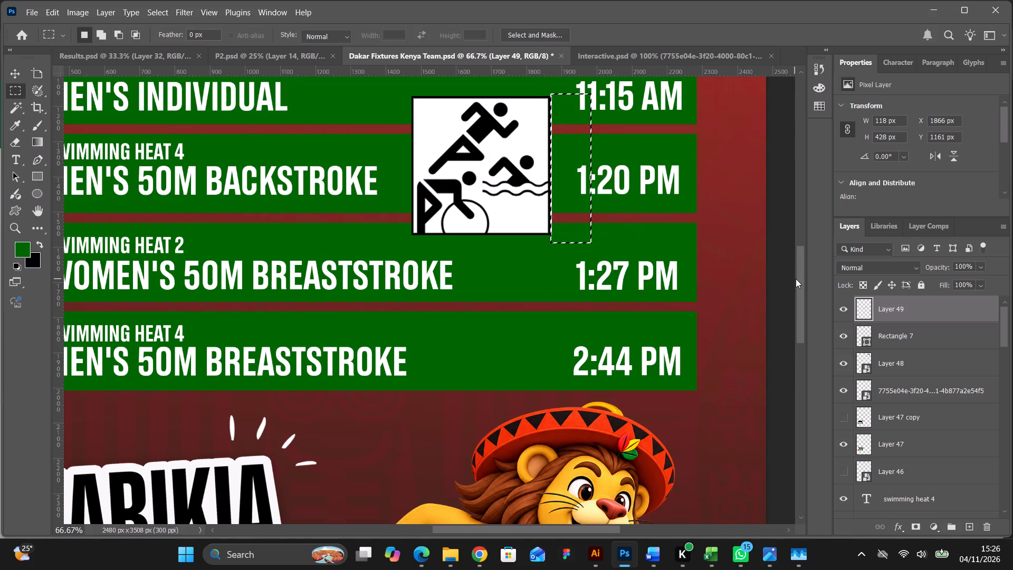
key("BackSpace")
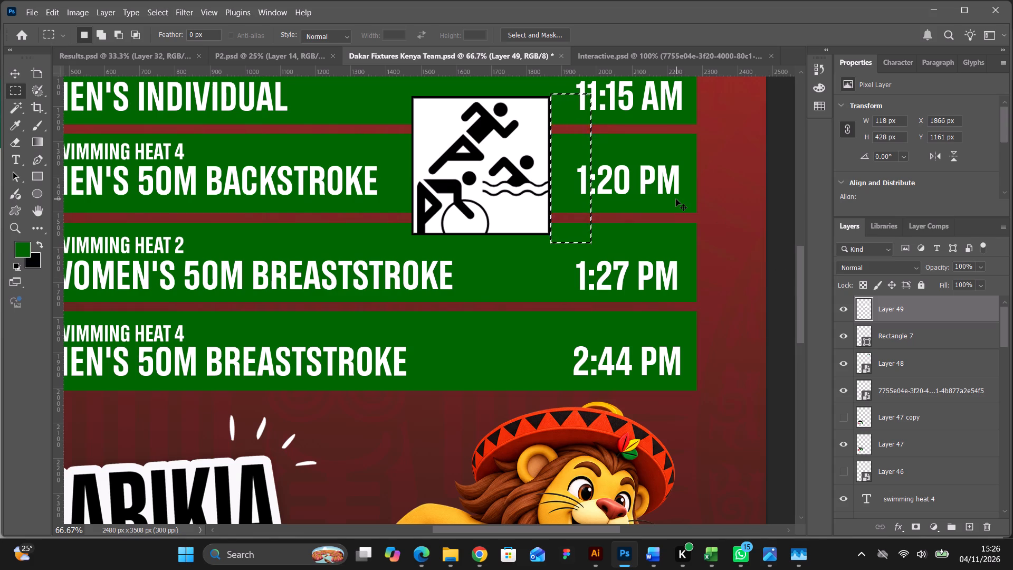
key("ctrl+d")
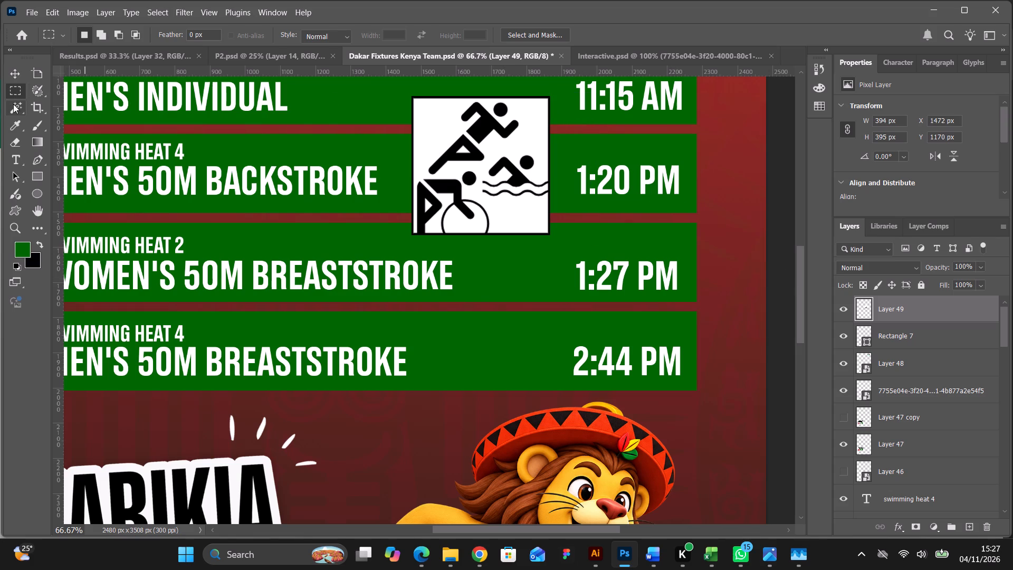
Remove the pictogram's white background and enclosed white areas inside the runner's leg, wheel and cyclist with the Magic Wand.
left_click(13, 104)
left_click(438, 127)
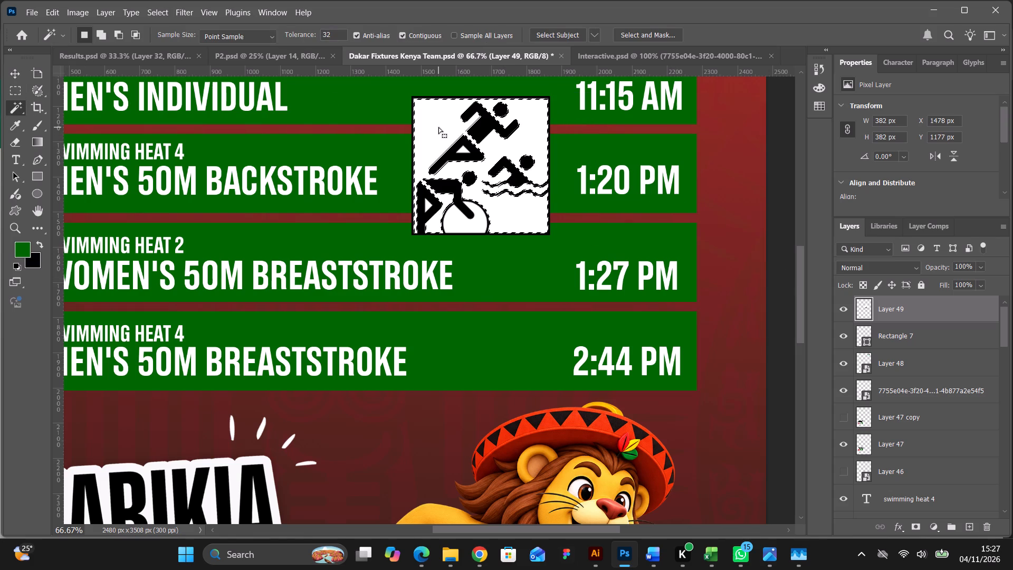
key("BackSpace")
left_click(465, 151)
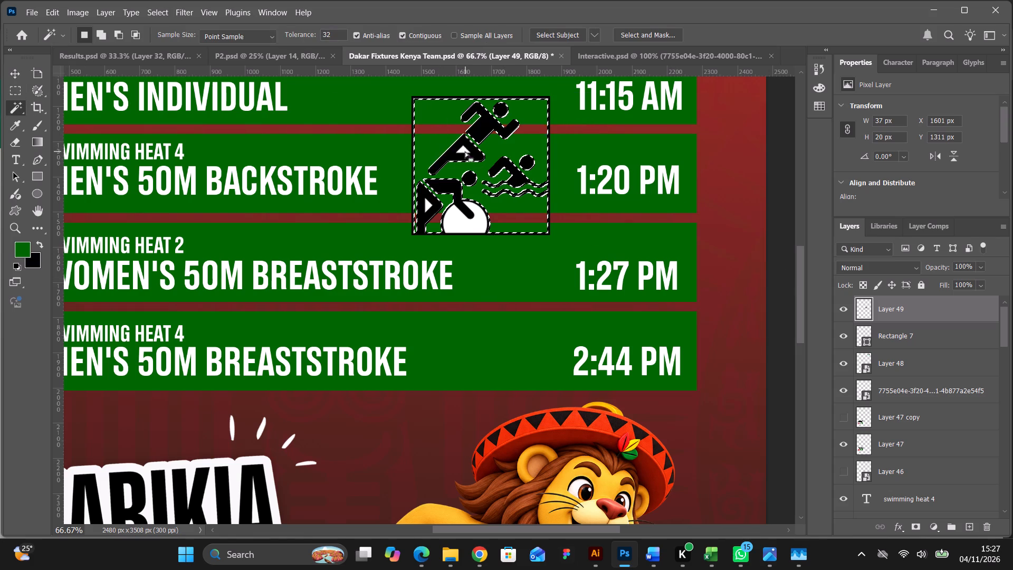
key("BackSpace")
left_click(479, 230)
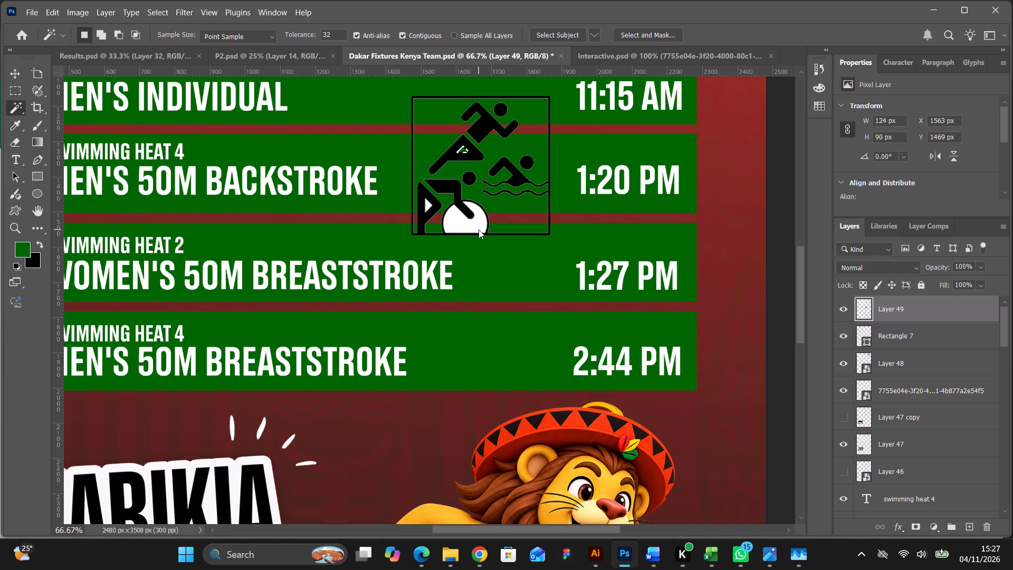
key("BackSpace")
left_click(428, 205)
key("BackSpace")
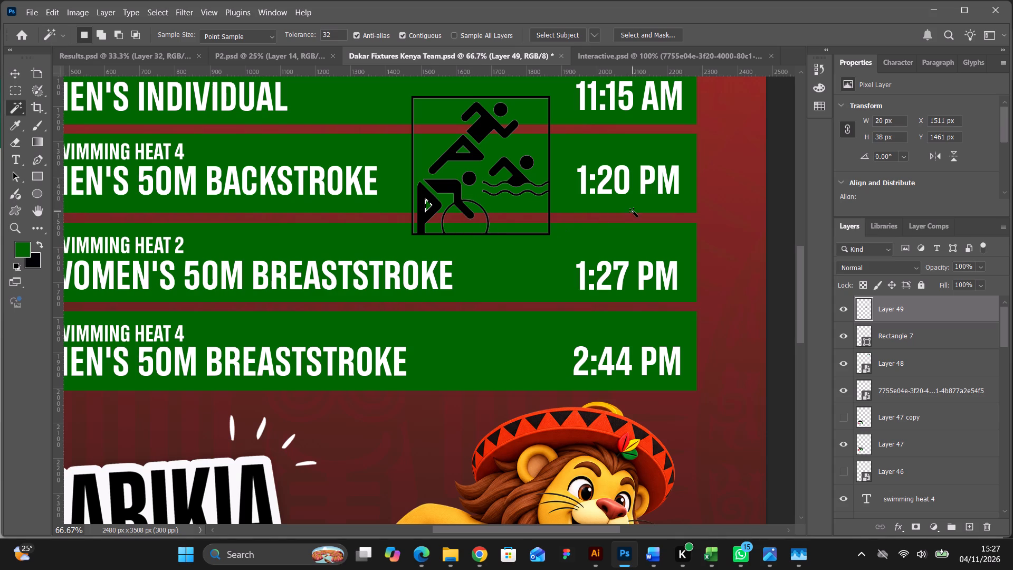
key("ctrl+d")
Apply a white Color Overlay to the Triathlon pictogram on Layer 49.
double_click(942, 315)
left_click(548, 375)
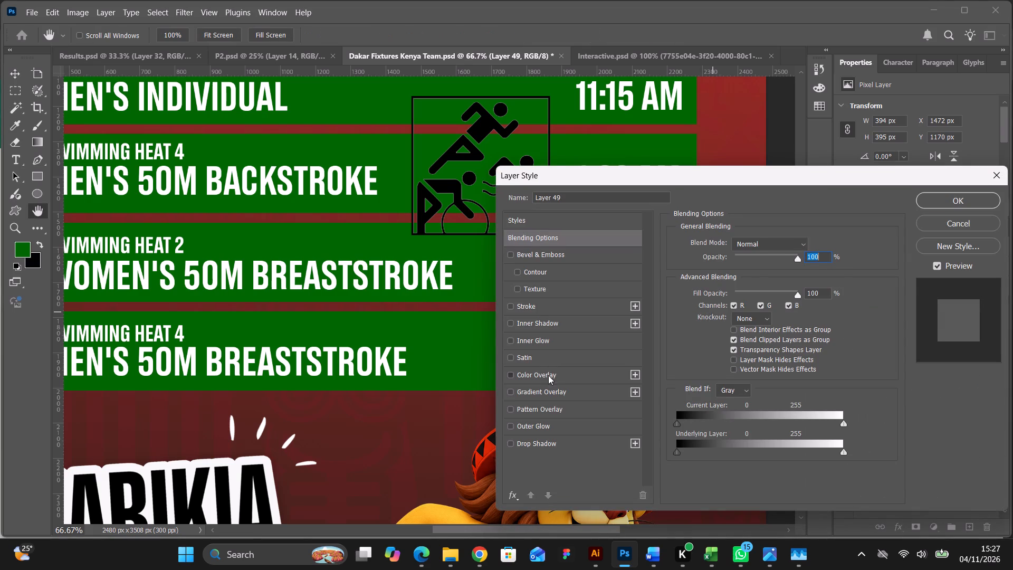
left_click(939, 199)
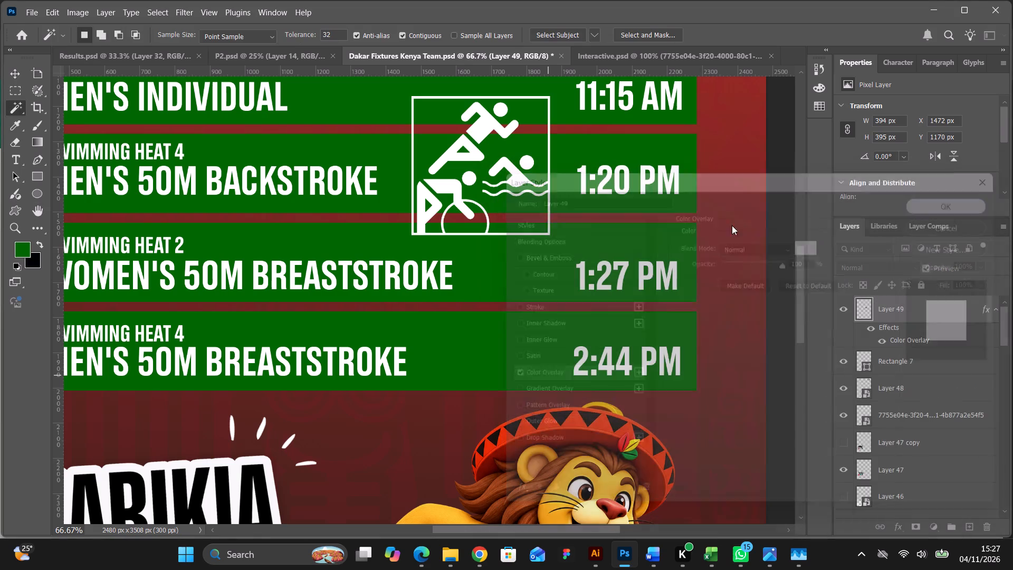
Scale the Triathlon pictogram down to about 142 px wide and place it before the text in the Triathlon fixture row.
left_click_drag(547, 530, 506, 522)
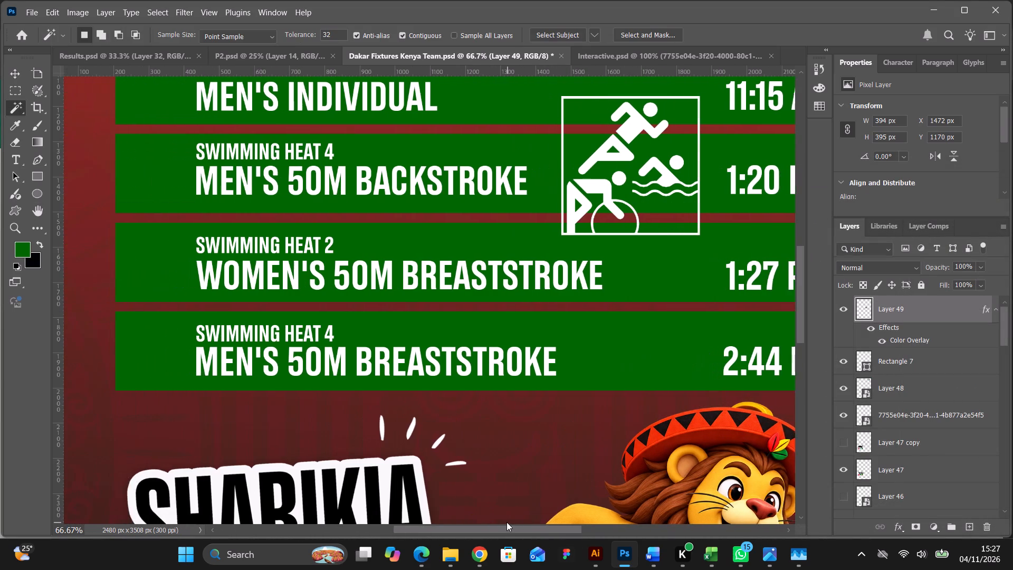
left_click_drag(506, 522, 502, 521)
left_click(656, 127)
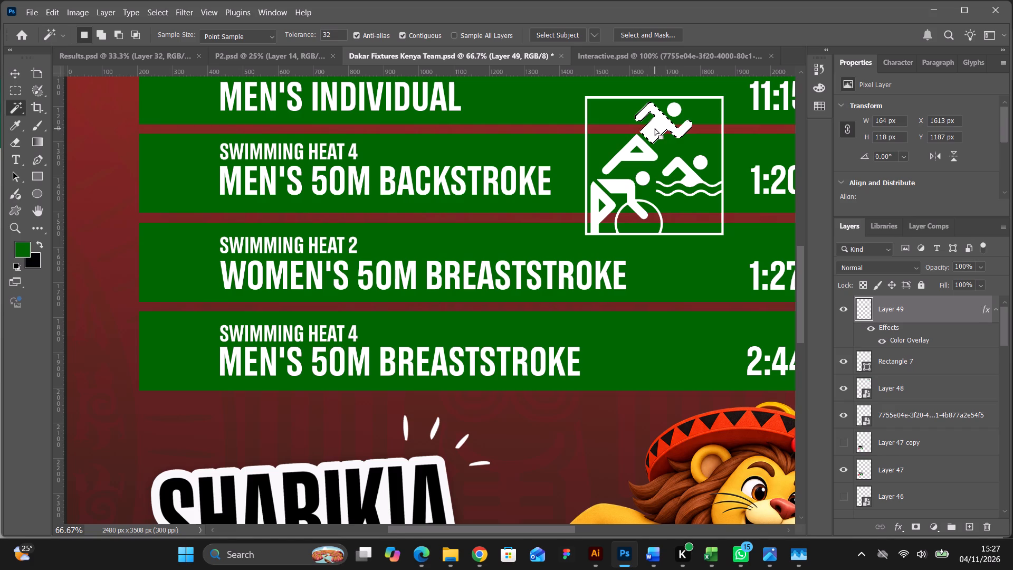
key("ctrl+d")
left_click(15, 69)
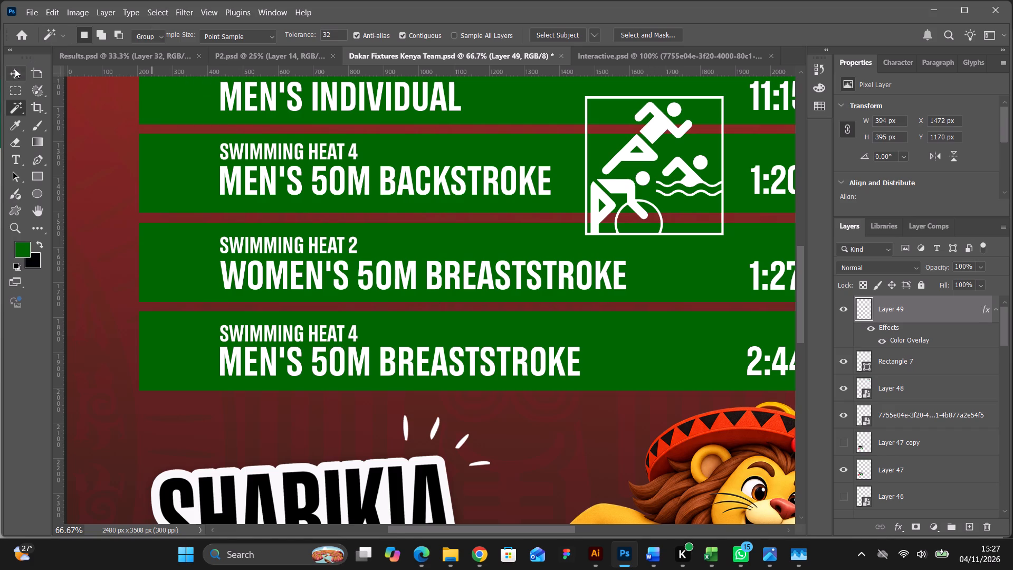
left_click_drag(727, 96, 685, 120)
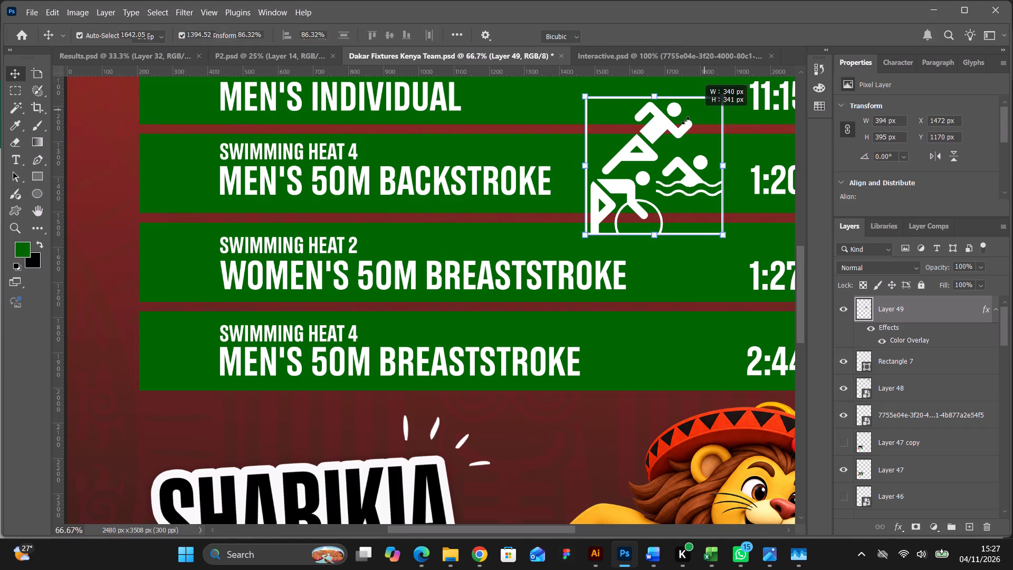
left_click_drag(685, 120, 619, 165)
scroll(626, 206, "up", 8)
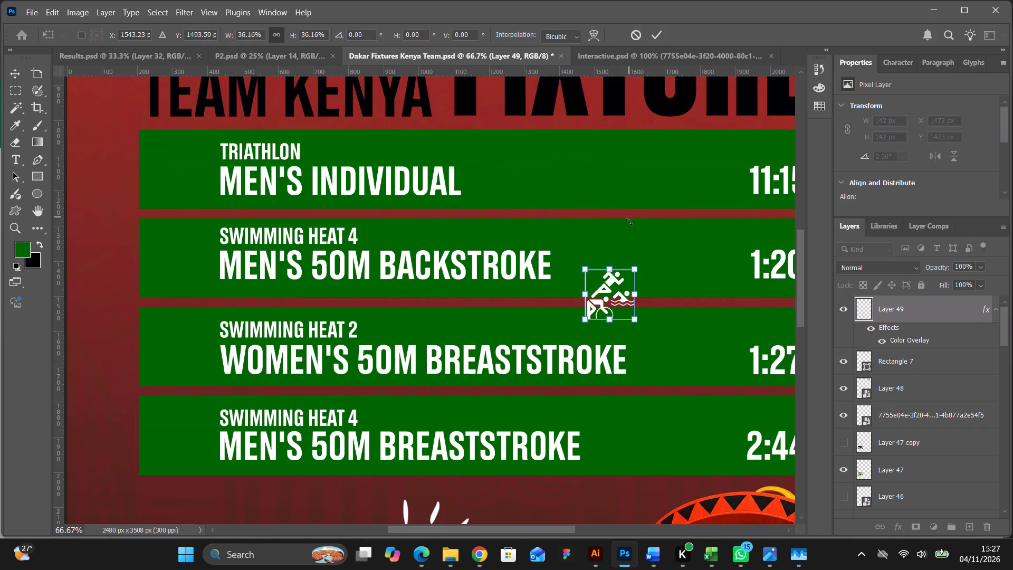
left_click_drag(613, 280, 193, 158)
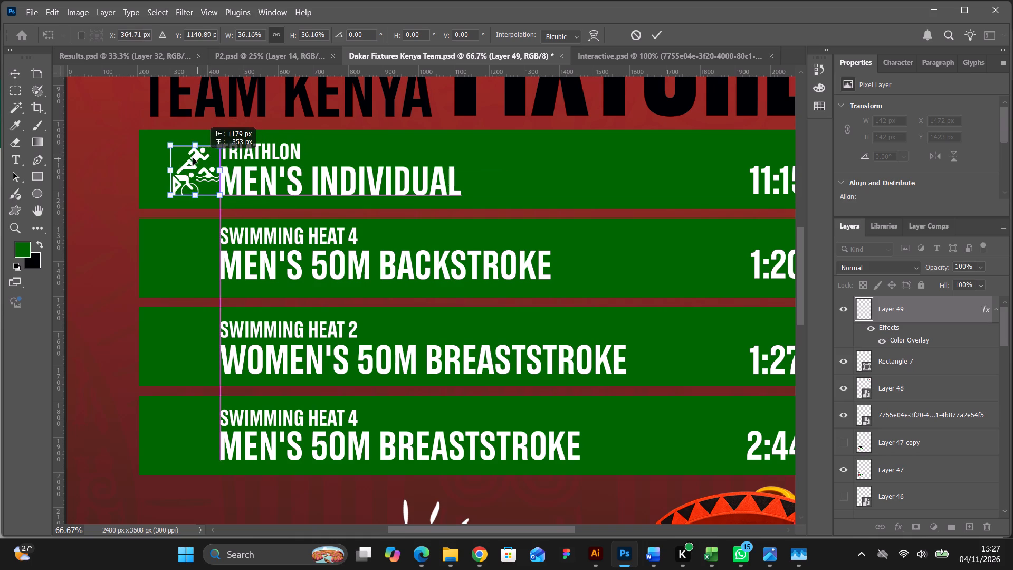
left_click_drag(193, 158, 184, 156)
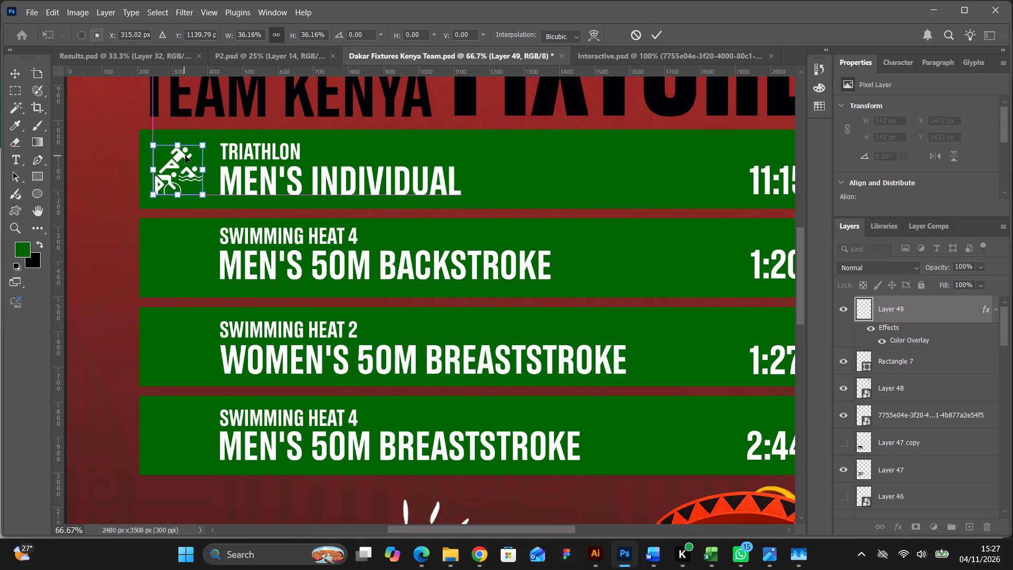
left_click(660, 36)
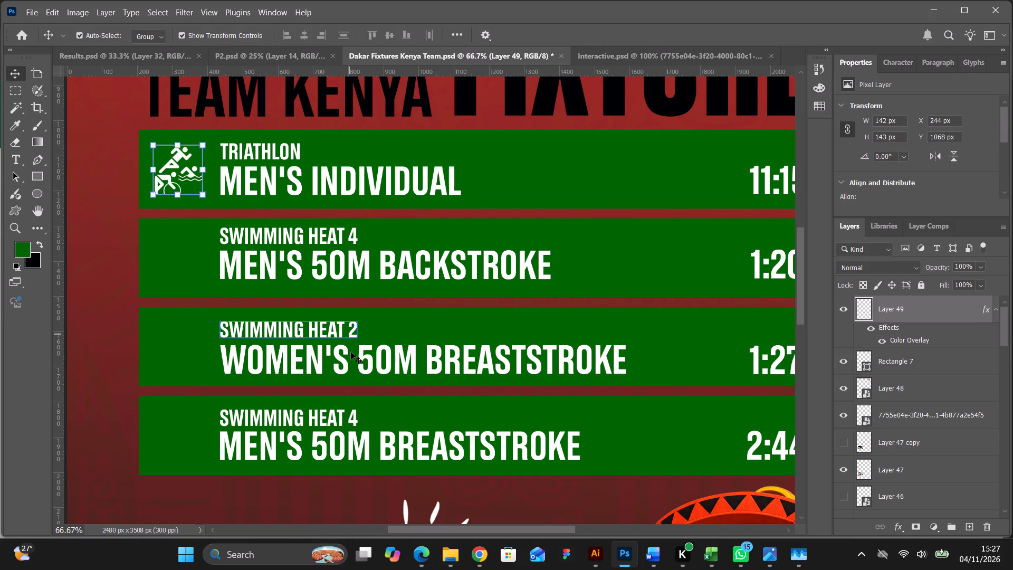
Select the four fixture times from 11:15 AM to 2:44 PM and shift them together slightly left, away from the rows' right edge.
left_click_drag(425, 528, 464, 535)
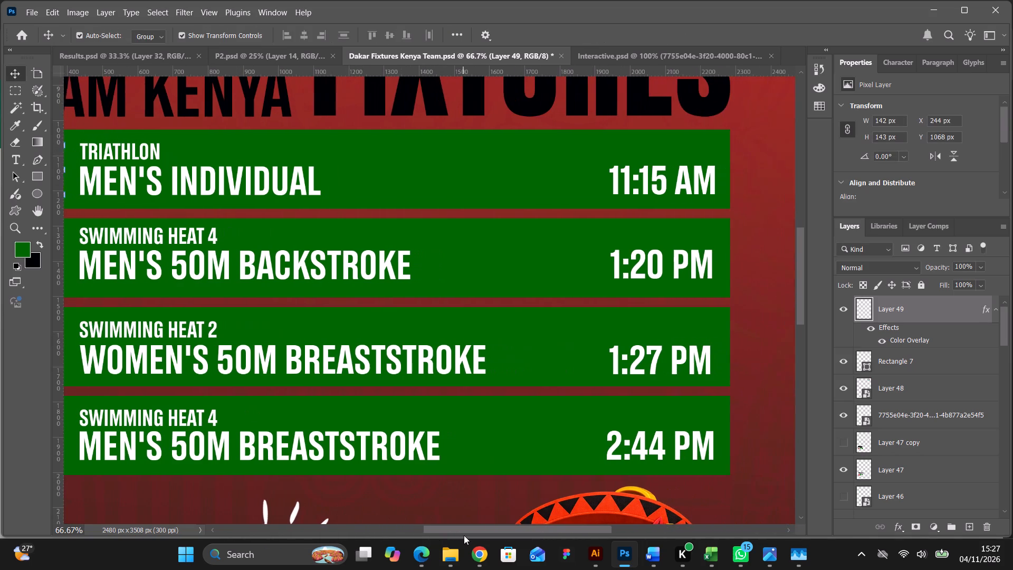
left_click_drag(464, 535, 442, 529)
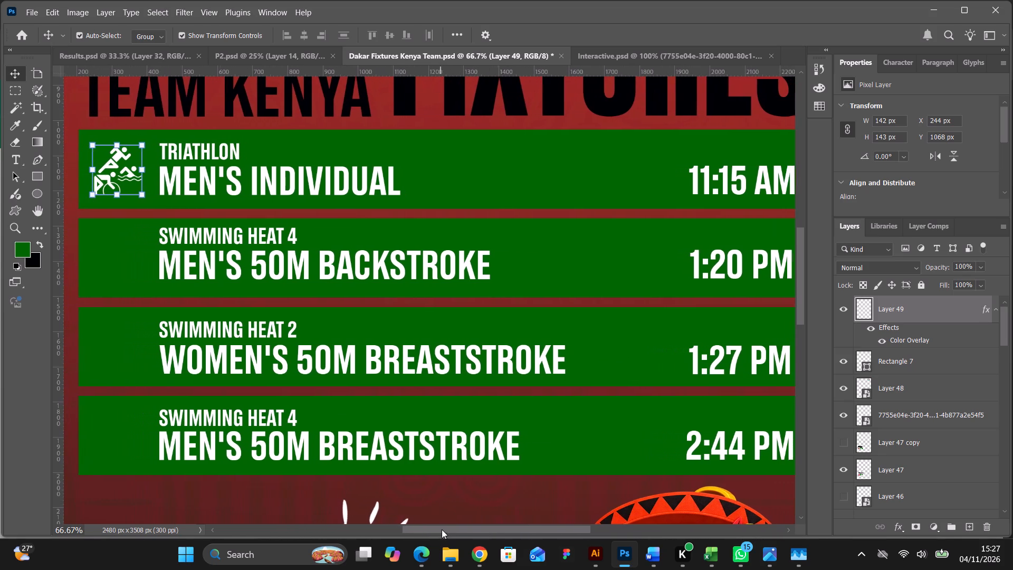
left_click_drag(442, 529, 444, 530)
left_click(459, 185)
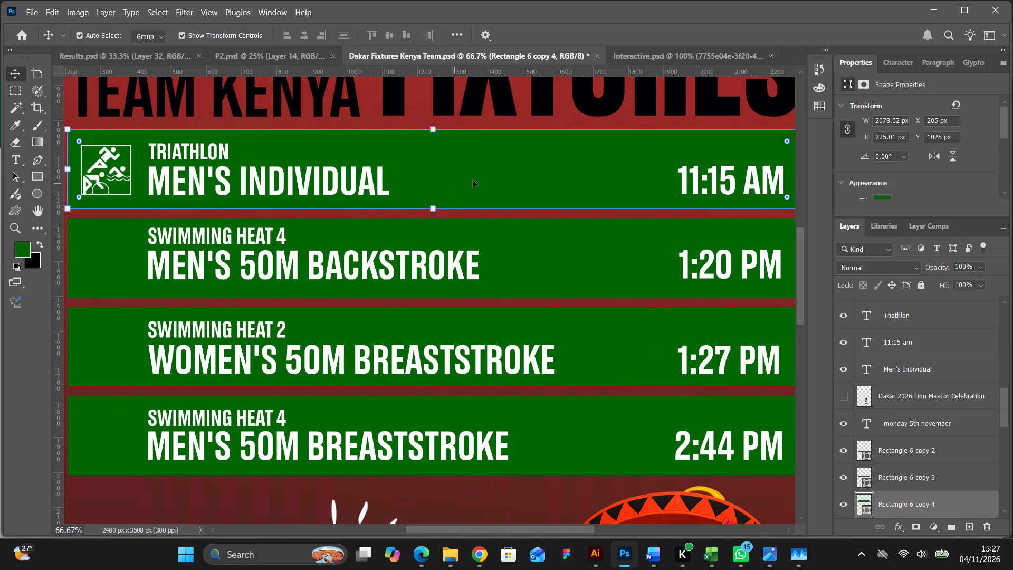
left_click(708, 179)
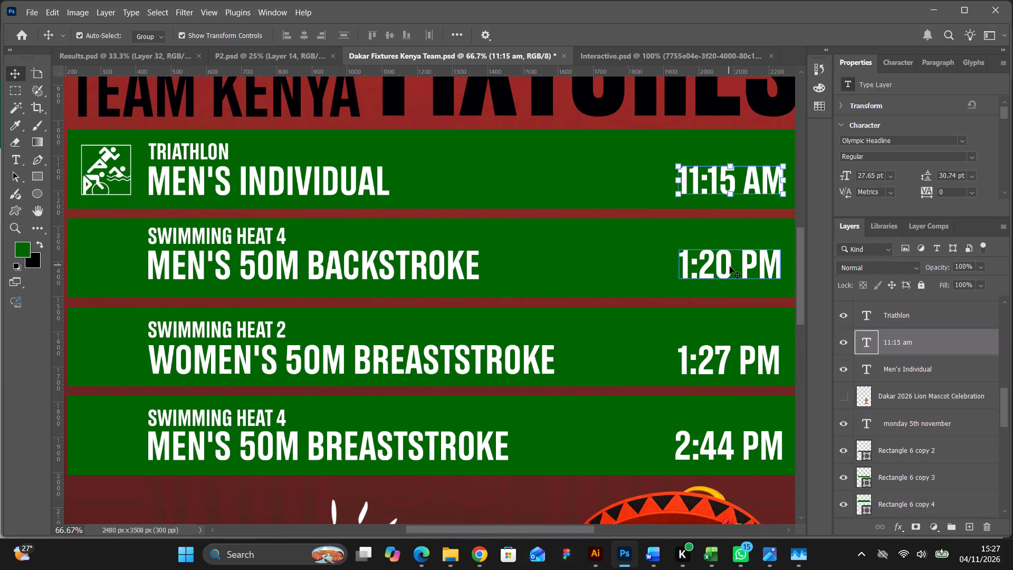
left_click(730, 267, "shift")
left_click(723, 356, "shift")
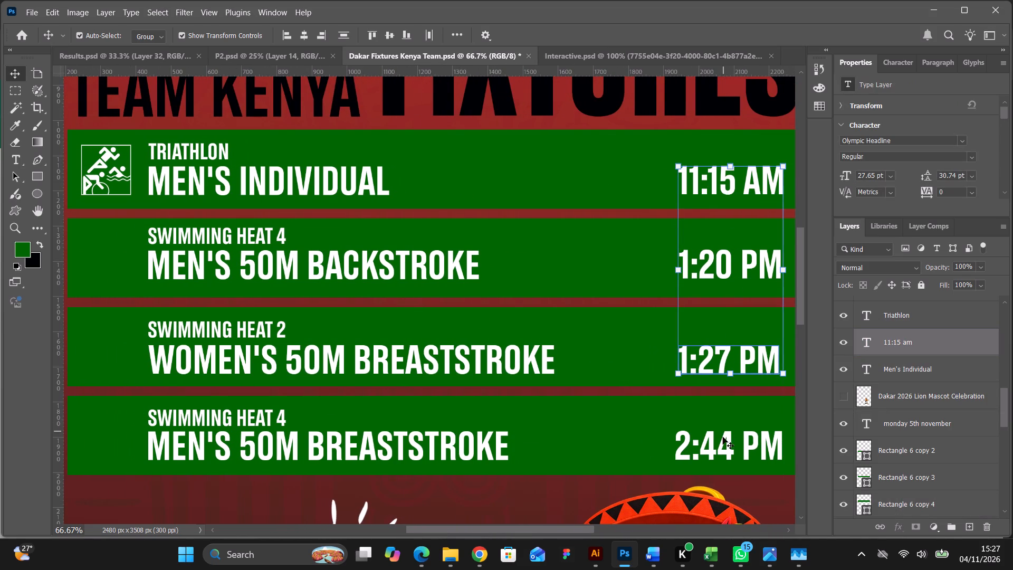
left_click(723, 445, "shift")
left_click_drag(723, 362, 722, 362)
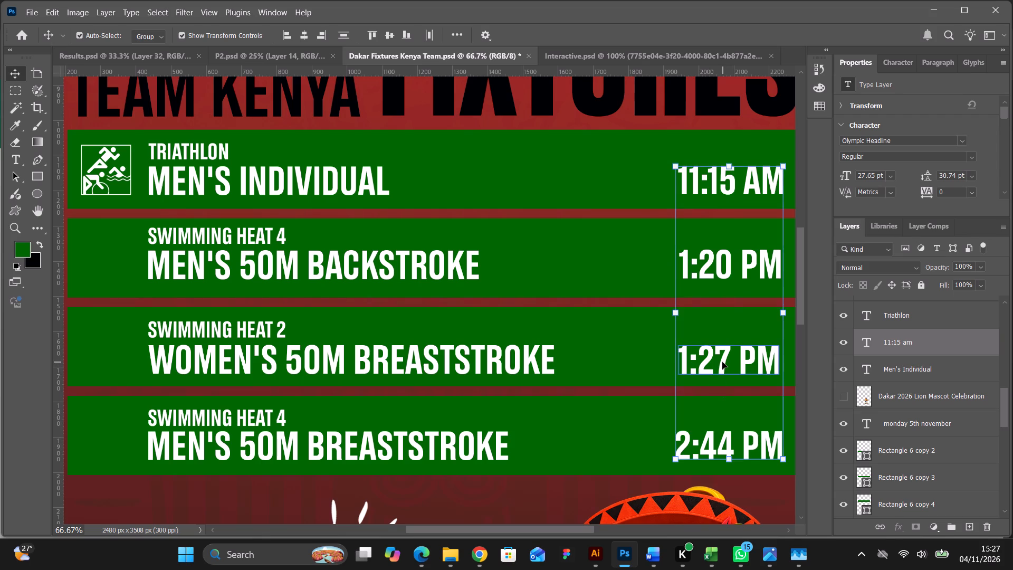
left_click_drag(722, 362, 710, 362)
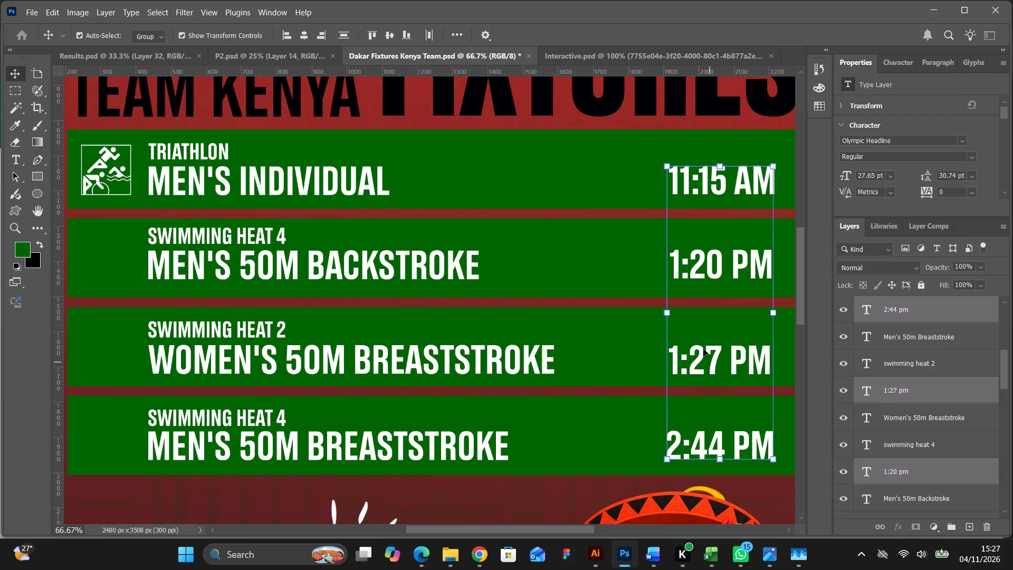
Nudge the four selected fixture times slightly back toward the right edge of the green rows, then deselect them.
left_click_drag(560, 530, 570, 530)
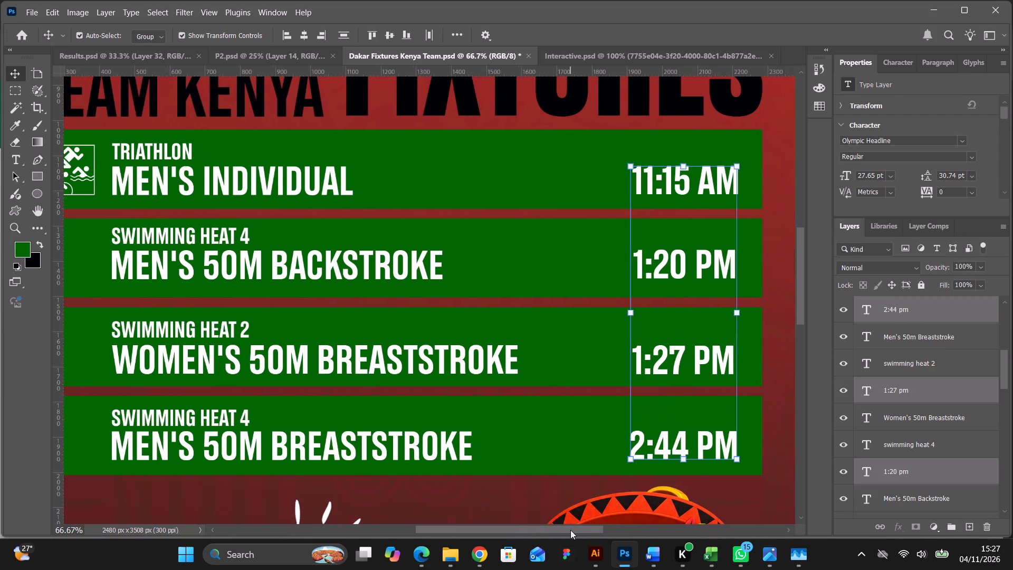
left_click_drag(570, 530, 574, 530)
key("Right")
key("Right")
key("Right")
key("Right")
key("Right")
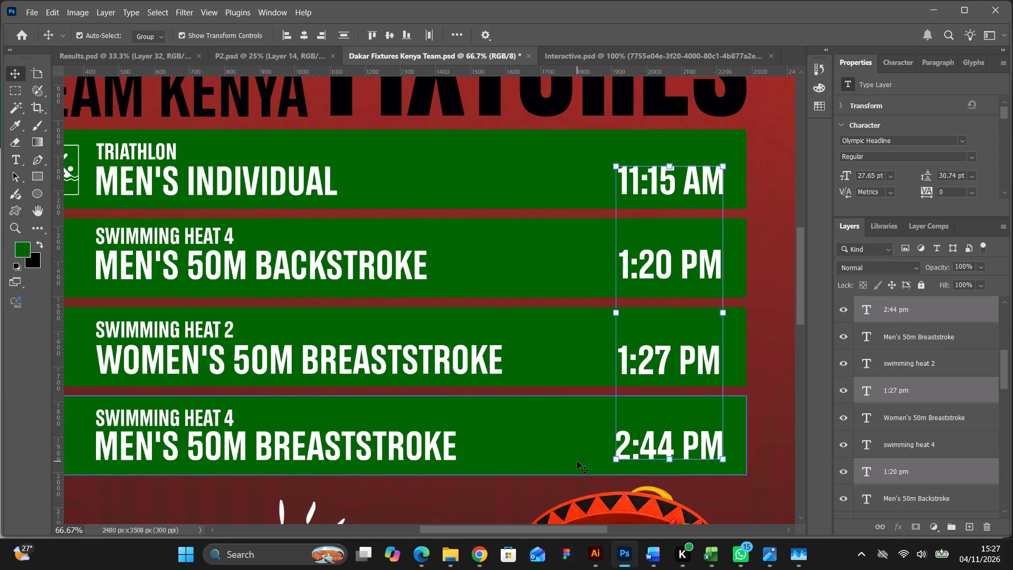
key("Right")
key("Right")
key("Right")
key("Right")
key("Right")
key("Right")
key("Right")
key("Right")
key("Right")
key("Right")
key("Right")
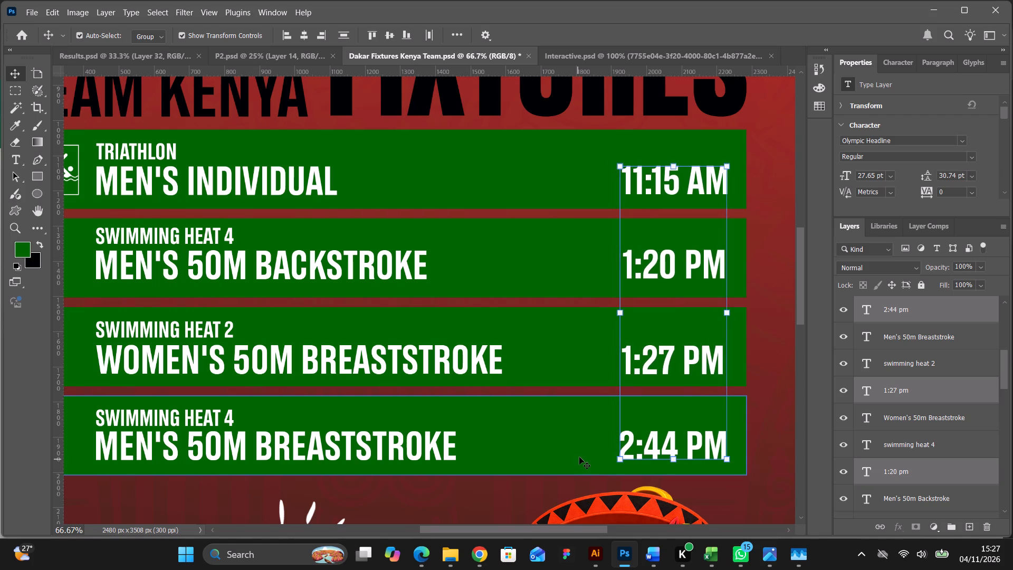
key("Right")
left_click(769, 416)
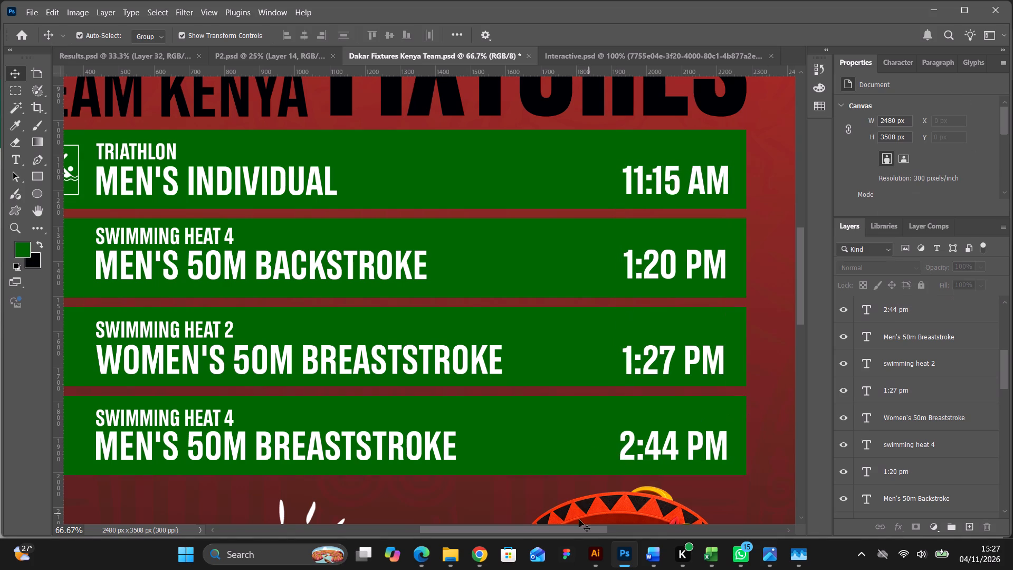
Find the Swimming pictogram in Interactive.psd and copy it into the Dakar Fixtures Kenya Team poster.
left_click_drag(562, 530, 511, 525)
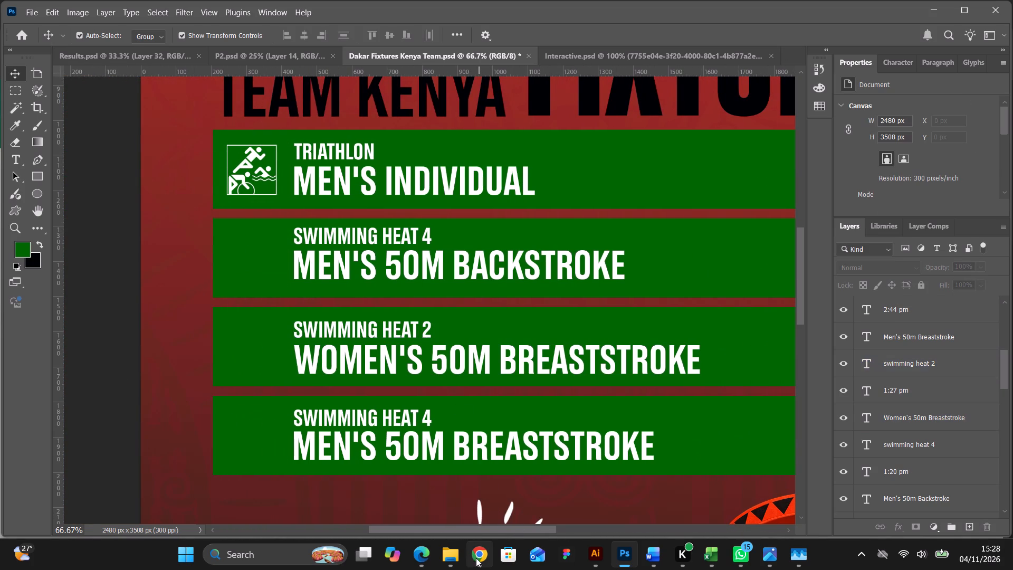
left_click(475, 557)
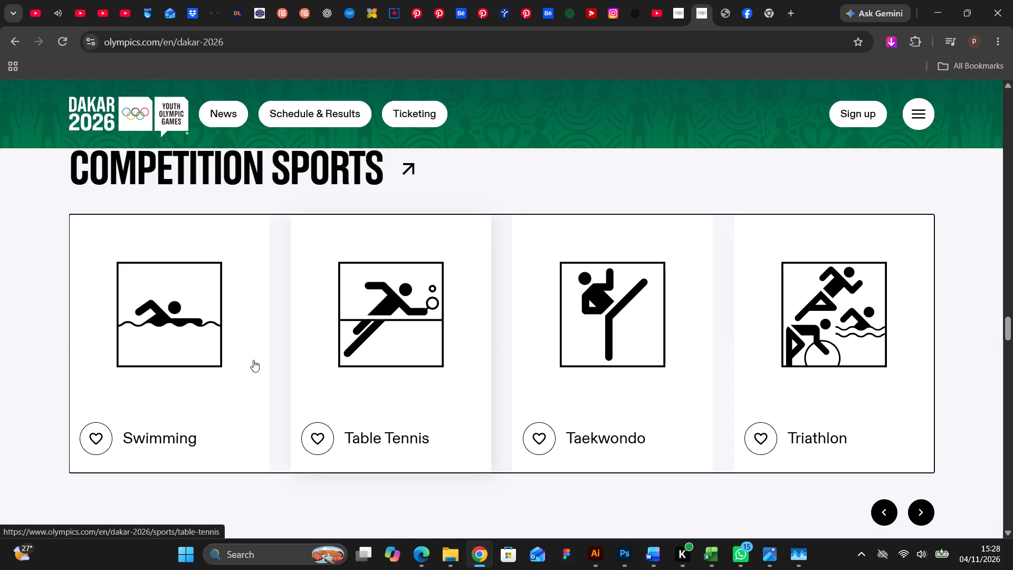
left_click(619, 555)
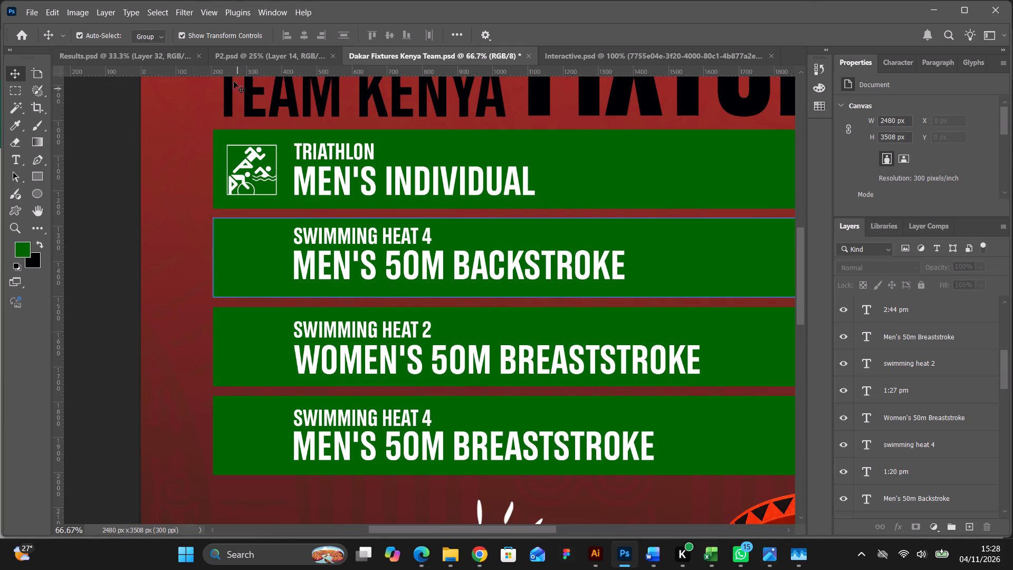
left_click(230, 61)
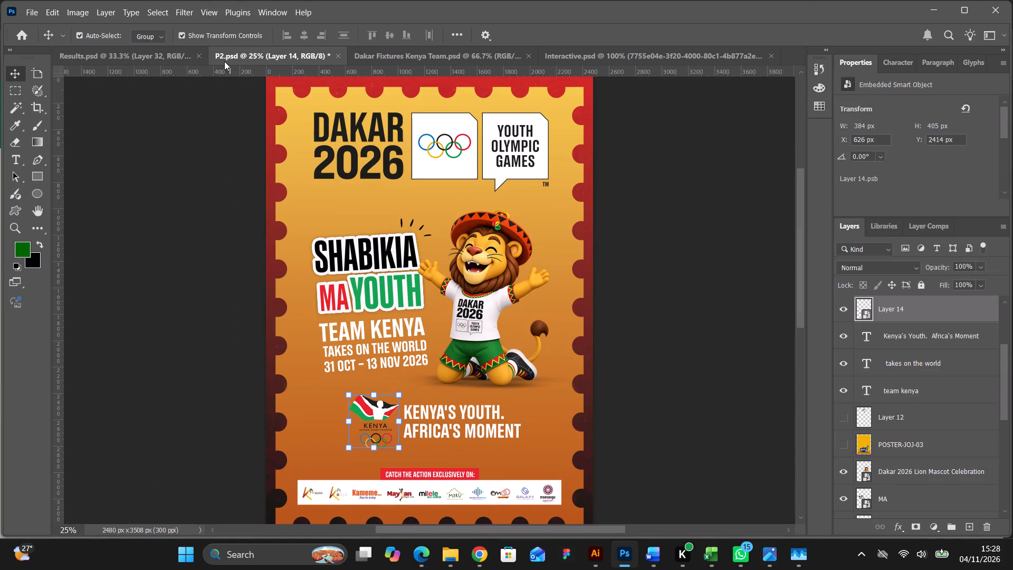
left_click(151, 61)
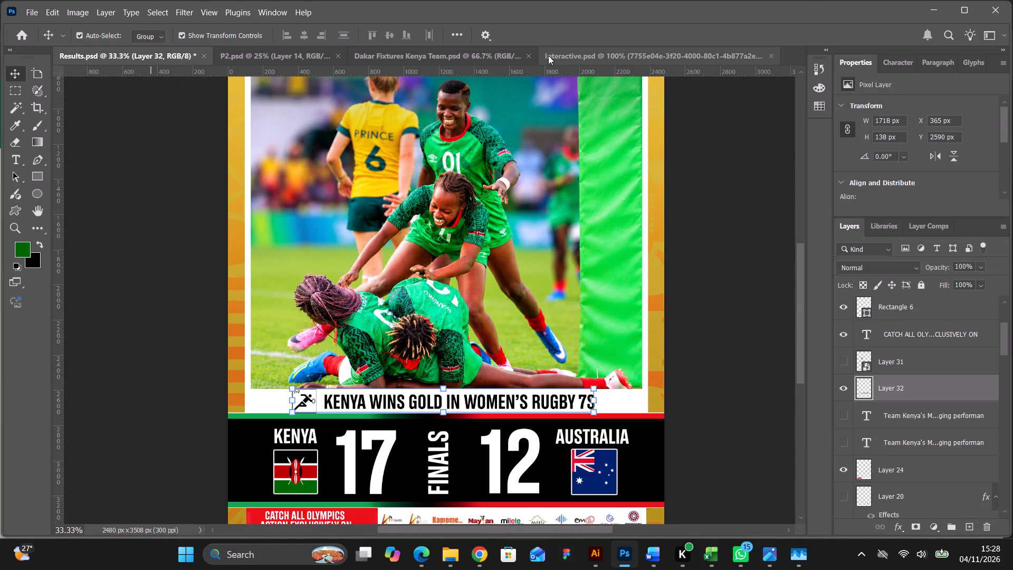
left_click(575, 58)
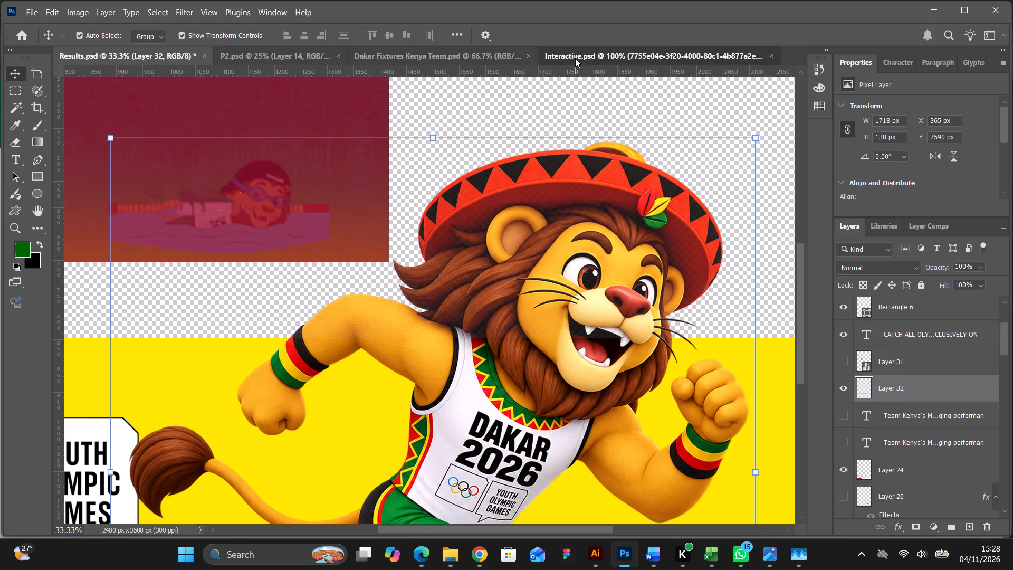
scroll(651, 315, "down", 20)
scroll(651, 315, "down", 4)
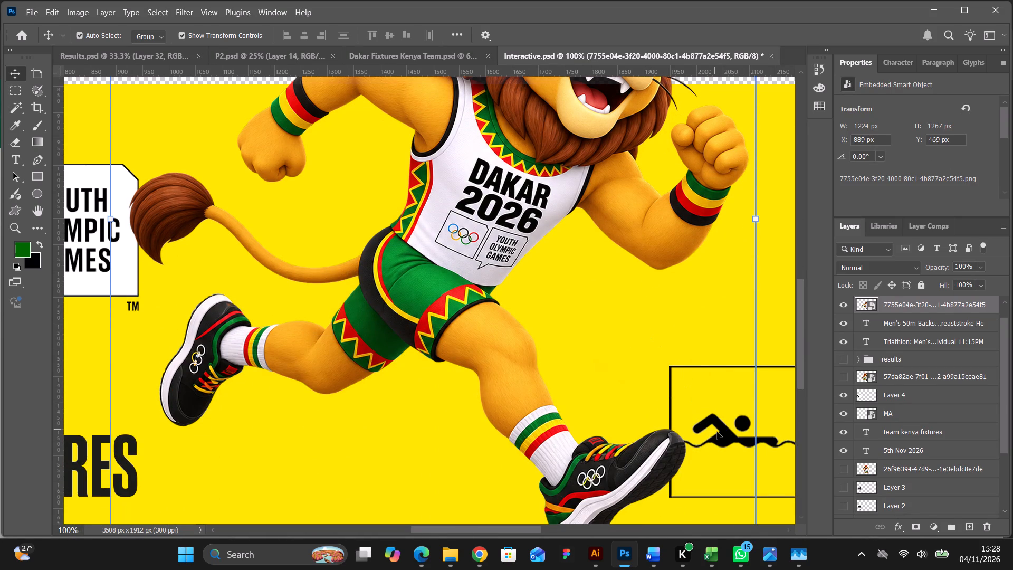
left_click(718, 432)
left_click(725, 436)
left_click_drag(725, 436, 496, 170)
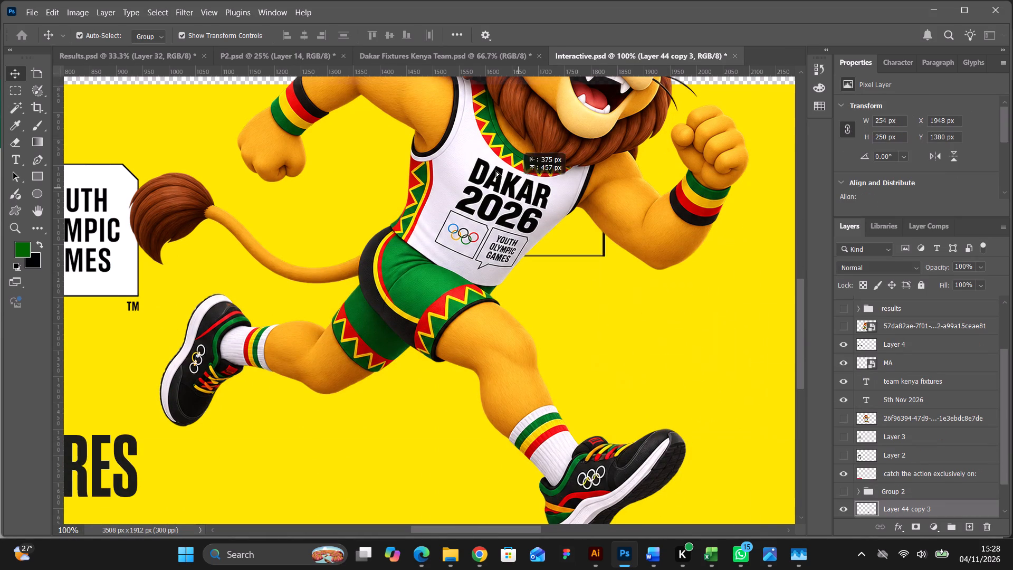
left_click_drag(496, 170, 348, 221)
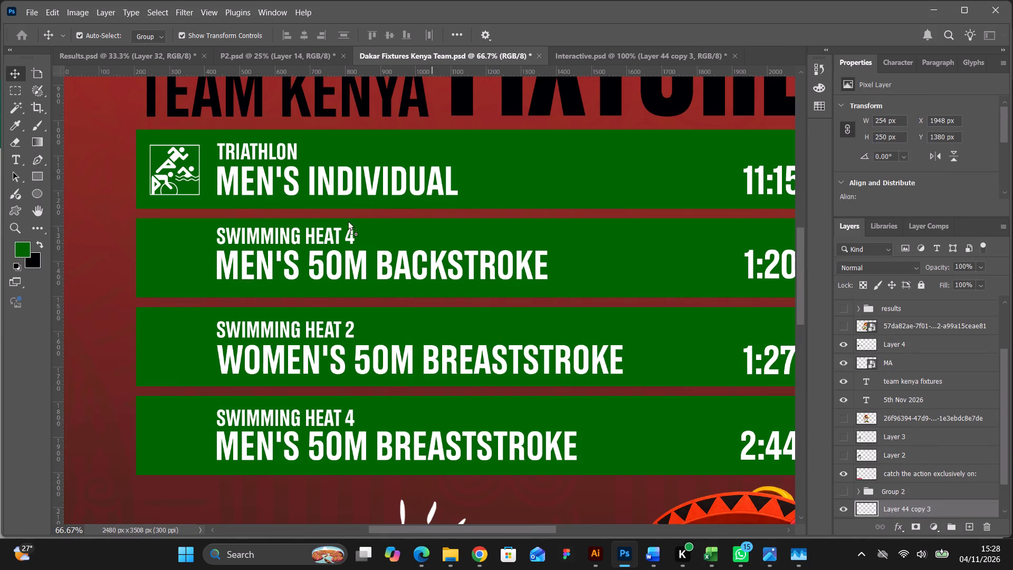
left_click_drag(348, 221, 331, 244)
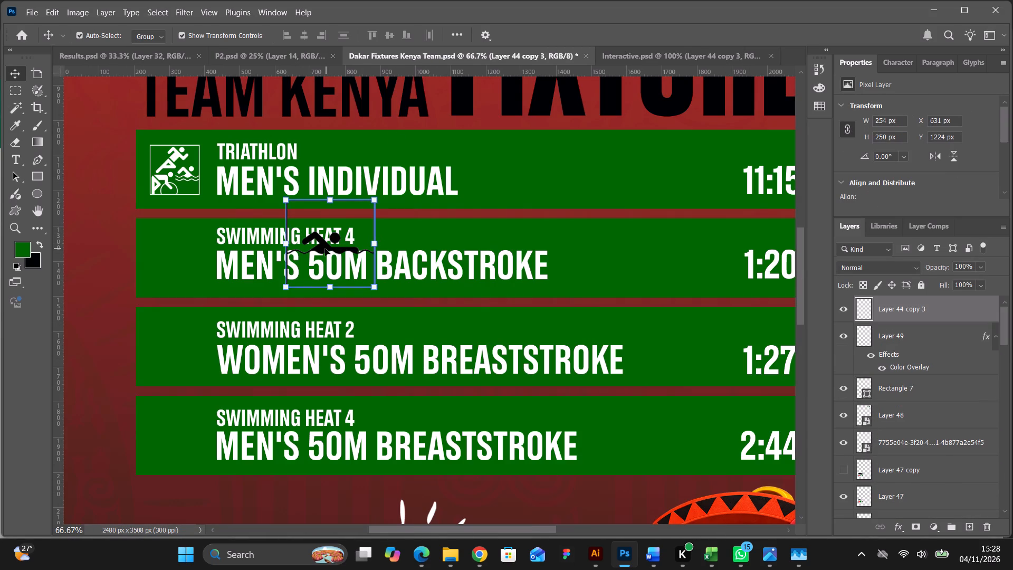
Scale the Swimming pictogram to about 151 px wide and place it before the Men's 50m Backstroke text, aligned under the Triathlon pictogram.
left_click_drag(325, 249, 182, 274)
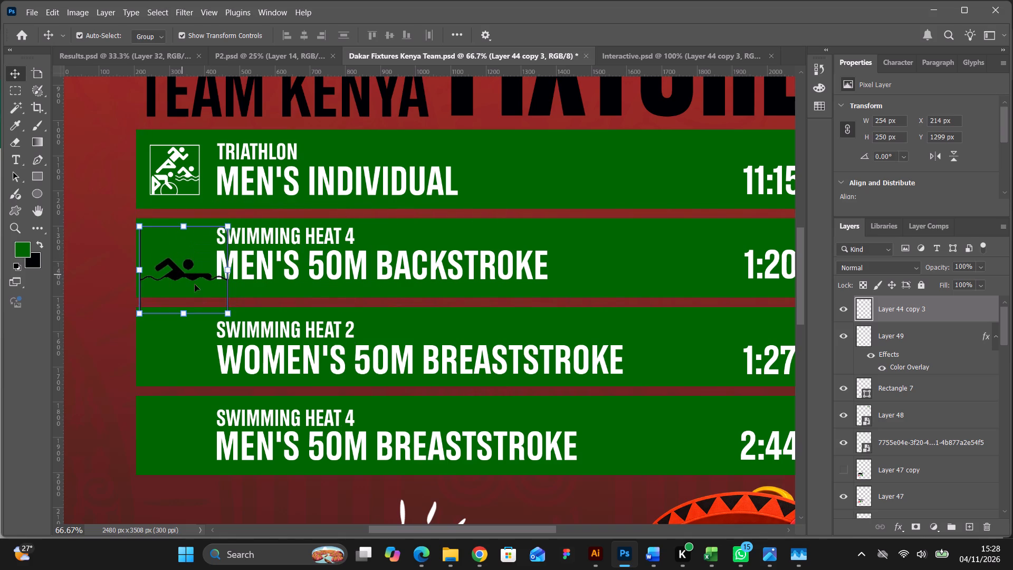
left_click_drag(231, 318, 207, 289)
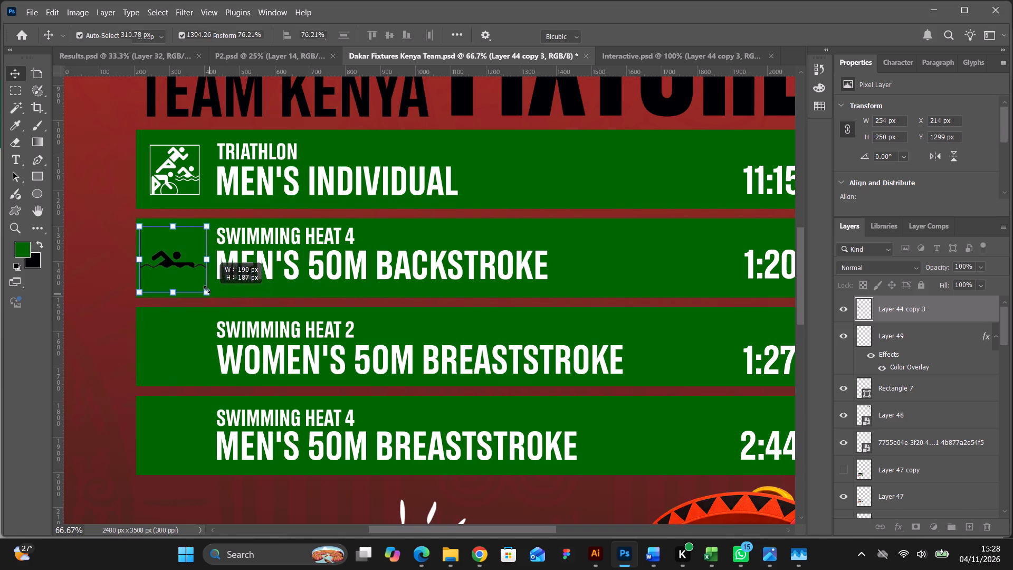
left_click_drag(207, 289, 201, 275)
left_click_drag(171, 253, 181, 259)
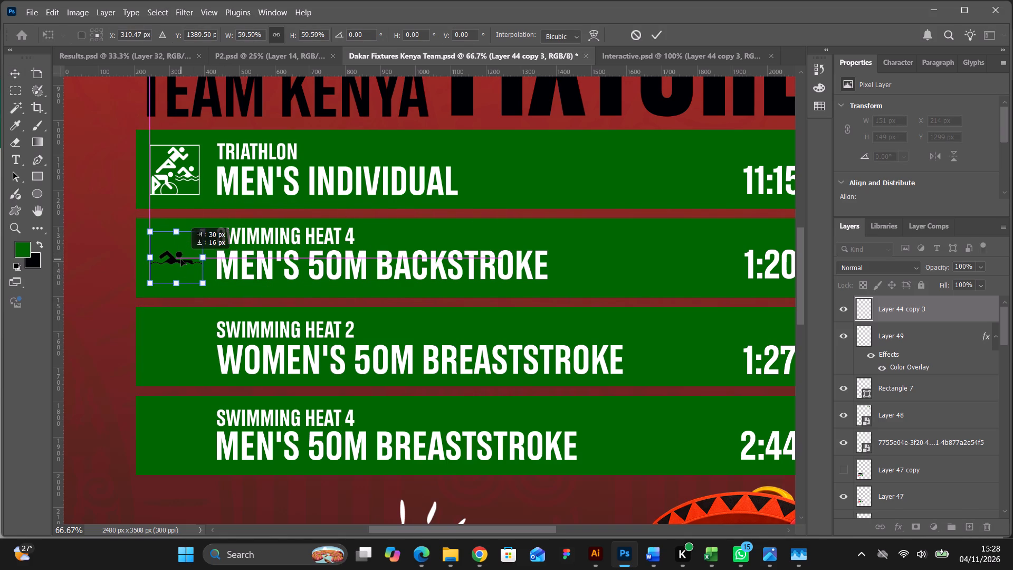
left_click_drag(181, 259, 181, 261)
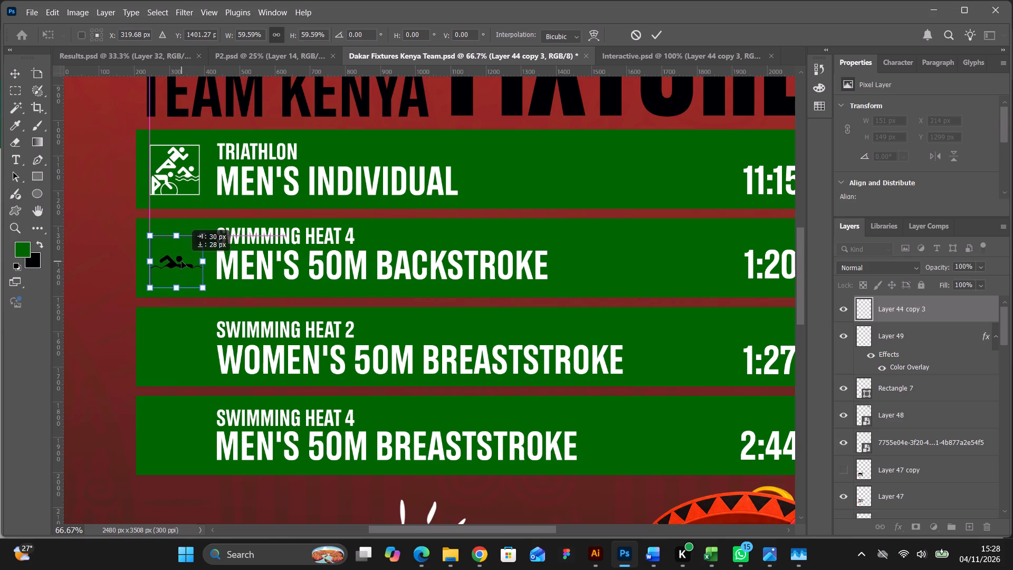
left_click_drag(181, 261, 181, 261)
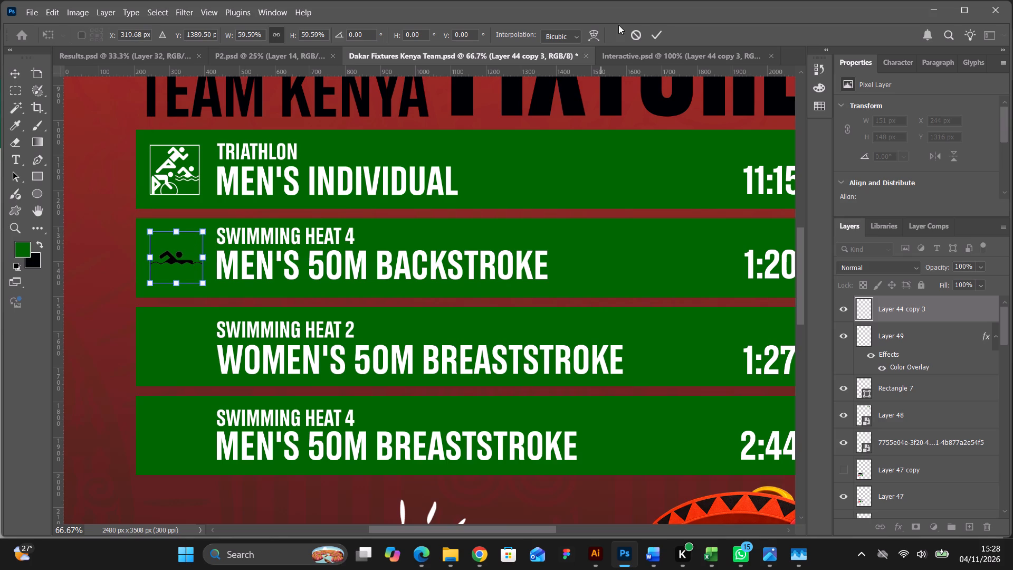
left_click(658, 33)
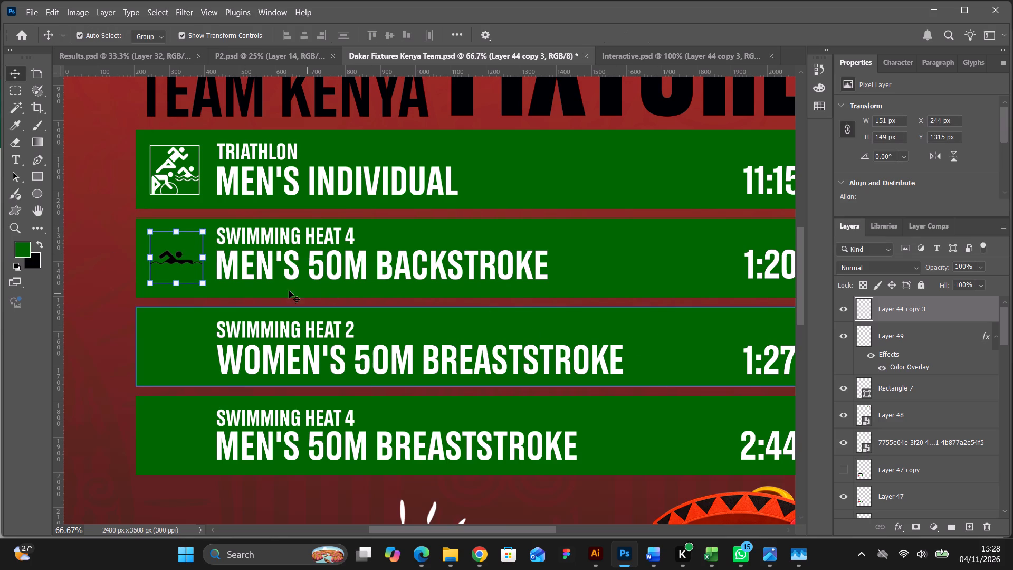
Scale the Triathlon pictogram up proportionally to about 151 × 152 px, matching the width of the Swimming pictogram below it.
left_click(107, 137)
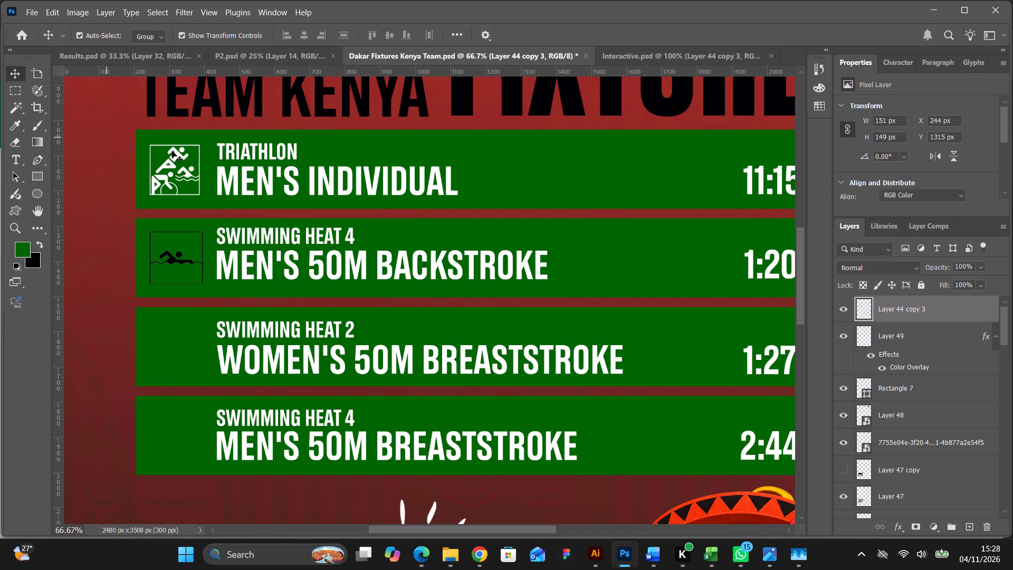
left_click(186, 154)
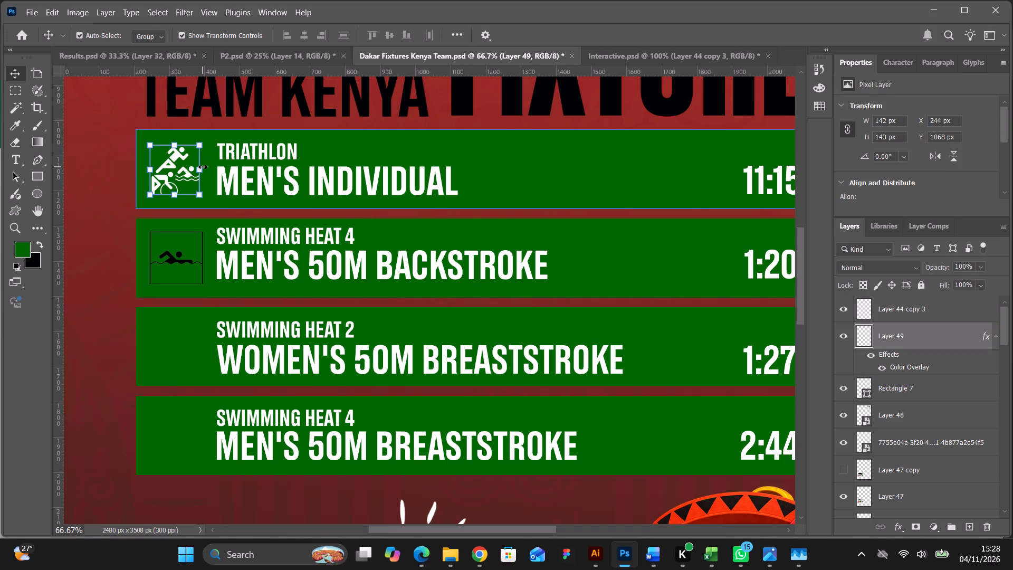
left_click(203, 168)
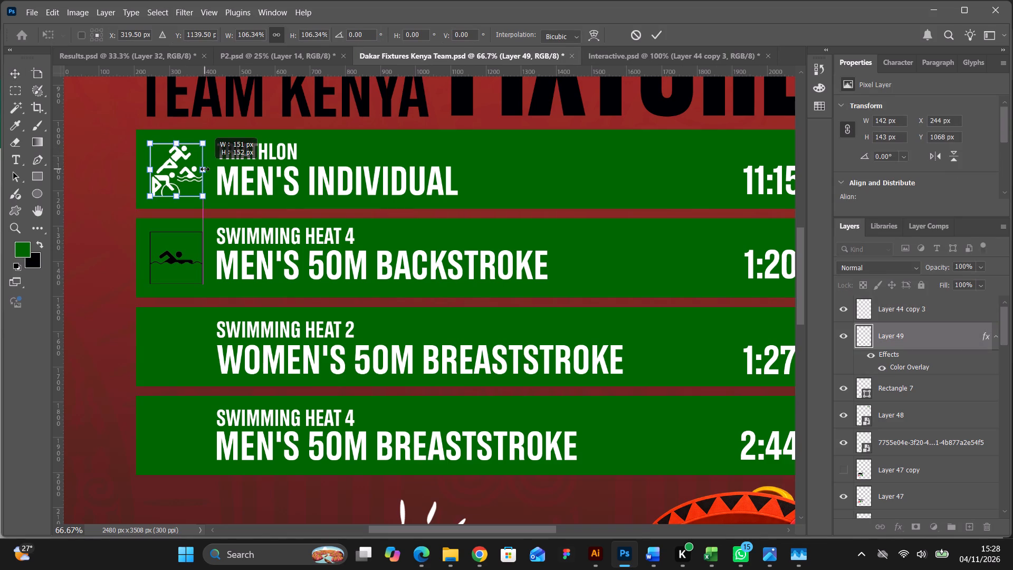
left_click(661, 37)
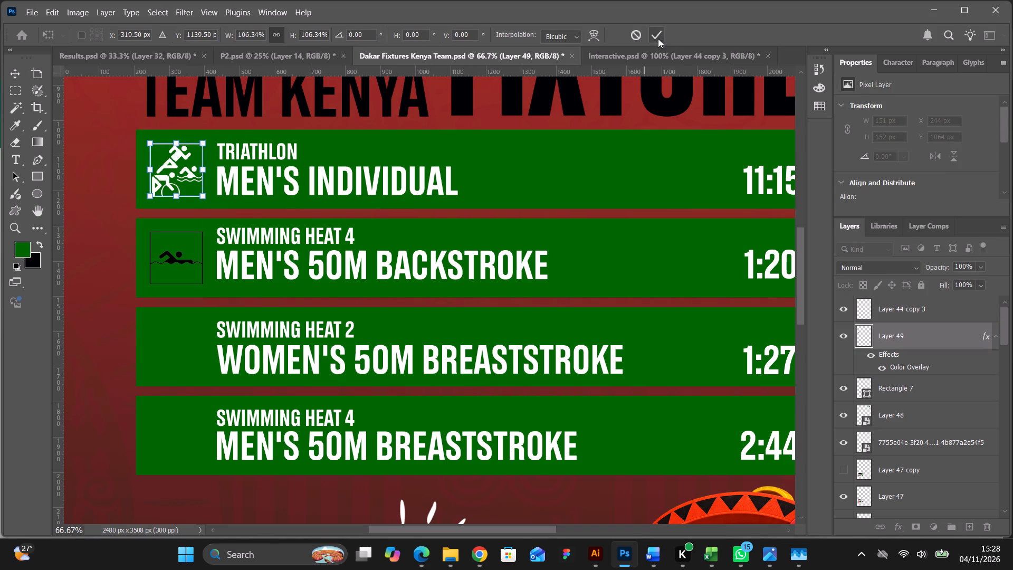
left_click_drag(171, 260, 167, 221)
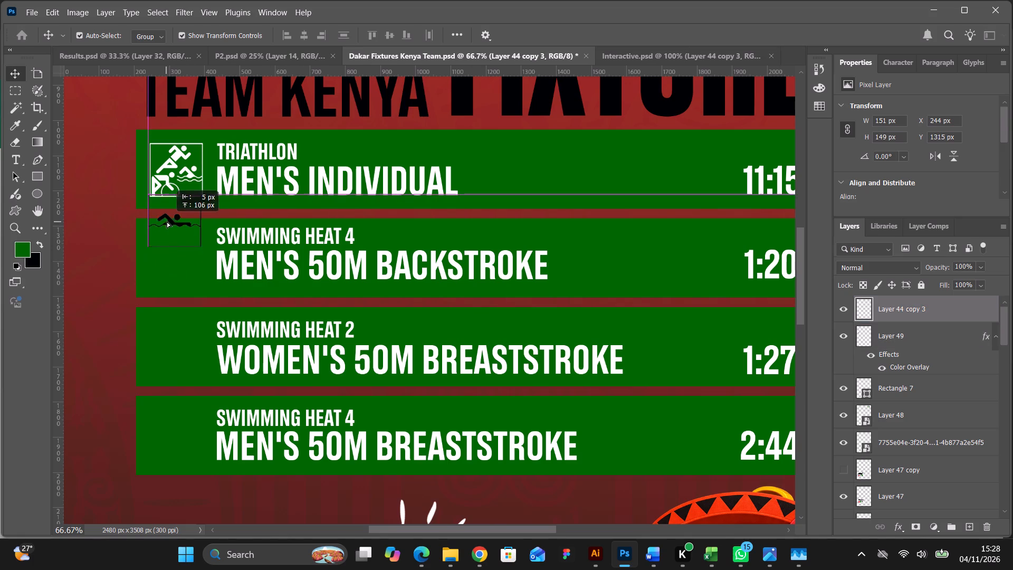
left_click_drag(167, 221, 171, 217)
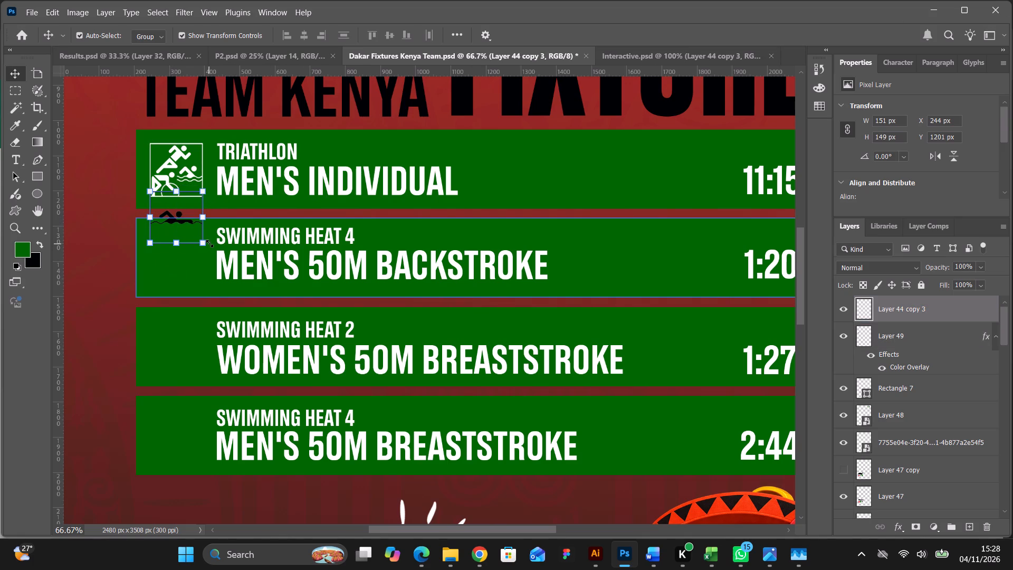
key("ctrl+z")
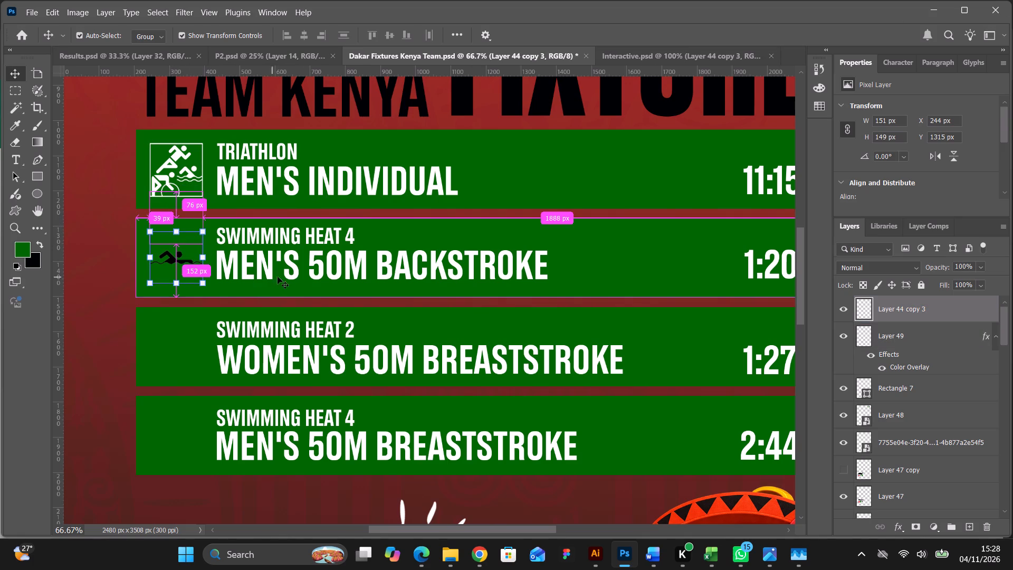
Nudge the Swimming pictogram, Swimming Heat 4 label and Men's 50m Backstroke text down together by about 11 px in their green row.
left_click(269, 265, "shift")
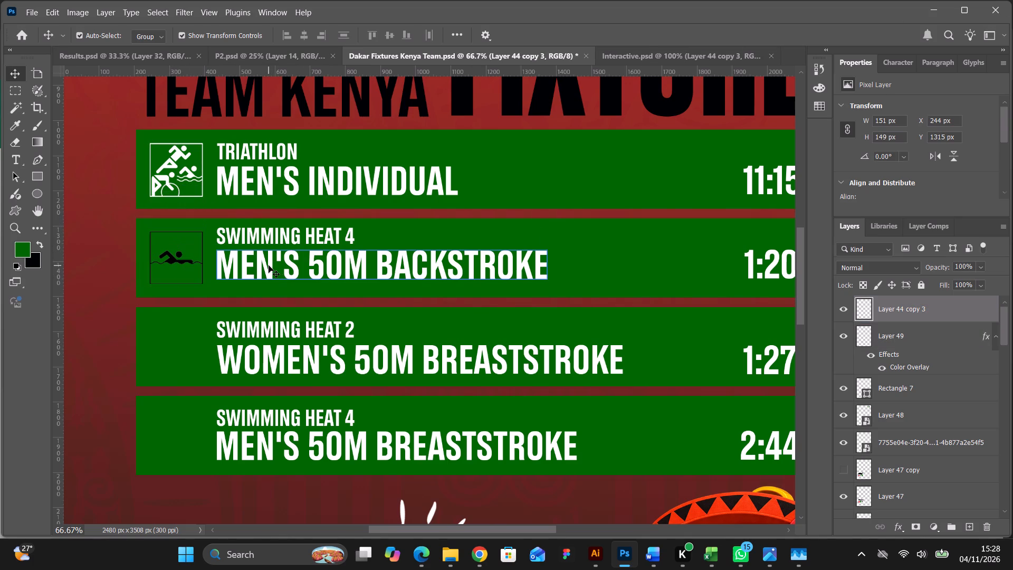
left_click(269, 239, "shift")
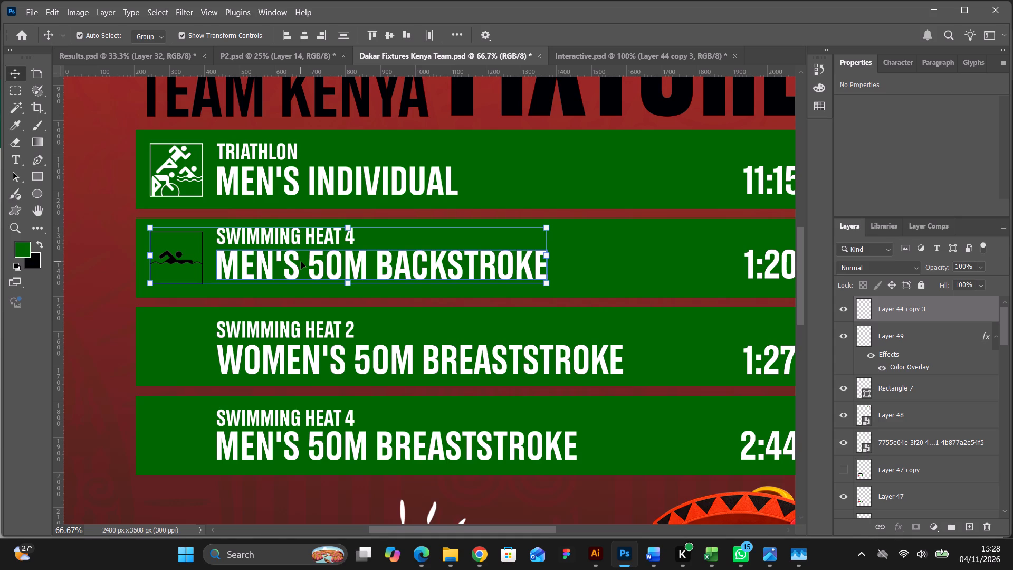
key("Down")
key("Down")
key("Down")
key("Down")
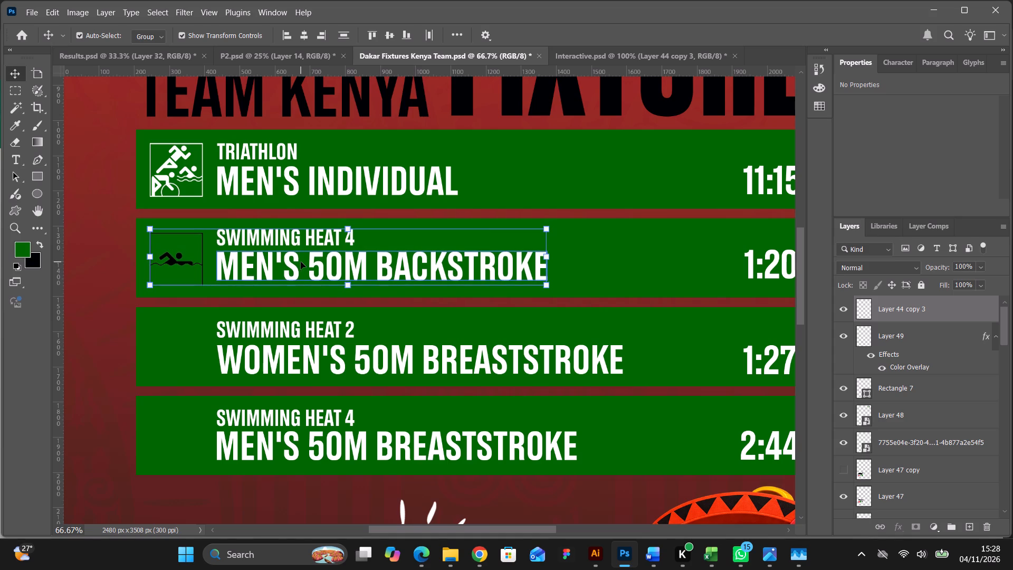
key("Down")
key("Up")
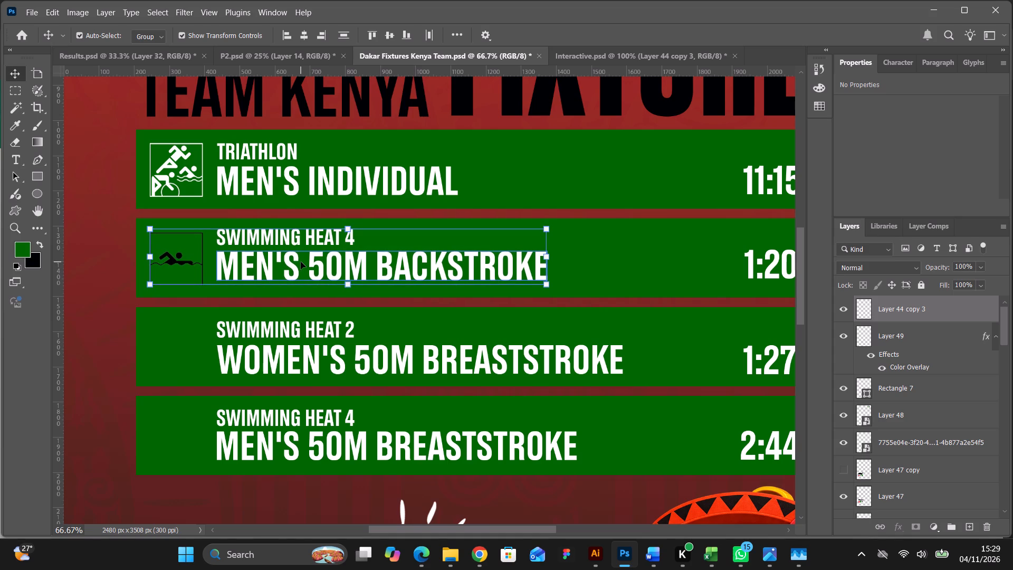
key("Down")
key("Down")
key("Down")
key("Down")
key("Down")
key("Down")
key("Down")
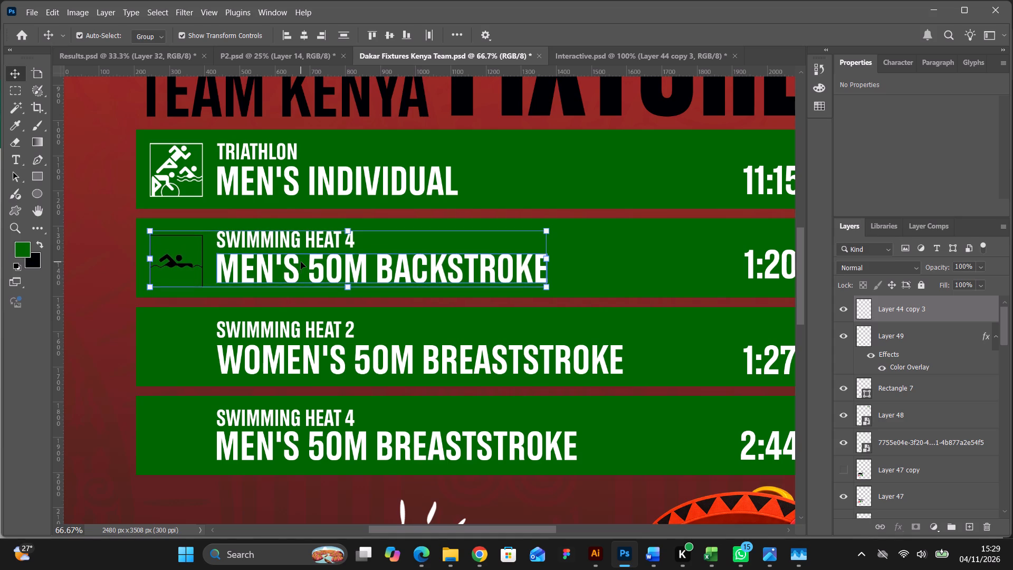
key("Down")
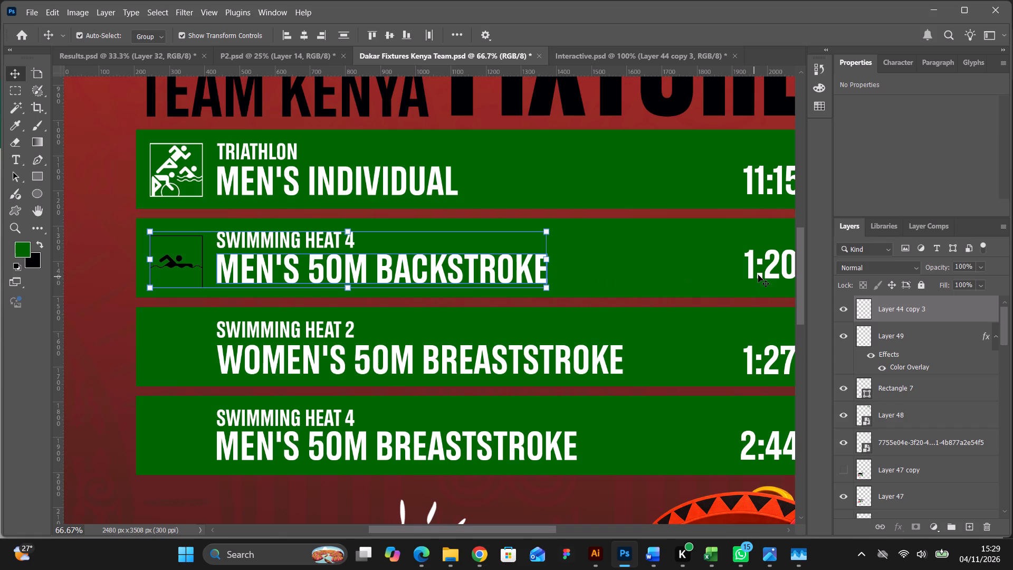
Align the bottom edges of the 1:20 pm time and the Men's 50m Backstroke text, and nudge both slightly down.
left_click(773, 273)
left_click(525, 271, "shift")
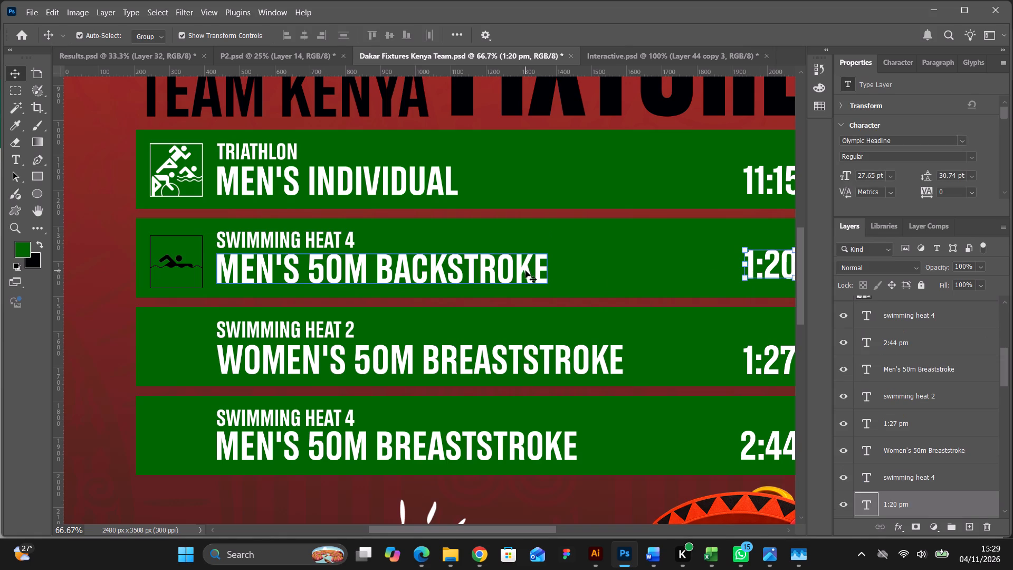
left_click(407, 37)
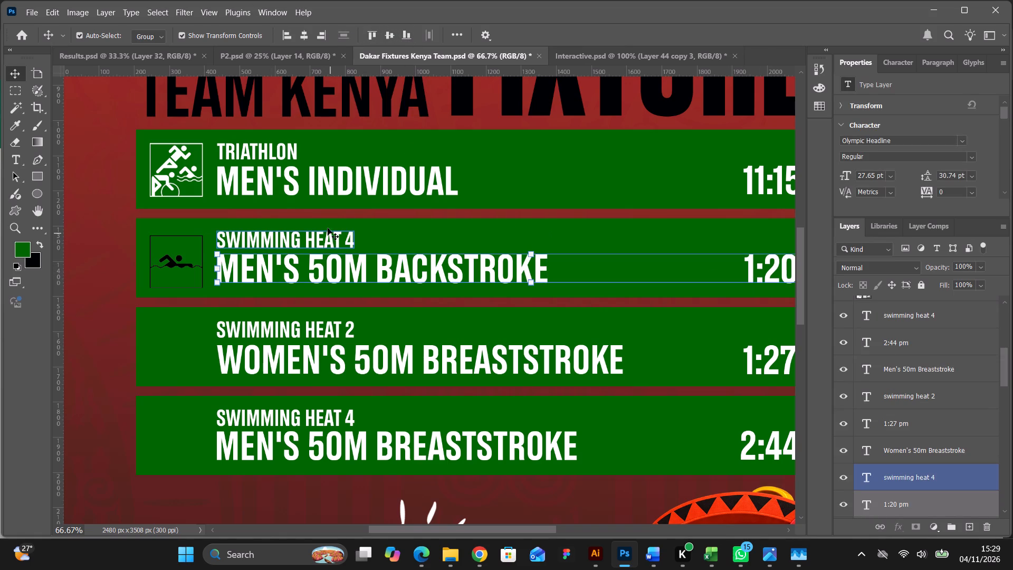
key("Down")
key("Down")
key("Down")
key("Down")
key("Down")
key("Down")
key("Down")
key("Down")
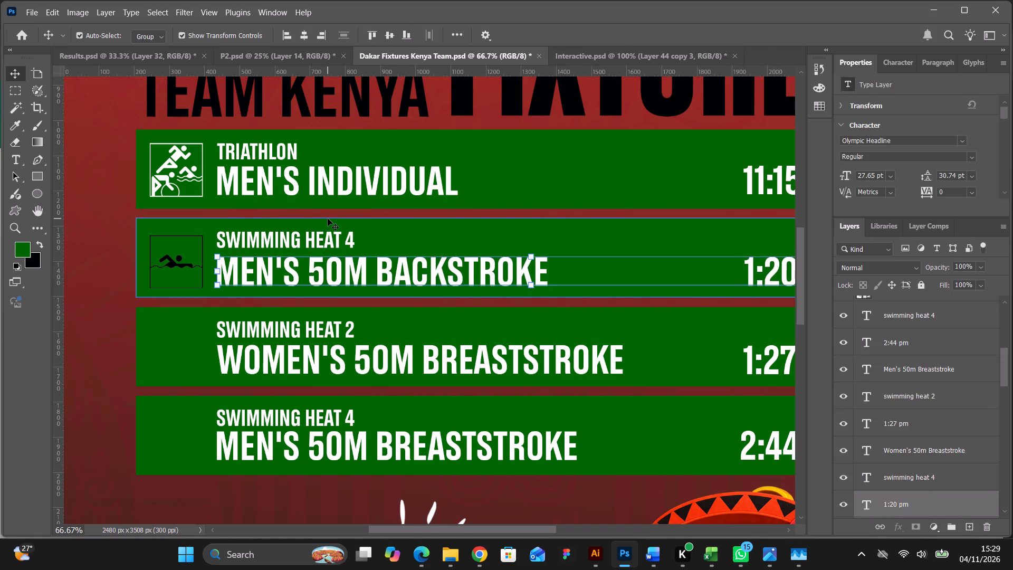
key("Down")
Nudge the Swimming Heat 4 label slightly down, closer to the Men's 50m Backstroke text.
left_click(308, 237)
key("Down")
key("Down")
key("Down")
key("Down")
key("Down")
key("Down")
key("Down")
key("Down")
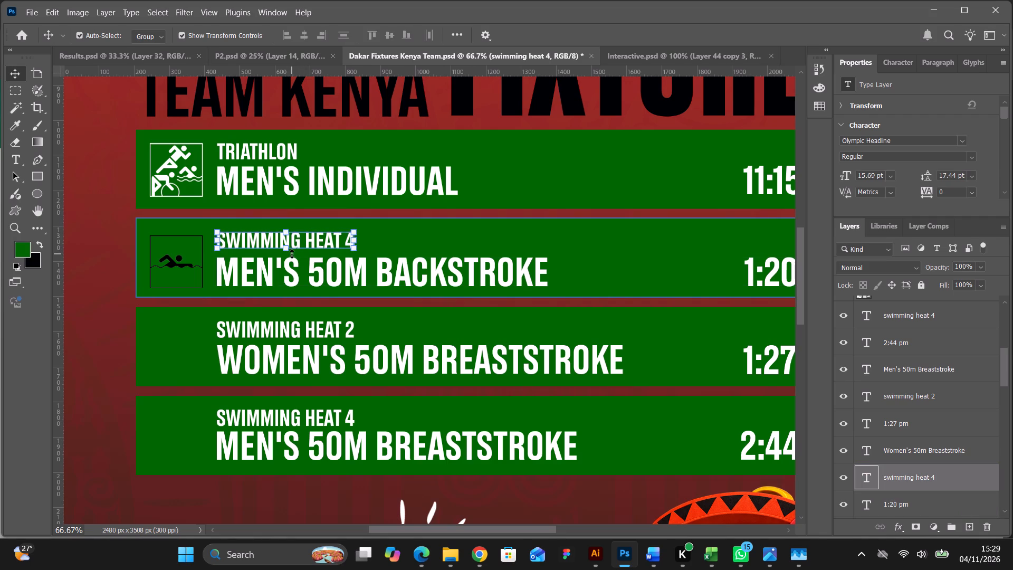
key("Down")
key("Down")
key("Down")
key("Down")
key("Down")
key("Down")
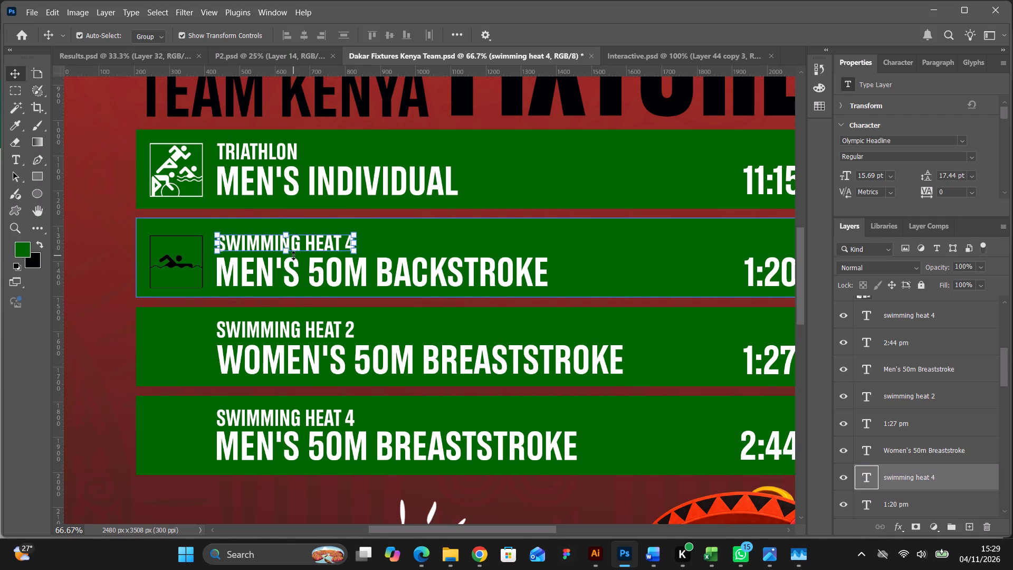
Apply a white Color Overlay at 100% opacity to the Swimming pictogram in the Men's 50m Backstroke row.
left_click(169, 263)
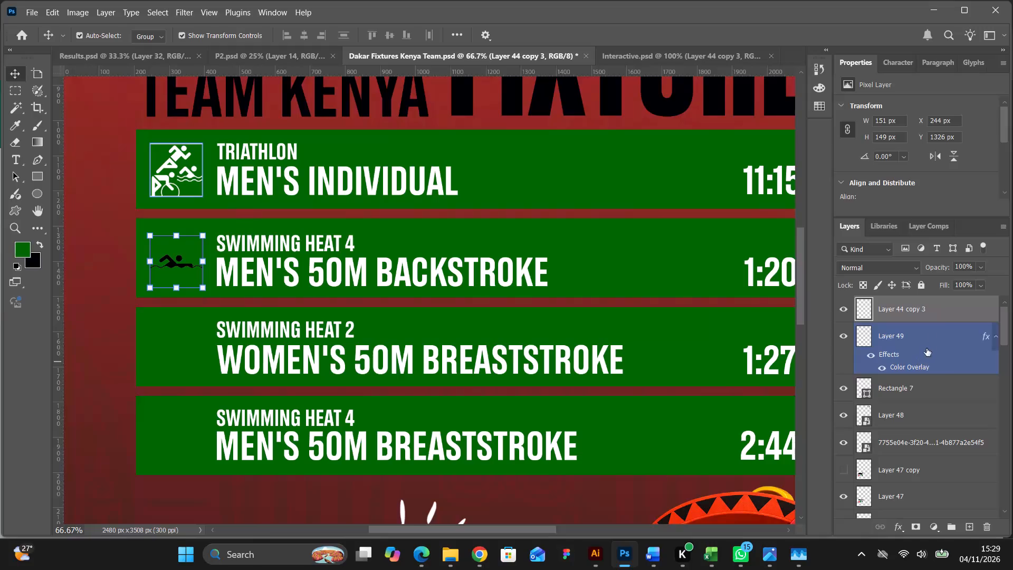
double_click(942, 314)
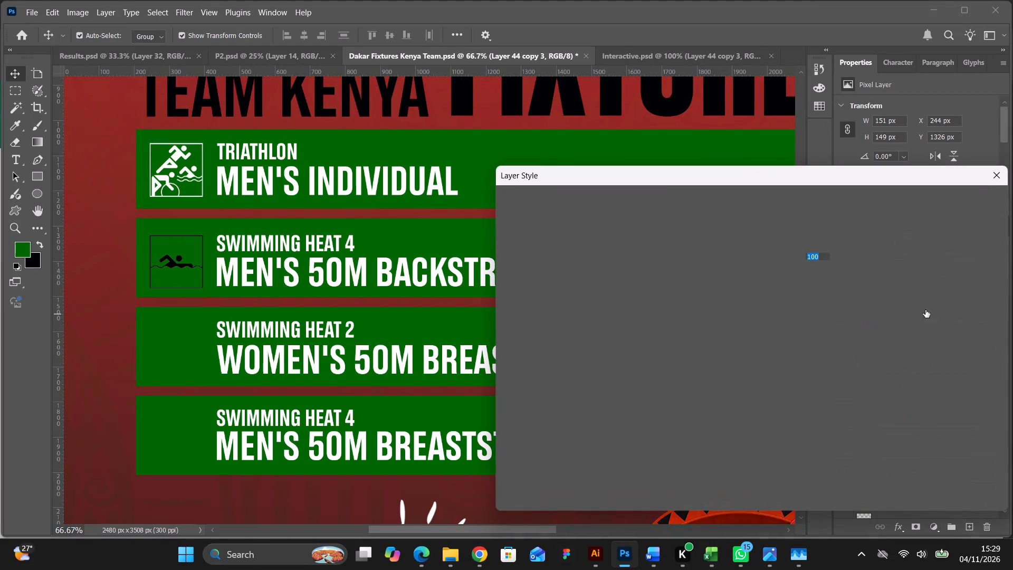
left_click(541, 377)
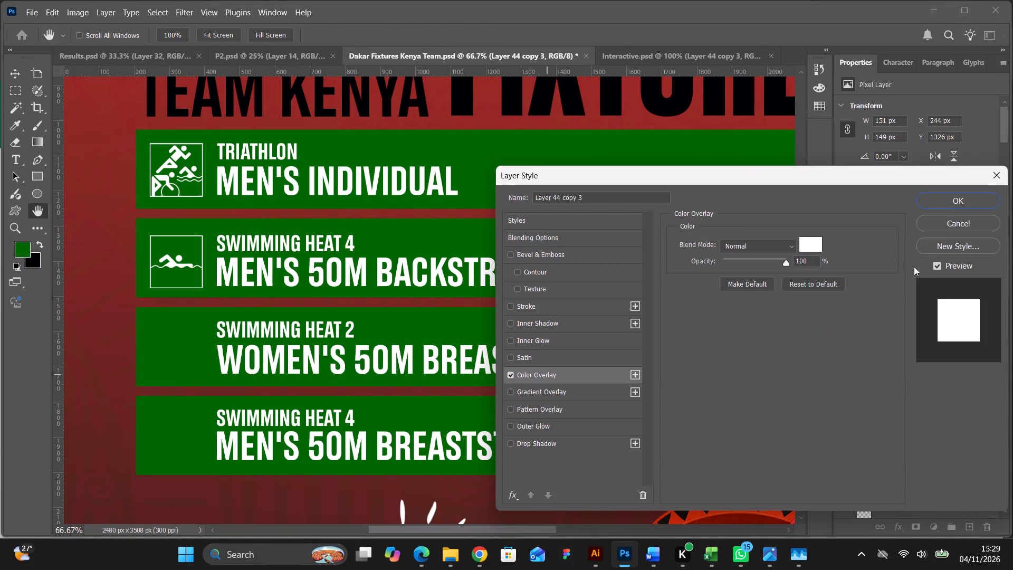
left_click(941, 204)
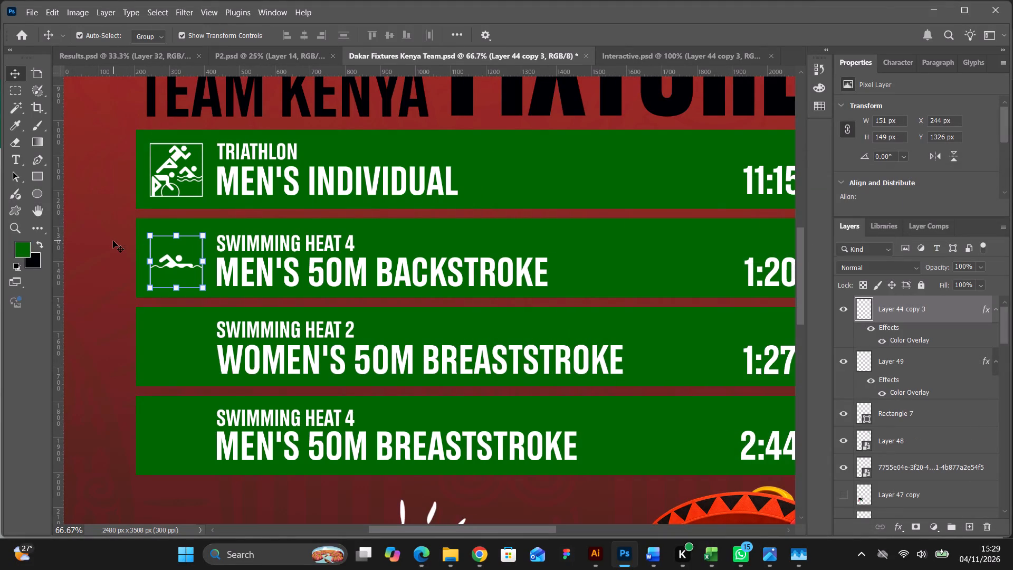
left_click(113, 241)
Duplicate the white Swimming pictogram and place the copy directly below, before the Women's 50m Breaststroke text.
left_click(174, 261)
key("ctrl+j")
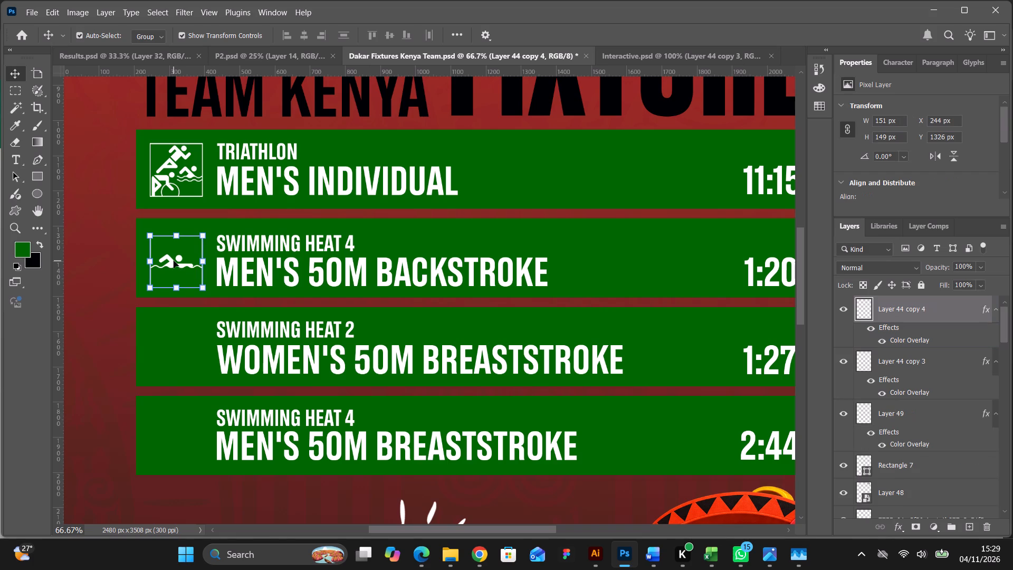
left_click_drag(174, 261, 189, 350)
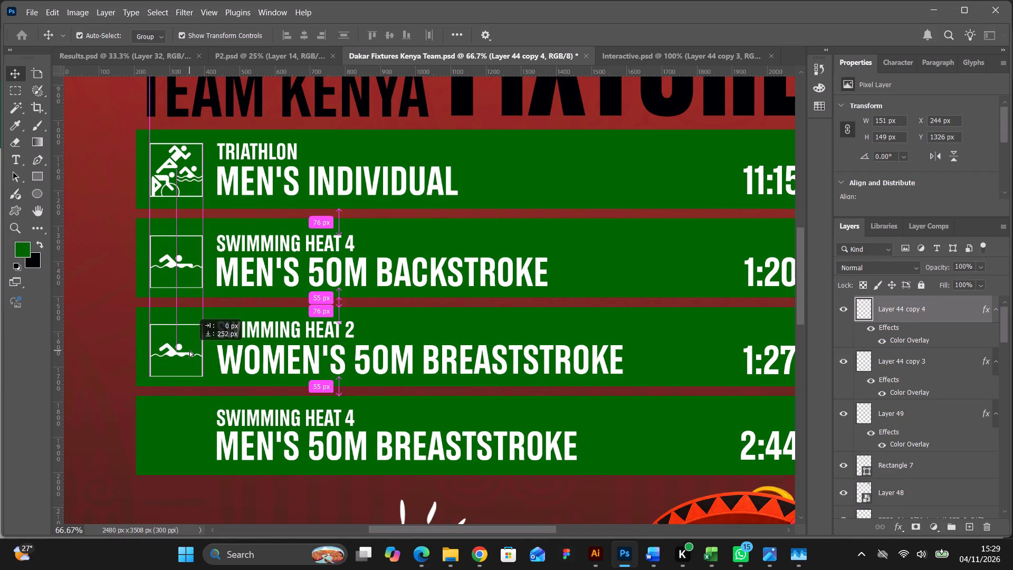
left_click_drag(189, 350, 190, 347)
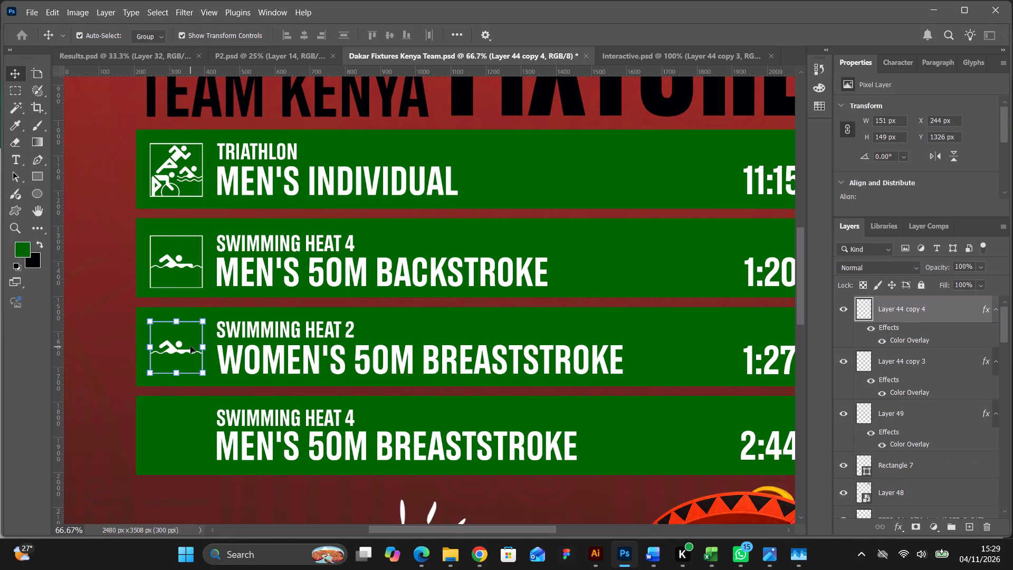
Duplicate the Women's 50m Breaststroke pictogram and place the copy directly below, before the Men's 50m Breaststroke text.
scroll(210, 378, "down", 3)
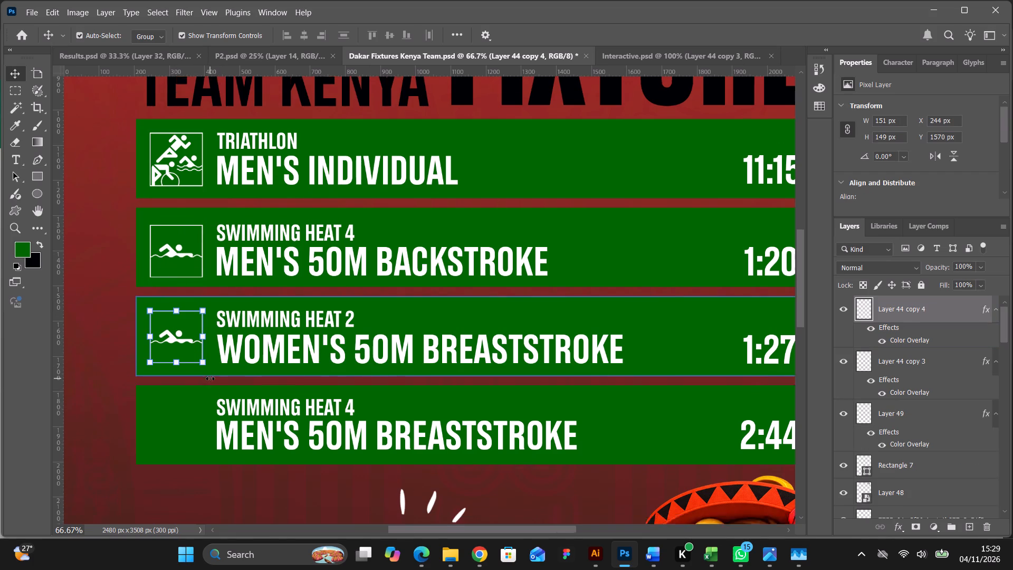
scroll(210, 378, "down", 5)
left_click(177, 267)
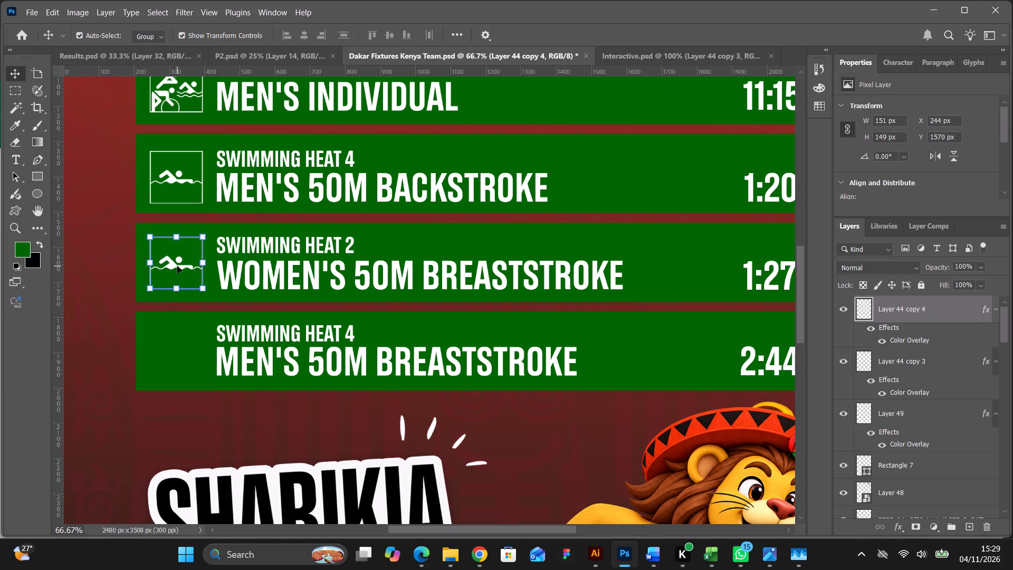
key("ctrl+j")
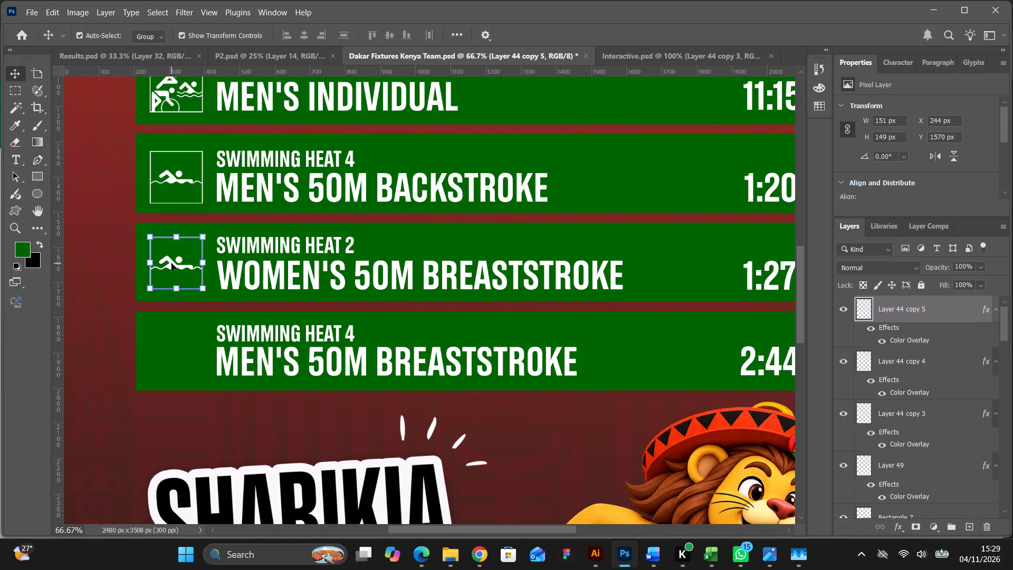
left_click_drag(171, 263, 174, 351)
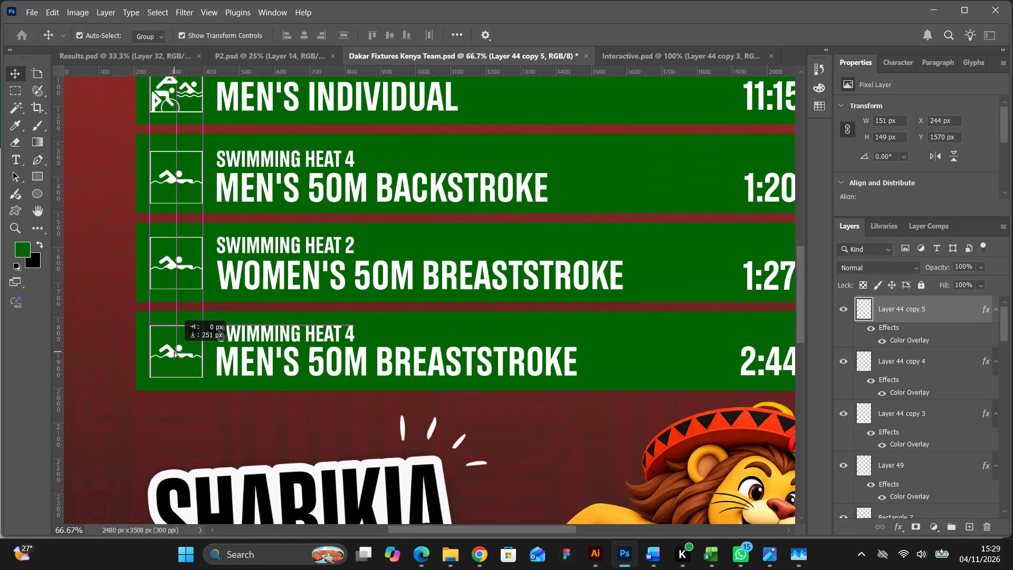
left_click_drag(174, 351, 174, 349)
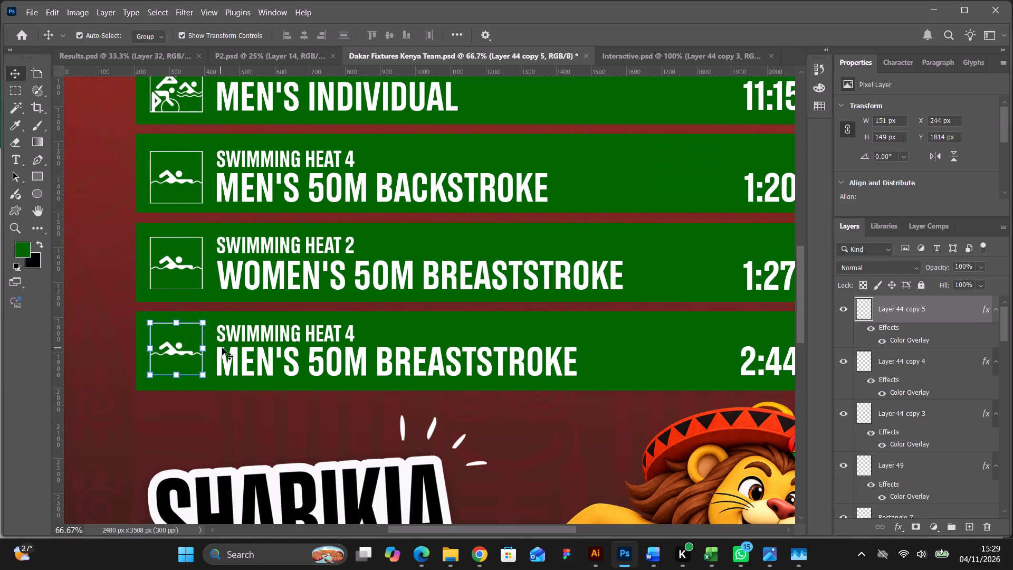
Nudge the Men's 50m Breaststroke row's pictogram, heat label, event text and 2:44 pm time slightly down together, then deselect them.
left_click(257, 338, "shift")
left_click(243, 358, "shift")
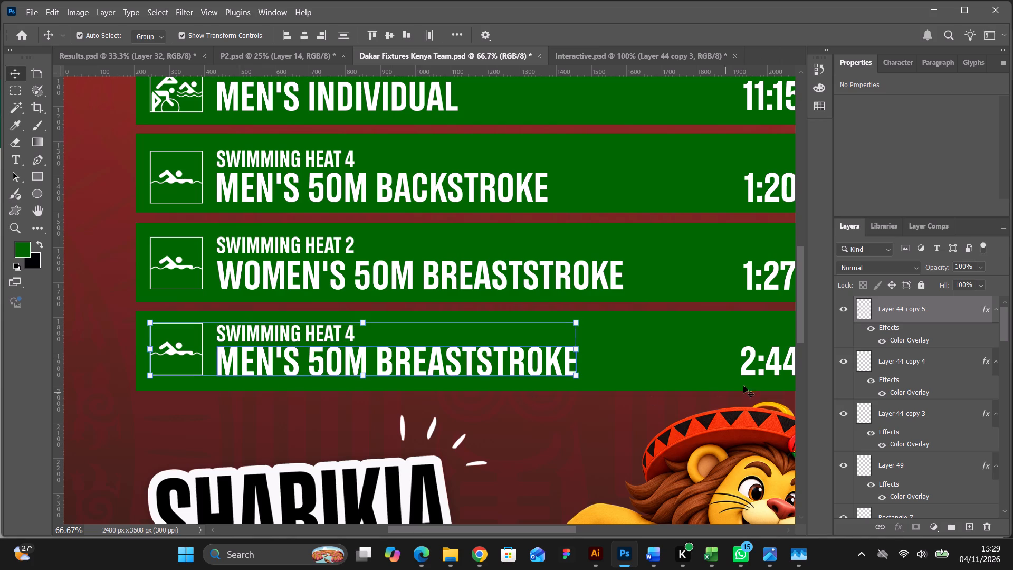
left_click(751, 374, "shift")
key("Down")
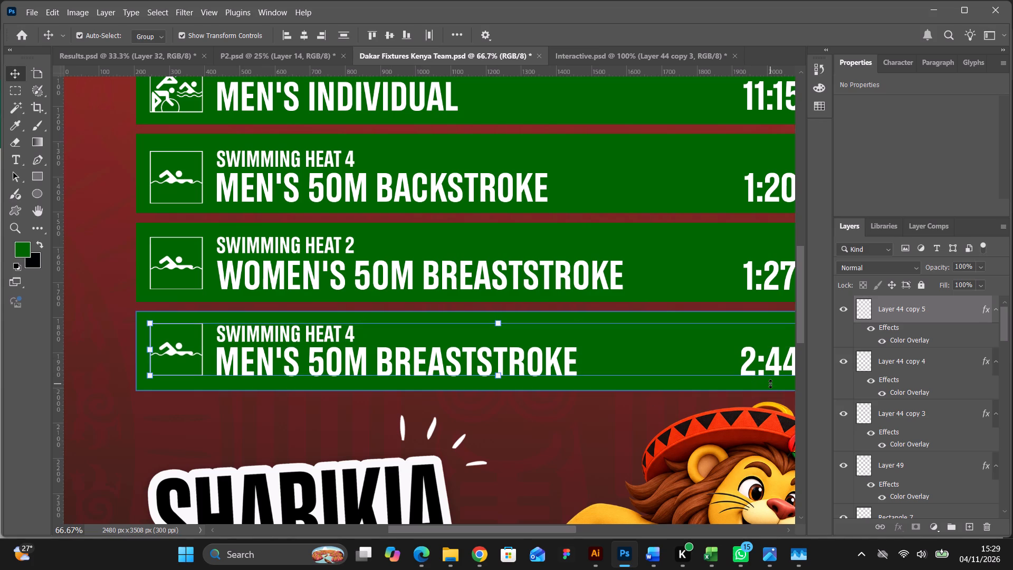
key("Down")
key("Down")
key("Down")
key("Down")
key("Down")
key("Down")
key("Down")
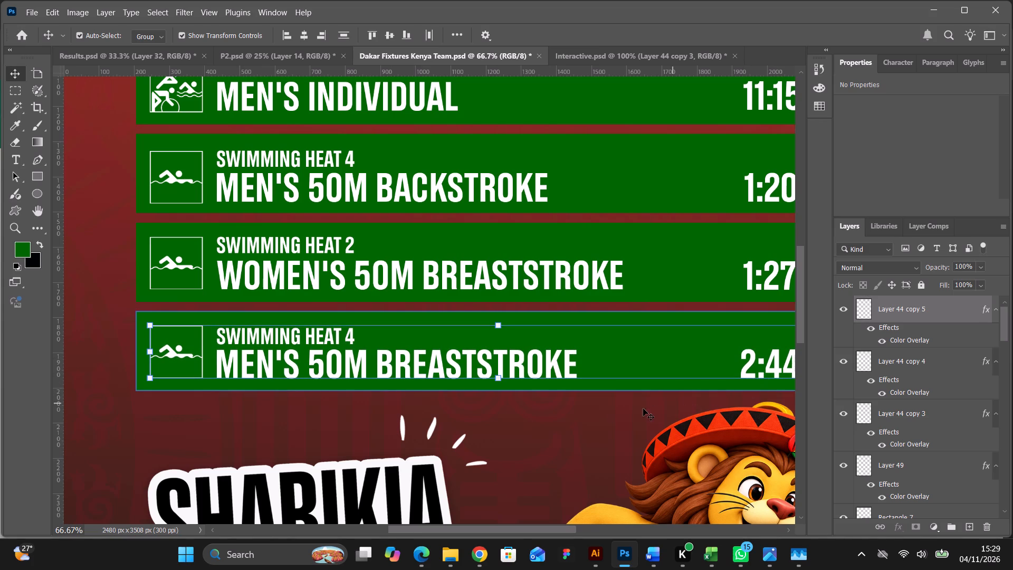
key("Up")
left_click(535, 431)
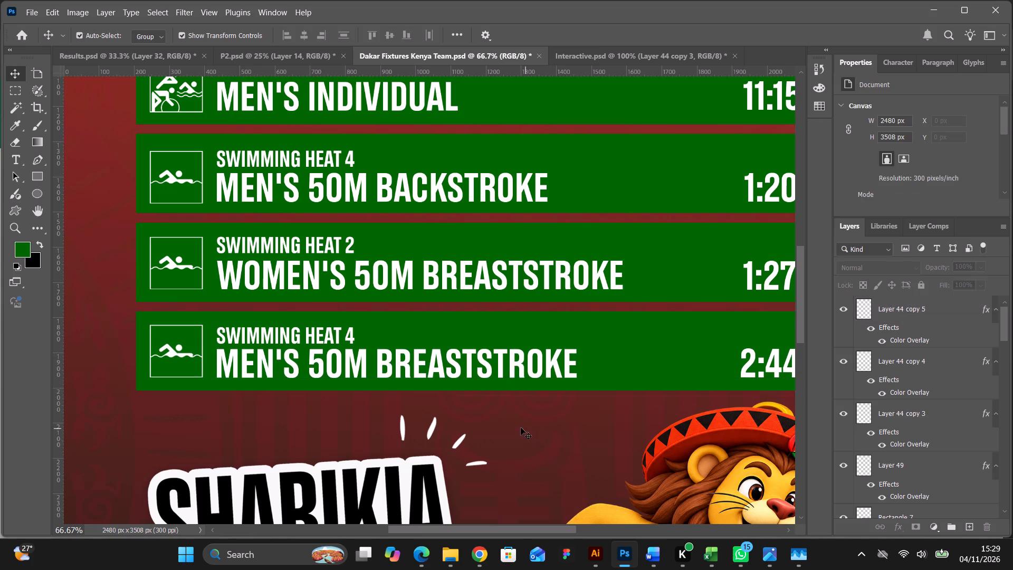
Review the full Team Kenya fixtures poster, from the header logos and fixture rows to the sponsor logo strip.
scroll(513, 424, "up", 9)
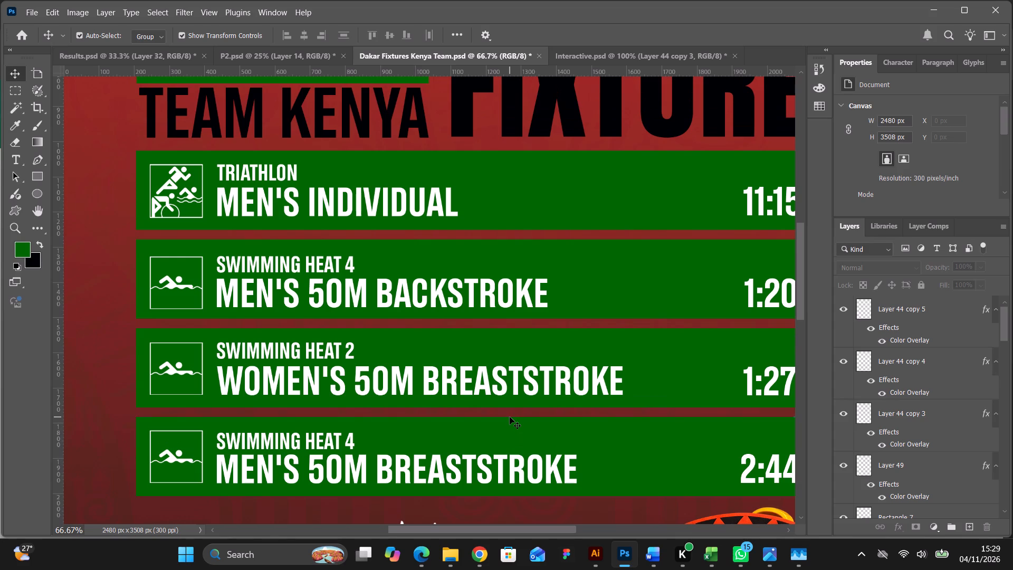
key("ctrl+minus")
key("ctrl+minus")
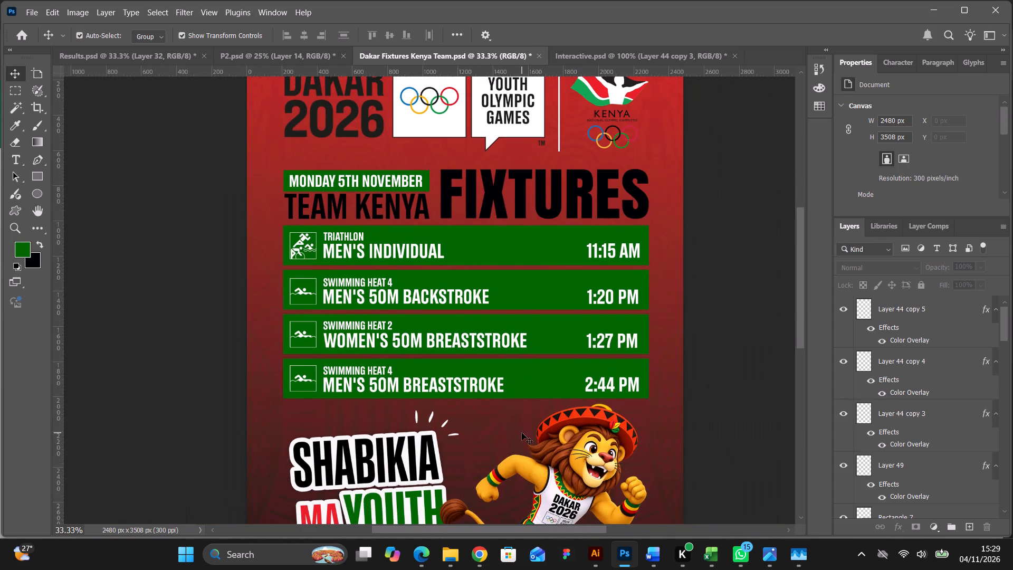
left_click(768, 330)
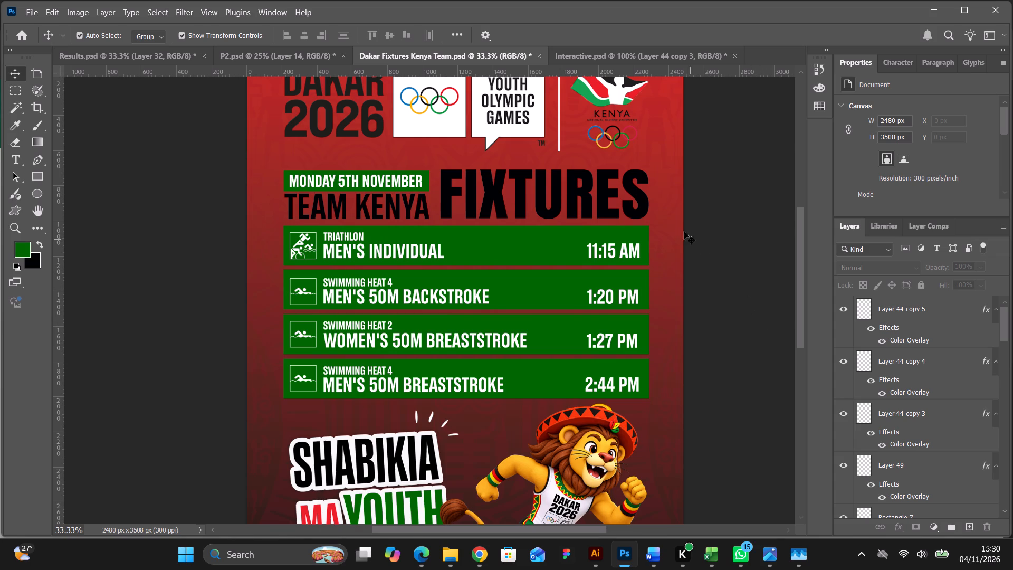
scroll(541, 197, "up", 9)
scroll(540, 196, "down", 4)
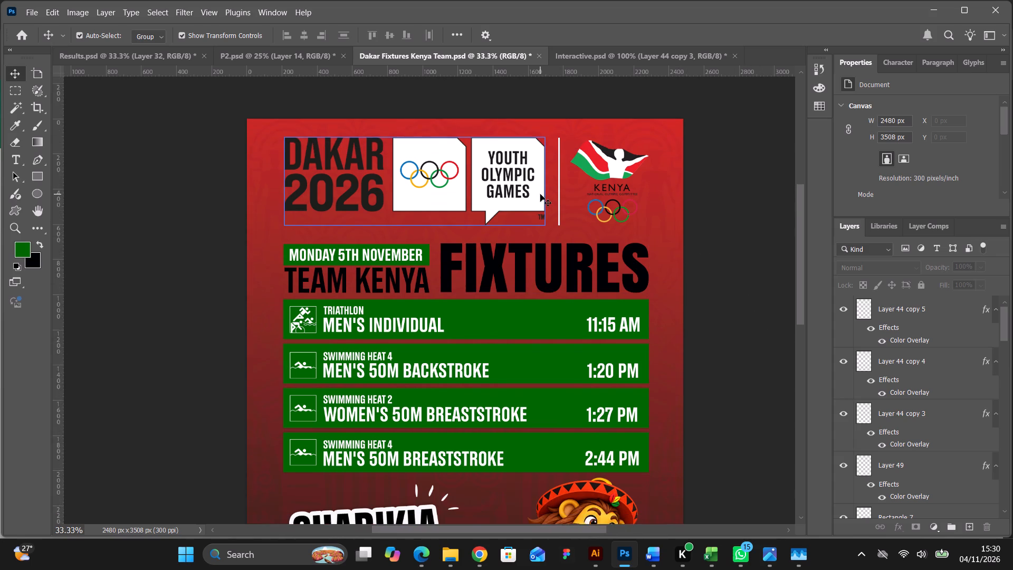
scroll(540, 194, "down", 20)
scroll(540, 194, "down", 5)
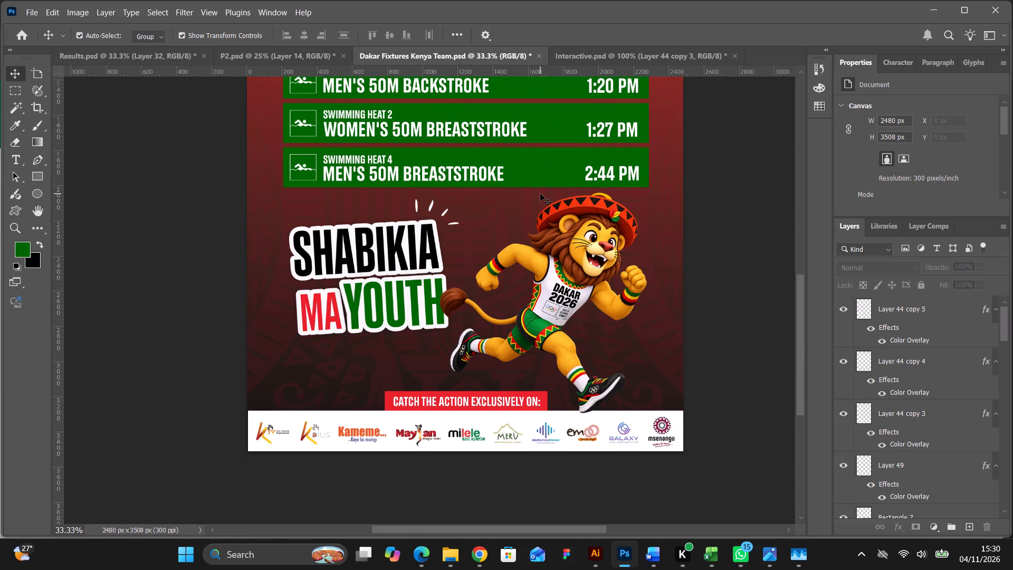
scroll(540, 194, "up", 8)
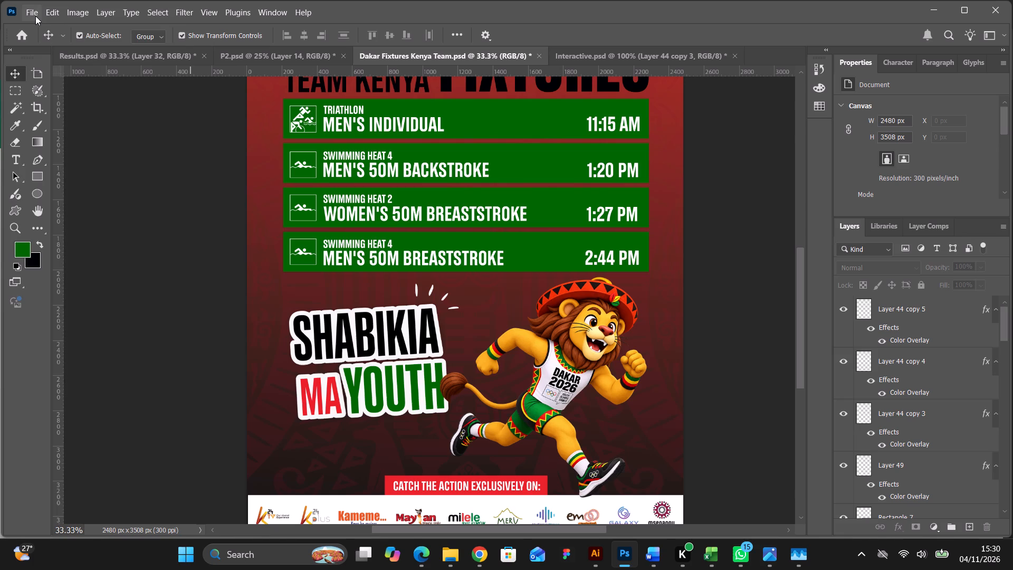
Export the poster as a 2480 x 3508 px PNG named Dakar Fixtures Kenya Team 5th in the Paddy folder.
left_click(35, 16)
left_click(211, 222)
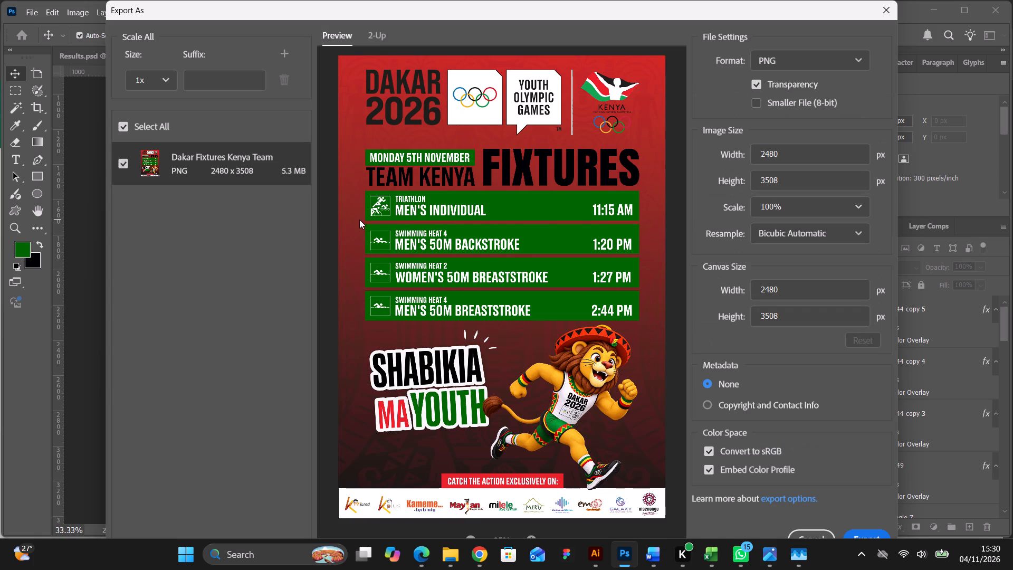
left_click(859, 533)
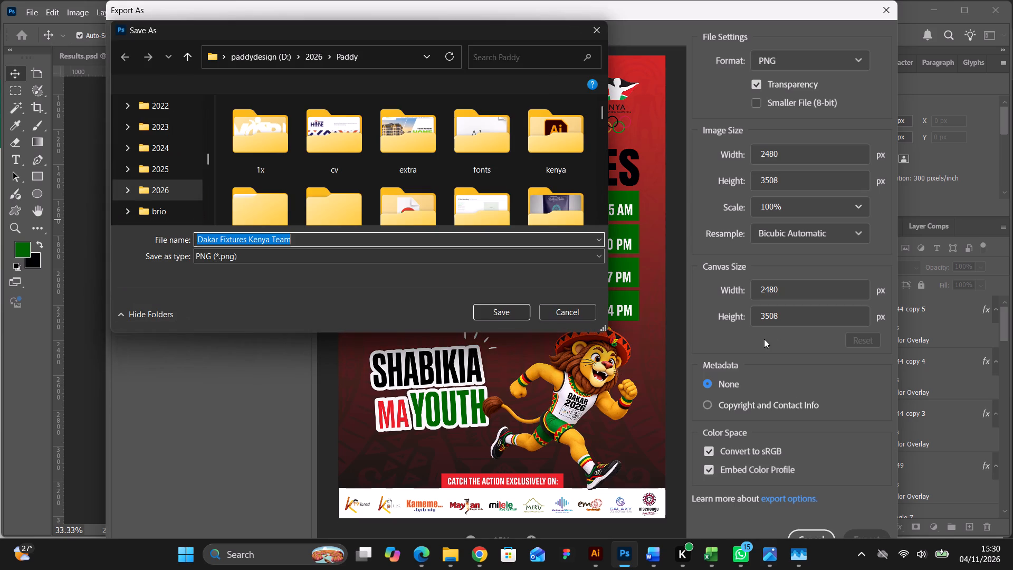
scroll(540, 123, "down", 6)
scroll(544, 171, "down", 3)
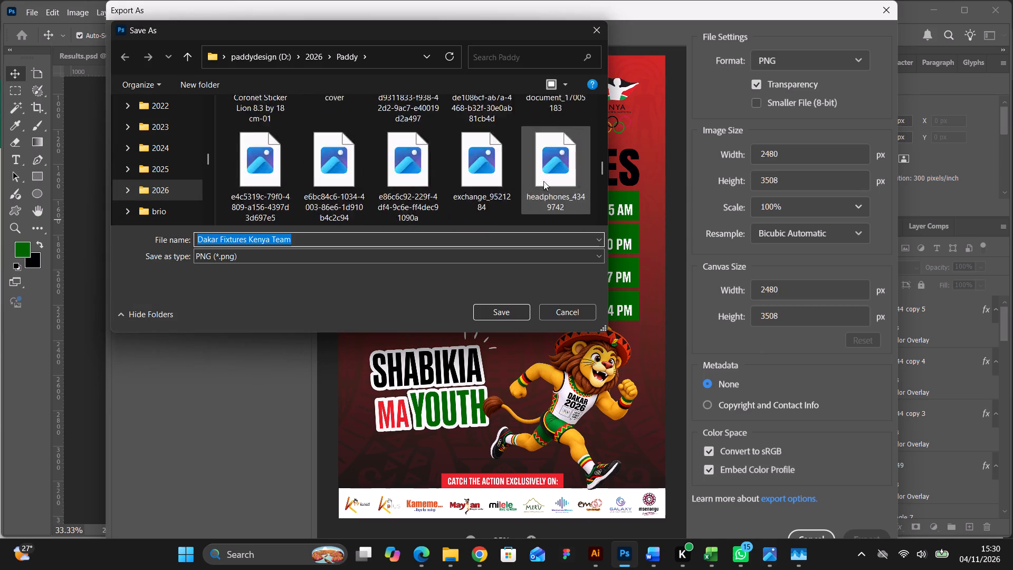
scroll(519, 191, "down", 8)
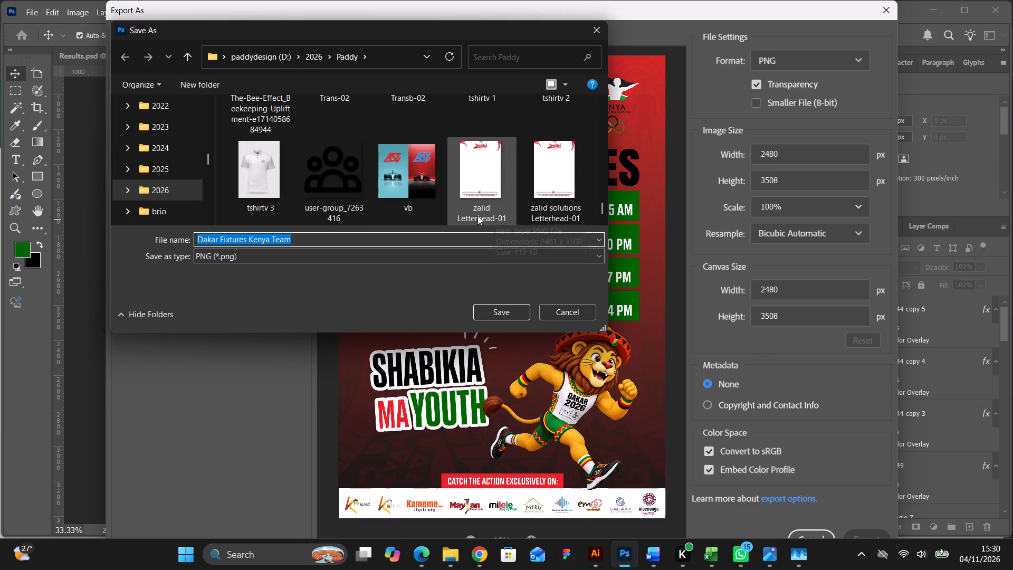
left_click(328, 242)
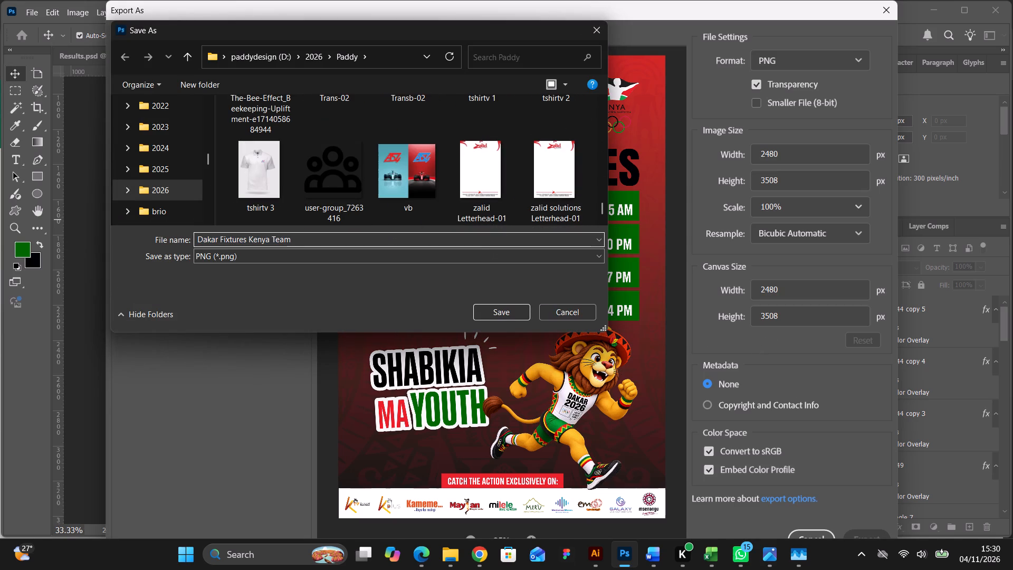
key("space")
type("5th")
left_click(506, 310)
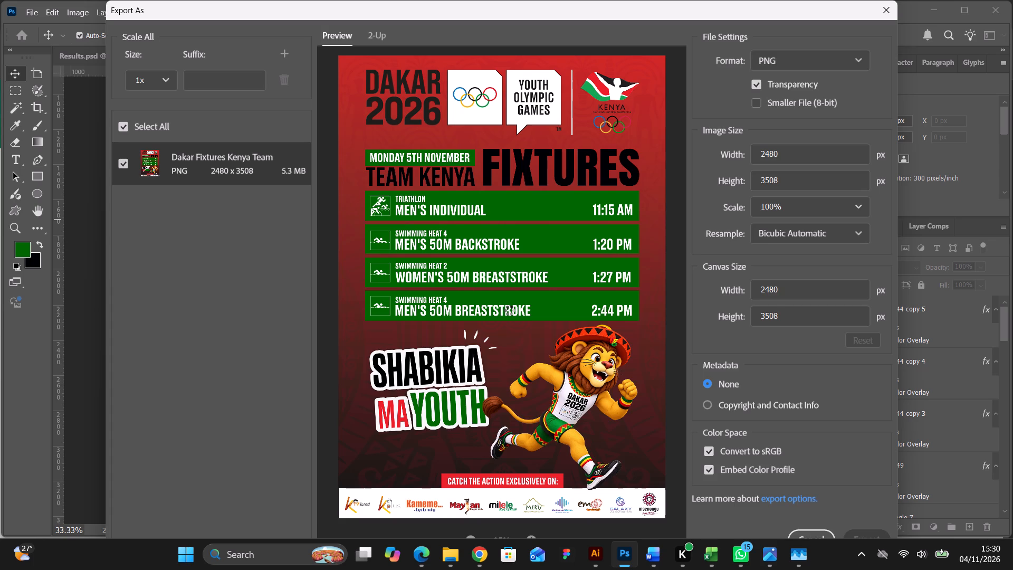
Look over the poster again, checking the fixture rows, the Shabikia Ma Youth lettering, the lion mascot and the sponsor strip.
scroll(500, 282, "down", 3)
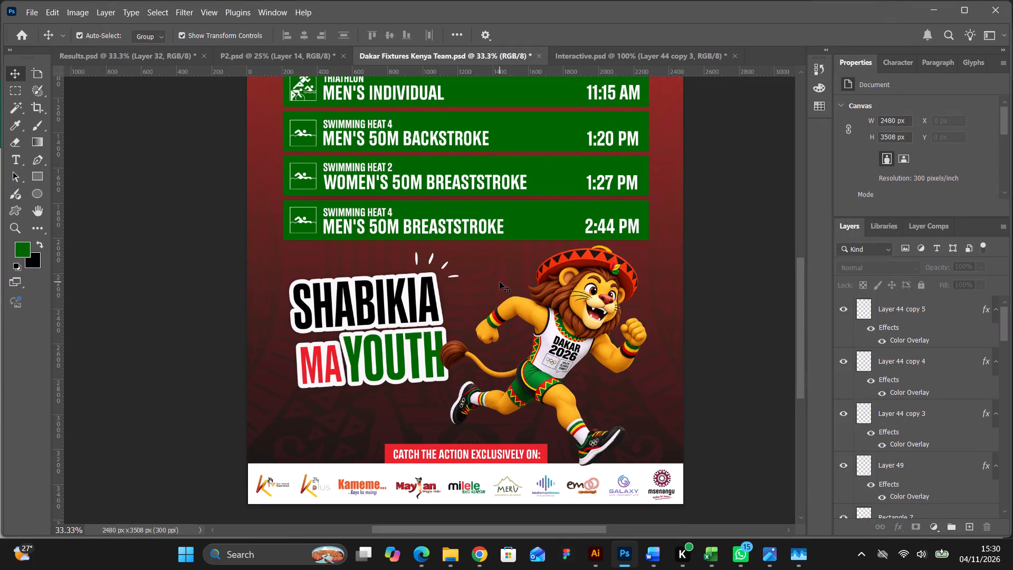
scroll(500, 282, "down", 3)
left_click(754, 262)
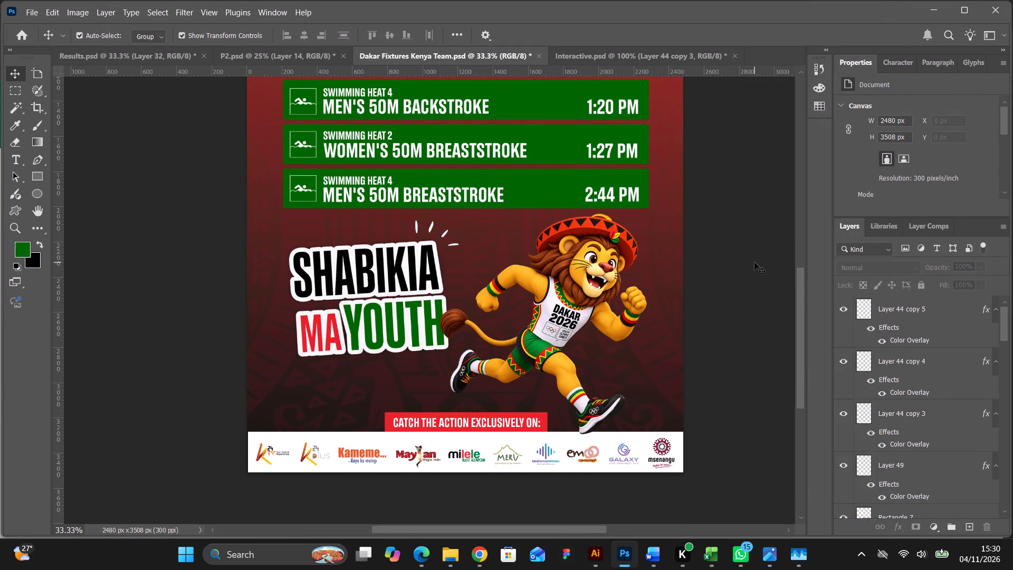
scroll(754, 262, "up", 11)
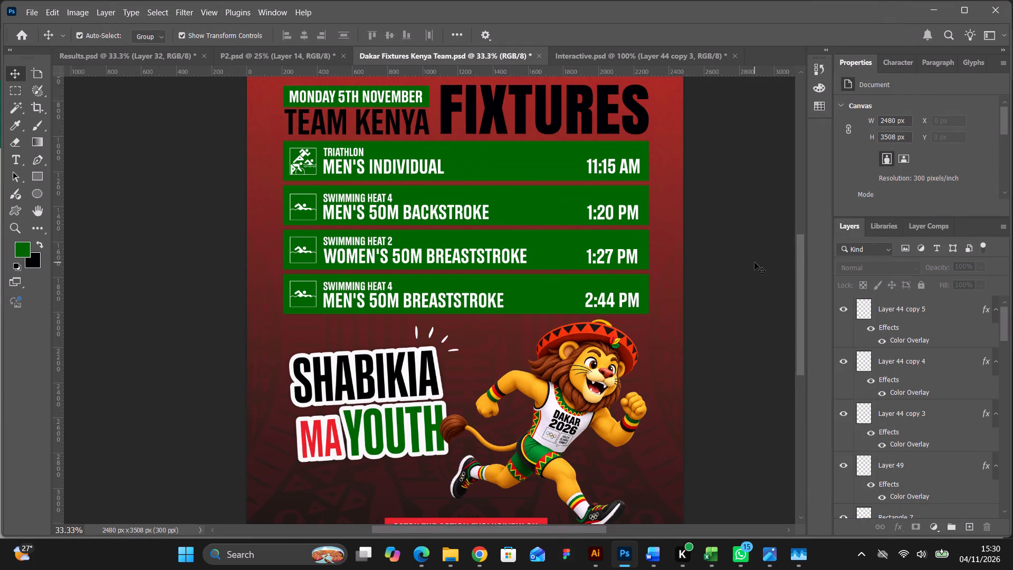
scroll(754, 262, "up", 14)
scroll(754, 262, "down", 9)
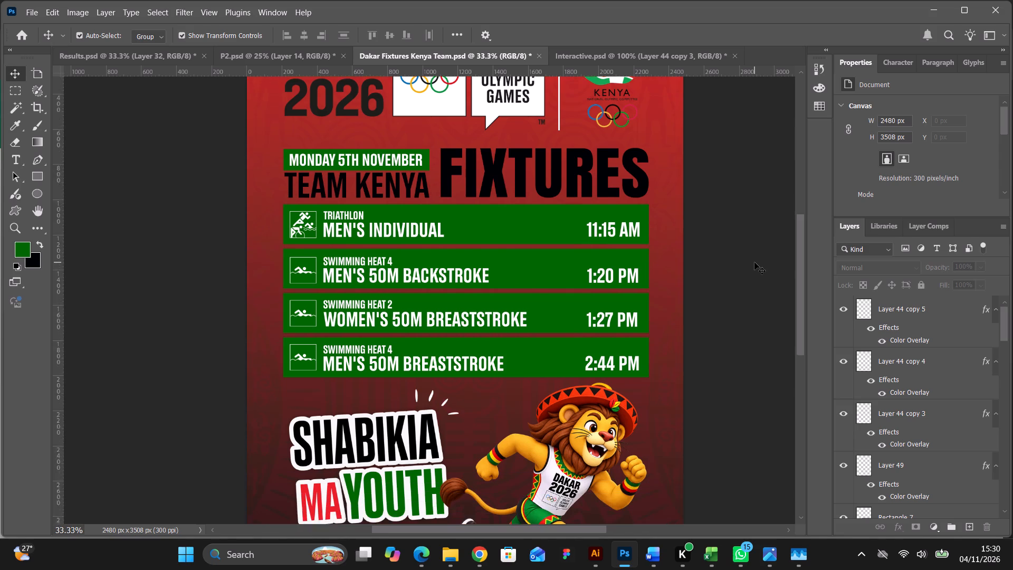
scroll(754, 262, "down", 3)
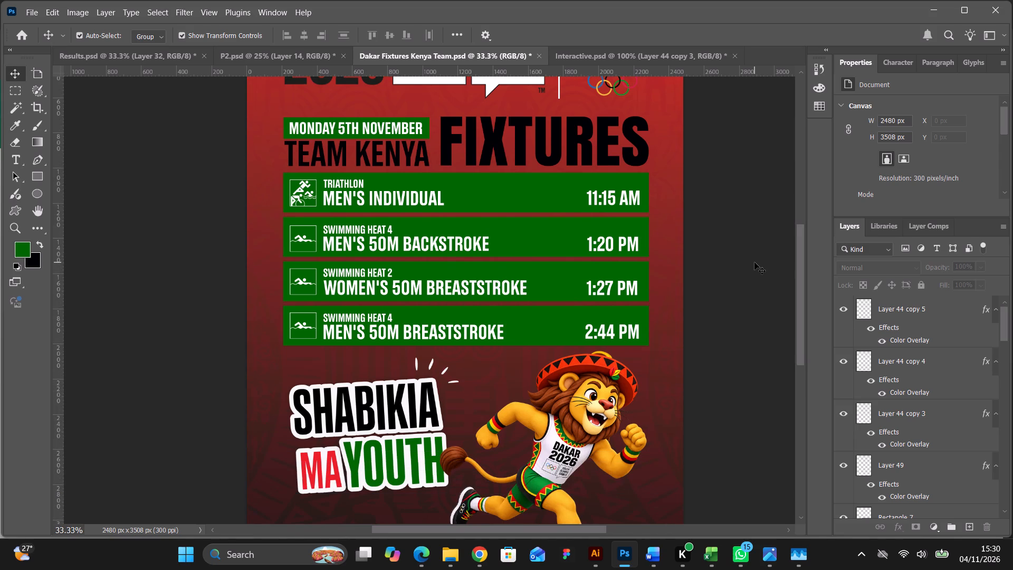
scroll(754, 262, "down", 8)
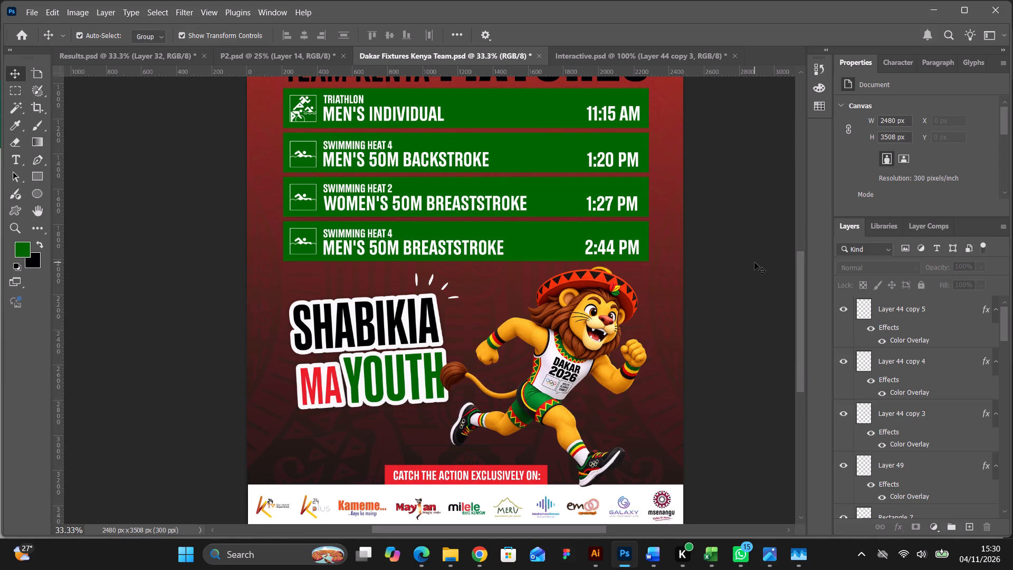
Copy the "Kenya's Youth. Africa's Moment" text from P2.psd into the Dakar Fixtures Kenya Team poster, directly below the Shabikia Ma Youth lettering.
left_click(244, 61)
scroll(394, 291, "down", 5)
left_click(467, 363)
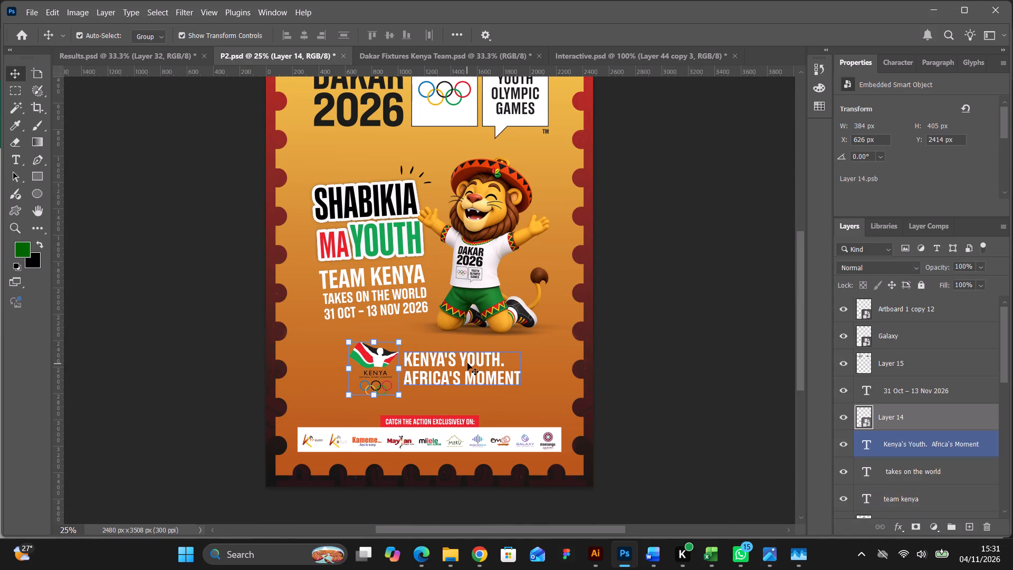
left_click_drag(477, 362, 564, 161)
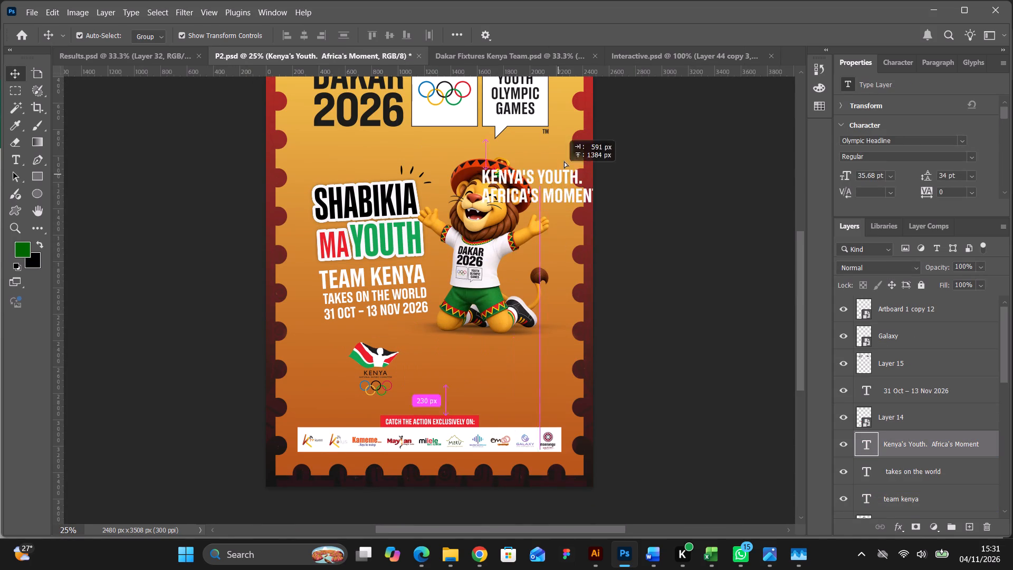
left_click_drag(564, 161, 568, 58)
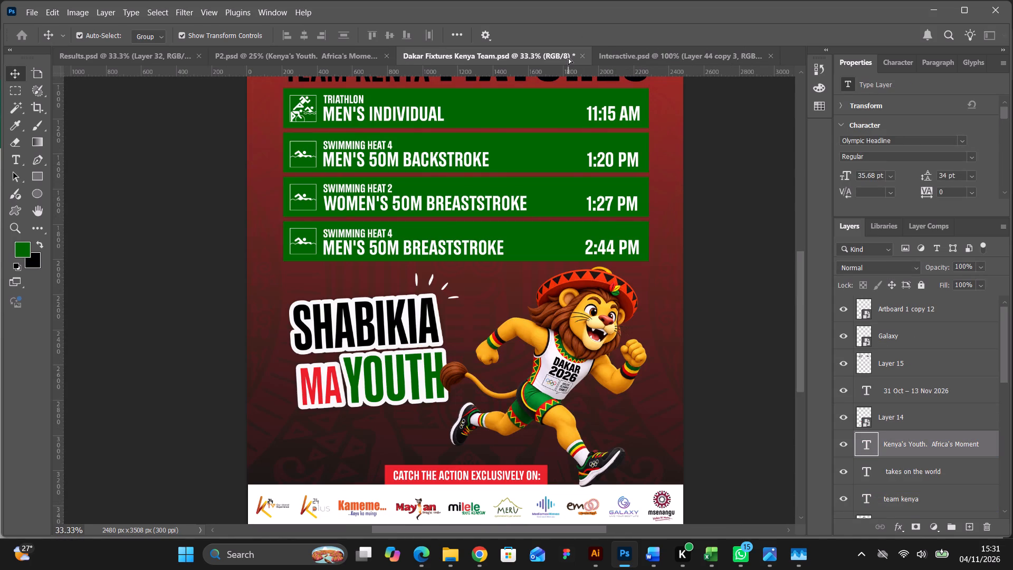
left_click_drag(568, 58, 436, 363)
scroll(447, 341, "down", 6)
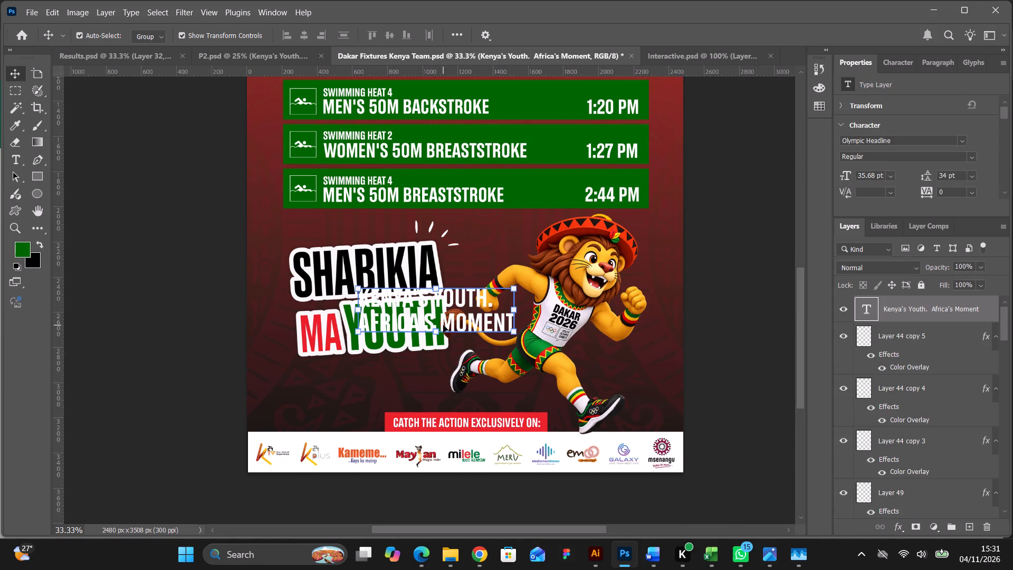
scroll(443, 325, "down", 1)
left_click_drag(450, 283, 393, 355)
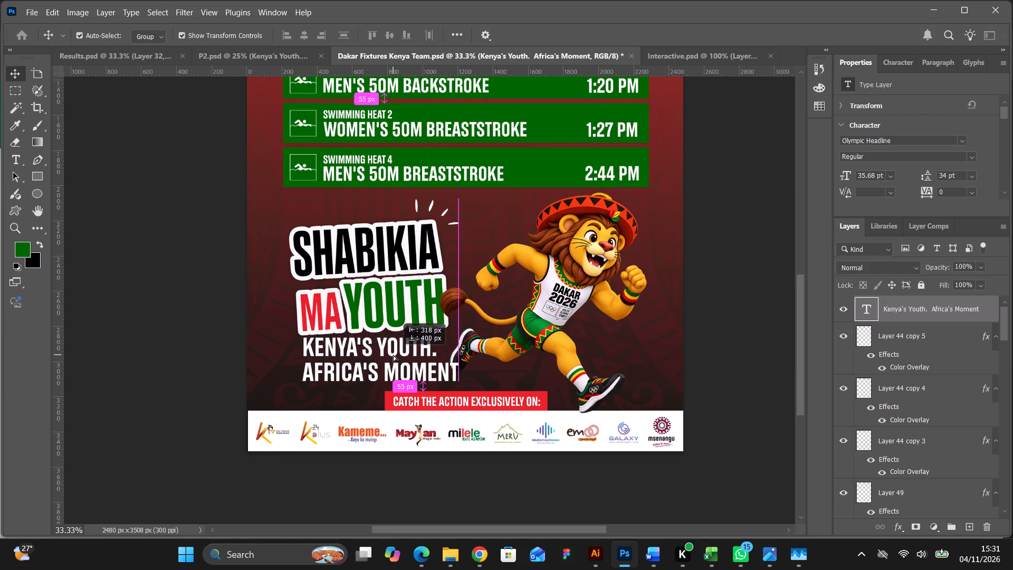
left_click_drag(393, 355, 392, 356)
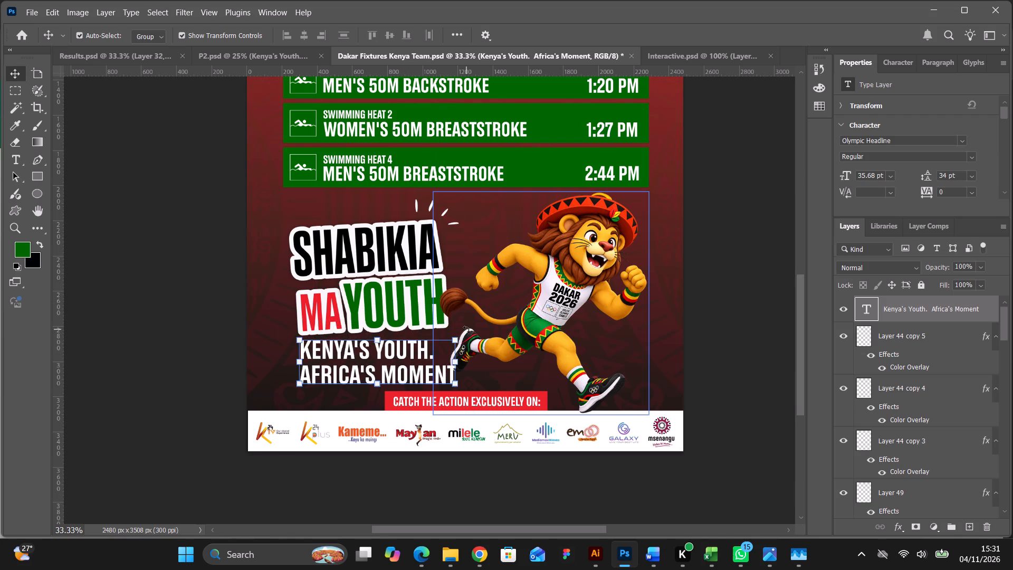
Rotate the "Kenya's Youth. Africa's Moment" text to about -3° and scale it to about 96%, then deselect it.
left_click_drag(466, 329, 464, 322)
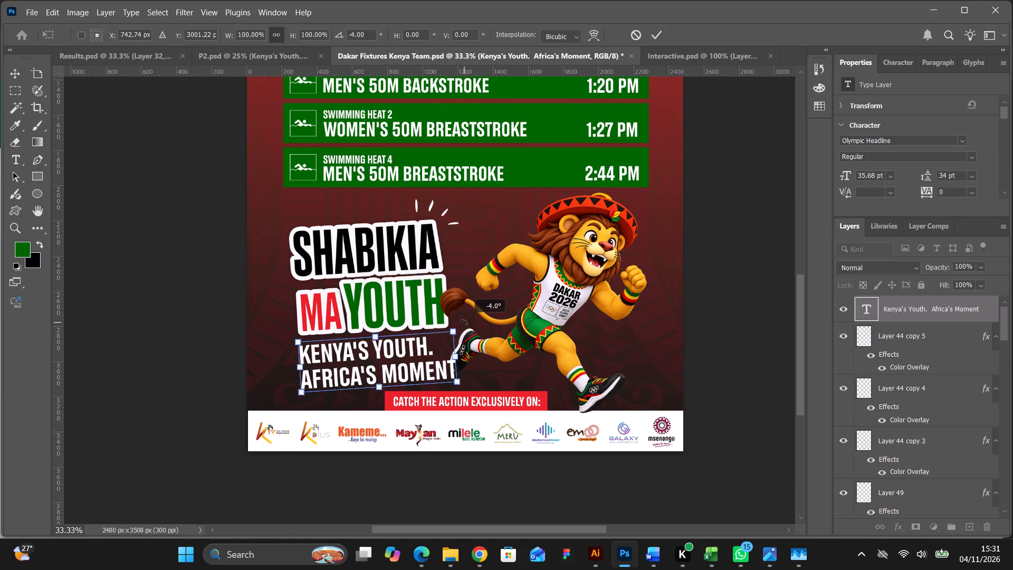
left_click_drag(464, 322, 465, 325)
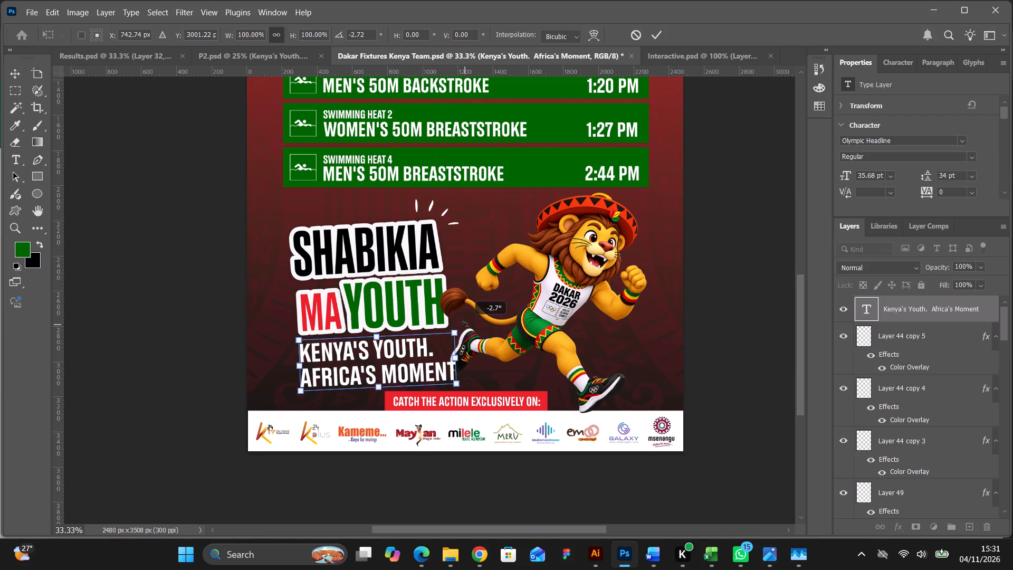
left_click_drag(465, 325, 465, 324)
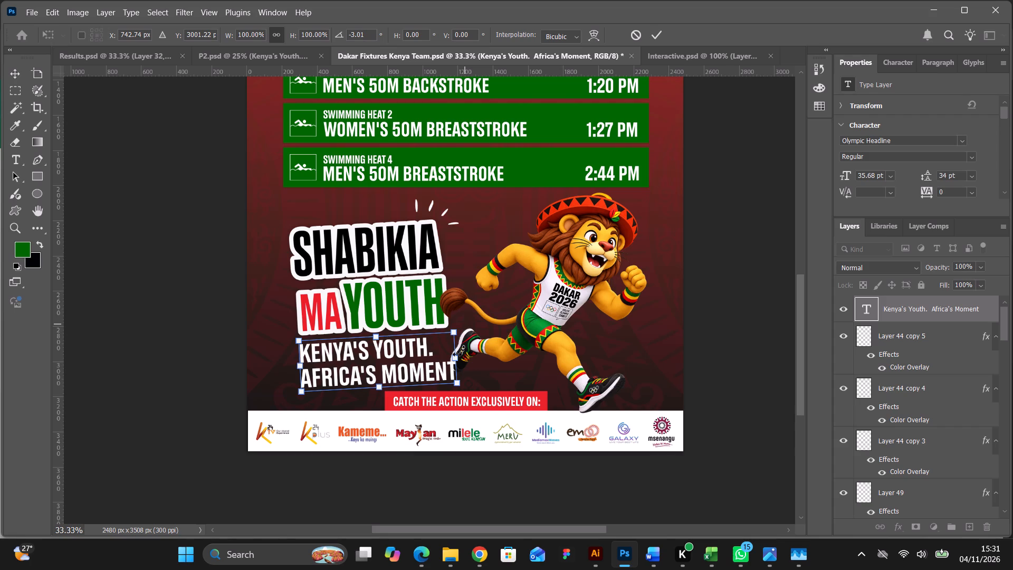
left_click_drag(457, 358, 451, 355)
left_click(661, 37)
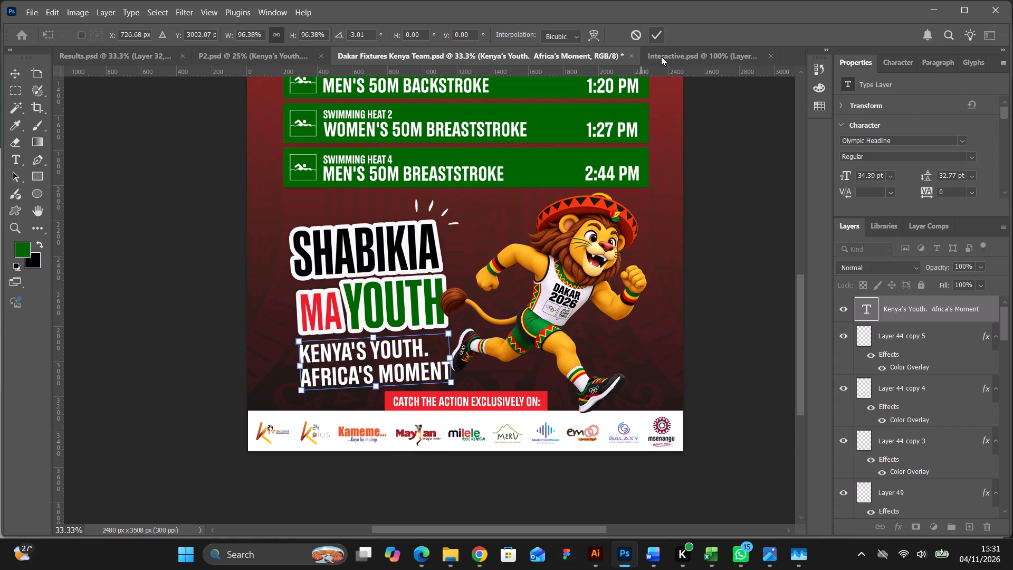
left_click(688, 226)
Scale the Shabikia Ma Youth lettering and the "Kenya's Youth. Africa's Moment" tagline together to about 90% and shift them about 60 px right.
scroll(569, 275, "down", 2)
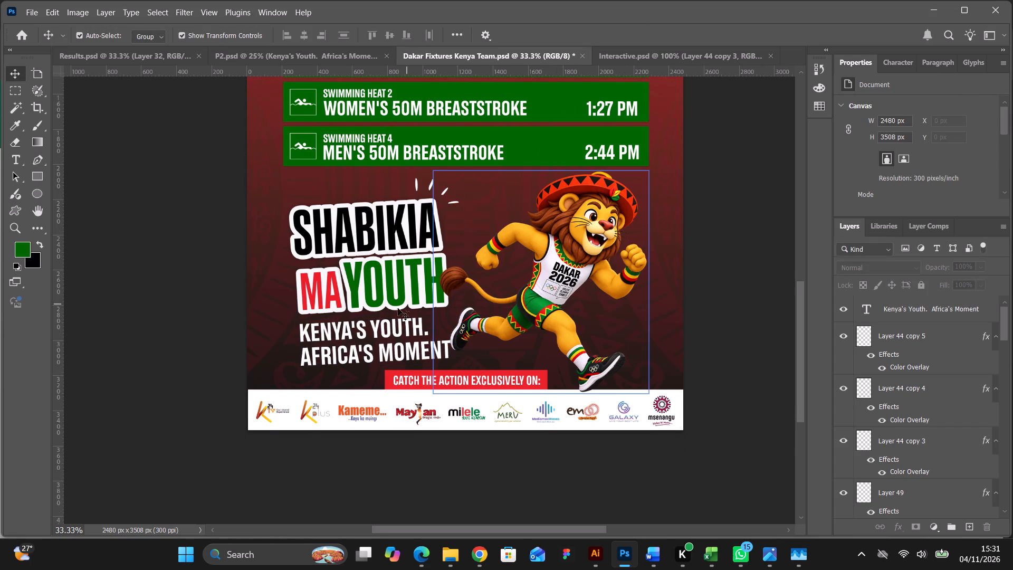
left_click(385, 329)
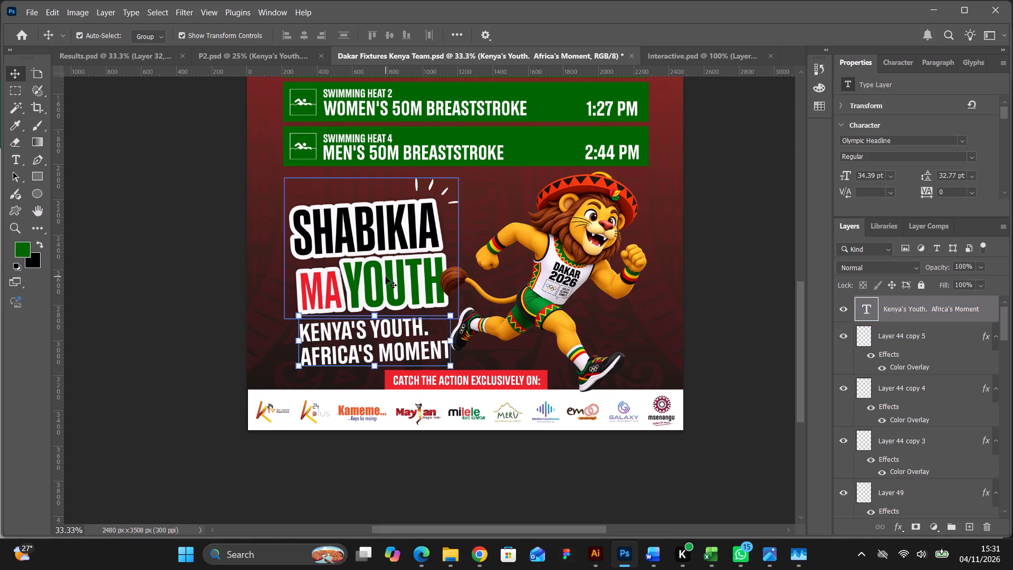
left_click(386, 277, "shift")
left_click_drag(460, 368, 456, 363)
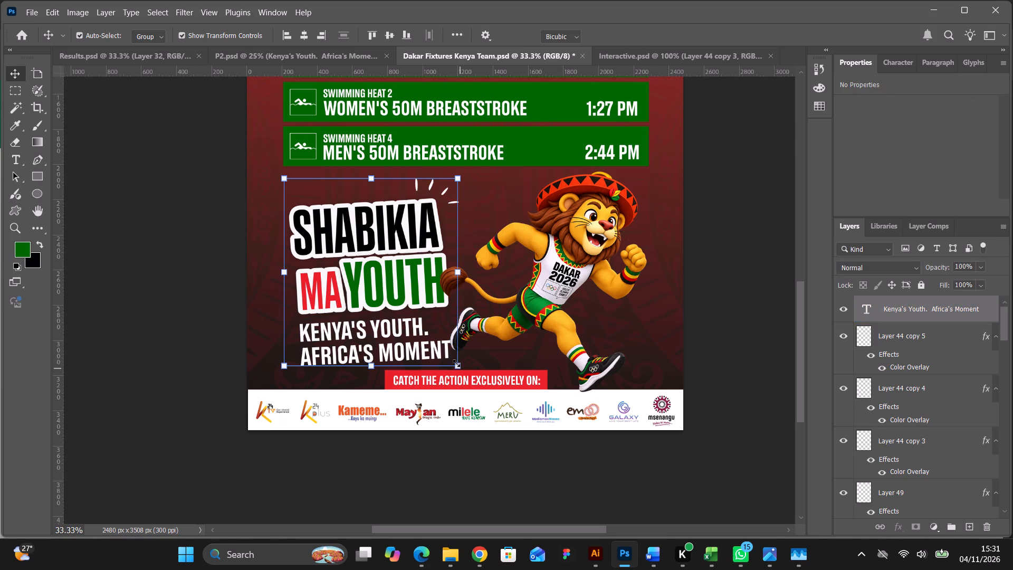
left_click_drag(456, 363, 446, 347)
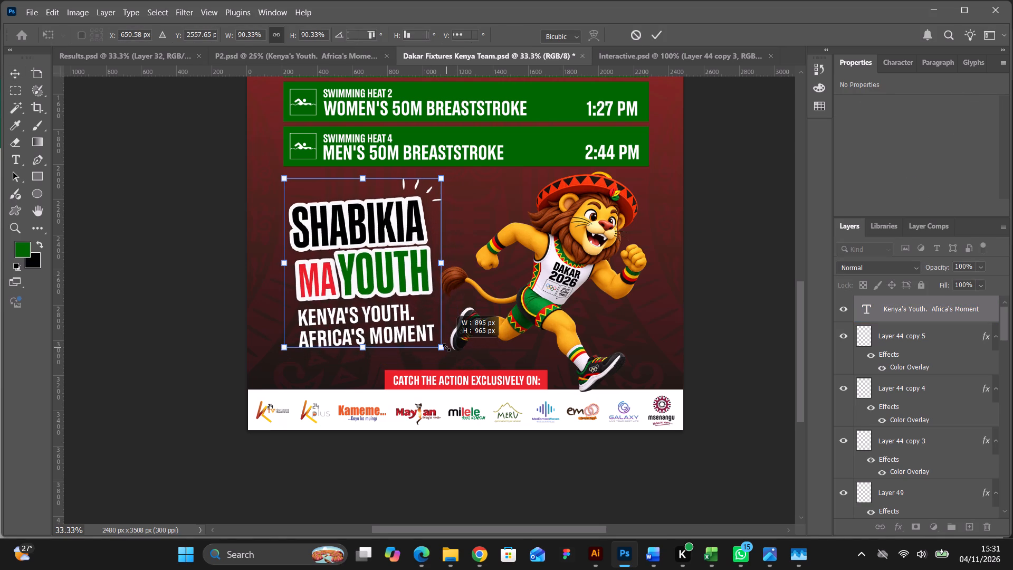
left_click_drag(446, 347, 446, 347)
left_click_drag(408, 285, 417, 286)
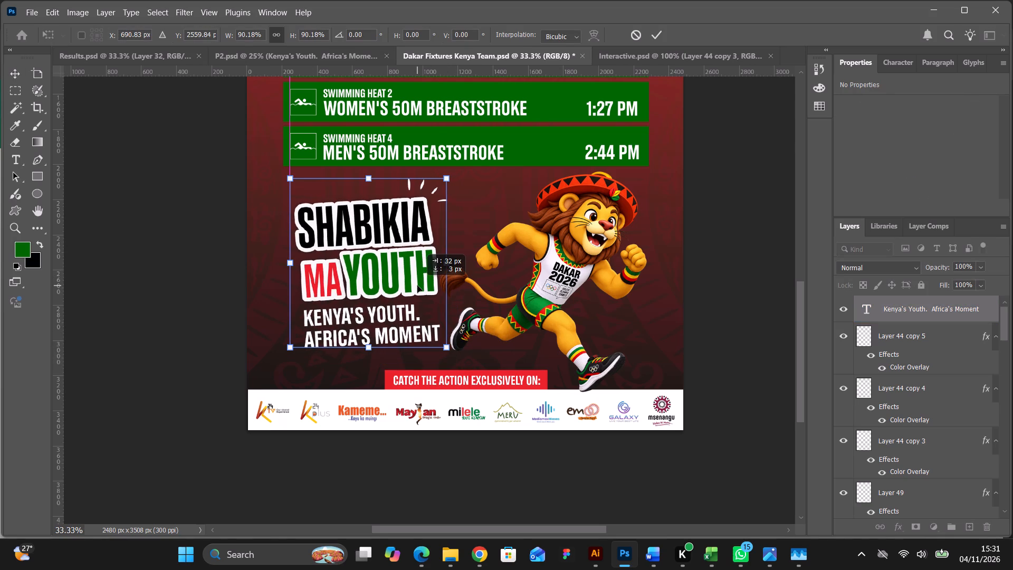
left_click_drag(417, 286, 419, 286)
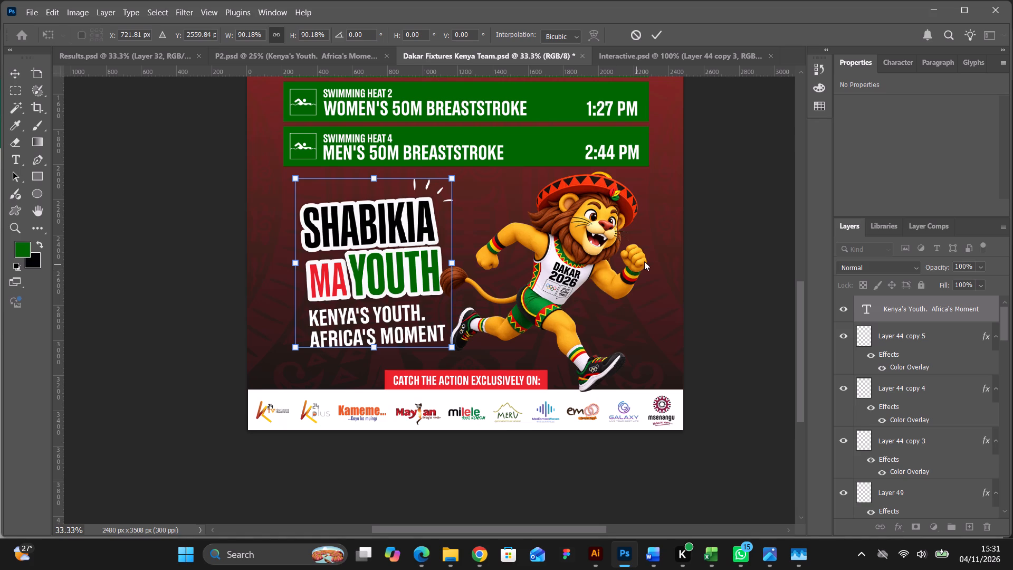
left_click(656, 36)
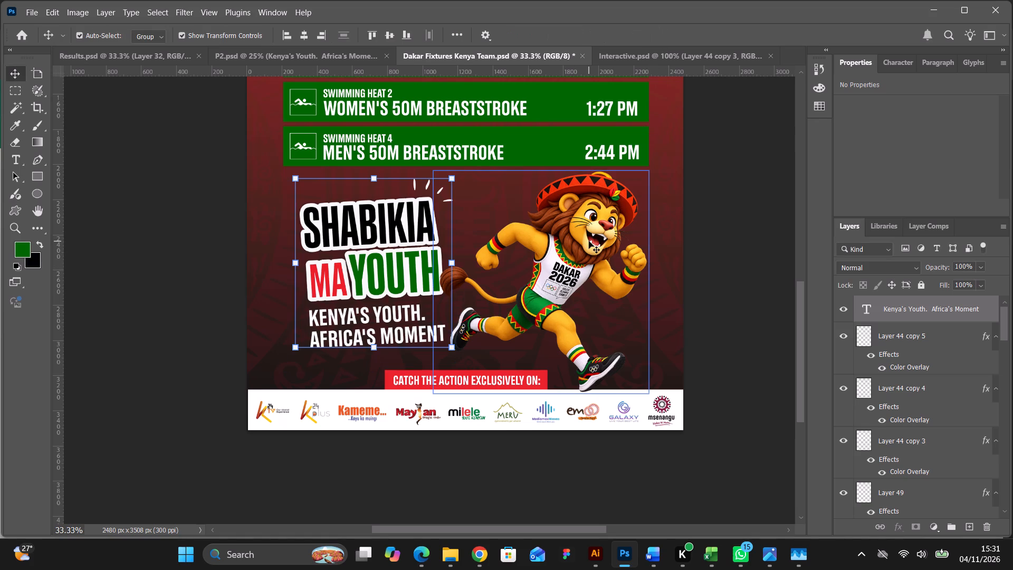
Add the lion mascot to the selected lettering and tagline, nudge them all slightly left, then deselect.
left_click(589, 241, "shift")
key("Left")
left_click_drag(736, 248, 702, 241)
key("Left")
key("Left")
key("Left")
key("Left")
key("Left")
key("Left")
key("Left")
key("Left")
key("Left")
key("Left")
key("Left")
key("Left")
key("Left")
key("Left")
key("Left")
key("Left")
key("Left")
left_click(742, 250)
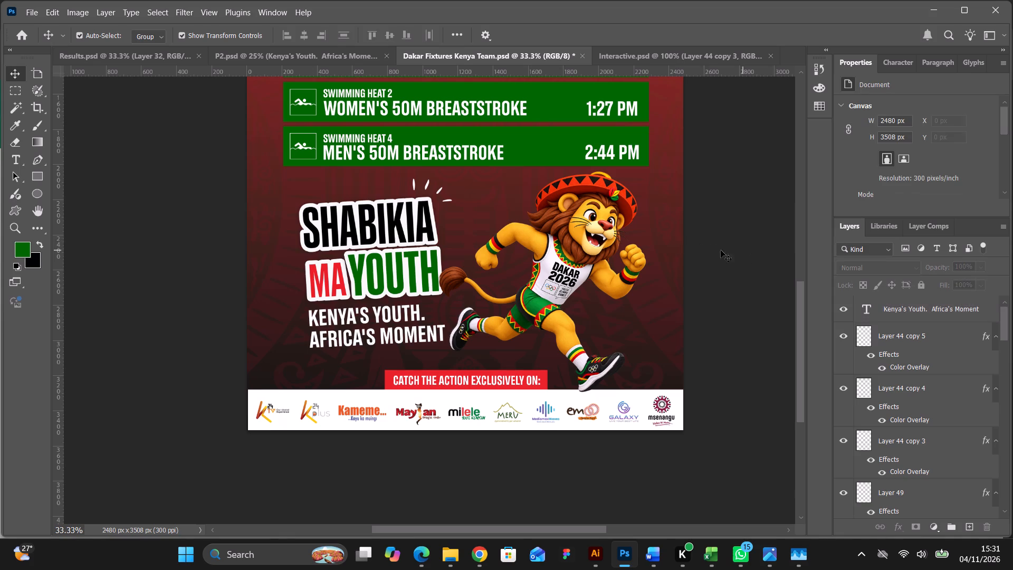
Select the lion mascot, Shabikia Ma Youth lettering and tagline together and nudge them left towards the fixture rows' left edge.
left_click(604, 236)
left_click(400, 235, "shift")
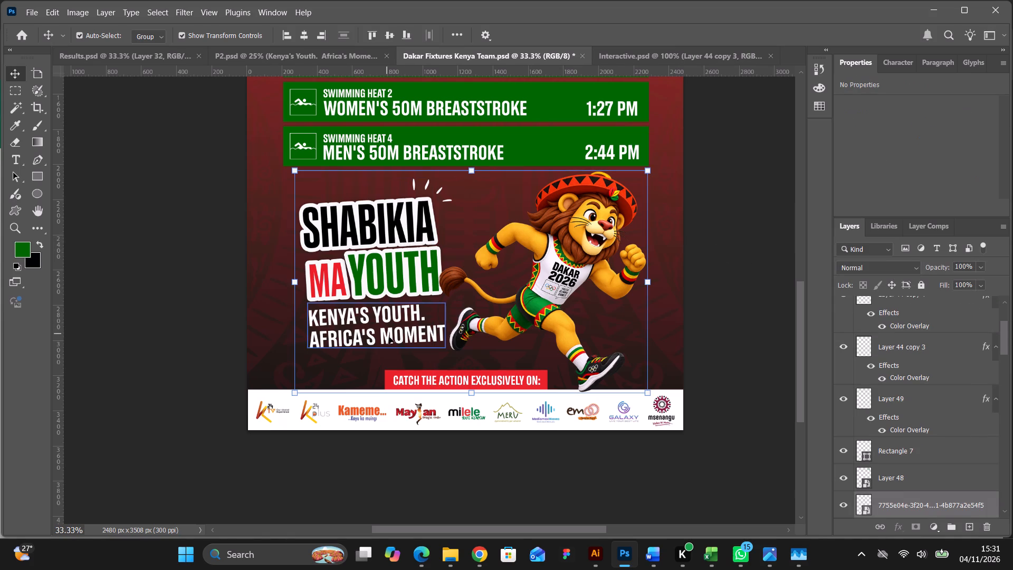
left_click(391, 340, "shift")
key("Left")
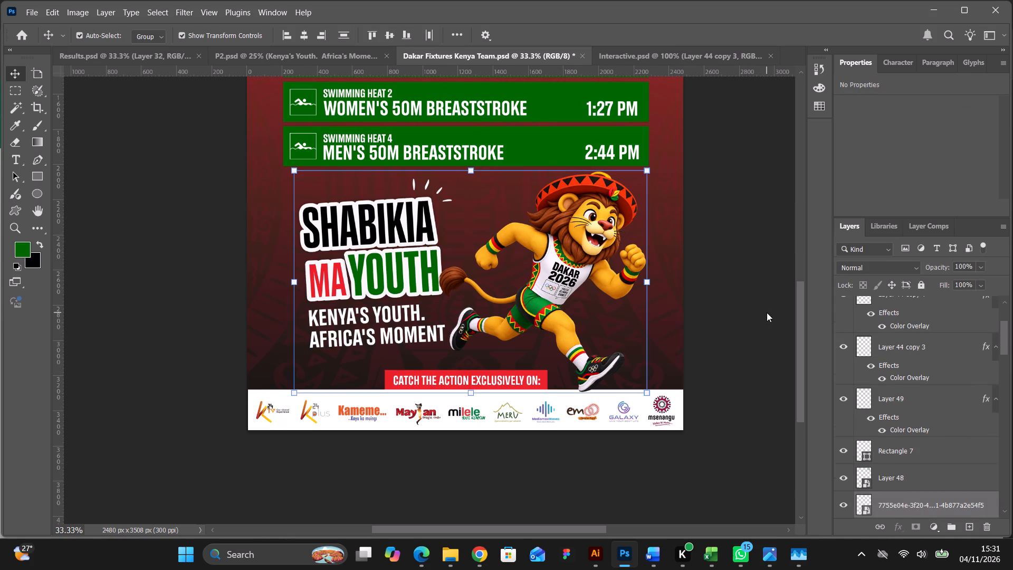
key("Left")
key("Left")
key("Left")
key("Left")
key("Left")
key("Left")
key("Left")
key("Left")
key("Left")
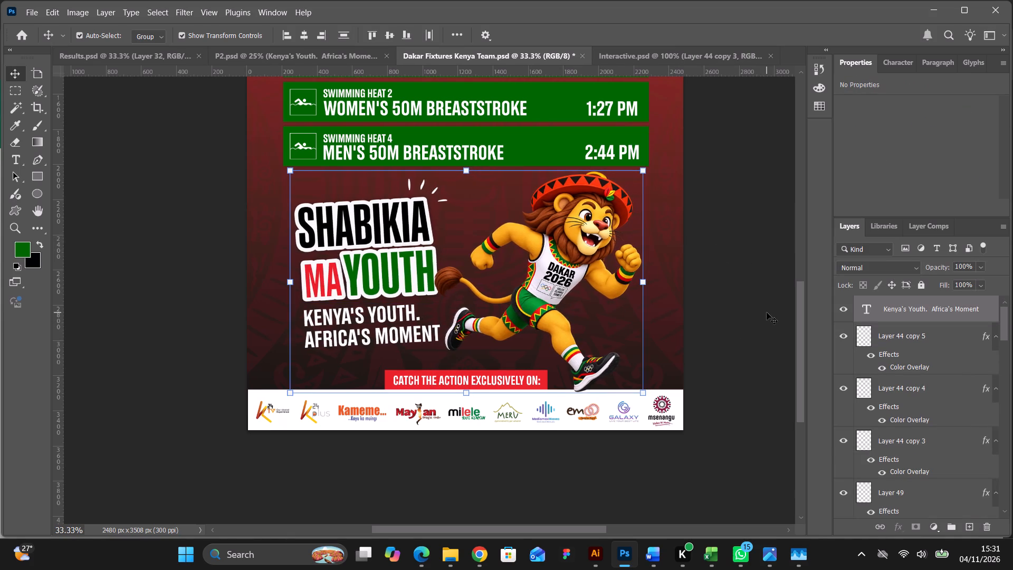
key("Left")
key("Left")
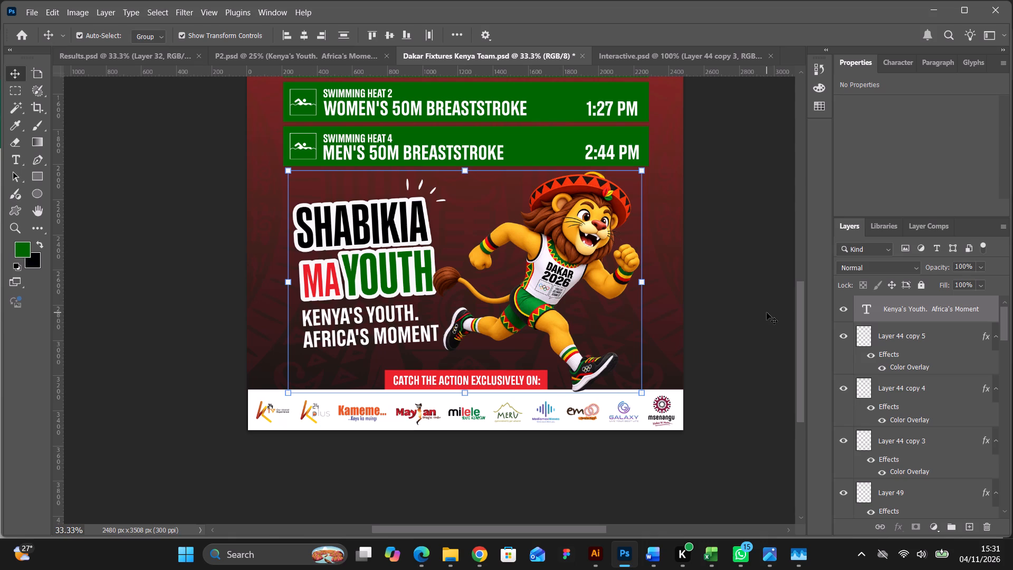
Fine-tune the lion, lettering and tagline group with small nudges, raising it slightly below the last fixture row, then deselect it.
key("Up")
key("Up")
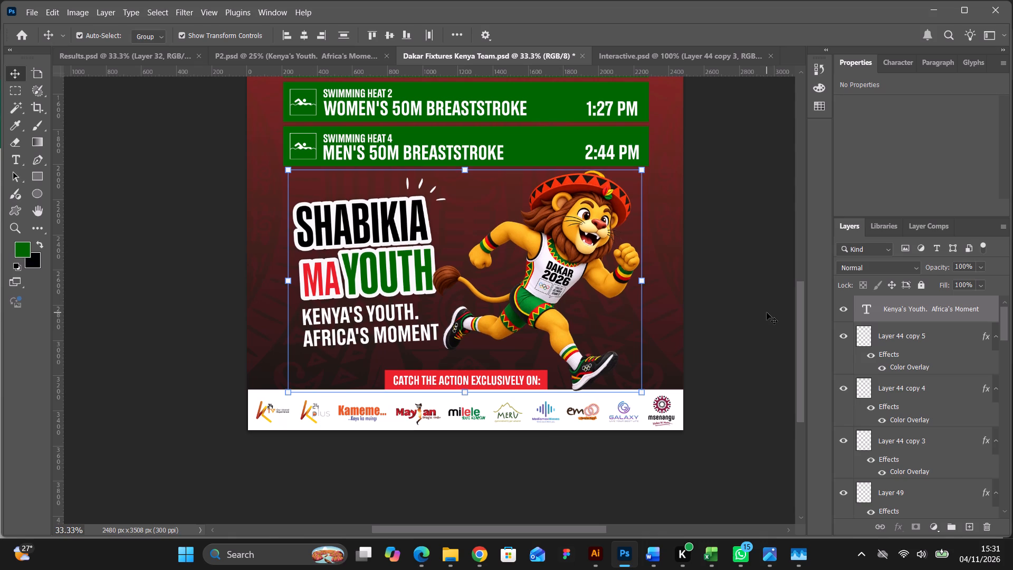
key("Up")
key("Up")
key("Down")
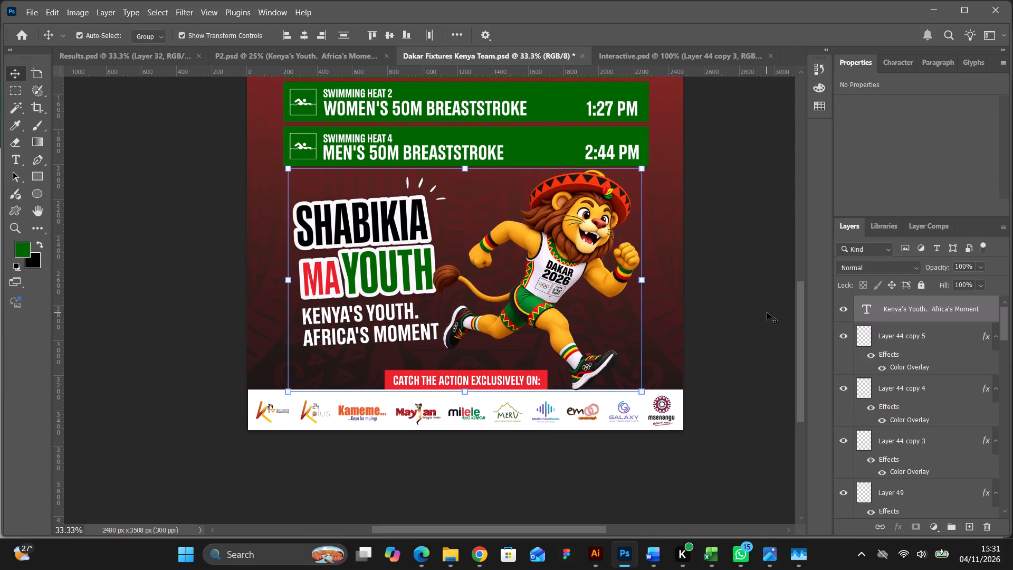
key("Down")
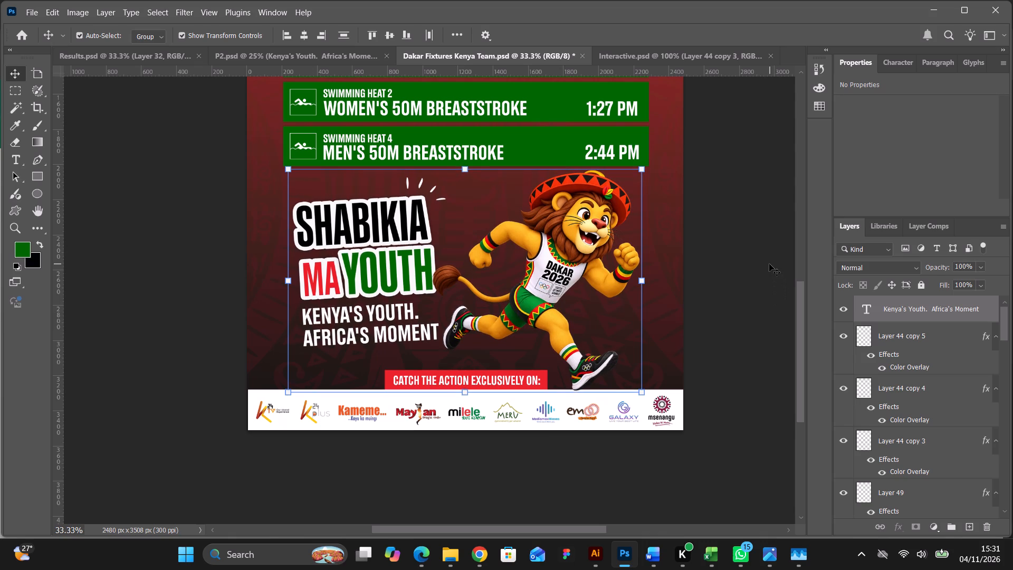
key("Right")
key("Right")
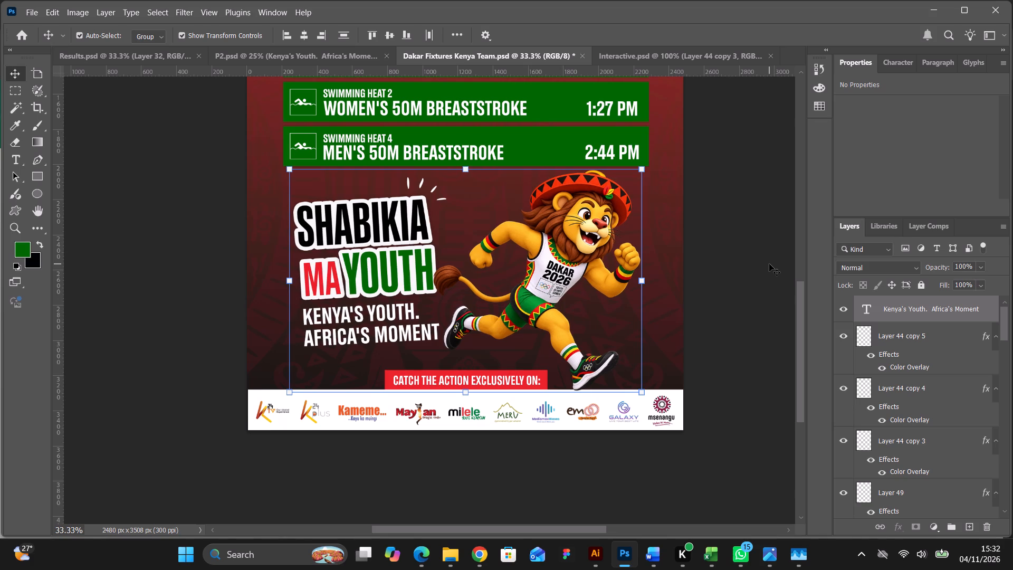
key("Left")
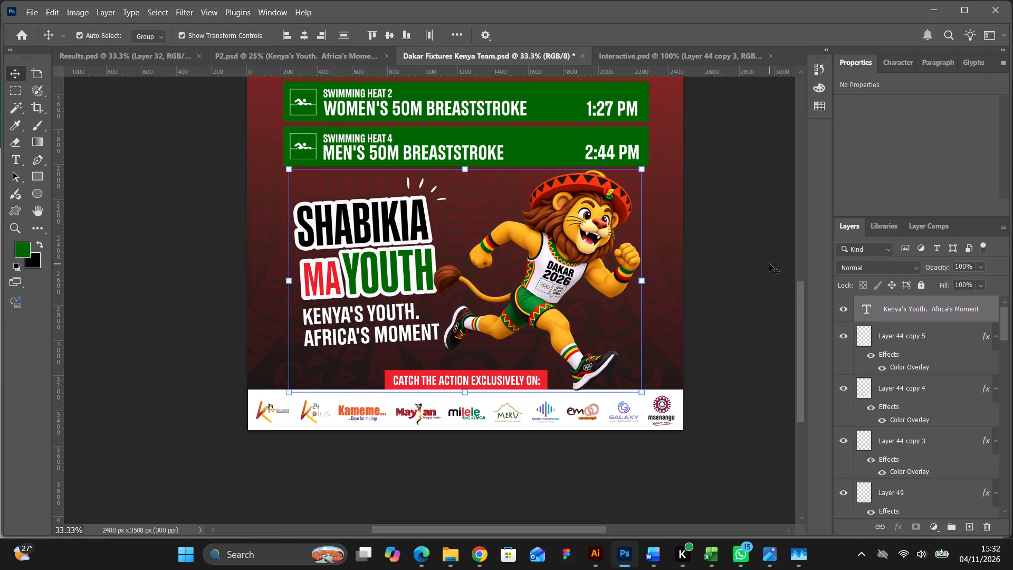
key("Left")
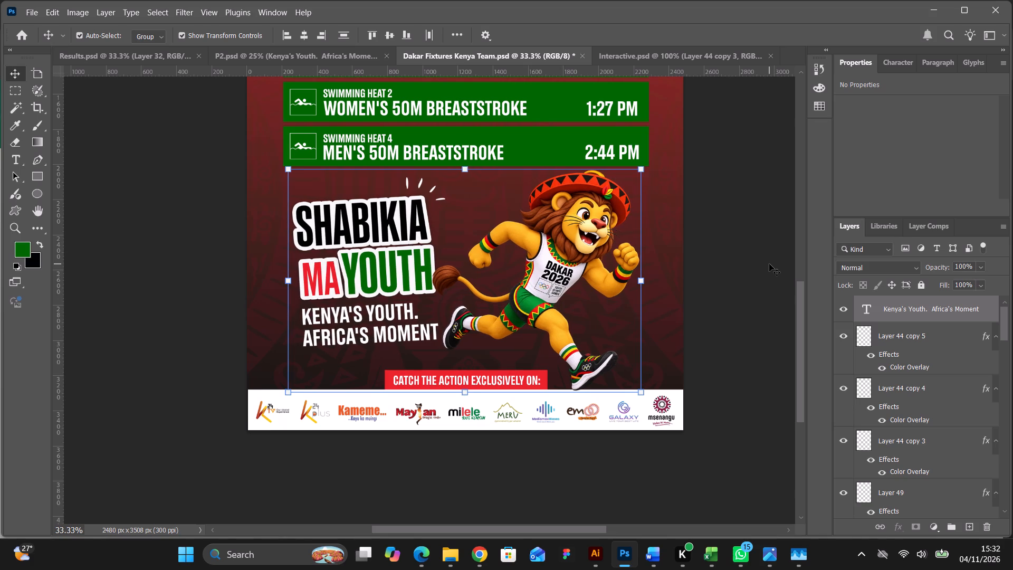
left_click(769, 264)
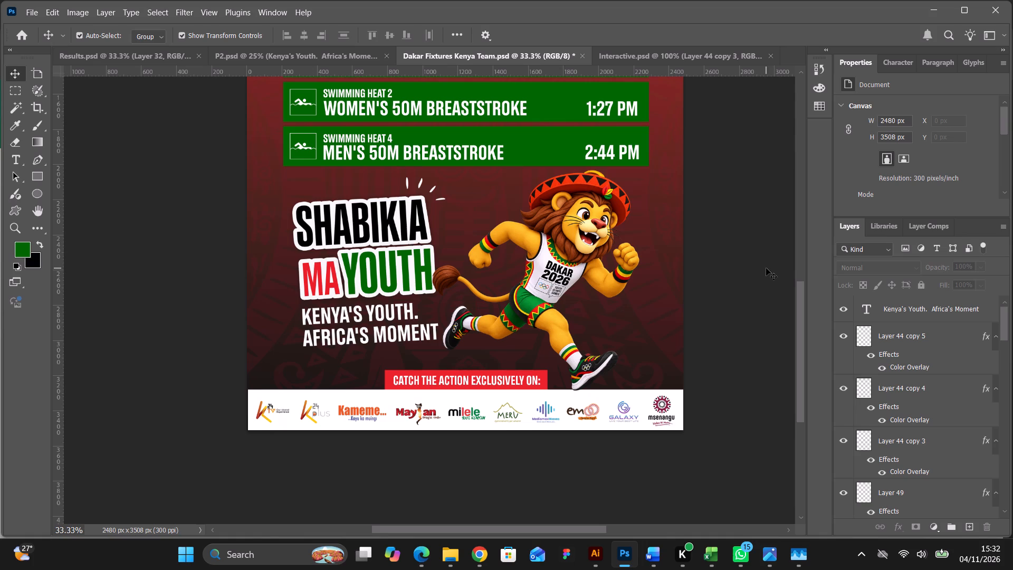
Add a full stop at the end of the tagline so it reads "Kenya's Youth. Africa's Moment.".
left_click(12, 159)
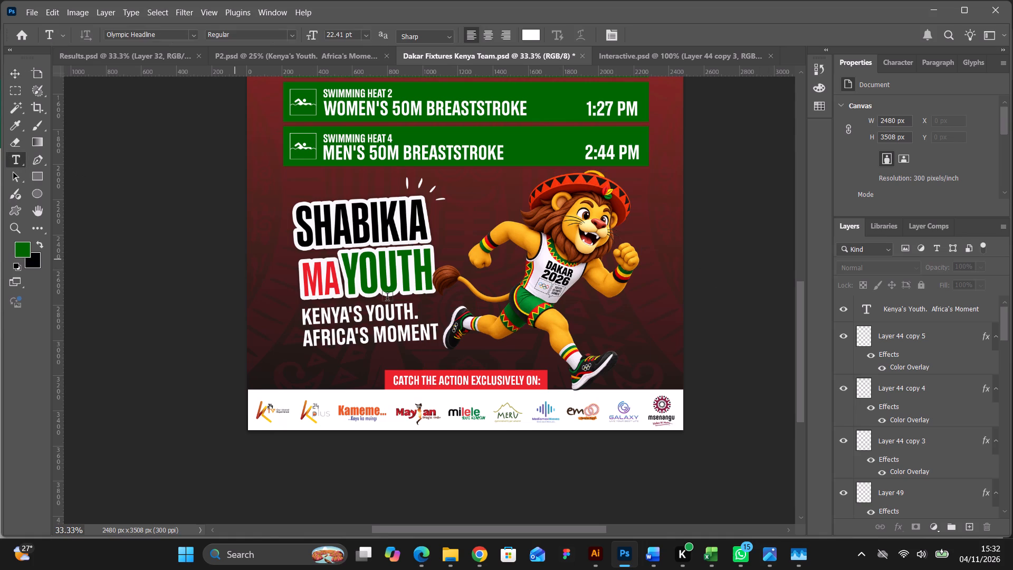
left_click(430, 332)
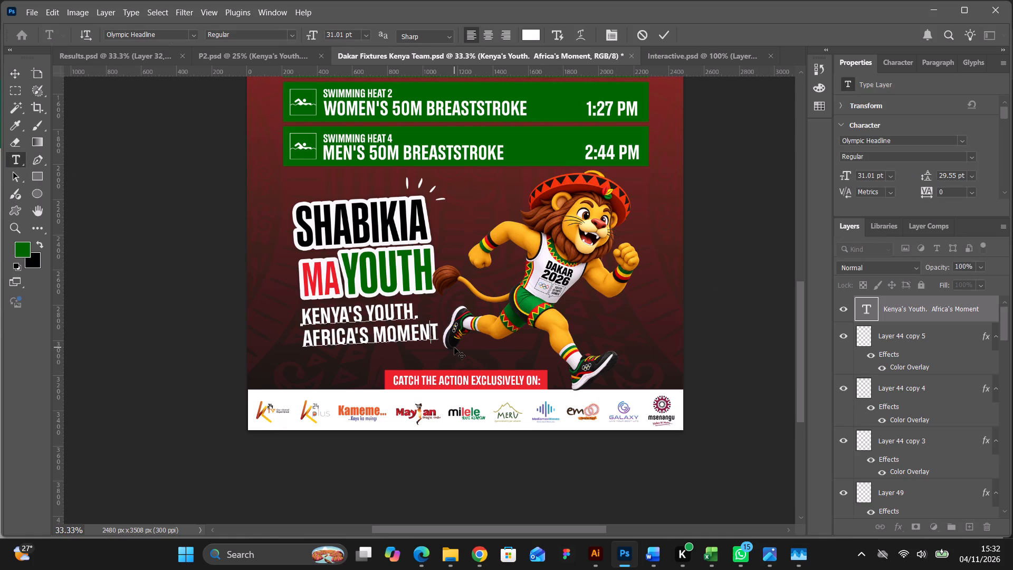
key("Right")
key("period")
left_click(14, 73)
left_click(165, 232)
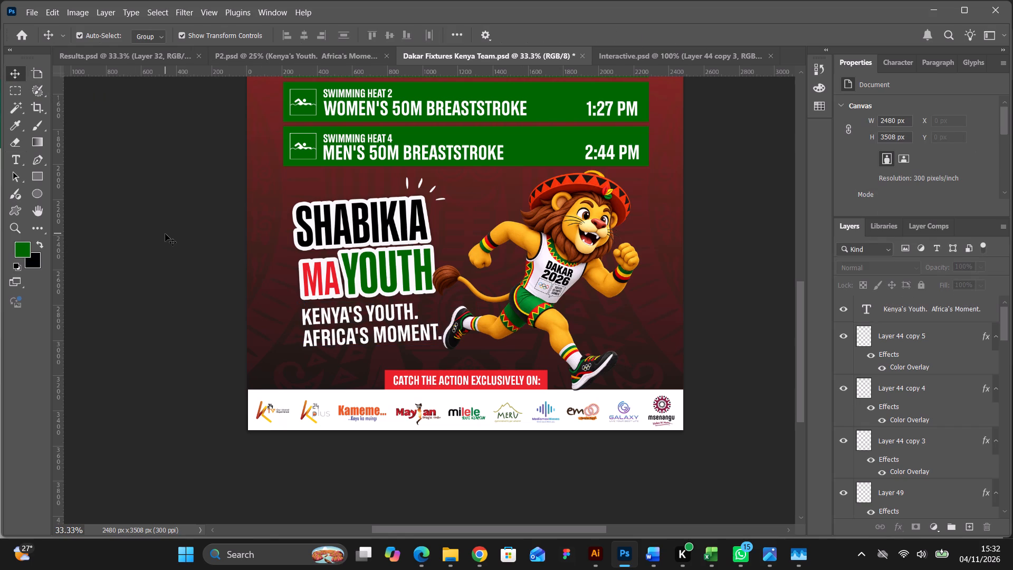
Look over the poster, checking the lion mascot, lettering, tagline, fixture rows and header against the Olympics site's sport pictograms.
left_click(580, 271)
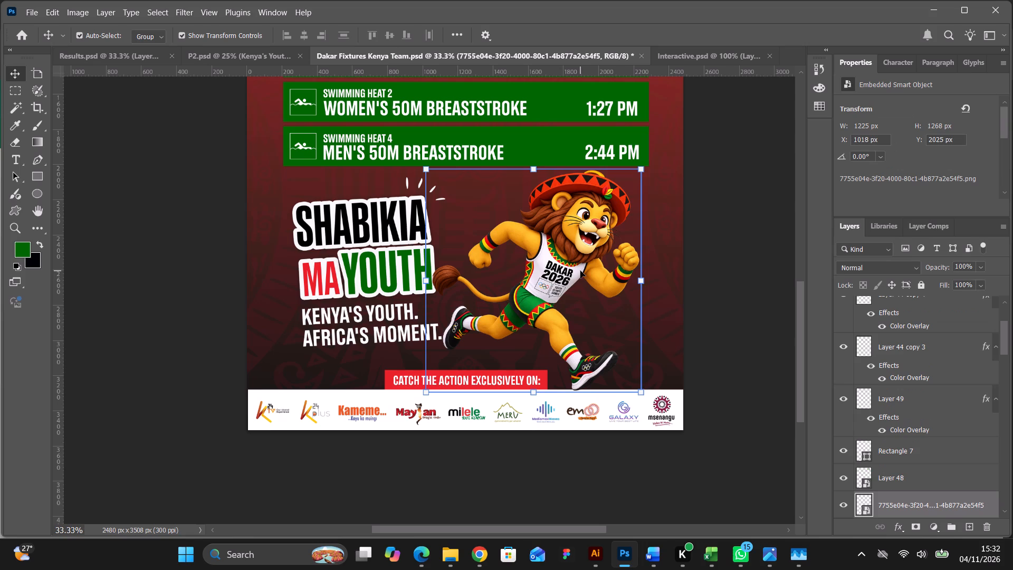
left_click(699, 274)
scroll(698, 275, "up", 1)
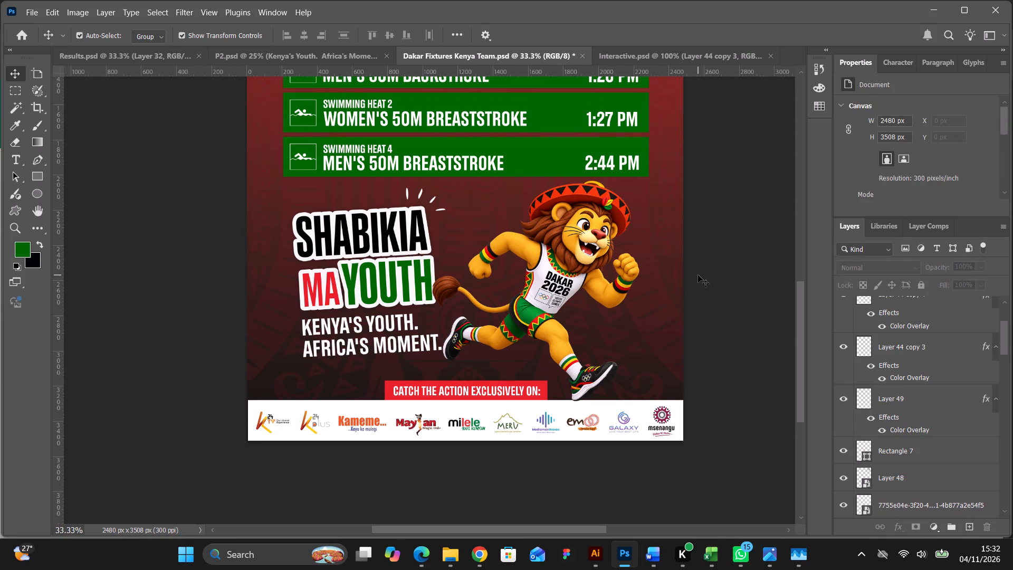
scroll(698, 275, "up", 16)
scroll(697, 275, "down", 2)
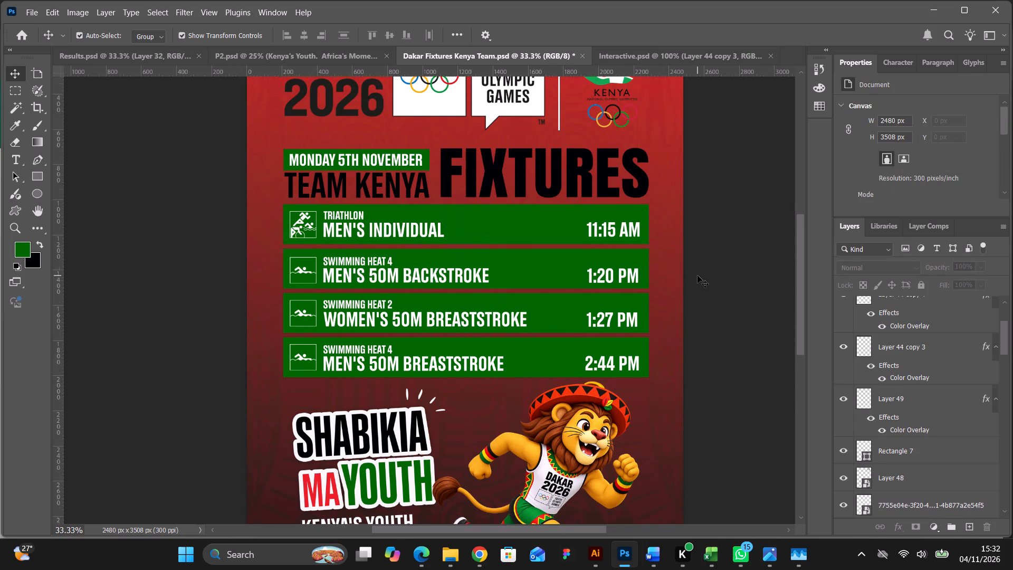
scroll(669, 278, "down", 8)
scroll(597, 456, "down", 3)
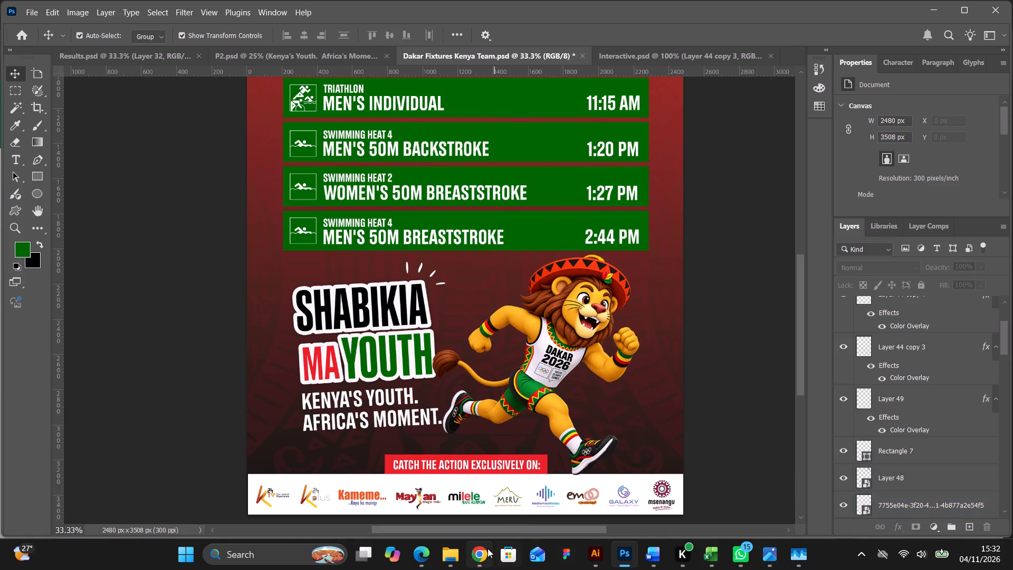
left_click(488, 548)
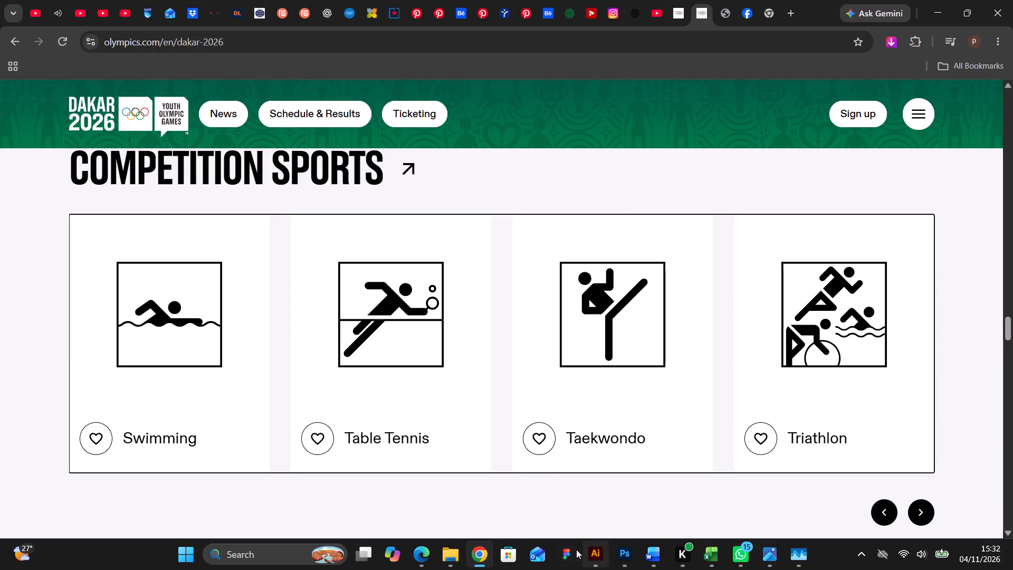
left_click(619, 555)
scroll(518, 252, "up", 10)
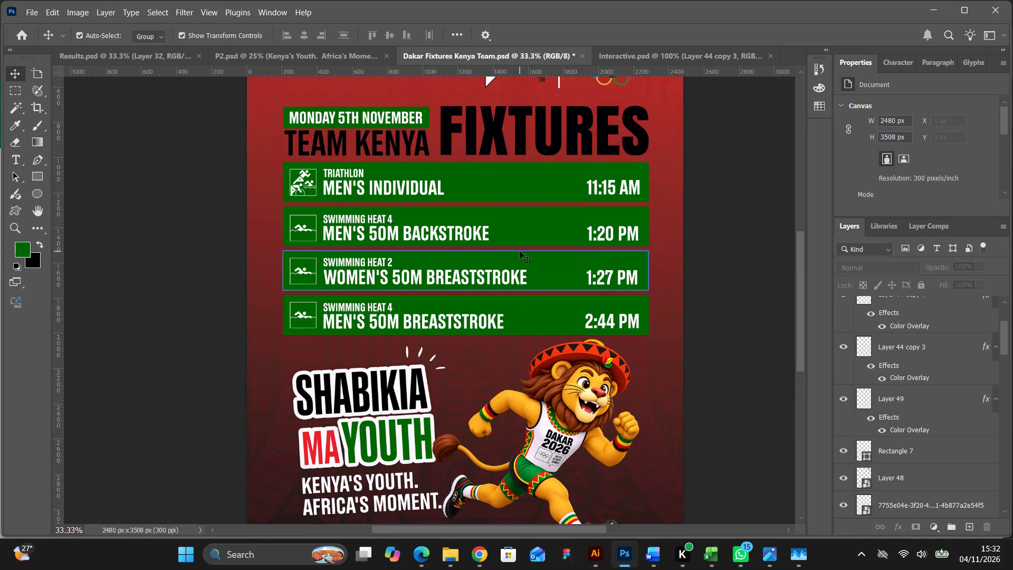
scroll(520, 251, "up", 12)
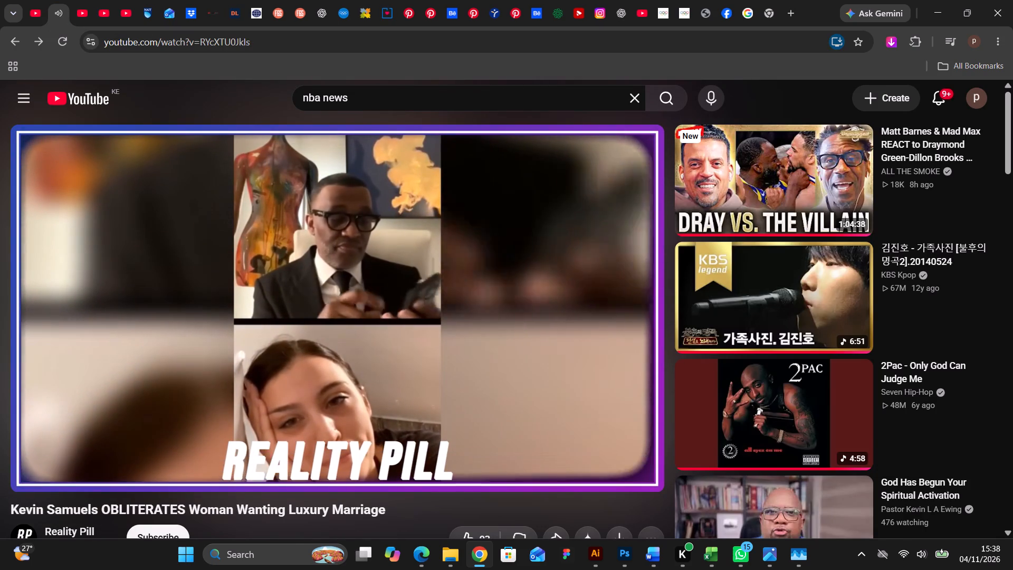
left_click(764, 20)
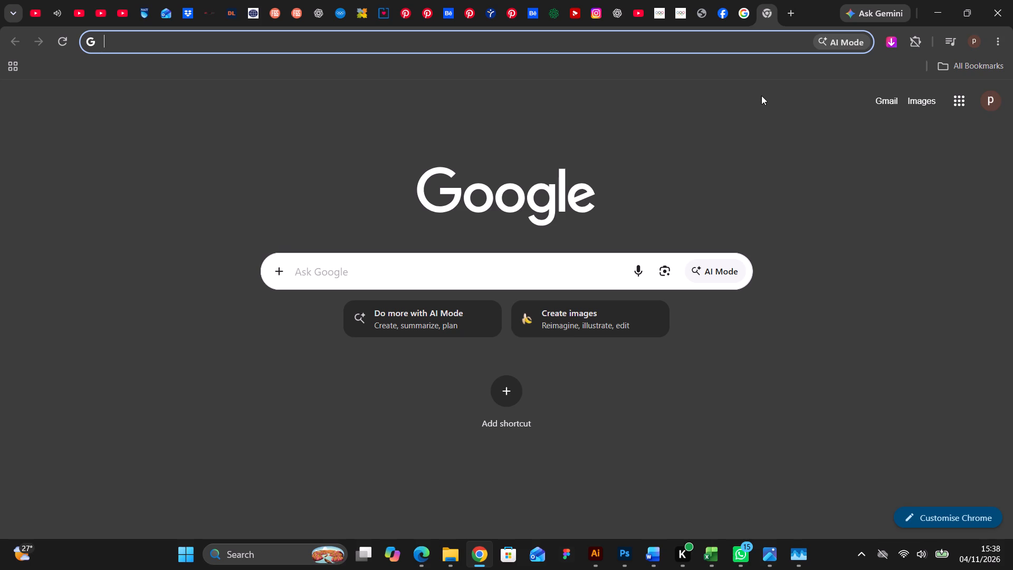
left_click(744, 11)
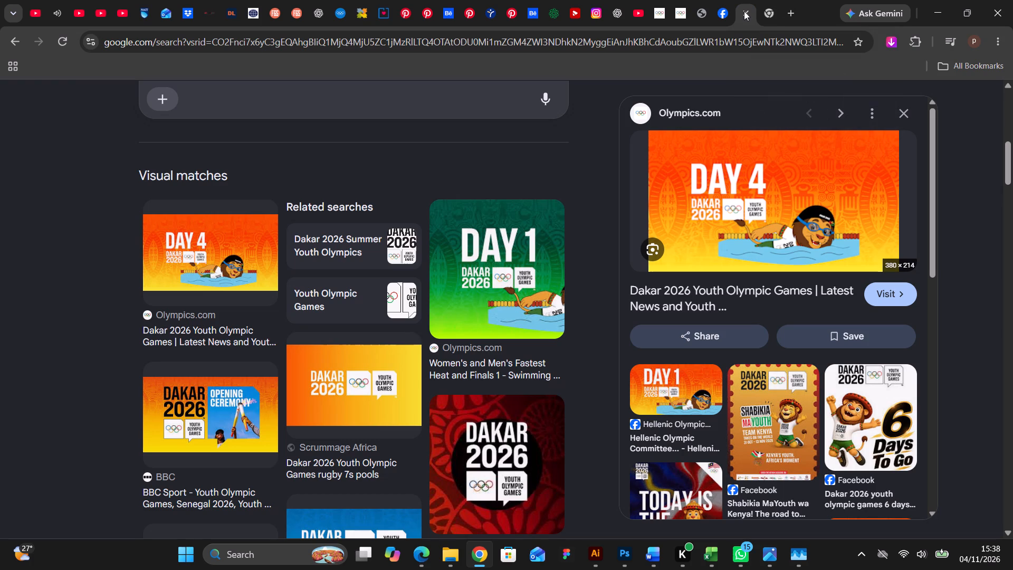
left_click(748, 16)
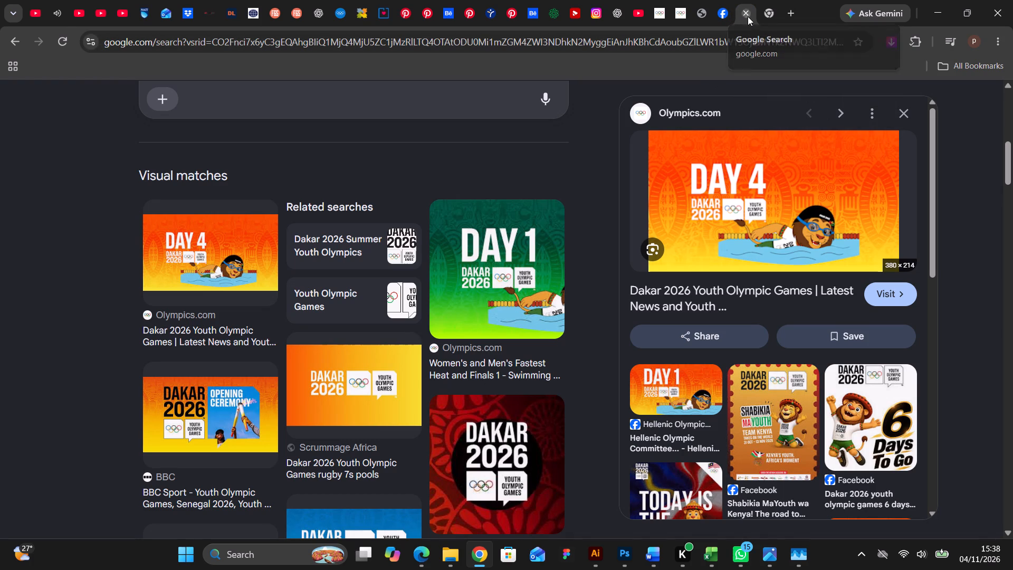
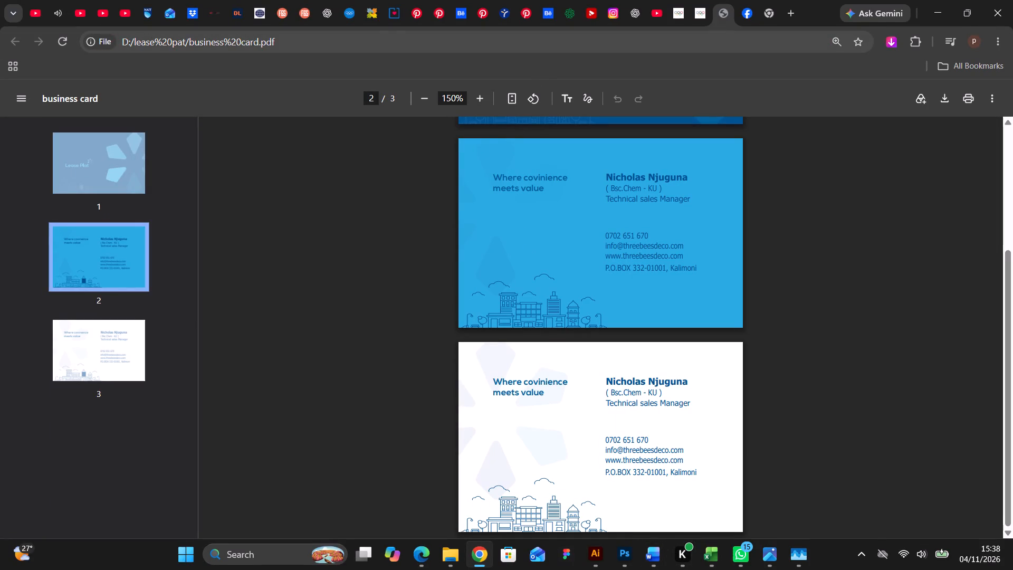
Switch to Photoshop and begin exporting the Dakar Fixtures Kenya Team poster.
left_click(623, 544)
scroll(586, 331, "down", 20)
scroll(586, 331, "down", 2)
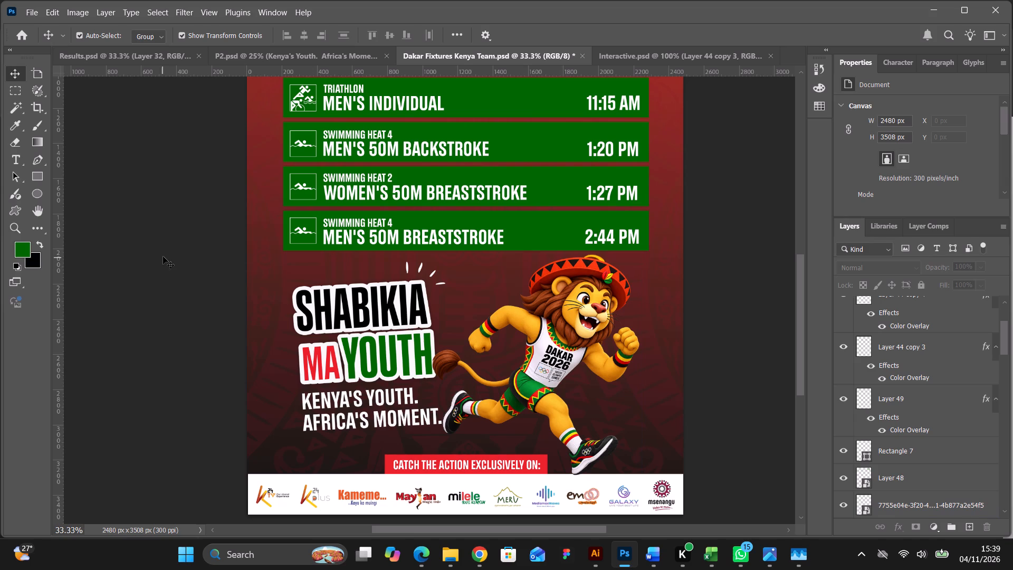
left_click(33, 14)
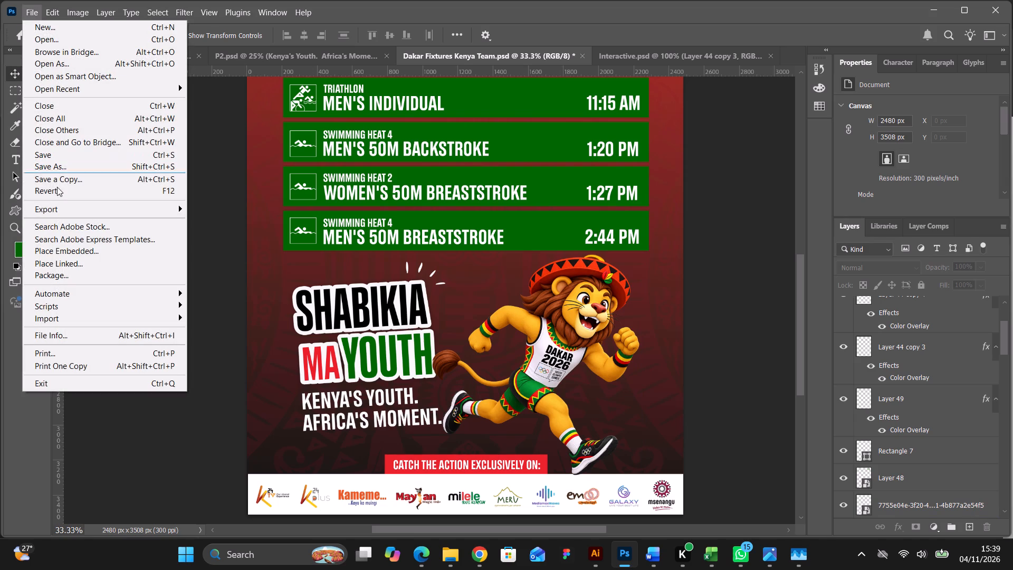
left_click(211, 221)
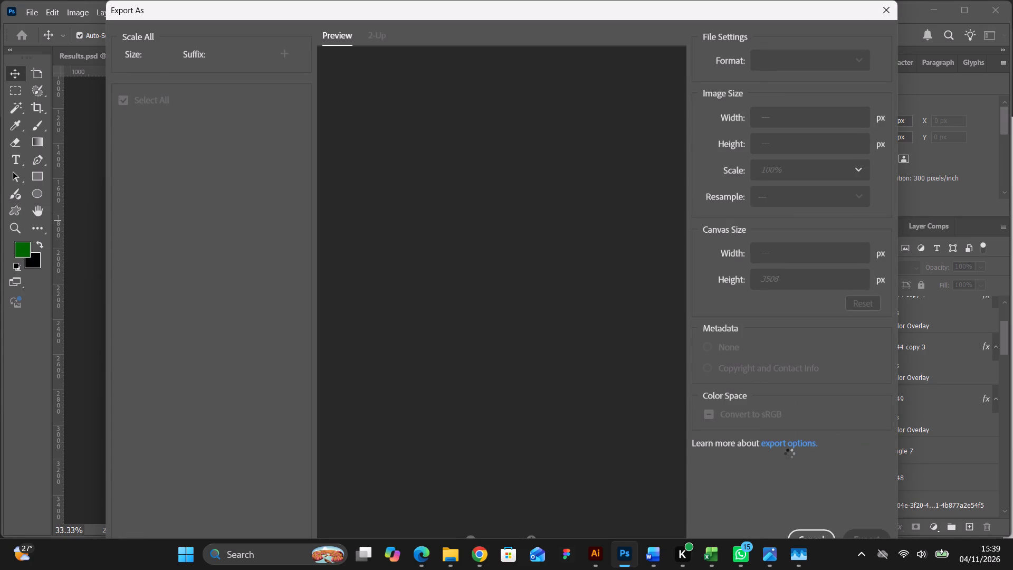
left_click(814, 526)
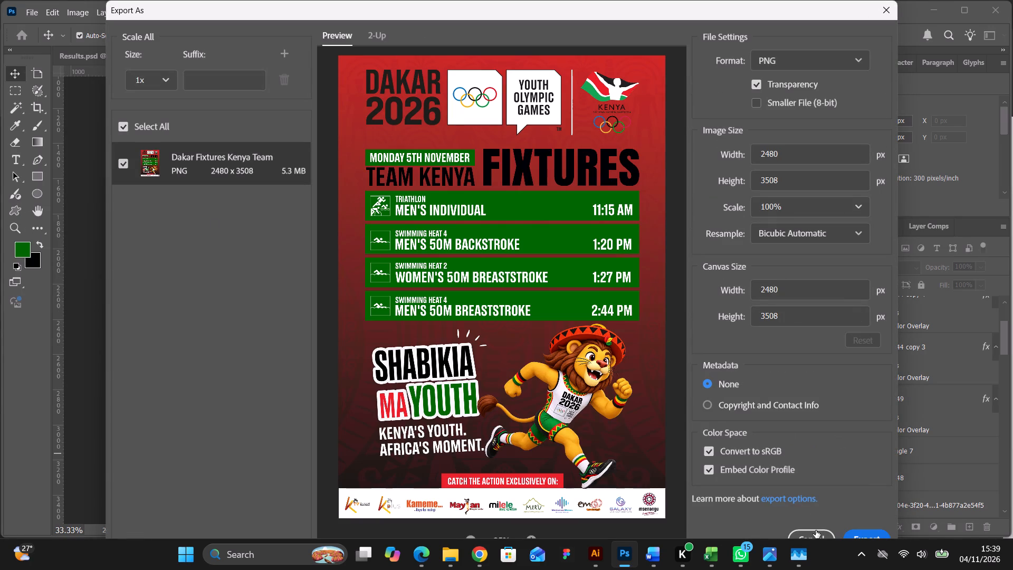
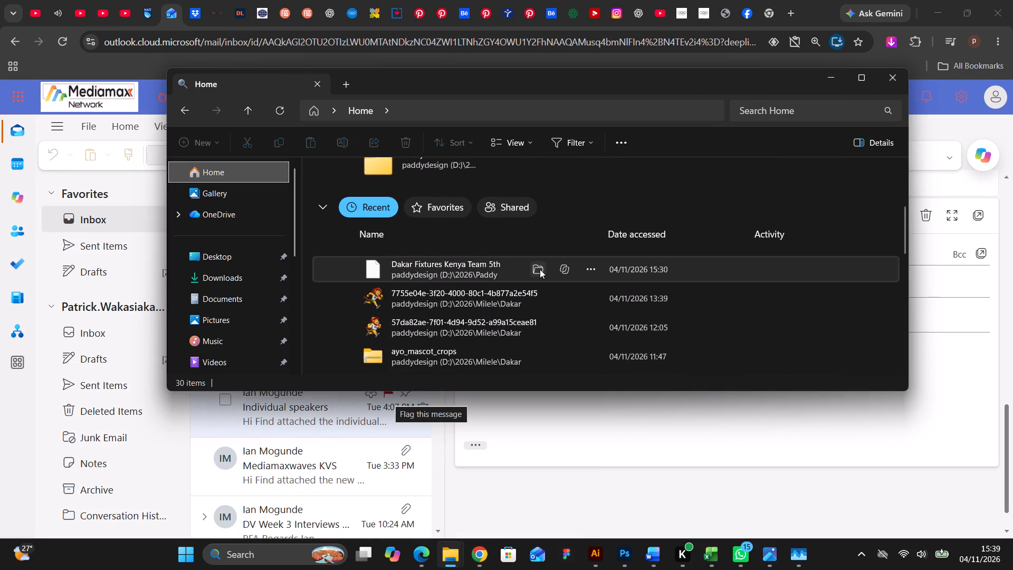
Look through the Paddy folder for the exported Dakar Fixtures Kenya Team 5th poster image.
left_click(540, 269)
scroll(548, 285, "down", 2)
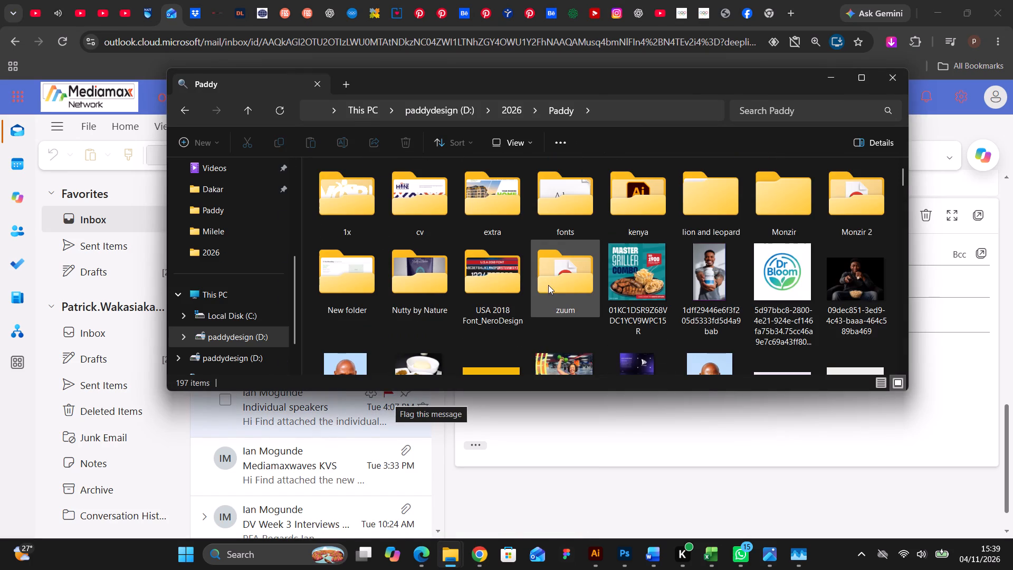
scroll(549, 285, "down", 1)
scroll(622, 331, "down", 2)
scroll(777, 303, "down", 10)
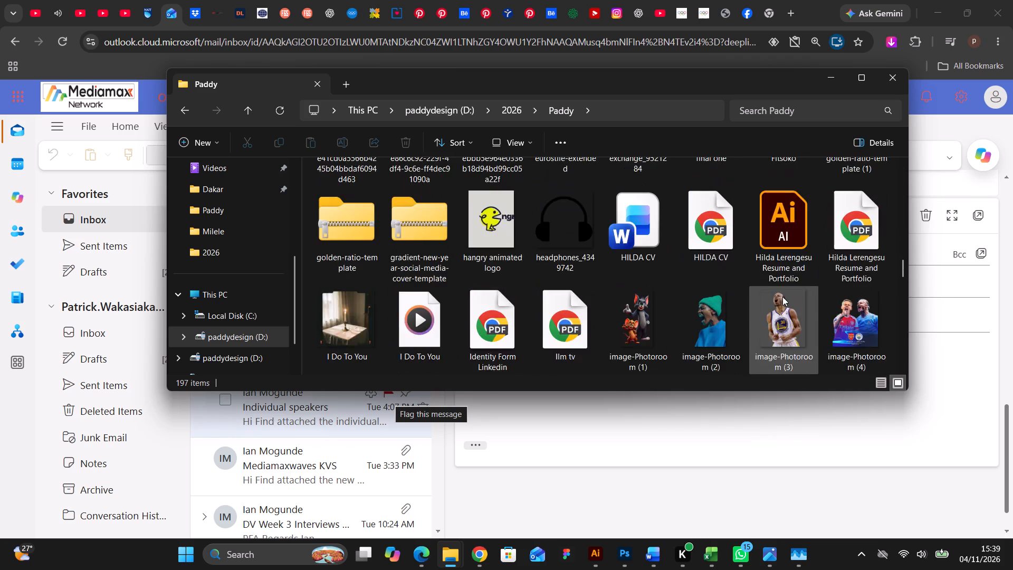
scroll(782, 297, "down", 13)
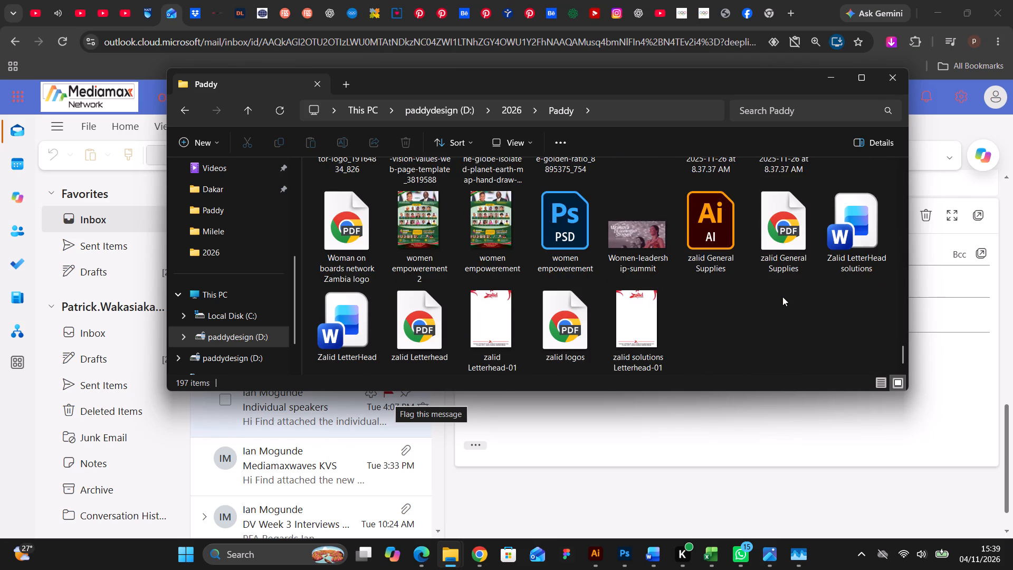
scroll(782, 297, "down", 3)
left_click_drag(294, 267, 294, 168)
Reopen the Paddy folder from the recent Dakar Fixtures Kenya Team 5th file and bring its poster image into the Outlook email draft.
left_click(244, 169)
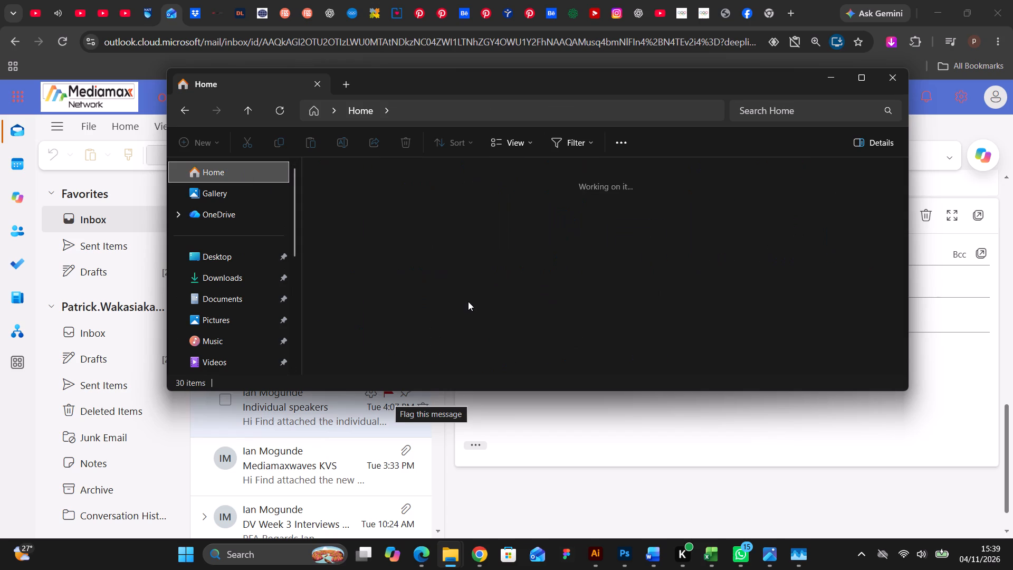
scroll(468, 301, "down", 5)
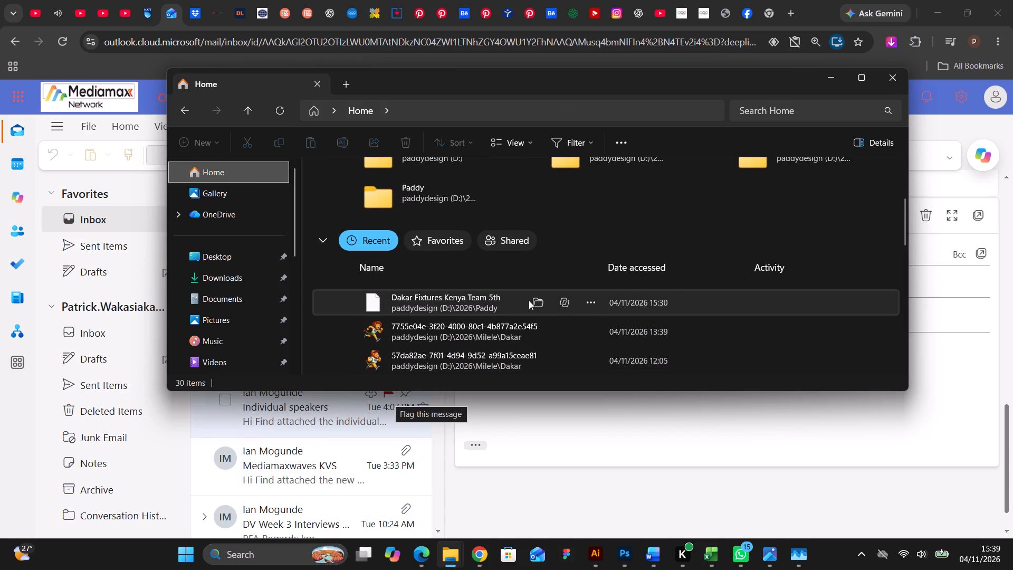
left_click(538, 302)
scroll(742, 302, "down", 3)
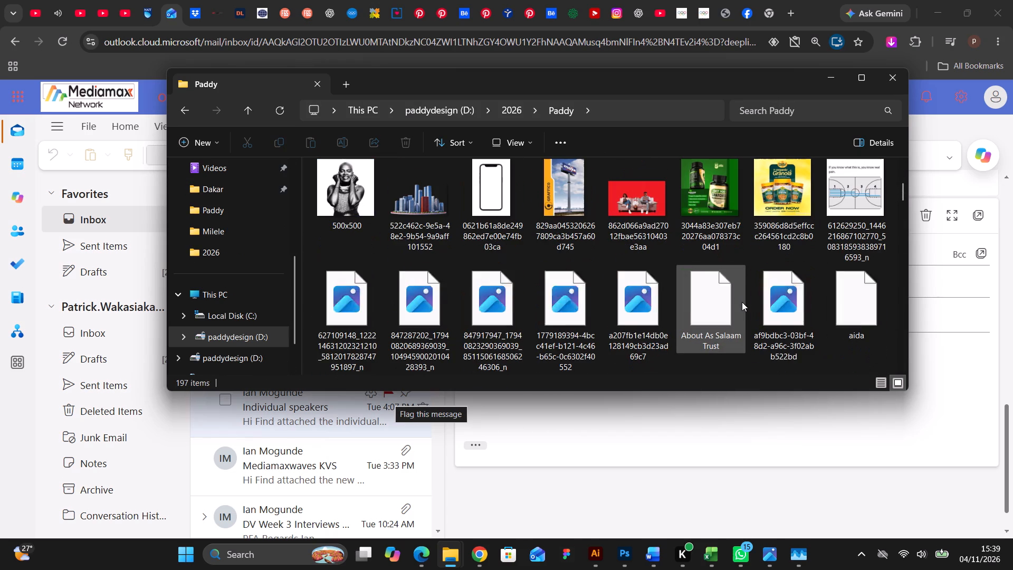
scroll(742, 302, "down", 2)
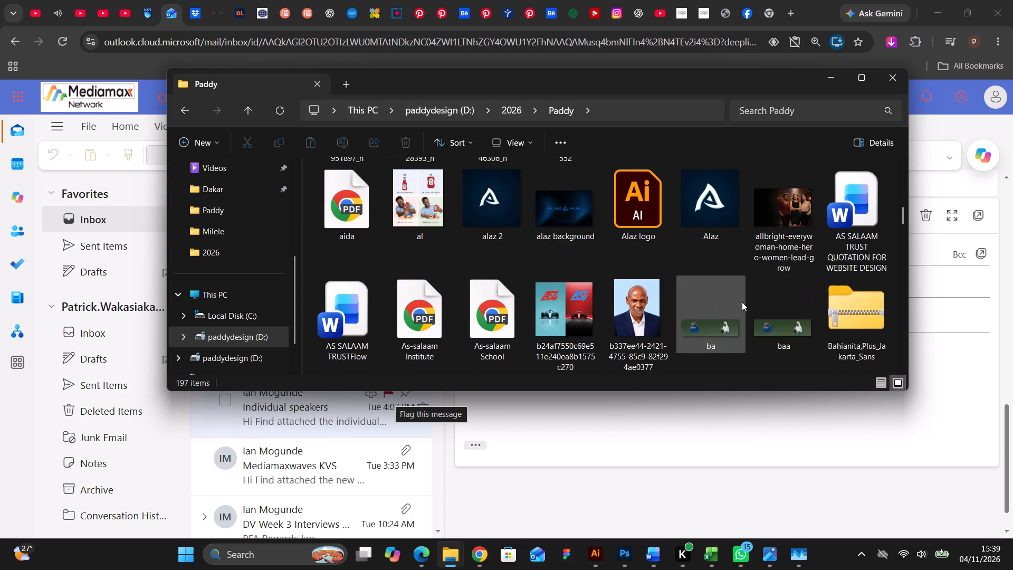
scroll(742, 302, "down", 2)
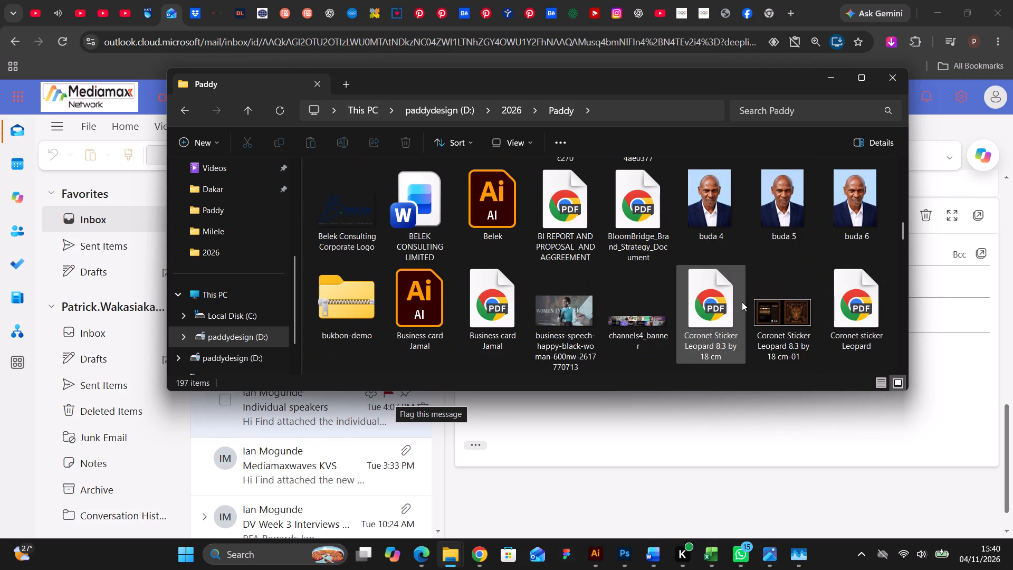
scroll(742, 302, "down", 1)
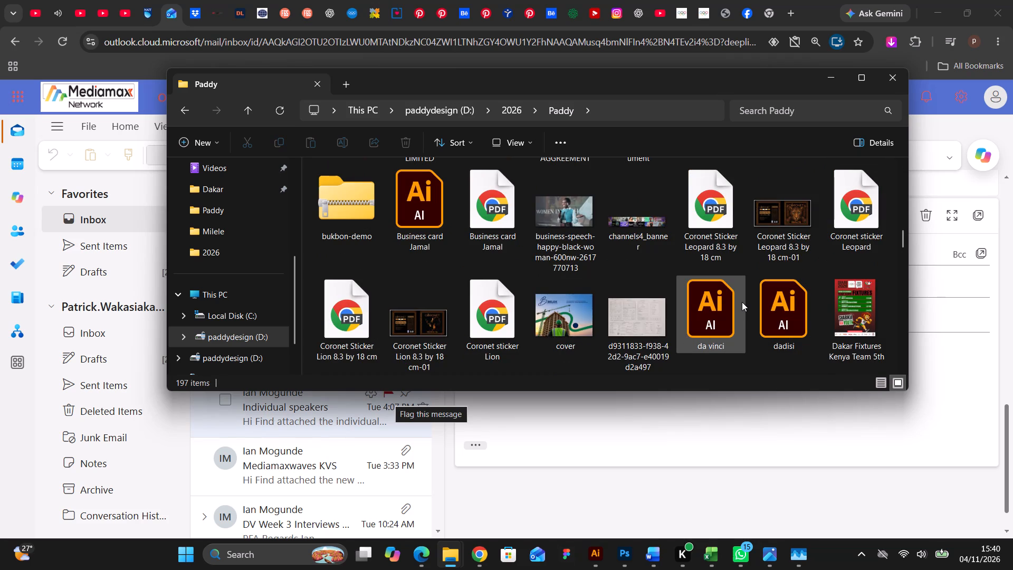
left_click_drag(859, 313, 800, 387)
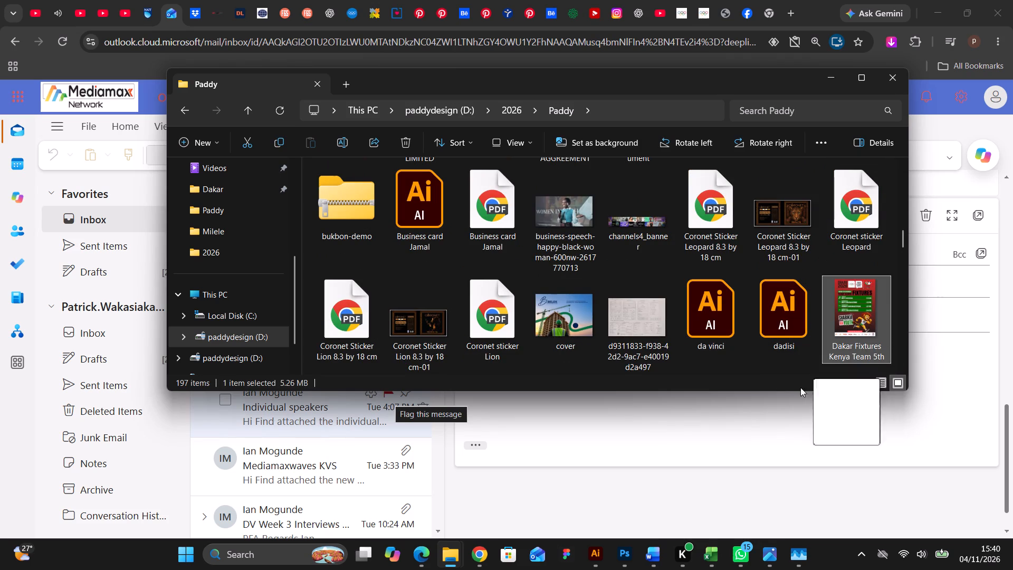
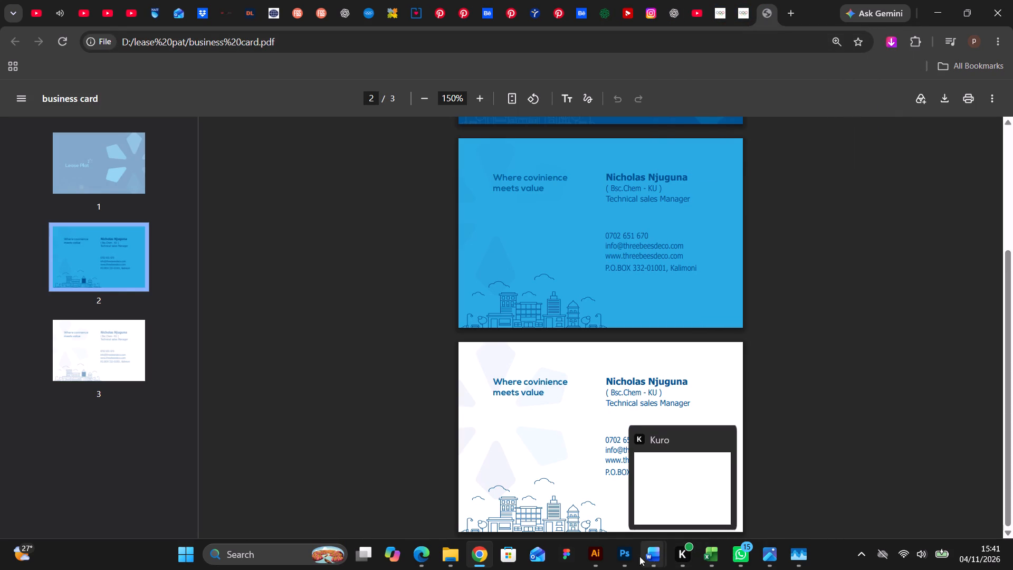
Switch to Photoshop and review the Dakar Fixtures Kenya Team poster's header, date, fixture rows and mascot artwork.
left_click(626, 554)
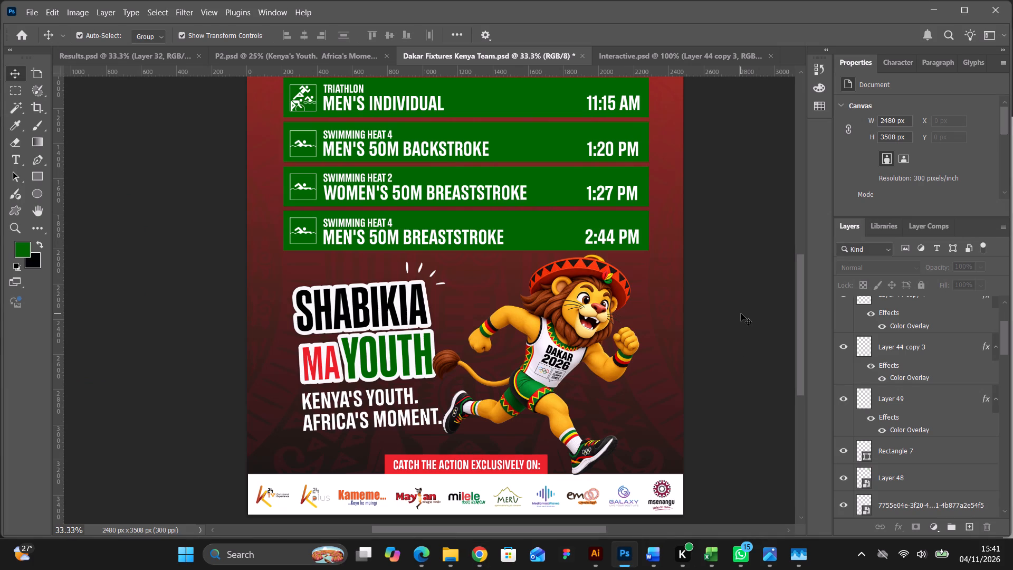
scroll(737, 274, "up", 12)
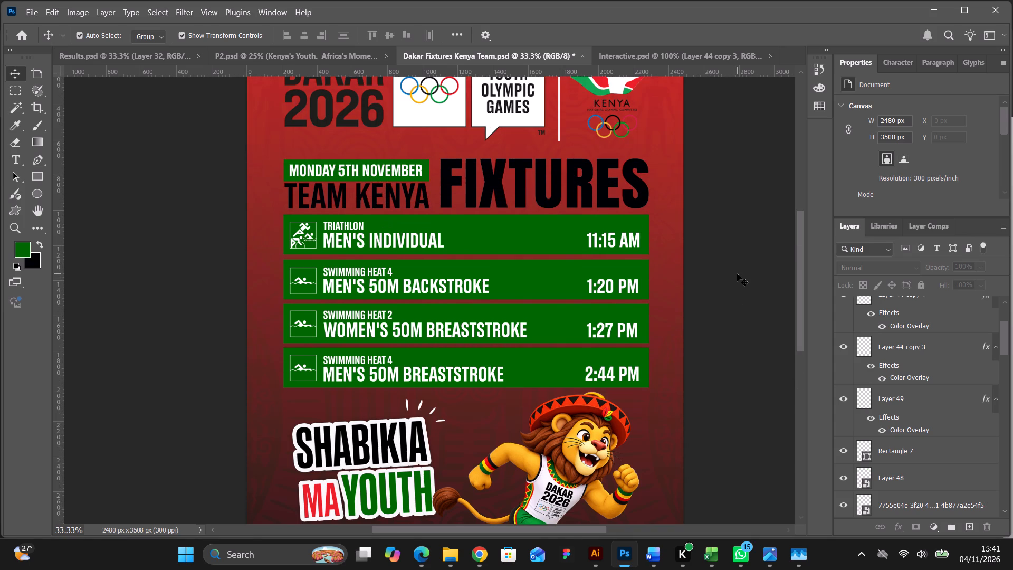
scroll(737, 274, "up", 6)
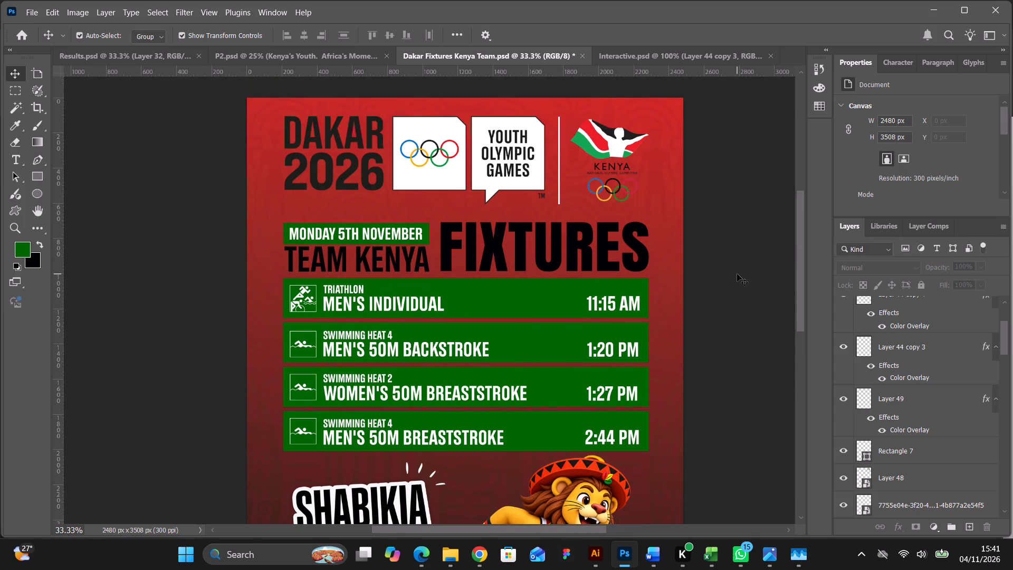
scroll(737, 274, "down", 6)
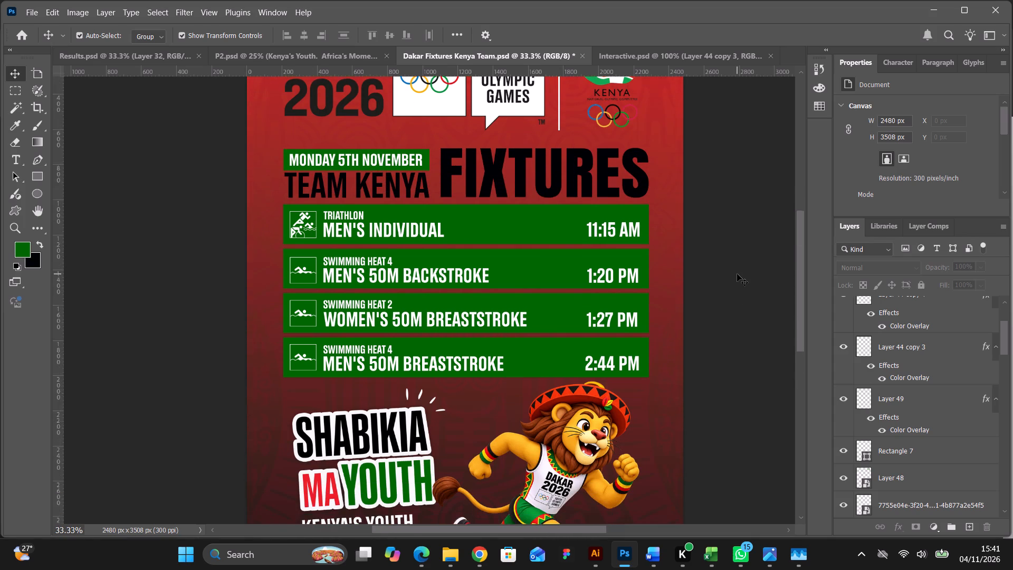
scroll(737, 274, "down", 4)
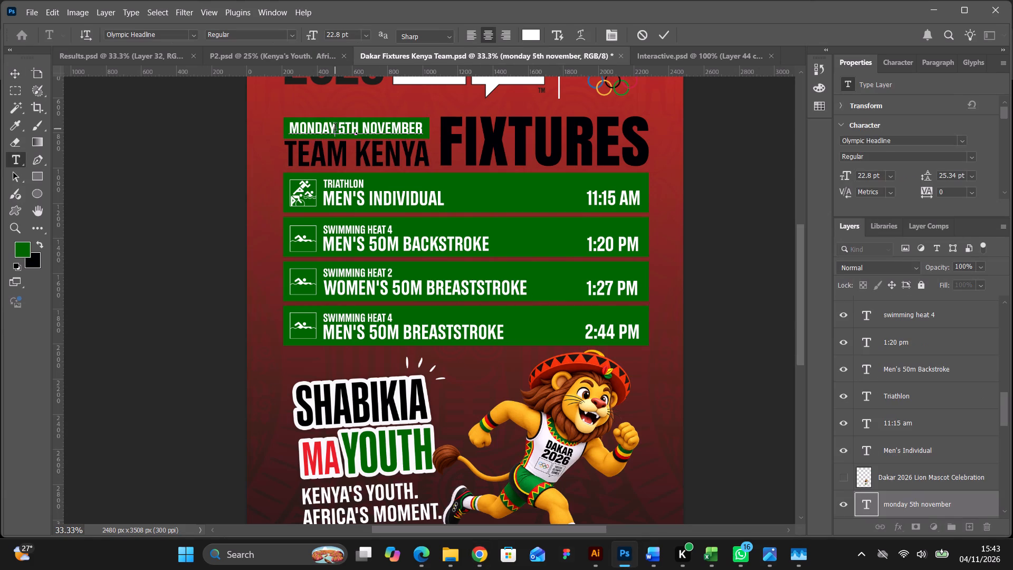
left_click_drag(335, 128, 279, 129)
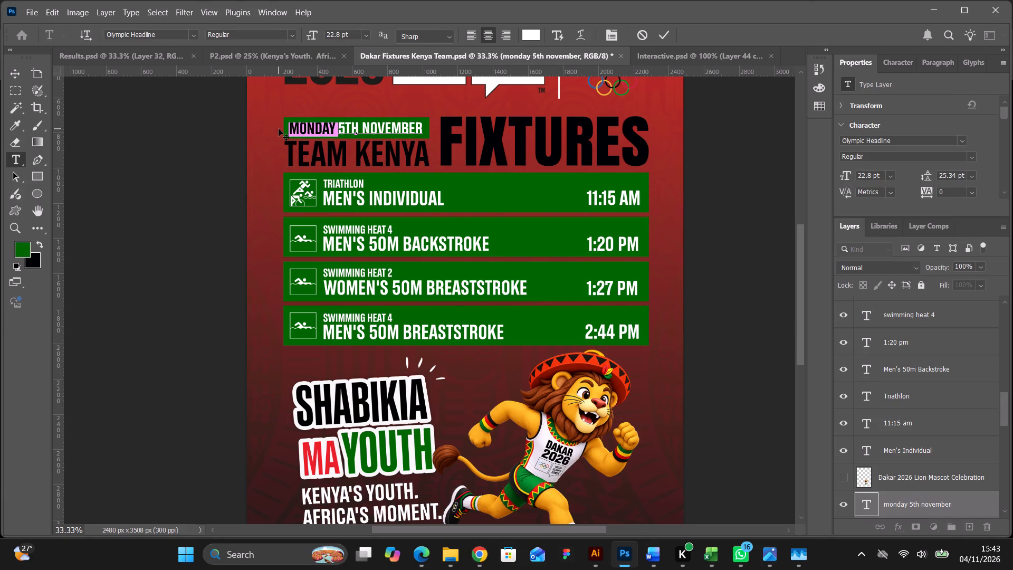
type("Thurs")
type("day")
key("v")
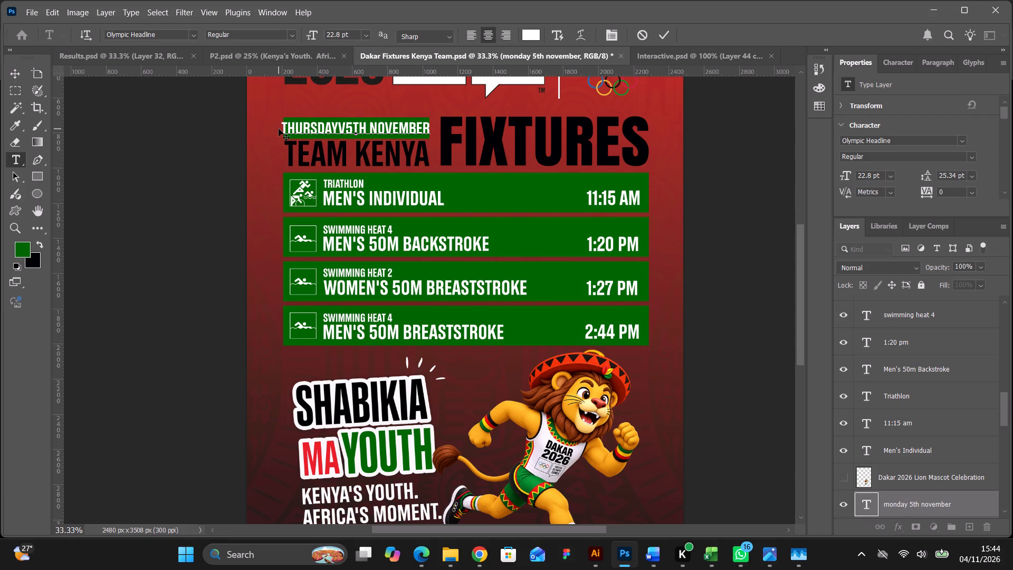
key("BackSpace")
key("space")
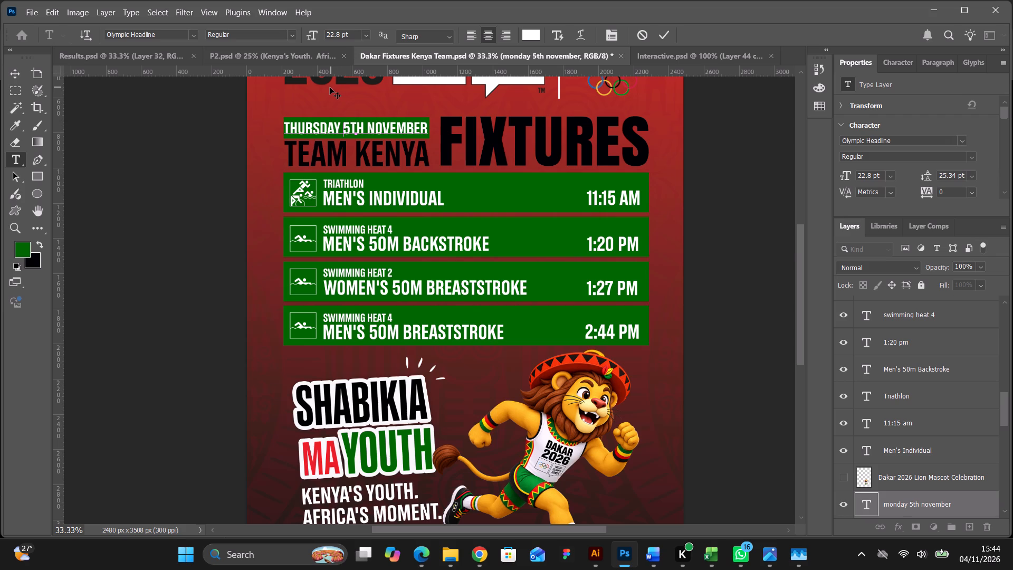
left_click(20, 72)
Scale the Thursday 5th November text down slightly to 22.37 pt and nudge it horizontally to fit its green label.
left_click_drag(425, 128, 420, 128)
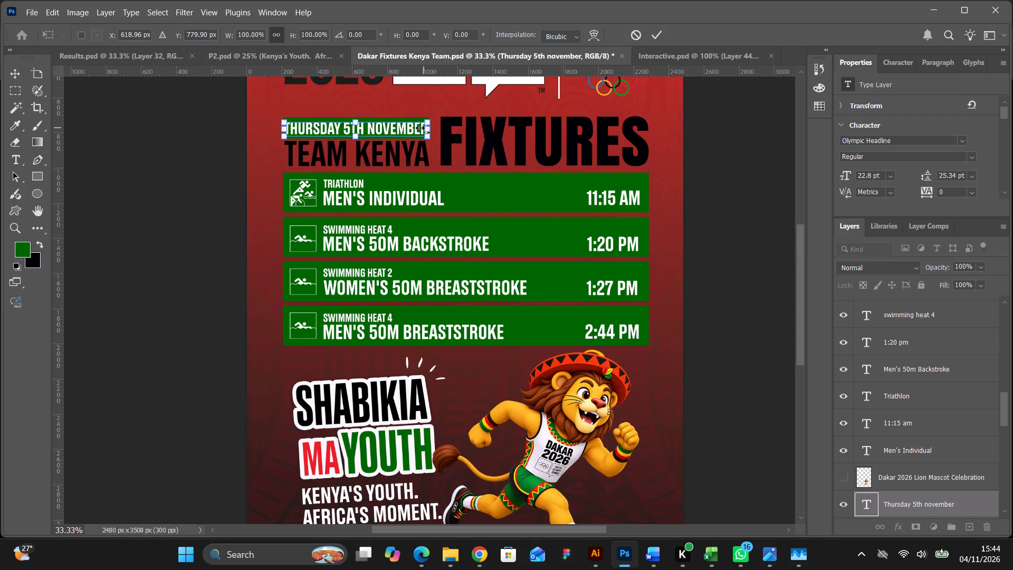
left_click_drag(420, 128, 418, 128)
left_click(657, 34)
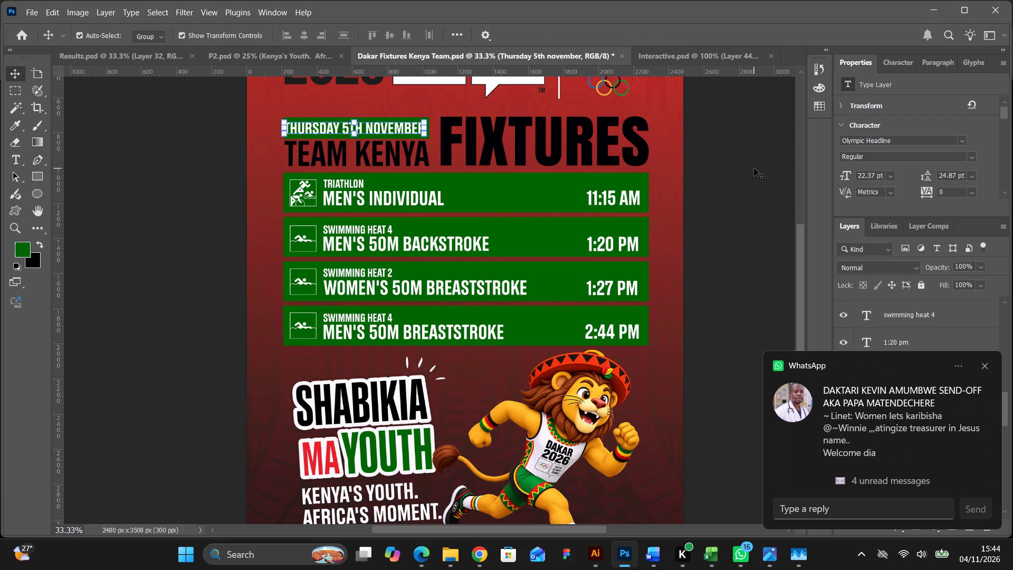
key("Right")
key("Right")
key("Right")
key("Right")
key("Right")
key("Right")
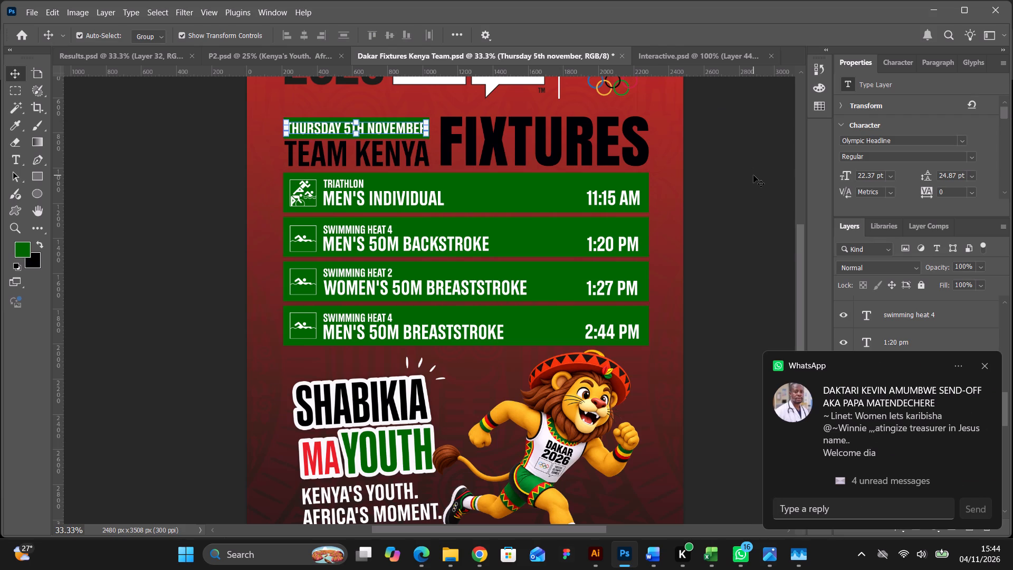
key("Right")
key("Right")
left_click(753, 175)
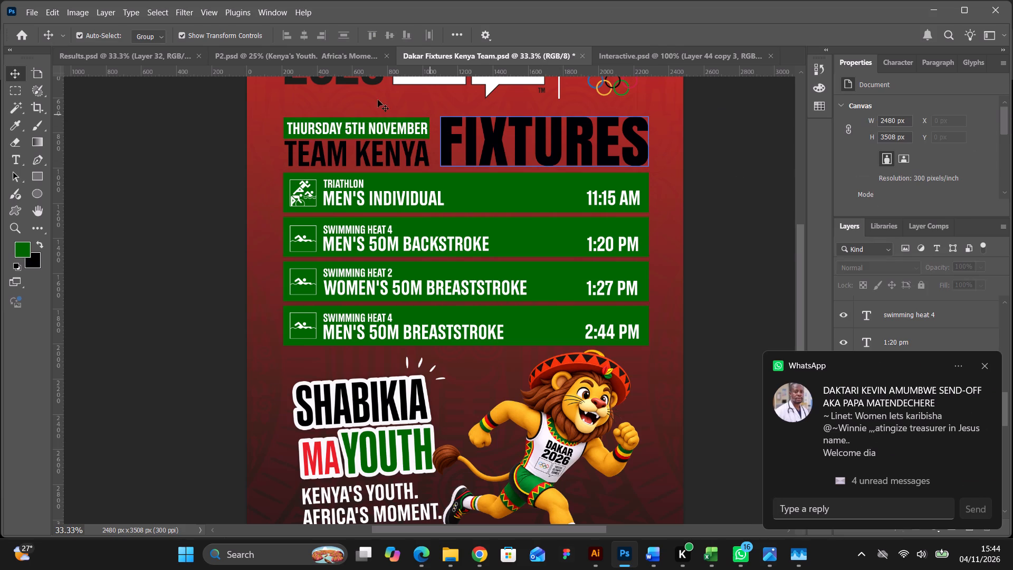
left_click(378, 129)
key("Left")
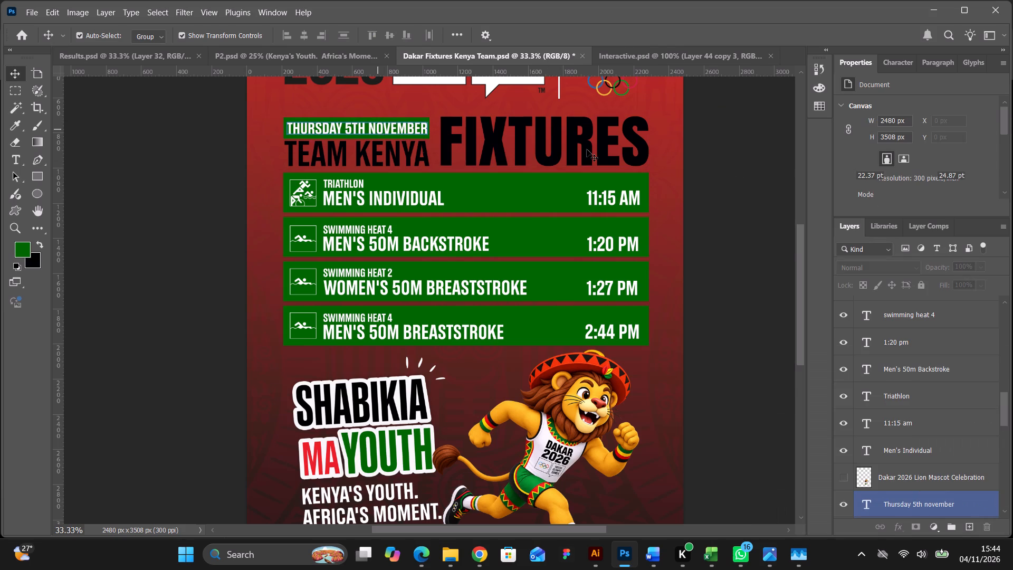
left_click(709, 153)
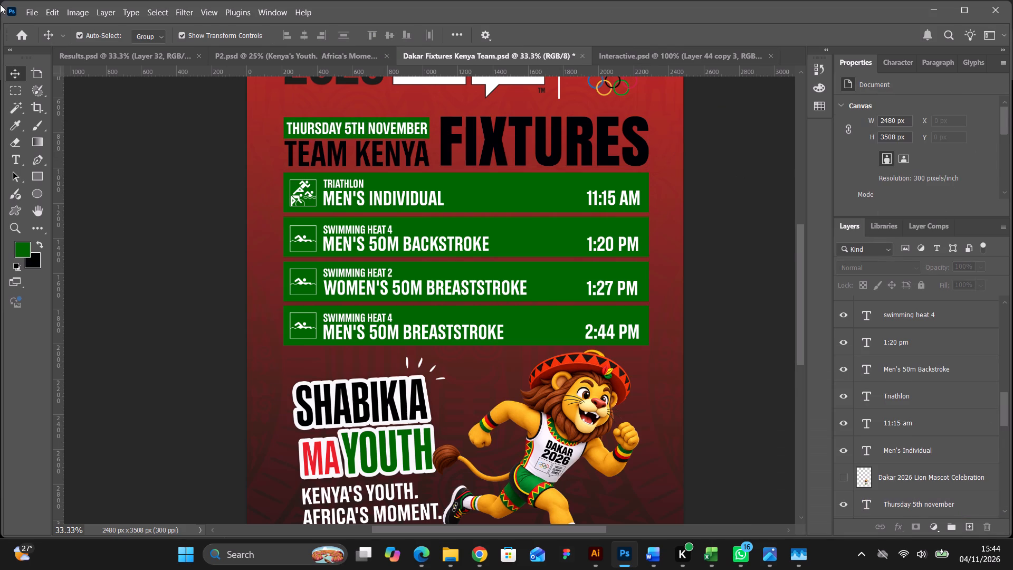
Export the poster as a full-size PNG to the Paddy folder, reusing the existing file name "Dakar Fixtures Kenya Team 5th.png".
left_click(32, 12)
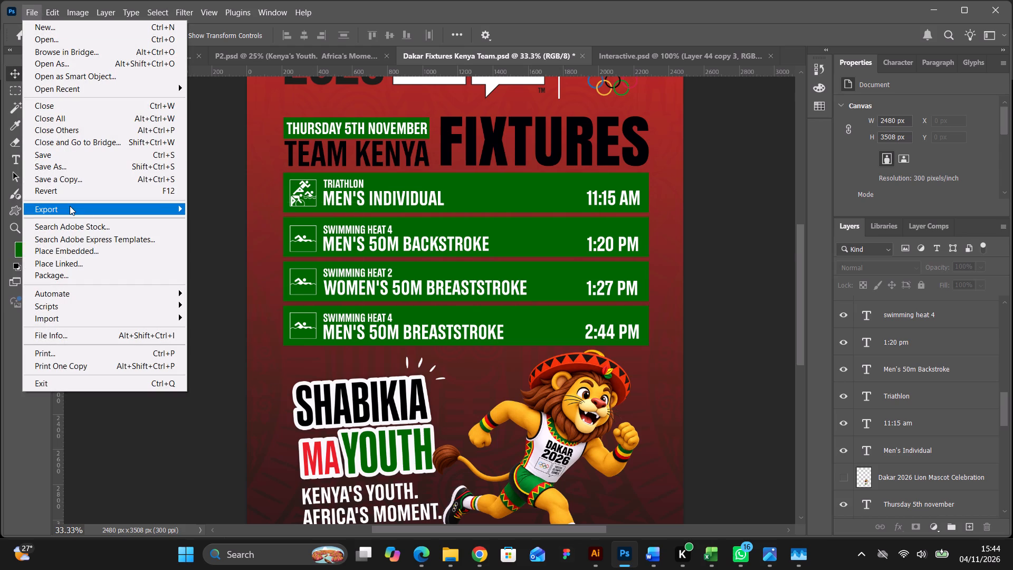
left_click(210, 225)
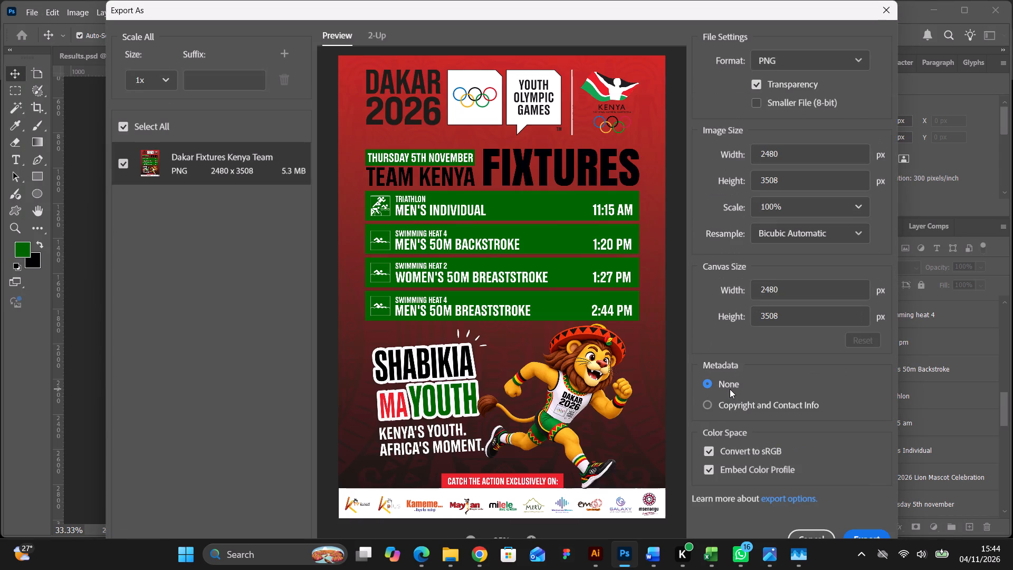
left_click(864, 533)
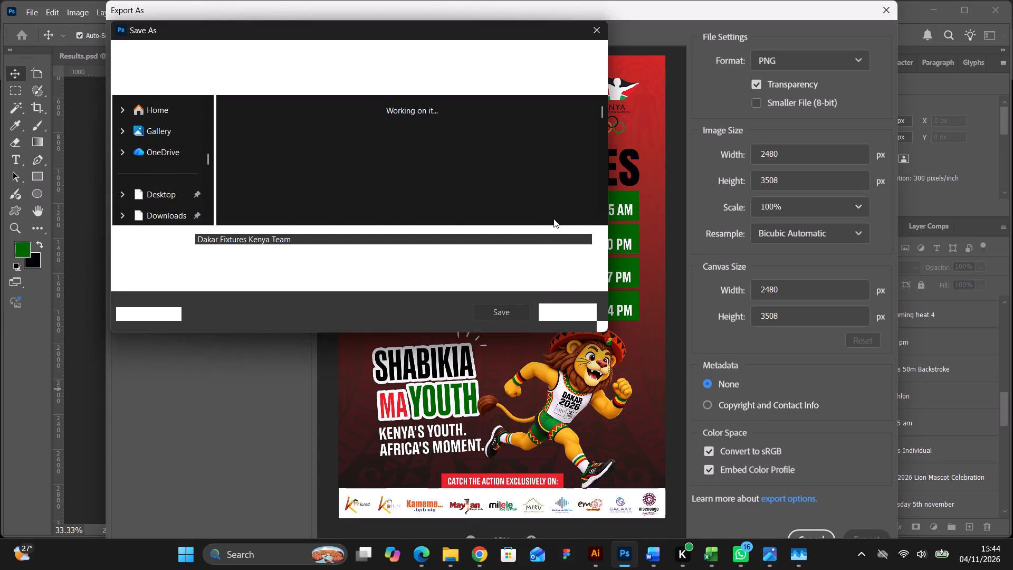
scroll(489, 186, "down", 5)
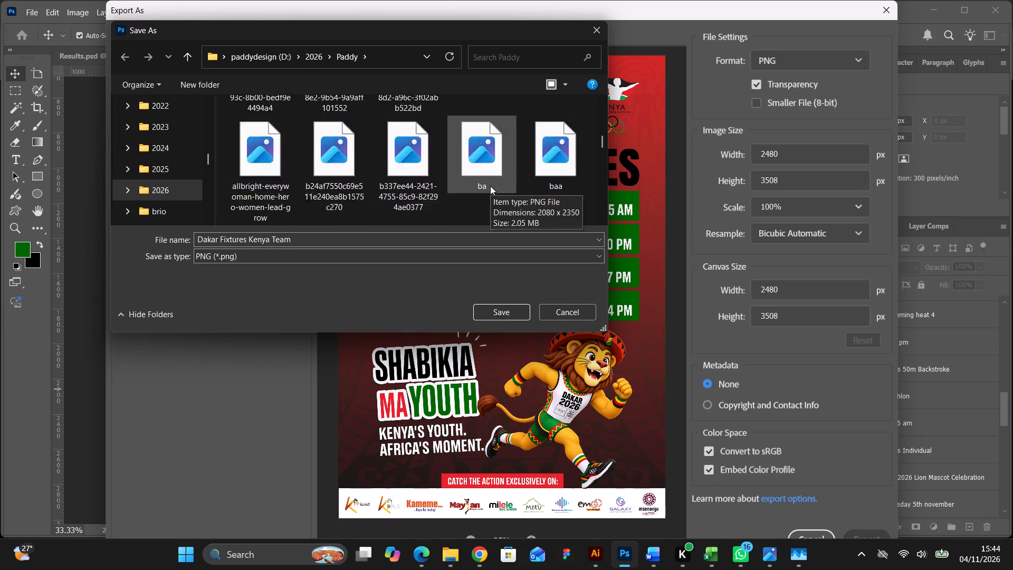
left_click(295, 244)
left_click(295, 243)
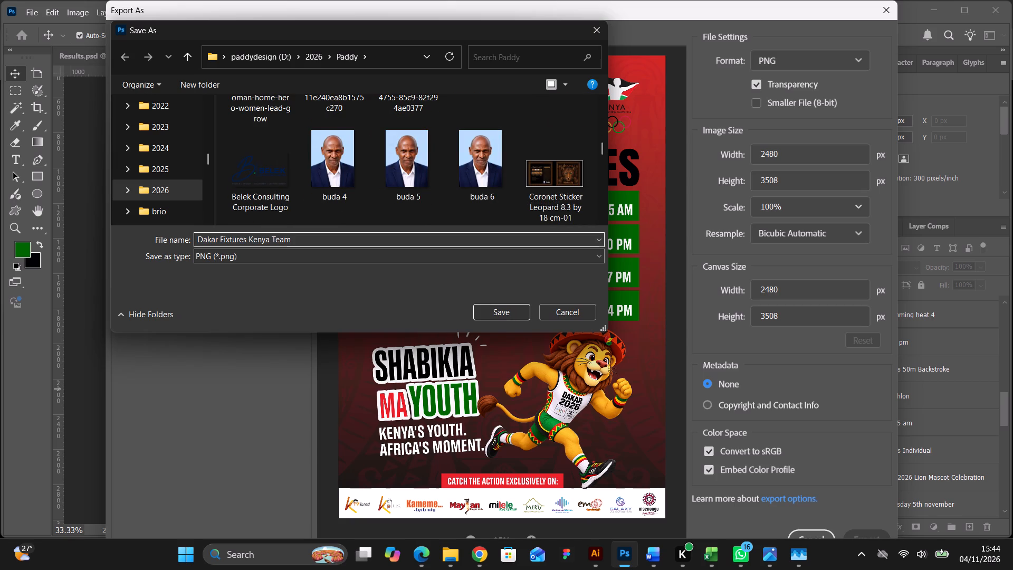
key("5")
left_click(291, 236)
key("space")
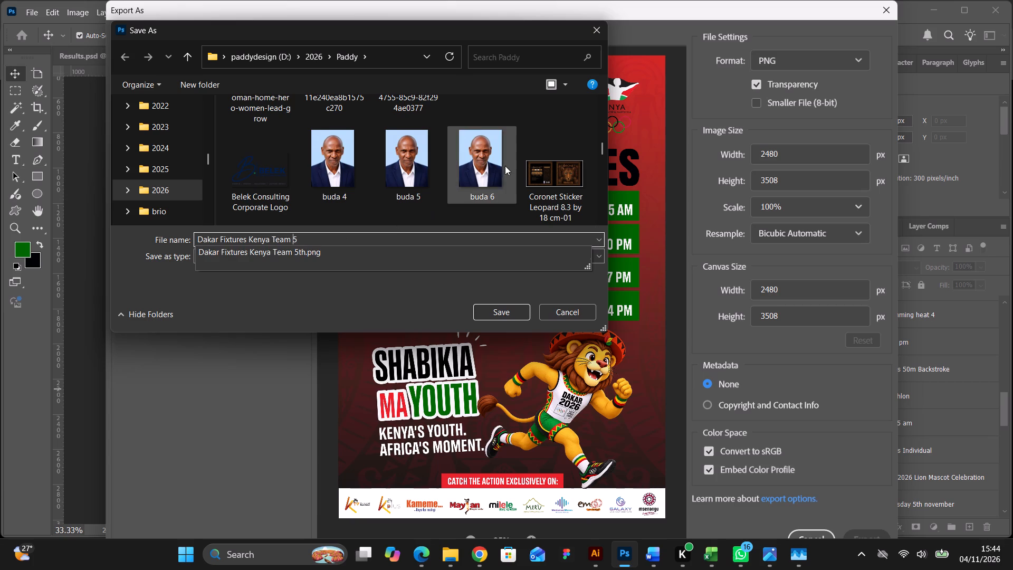
scroll(506, 165, "down", 5)
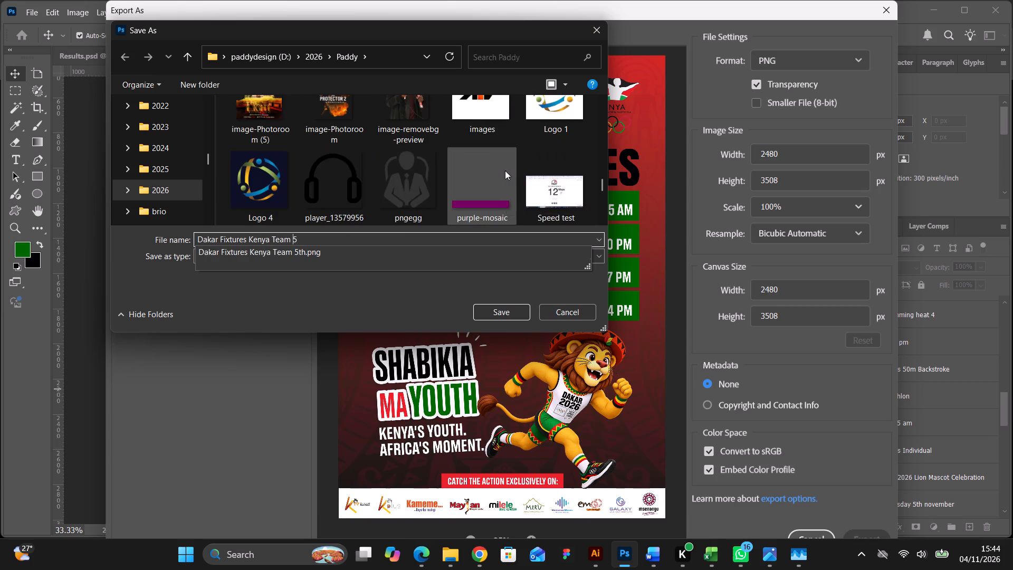
scroll(505, 170, "down", 5)
scroll(505, 170, "up", 6)
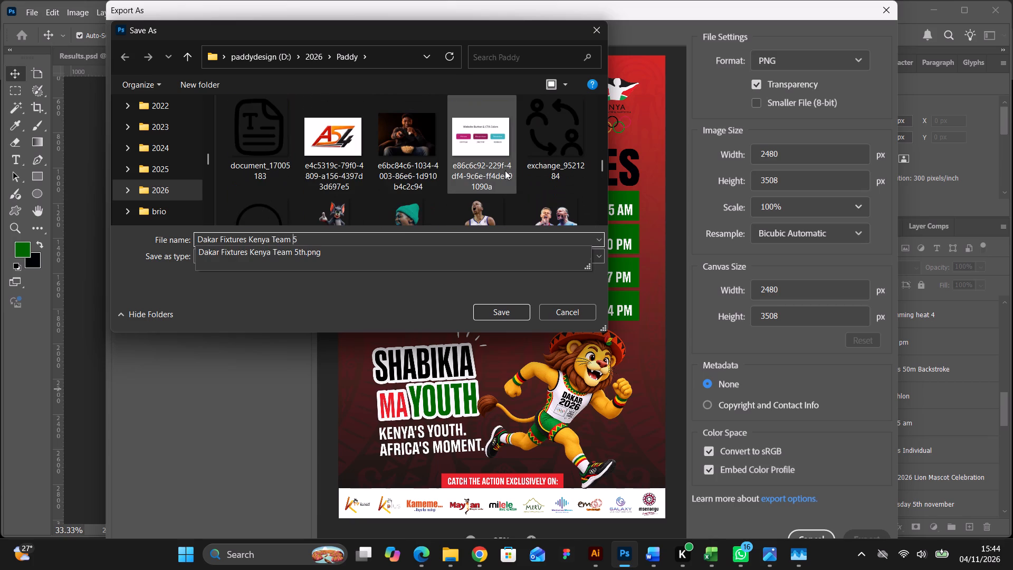
left_click(310, 257)
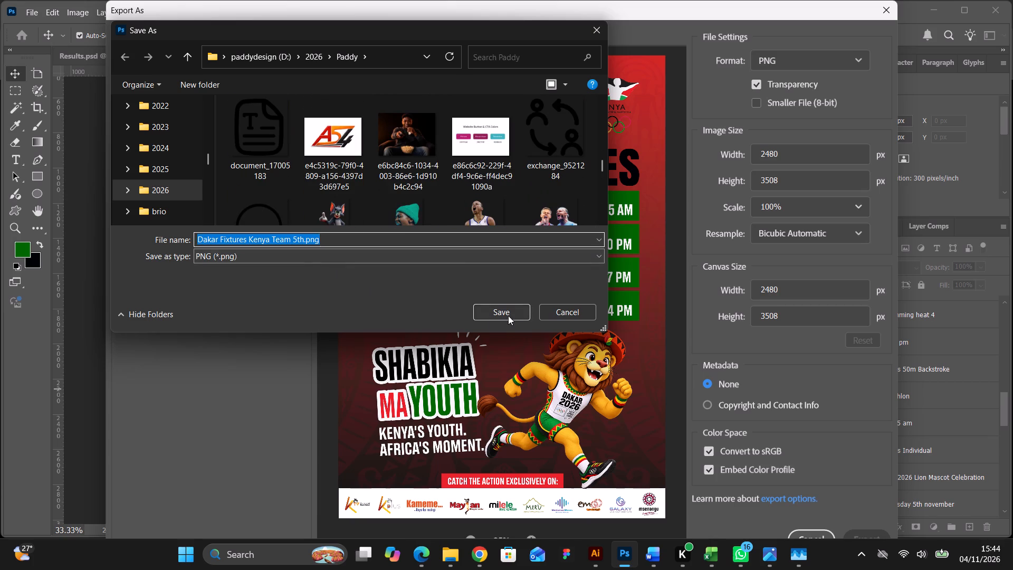
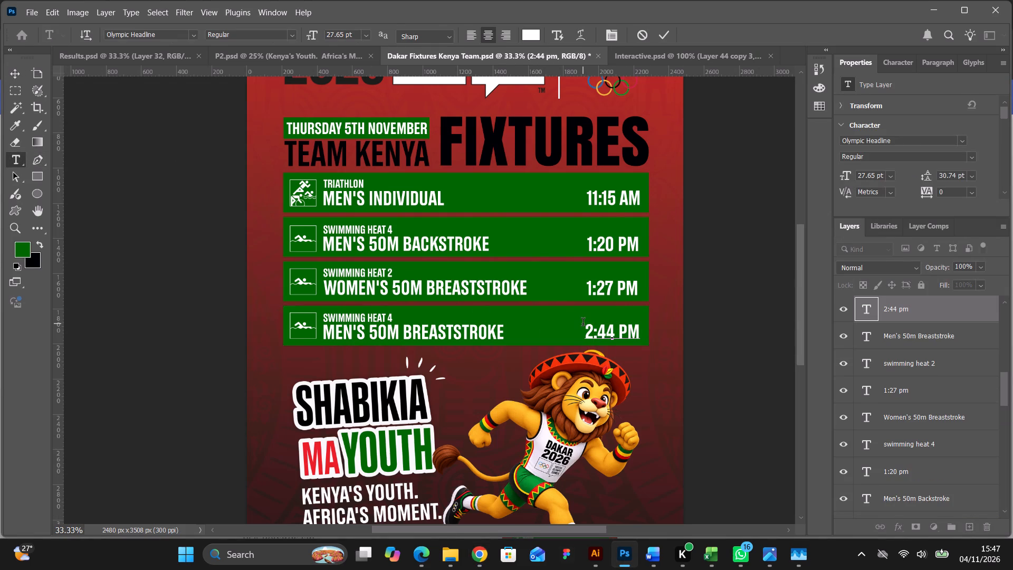
Change the start time of the Men's 50m Breaststroke fixture to "1:44 pm".
key("BackSpace")
key("1")
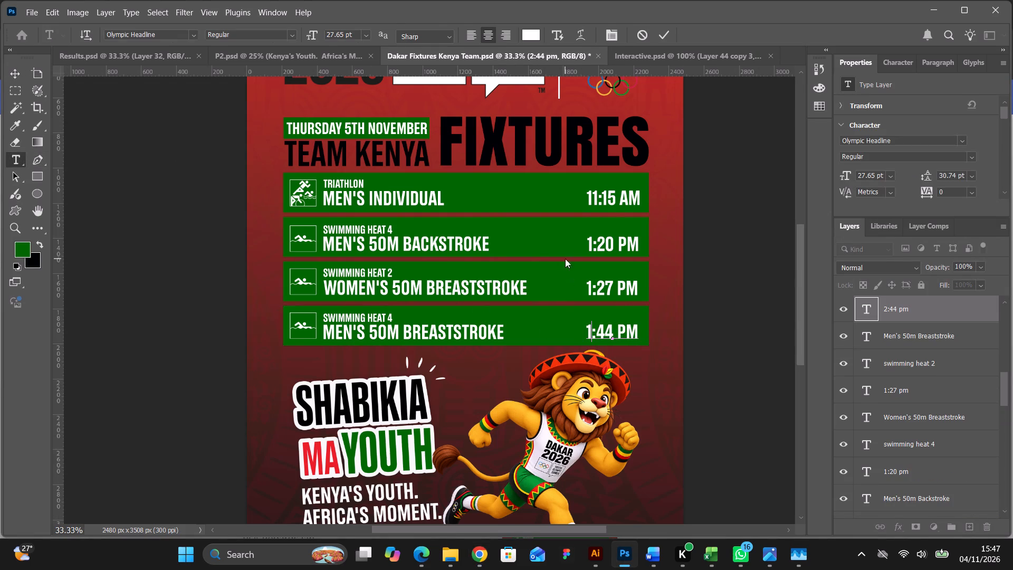
left_click(665, 36)
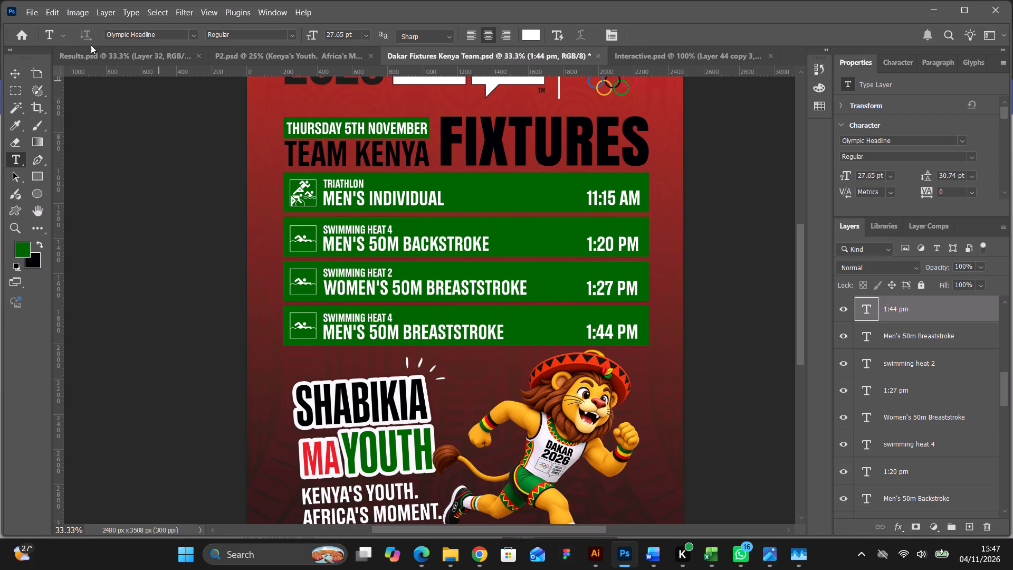
Export the poster as a 2480 x 3508 px PNG to the Paddy folder, reusing the existing file name "Dakar Fixtures Kenya Team 5th".
left_click(33, 12)
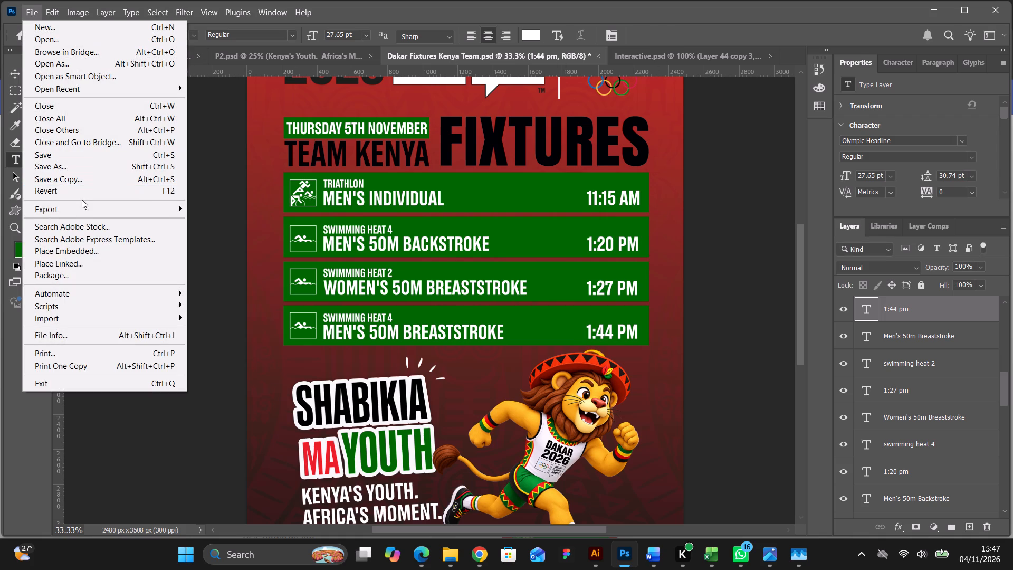
left_click(219, 221)
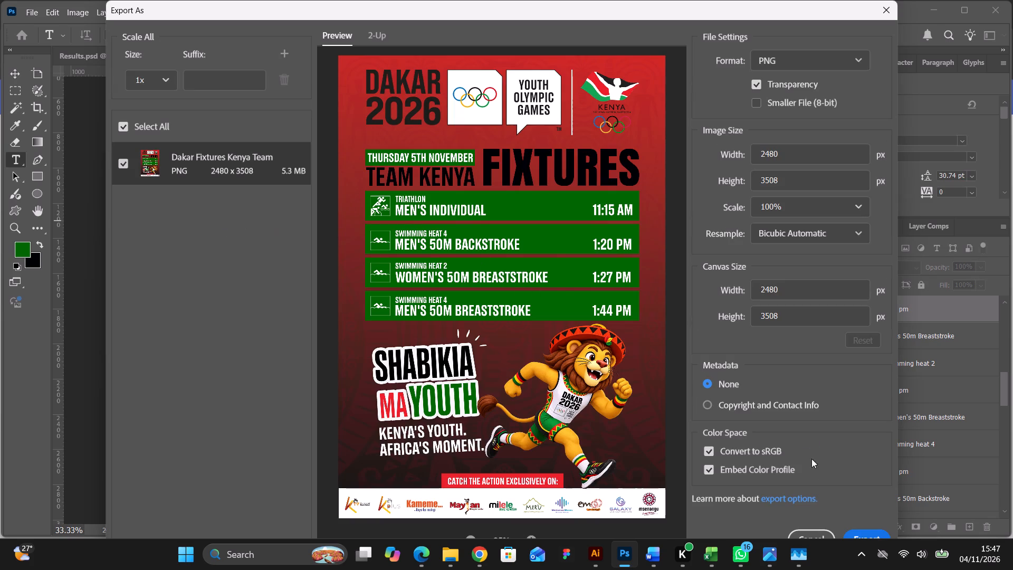
left_click(857, 532)
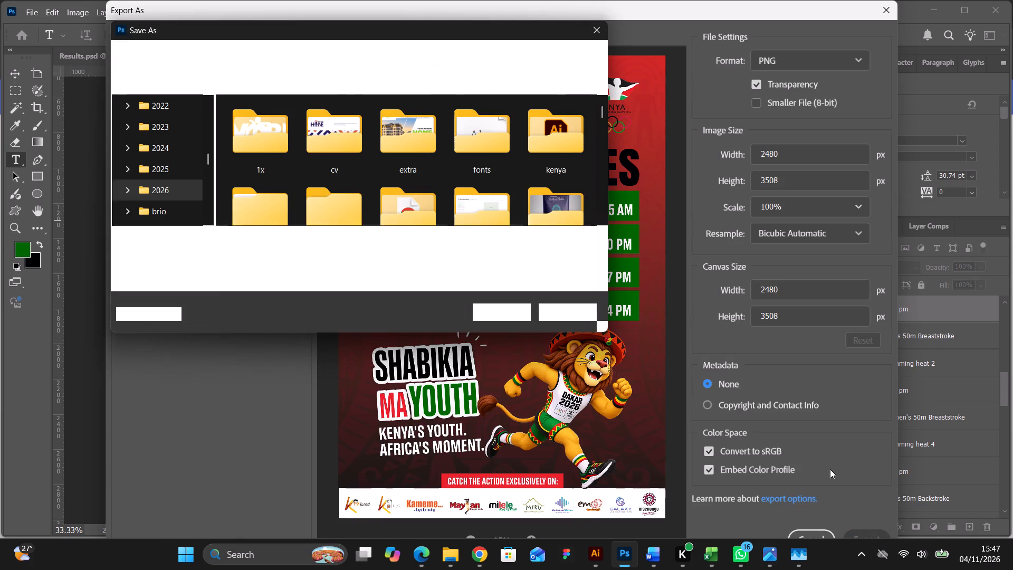
scroll(522, 197, "down", 3)
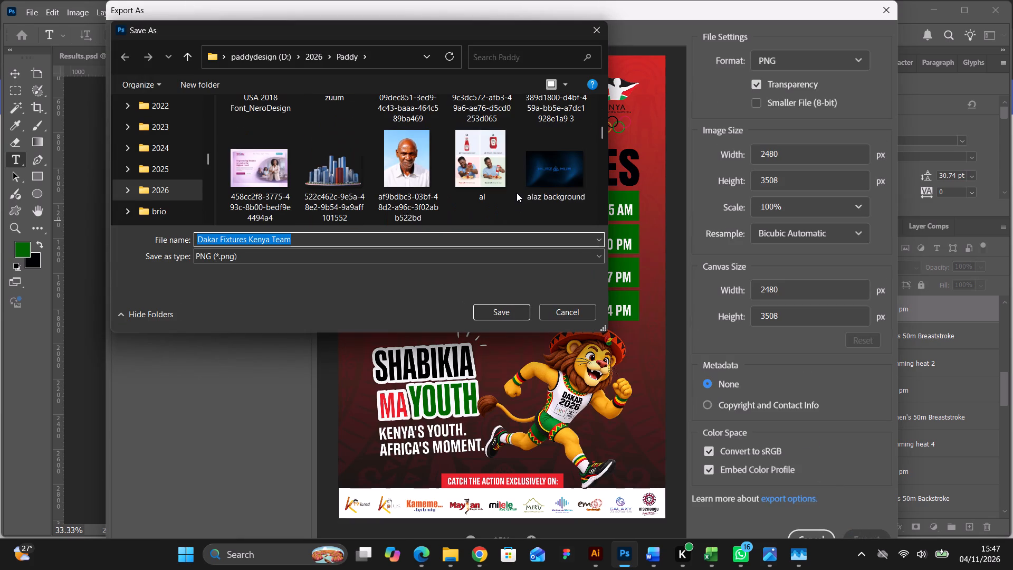
scroll(517, 194, "down", 12)
scroll(517, 194, "up", 5)
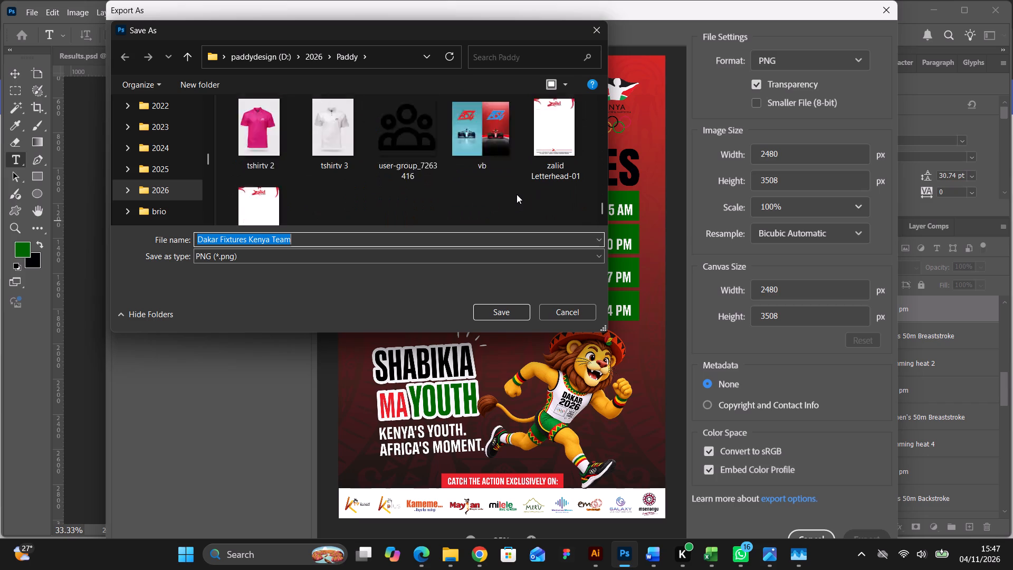
scroll(517, 194, "up", 7)
scroll(517, 194, "down", 2)
left_click(490, 180)
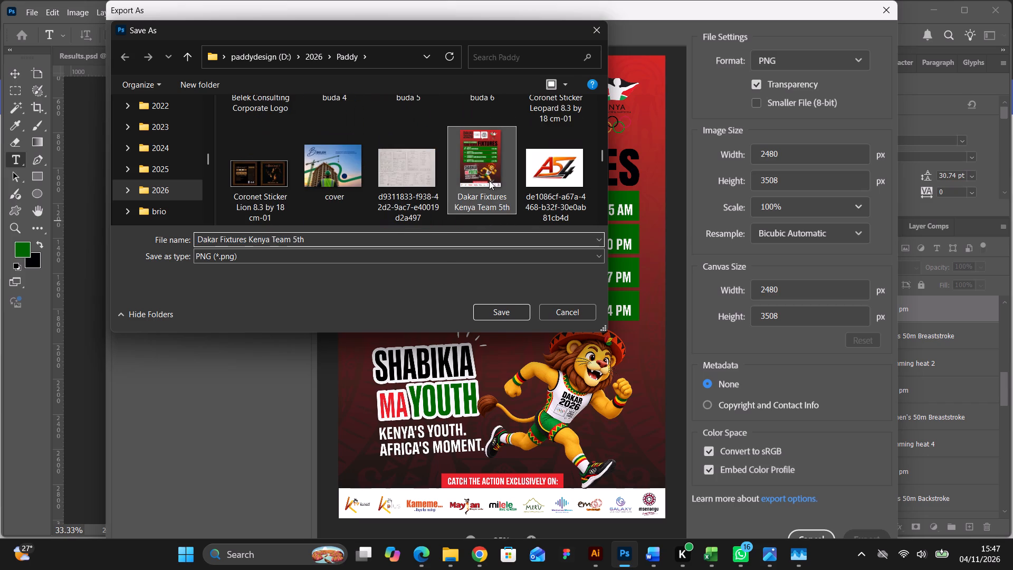
left_click(508, 309)
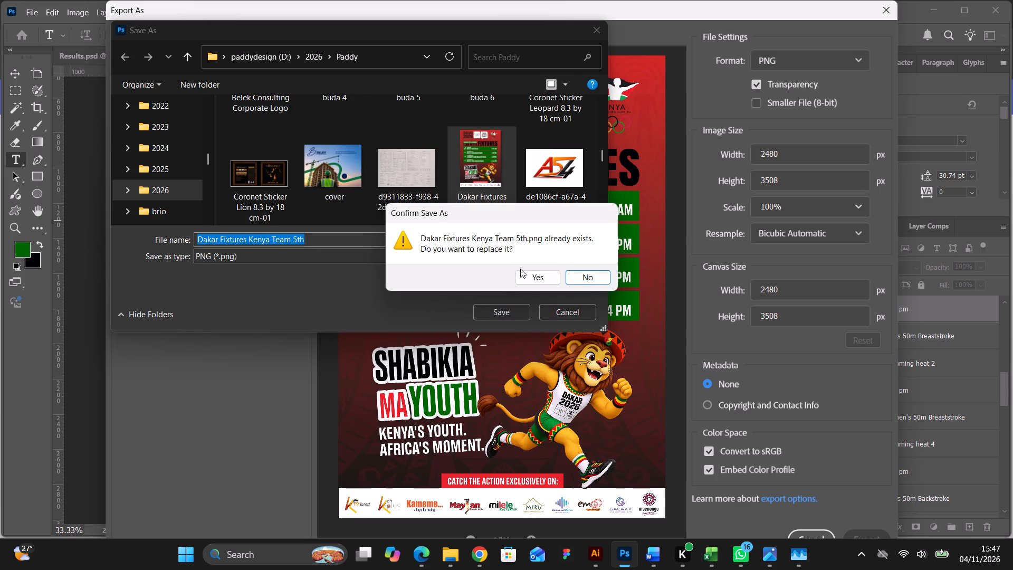
Replace the existing "Dakar Fixtures Kenya Team 5th.png" in the Paddy folder with the new export.
left_click(531, 276)
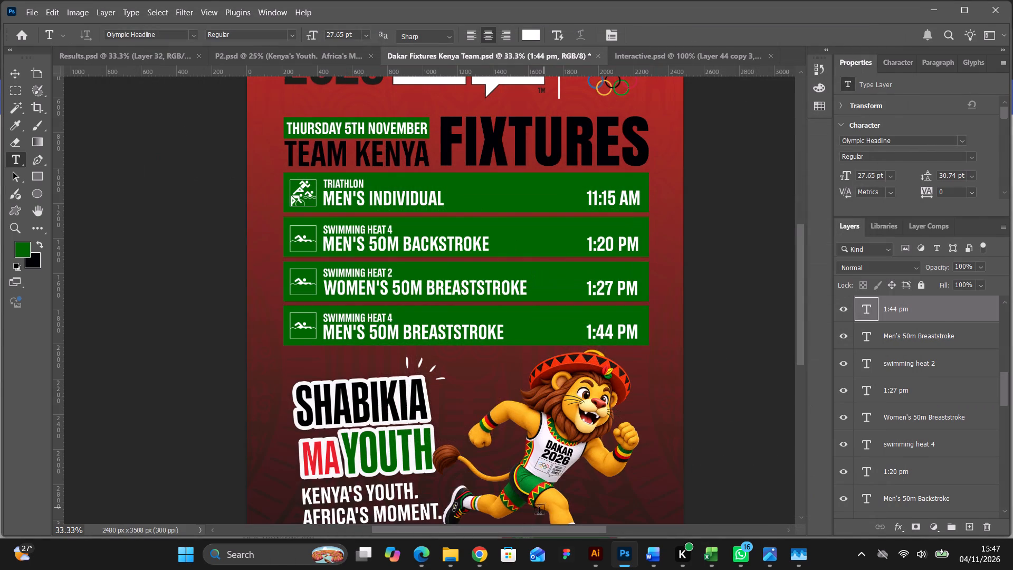
Switch to the Paddy folder in File Explorer and carry the exported "Dakar Fixtures Kenya Team 5th" image over to Chrome.
left_click(448, 552)
left_click(419, 515)
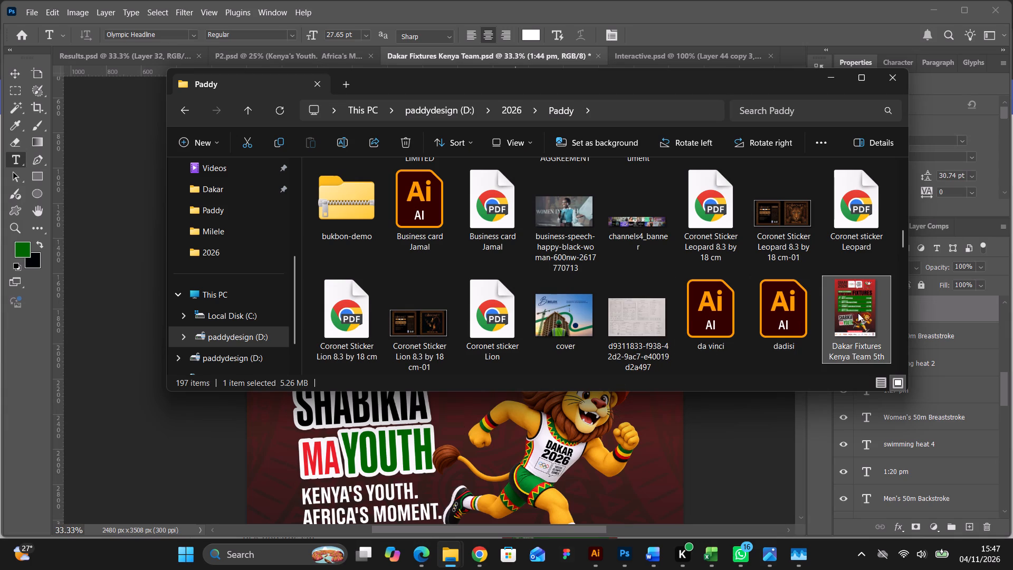
left_click_drag(860, 311, 482, 552)
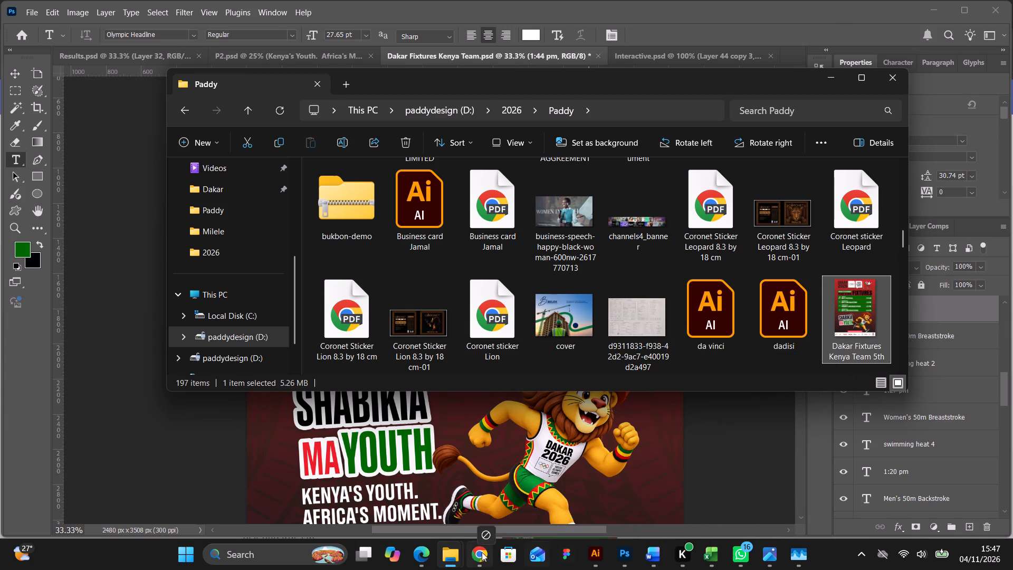
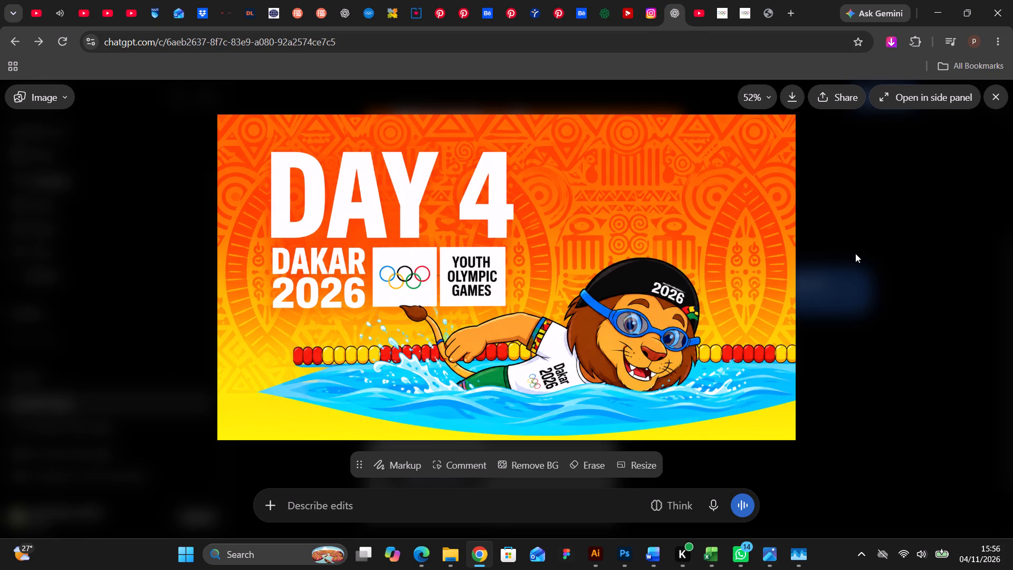
Save the Day 4 swimming mascot image from ChatGPT as a PNG in the Downloads folder, keeping the suggested file name.
right_click(674, 234)
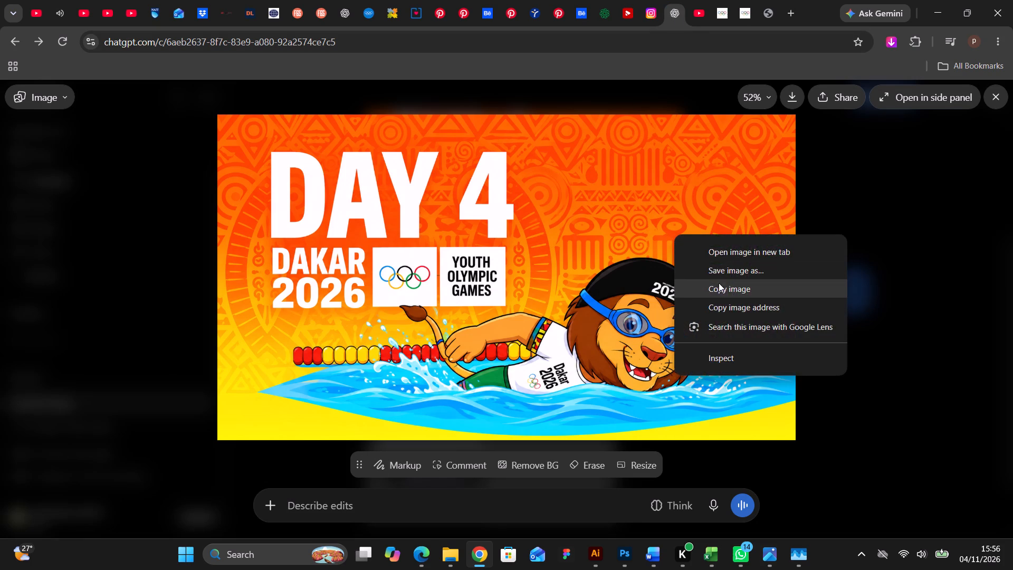
left_click(724, 290)
right_click(658, 205)
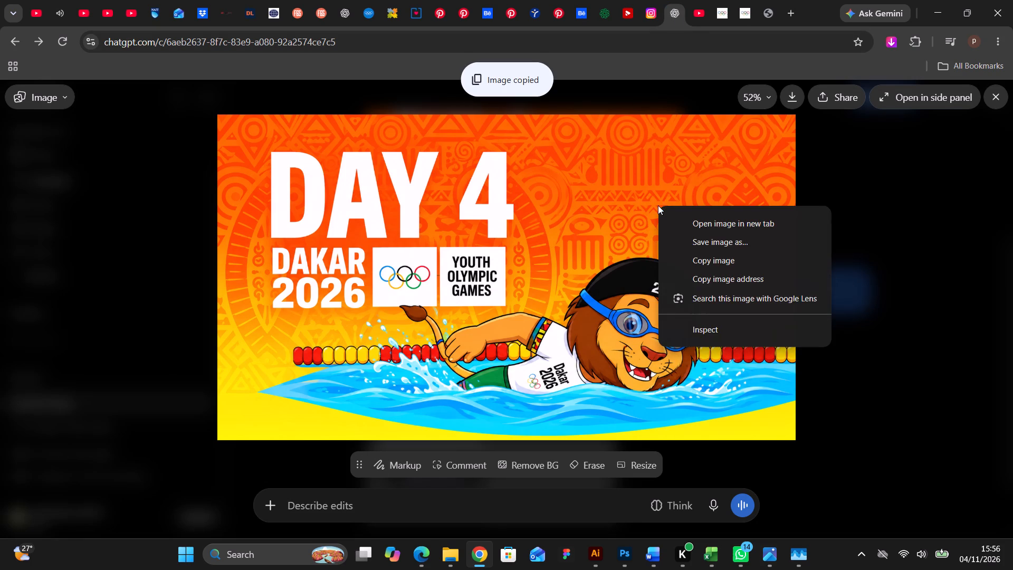
left_click(708, 243)
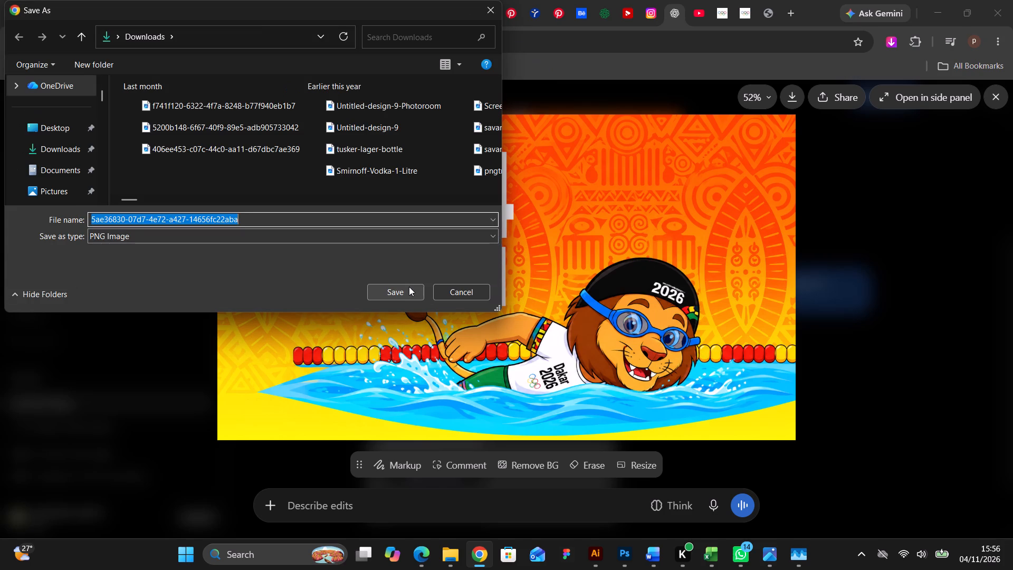
left_click(409, 287)
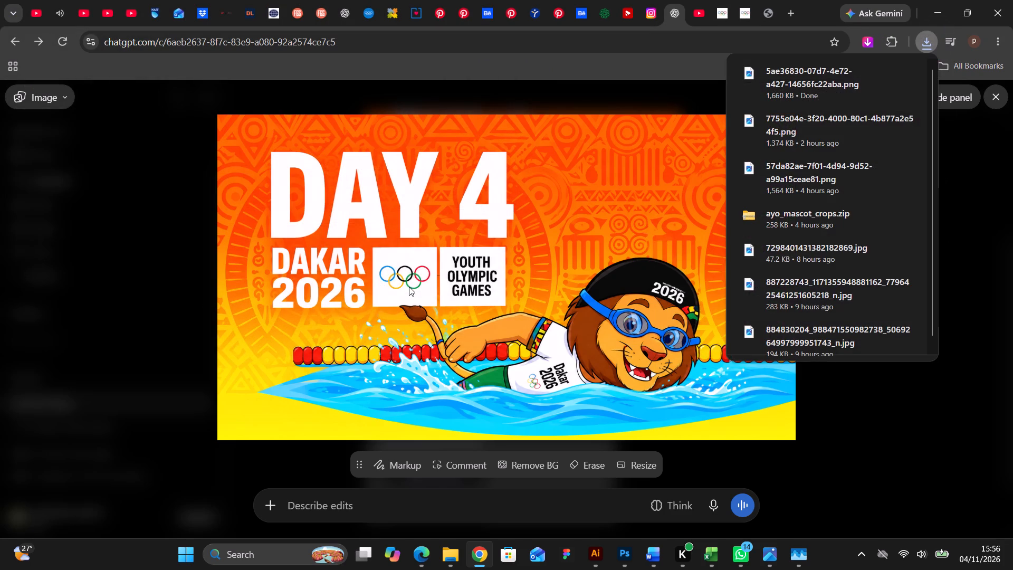
Open the downloaded Day 4 PNG from the Downloads folder in Photoshop and unlock its Background layer.
left_click(885, 78)
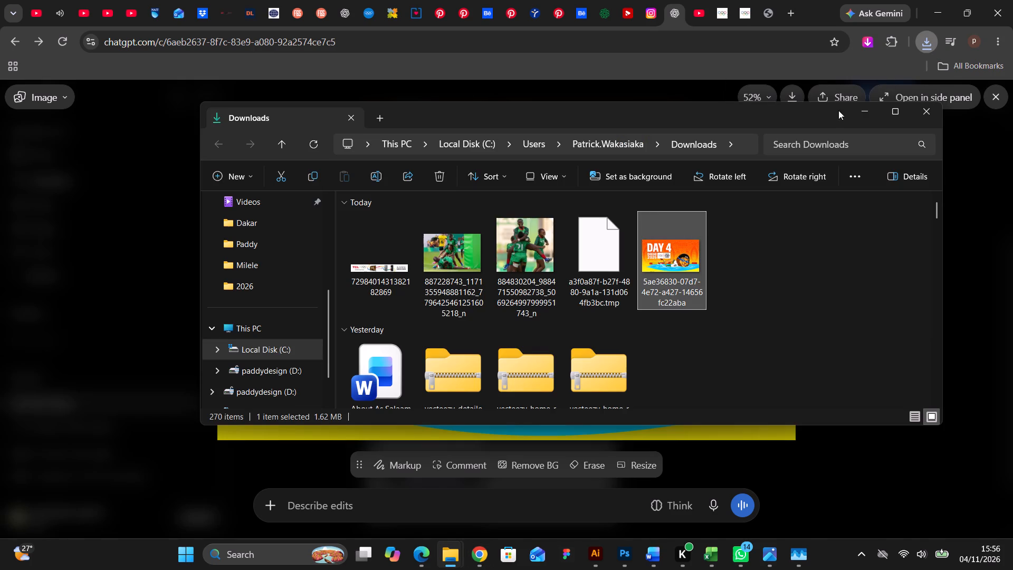
right_click(657, 265)
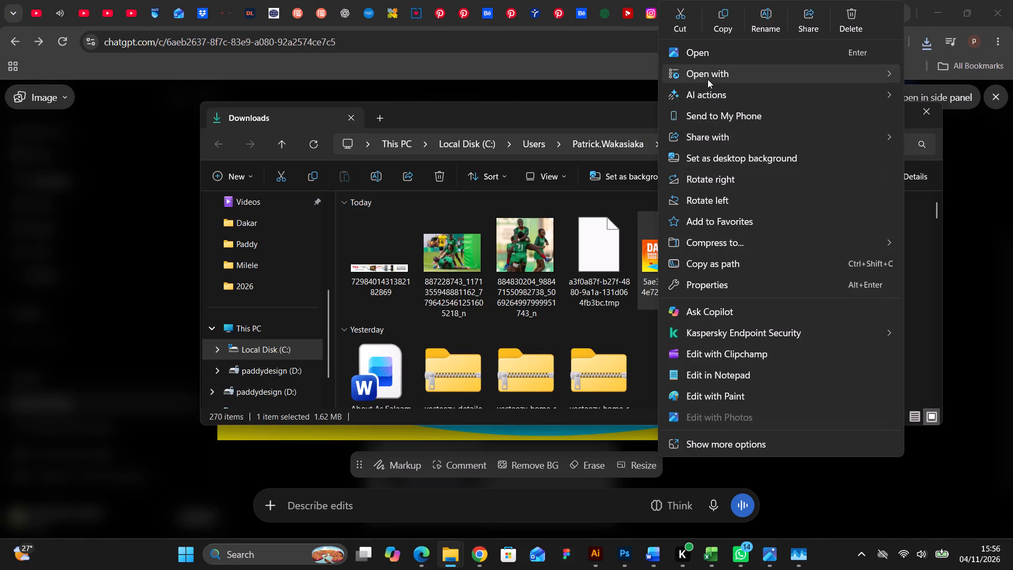
left_click(639, 96)
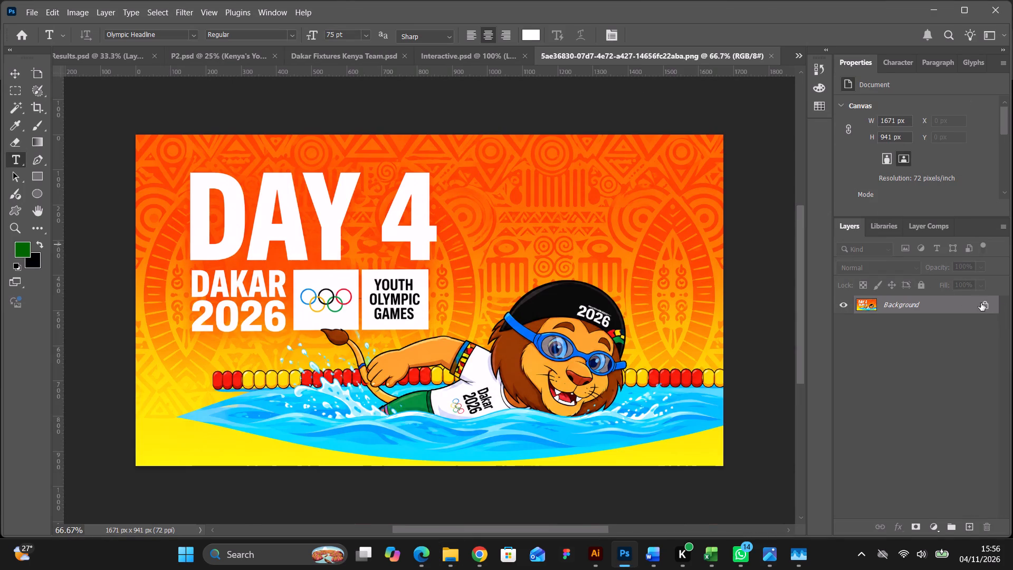
left_click(983, 303)
Start a Pen tool path where the lion's hand meets the tail and trace over the back of the hand to the wrist.
key("ctrl+equal")
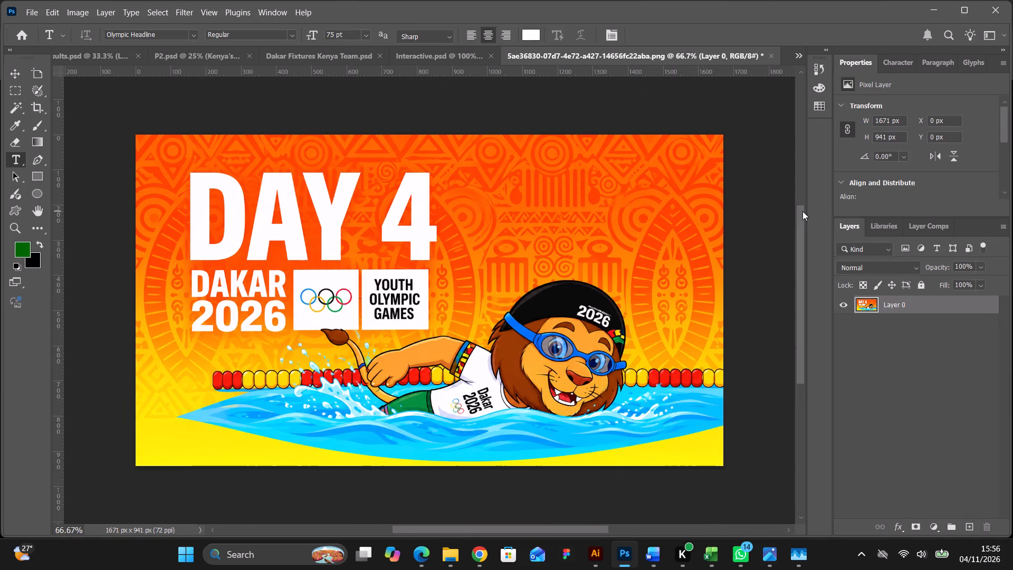
key("ctrl+equal")
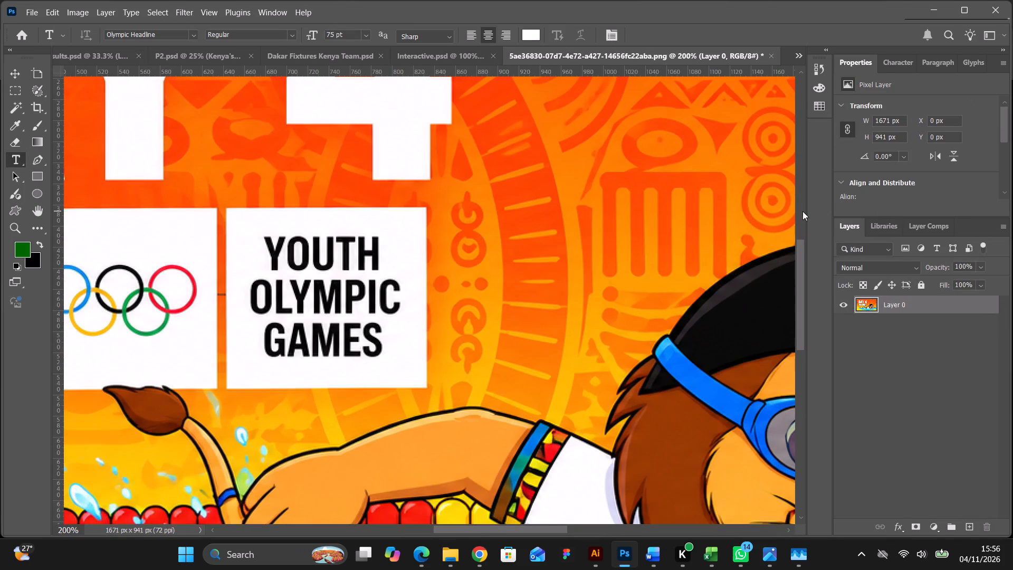
scroll(800, 212, "down", 11)
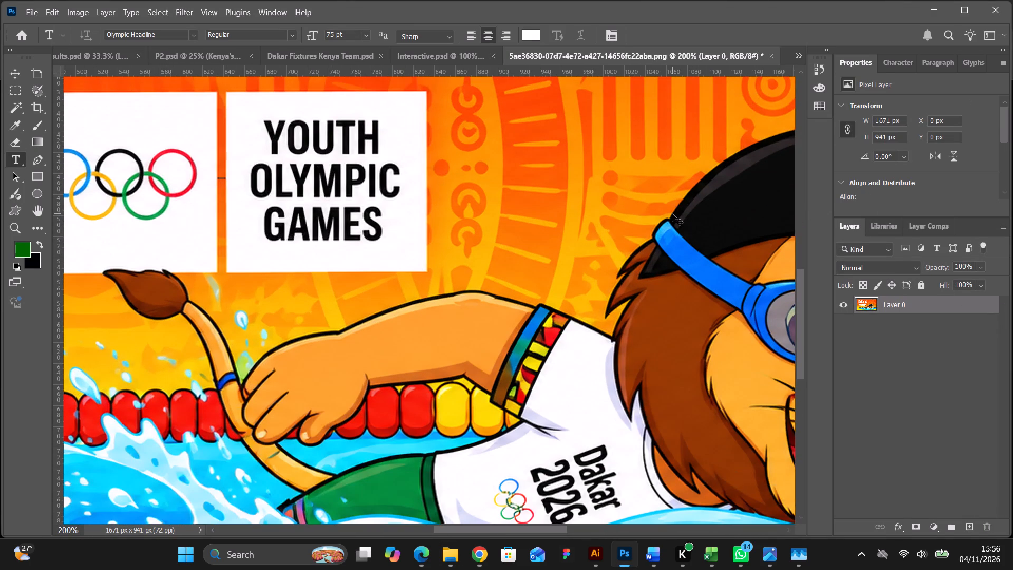
key("ctrl+minus")
key("ctrl+minus")
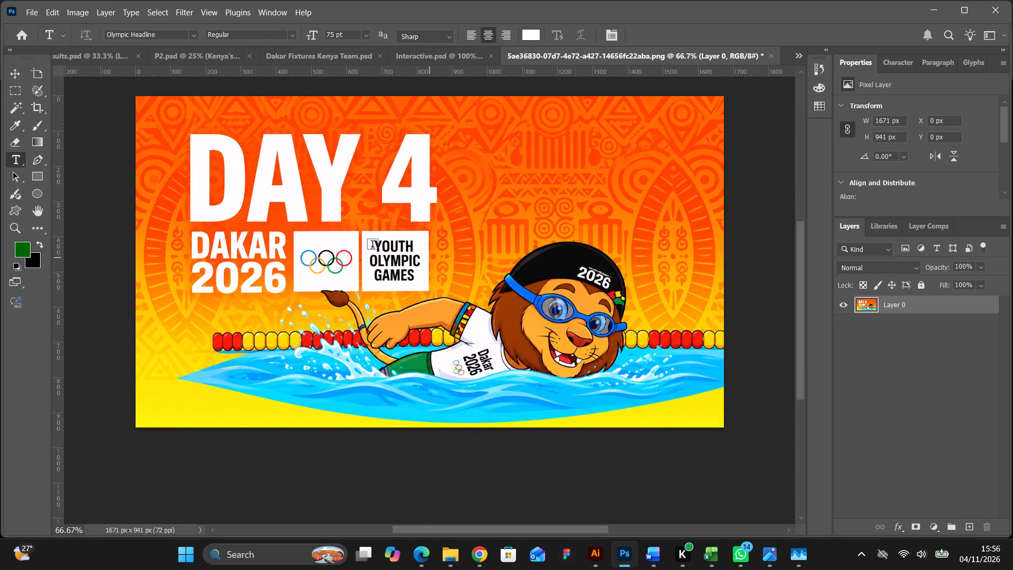
left_click(41, 161)
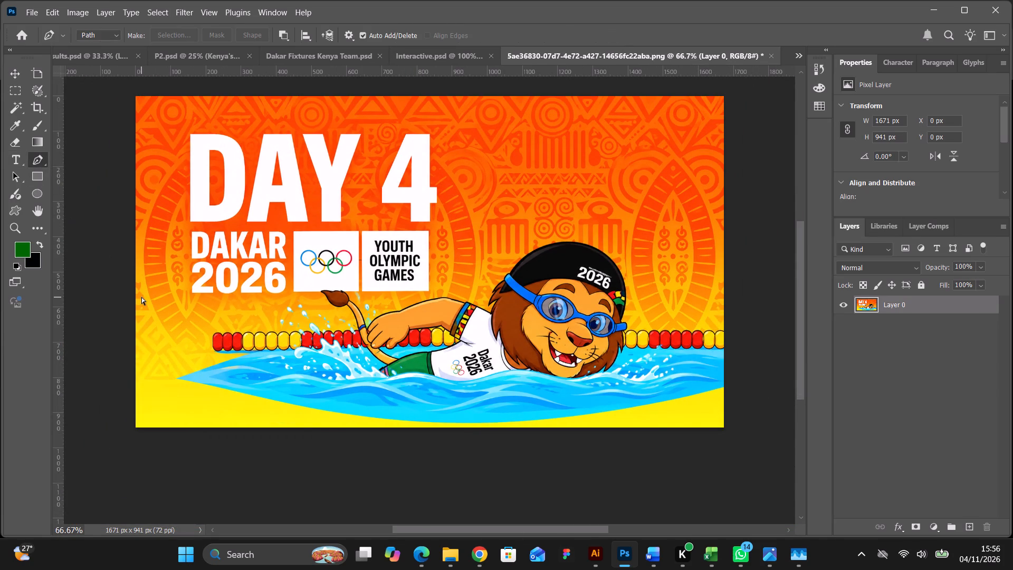
key("ctrl+equal")
scroll(166, 403, "up", 4)
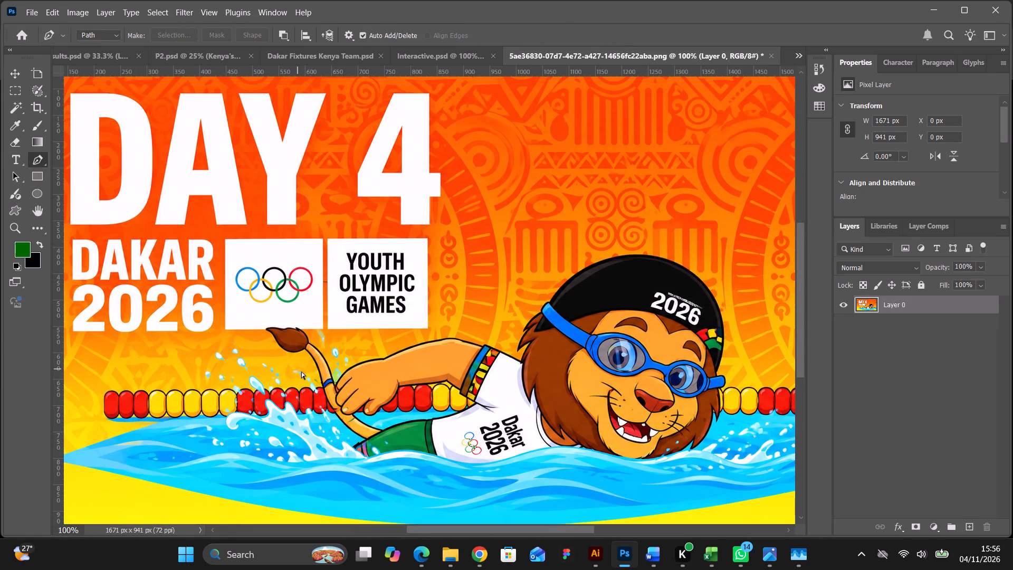
key("ctrl+equal")
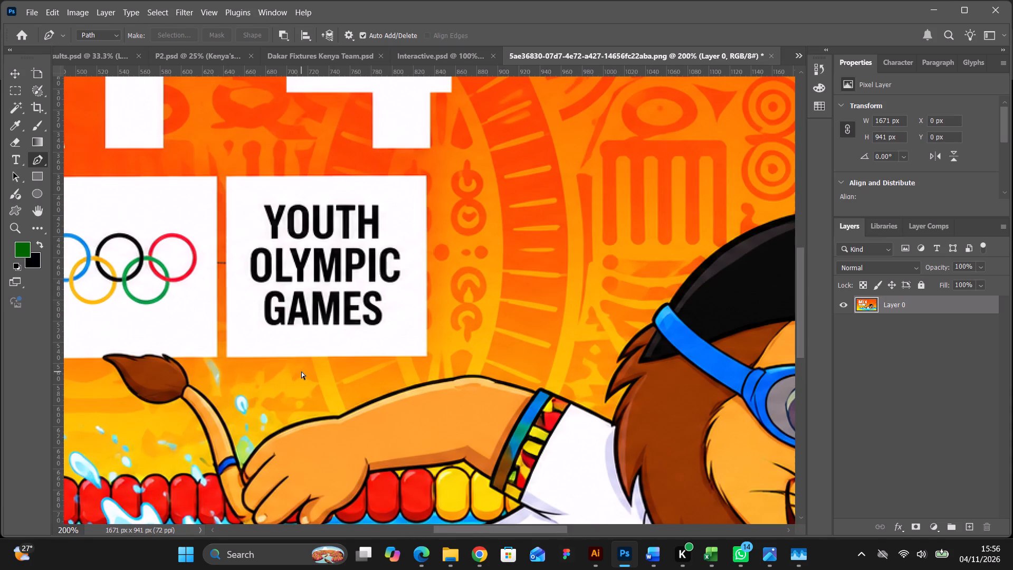
key("ctrl+equal")
scroll(301, 372, "down", 15)
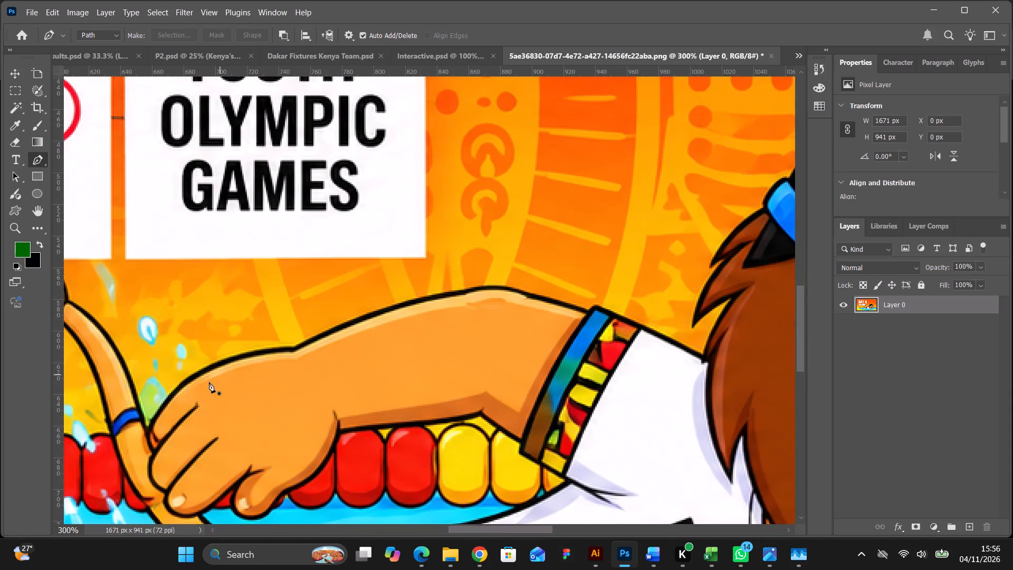
scroll(209, 382, "down", 2)
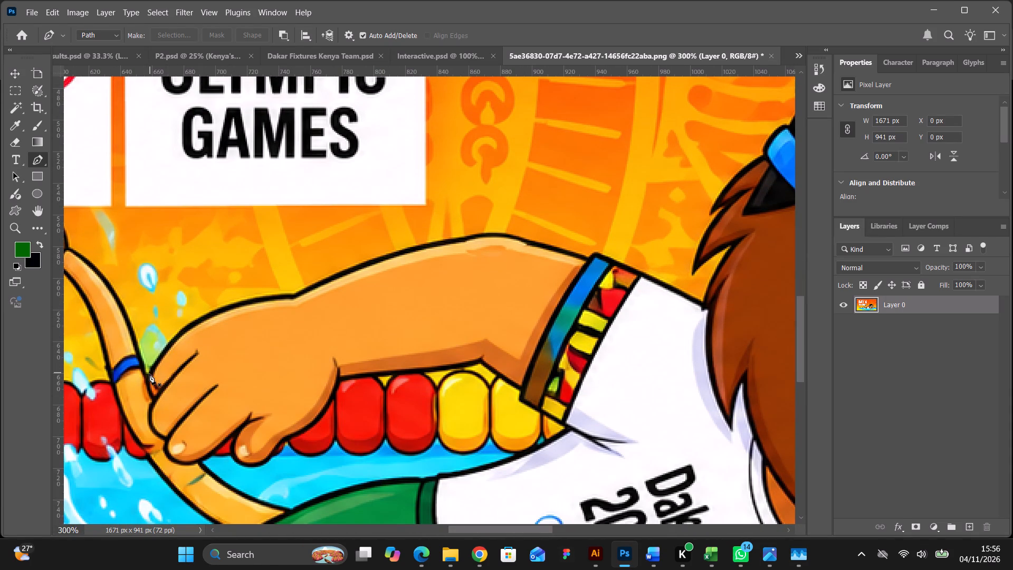
left_click(148, 373)
left_click_drag(180, 330, 193, 322)
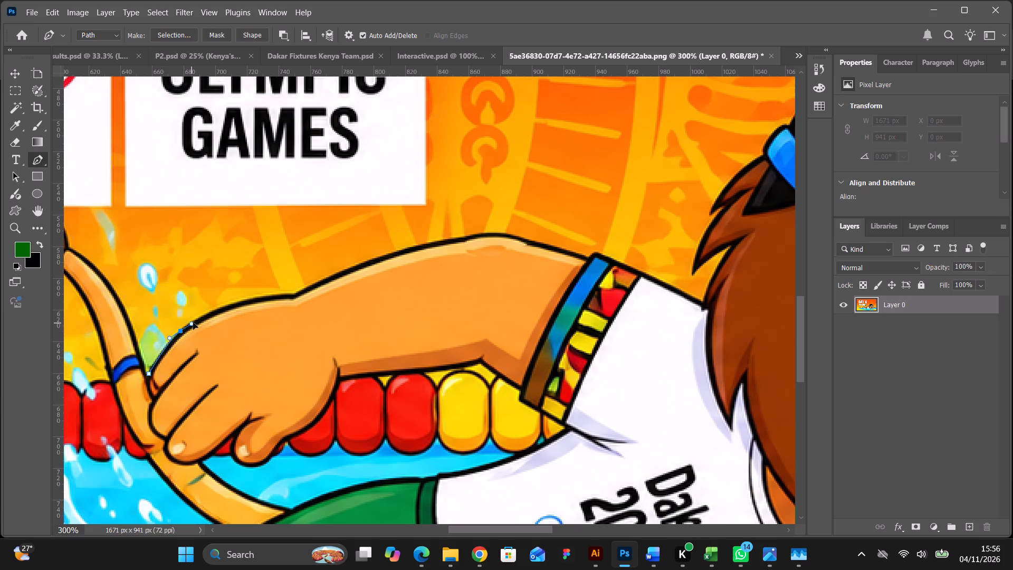
left_click_drag(193, 322, 204, 312)
left_click_drag(292, 294, 321, 293)
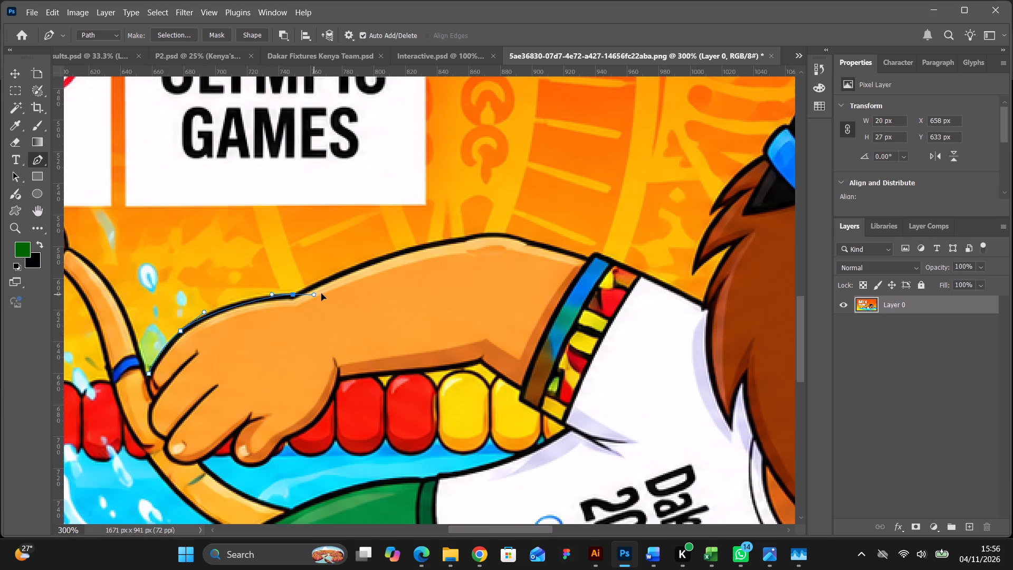
left_click_drag(321, 293, 363, 287)
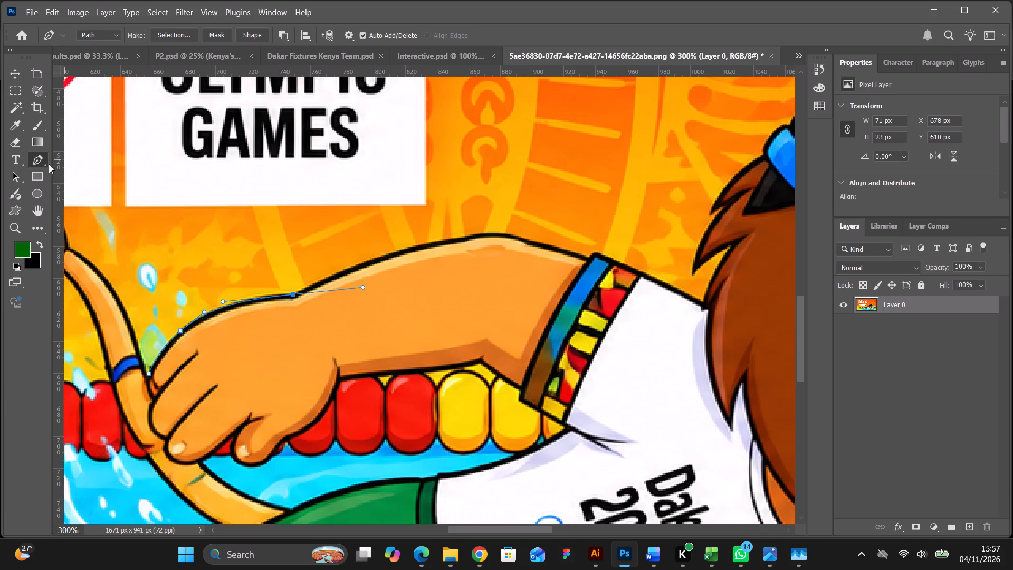
Convert the wrist anchor's outgoing direction handle to follow the start of the forearm's upper outline, and return to the Pen tool.
left_click(45, 161)
left_click(84, 221)
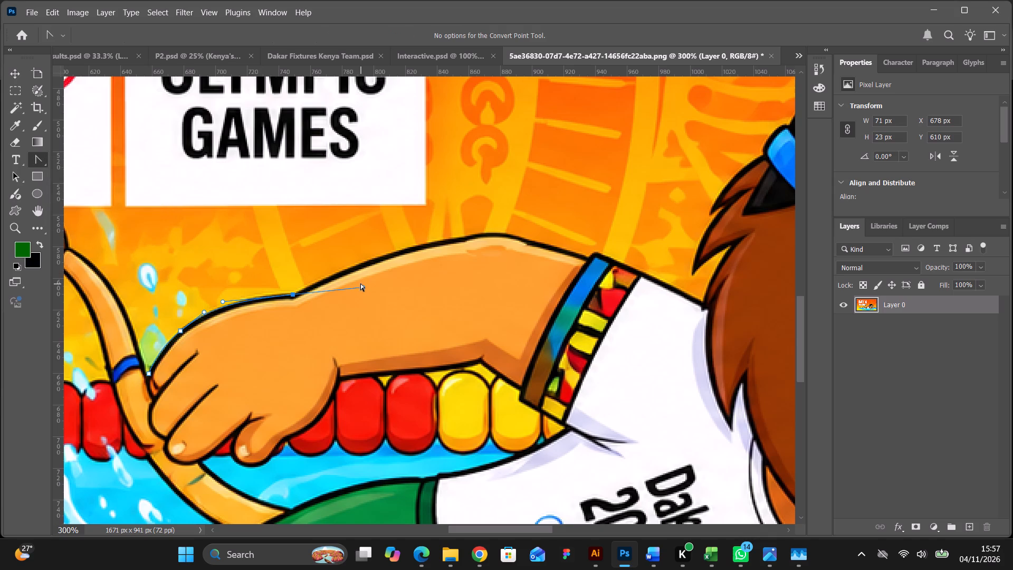
left_click_drag(362, 287, 318, 280)
left_click_drag(318, 280, 317, 281)
left_click(43, 158)
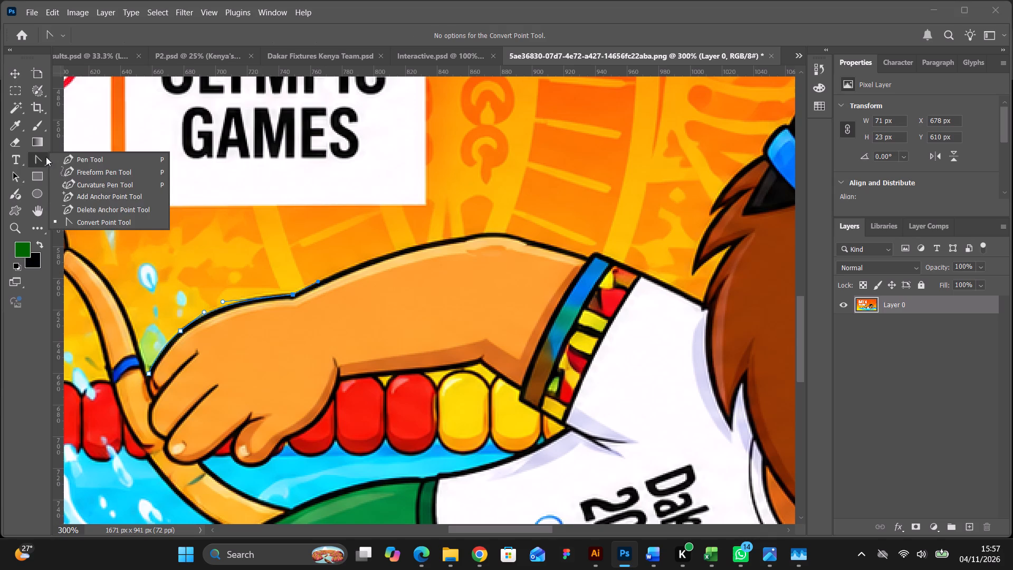
left_click(73, 157)
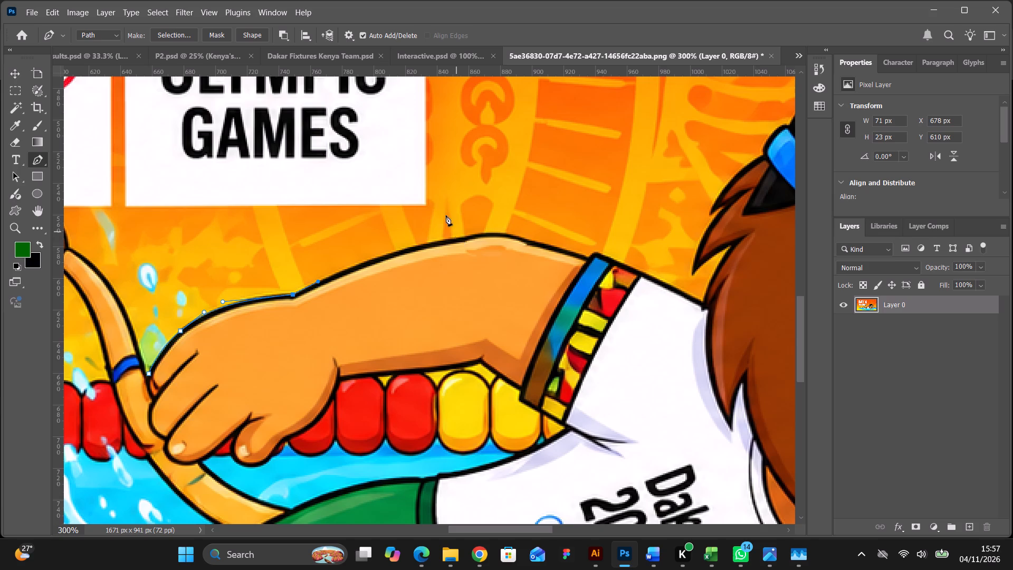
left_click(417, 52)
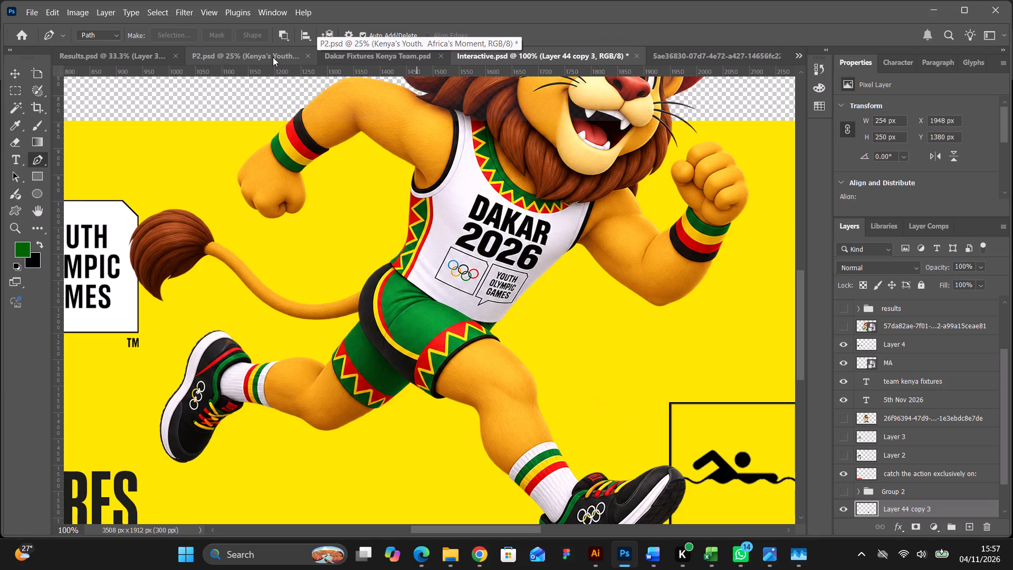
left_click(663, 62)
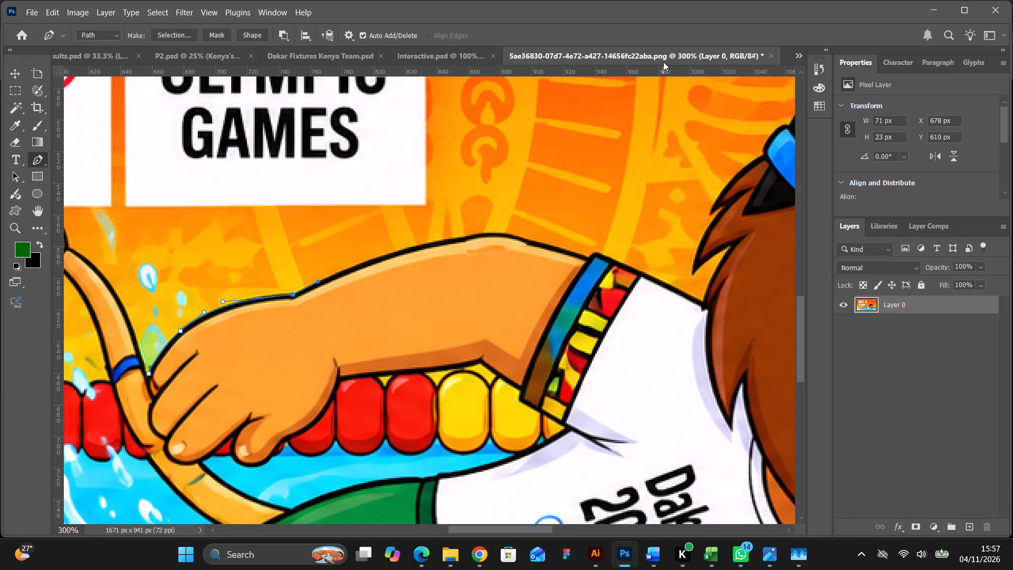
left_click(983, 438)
Continue the Pen path from the wrist along the arm's upper outline and around the top corner of the sleeve's blue trim.
left_click_drag(428, 243, 476, 235)
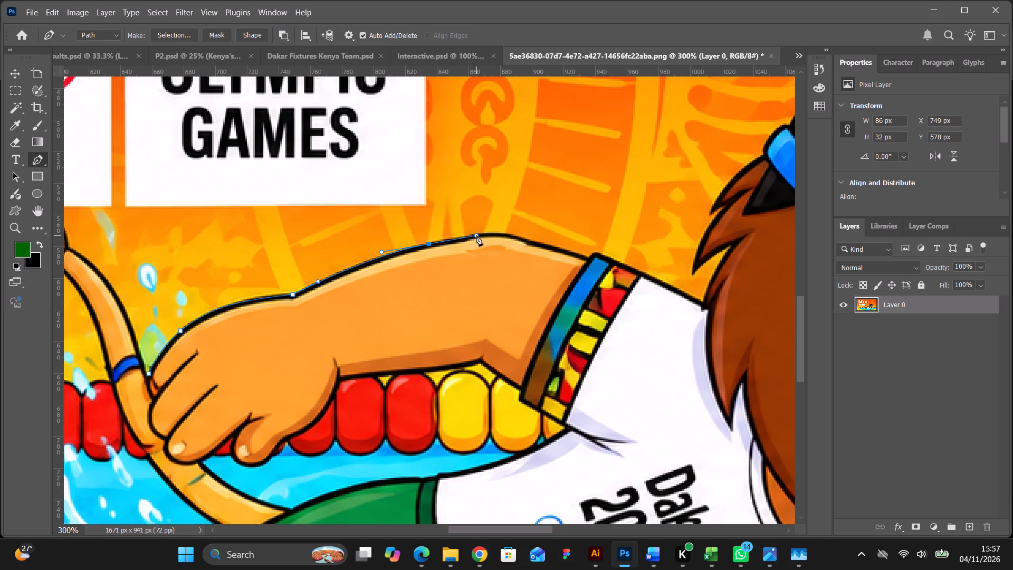
key("ctrl+z")
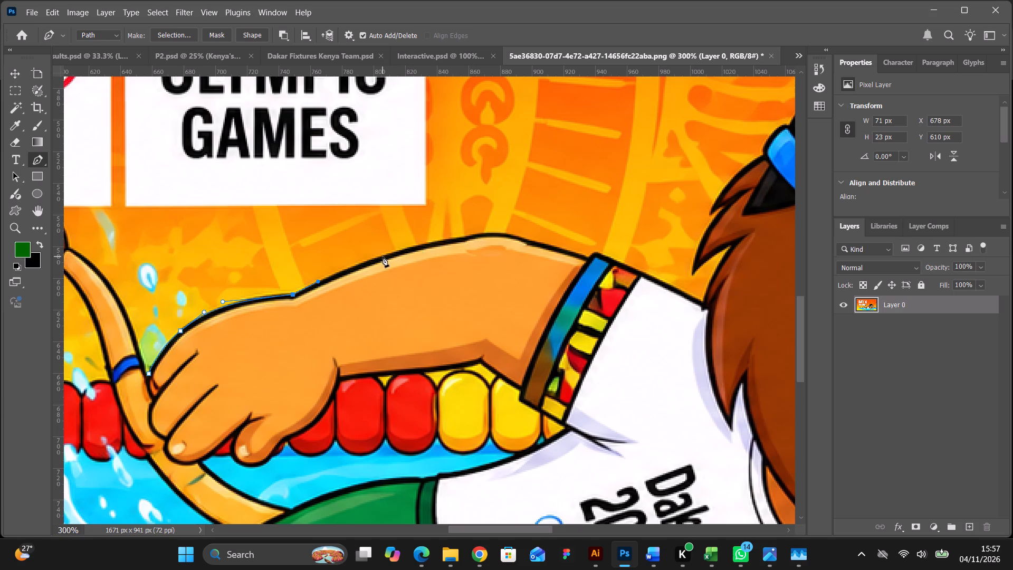
left_click_drag(383, 255, 413, 244)
key("Right")
key("Right")
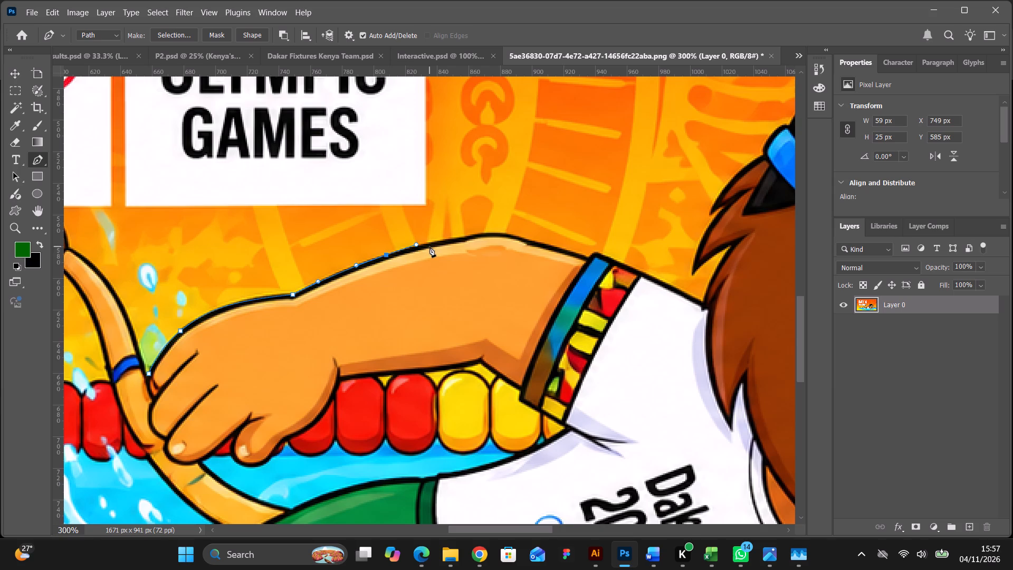
left_click_drag(445, 240, 453, 237)
left_click_drag(453, 237, 460, 239)
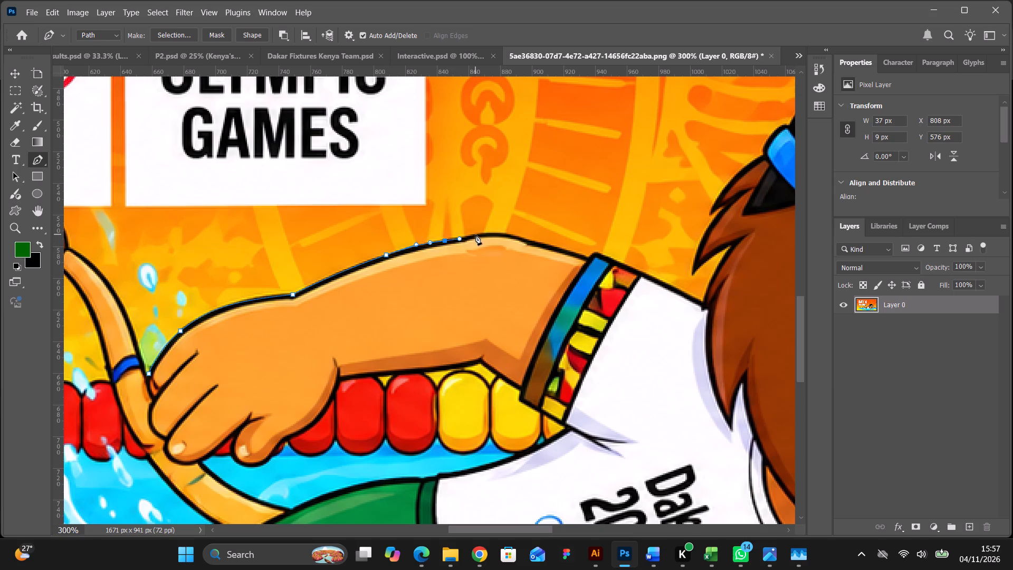
left_click_drag(476, 234, 486, 233)
left_click_drag(512, 235, 521, 240)
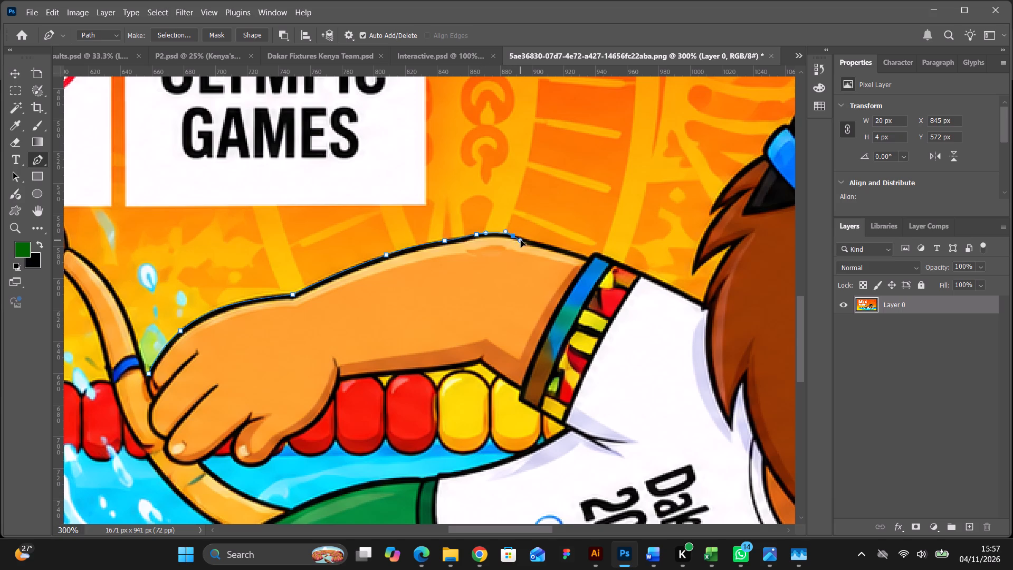
left_click_drag(521, 240, 524, 239)
key("Right")
key("Right")
left_click_drag(569, 252, 579, 254)
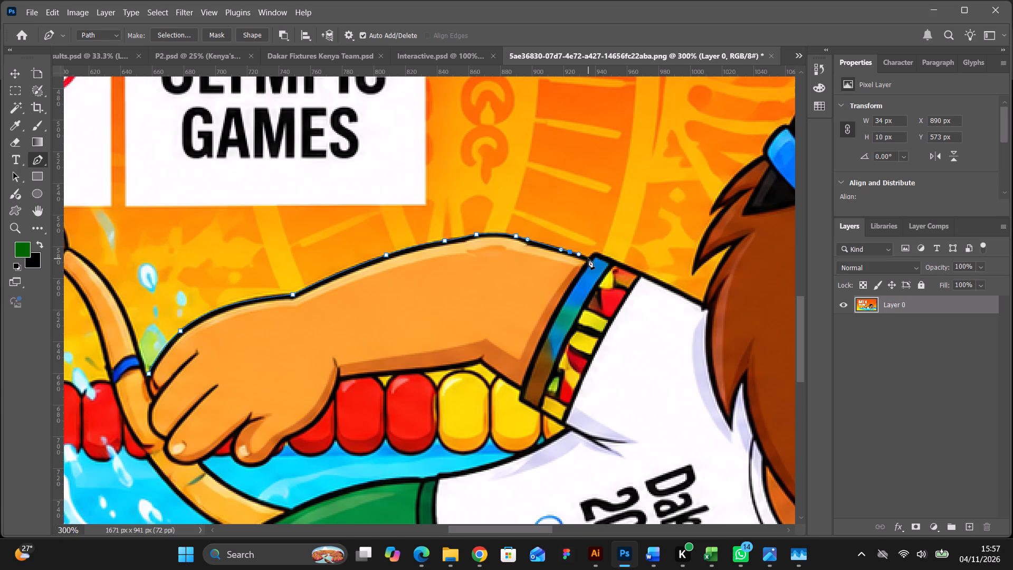
left_click(590, 258)
left_click_drag(598, 253, 604, 255)
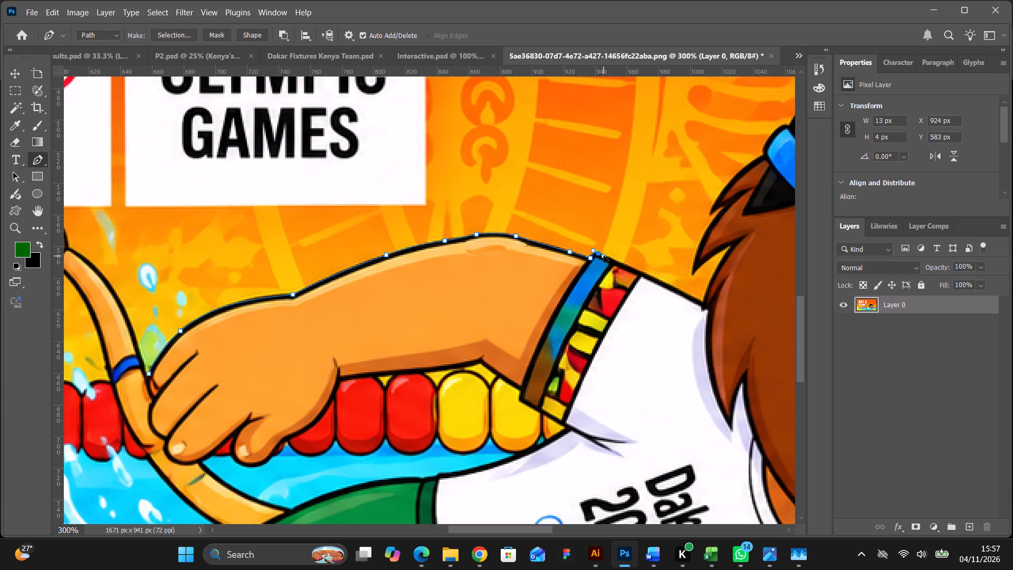
left_click_drag(604, 255, 605, 254)
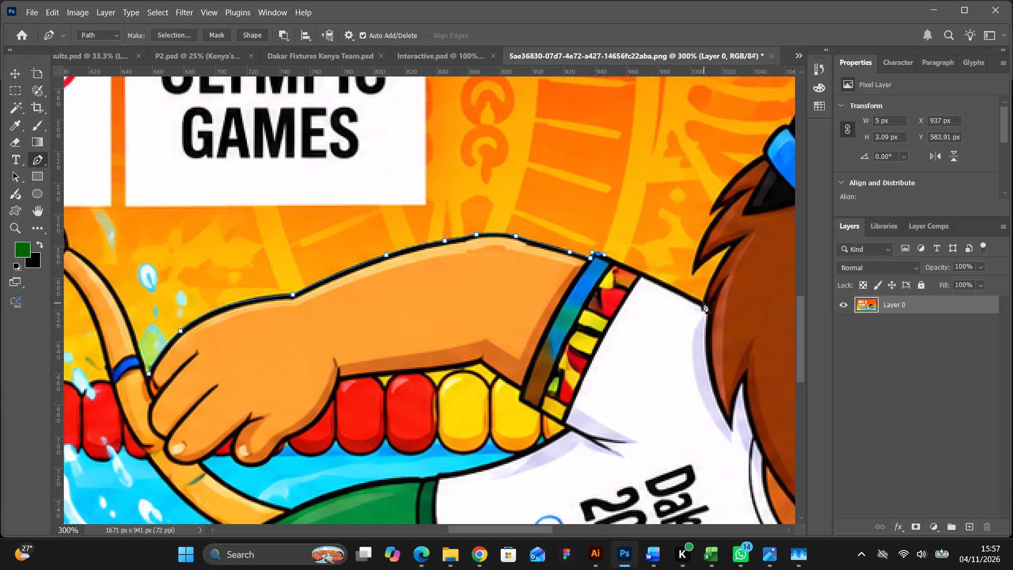
Extend the path along the shirt's shoulder and up the mane's edge, folding the last anchor's outgoing handle back with the Convert Point tool.
left_click(703, 303)
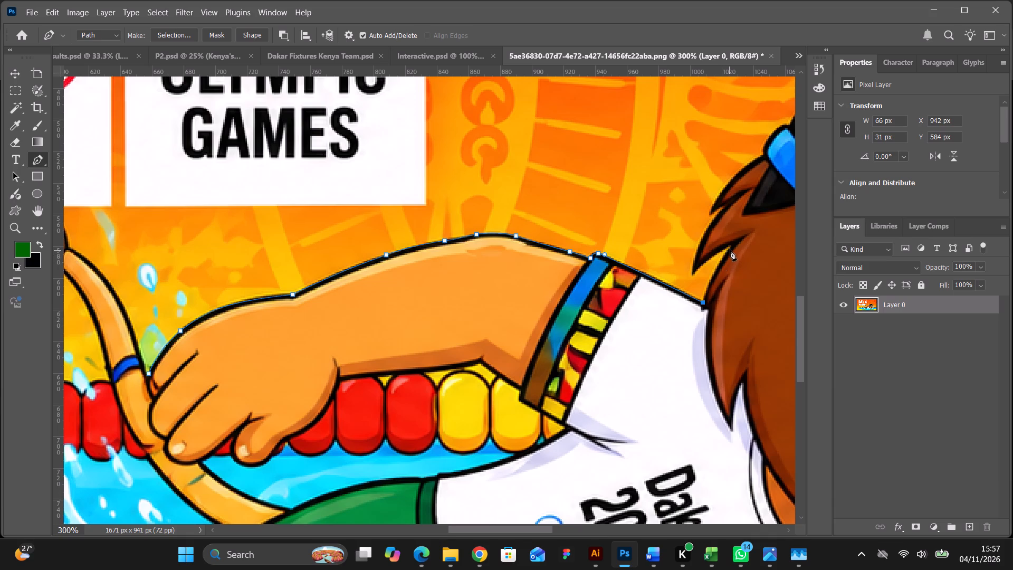
left_click_drag(730, 247, 743, 235)
left_click_drag(743, 235, 744, 228)
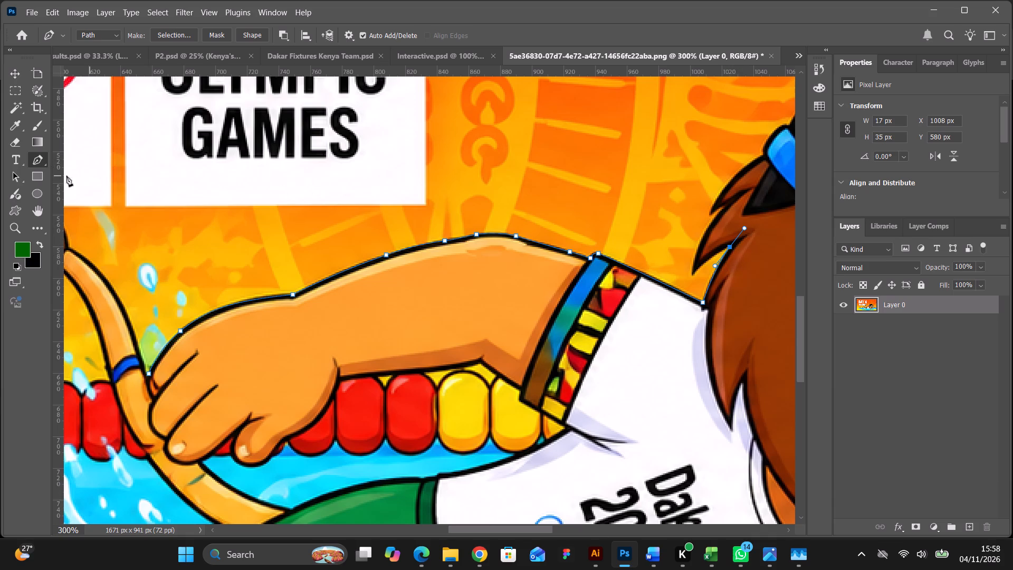
left_click(46, 160)
left_click(78, 223)
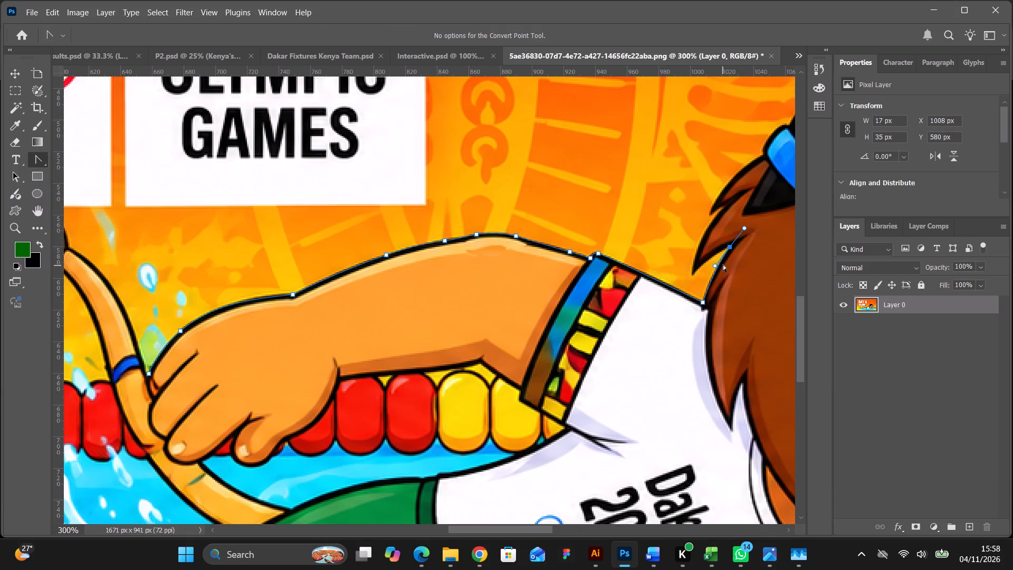
left_click_drag(745, 228, 716, 254)
left_click_drag(716, 254, 728, 248)
Continue the Pen tool path from the mane notch to the tip of the lower mane tuft with a curved anchor.
left_click(47, 156)
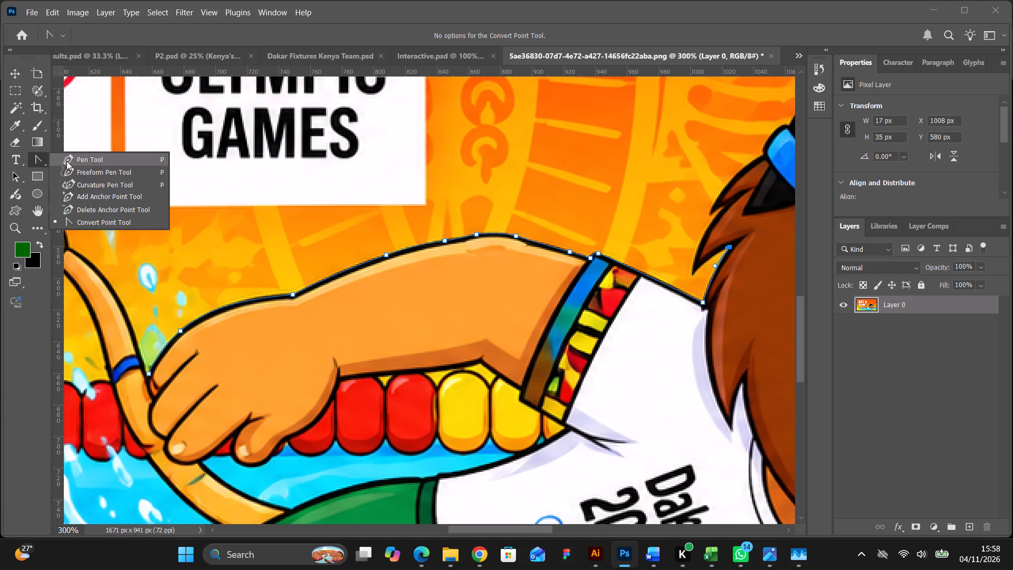
left_click(66, 161)
left_click_drag(693, 275, 691, 284)
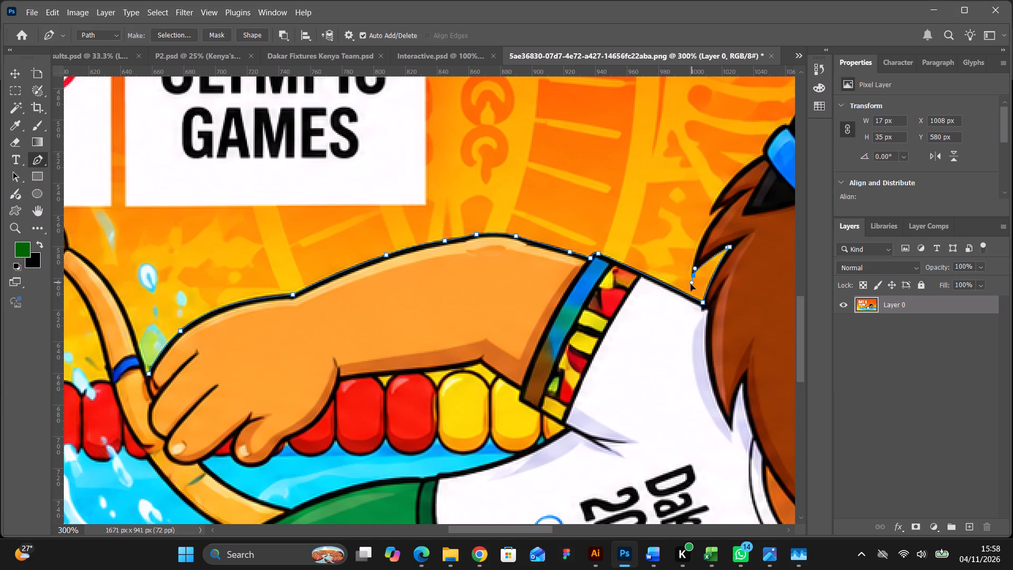
left_click_drag(691, 284, 683, 291)
Fold the tuft-tip anchor's outgoing handle back up the tuft's outer edge with the Convert Point tool and nudge the anchor onto the tip.
left_click(44, 158)
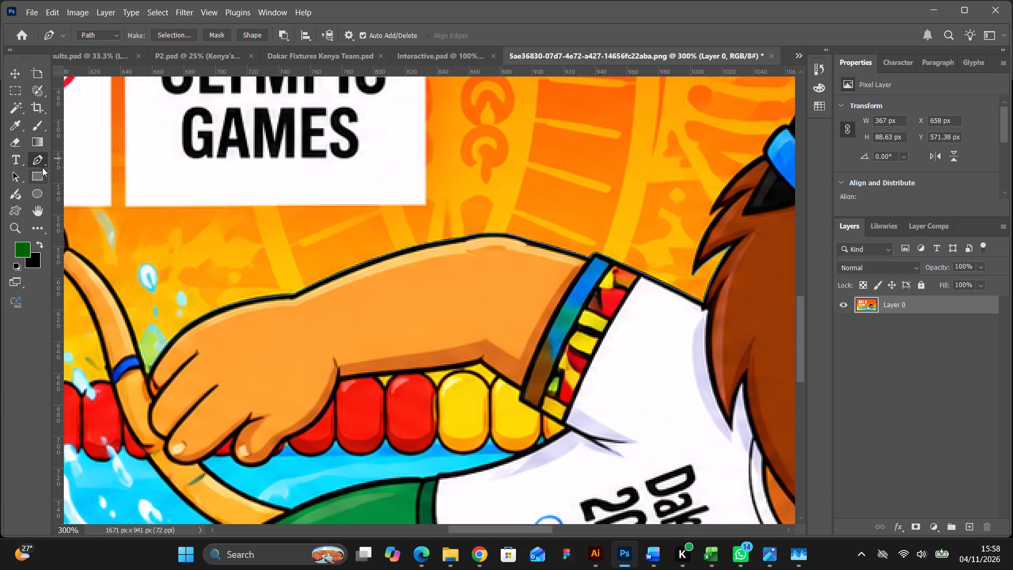
left_click(42, 165)
left_click(64, 218)
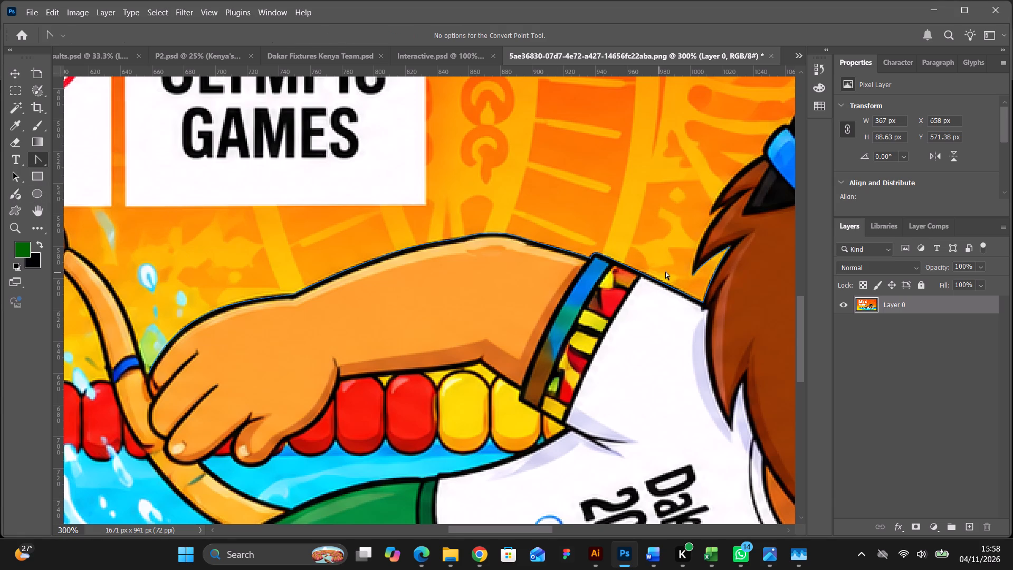
left_click(693, 274)
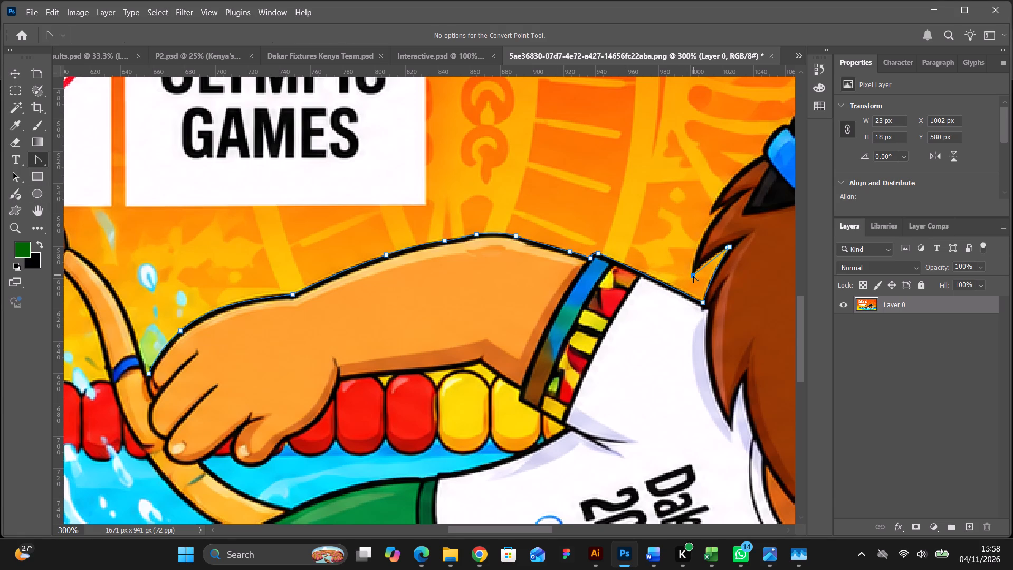
key("ctrl+z")
left_click_drag(683, 291, 692, 264)
key("Down")
key("Left")
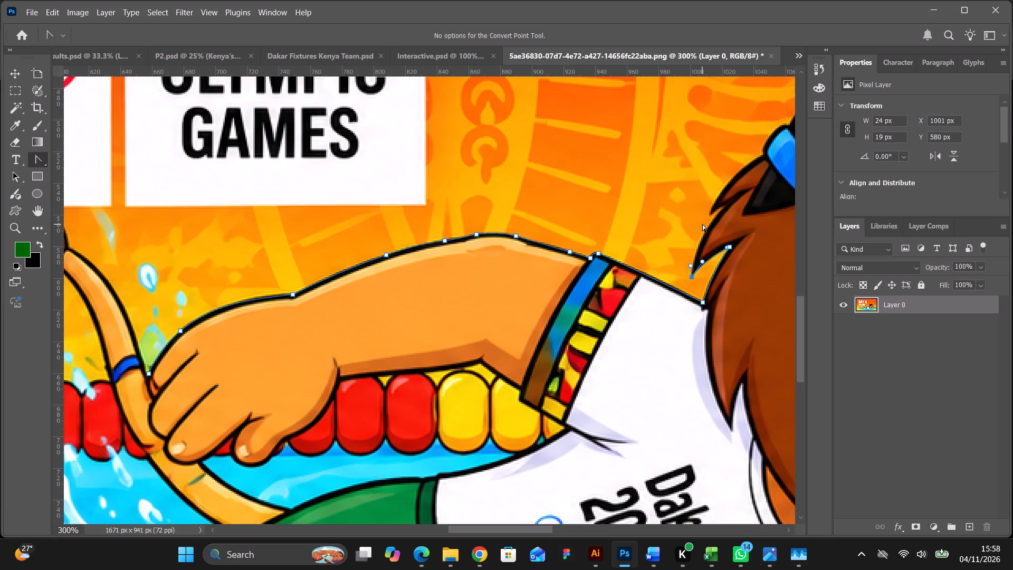
key("Right")
key("Up")
key("Left")
left_click_drag(692, 264, 696, 255)
left_click_drag(696, 255, 696, 254)
Extend the path from the lower tuft's tip to the notch beneath the upper tuft, folding that anchor's outgoing handle back toward the upper tip.
left_click(47, 160)
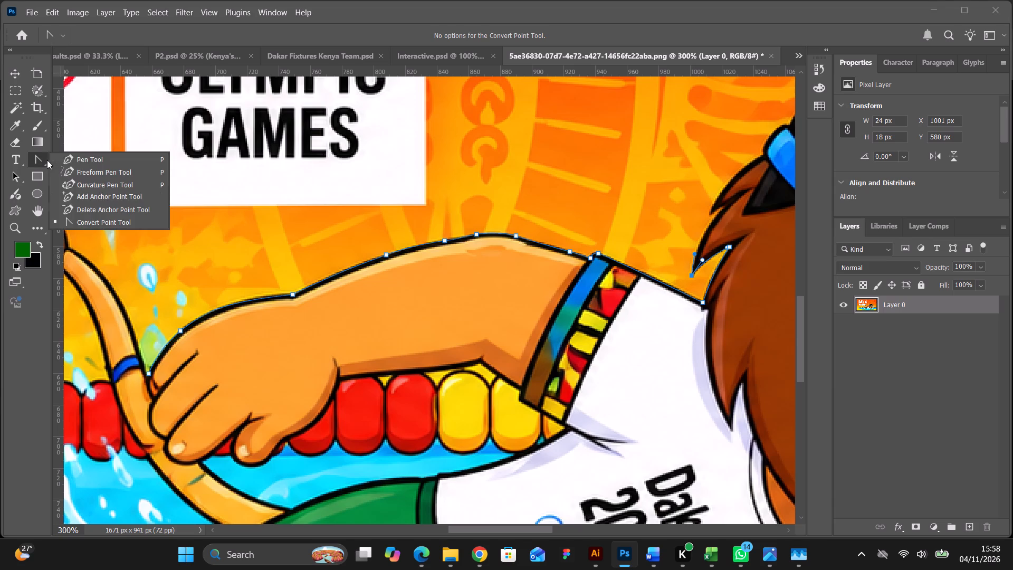
left_click(66, 157)
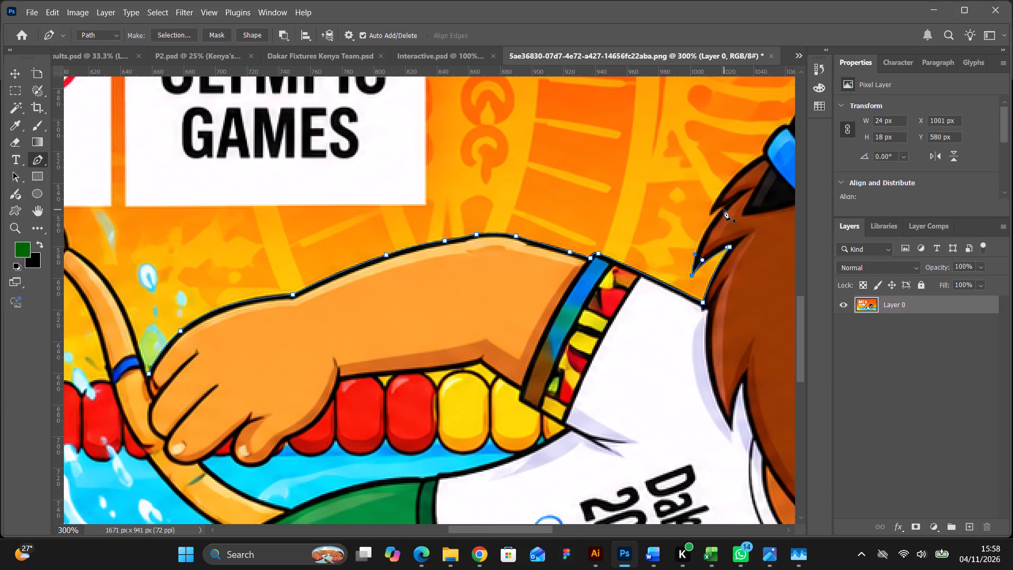
left_click_drag(724, 208, 740, 199)
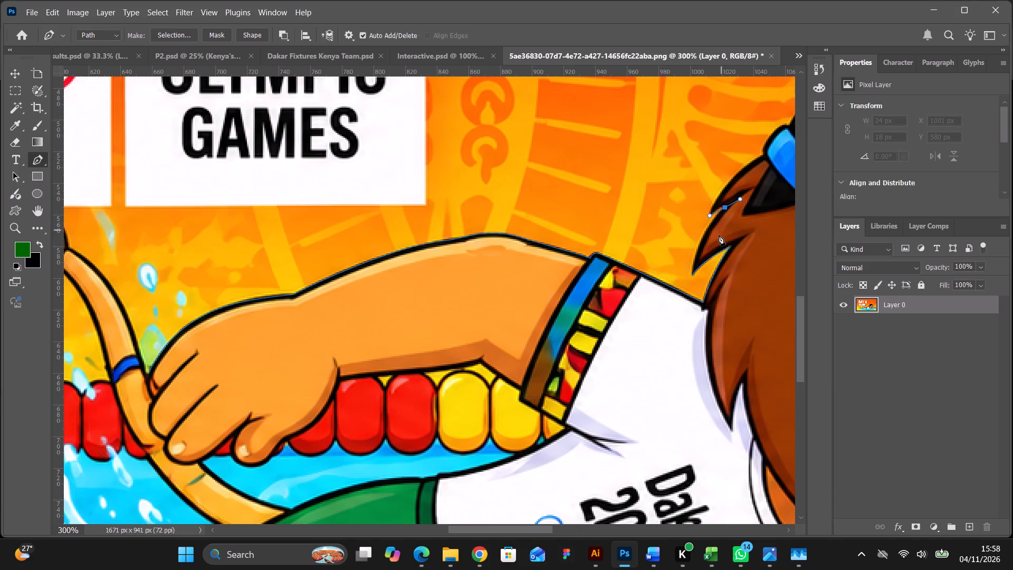
key("ctrl+z")
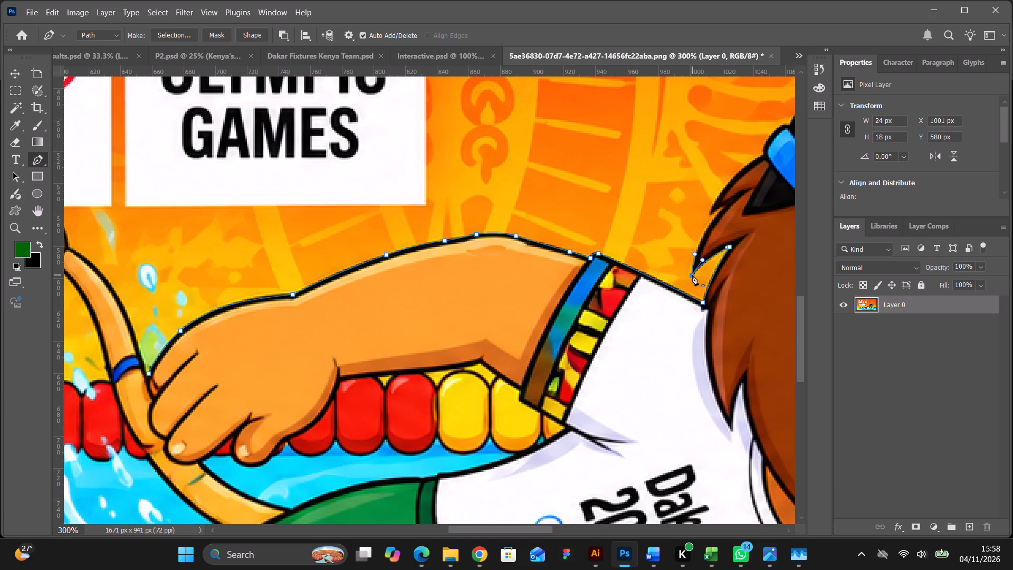
left_click(692, 275)
left_click_drag(724, 207, 730, 203)
left_click_drag(730, 203, 749, 187)
left_click(45, 164)
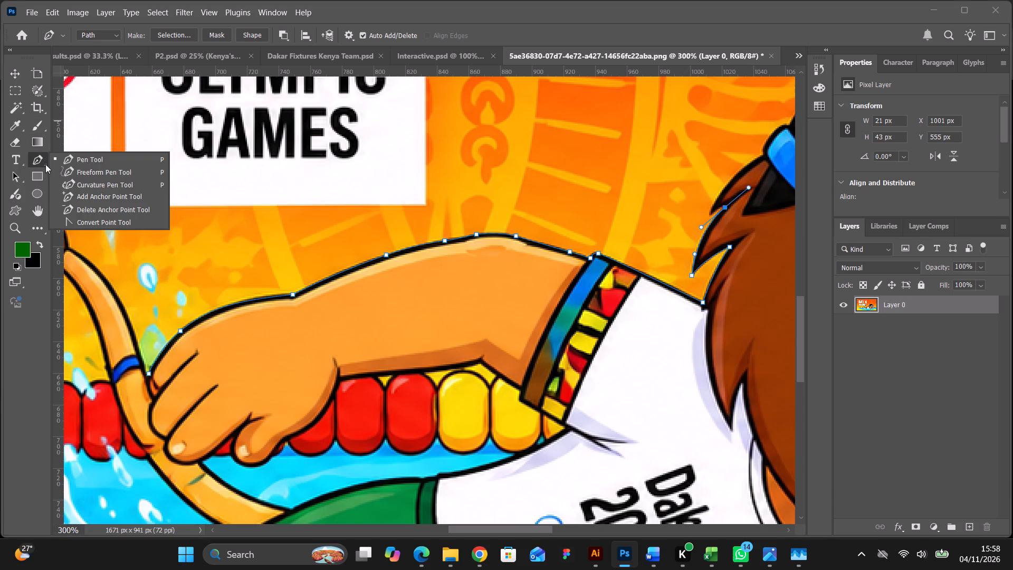
left_click(76, 218)
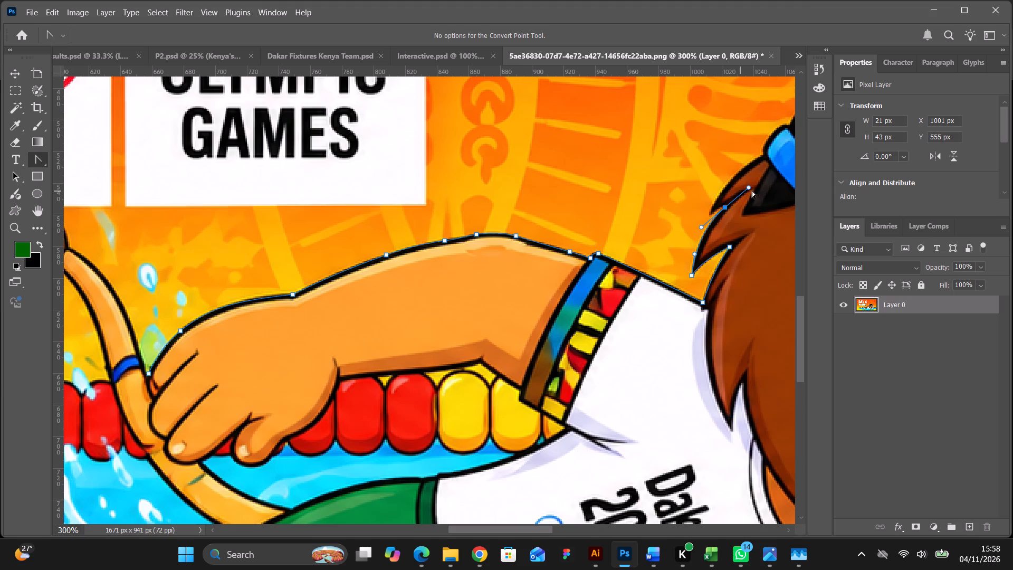
left_click_drag(749, 187, 715, 212)
left_click_drag(715, 212, 720, 206)
Trace from the notch to the upper tuft's tip and along the mane's outer edge to where it meets the blue goggle strap.
left_click(36, 160)
left_click(64, 161)
left_click(711, 214)
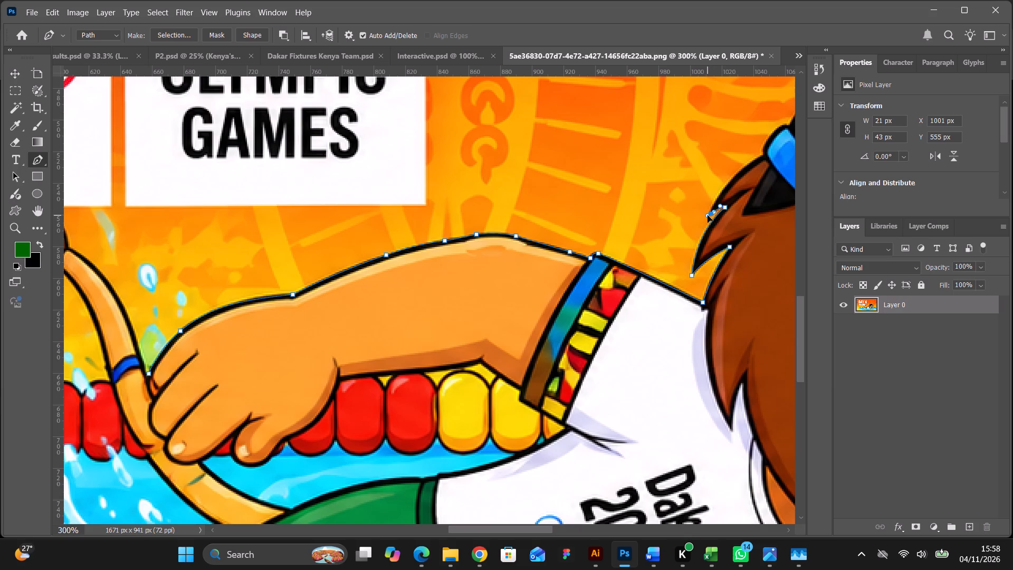
left_click_drag(718, 195, 724, 186)
key("Right")
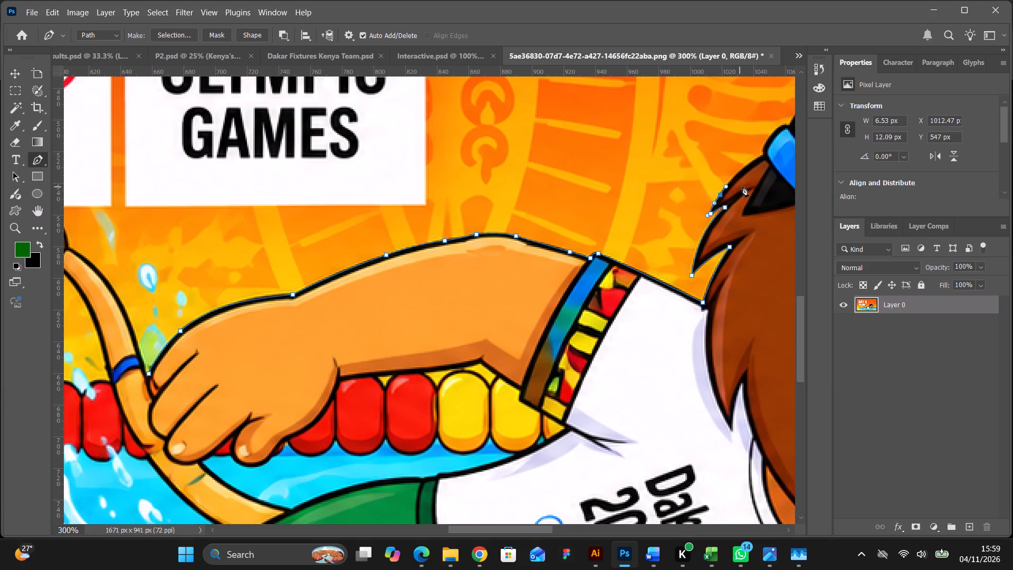
left_click_drag(756, 159, 761, 156)
left_click_drag(761, 156, 767, 155)
key("ctrl+z")
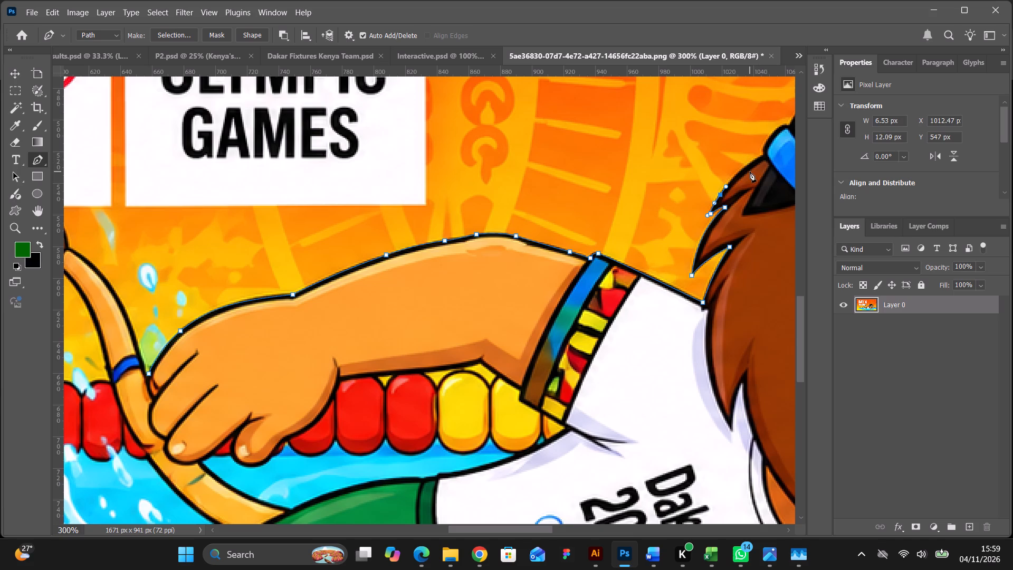
left_click_drag(745, 165, 753, 160)
key("Right")
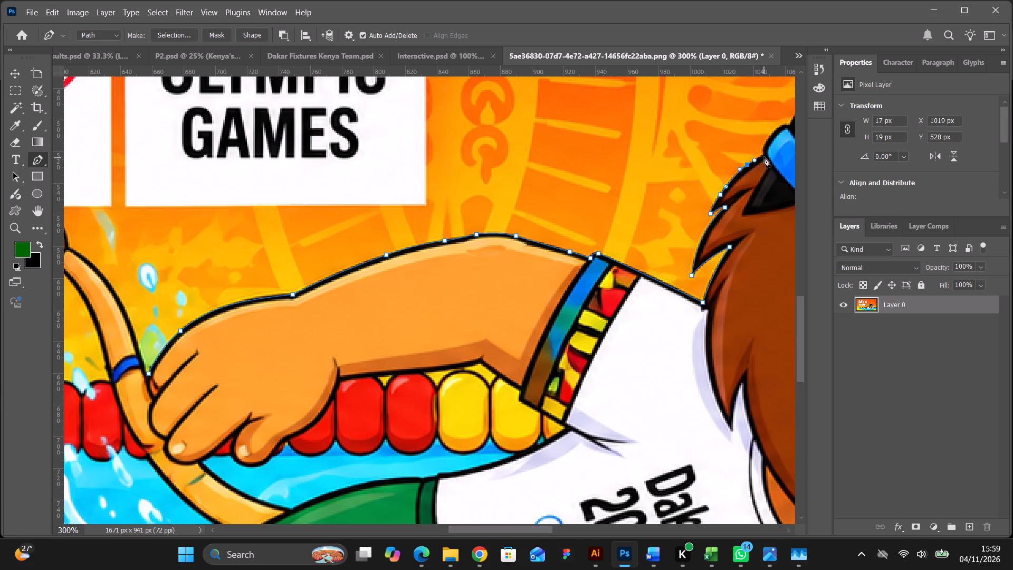
left_click(763, 156)
Carry the path around the end of the blue goggle strap to the edge of the black swim cap.
left_click_drag(766, 144, 770, 138)
left_click(779, 126)
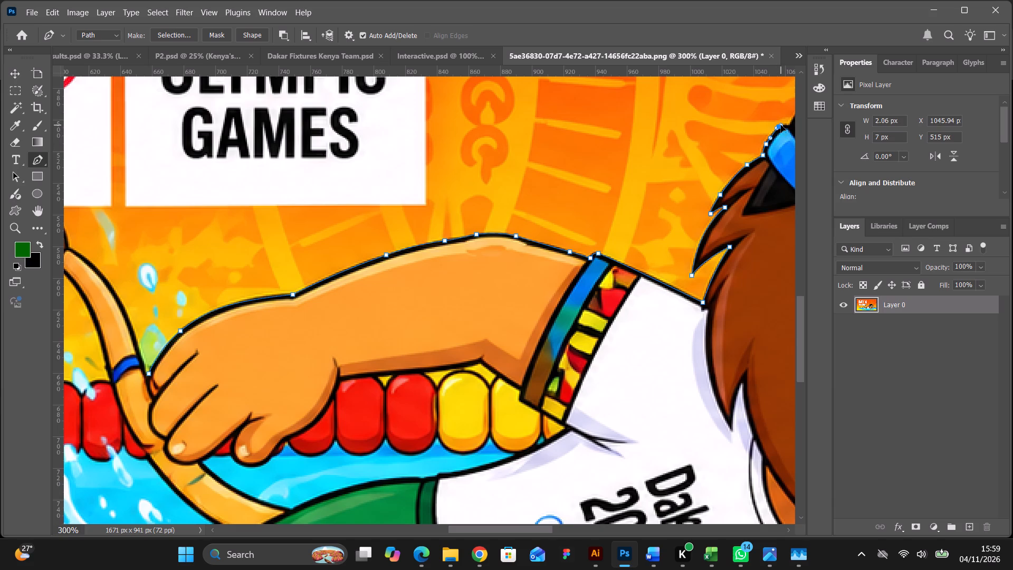
left_click(789, 126)
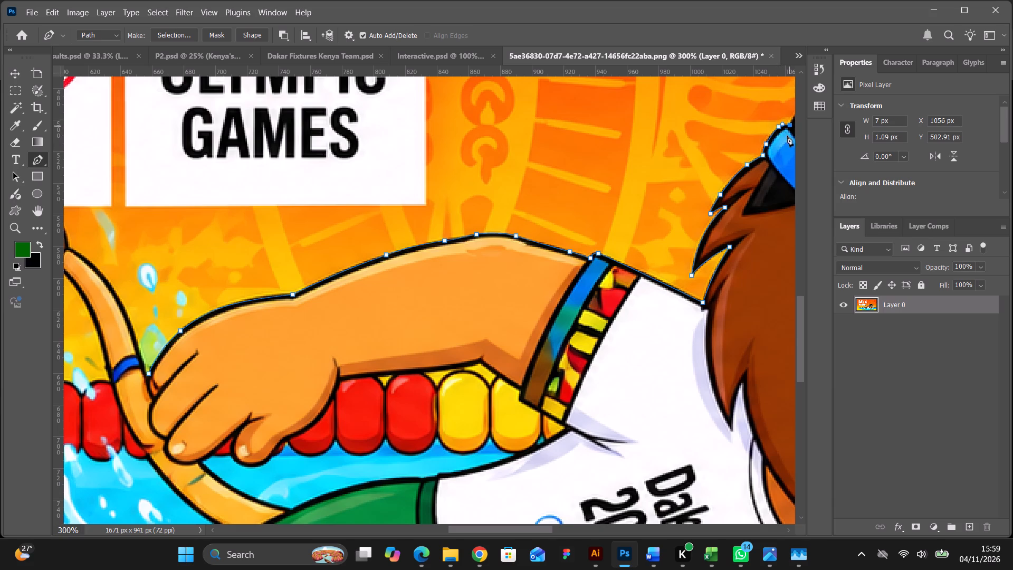
Trace the black swim cap's upper outline from the goggle strap over the crown to its far slope, nudging the last anchor onto the edge.
left_click_drag(523, 527, 580, 510)
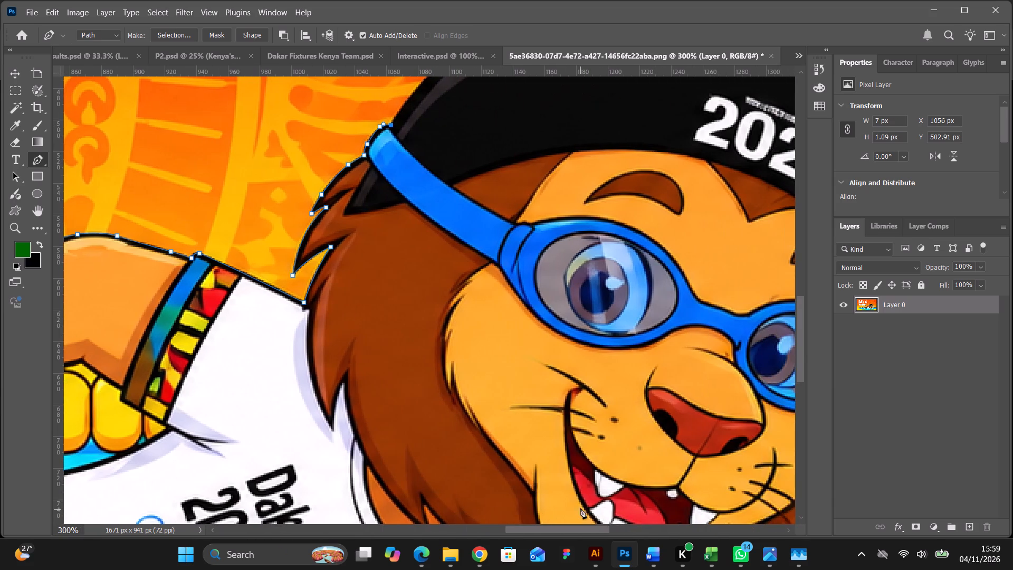
scroll(509, 311, "up", 20)
scroll(509, 311, "up", 1)
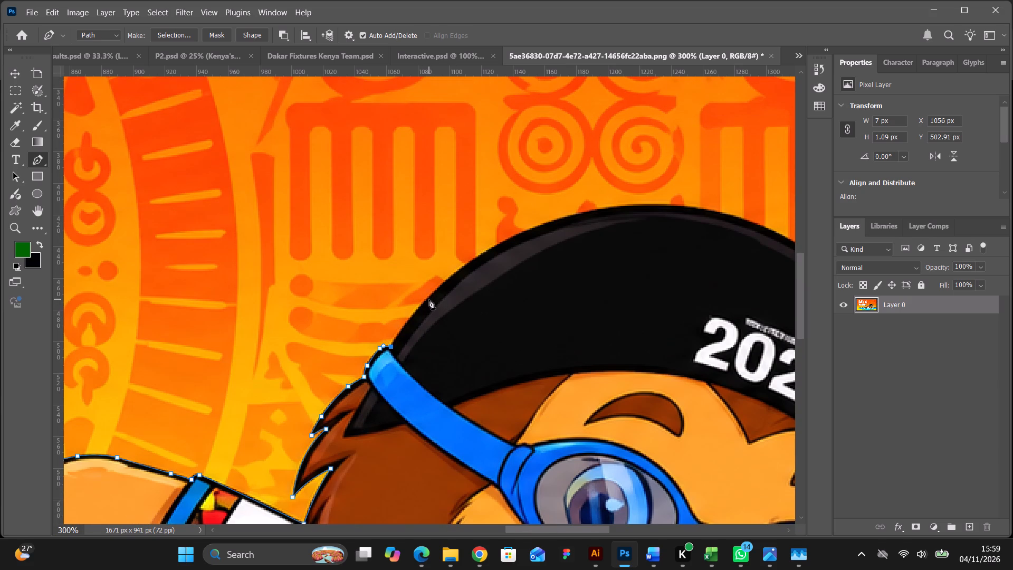
left_click_drag(433, 293, 454, 272)
left_click_drag(454, 272, 457, 271)
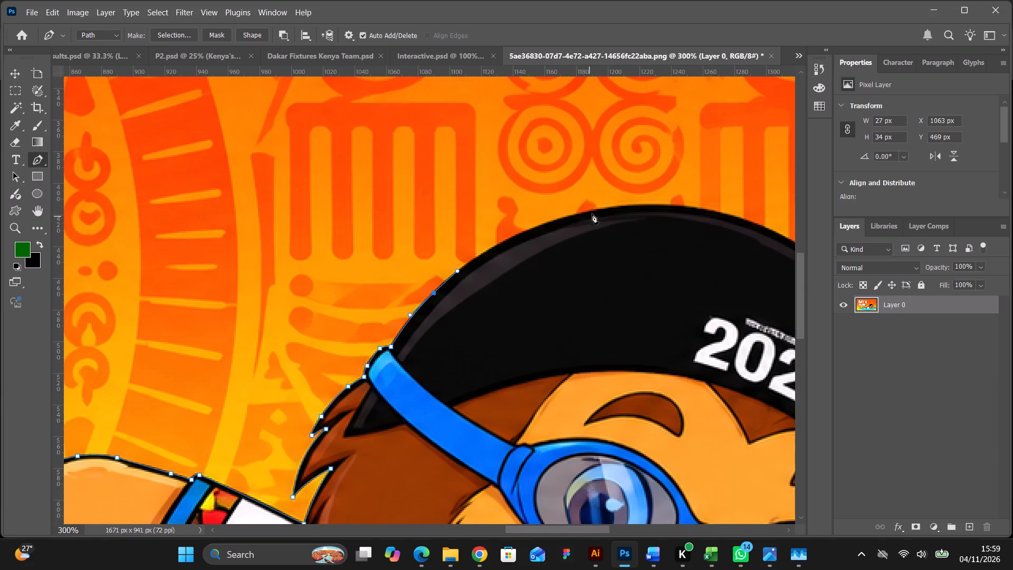
left_click_drag(595, 211, 658, 203)
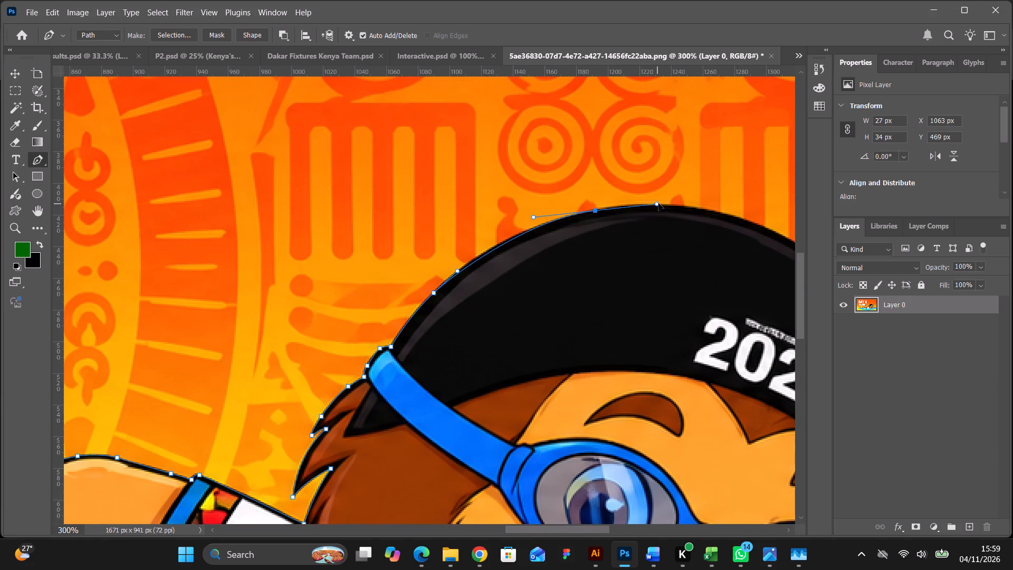
left_click_drag(658, 203, 683, 194)
left_click_drag(546, 527, 590, 519)
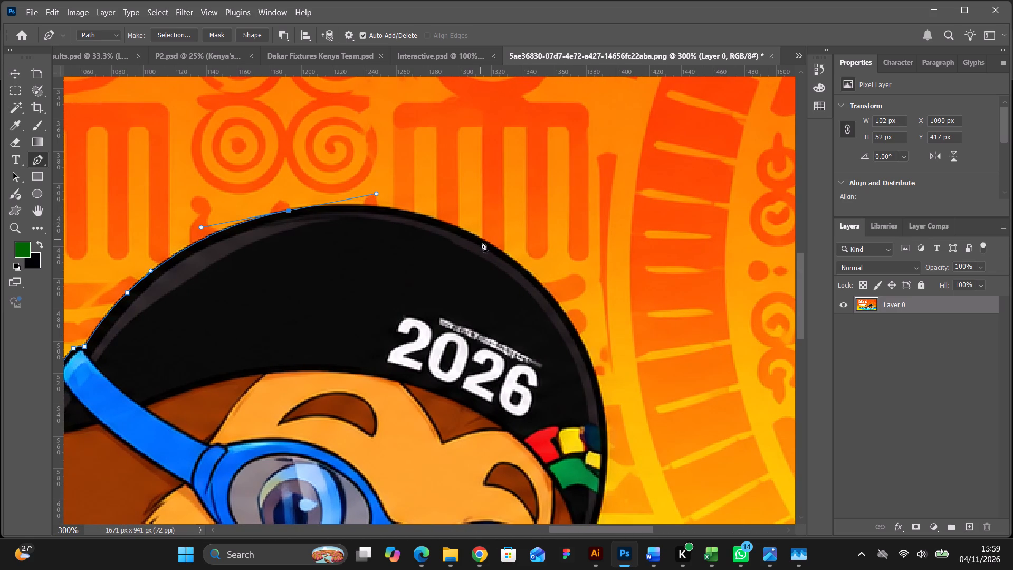
left_click_drag(491, 244, 524, 264)
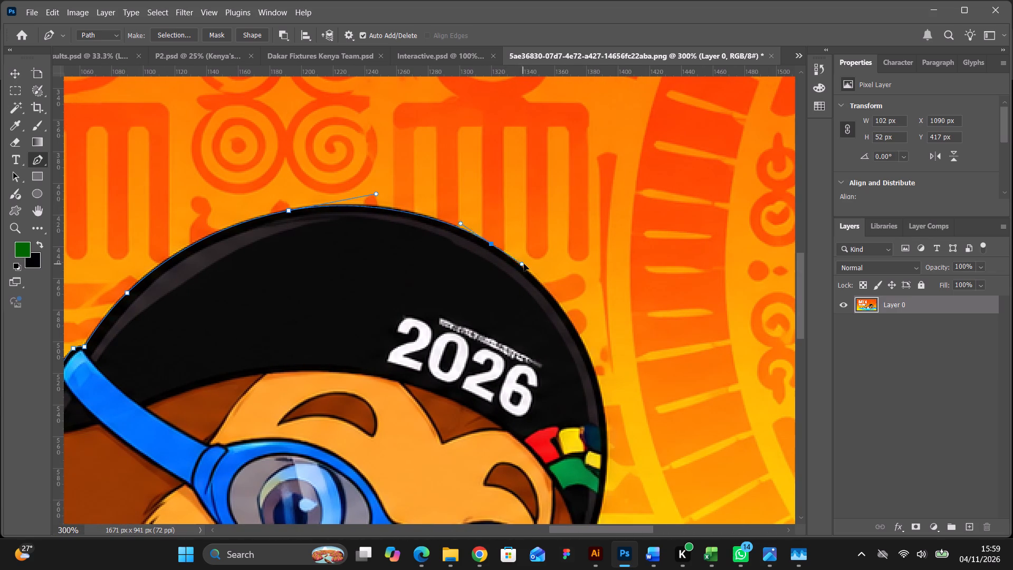
left_click_drag(524, 264, 531, 270)
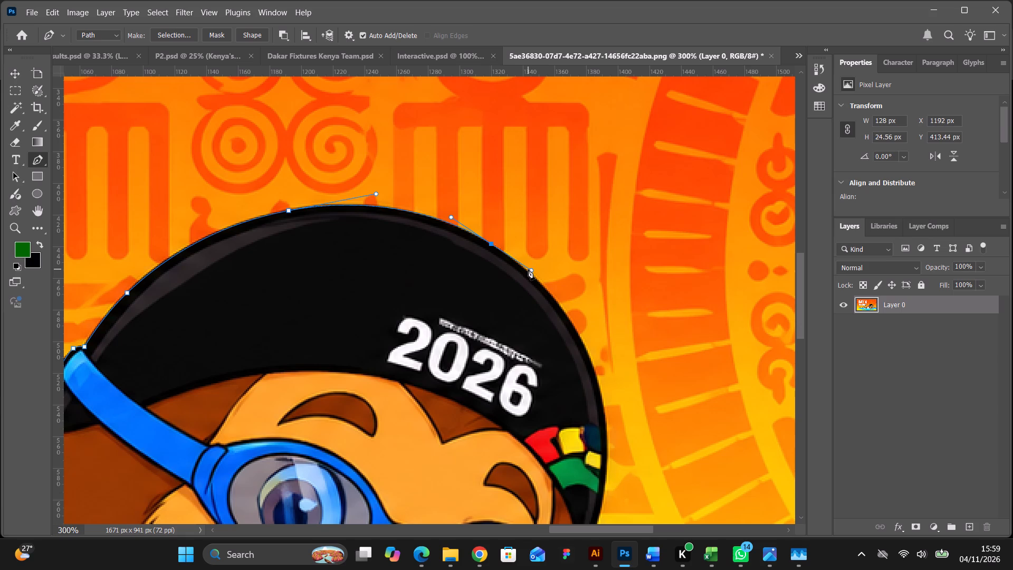
key("Right")
key("Down")
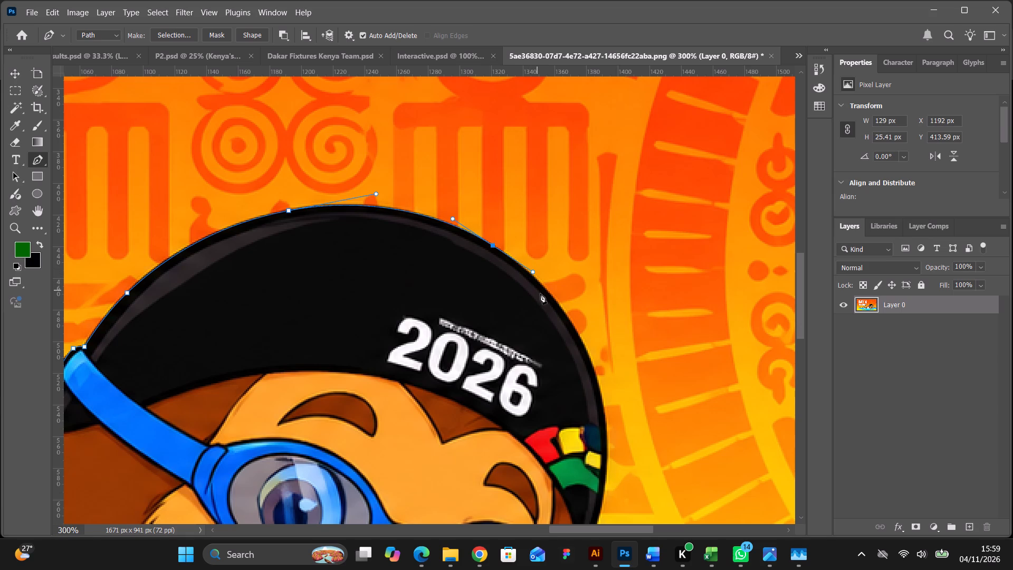
Extend the path down the cap's far side with a smooth curved anchor just above the red, yellow and green patches.
scroll(559, 302, "down", 13)
scroll(584, 265, "down", 4)
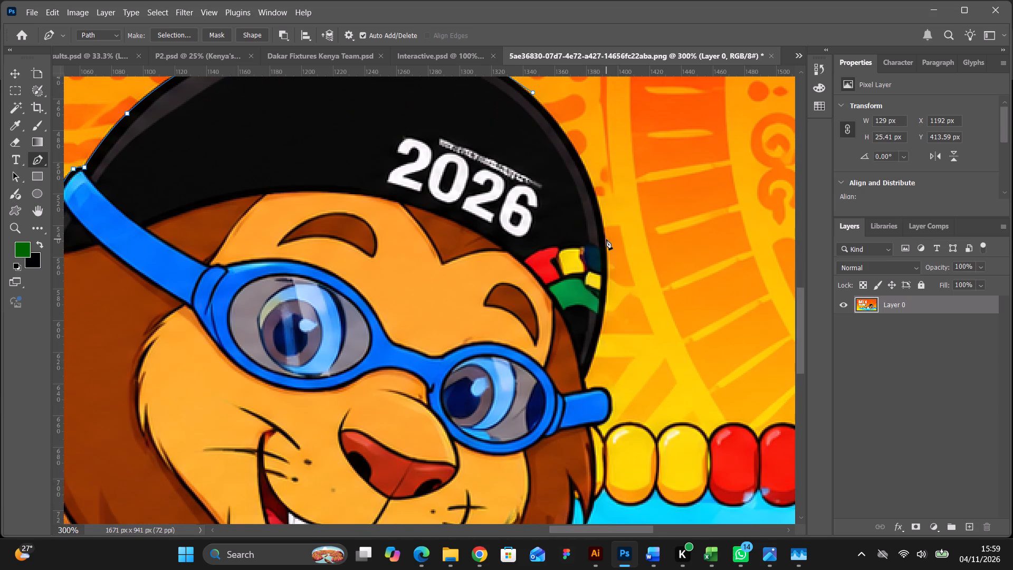
left_click_drag(605, 241, 609, 281)
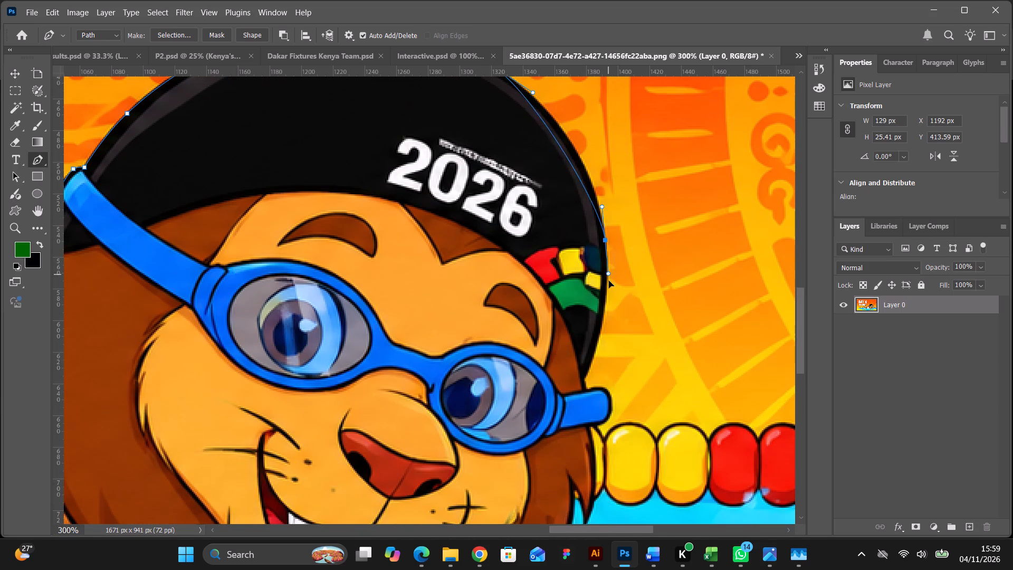
left_click_drag(609, 281, 616, 332)
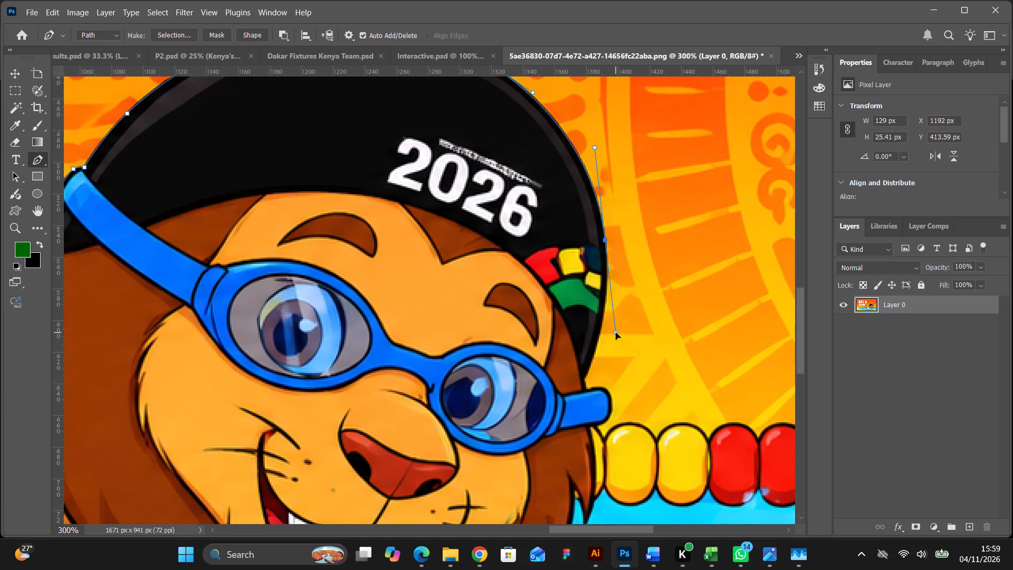
left_click_drag(616, 332, 615, 332)
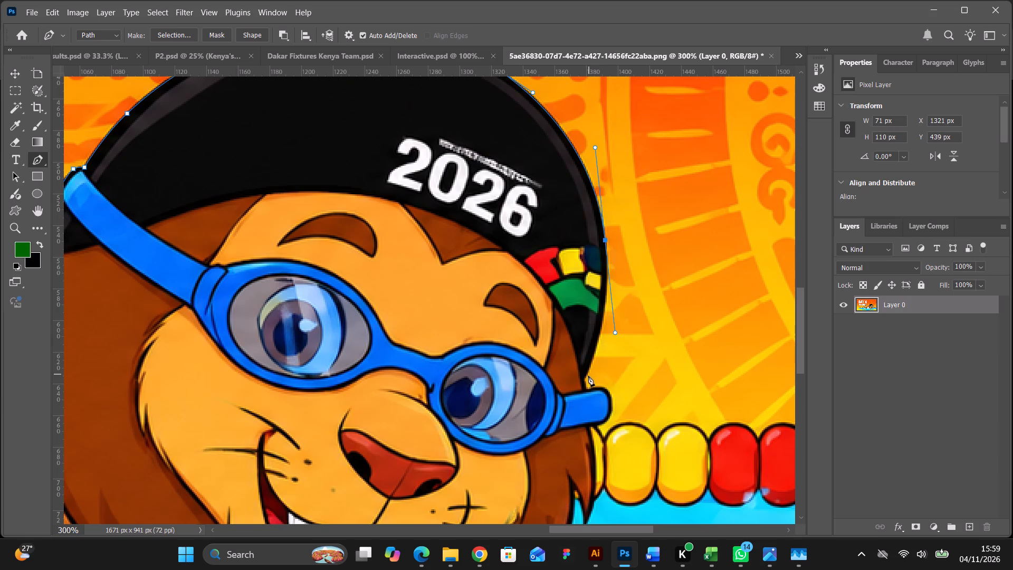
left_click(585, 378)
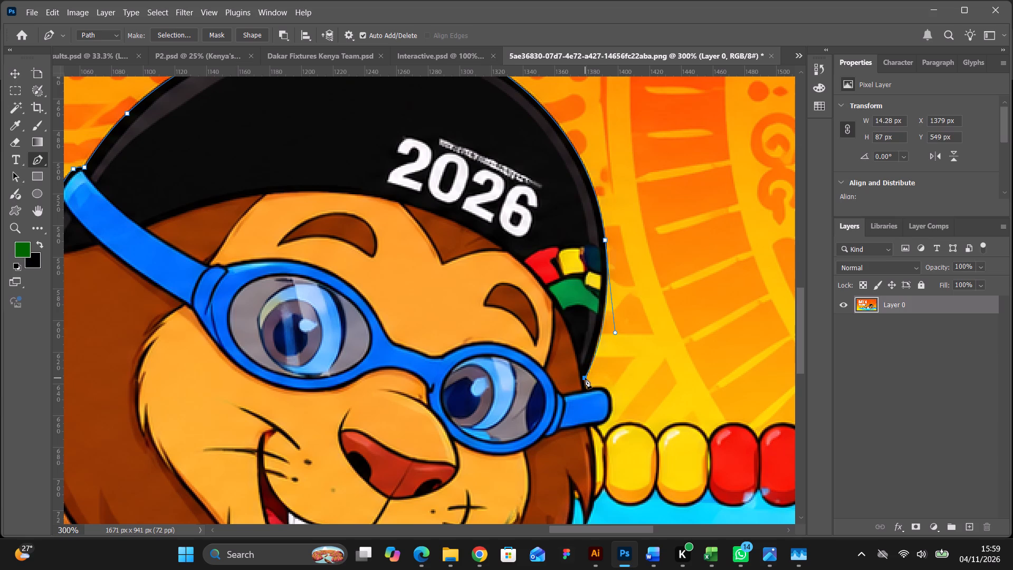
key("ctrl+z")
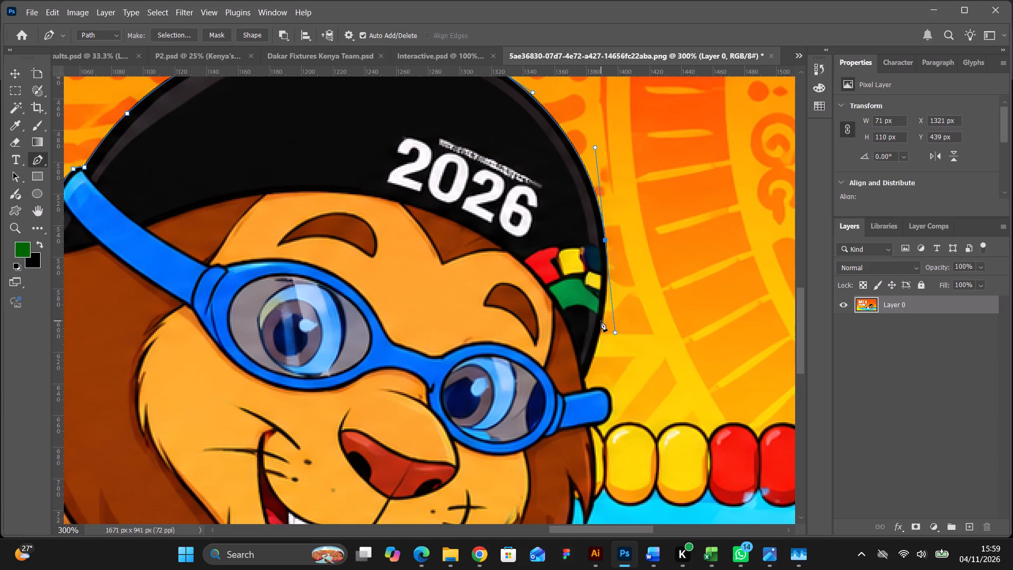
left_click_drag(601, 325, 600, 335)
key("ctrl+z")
Shorten the outgoing handle of the cap-side anchor along the cap's edge with the Convert Point tool, then return to the Pen tool.
left_click(36, 160)
left_click(65, 220)
left_click_drag(615, 332, 606, 288)
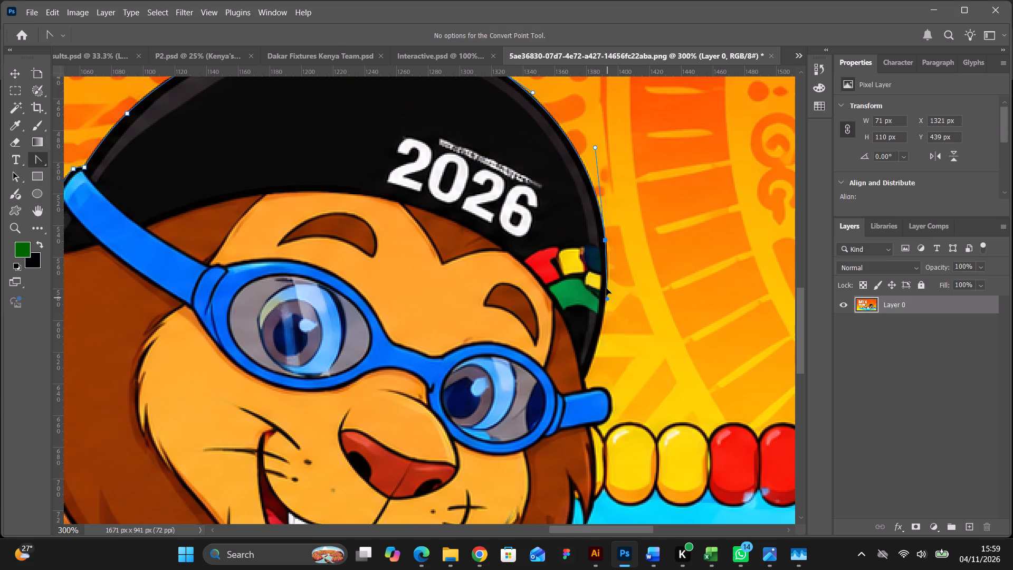
left_click_drag(606, 288, 607, 270)
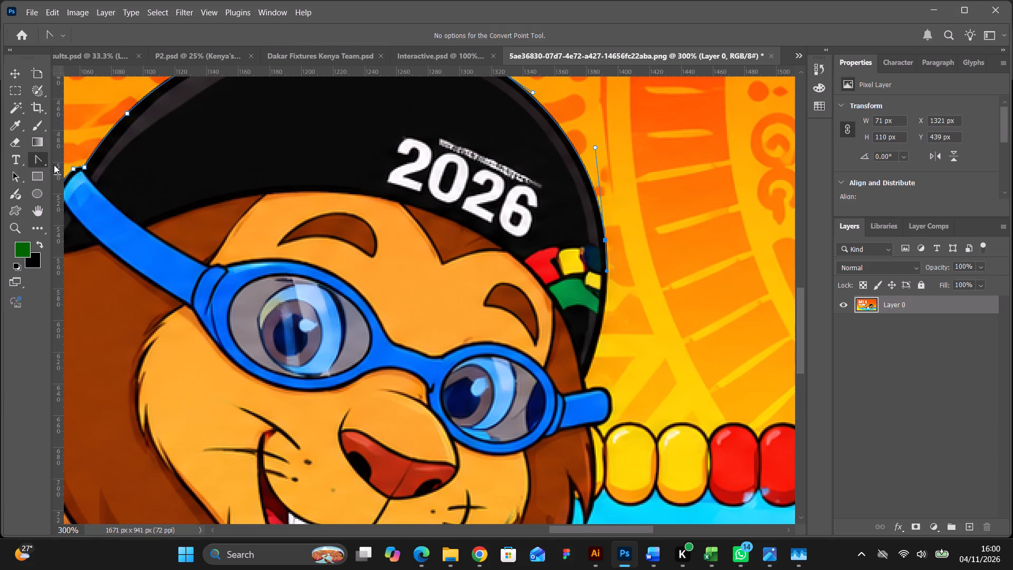
left_click(48, 156)
left_click(61, 157)
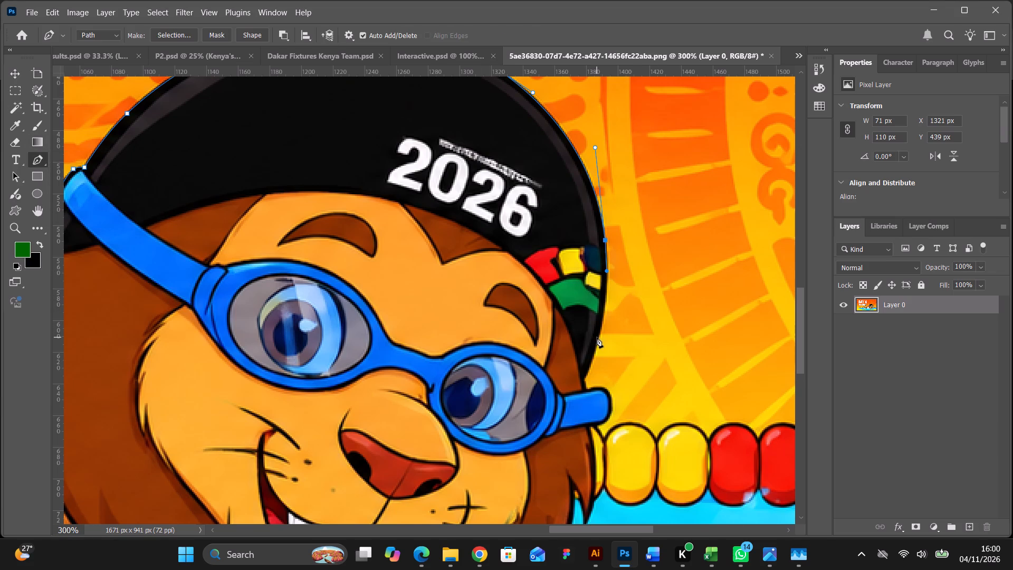
Trace the remaining side of the cap down to its lower end and onto the upper edge of the short blue goggle strap.
scroll(597, 337, "down", 3)
left_click_drag(598, 309, 595, 319)
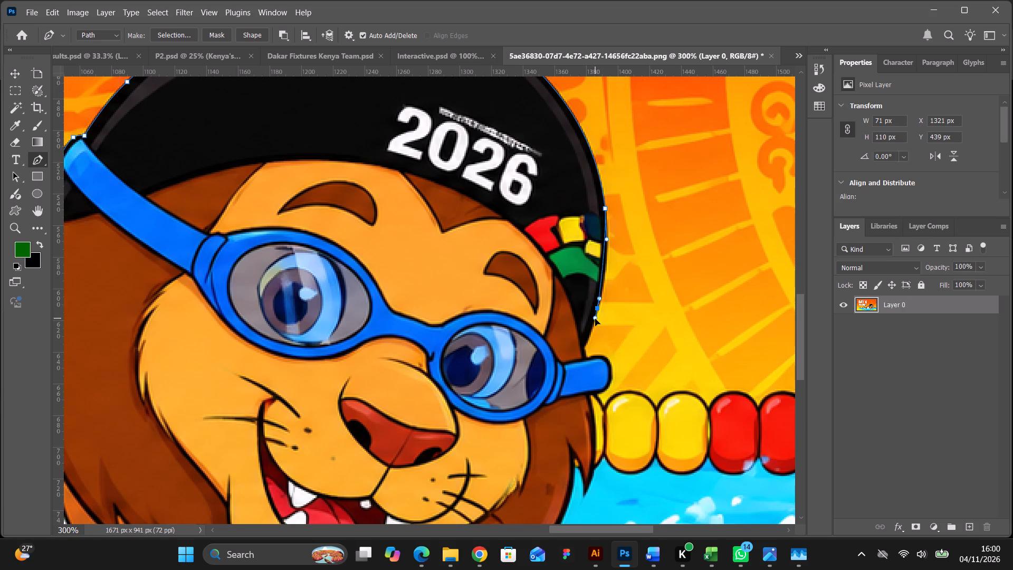
left_click_drag(595, 319, 589, 335)
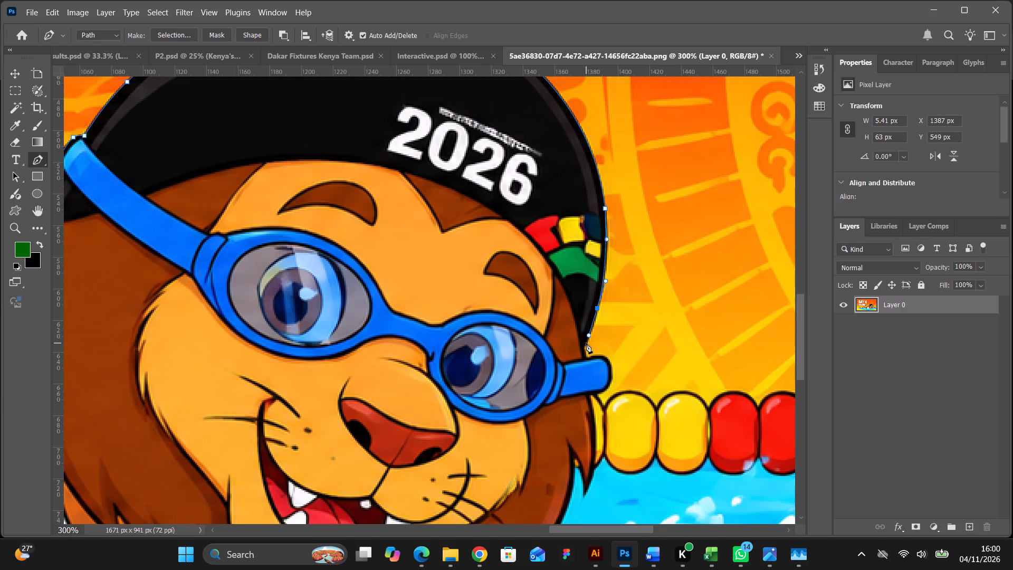
left_click(586, 343)
left_click(585, 350)
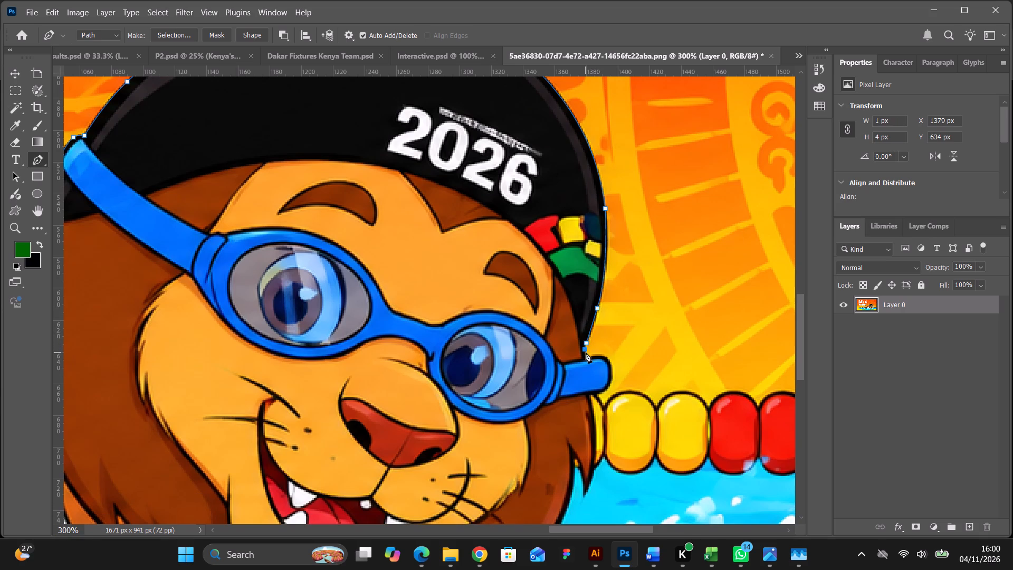
left_click(587, 358)
Carry the path around the rounded end of the short blue goggle strap to the notch beside the first full yellow lane float.
left_click_drag(600, 355, 608, 356)
left_click_drag(612, 374, 610, 385)
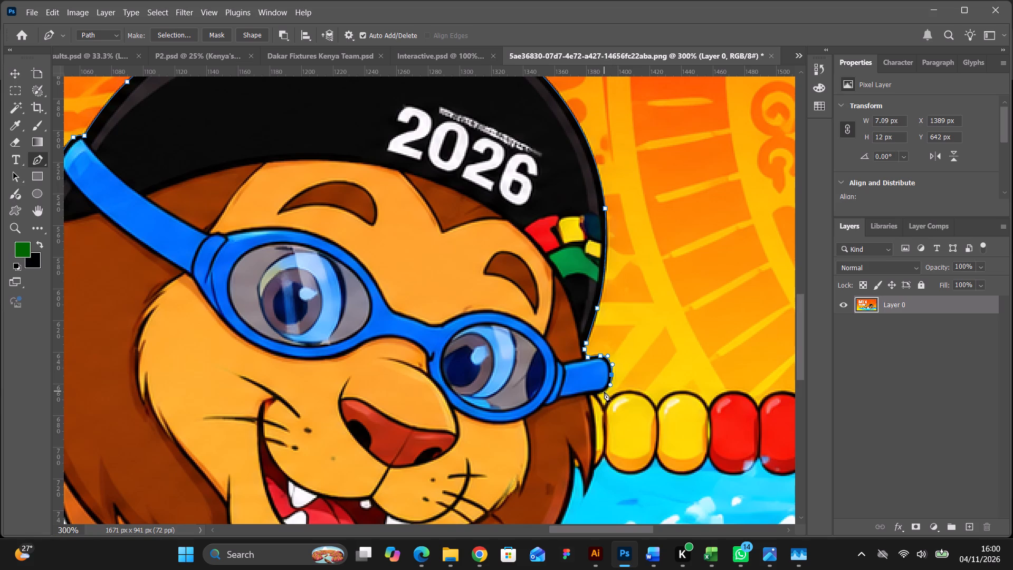
left_click_drag(604, 392, 598, 394)
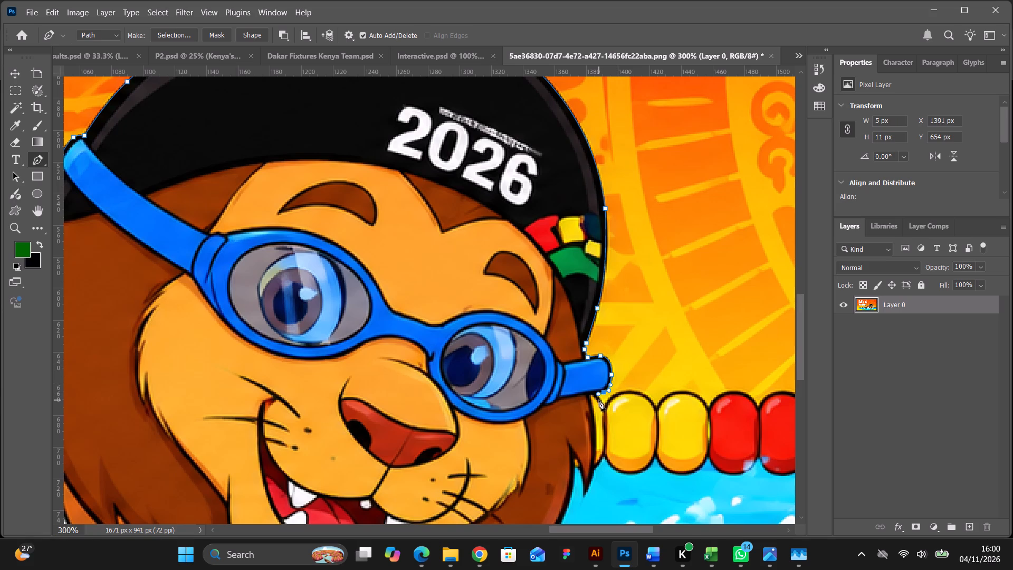
left_click_drag(600, 400, 604, 405)
left_click(605, 406)
Trace over the tops of the two yellow lane floats to the notch before the red float, redoing the final anchor with a curve.
left_click_drag(628, 391, 647, 392)
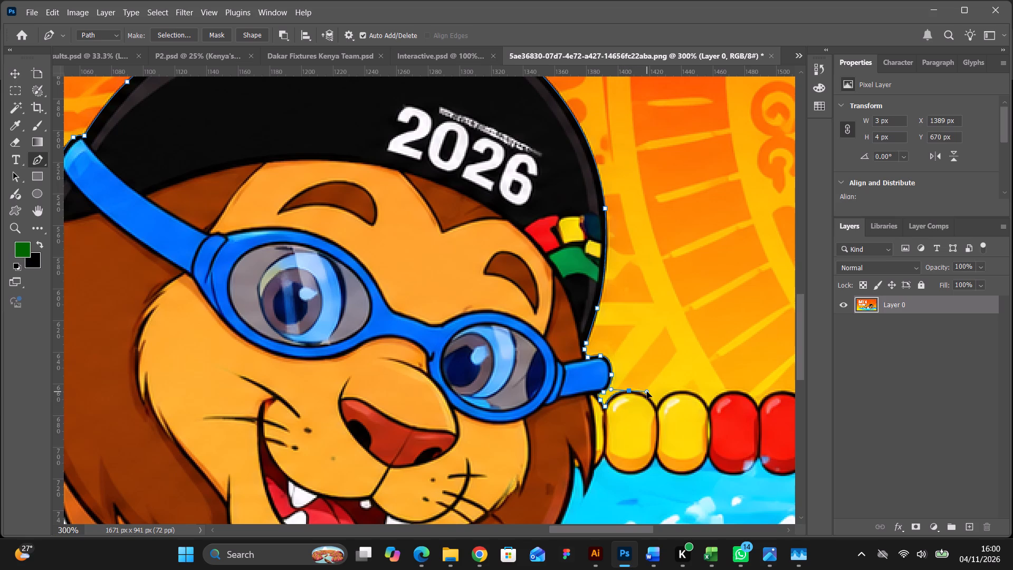
left_click_drag(647, 392, 648, 392)
left_click(656, 406)
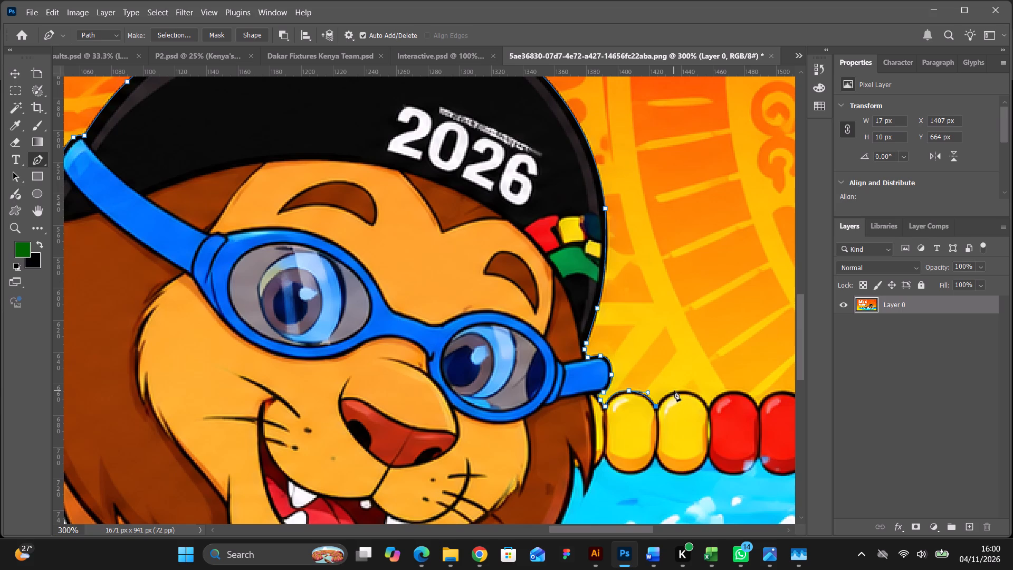
left_click_drag(680, 391, 683, 392)
left_click_drag(683, 392, 694, 389)
left_click(708, 407)
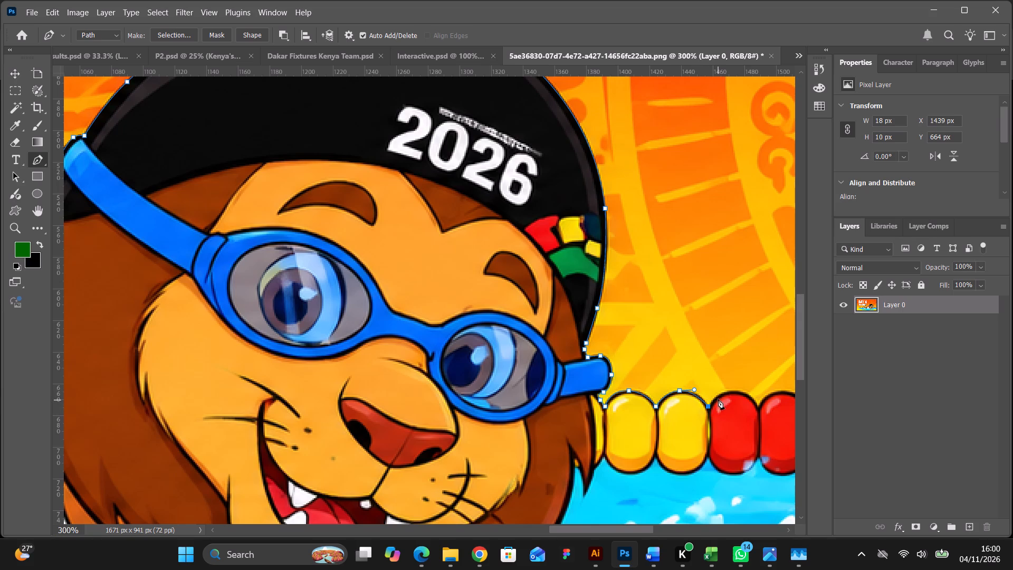
key("ctrl+z")
left_click_drag(708, 406, 710, 412)
Anchor the notch before the first red float, turn its outgoing handle upward with the Convert Point tool, and return to the Pen tool.
left_click_drag(710, 412, 713, 414)
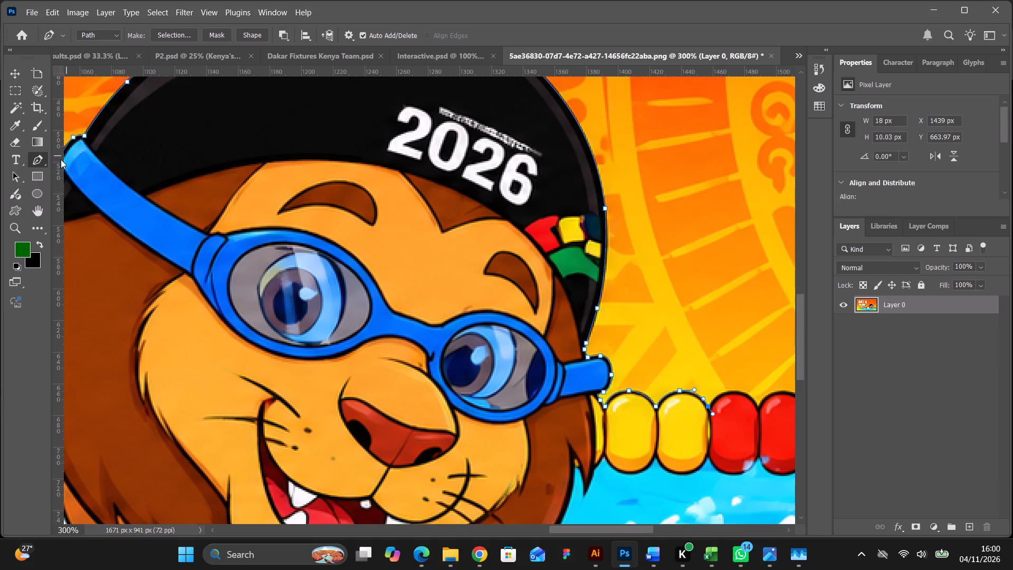
left_click(45, 161)
left_click(85, 224)
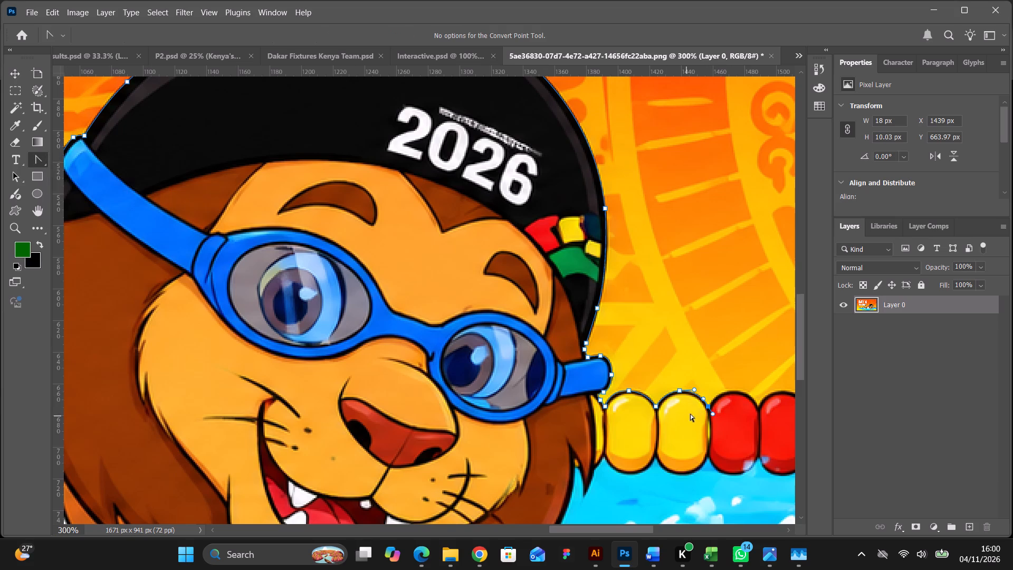
left_click_drag(713, 414, 714, 398)
left_click_drag(714, 398, 712, 400)
left_click(41, 156)
left_click(65, 162)
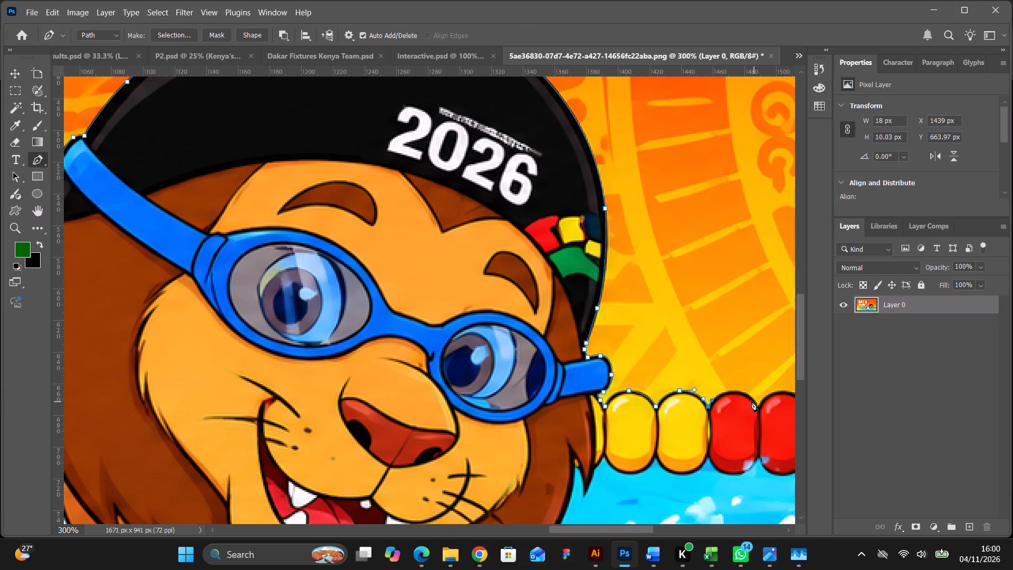
Trace over the tops of the first two red lane floats to the notch before the third red float.
left_click_drag(732, 391, 740, 392)
left_click_drag(740, 392, 746, 390)
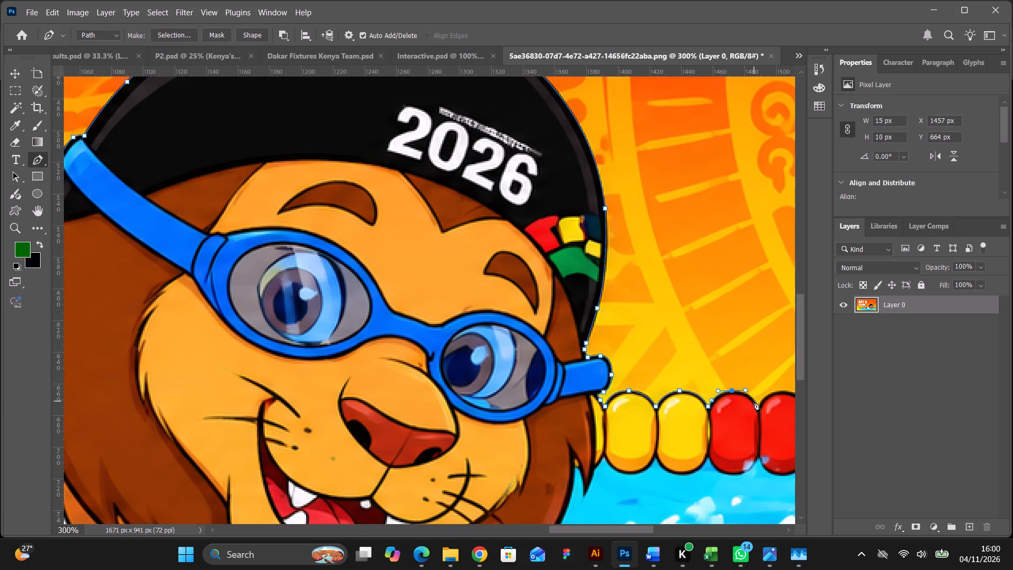
key("Right")
key("Down")
key("Up")
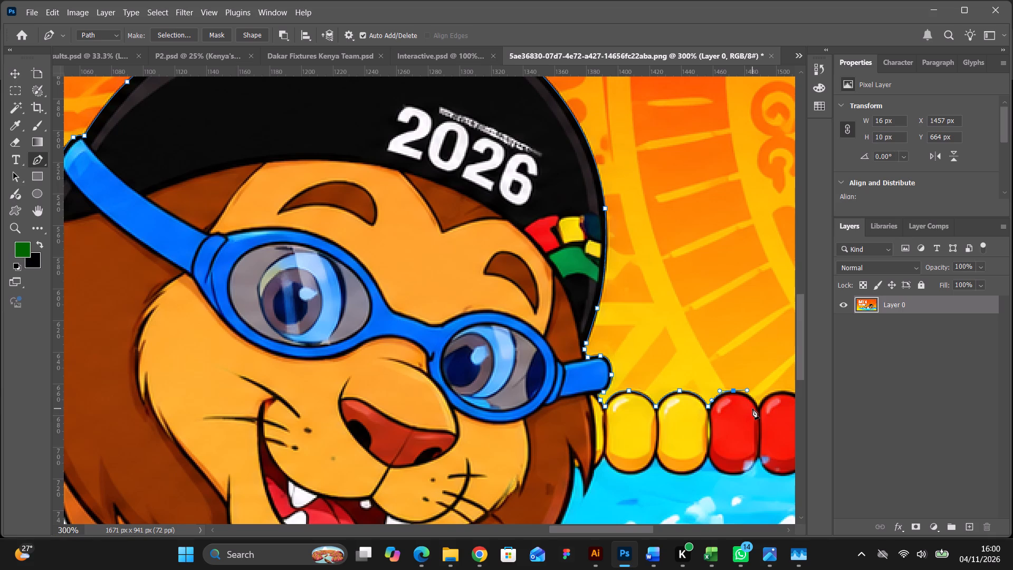
left_click(757, 407)
left_click_drag(596, 529, 639, 526)
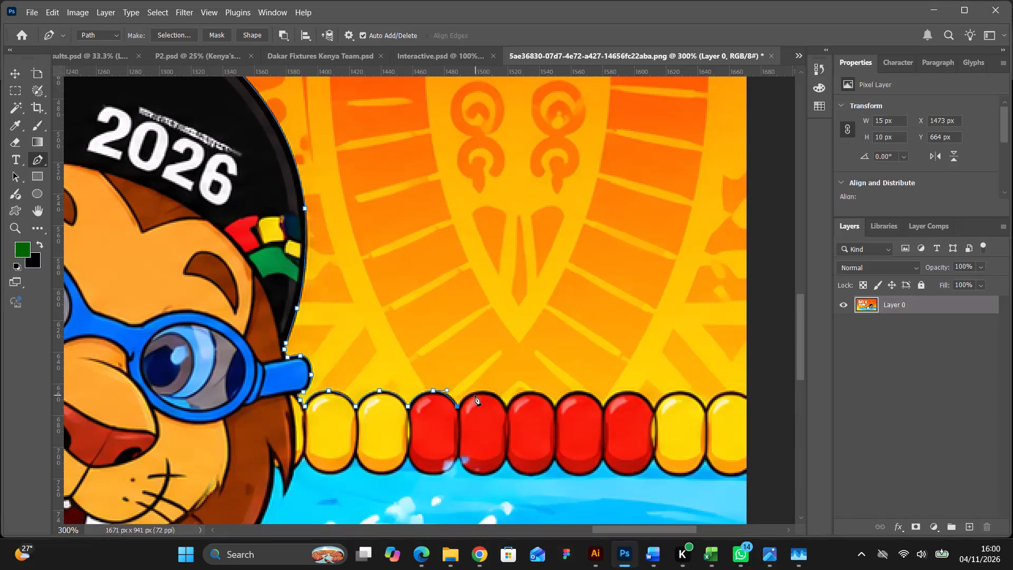
left_click_drag(471, 393, 479, 392)
left_click_drag(495, 394, 502, 398)
left_click(507, 406)
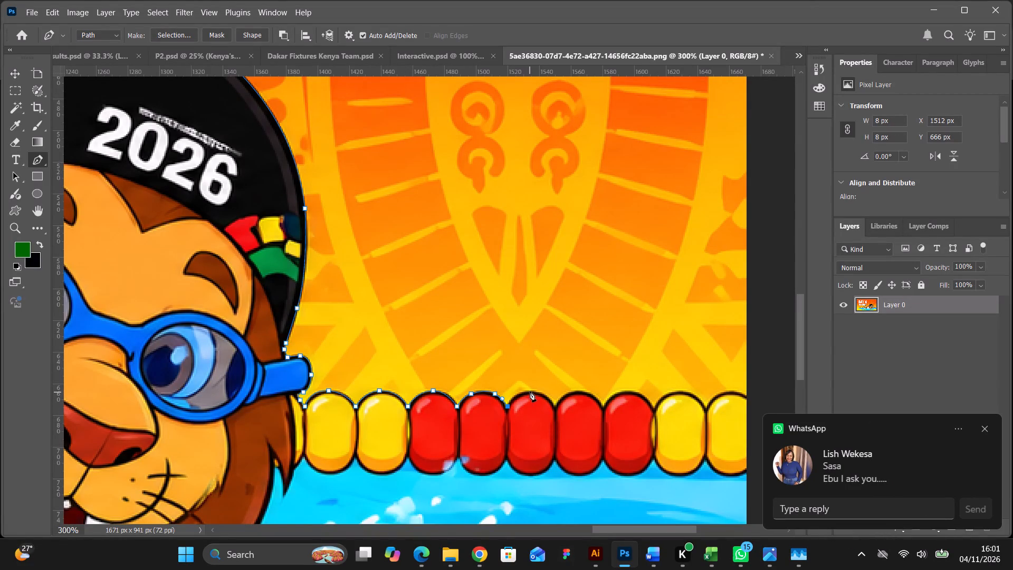
Trace over the tops of the third and fourth red lane floats with curved segments, redoing the notch anchor between them.
left_click_drag(530, 391, 540, 394)
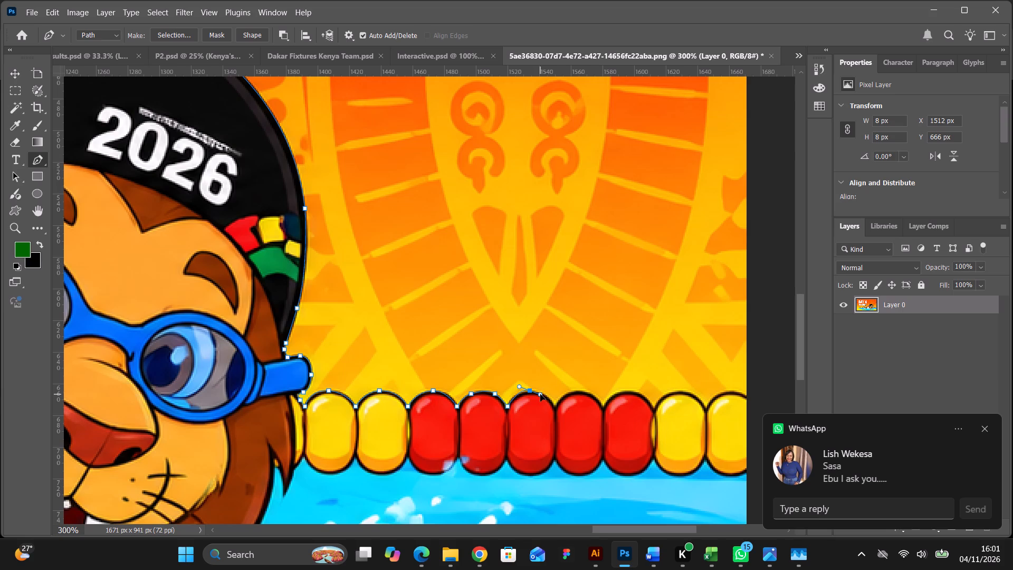
left_click_drag(540, 394, 544, 392)
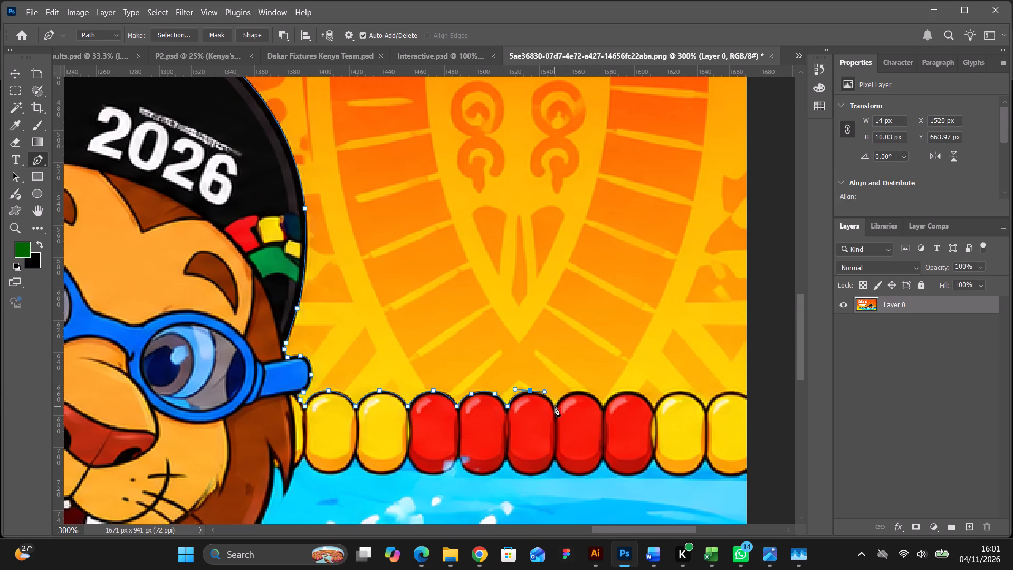
left_click(555, 406)
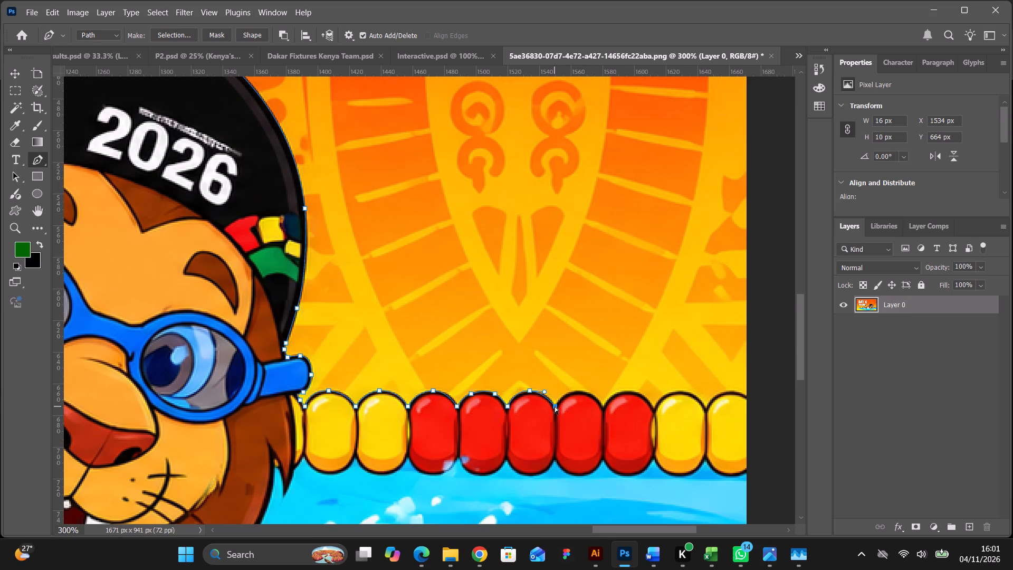
key("ctrl+z")
left_click(554, 407)
left_click_drag(578, 391, 594, 393)
left_click_drag(594, 393, 596, 390)
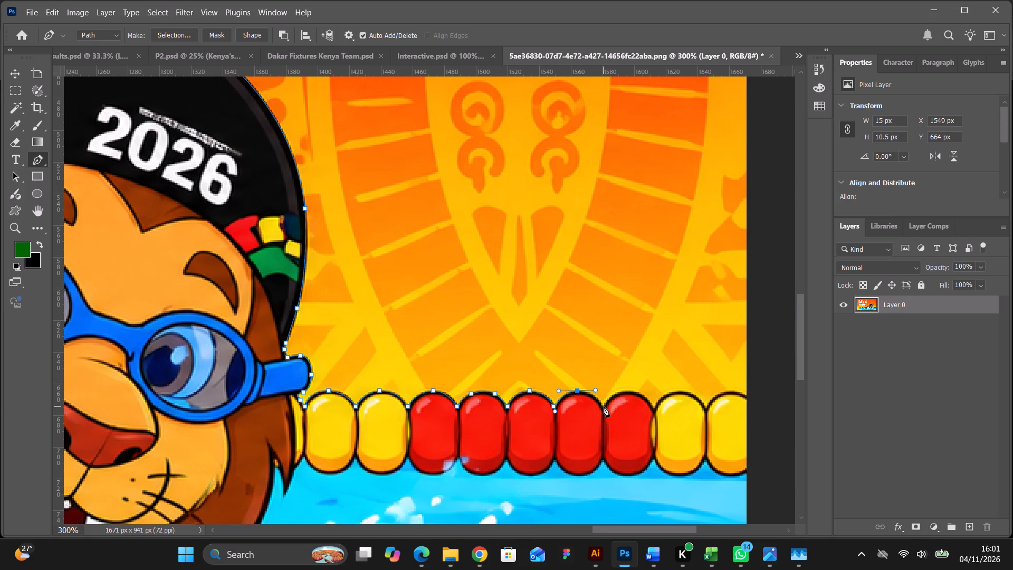
left_click(603, 407)
Trace over the fifth red float to the notch before the yellow float, nudging its top anchor and redoing the notch anchor.
left_click_drag(625, 392, 626, 392)
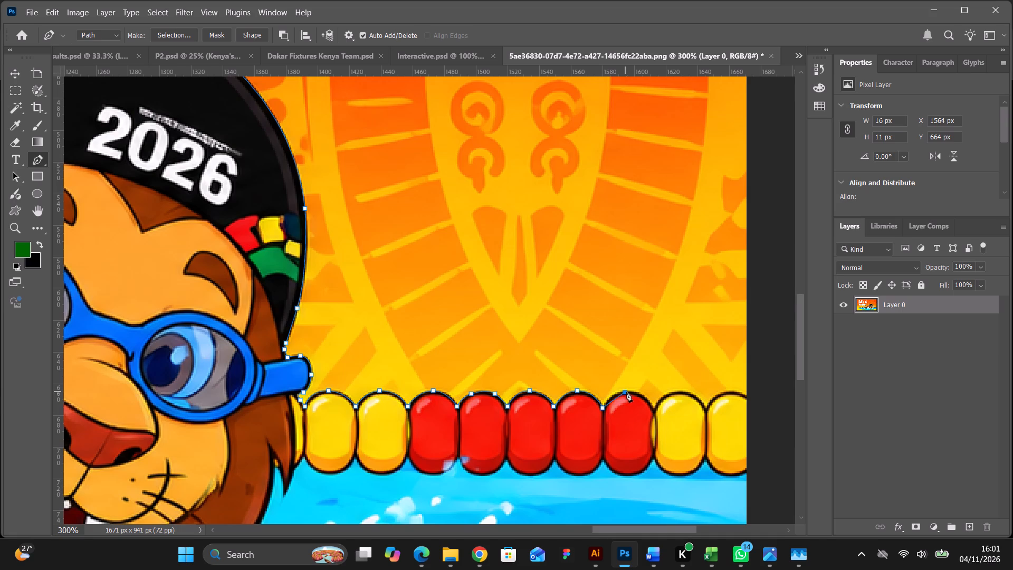
left_click_drag(626, 392, 640, 391)
left_click(654, 409)
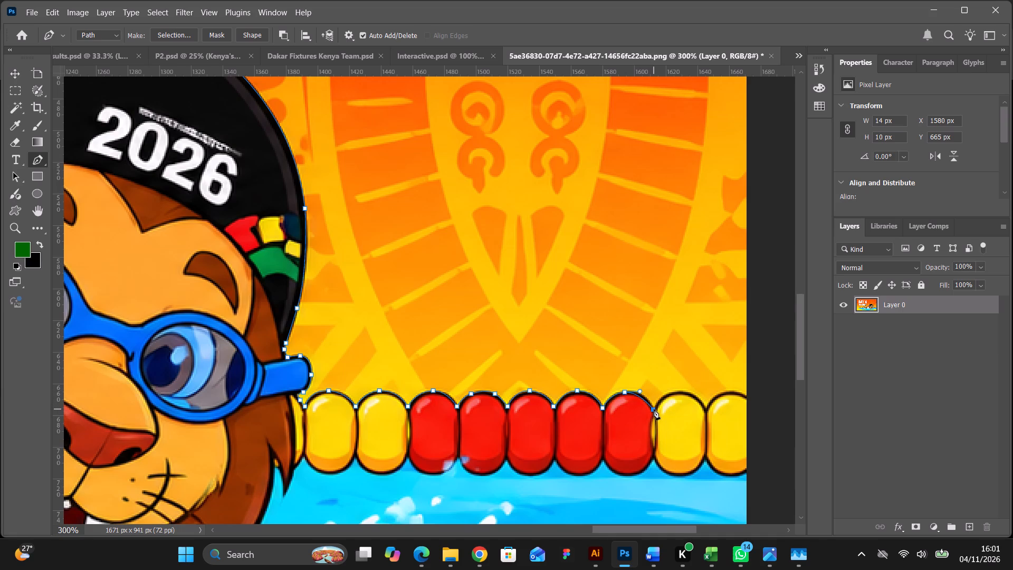
left_click(645, 400)
key("ctrl+z")
key("ctrl+z")
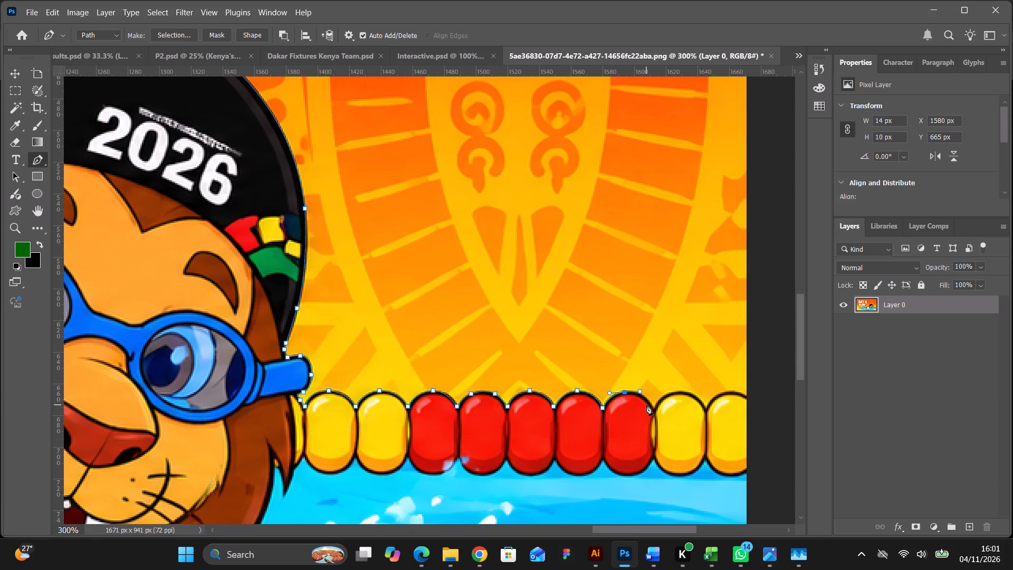
key("Up")
key("Right")
key("Down")
key("Up")
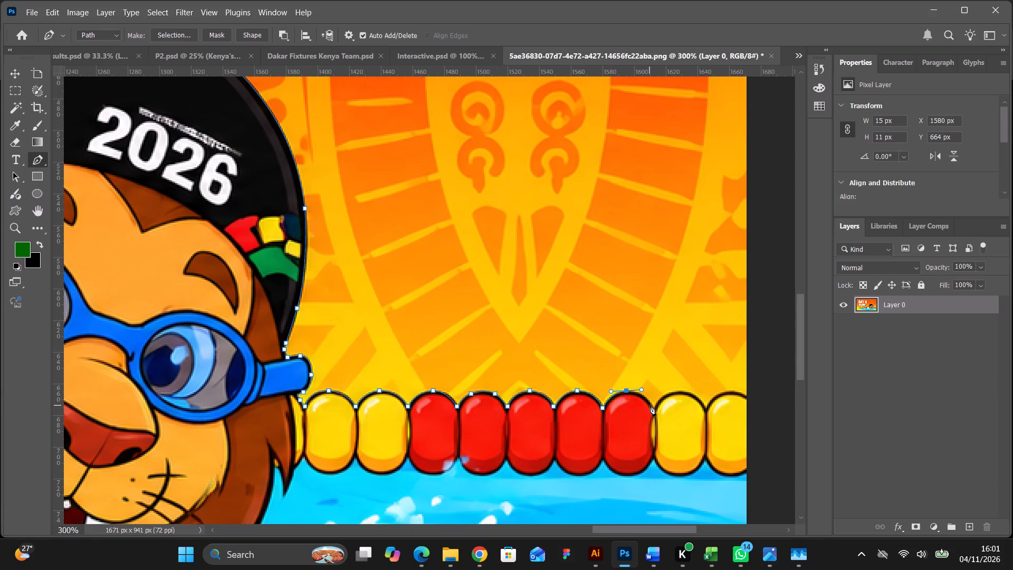
left_click(654, 408)
Trace over the yellow float following the red ones, redoing the anchor at its far notch as a curve point.
left_click_drag(677, 392, 693, 393)
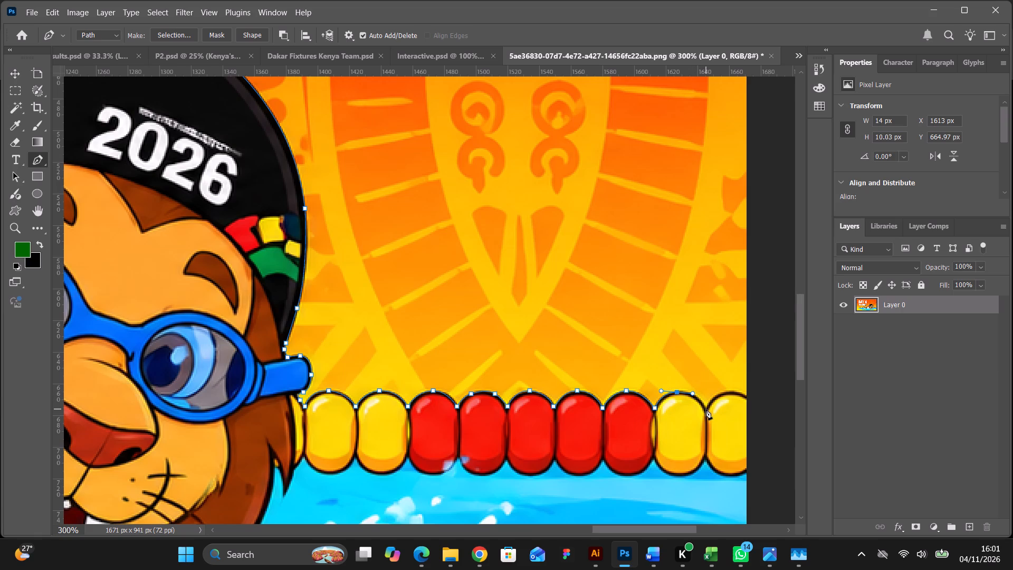
left_click(706, 409)
key("ctrl+z")
left_click_drag(706, 409, 710, 421)
Turn the outgoing handle at the notch before the last yellow float upward with the Convert Point tool, then return to the Pen tool.
left_click_drag(615, 527, 630, 525)
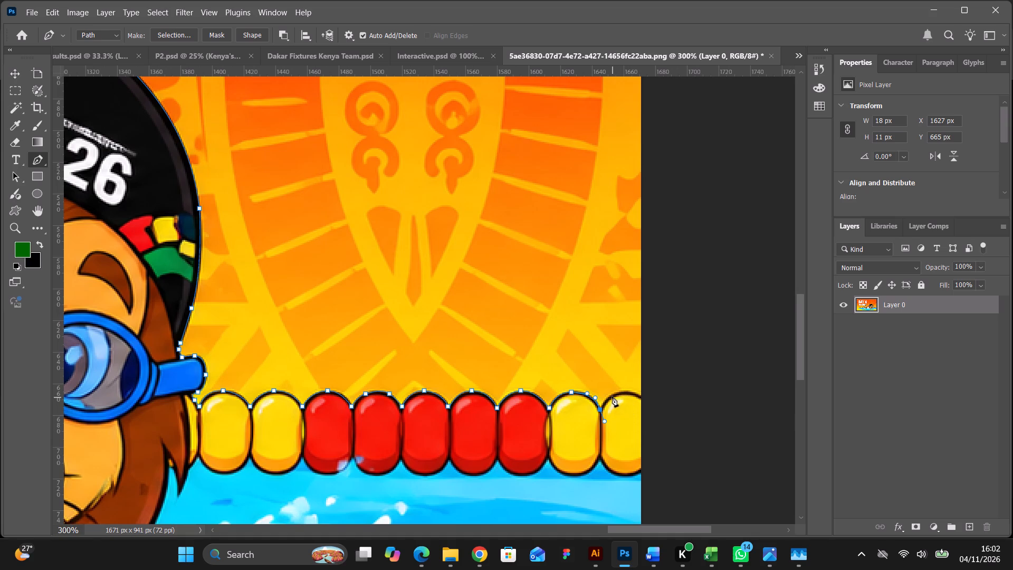
left_click(42, 165)
left_click(77, 220)
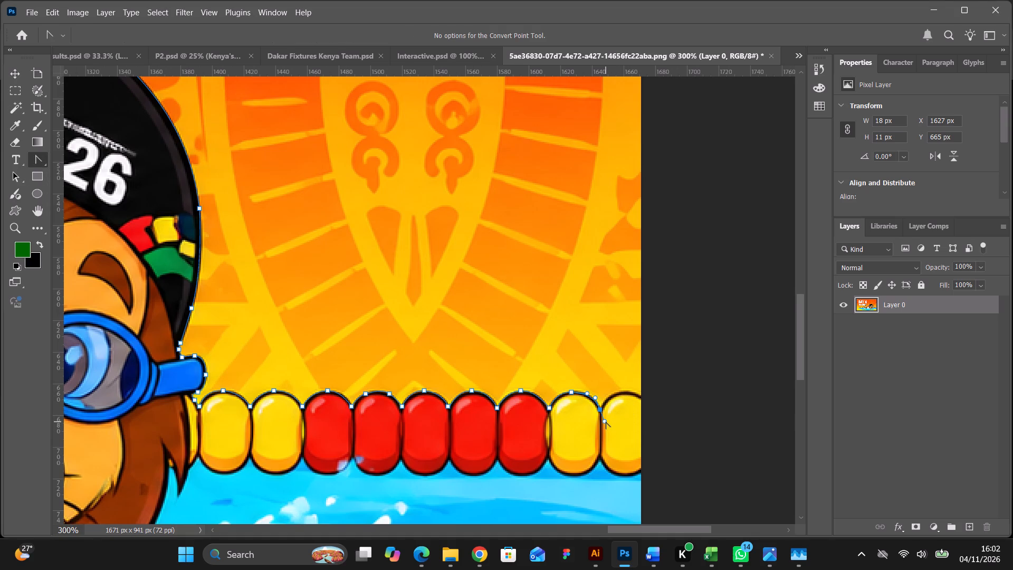
left_click_drag(604, 422, 604, 401)
left_click(45, 157)
left_click(65, 157)
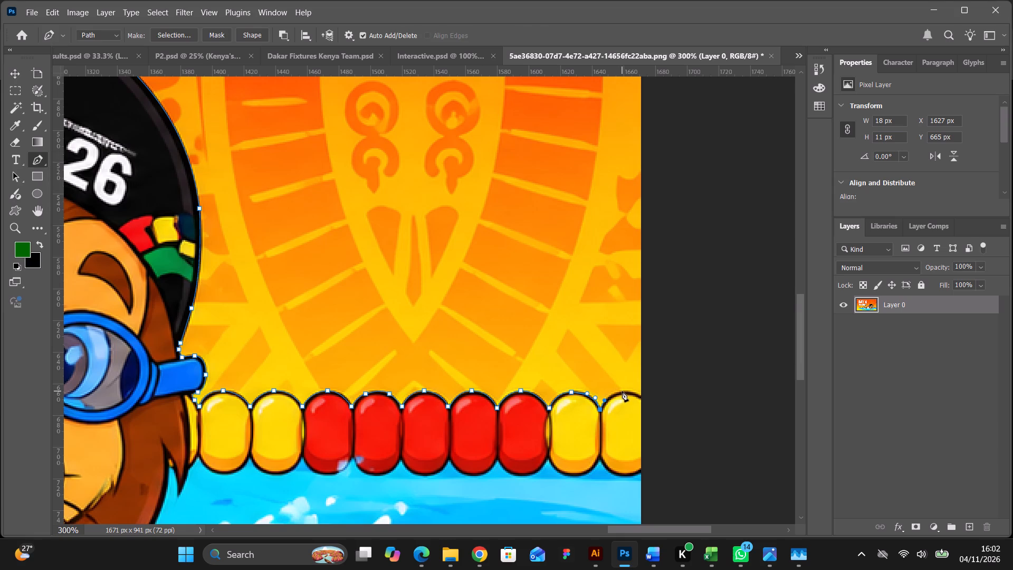
Trace over the top of the last, partly visible yellow float to the image's edge, nudging its top anchor into place.
left_click_drag(622, 391, 632, 389)
key("Right")
key("Left")
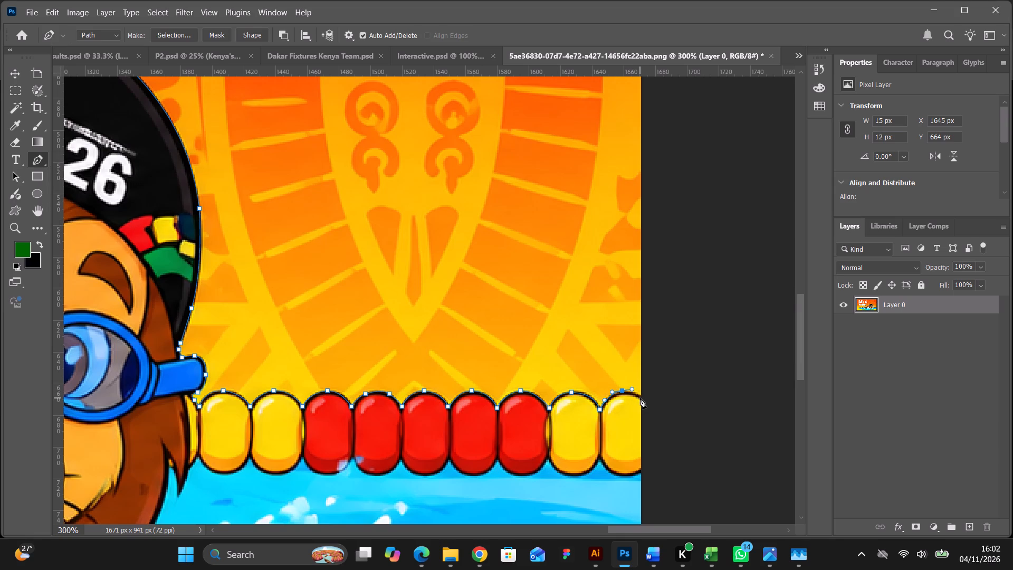
key("Down")
left_click(642, 398)
Trace down the image's edge and around the underside of the last yellow float to its lower notch, nudging the bottom anchor into place.
scroll(646, 446, "down", 4)
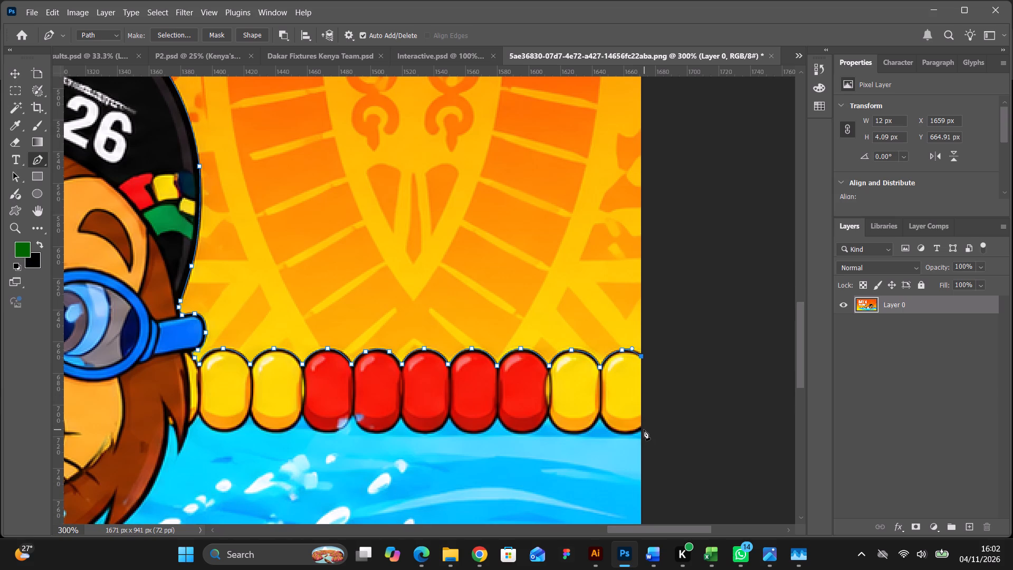
left_click(643, 428)
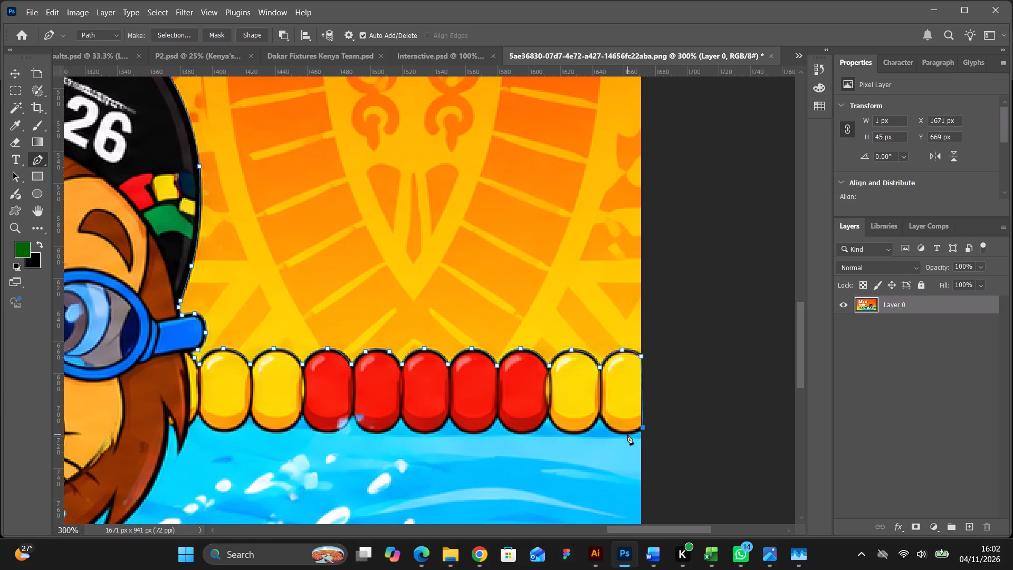
left_click_drag(625, 434, 614, 432)
left_click_drag(614, 432, 614, 433)
left_click_drag(600, 414, 598, 403)
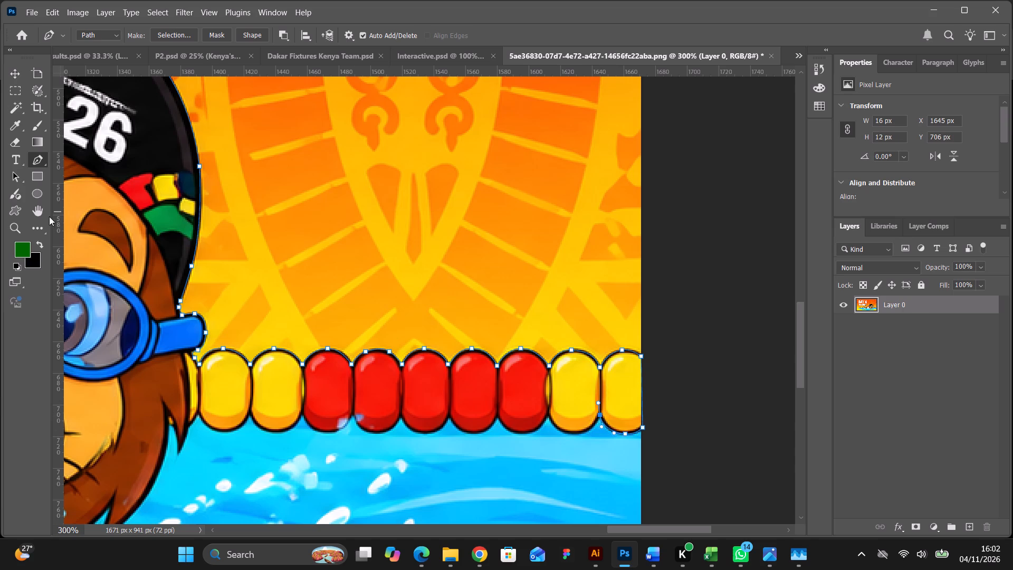
left_click(42, 163)
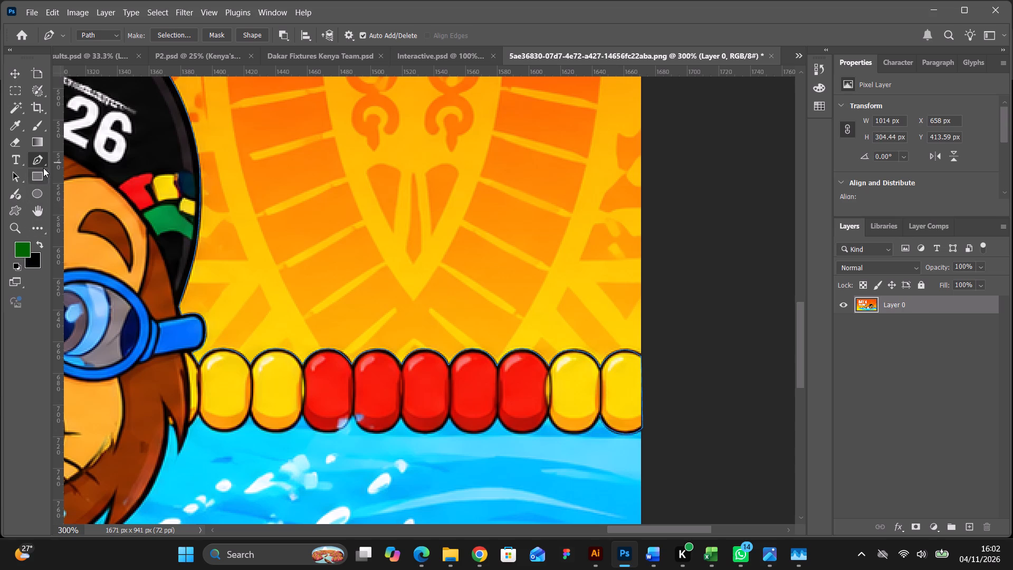
Adjust the outgoing handle at the last yellow float's lower notch with the Convert Point tool, then return to the Pen tool.
left_click(43, 168)
left_click(73, 223)
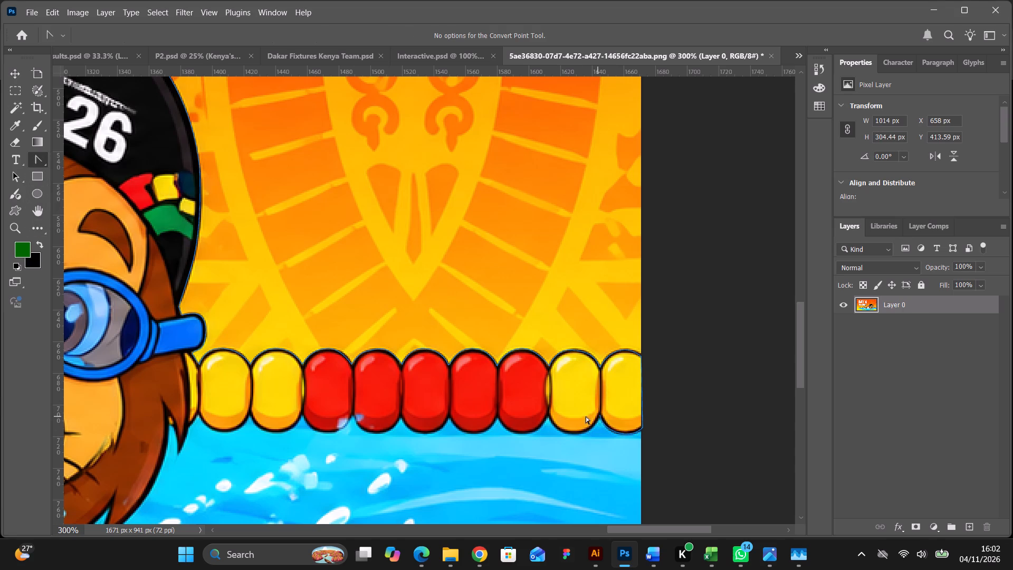
left_click(552, 422)
left_click(552, 422)
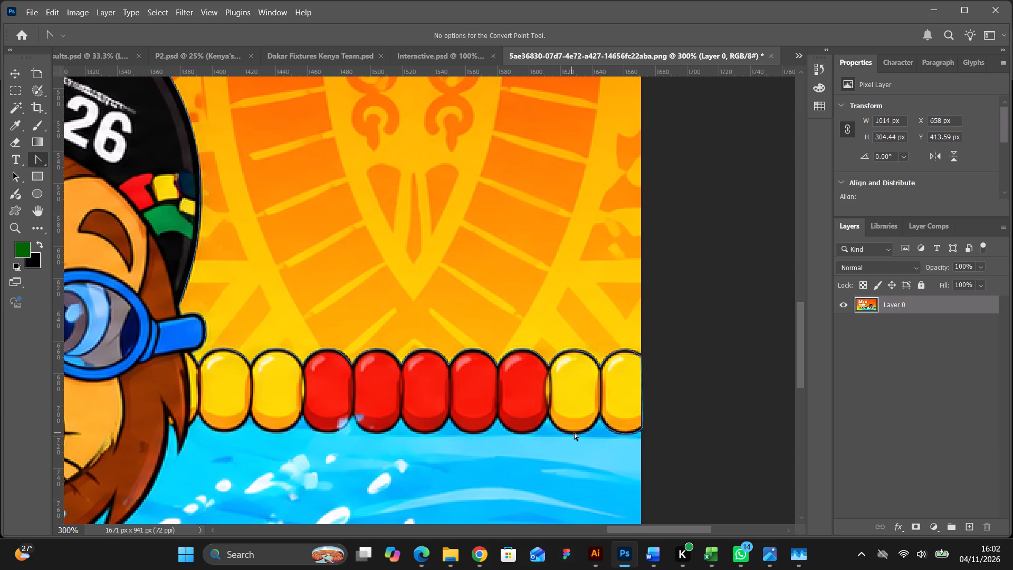
left_click(574, 433)
left_click(38, 159)
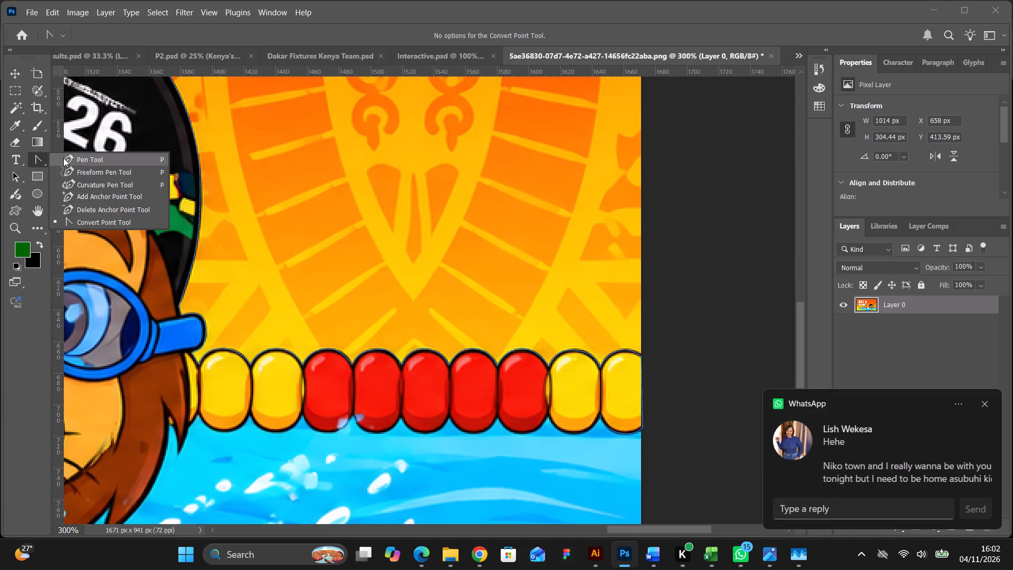
left_click(63, 158)
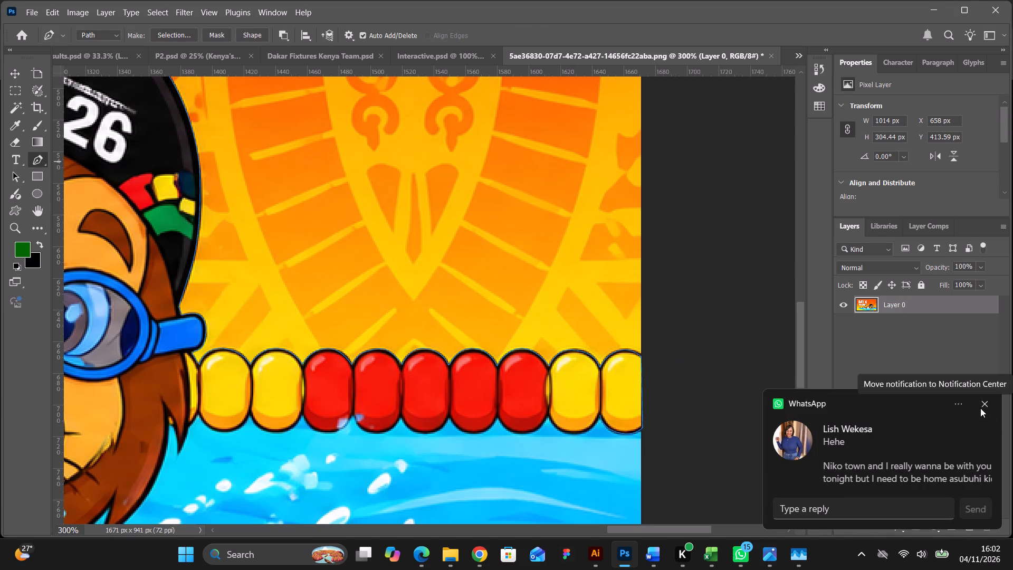
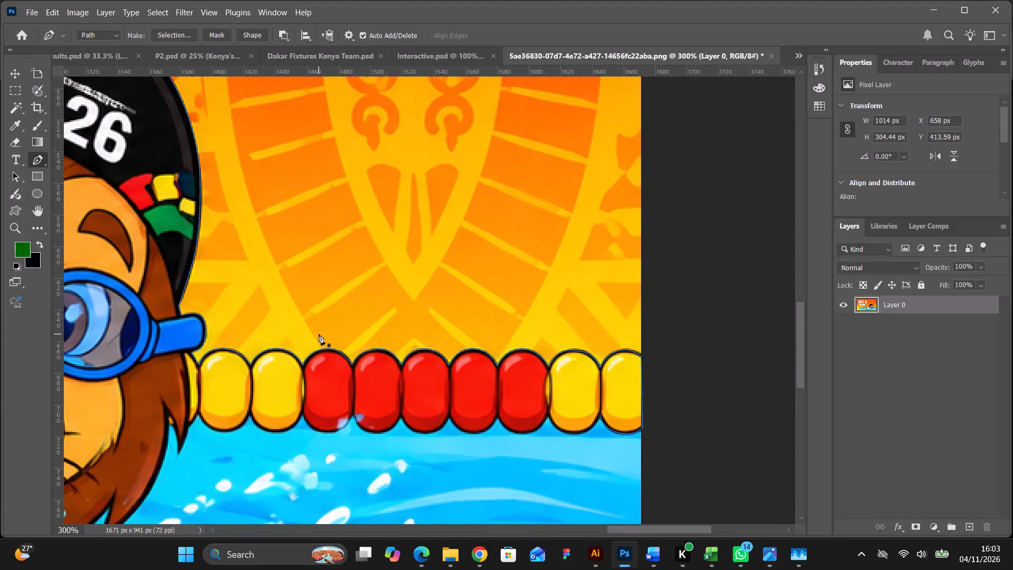
Pick up the path's end anchor at the last yellow float's lower notch with the Pen tool, then switch to the Convert Point tool.
left_click(36, 160)
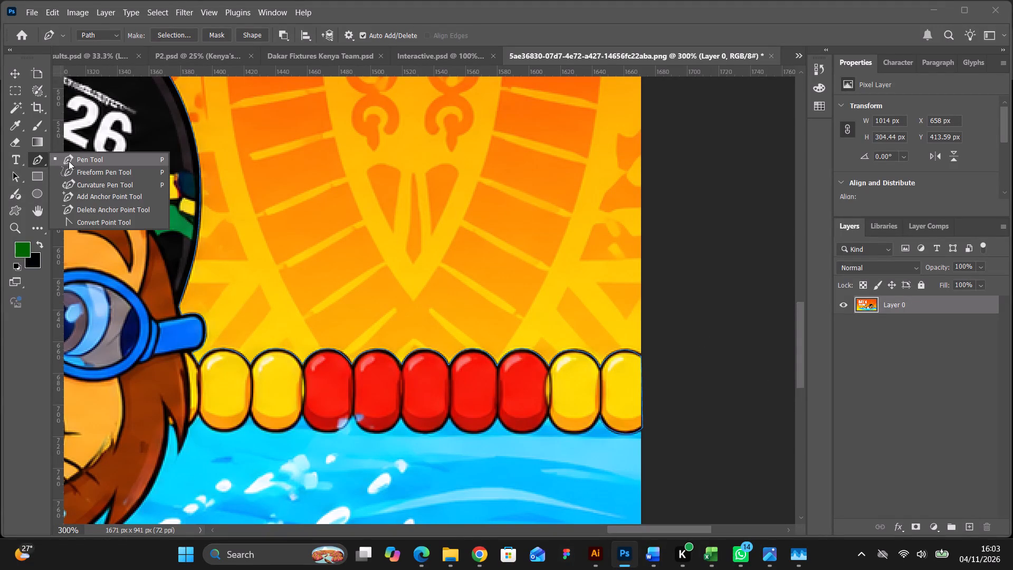
left_click(69, 160)
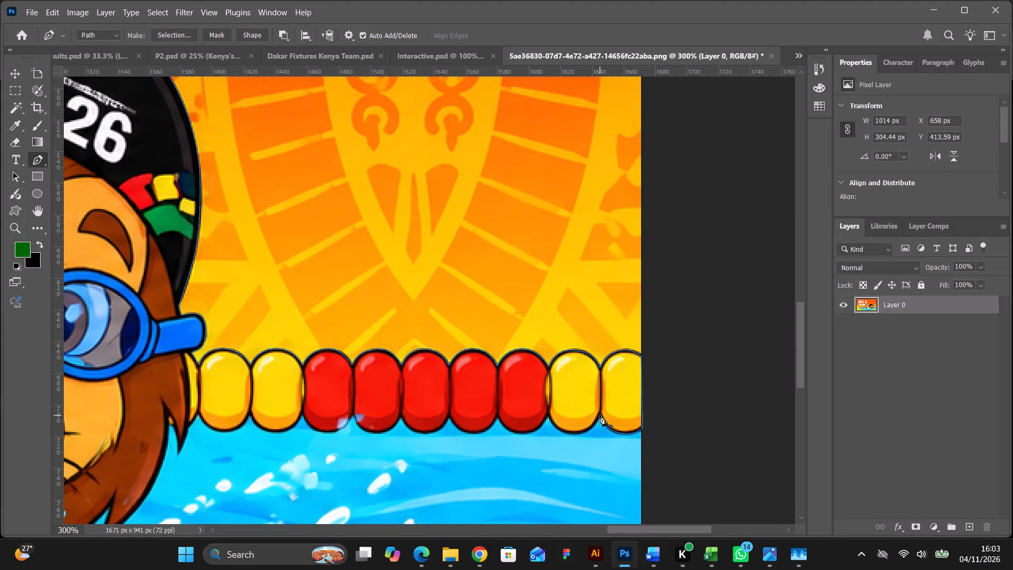
left_click(600, 415)
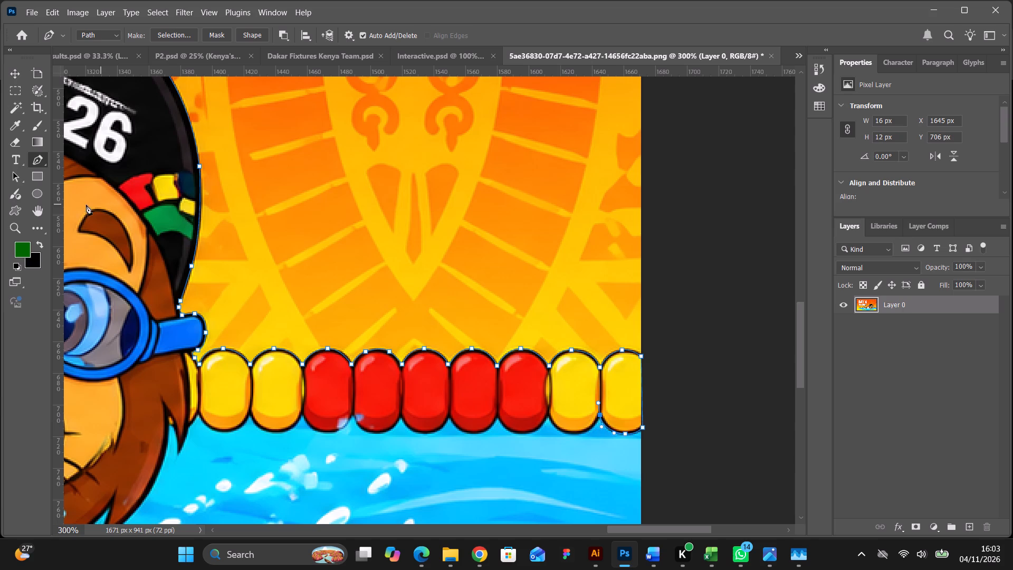
left_click(41, 163)
left_click(68, 217)
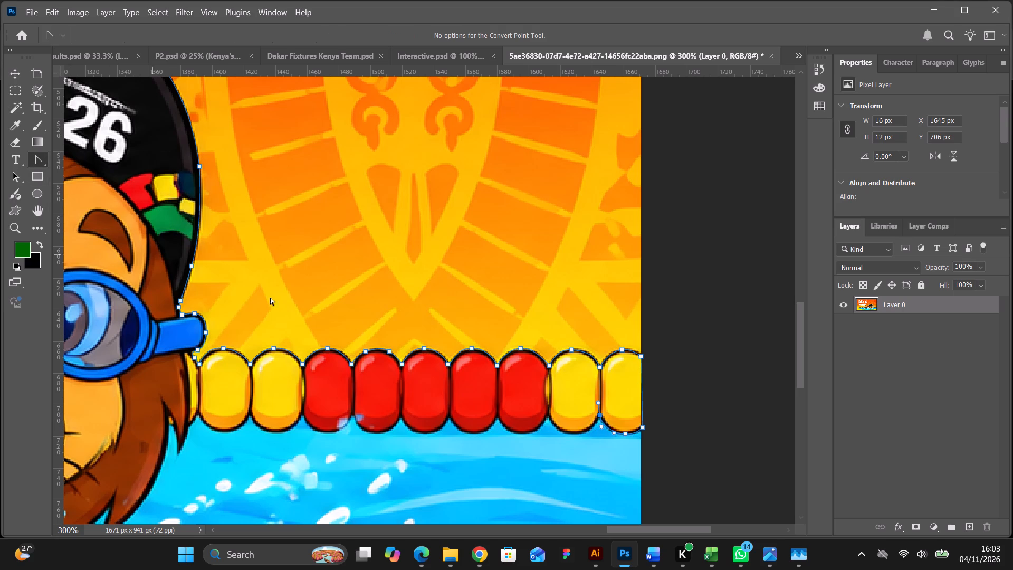
Turn the outgoing handle at the last yellow float's lower notch downward with the Convert Point tool, then return to the Pen tool.
left_click_drag(598, 401, 594, 424)
left_click_drag(594, 424, 596, 425)
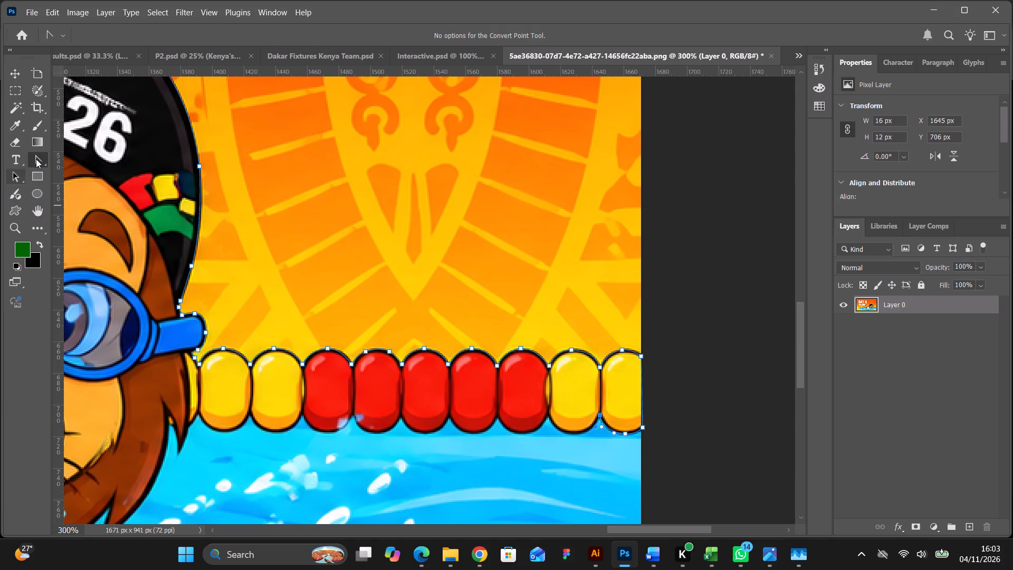
left_click(37, 158)
left_click(73, 160)
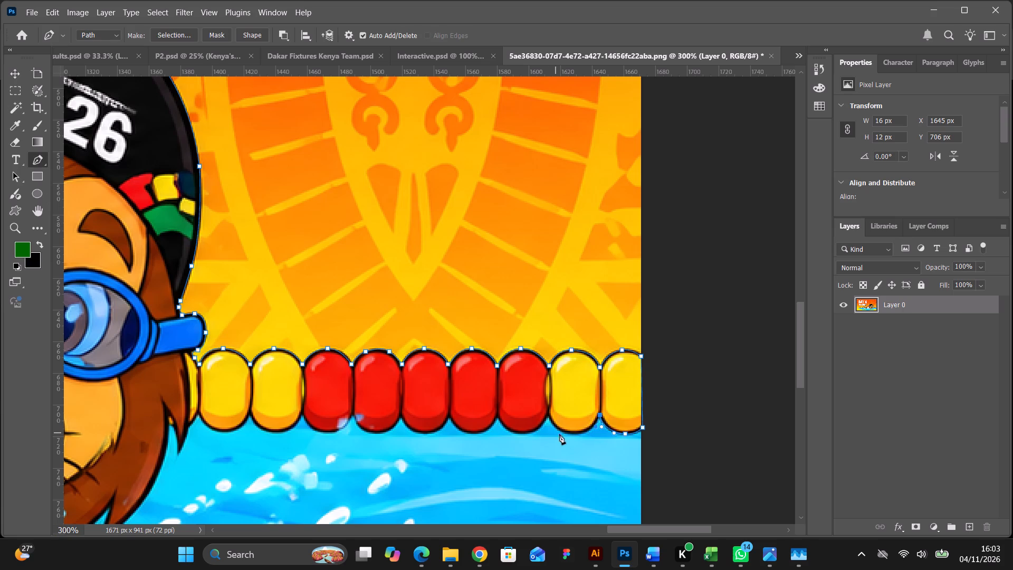
Trace around the underside of the second-to-last yellow float to its lower notch with the neighbouring red float.
left_click_drag(575, 434, 565, 433)
left_click_drag(565, 433, 562, 433)
left_click_drag(549, 416, 547, 407)
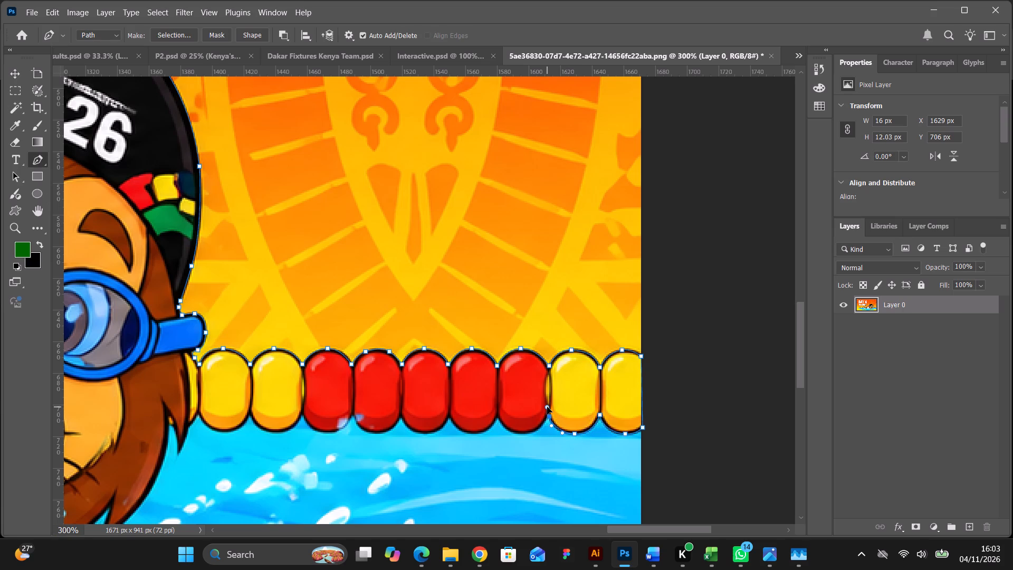
left_click_drag(547, 407, 546, 405)
Turn the outgoing handle at the yellow-red lower notch downward with Convert Point, nudge the anchor up, and return to the Pen tool.
left_click(37, 163)
left_click(70, 217)
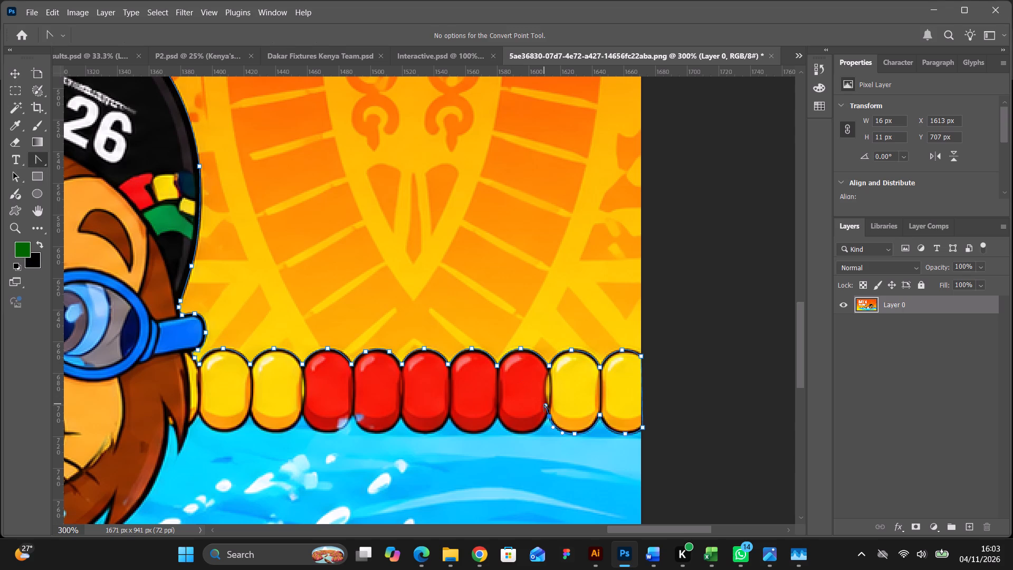
left_click_drag(545, 405, 543, 425)
key("Up")
key("Left")
key("Right")
left_click(44, 158)
left_click(64, 160)
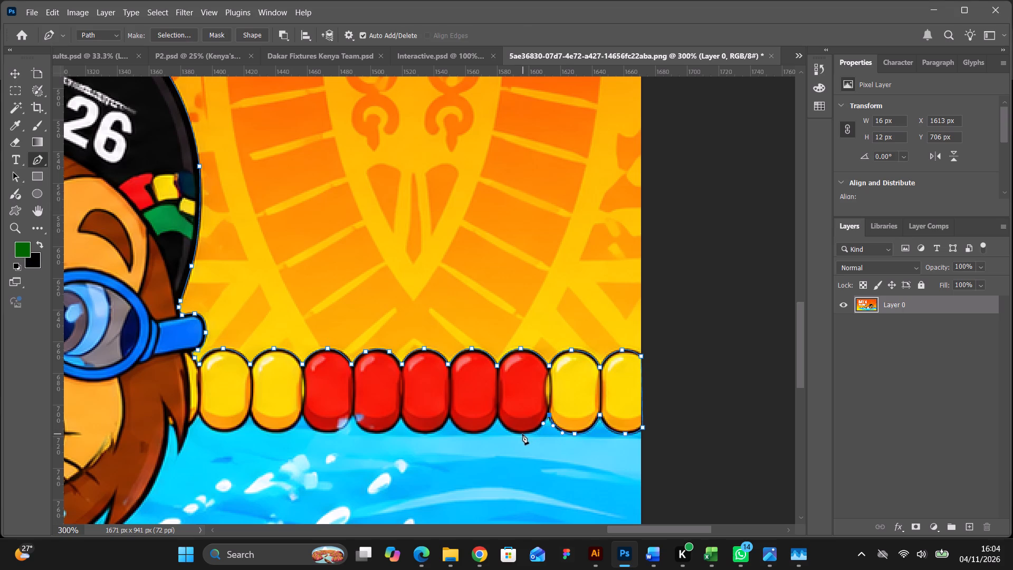
Trace the underside of the red float beside the yellow ones to its lower notch and on toward the next red float.
left_click_drag(522, 434, 507, 431)
left_click(498, 416)
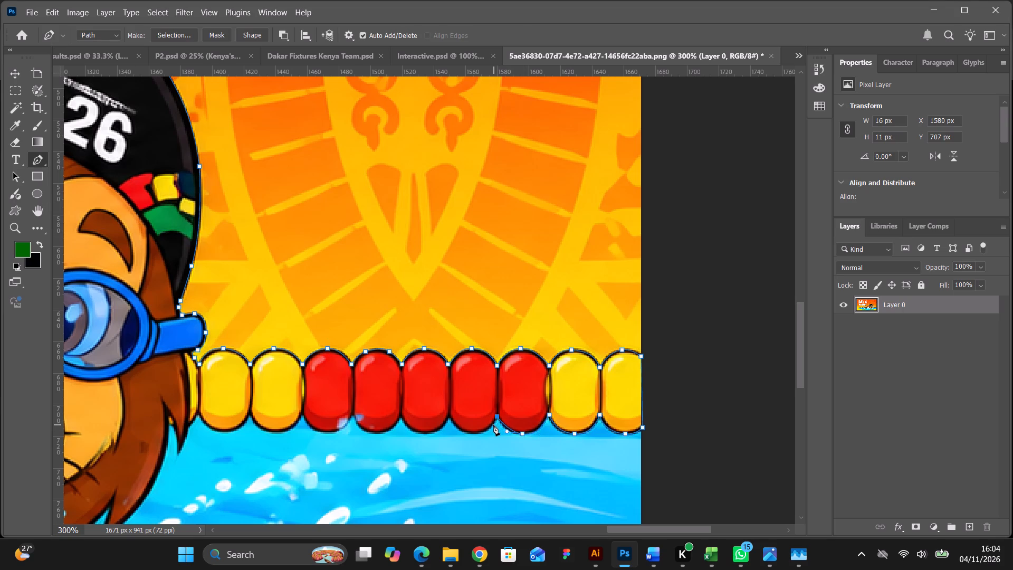
left_click(493, 425)
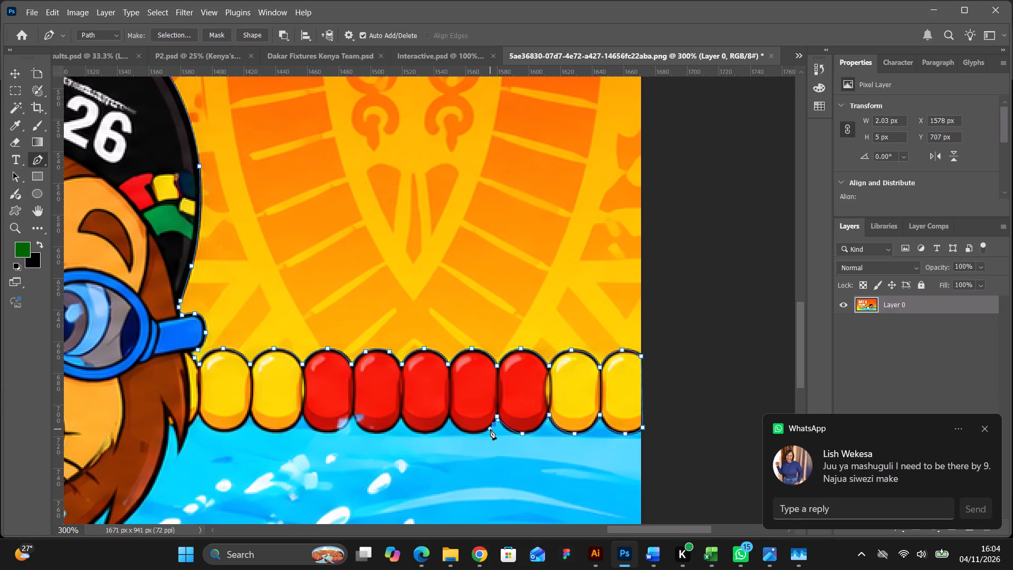
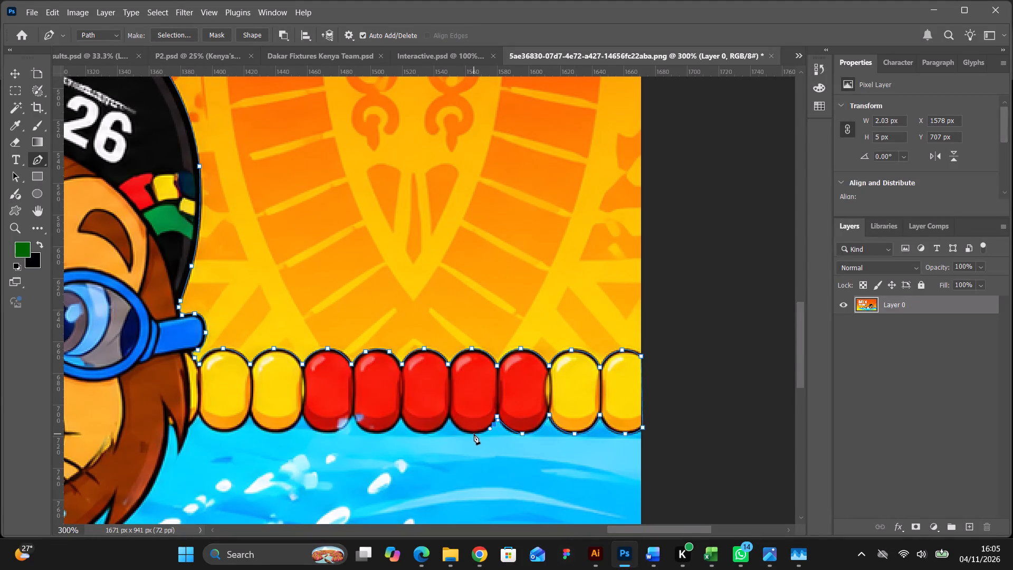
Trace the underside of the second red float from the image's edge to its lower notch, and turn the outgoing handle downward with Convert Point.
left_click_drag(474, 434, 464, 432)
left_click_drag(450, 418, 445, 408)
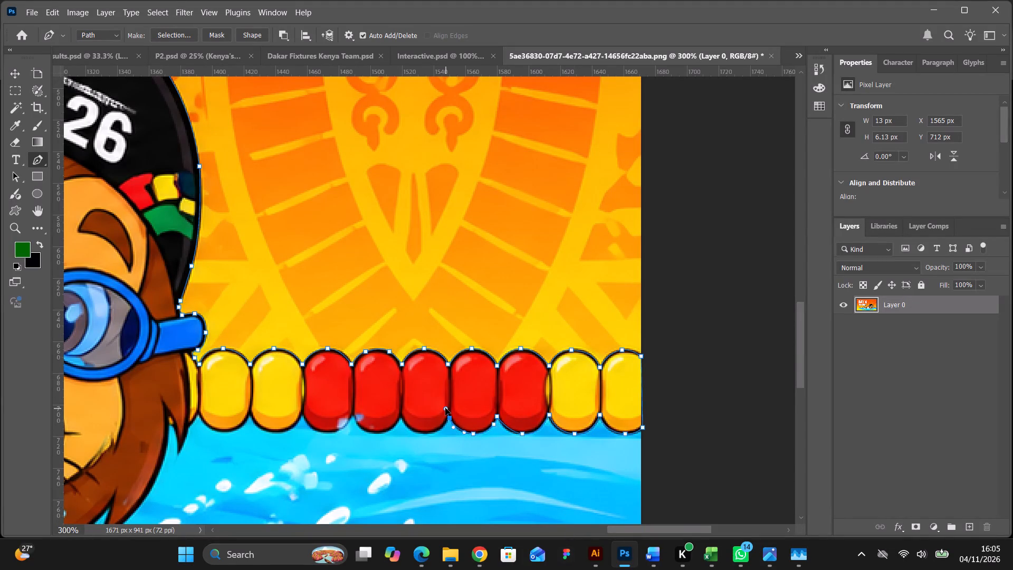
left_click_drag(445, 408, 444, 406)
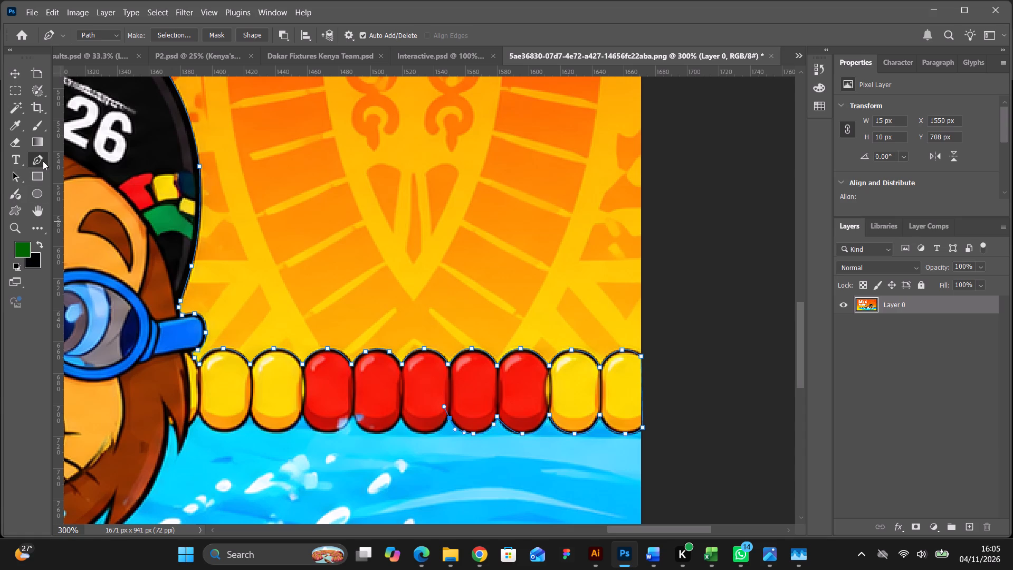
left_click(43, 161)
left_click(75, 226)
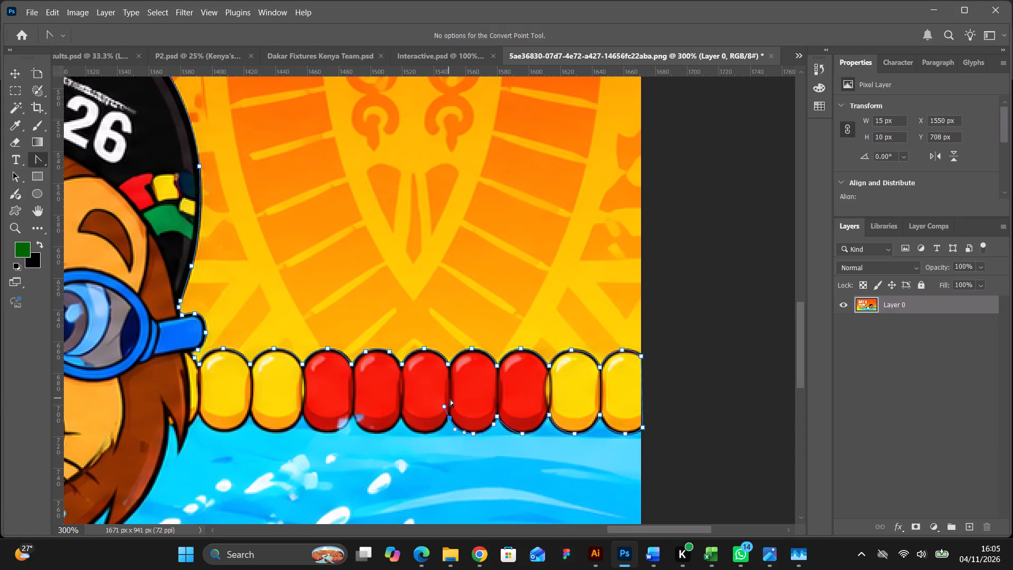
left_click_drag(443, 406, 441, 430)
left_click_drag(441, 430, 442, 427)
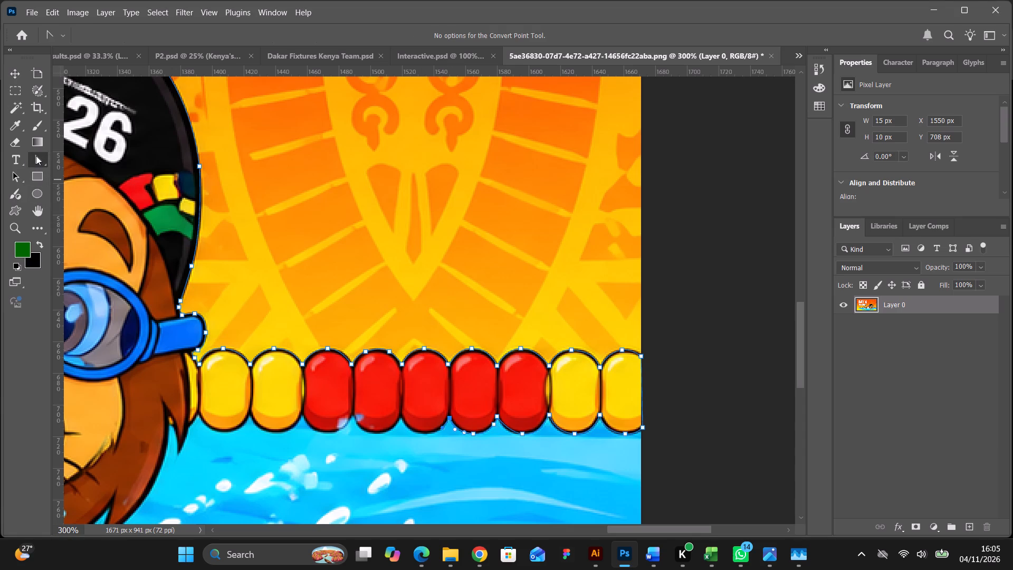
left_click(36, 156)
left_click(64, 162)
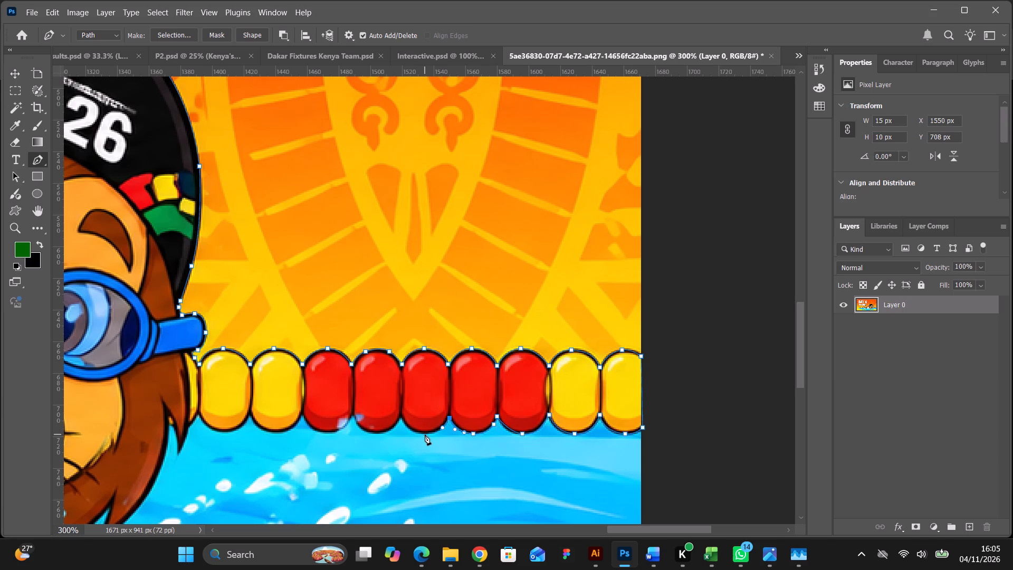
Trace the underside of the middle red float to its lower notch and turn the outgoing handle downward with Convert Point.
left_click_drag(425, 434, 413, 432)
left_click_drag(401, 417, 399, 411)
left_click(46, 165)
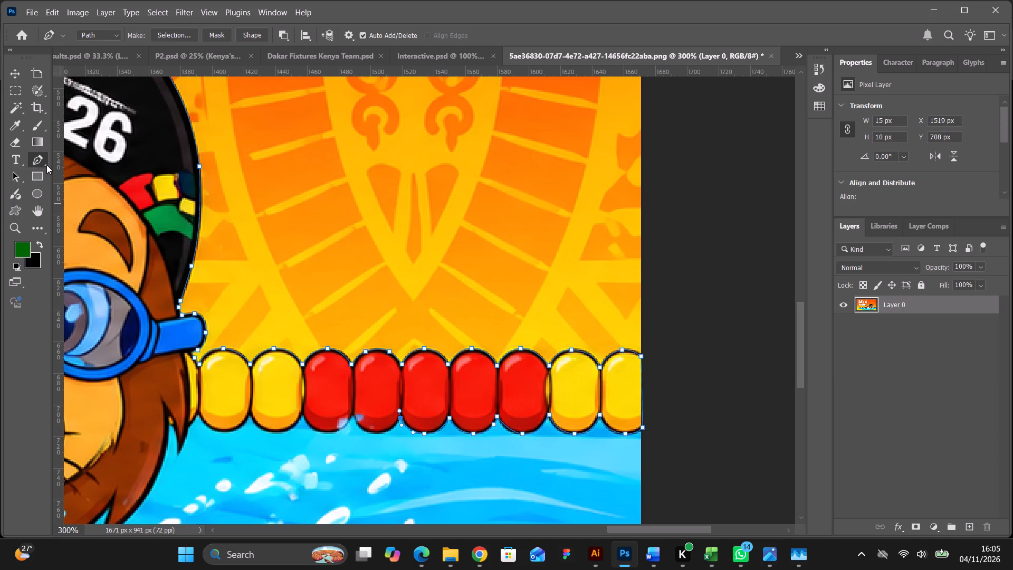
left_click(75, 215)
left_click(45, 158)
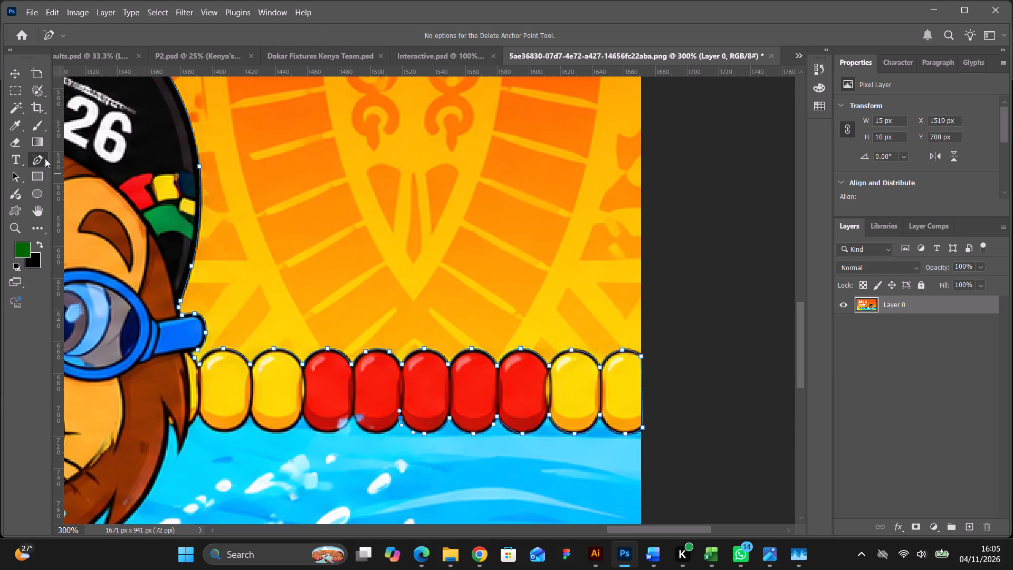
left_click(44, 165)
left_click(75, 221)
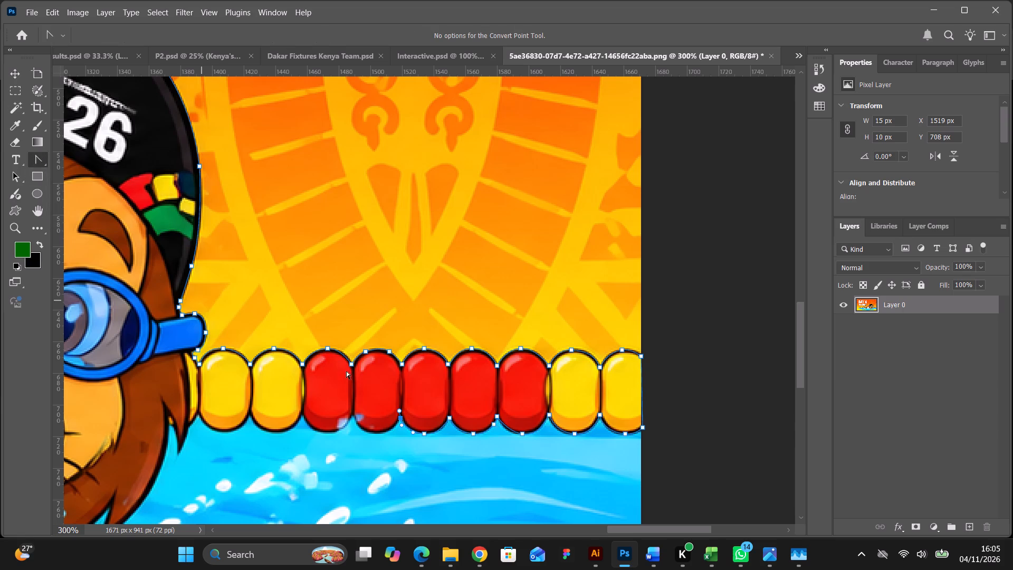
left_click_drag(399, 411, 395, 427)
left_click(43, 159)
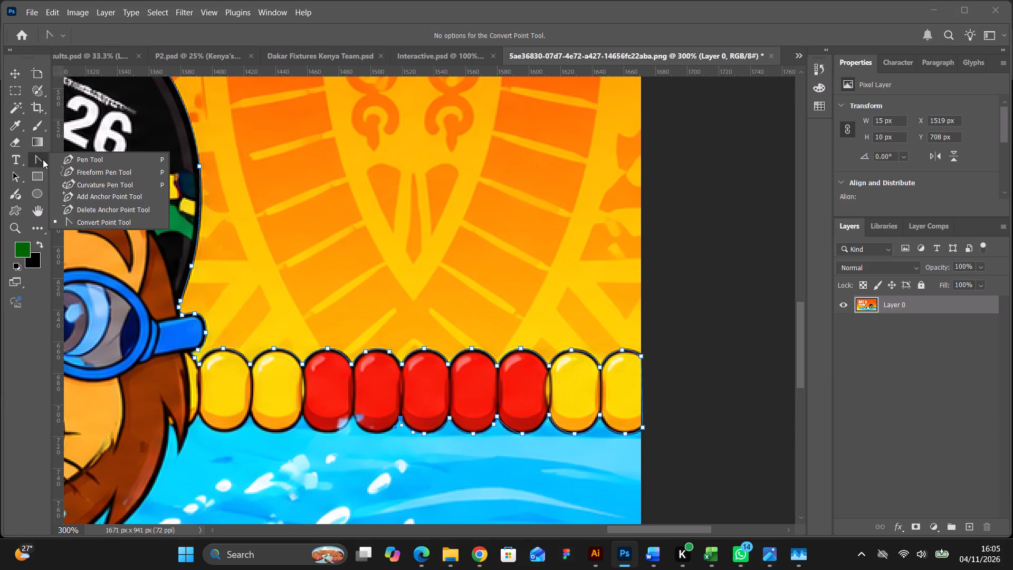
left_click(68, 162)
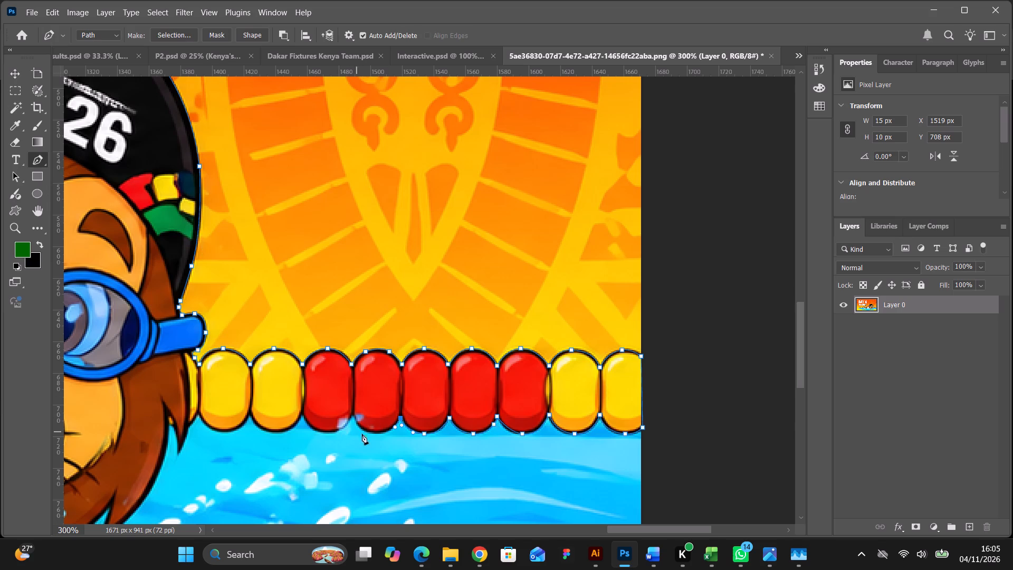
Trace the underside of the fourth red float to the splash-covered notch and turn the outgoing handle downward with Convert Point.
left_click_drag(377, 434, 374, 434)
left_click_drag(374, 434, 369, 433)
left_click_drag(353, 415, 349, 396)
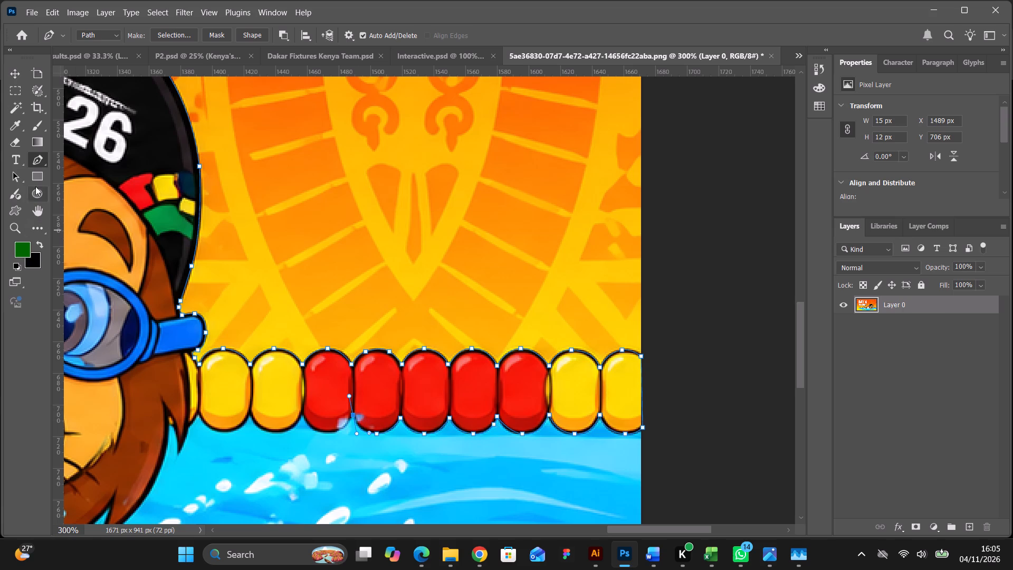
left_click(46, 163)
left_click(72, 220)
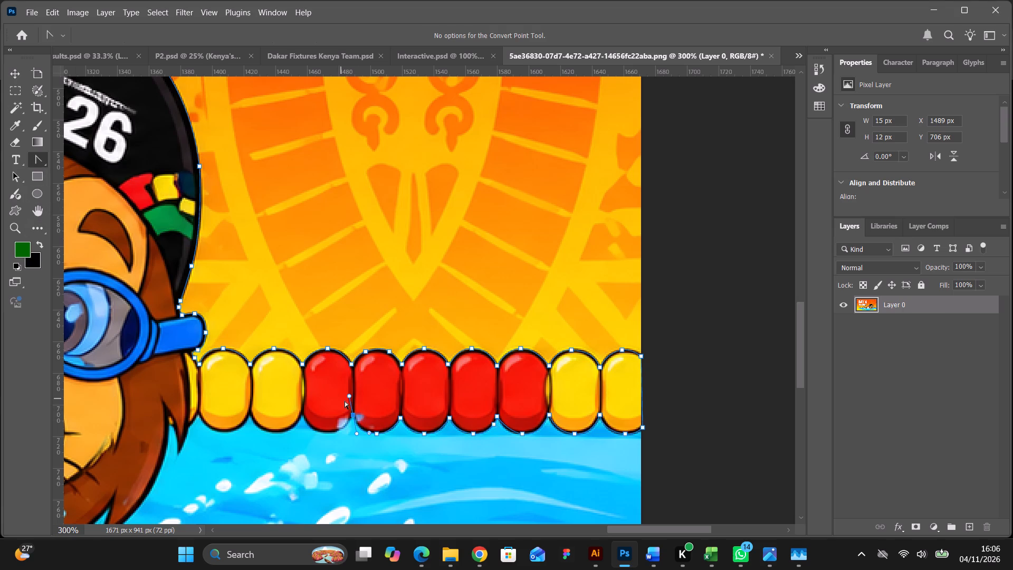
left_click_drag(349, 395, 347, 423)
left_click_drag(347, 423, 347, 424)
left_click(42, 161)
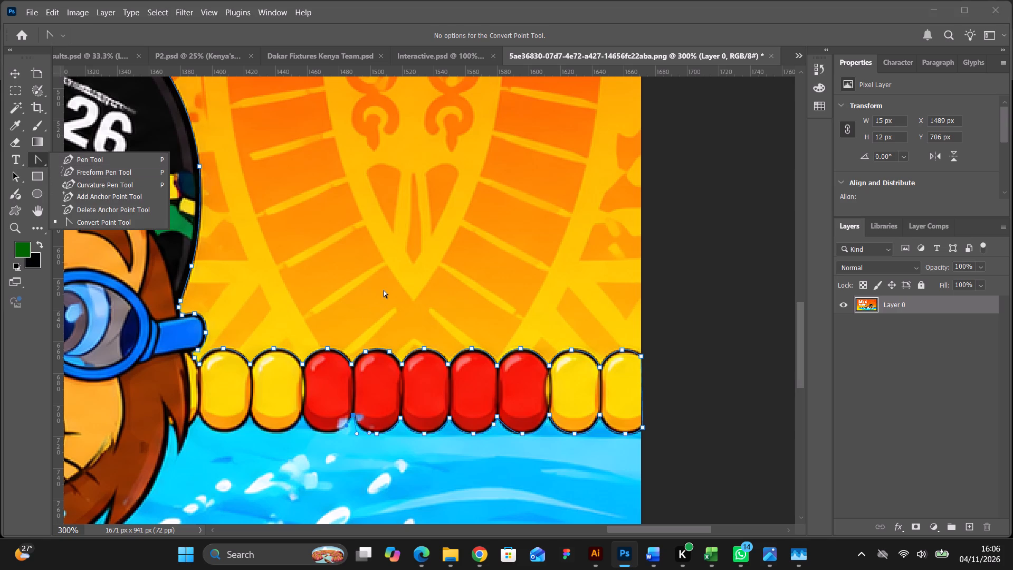
Undo the tracing along the floats' undersides back to the first curved anchor beneath the last yellow float.
key("ctrl+z")
key("ctrl+z")
key("ctrl+z")
key("ctrl+z")
key("ctrl+z")
key("ctrl+z")
key("ctrl+z")
key("ctrl+z")
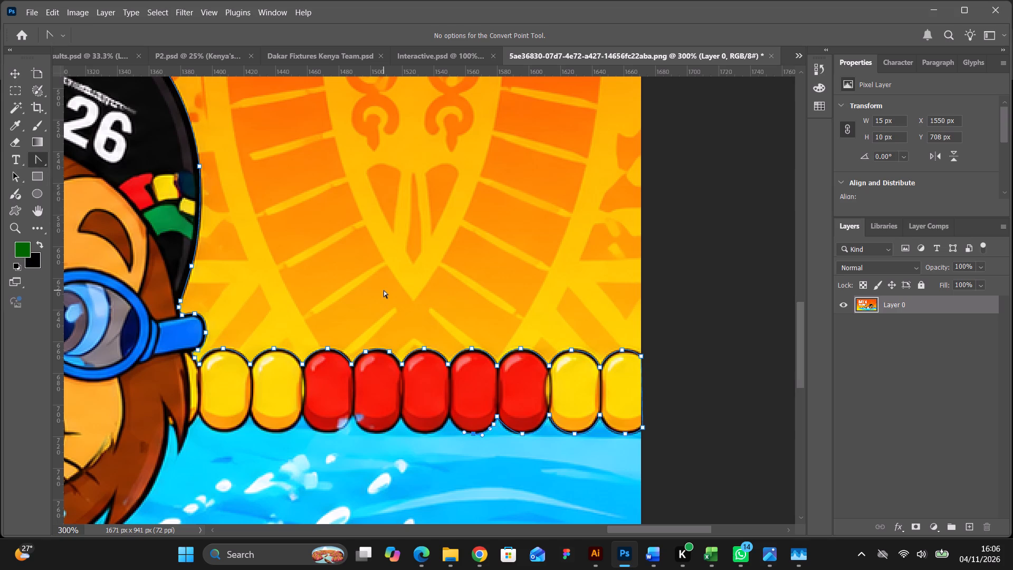
key("ctrl+z")
key("ctrl+z")
key("ctrl+z")
key("ctrl+z")
key("ctrl+z")
key("ctrl+z")
key("ctrl+z")
key("ctrl+z")
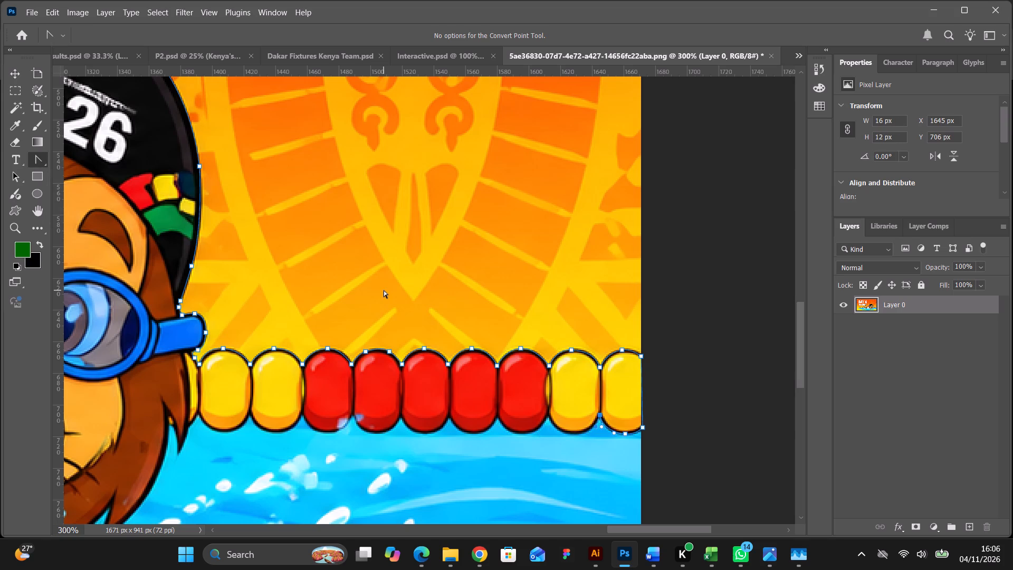
key("ctrl+z")
key("ctrl+z")
key("ctrl+z")
key("ctrl+z")
key("ctrl+z")
key("ctrl+z")
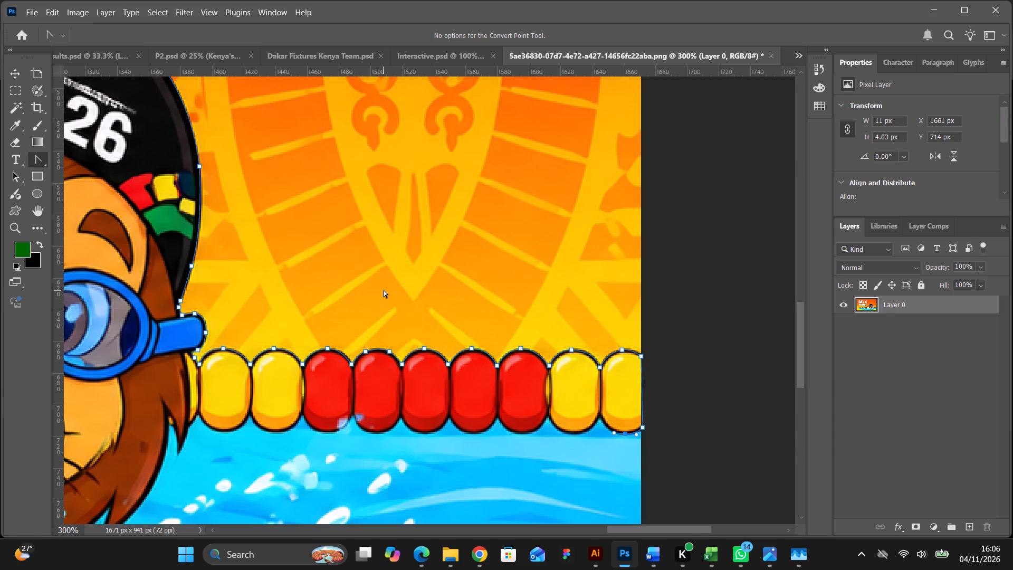
key("ctrl+z")
Delete the remaining anchor beneath the last yellow float with the Delete Anchor Point tool.
left_click(47, 158)
left_click(75, 206)
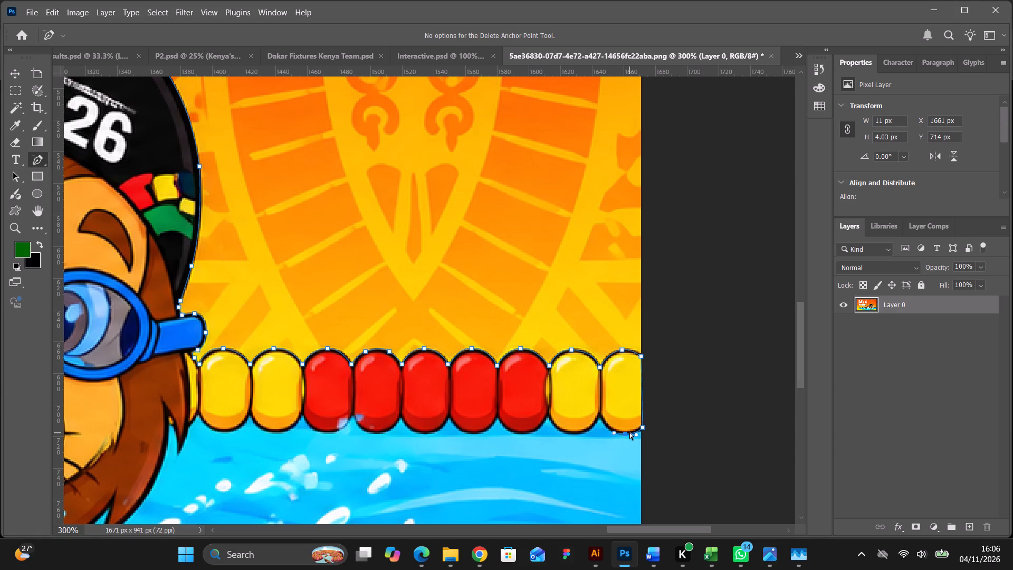
left_click(626, 435)
Return to the Pen tool and pick up the open path at its end anchor on the image's edge beside the last yellow float.
scroll(638, 413, "down", 13)
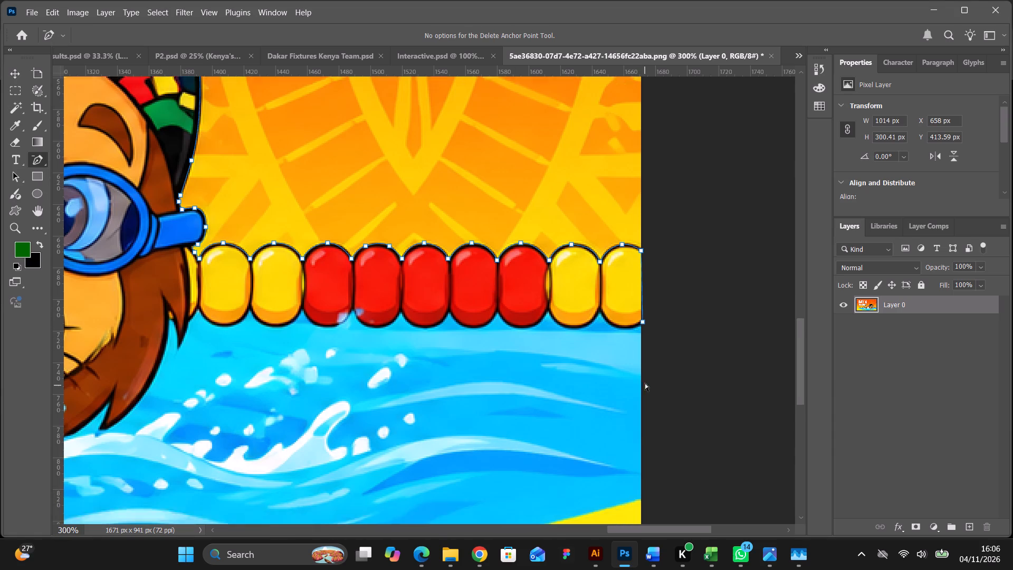
left_click(36, 158)
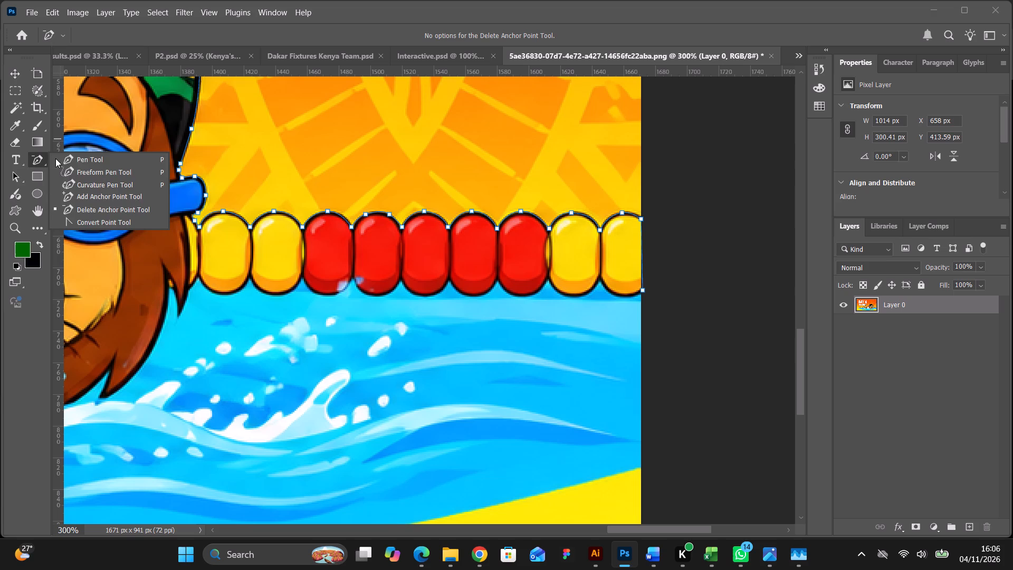
left_click(70, 158)
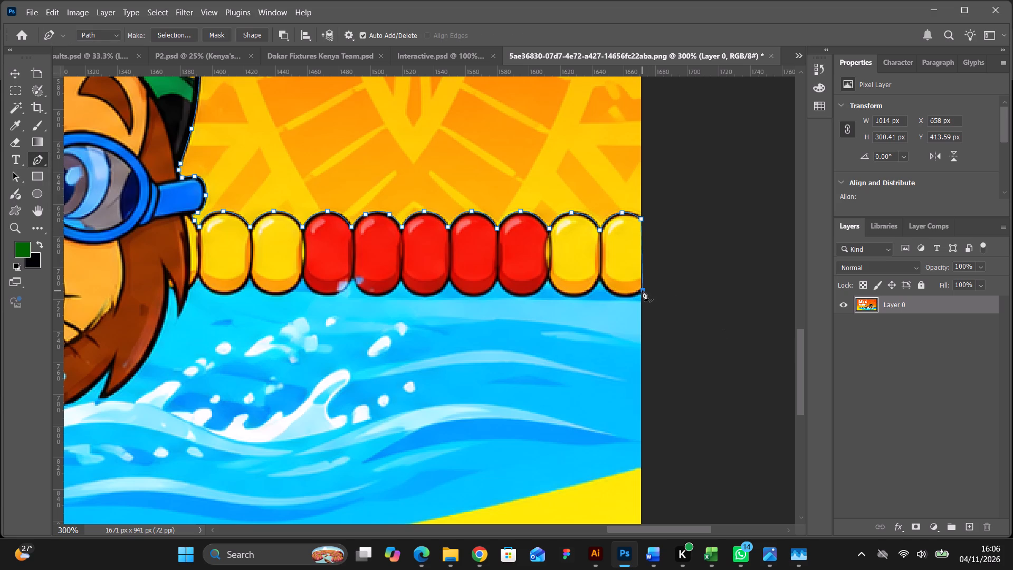
left_click(642, 290)
left_click(44, 160)
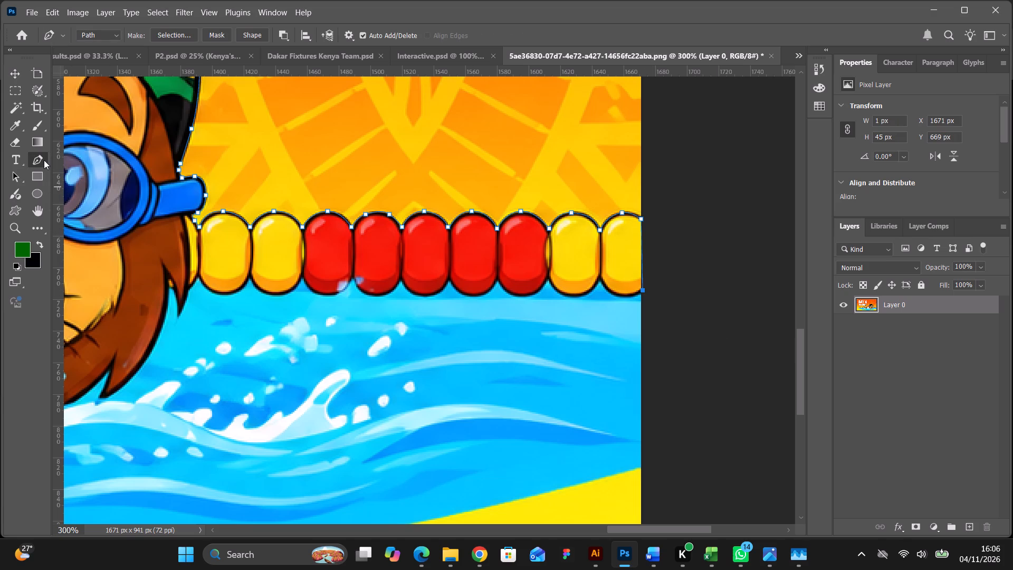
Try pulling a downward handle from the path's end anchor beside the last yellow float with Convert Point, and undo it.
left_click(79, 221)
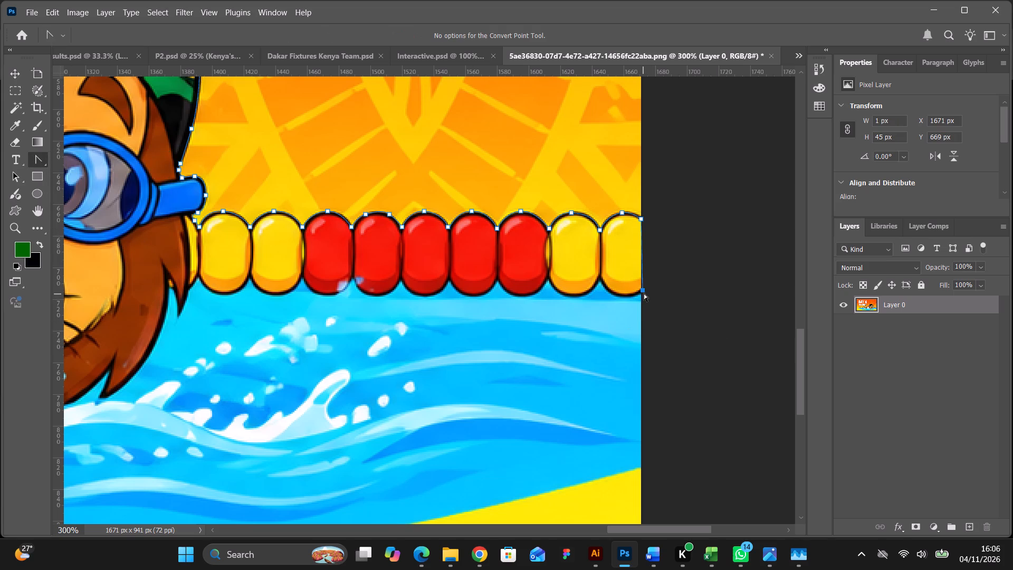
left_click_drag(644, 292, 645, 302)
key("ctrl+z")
Nudge the path's end anchor beside the last yellow float one increment left onto the image's edge.
key("Left")
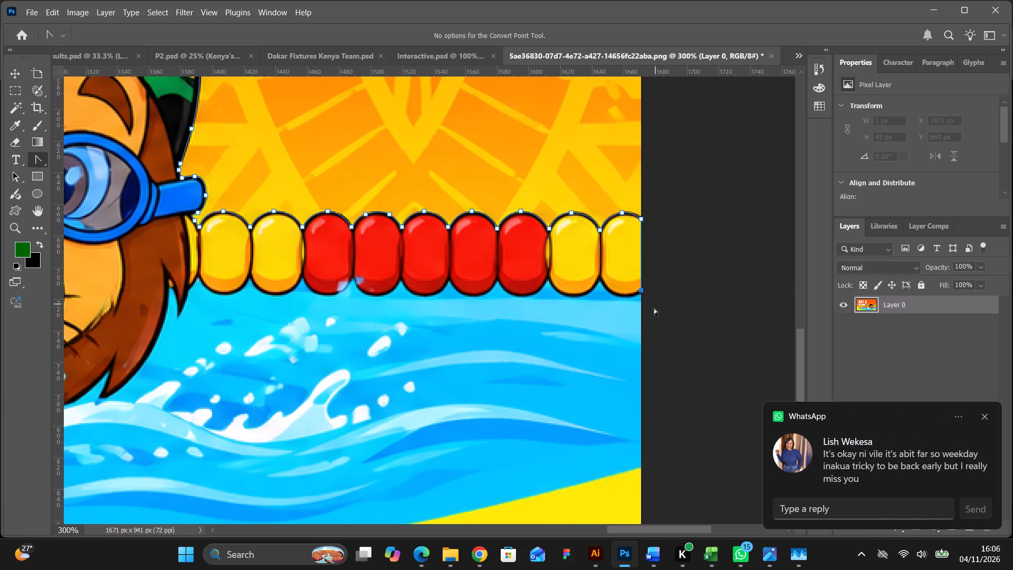
scroll(652, 309, "down", 11)
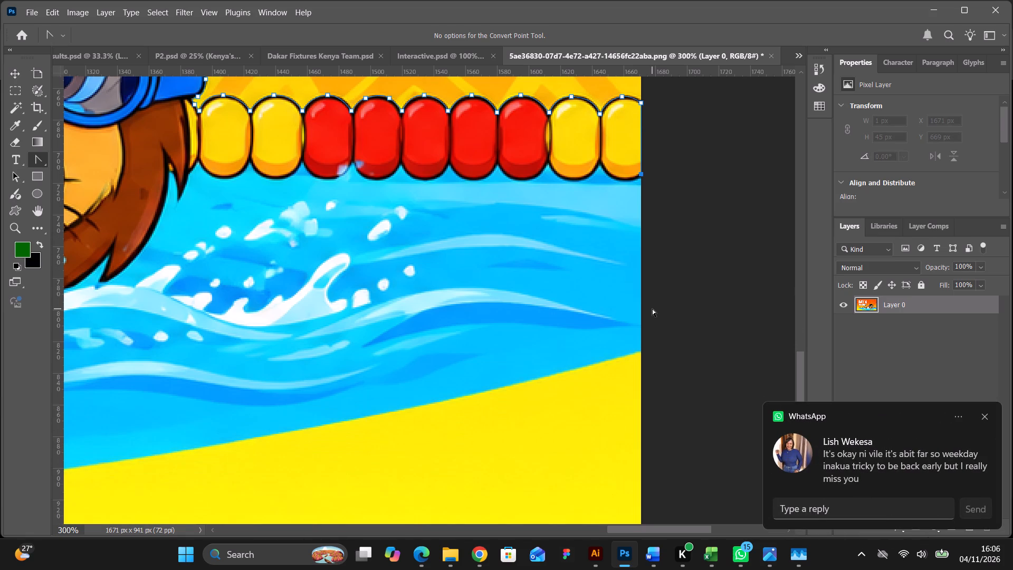
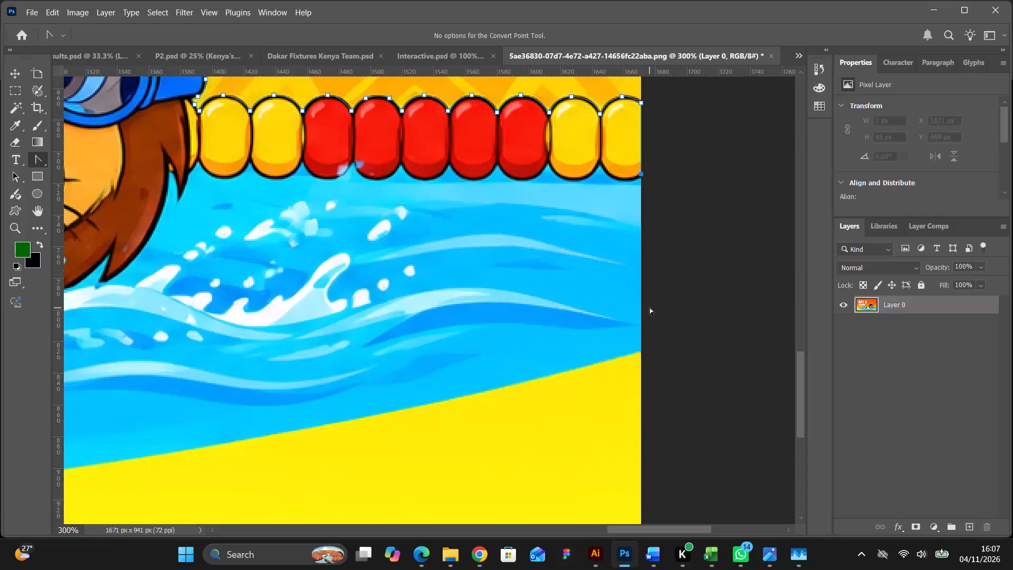
Extend the open path with the Pen tool from the last yellow float straight down the image's edge to the water's lower corner.
scroll(639, 305, "down", 2)
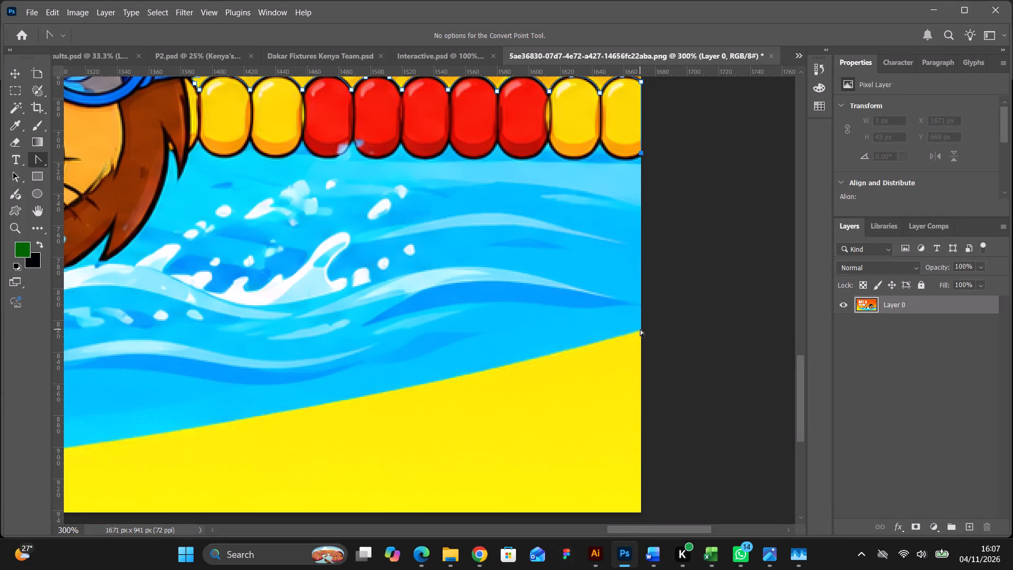
left_click(640, 329)
left_click(642, 151)
left_click(36, 156)
left_click(67, 159)
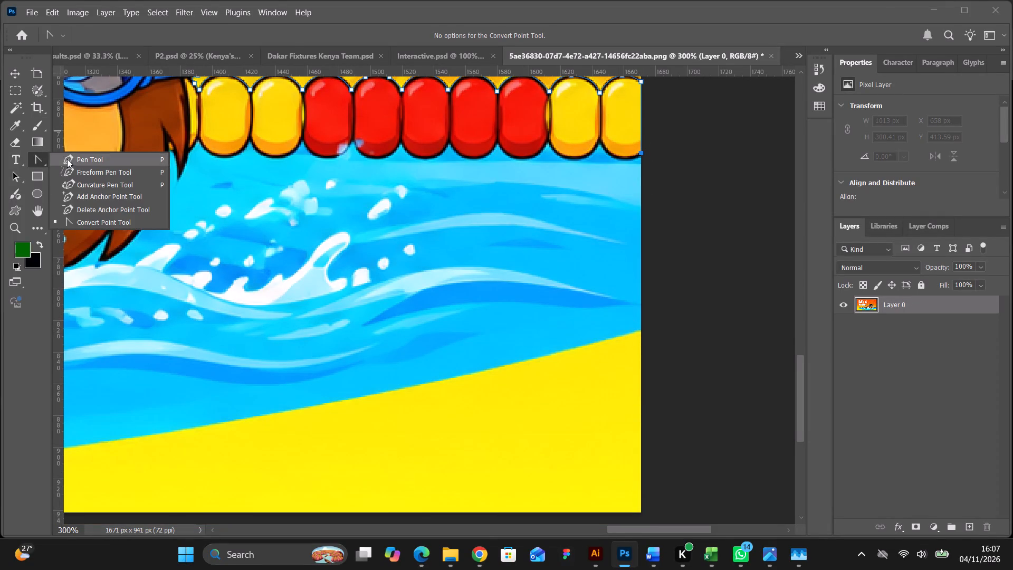
left_click(641, 331)
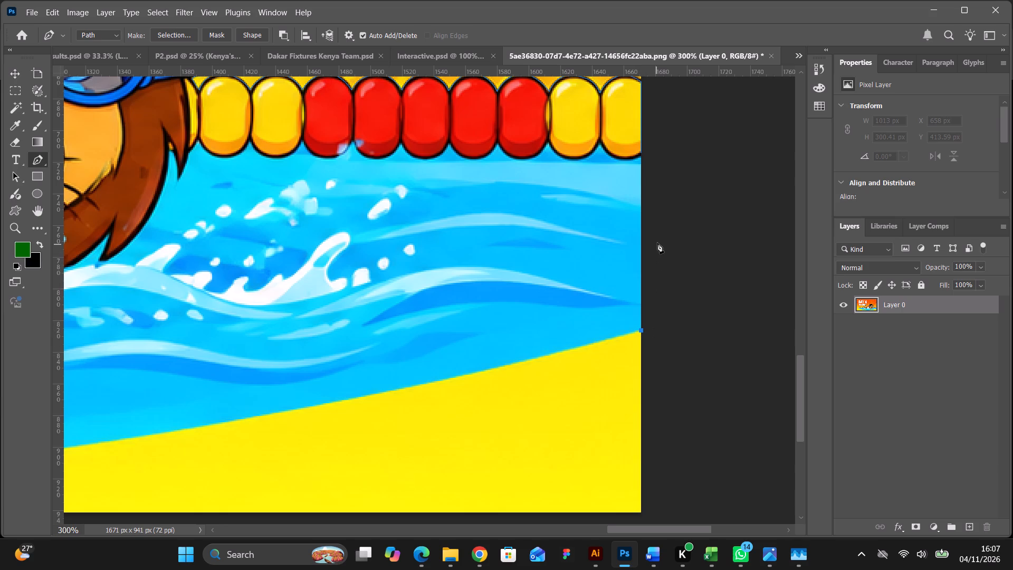
key("ctrl+z")
left_click(643, 154)
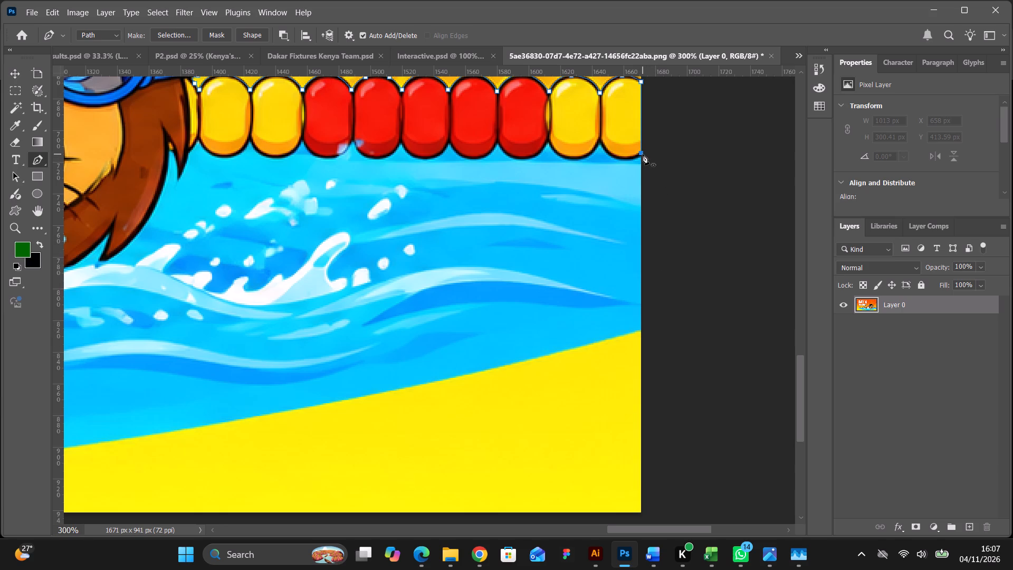
left_click(641, 330)
Trace the water's lower edge from the corner to its lowest point beneath the lion with one curved anchor matching the arc.
scroll(522, 422, "down", 1)
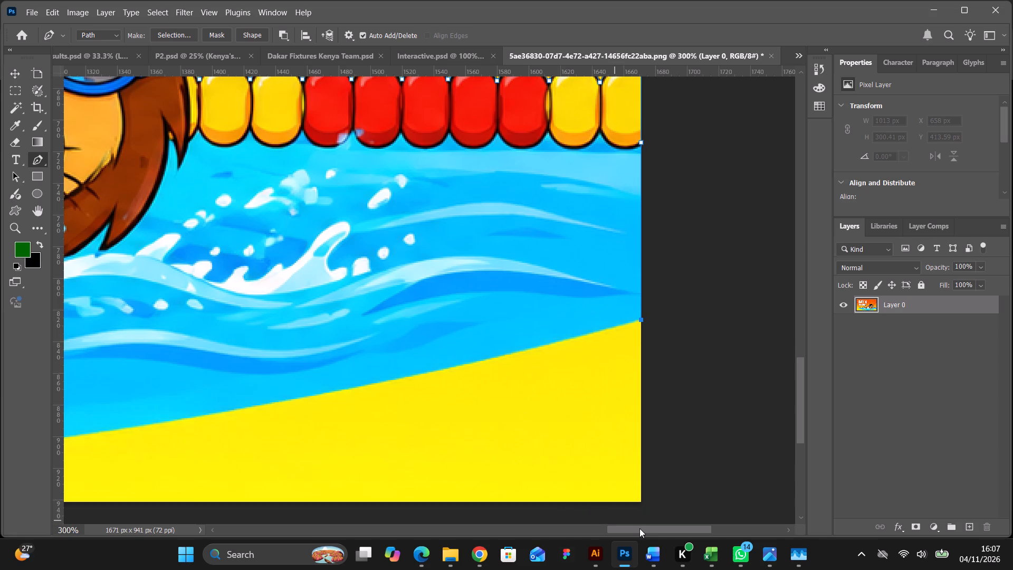
left_click_drag(639, 528, 530, 509)
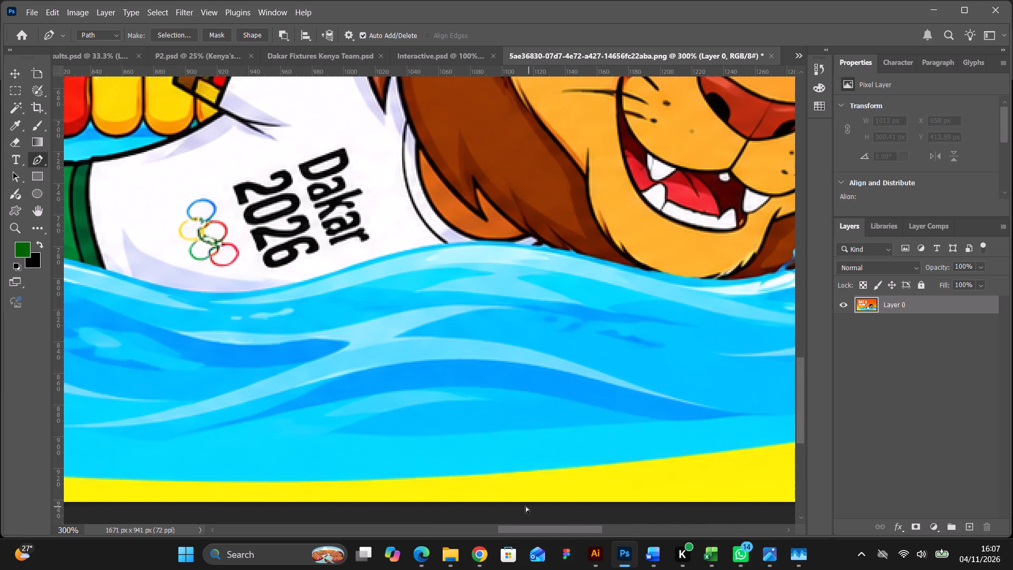
key("ctrl+minus")
key("ctrl+minus")
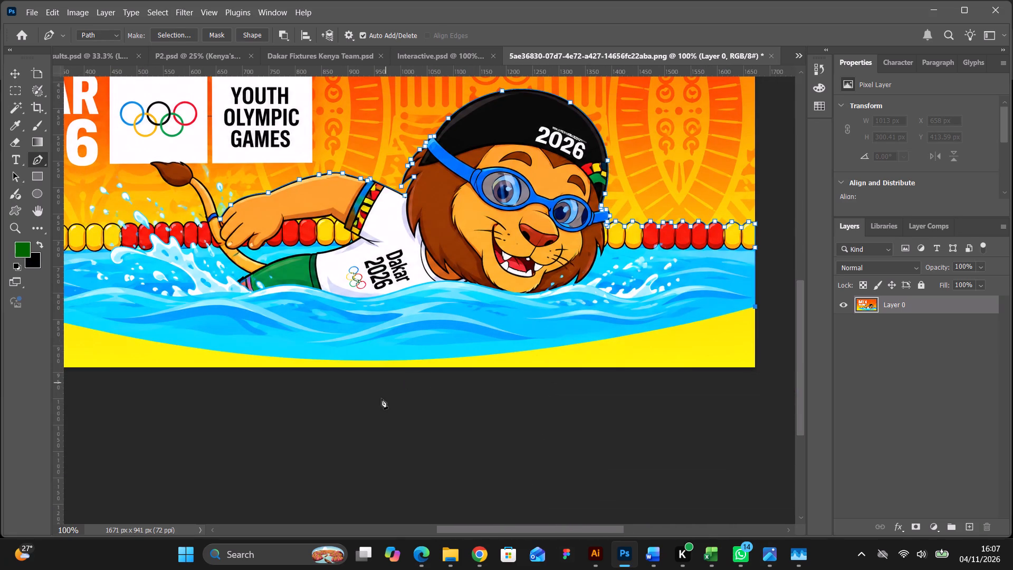
left_click_drag(476, 532, 465, 532)
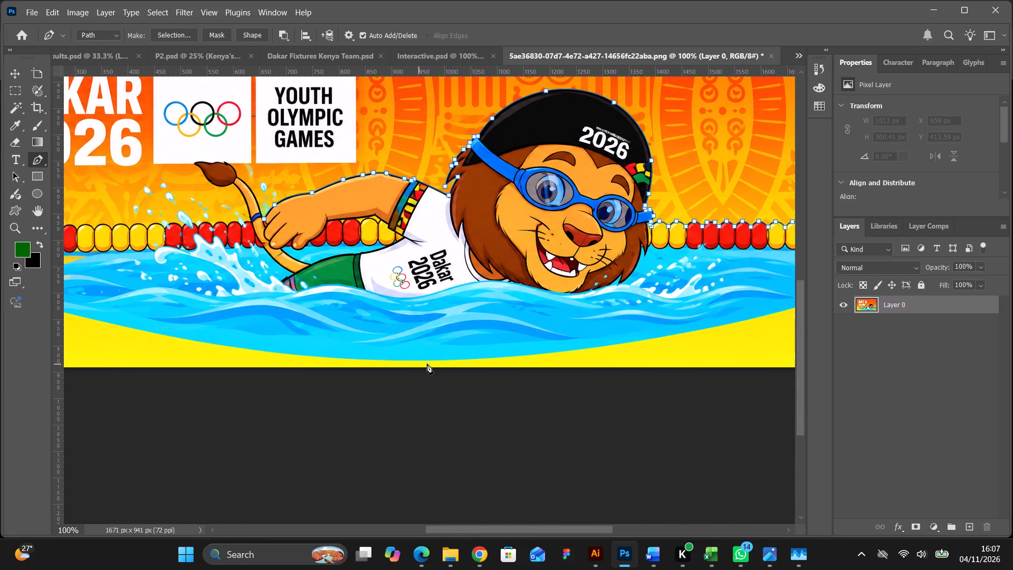
left_click_drag(434, 360, 421, 361)
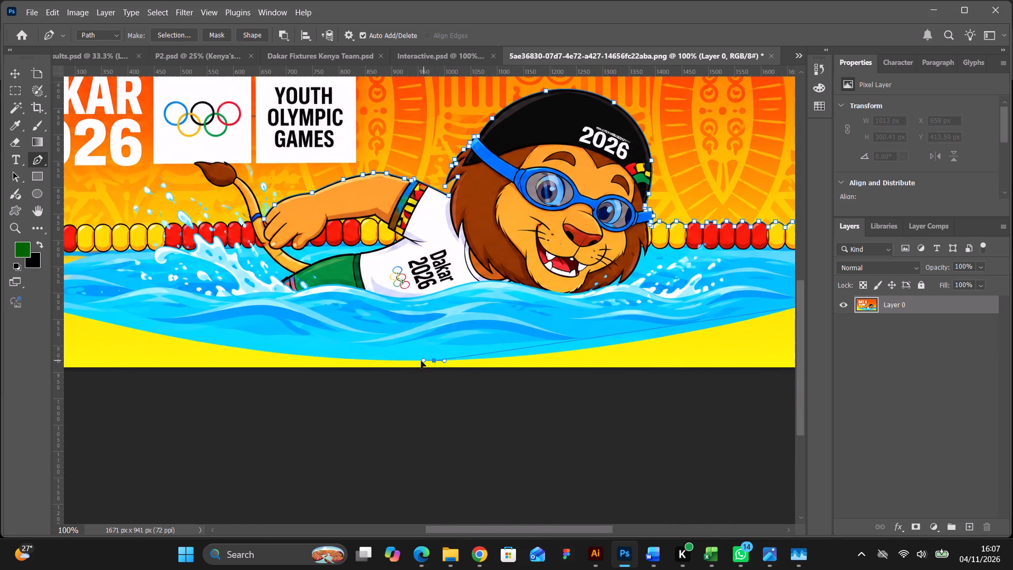
left_click_drag(421, 361, 307, 357)
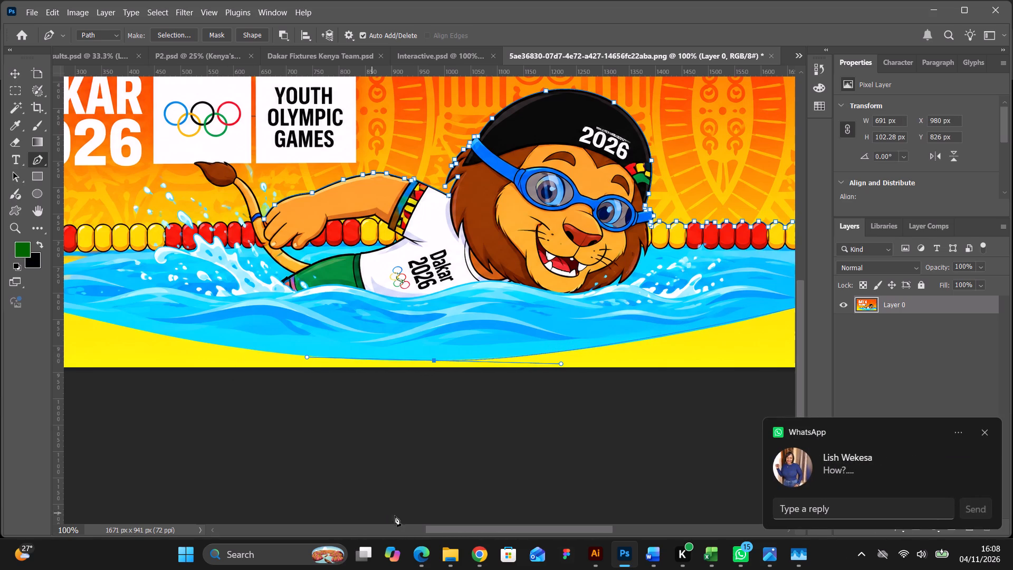
Continue tracing the water's lower edge with curved anchors up to its pointed tip at the far left of the artwork.
left_click_drag(439, 527, 398, 515)
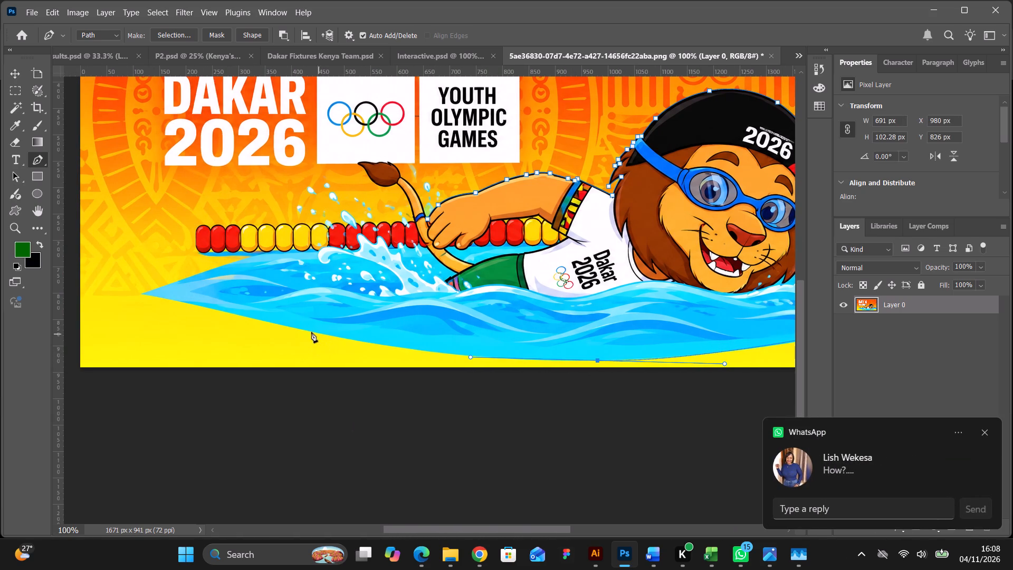
left_click_drag(297, 328, 221, 302)
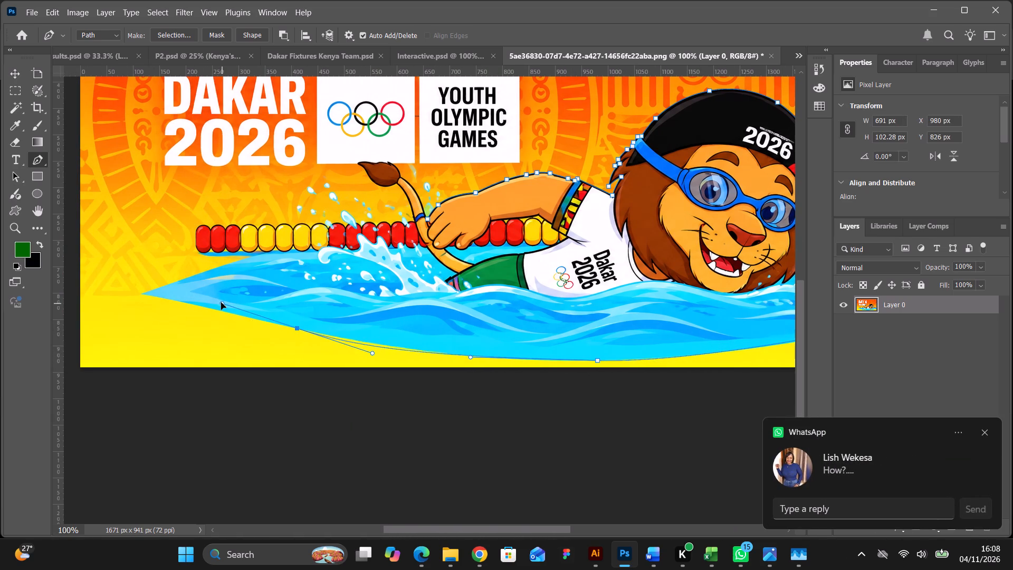
left_click_drag(221, 302, 226, 311)
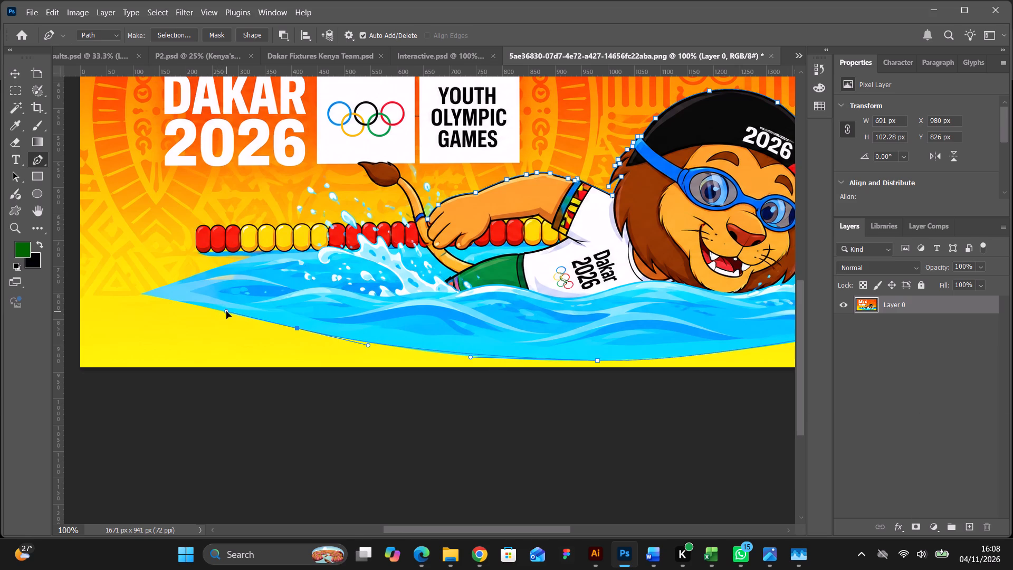
left_click_drag(226, 311, 225, 311)
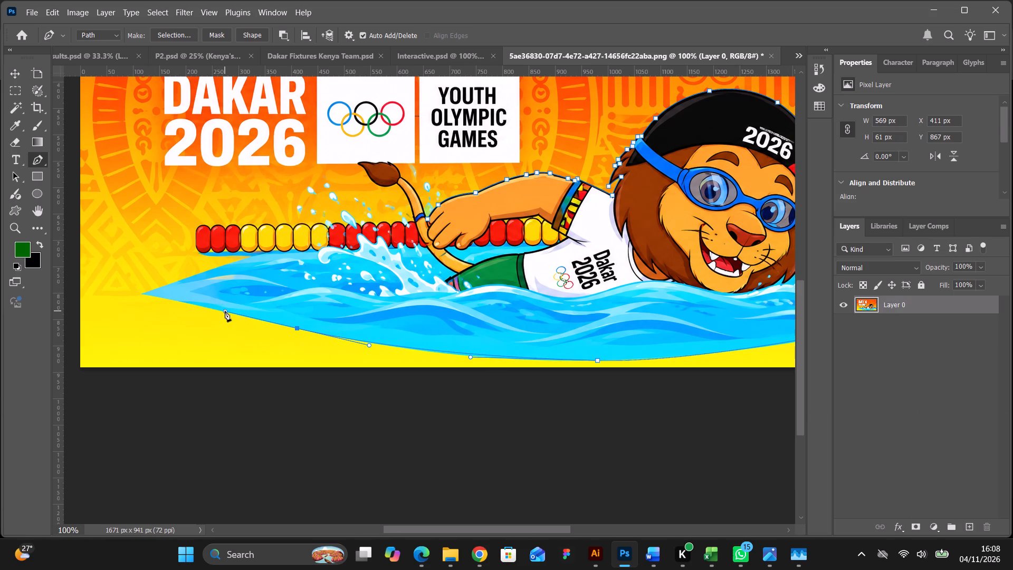
left_click_drag(141, 294, 134, 294)
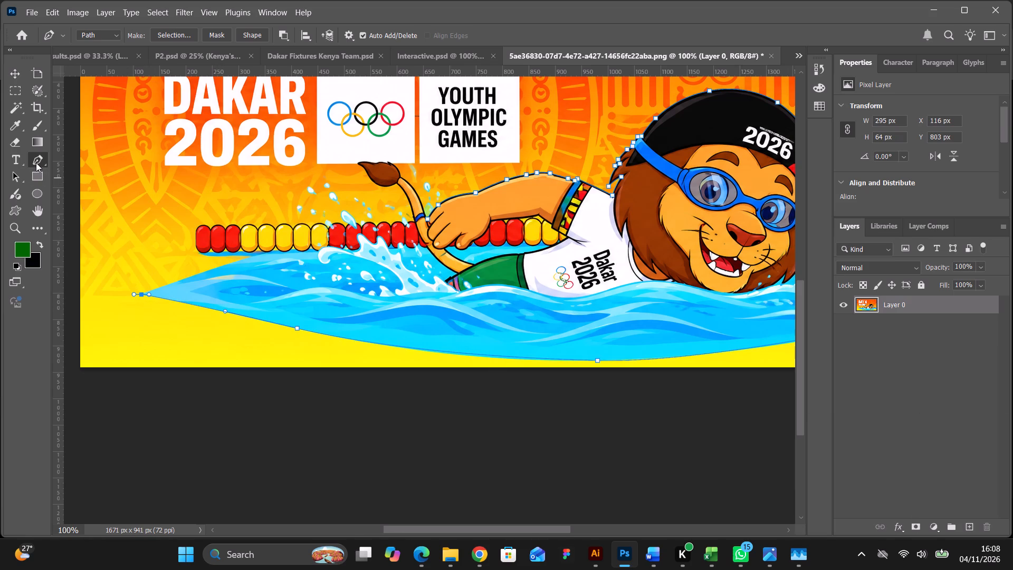
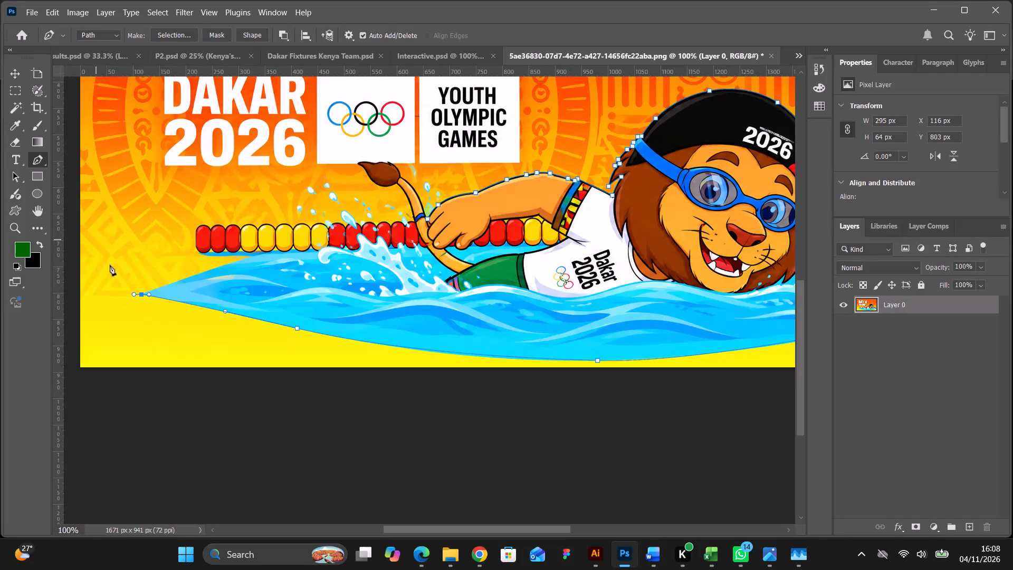
Redirect the handle at the water's pointed tip along its upper edge, and trace that edge up beneath the lane rope's end red float.
left_click(42, 162)
left_click(72, 220)
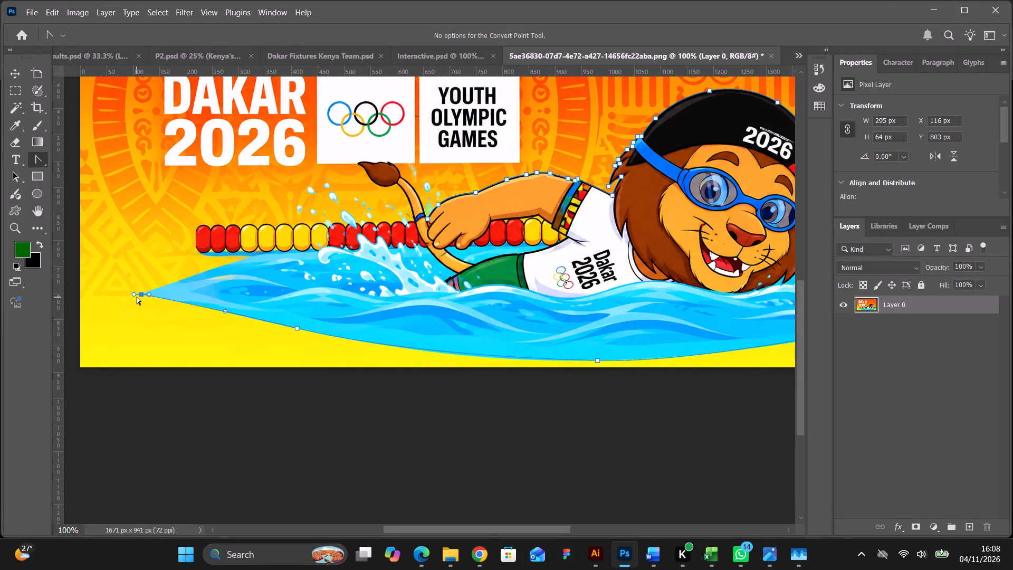
left_click_drag(133, 294, 159, 287)
left_click(43, 161)
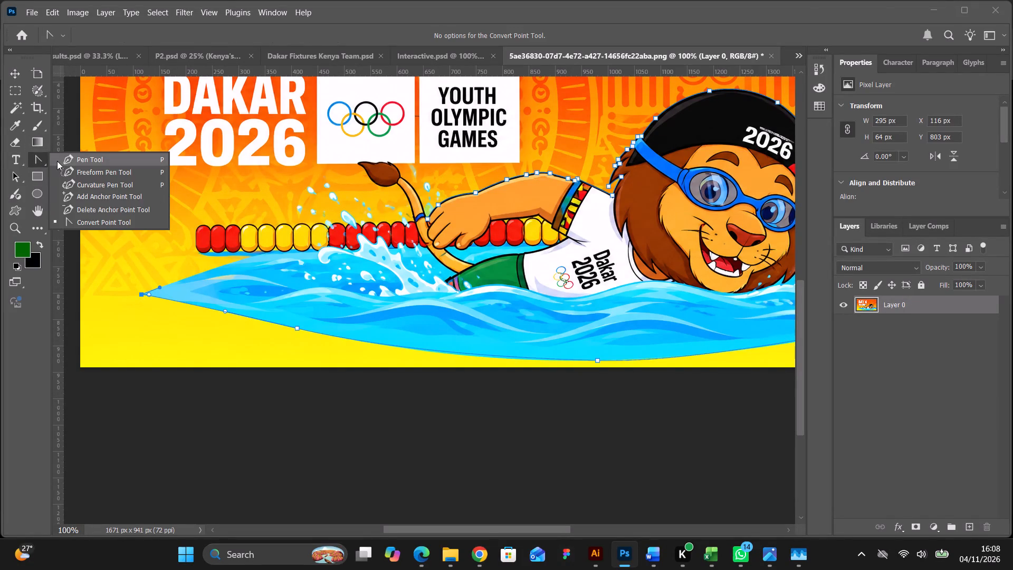
left_click(67, 159)
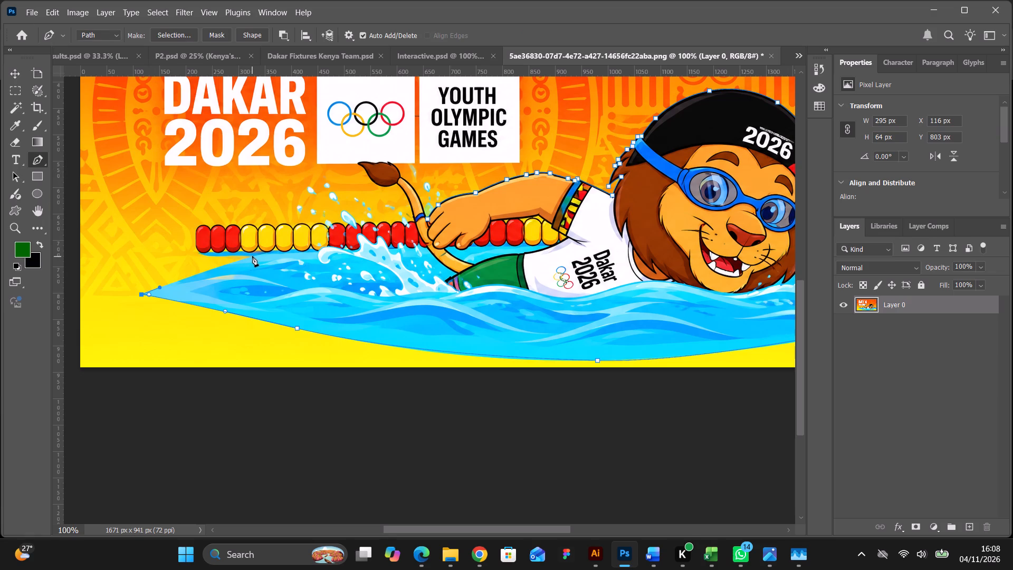
left_click(251, 256)
left_click_drag(218, 256, 211, 255)
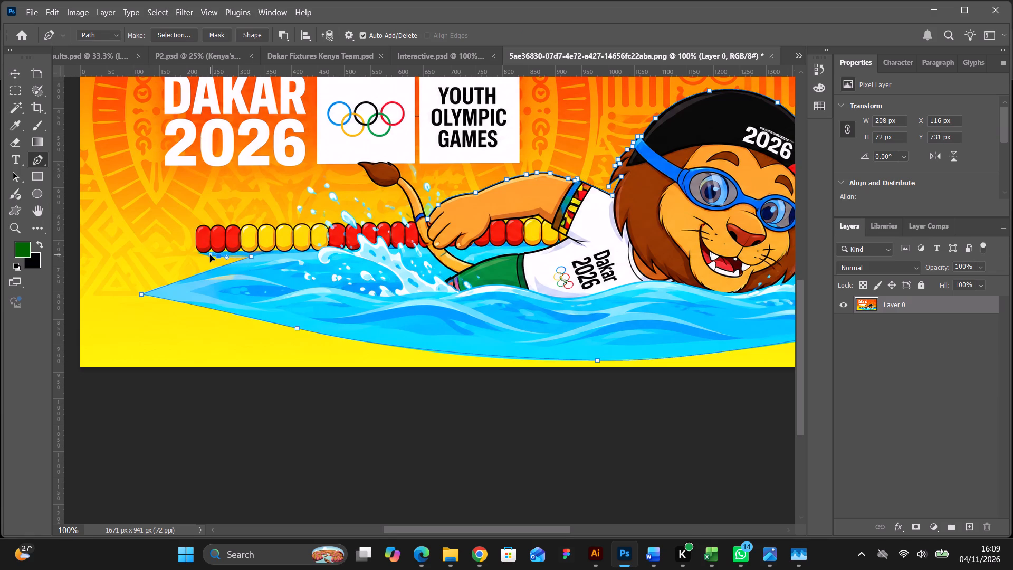
left_click(199, 253)
Trace around the lane rope's end red float and along the top of the floats to just short of the lion's tail.
left_click_drag(195, 231, 197, 215)
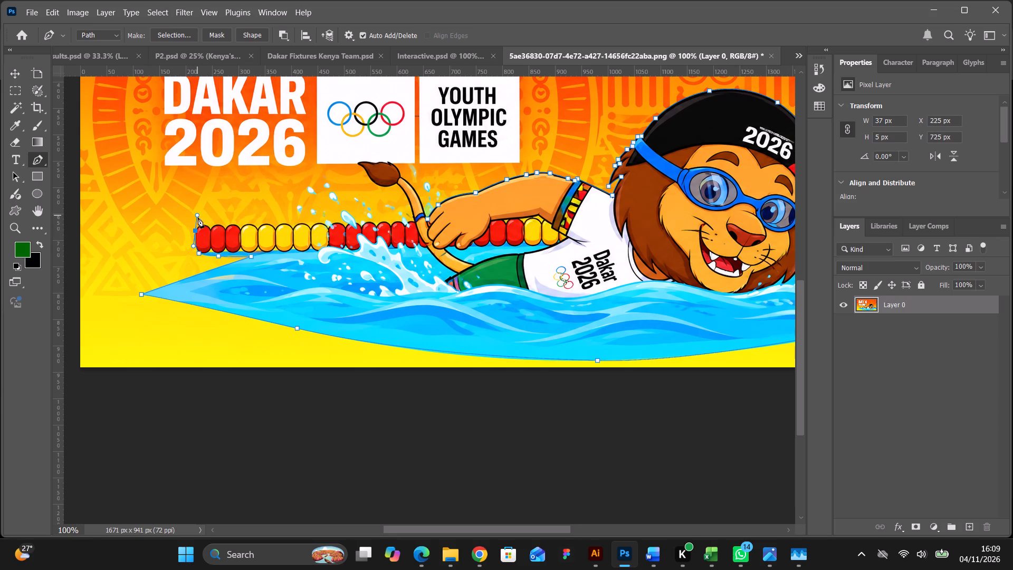
left_click(206, 221)
left_click(226, 220)
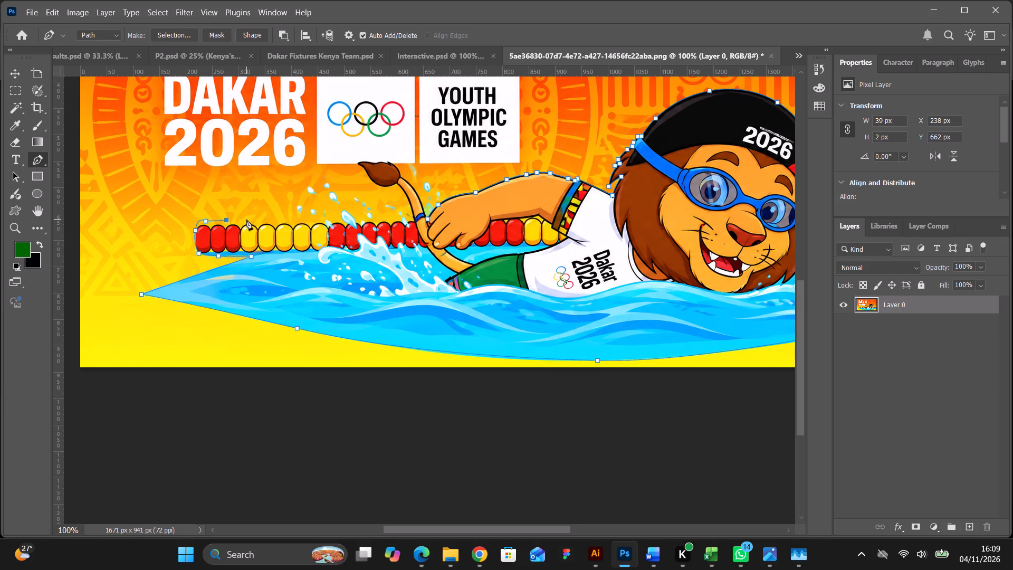
left_click(246, 220)
left_click(288, 220)
left_click(312, 215)
left_click(328, 215)
left_click(348, 215)
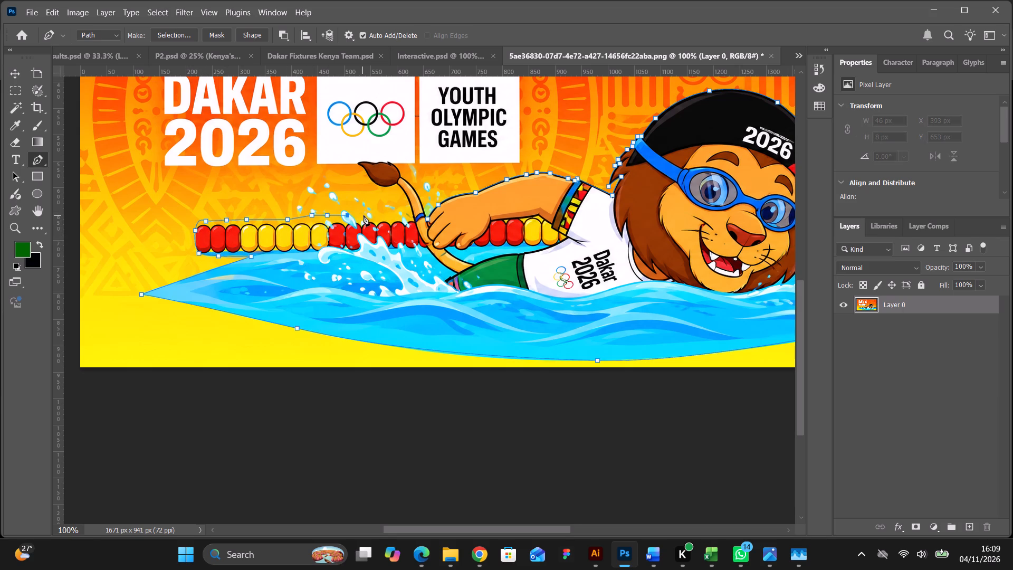
left_click(364, 215)
left_click(384, 215)
left_click(401, 215)
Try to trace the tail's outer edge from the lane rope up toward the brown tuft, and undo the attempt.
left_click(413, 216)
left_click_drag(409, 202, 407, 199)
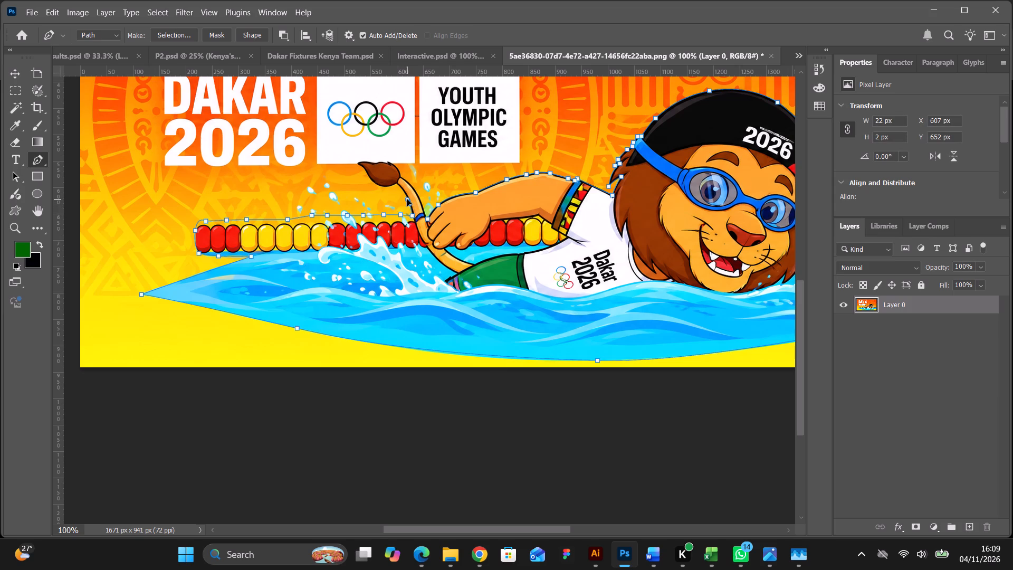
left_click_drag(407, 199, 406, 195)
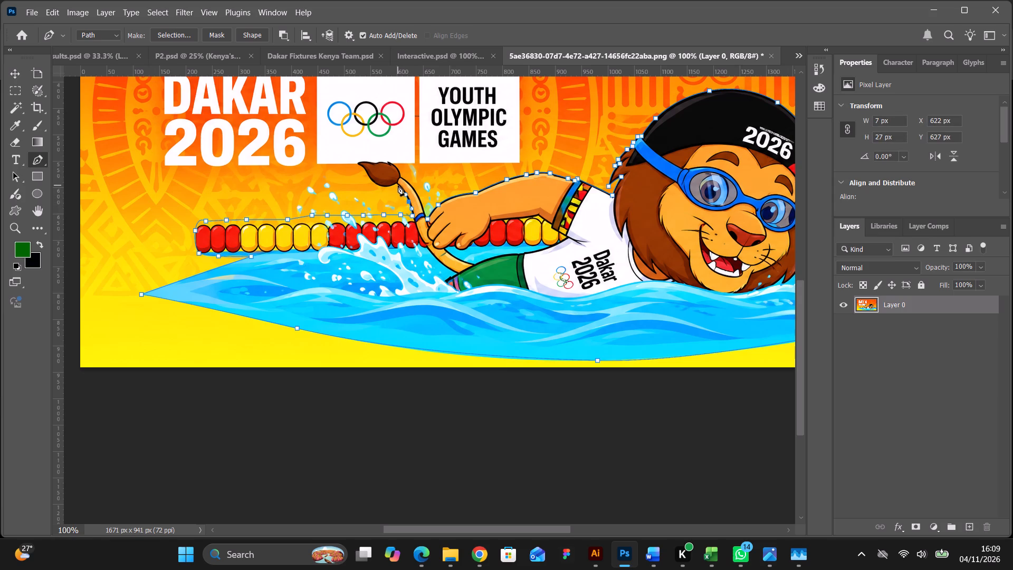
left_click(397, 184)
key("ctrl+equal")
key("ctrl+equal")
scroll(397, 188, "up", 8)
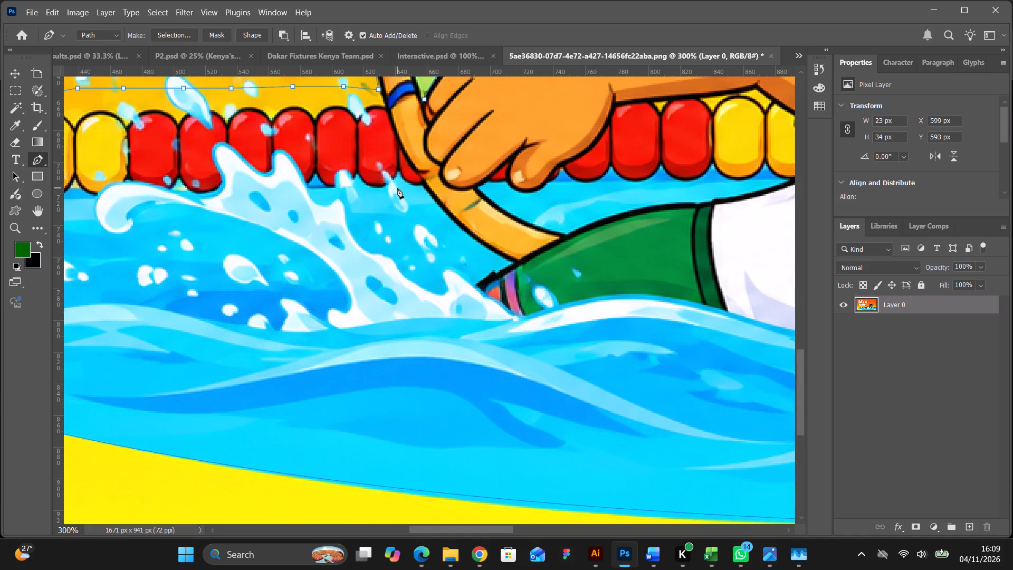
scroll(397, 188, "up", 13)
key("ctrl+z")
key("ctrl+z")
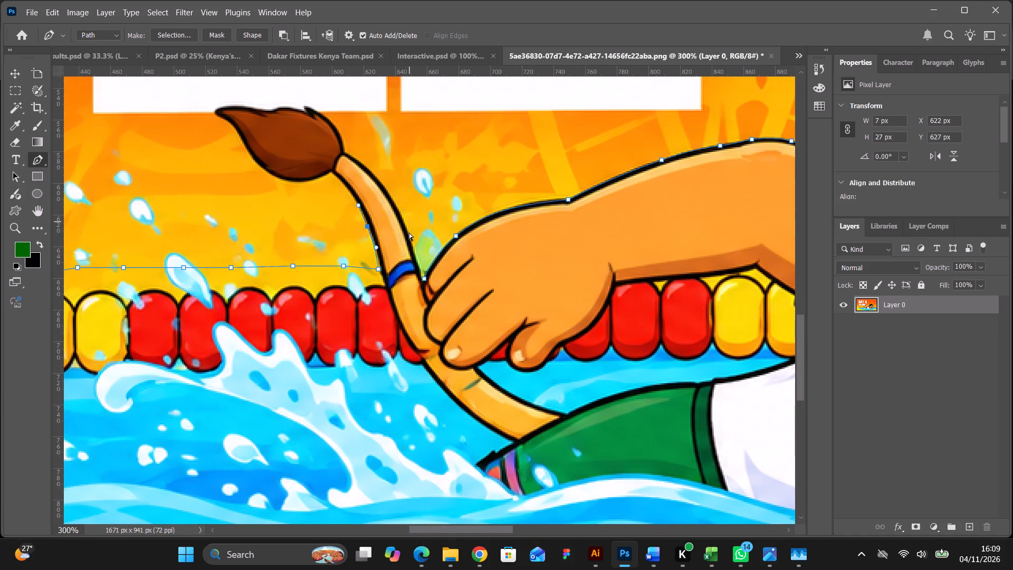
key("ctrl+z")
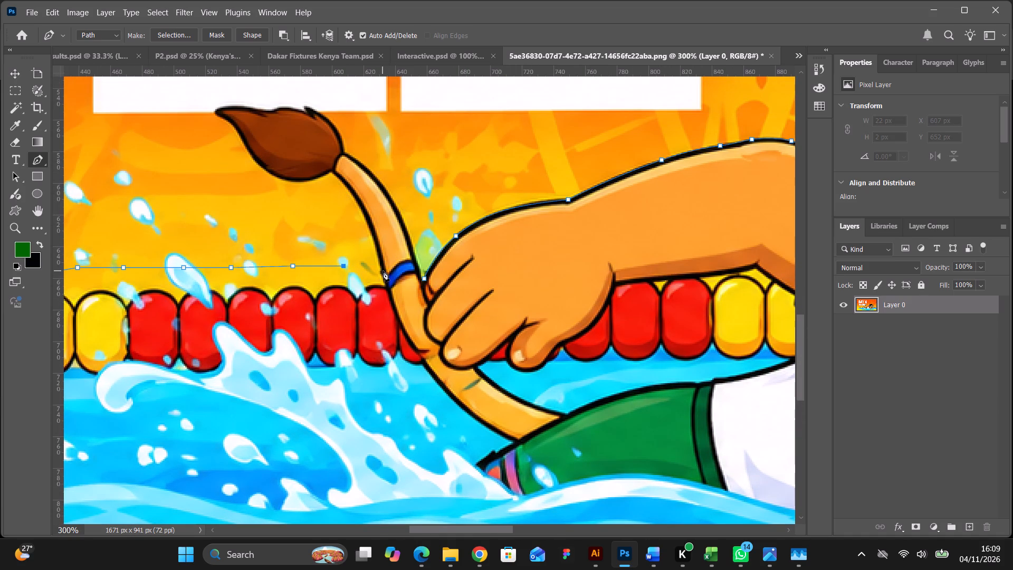
Trace the tail's outer edge from its blue band to the tuft's base with a curved anchor, shortening its outgoing handle.
left_click(382, 270)
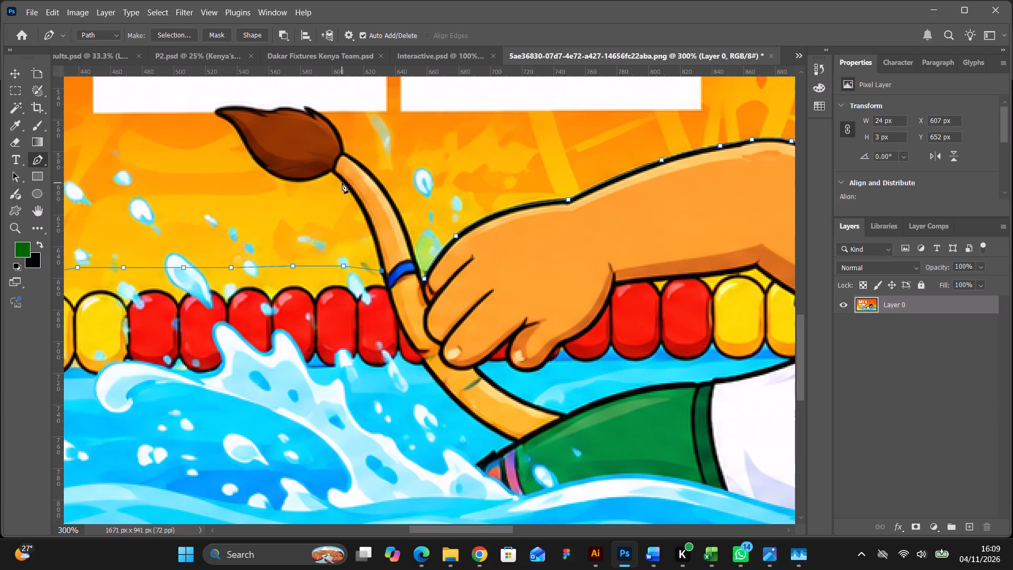
left_click_drag(340, 179, 303, 141)
left_click_drag(303, 141, 304, 137)
left_click(43, 156)
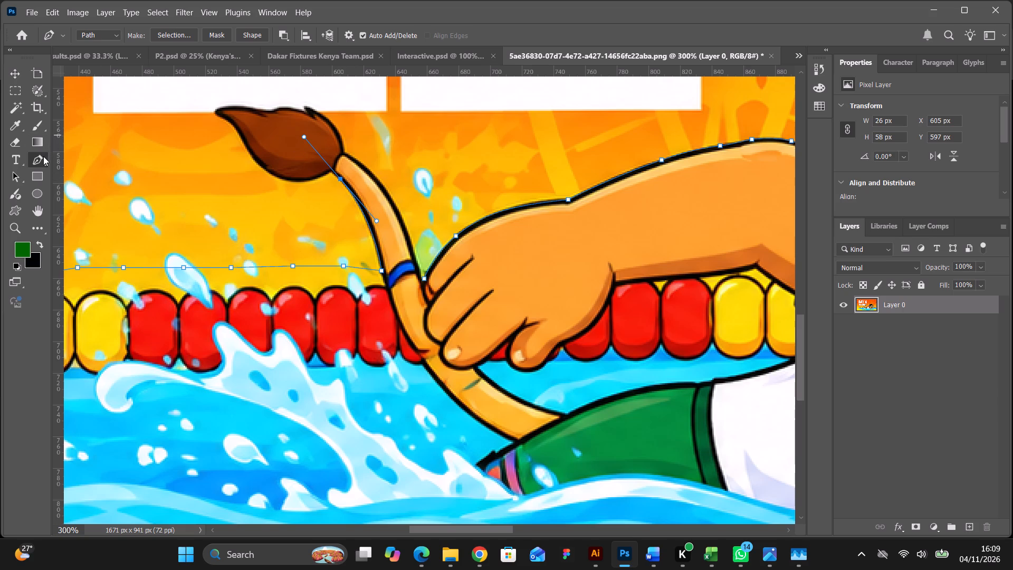
left_click(77, 220)
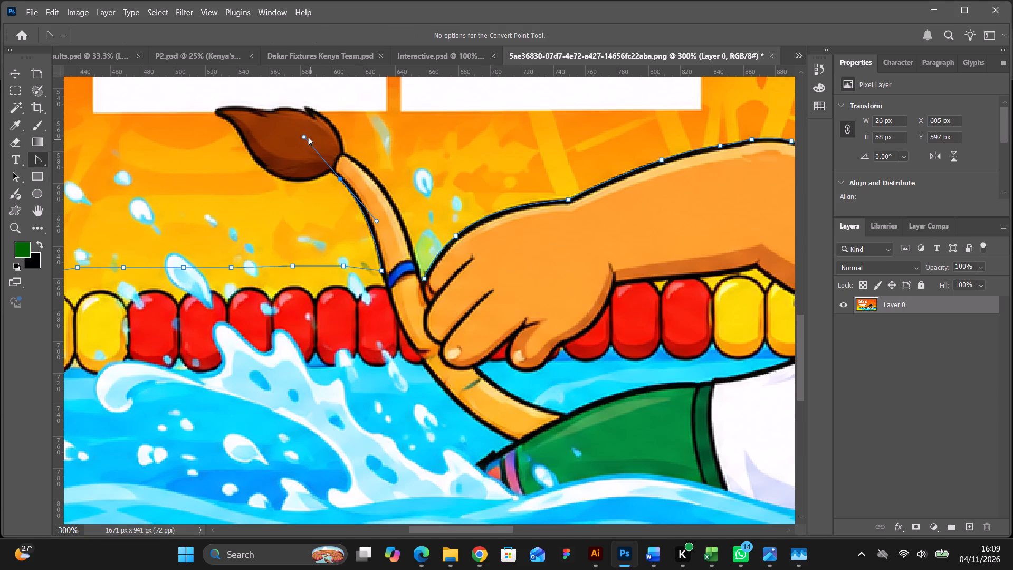
left_click_drag(304, 136, 332, 173)
Continue the path with the Pen tool around the underside of the brown tail tuft to its pointed tip.
left_click(39, 155)
left_click(73, 156)
left_click_drag(327, 174, 322, 177)
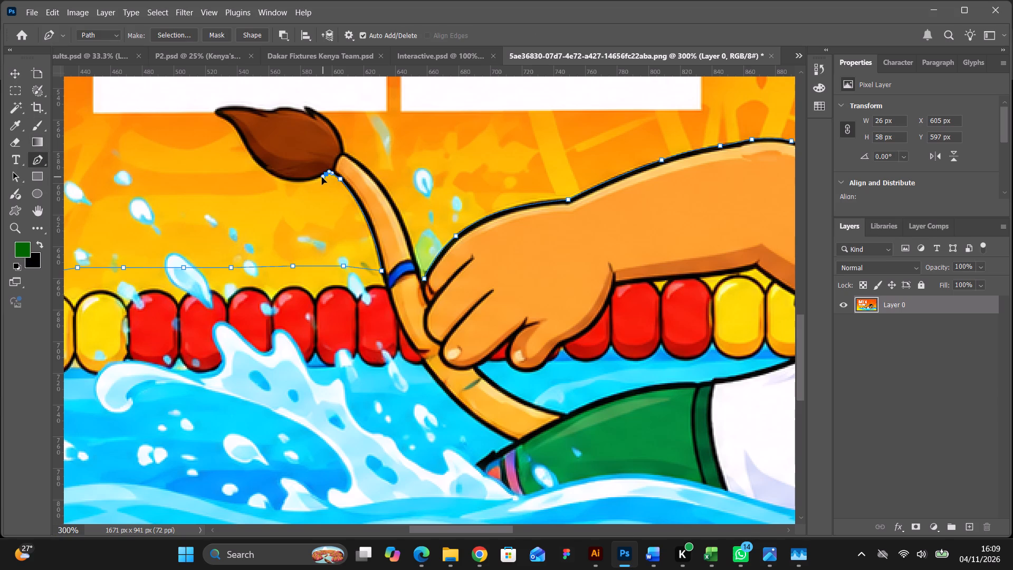
left_click_drag(322, 177, 319, 179)
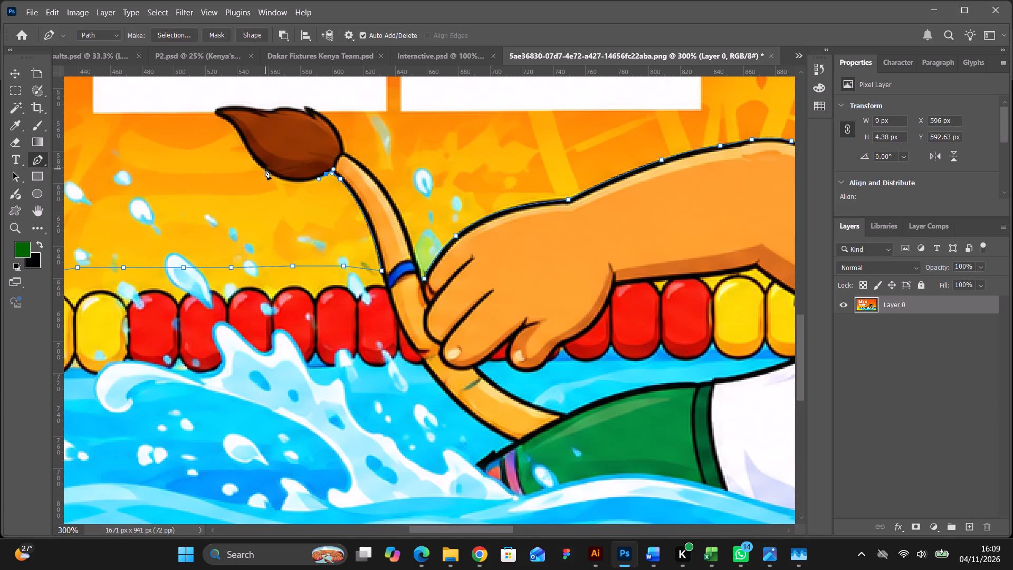
left_click_drag(264, 169, 244, 148)
left_click_drag(244, 148, 246, 150)
left_click_drag(233, 126, 230, 123)
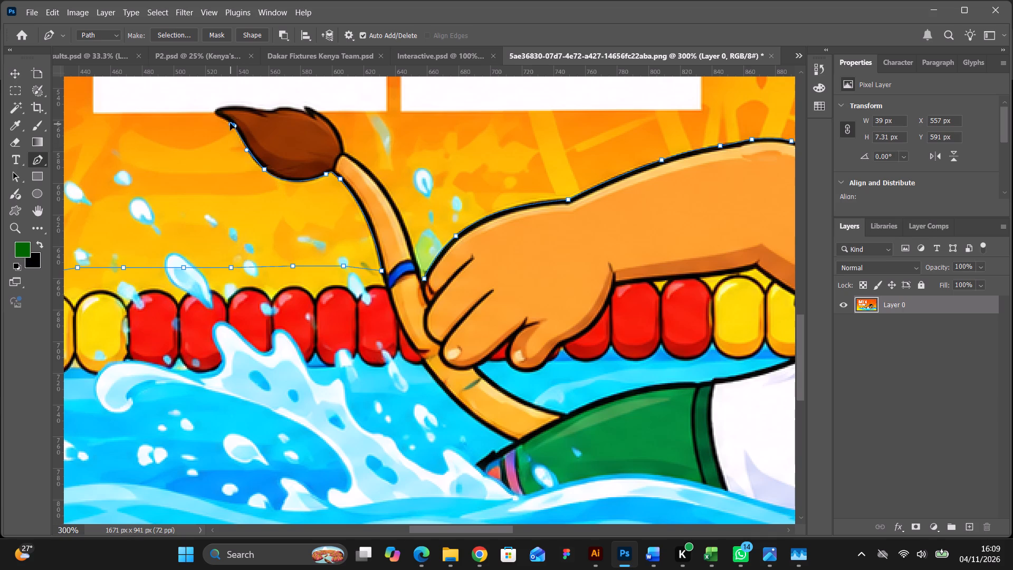
left_click_drag(230, 123, 228, 121)
left_click(216, 115)
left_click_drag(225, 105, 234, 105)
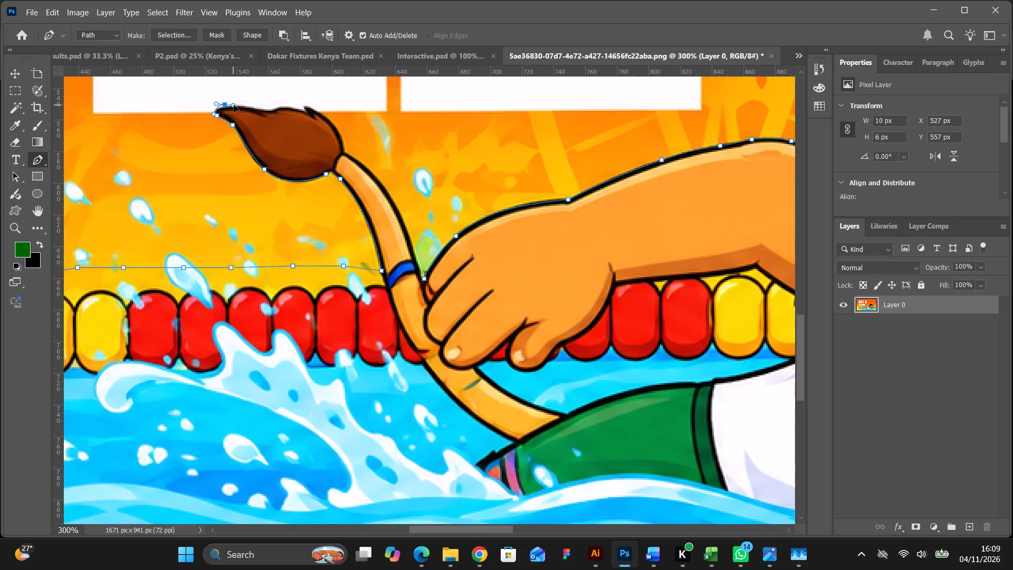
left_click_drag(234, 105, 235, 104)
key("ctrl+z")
Continue the path with the Pen tool from the tuft's pointed tip along its upper edge to the notch before the small hair spike.
left_click_drag(228, 107, 243, 105)
key("Right")
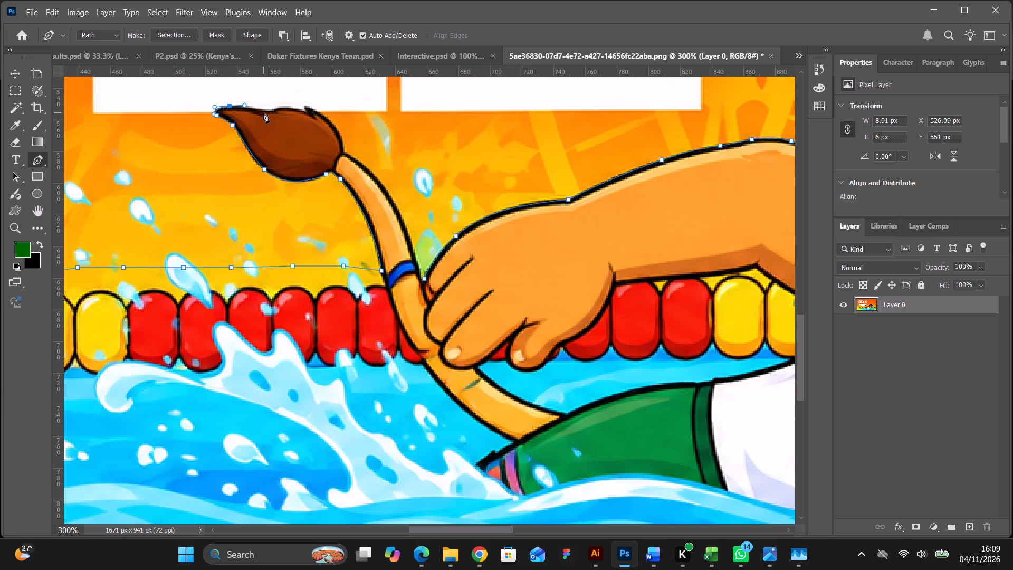
left_click_drag(264, 112, 269, 112)
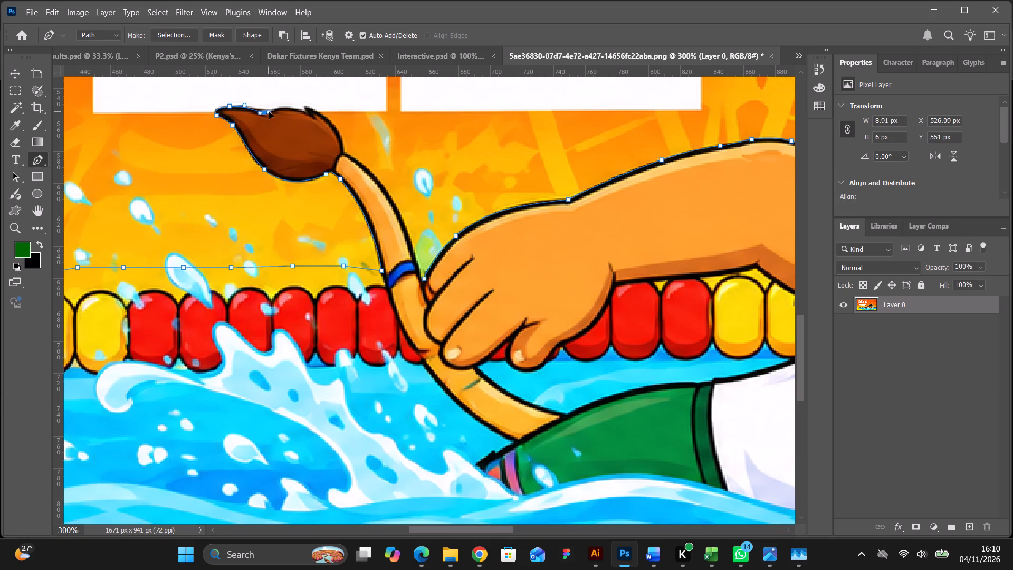
left_click_drag(269, 112, 270, 113)
left_click(277, 108)
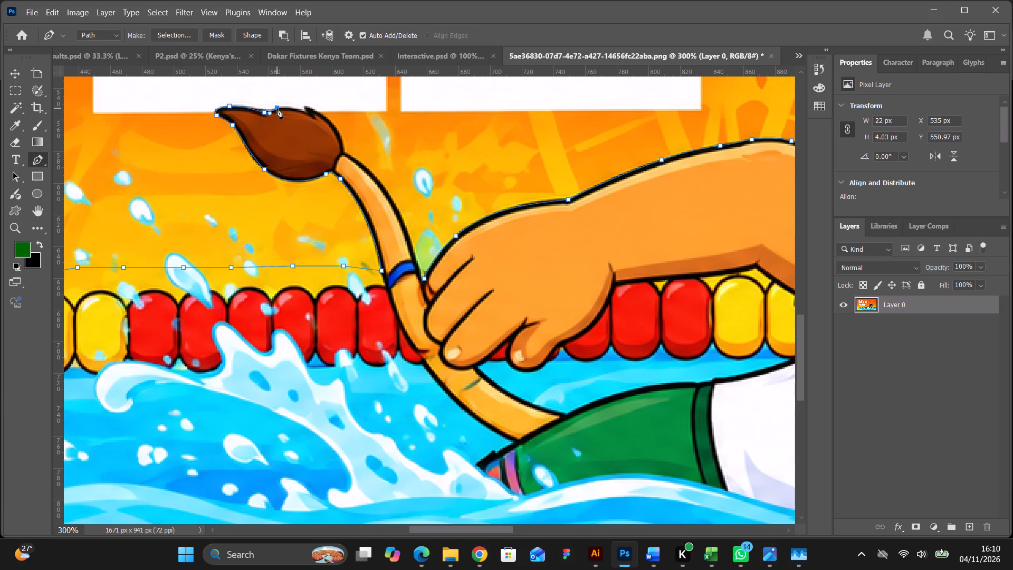
left_click_drag(291, 108, 295, 110)
left_click_drag(295, 110, 298, 110)
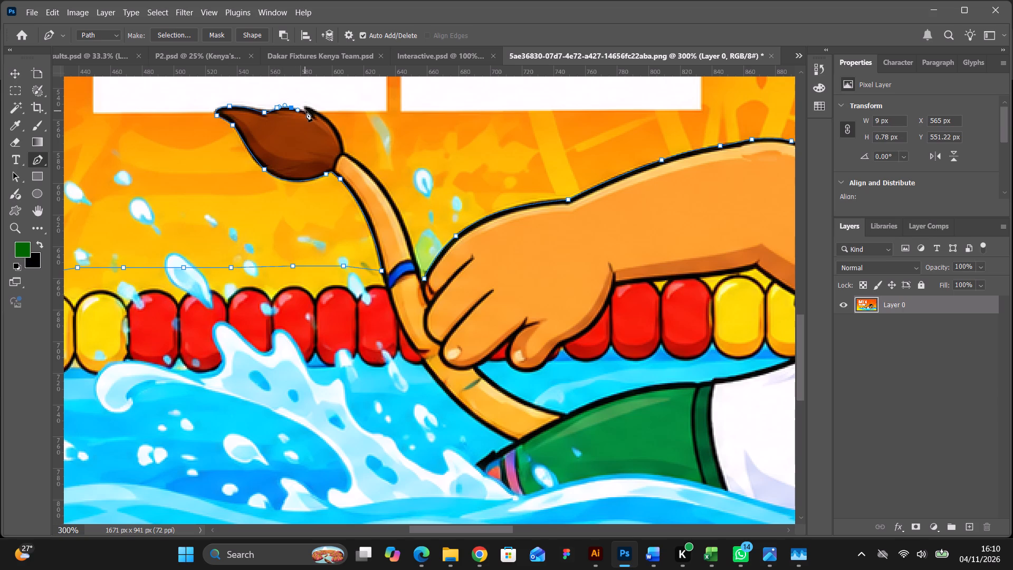
left_click(305, 113)
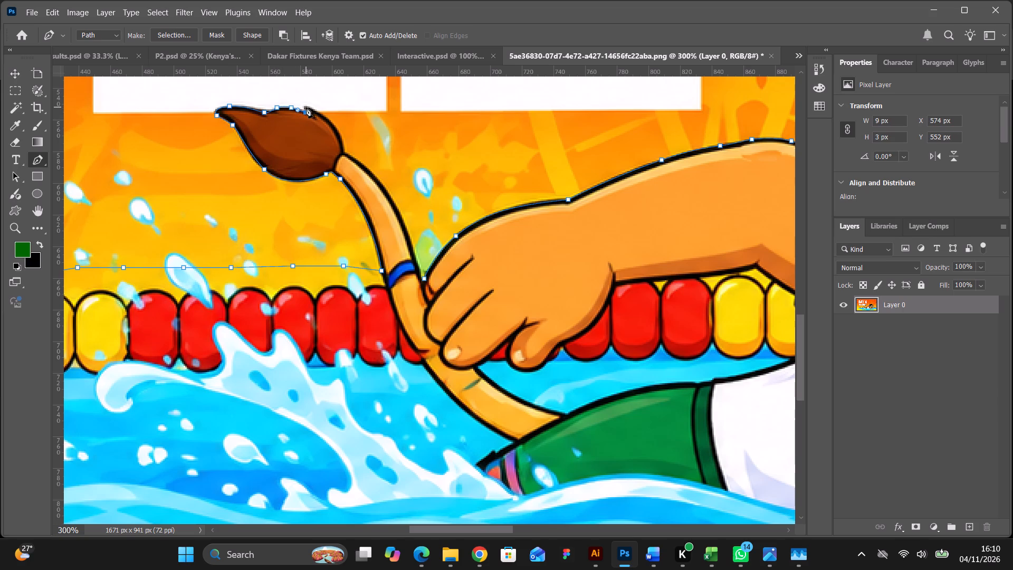
Trace around the tuft's small hair spike and down its rounded back edge to where it meets the tail.
left_click(306, 107)
left_click_drag(320, 113, 323, 116)
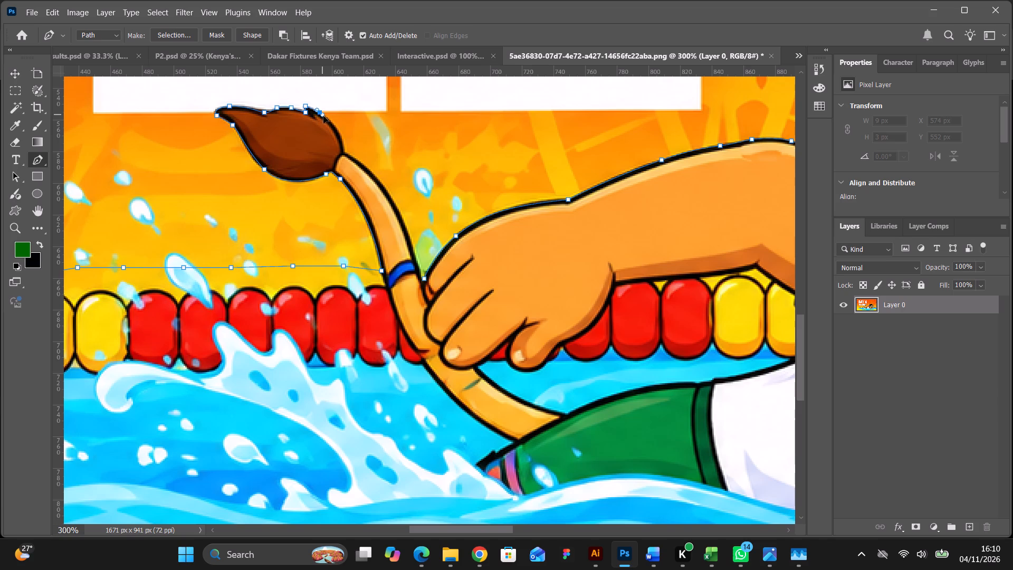
left_click_drag(323, 116, 326, 117)
key("Down")
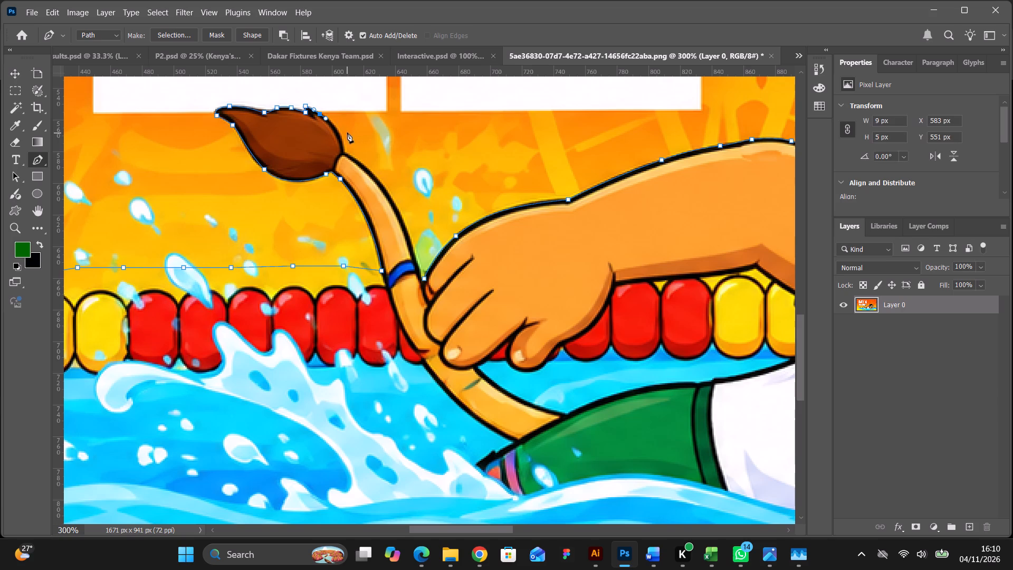
left_click_drag(342, 138, 342, 142)
left_click_drag(342, 142, 345, 148)
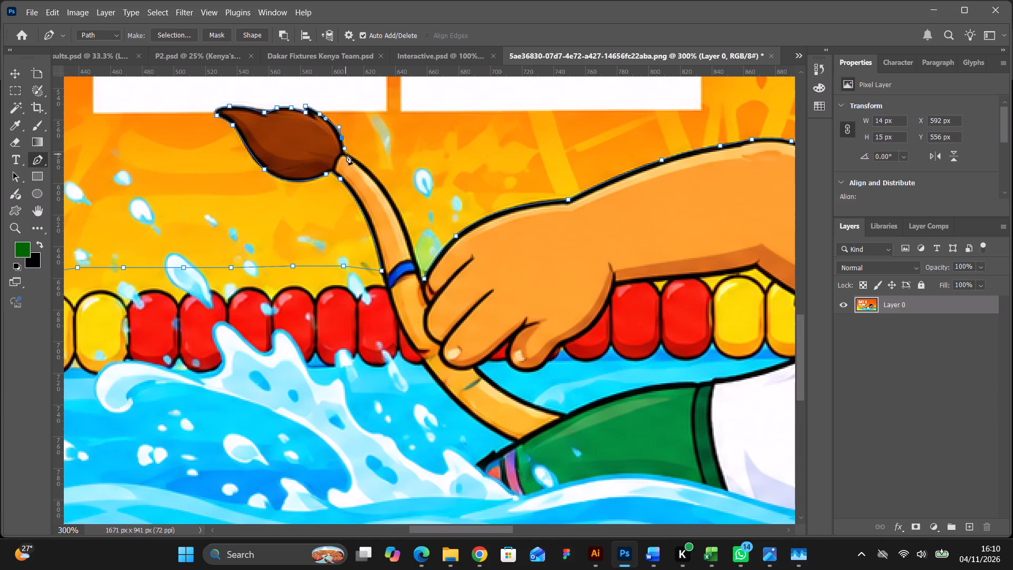
left_click(345, 153)
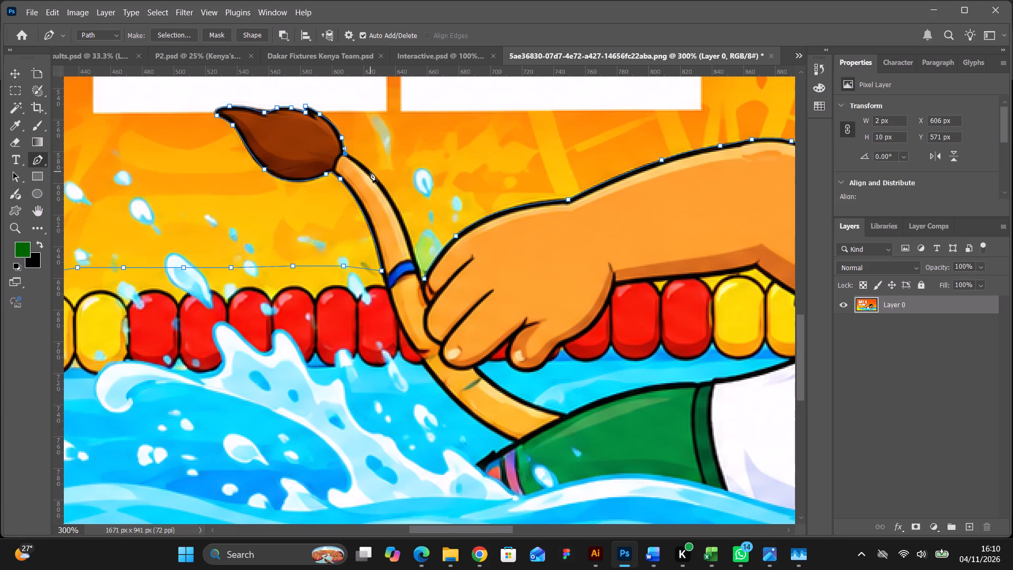
Trace the tail's inner edge from the tuft down past the blue band and close the path at the lion's hand.
left_click_drag(375, 176, 386, 190)
left_click_drag(386, 190, 387, 190)
scroll(399, 216, "down", 2)
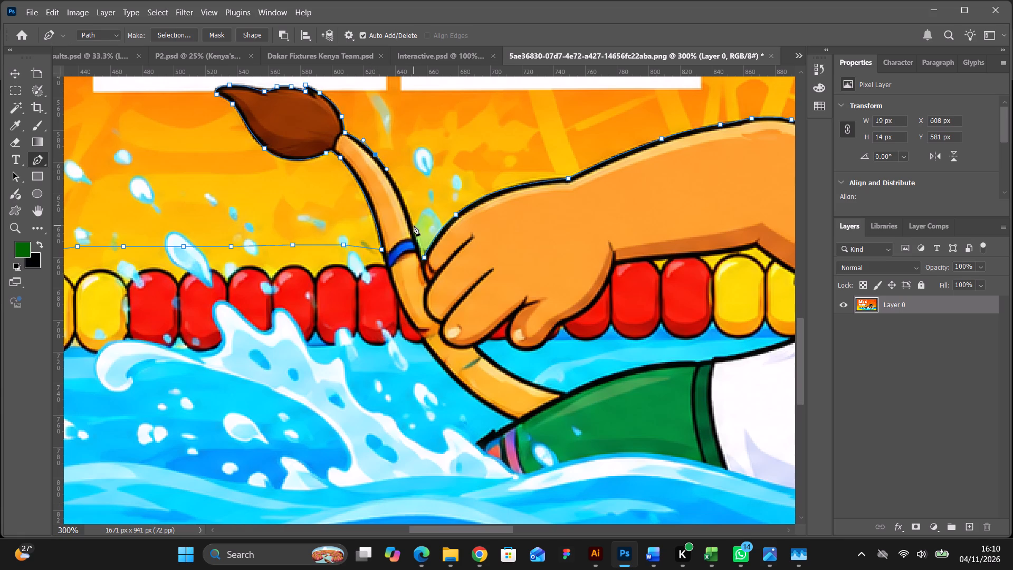
left_click_drag(413, 225, 421, 254)
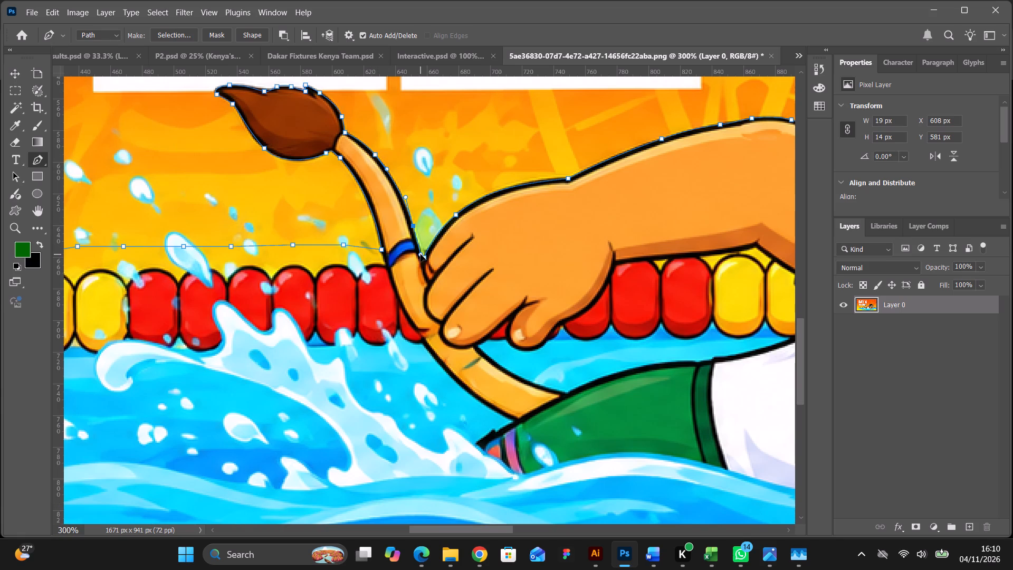
left_click_drag(421, 254, 421, 255)
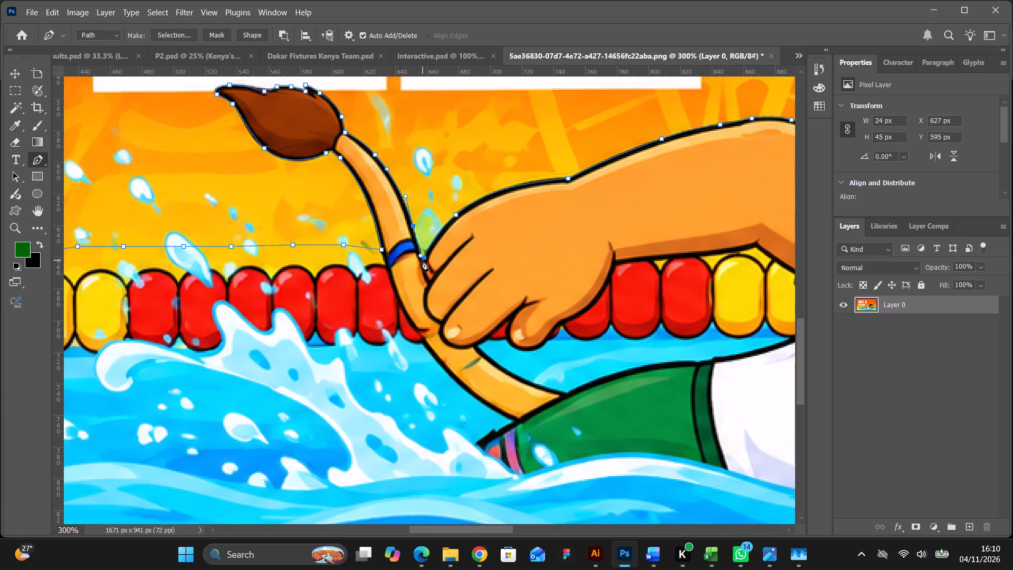
left_click(422, 261)
left_click(425, 258)
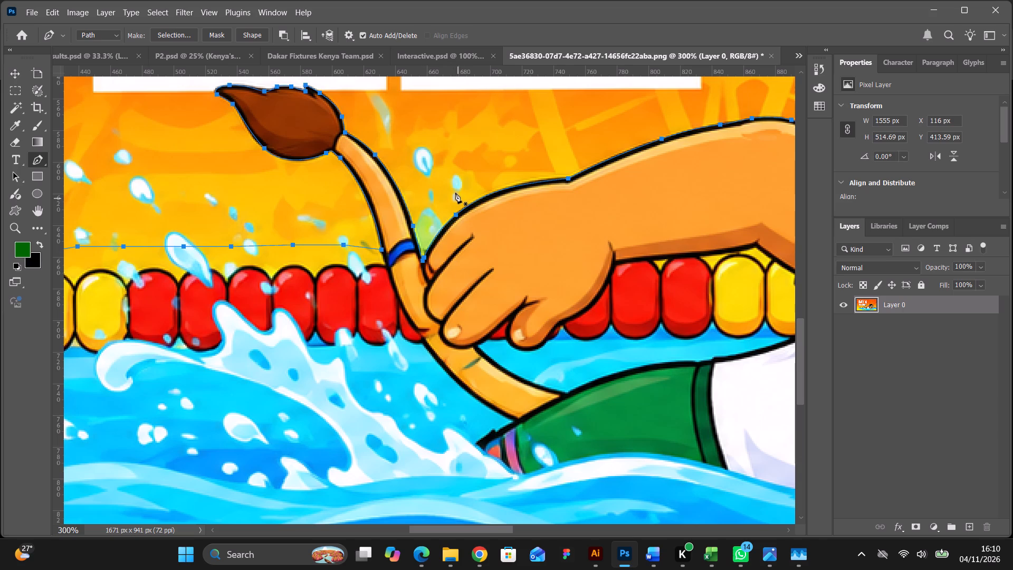
Convert the closed path into a selection.
right_click(455, 191)
left_click(484, 250)
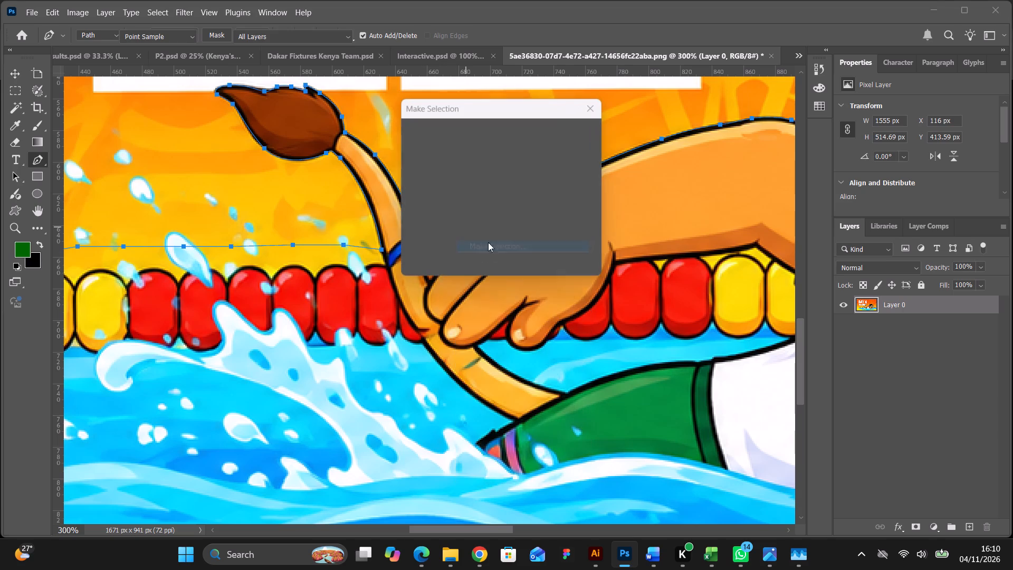
left_click(576, 135)
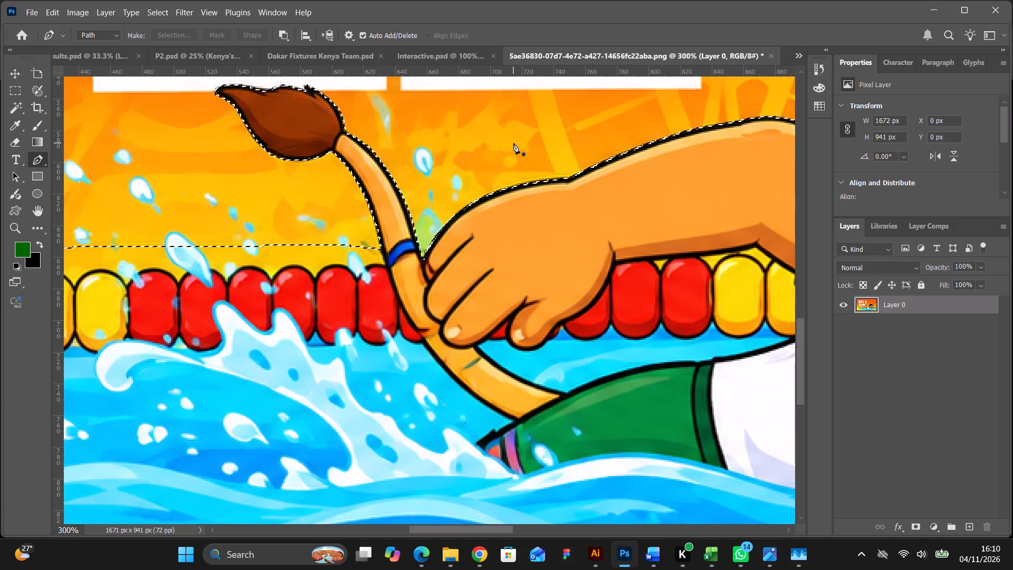
Invert the selection so it covers the lion, water and lane rope instead of the background.
key("ctrl+minus")
key("ctrl+minus")
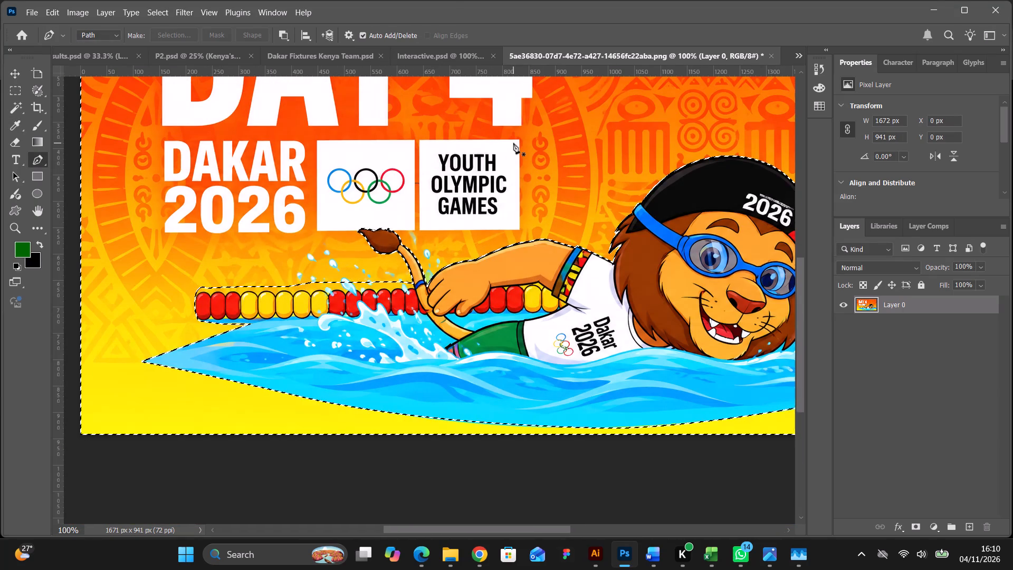
left_click(155, 13)
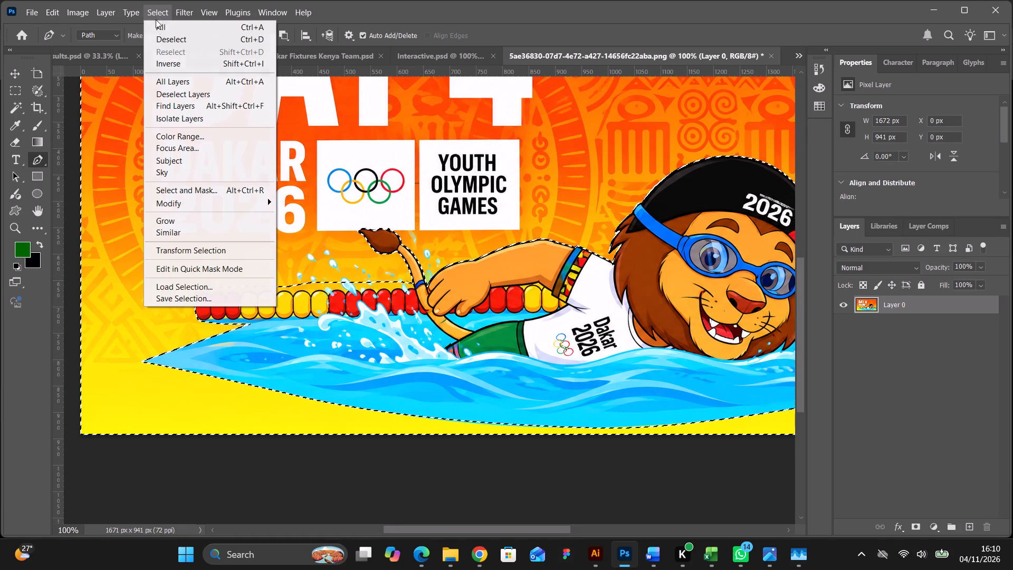
left_click(171, 62)
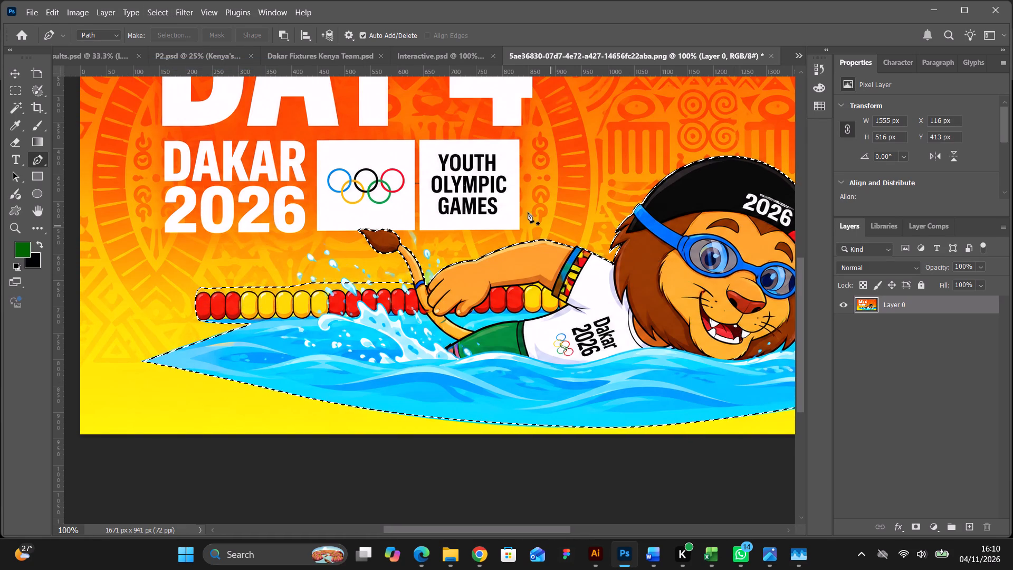
Switch to the Magic Wand tool with the lion selection active.
left_click(18, 105)
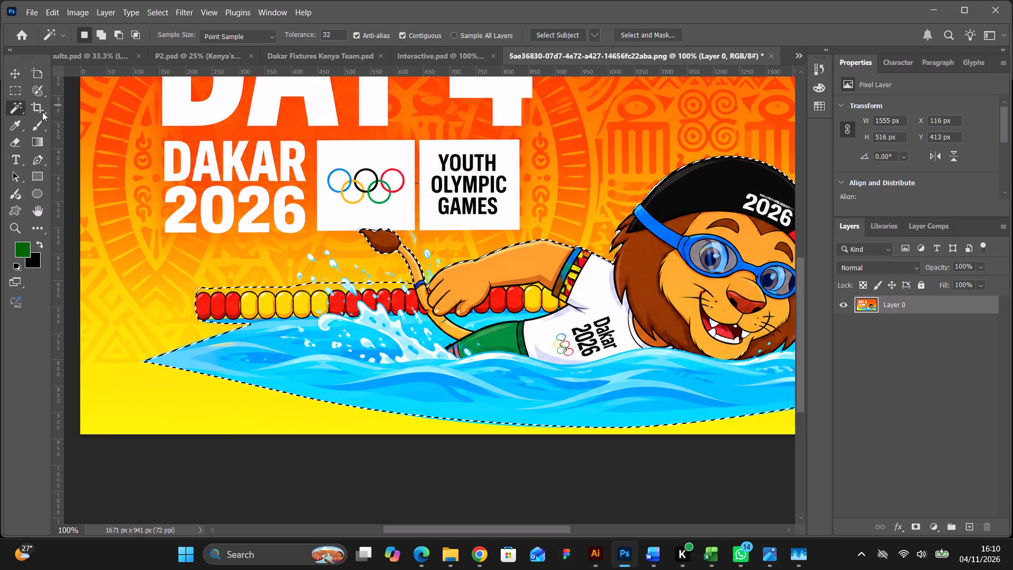
Use Select and Mask to output the selected lion, water and lane rope to a New Layer.
left_click(630, 33)
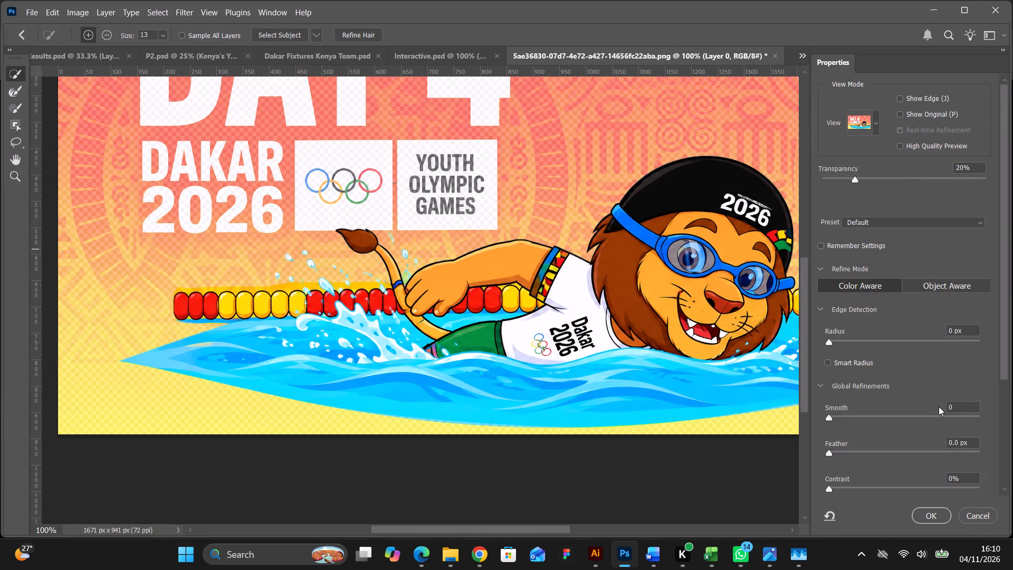
scroll(950, 389, "down", 16)
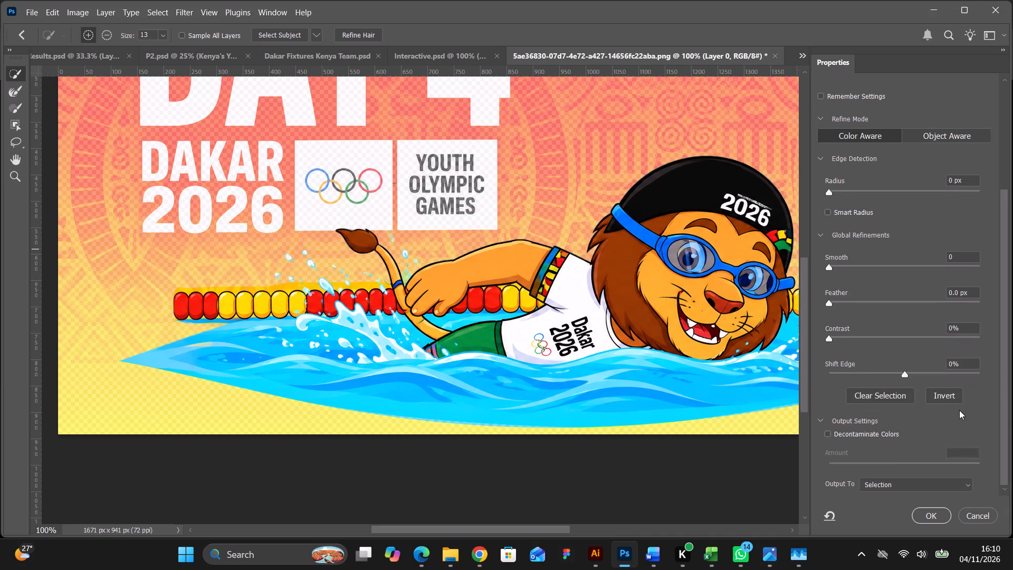
scroll(959, 410, "down", 7)
left_click(969, 484)
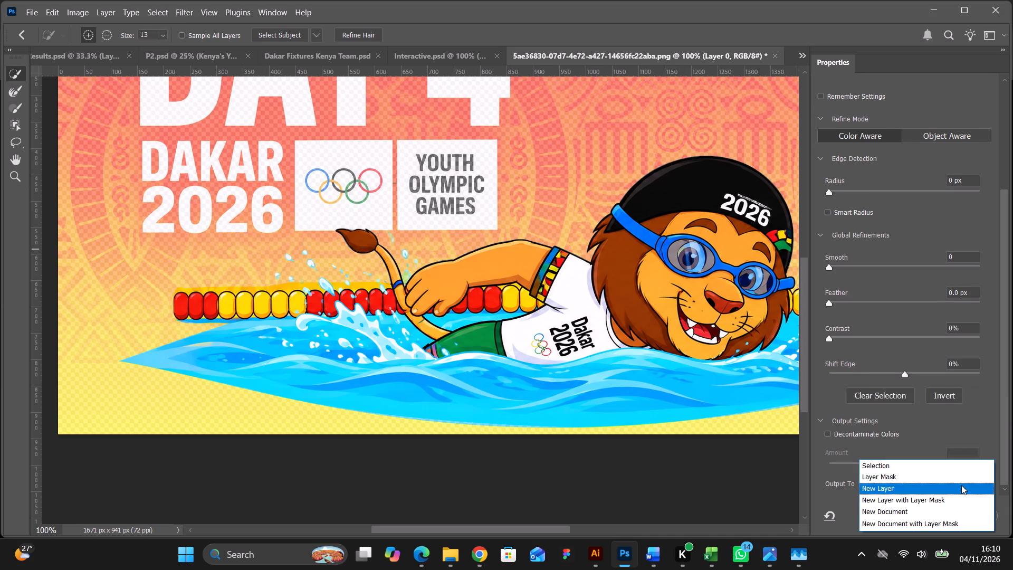
left_click(931, 485)
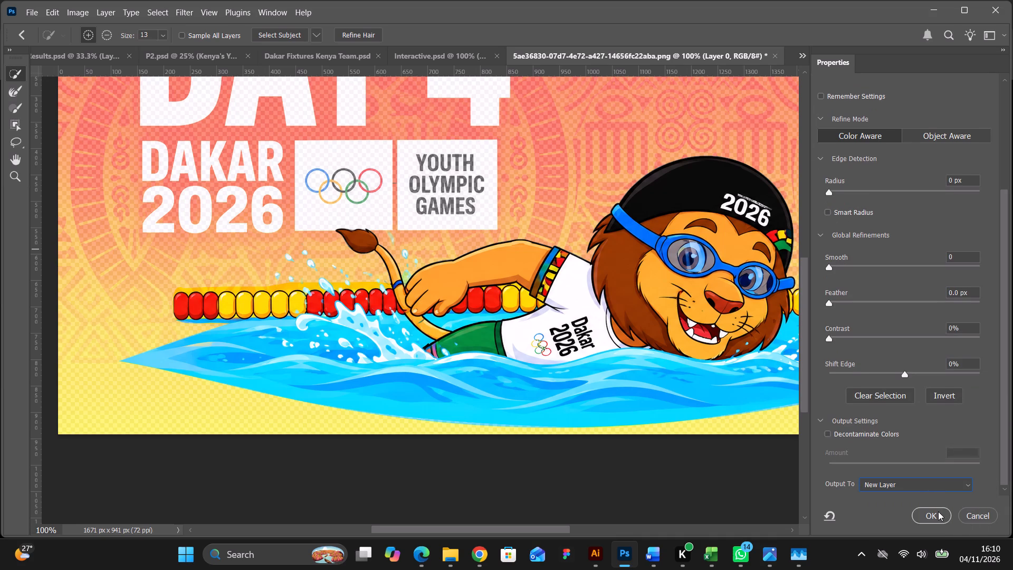
left_click(938, 511)
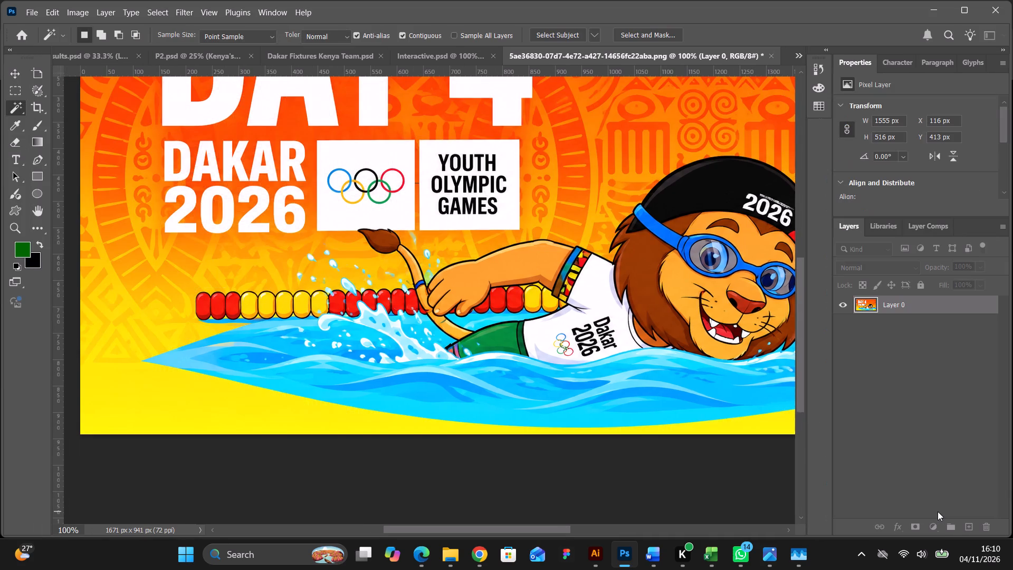
Delete the original full-poster Layer 0, keeping the cut-out layer, and dismiss the chat notification.
left_click(899, 327)
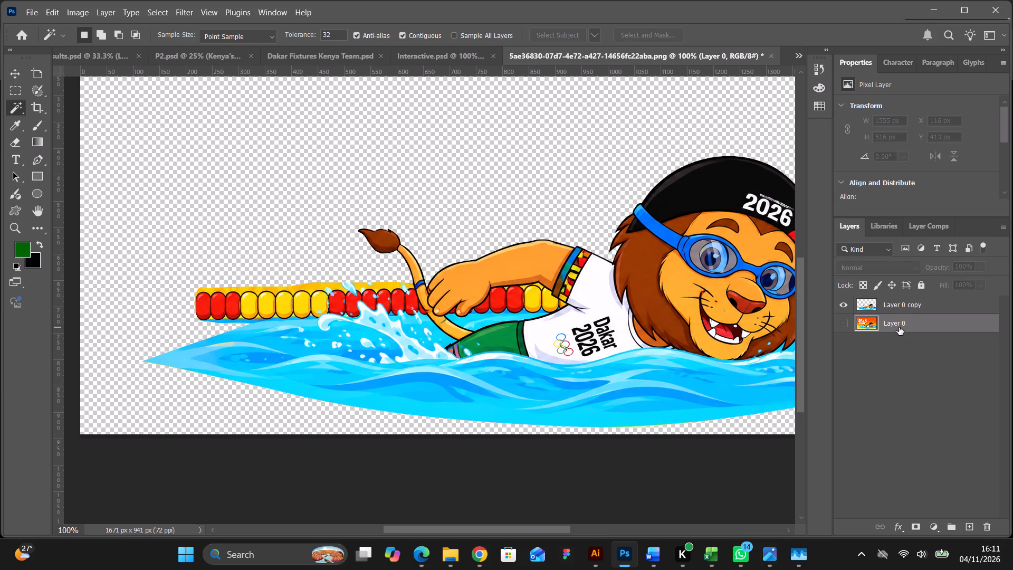
key("BackSpace")
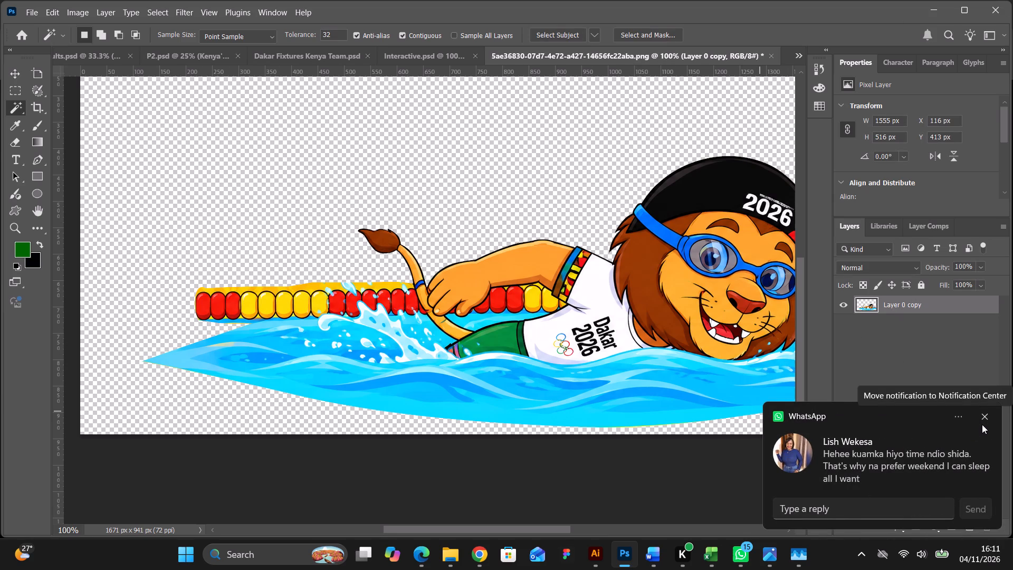
left_click(983, 417)
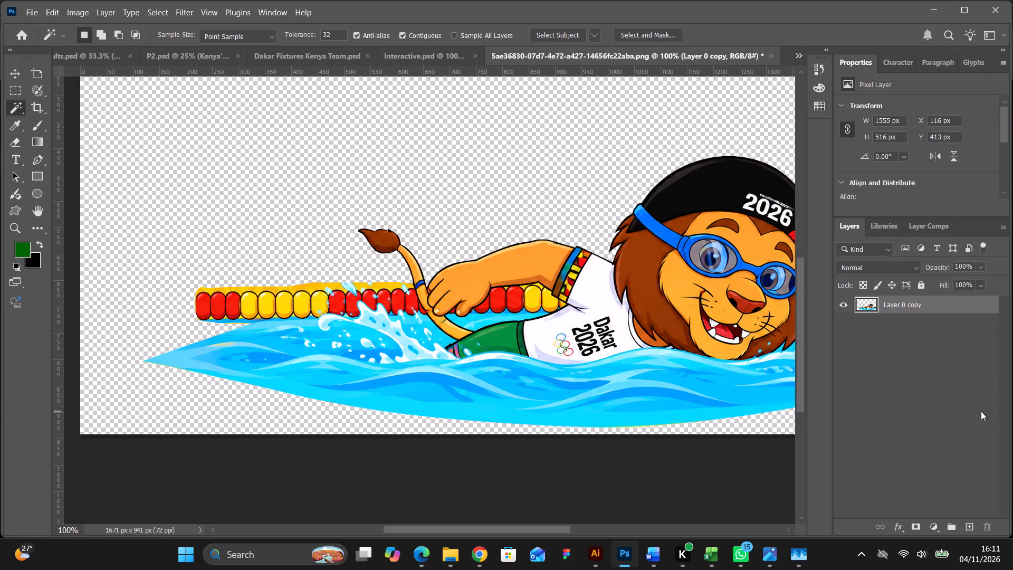
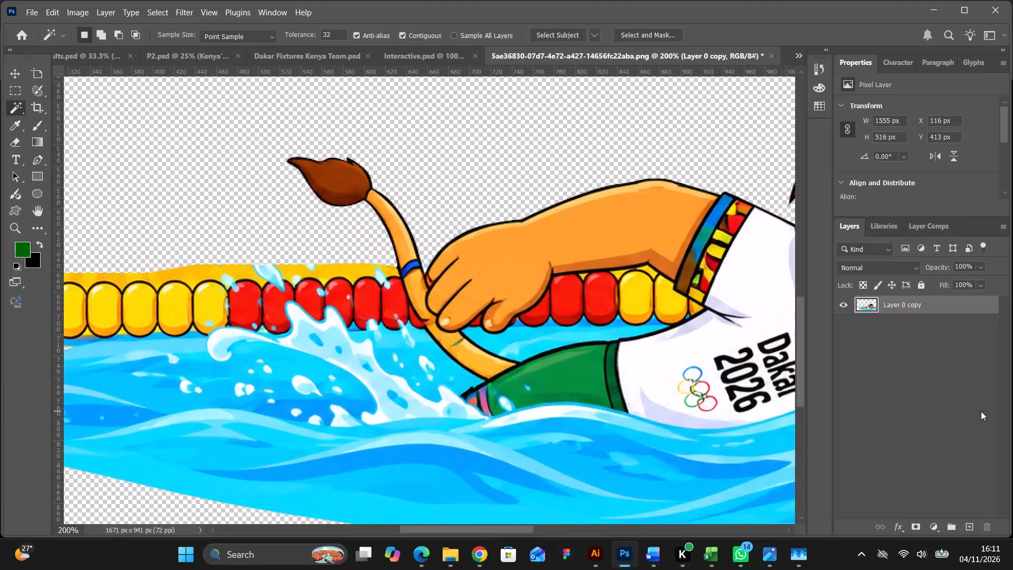
Select the yellow strips above the lane rope floats behind the tail with the Magic Wand, delete them, and deselect.
key("ctrl+equal")
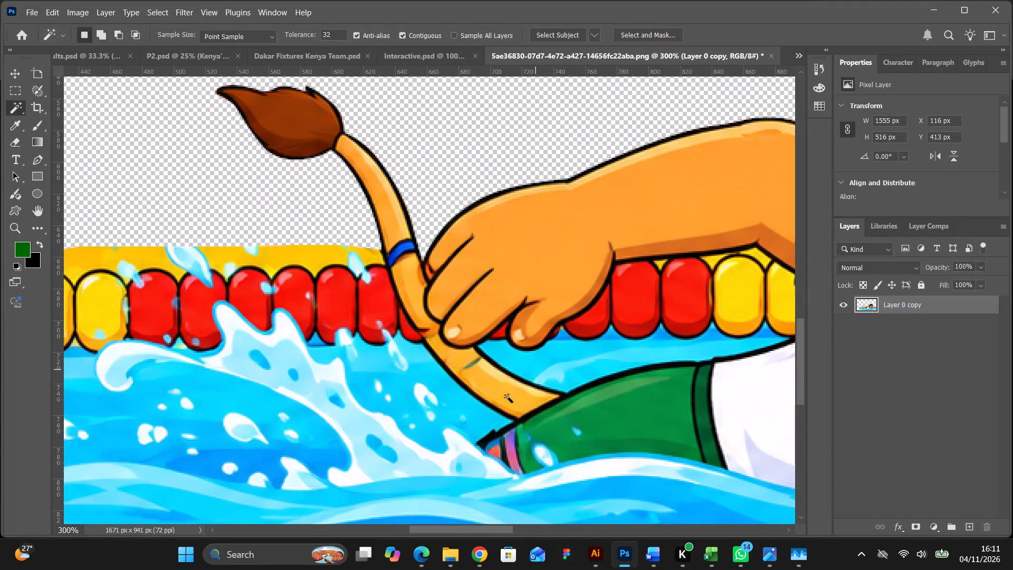
left_click_drag(433, 528, 394, 522)
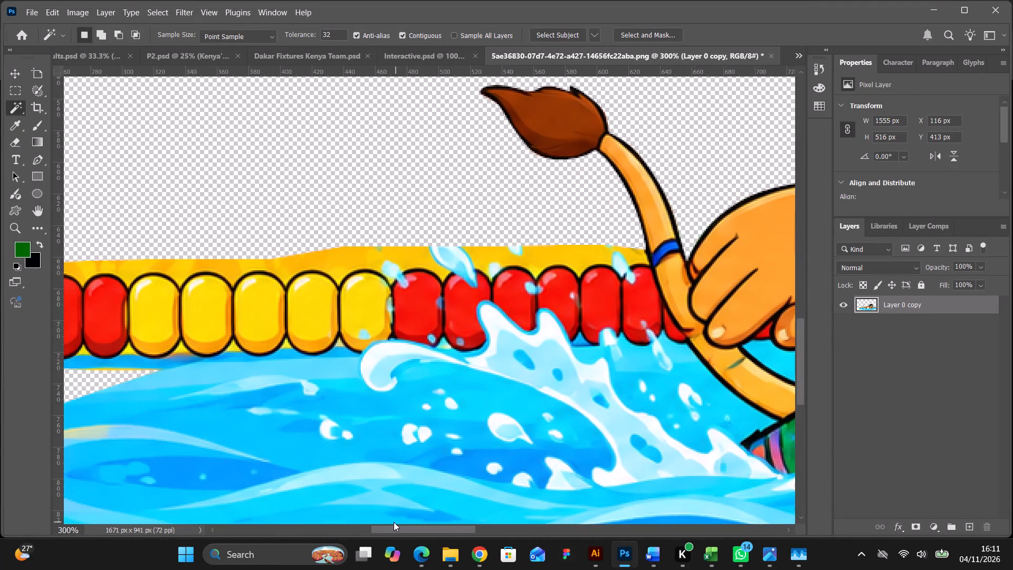
left_click_drag(394, 522, 408, 510)
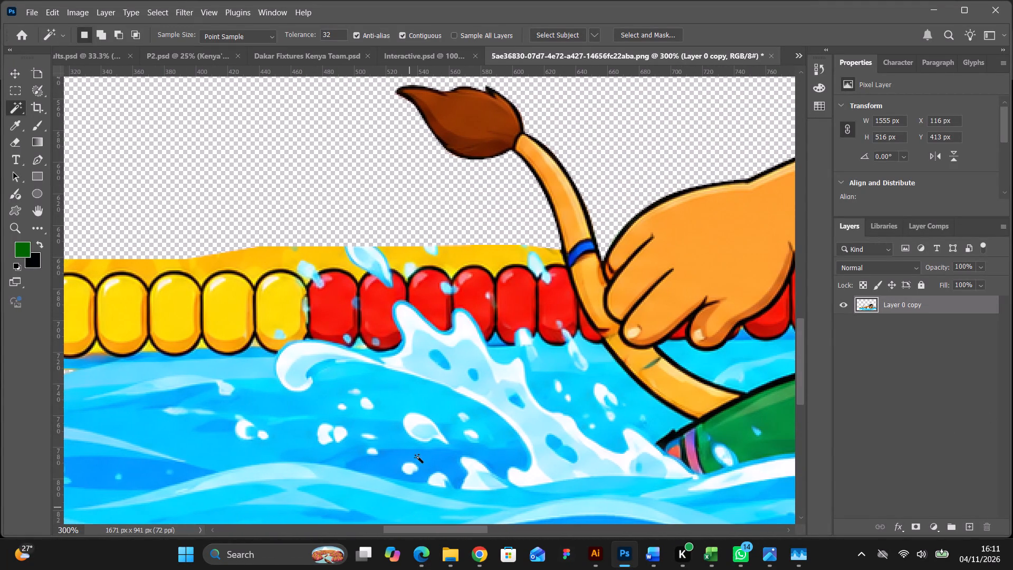
left_click(553, 260)
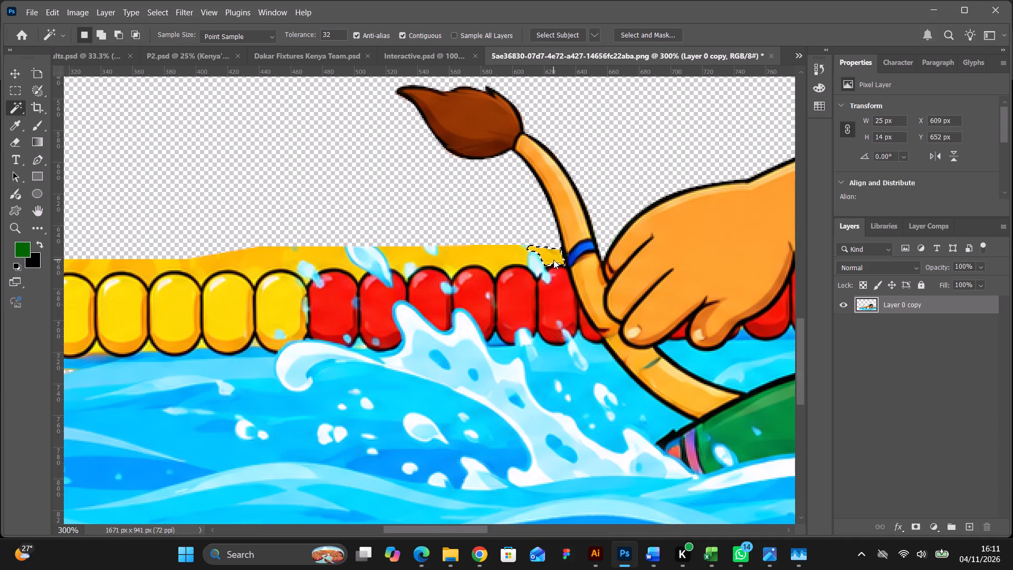
left_click(509, 258, "shift")
left_click(340, 263, "shift")
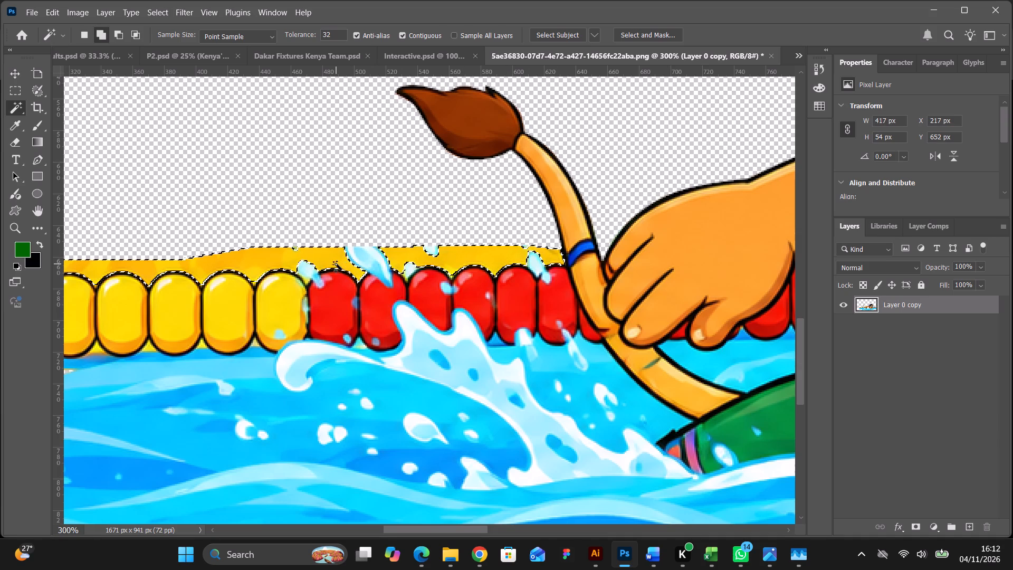
key("BackSpace")
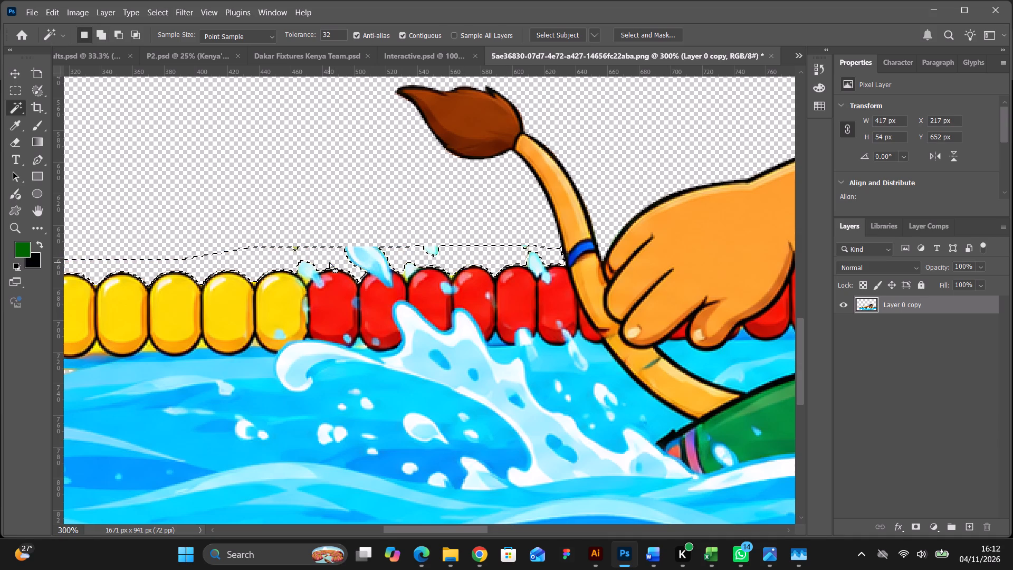
key("ctrl+d")
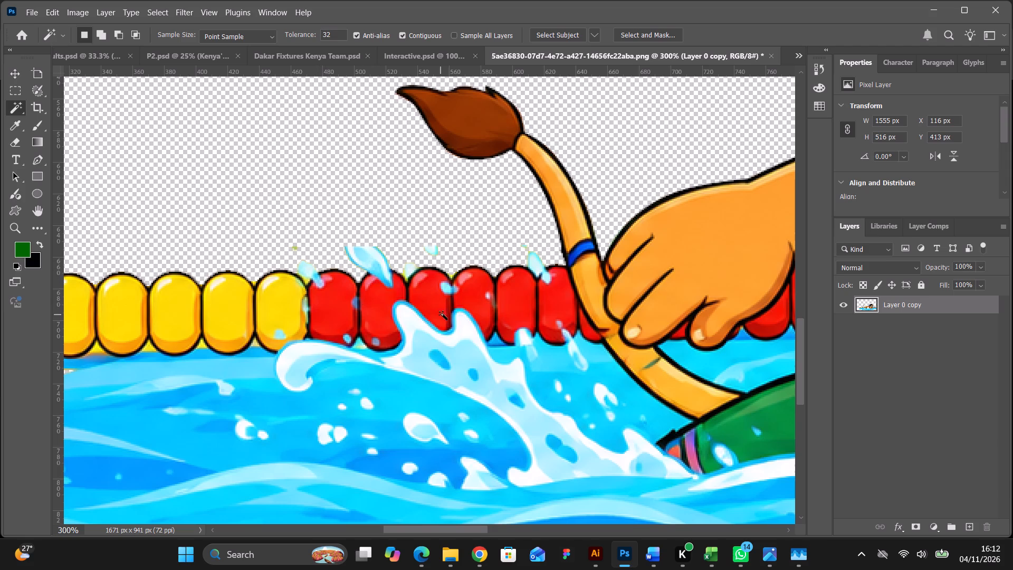
Start a Pen path atop the yellow float beside the splash and trace down to the gap before the first red float.
left_click_drag(423, 527, 383, 522)
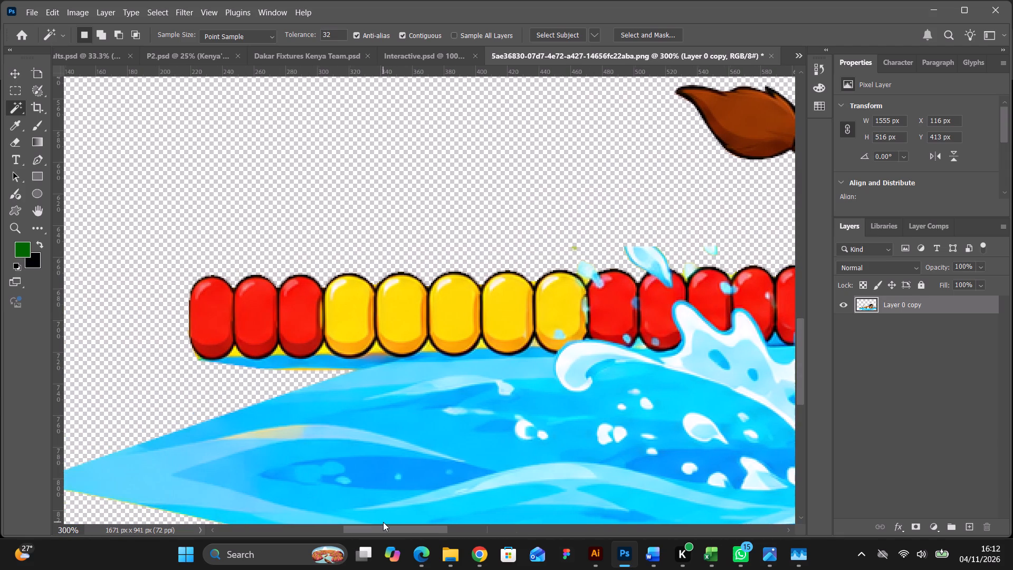
left_click_drag(383, 522, 402, 522)
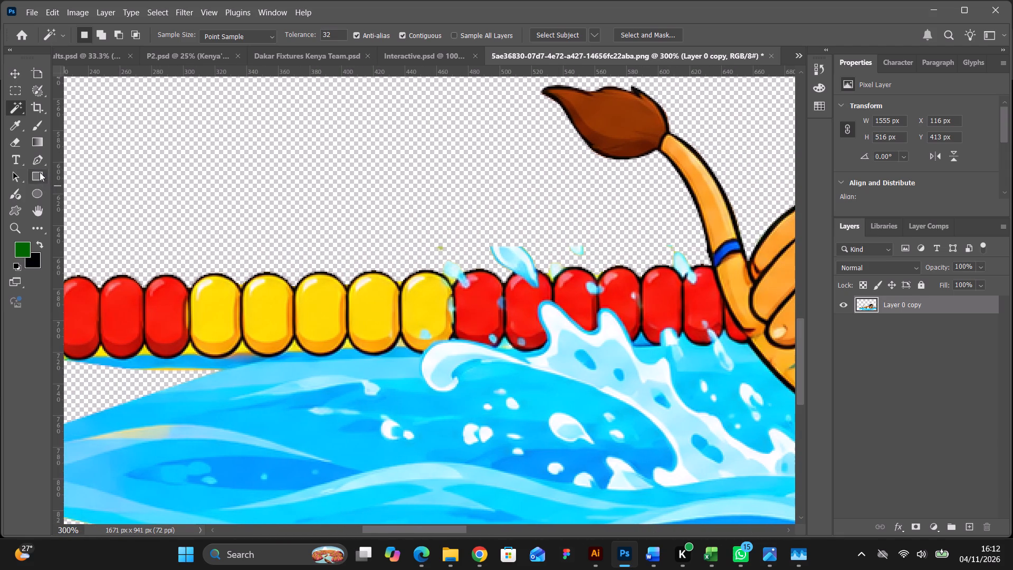
left_click(41, 162)
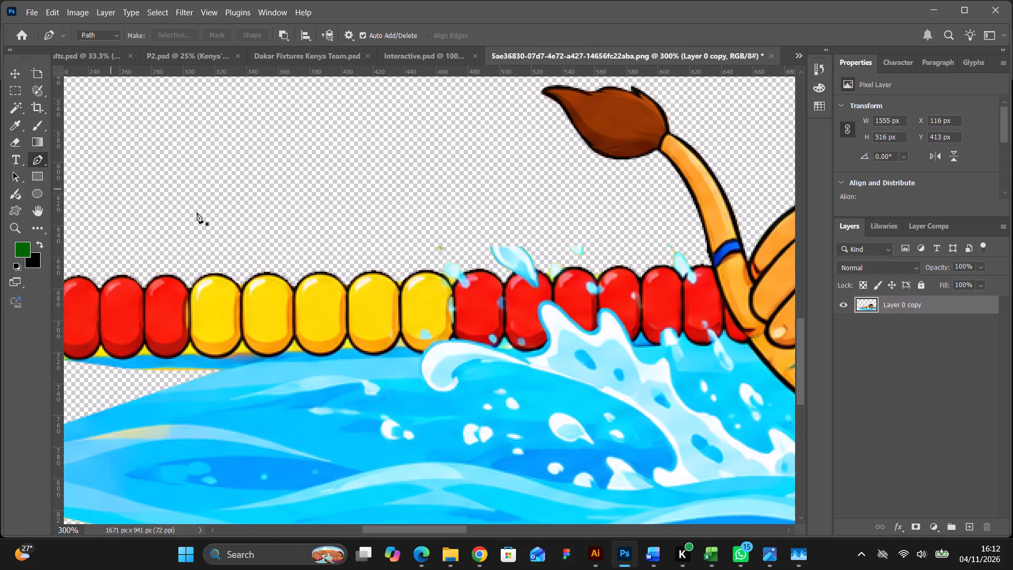
left_click(428, 270)
left_click_drag(441, 273, 445, 276)
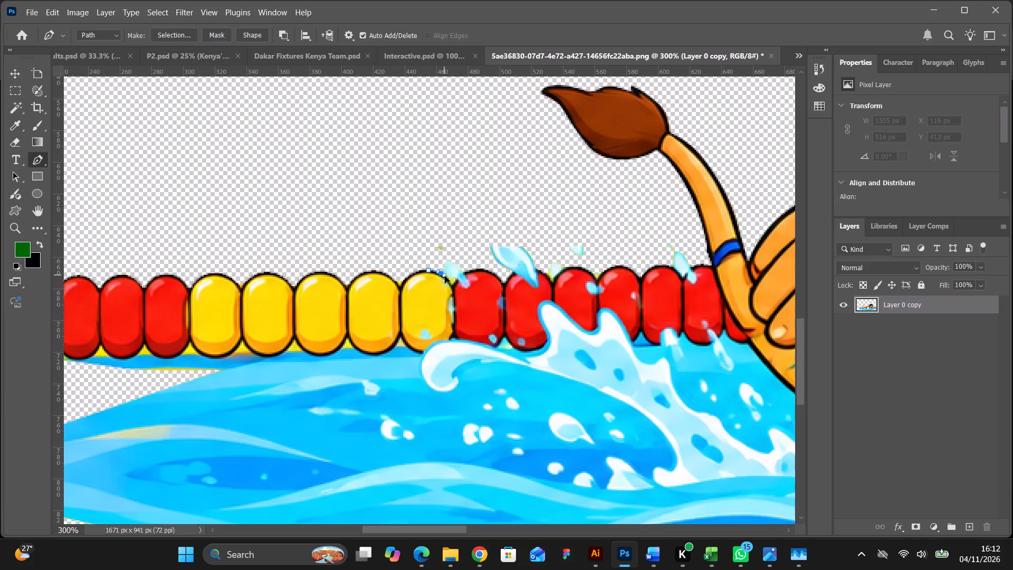
left_click_drag(445, 276, 446, 277)
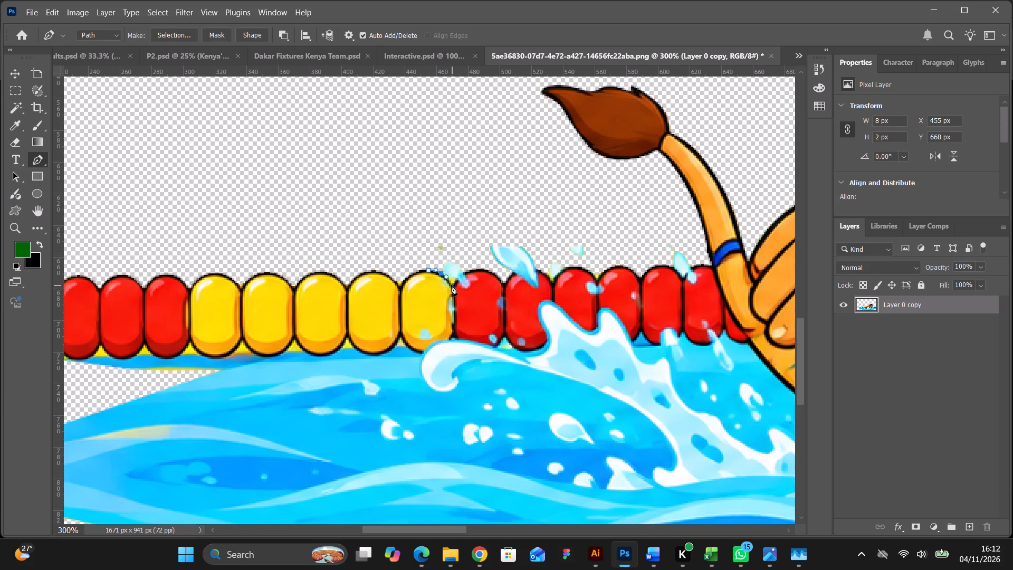
left_click(451, 285)
left_click_drag(462, 272, 469, 269)
key("ctrl+z")
key("ctrl+equal")
key("ctrl+equal")
key("ctrl+z")
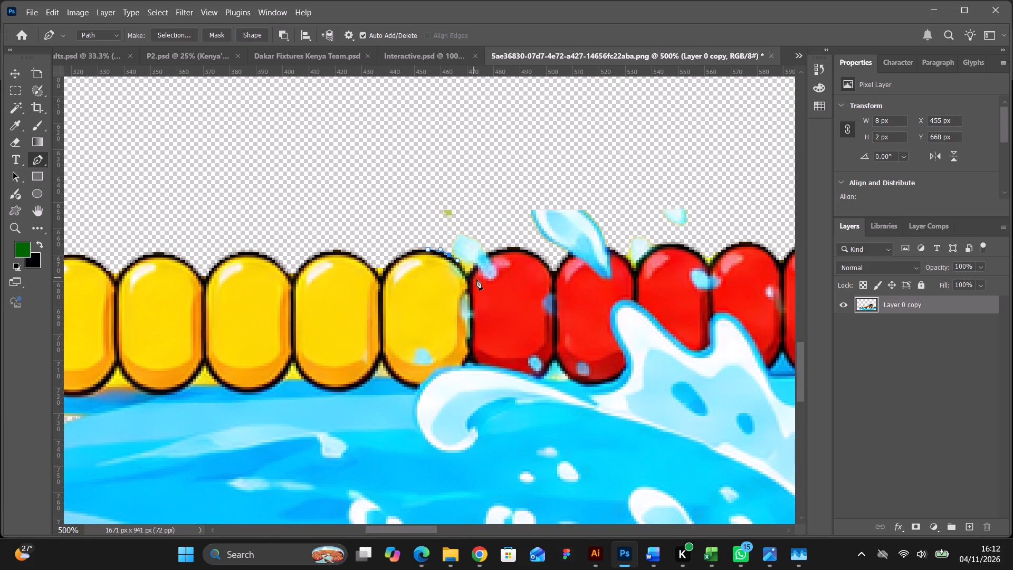
left_click(469, 274)
Continue the path over the top of the first red float and down into the gap after it.
left_click_drag(491, 251, 501, 248)
left_click_drag(516, 248, 521, 248)
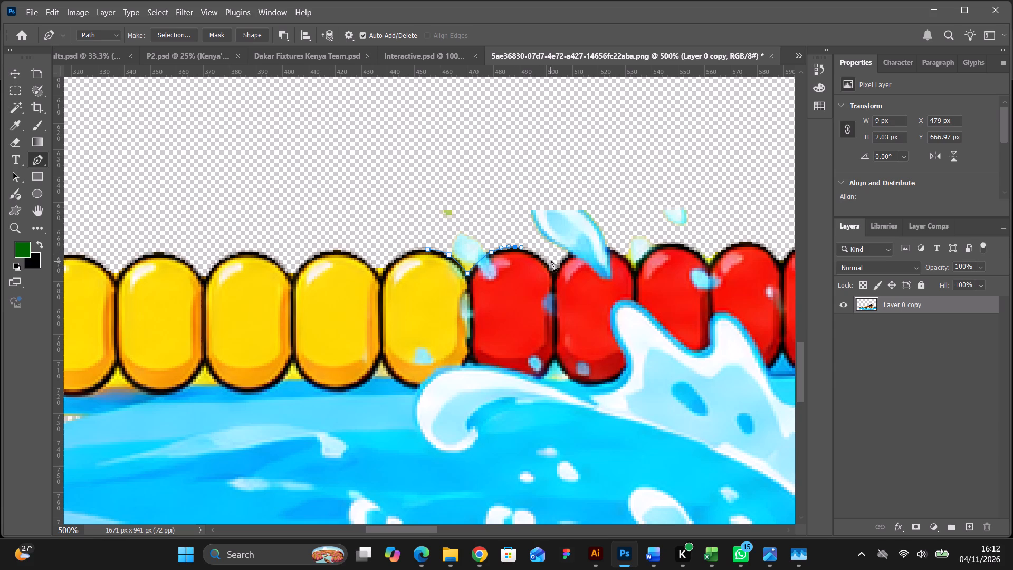
left_click(547, 256)
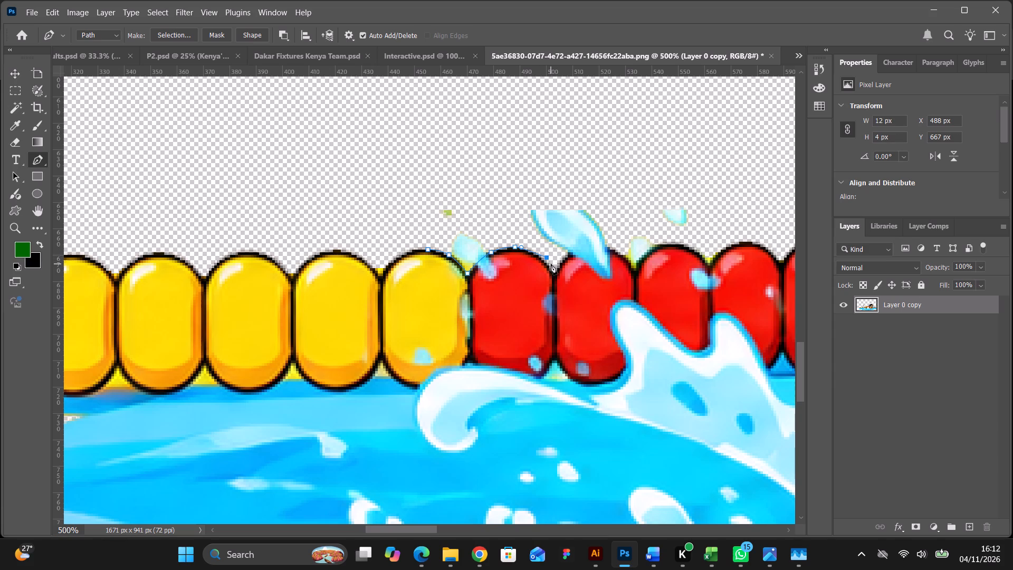
left_click(551, 264)
left_click(555, 269)
Trace the path over the second red float, passing through the large water droplet, down to the gap before the third.
left_click_drag(572, 251, 579, 249)
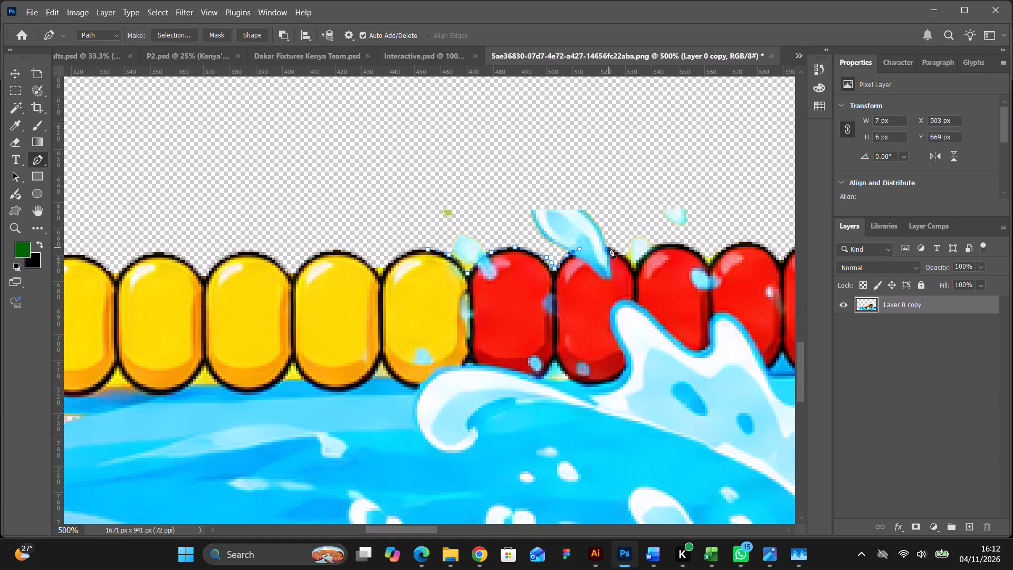
left_click_drag(609, 248, 626, 256)
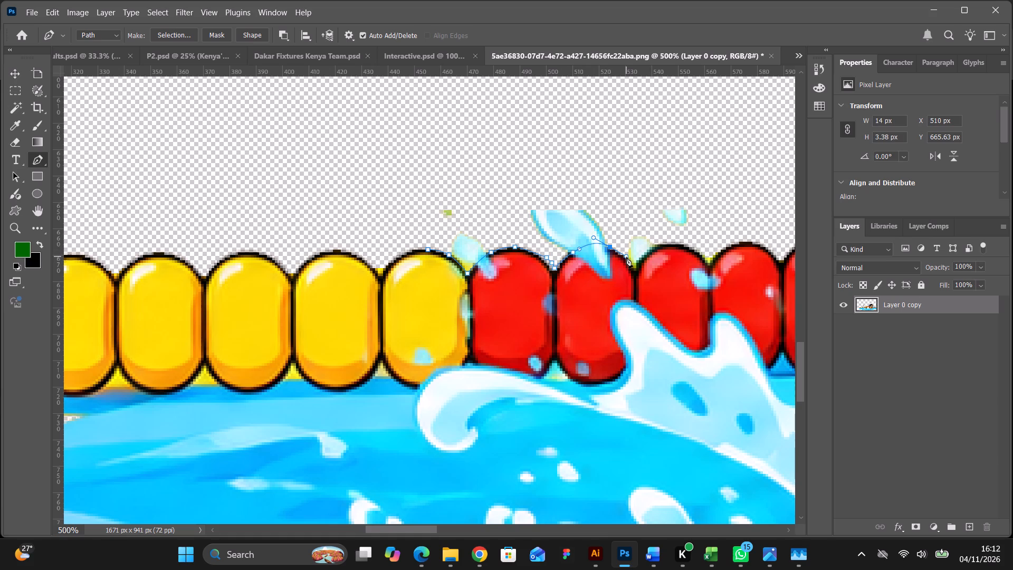
key("ctrl+z")
left_click_drag(591, 248, 595, 248)
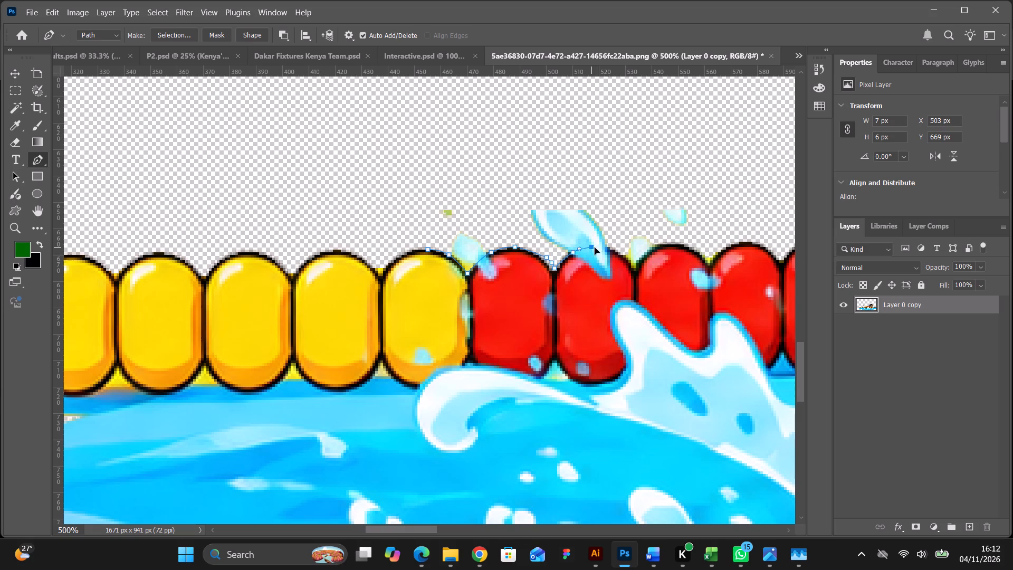
left_click_drag(595, 248, 603, 246)
left_click_drag(623, 255, 625, 259)
left_click_drag(625, 259, 629, 262)
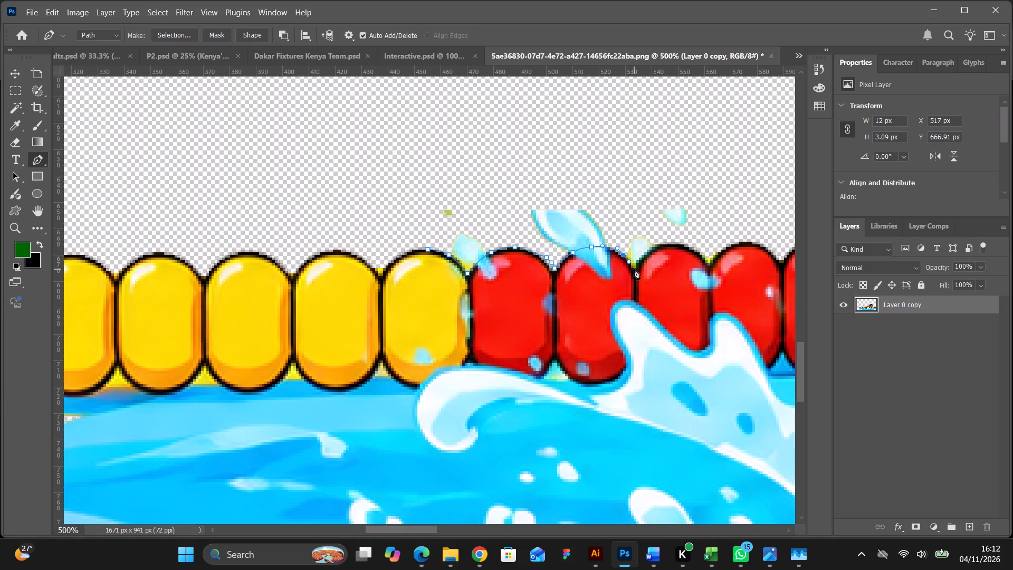
left_click(634, 269)
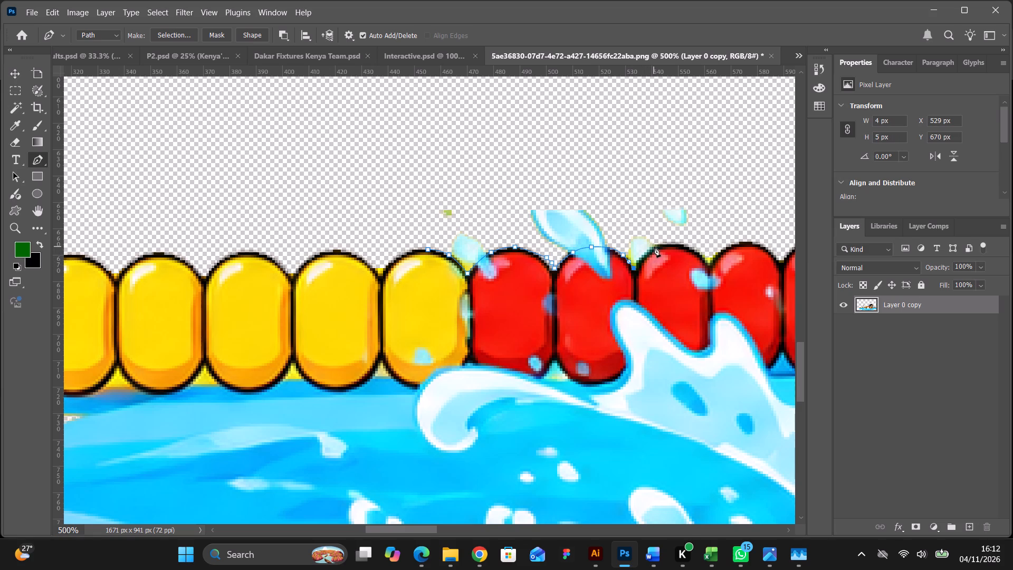
Extend the path along the top of the third red float and just above the fourth and fifth floats.
left_click_drag(654, 246, 663, 245)
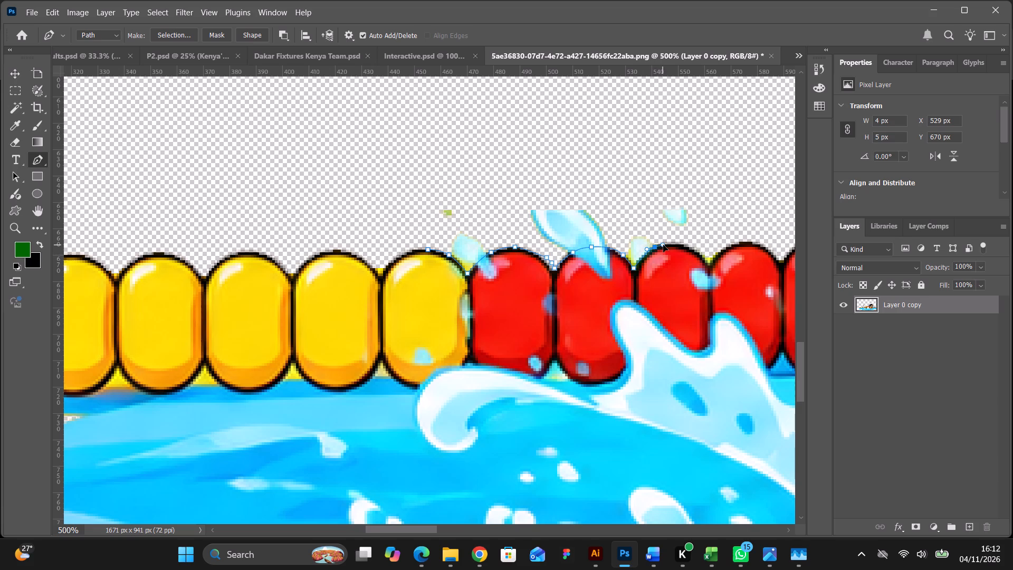
left_click_drag(663, 245, 664, 245)
left_click(674, 245)
scroll(708, 359, "up", 4)
left_click_drag(426, 530, 437, 530)
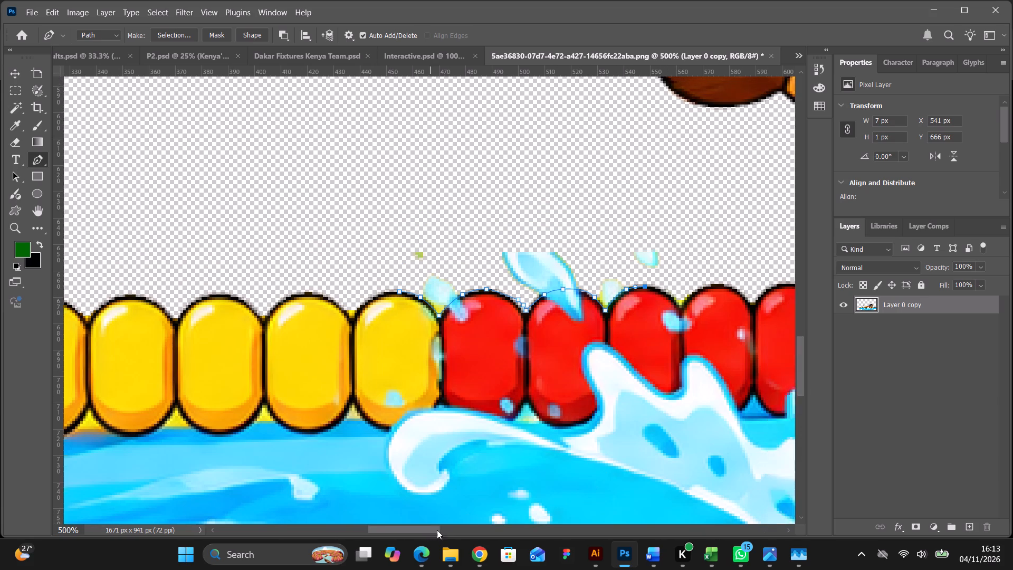
left_click_drag(437, 530, 449, 530)
left_click(465, 284)
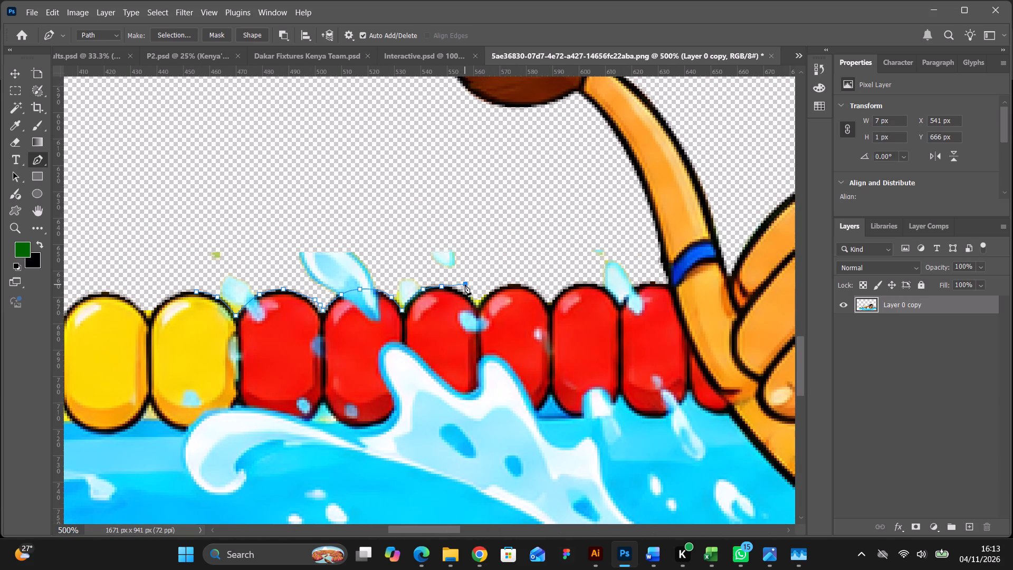
left_click(483, 282)
left_click(513, 278)
left_click(530, 277)
left_click(558, 280)
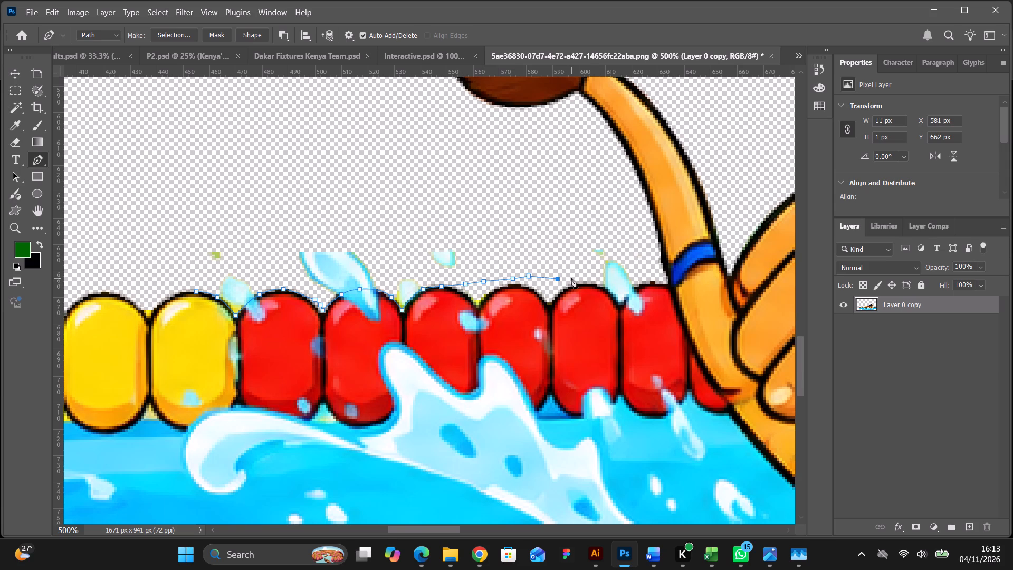
left_click(571, 278)
left_click(591, 280)
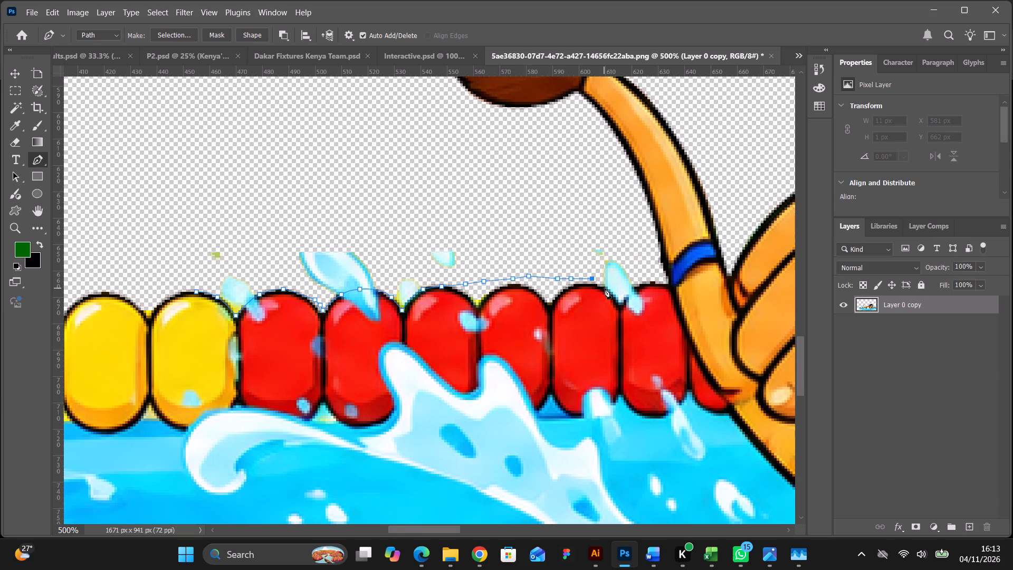
Continue the path down into the gap between the fifth and sixth red floats and over the sixth to the tail.
left_click(604, 286)
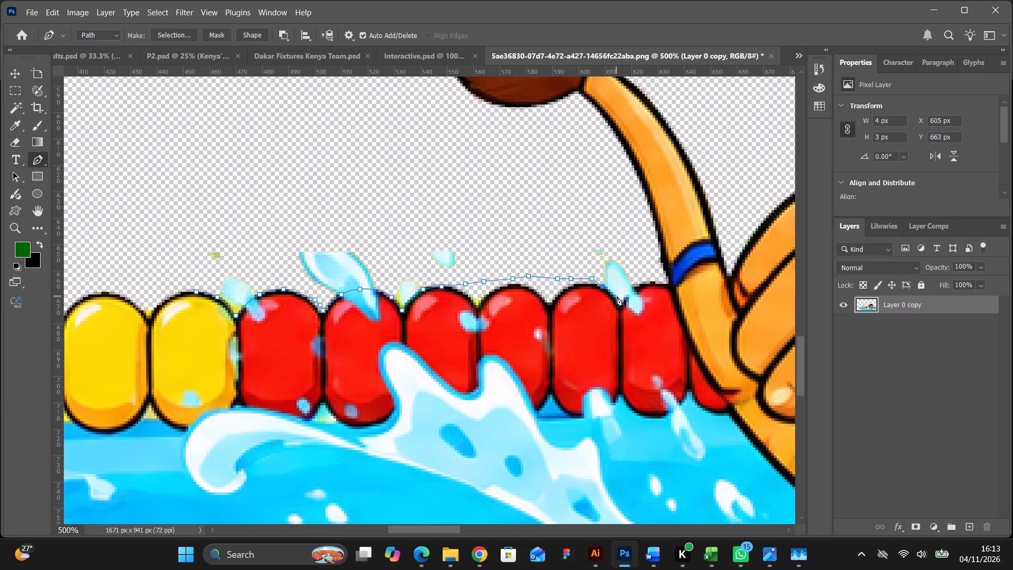
key("ctrl+z")
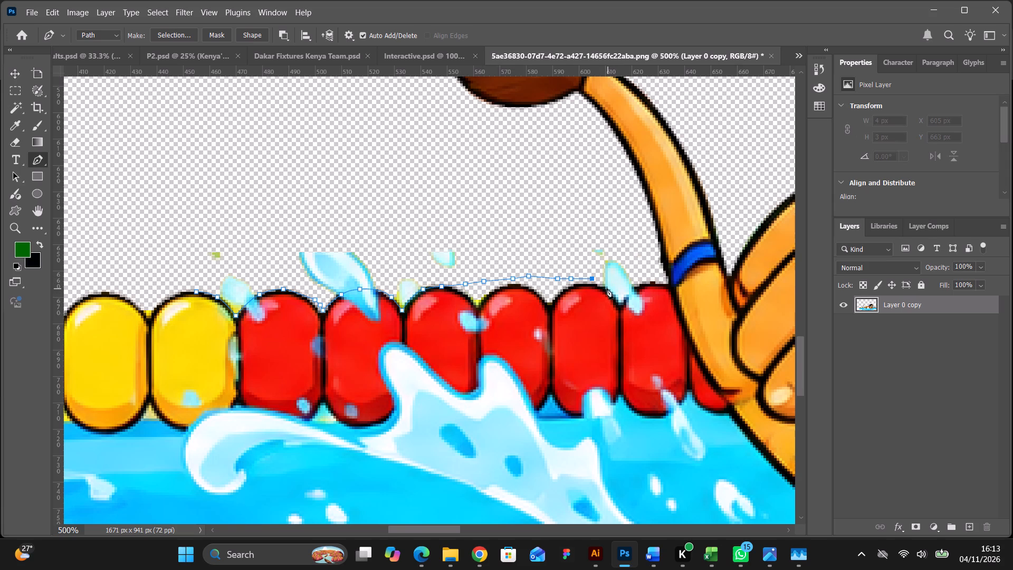
left_click(606, 287)
left_click(615, 297)
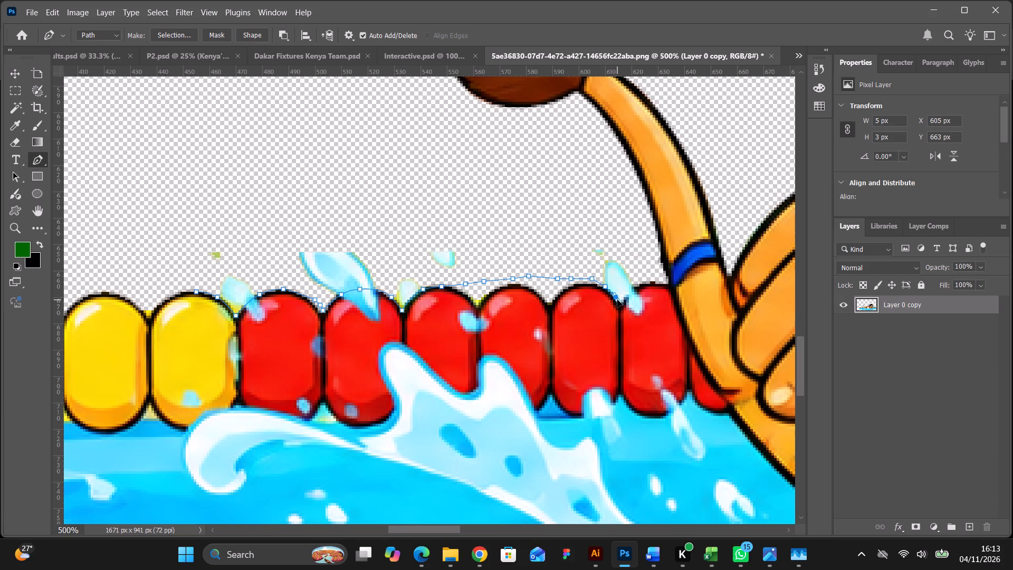
left_click(620, 305)
left_click_drag(634, 288, 642, 285)
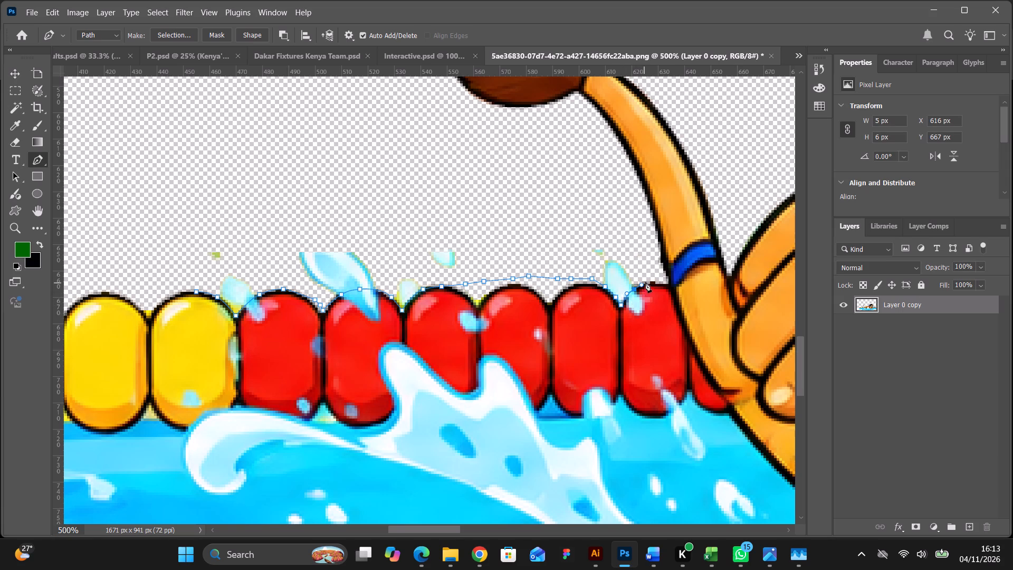
left_click(655, 277)
Loop the path up beside the tail and back through the empty area above the droplets to above the last yellow floats.
left_click(646, 224)
left_click(590, 193)
left_click(485, 184)
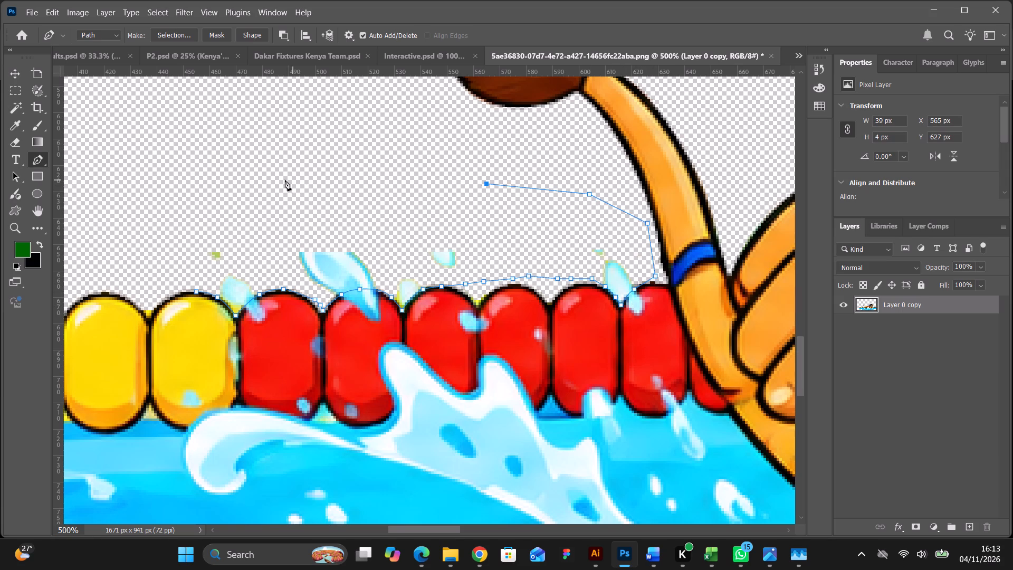
left_click(285, 180)
left_click_drag(244, 180, 222, 184)
left_click(169, 191)
left_click_drag(148, 214, 151, 221)
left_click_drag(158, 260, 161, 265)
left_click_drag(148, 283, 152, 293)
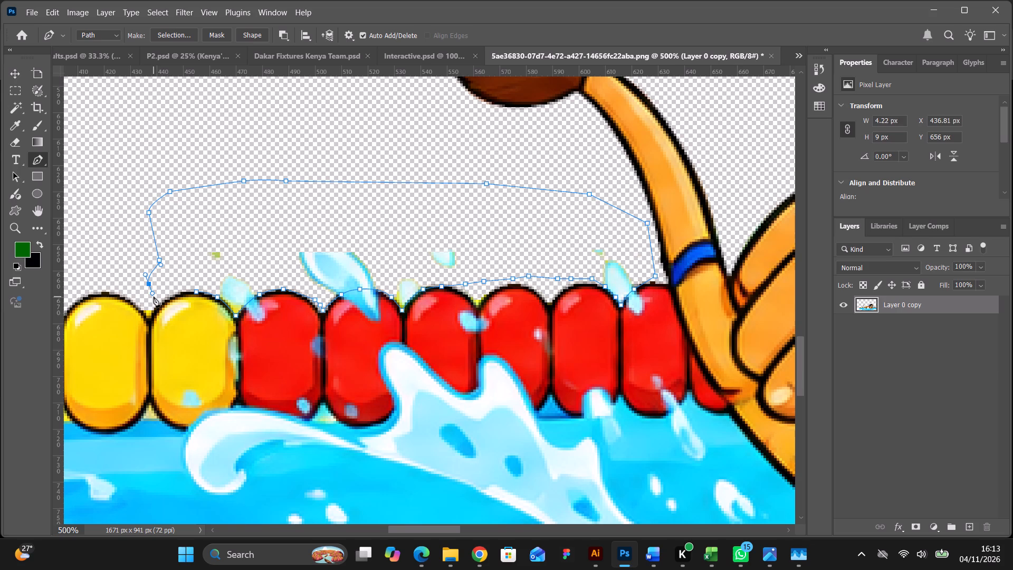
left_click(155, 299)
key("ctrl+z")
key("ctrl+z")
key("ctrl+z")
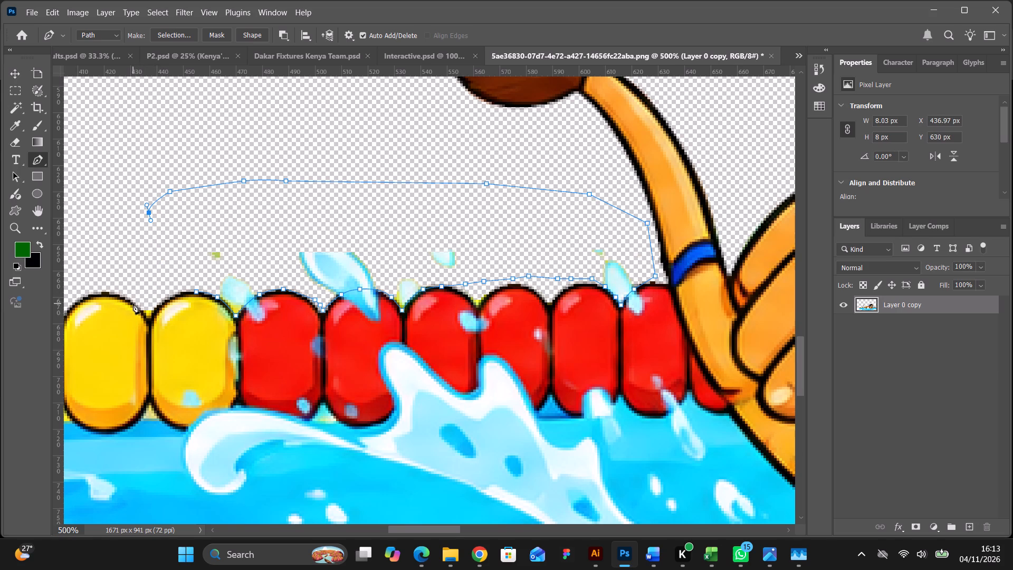
Bring the path down into the gap between the last two yellow floats and close it atop the float nearest the red ones.
left_click(133, 303)
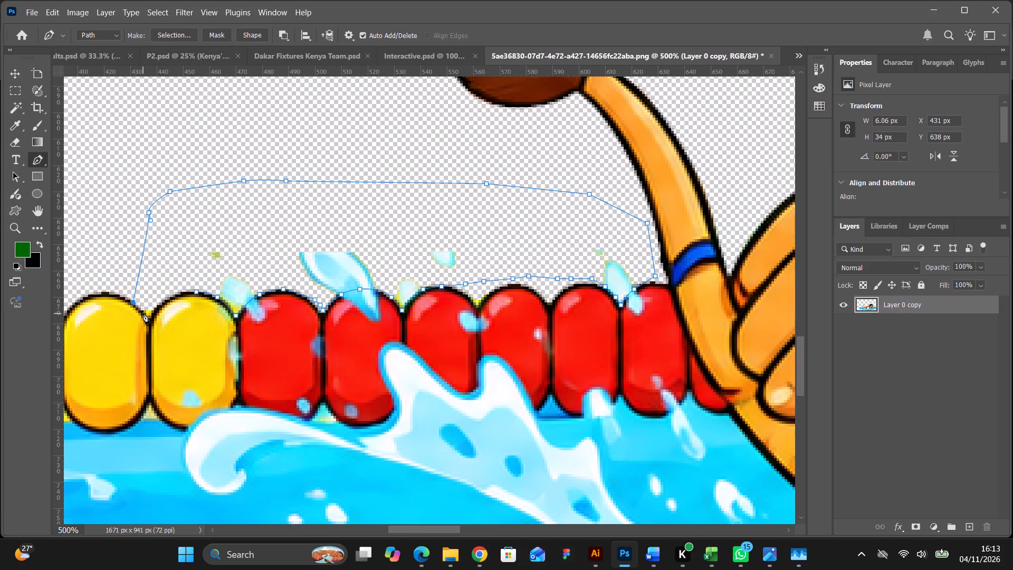
left_click(144, 313)
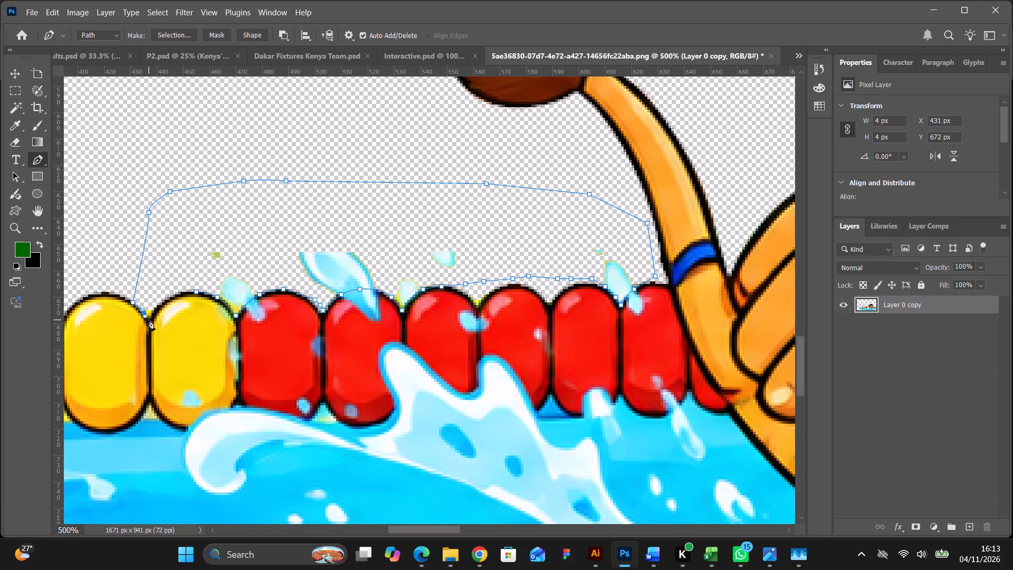
left_click(149, 320)
left_click_drag(160, 306, 166, 302)
left_click_drag(166, 302, 166, 301)
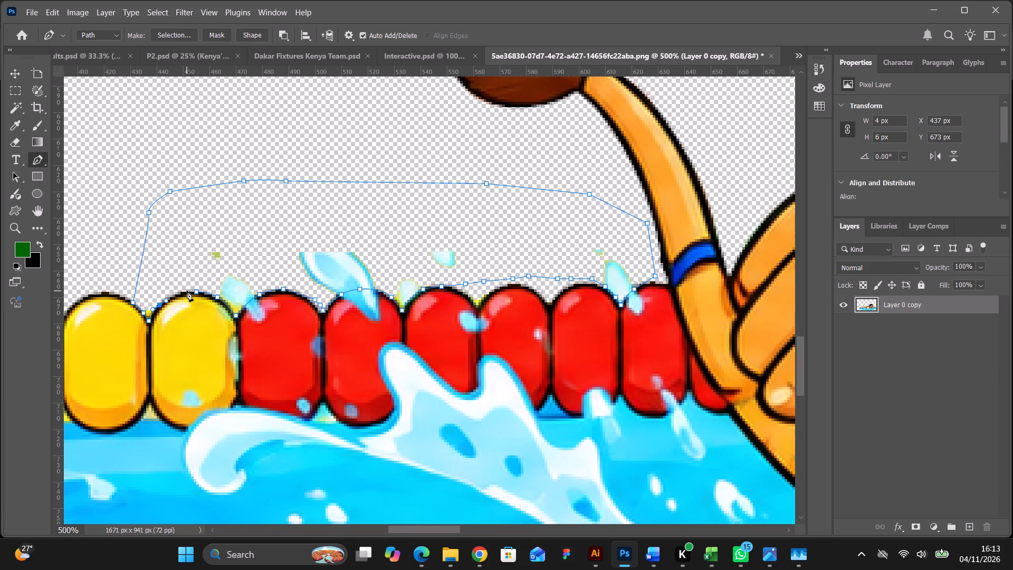
left_click_drag(187, 291, 193, 292)
left_click(197, 291)
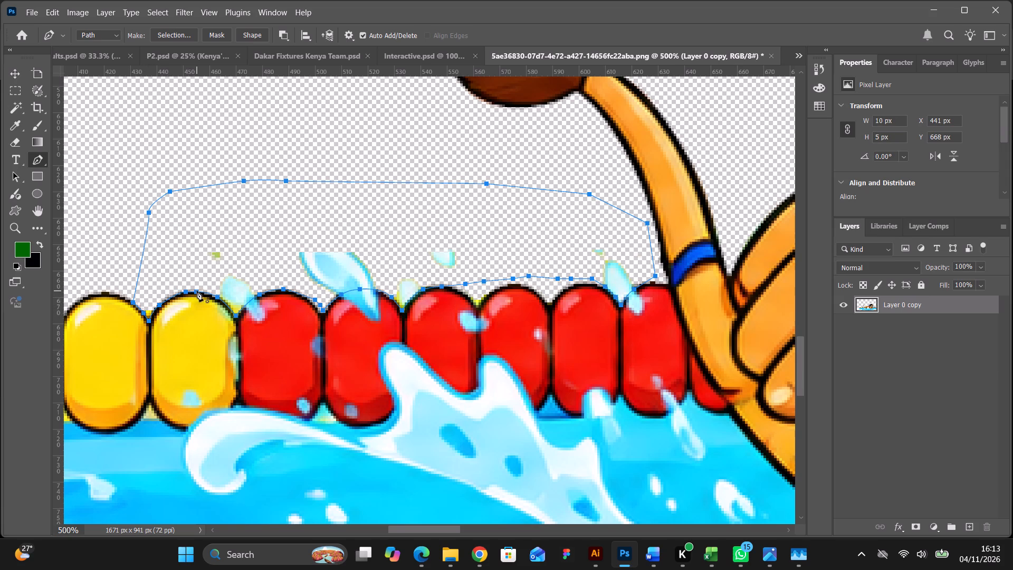
Convert the closed path to a selection, invert it, delete the droplets and background above the rope, and deselect.
right_click(240, 249)
left_click(278, 299)
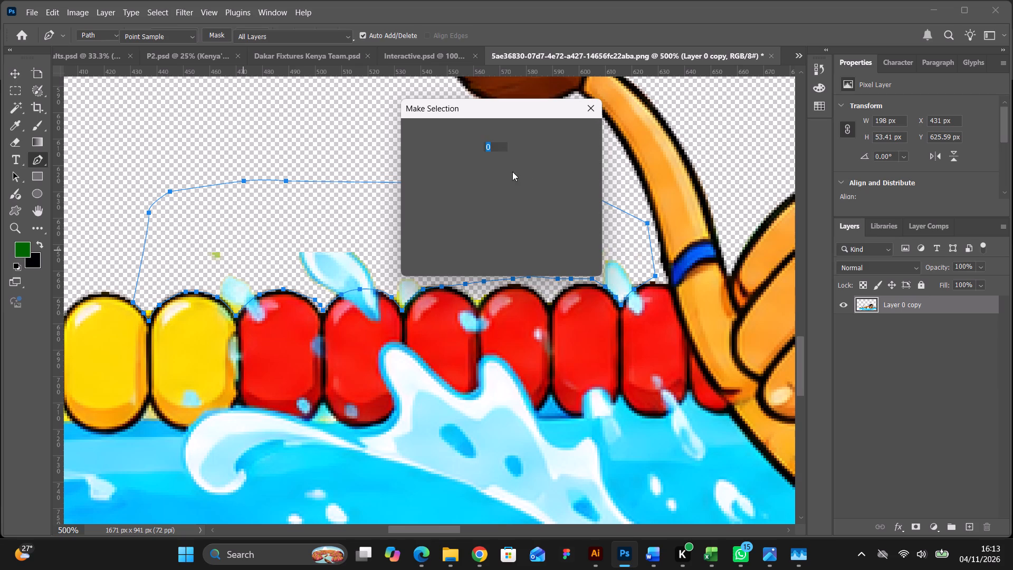
left_click(585, 140)
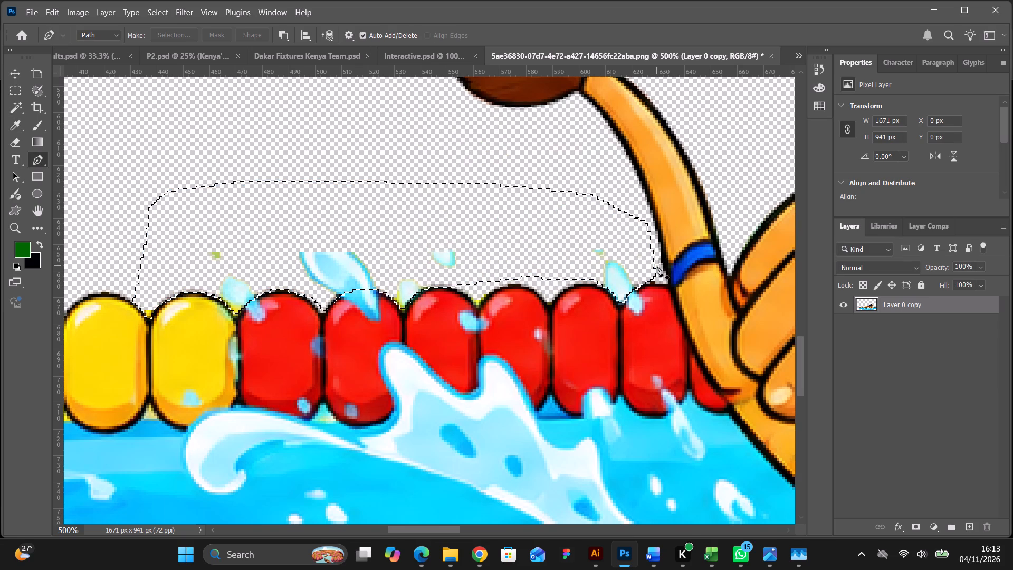
key("BackSpace")
key("ctrl+z")
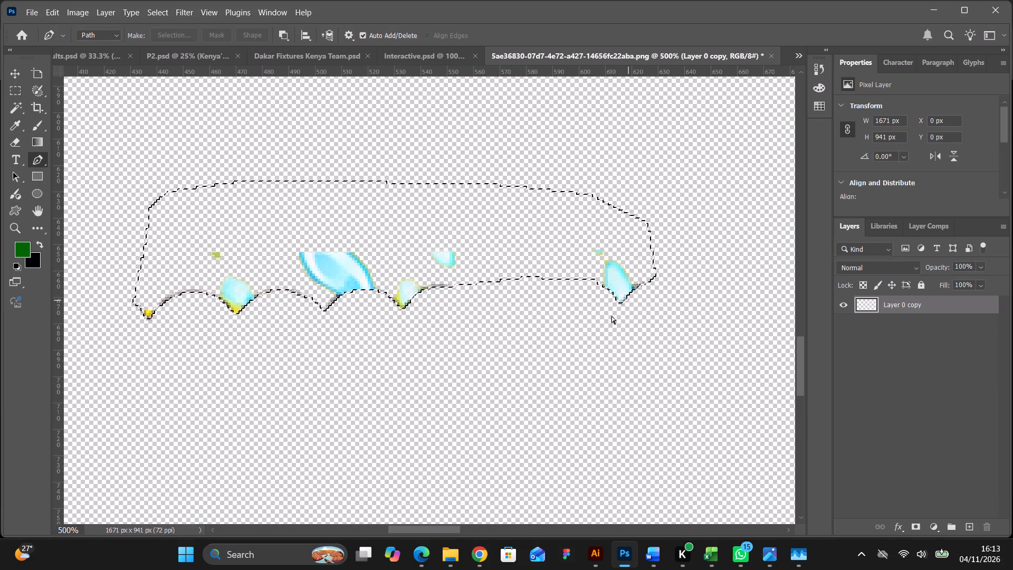
left_click(162, 15)
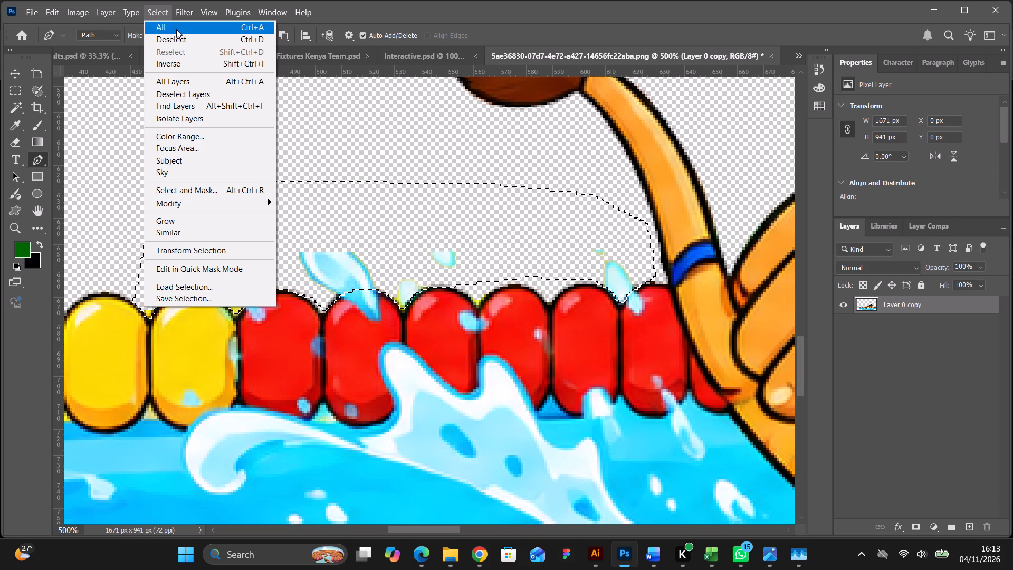
left_click(176, 65)
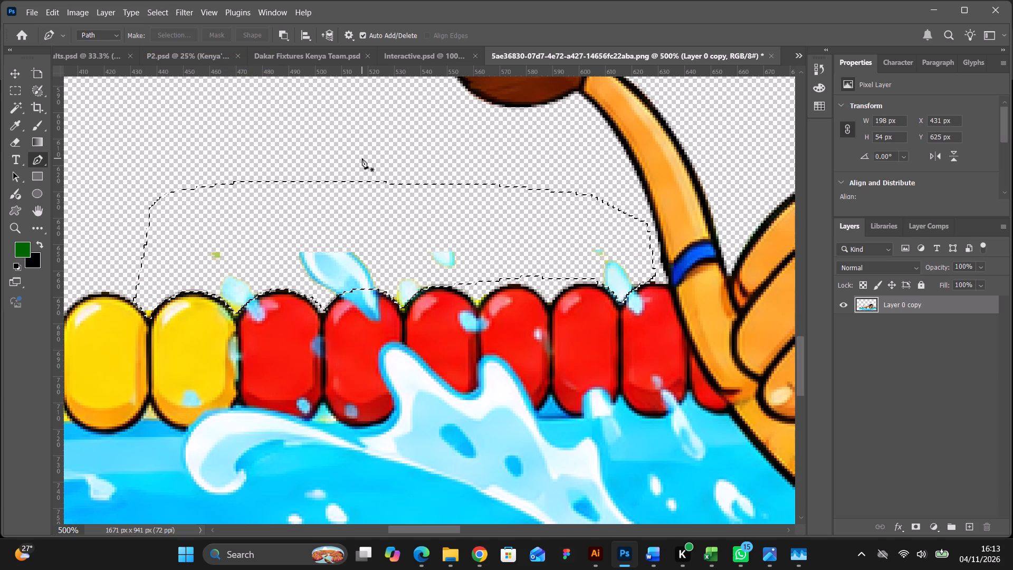
key("Delete")
key("ctrl+d")
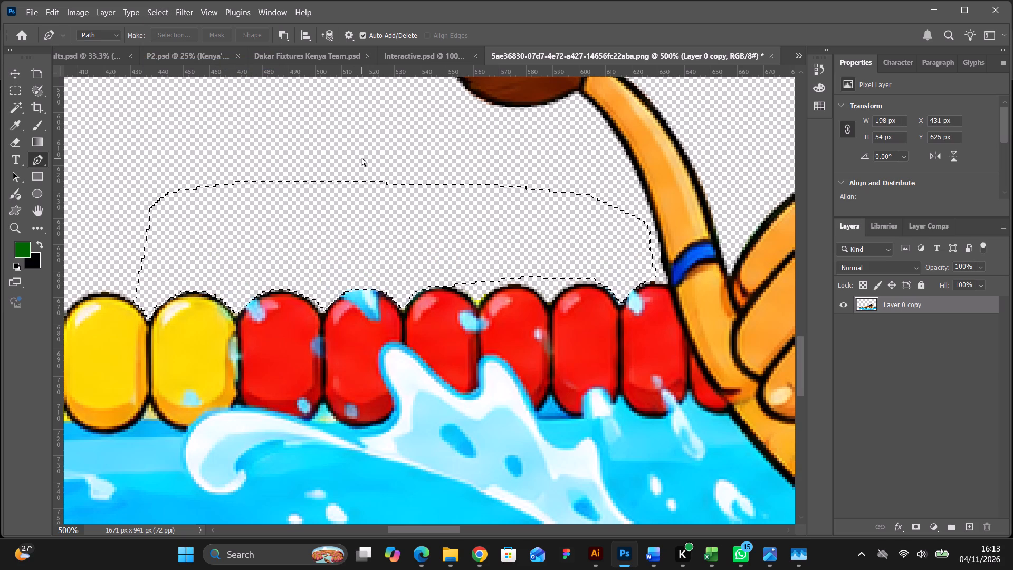
Draw a closed Pen path around the leftover yellow patch in the gap between the third and fourth red floats.
left_click(453, 287)
left_click(467, 294)
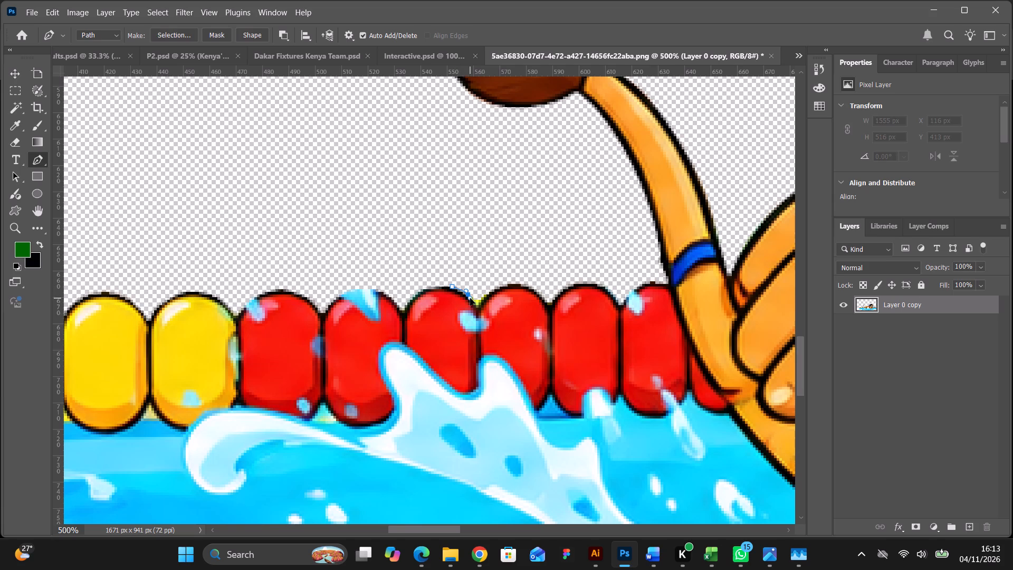
left_click(477, 308)
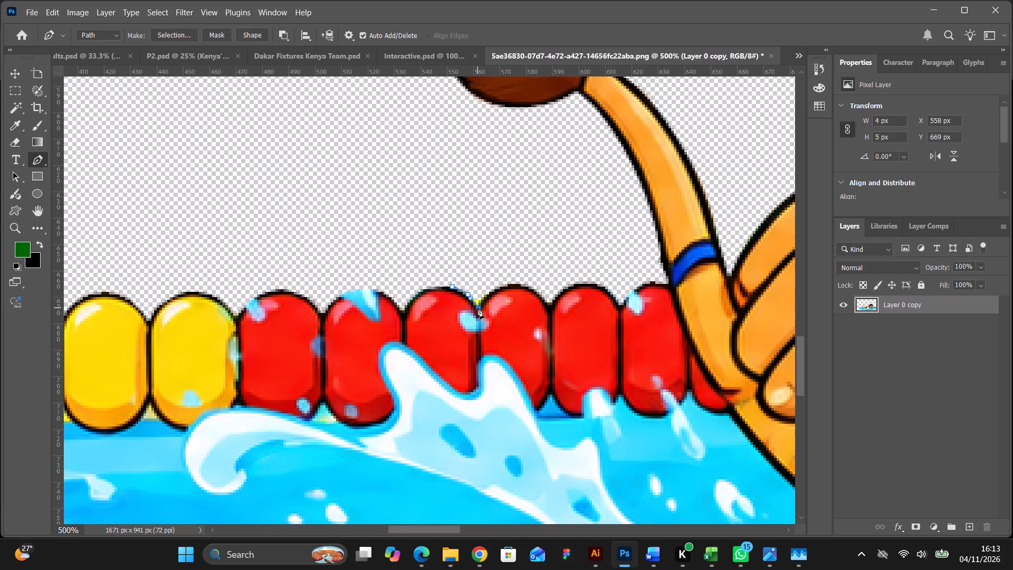
key("ctrl+z")
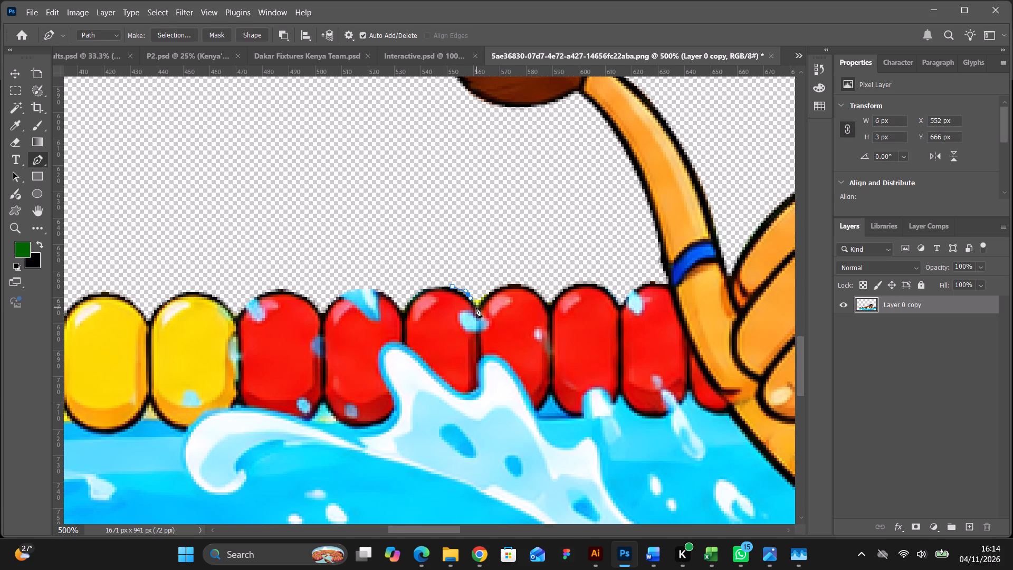
left_click(477, 308)
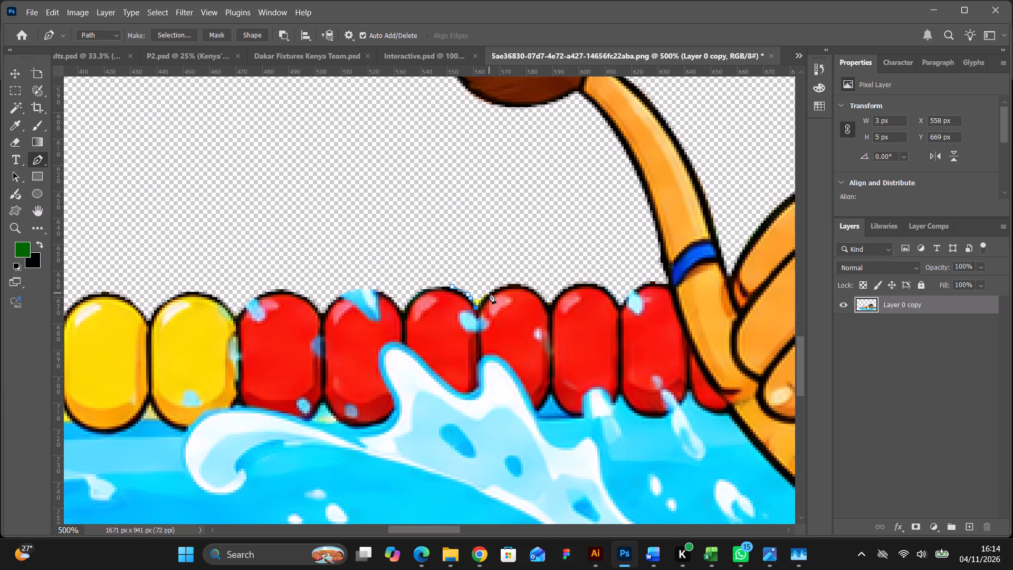
left_click(490, 293)
left_click(496, 272)
left_click(476, 259)
left_click(448, 263)
left_click(429, 276)
left_click(427, 284)
left_click_drag(451, 287, 454, 288)
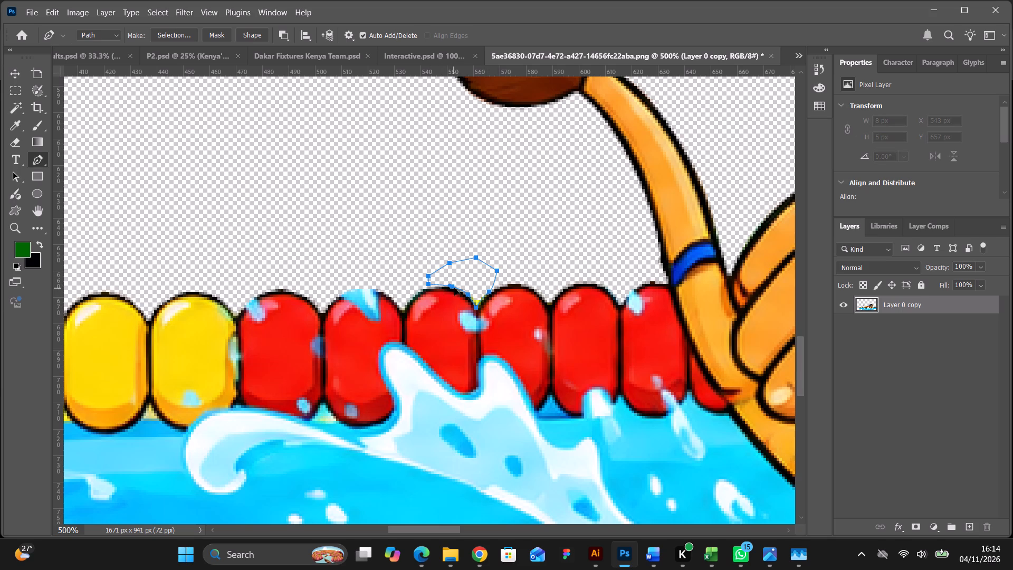
left_click_drag(454, 288, 456, 290)
Convert this small path to a selection, invert it, delete the yellow patch between the floats, and deselect.
right_click(463, 281)
left_click(492, 300)
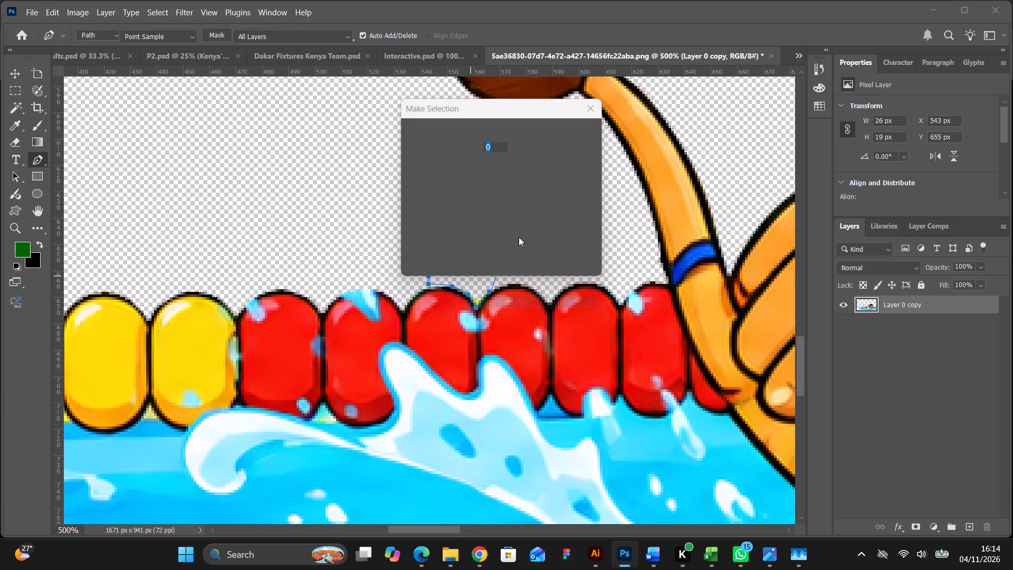
left_click(586, 138)
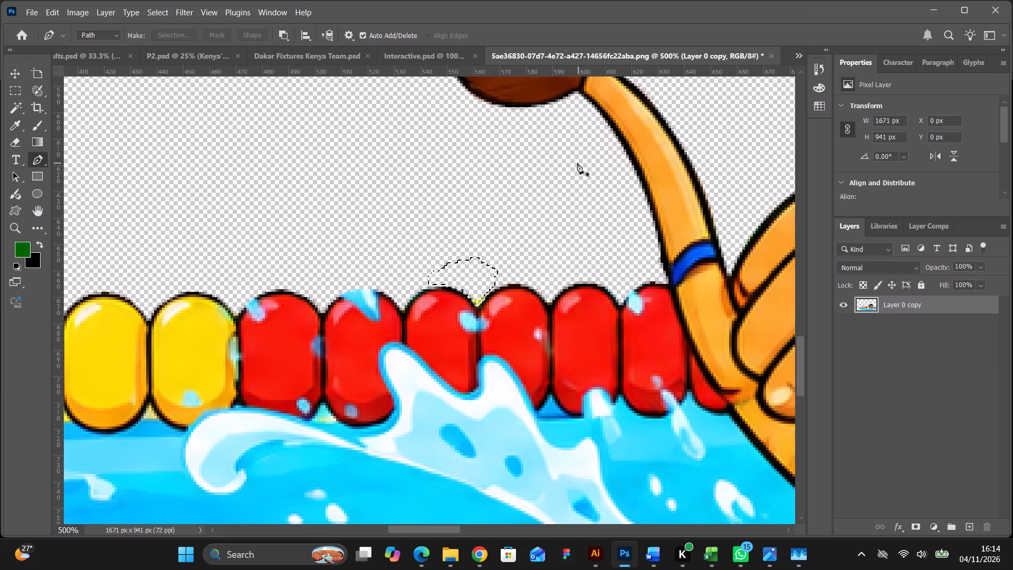
key("BackSpace")
key("ctrl+z")
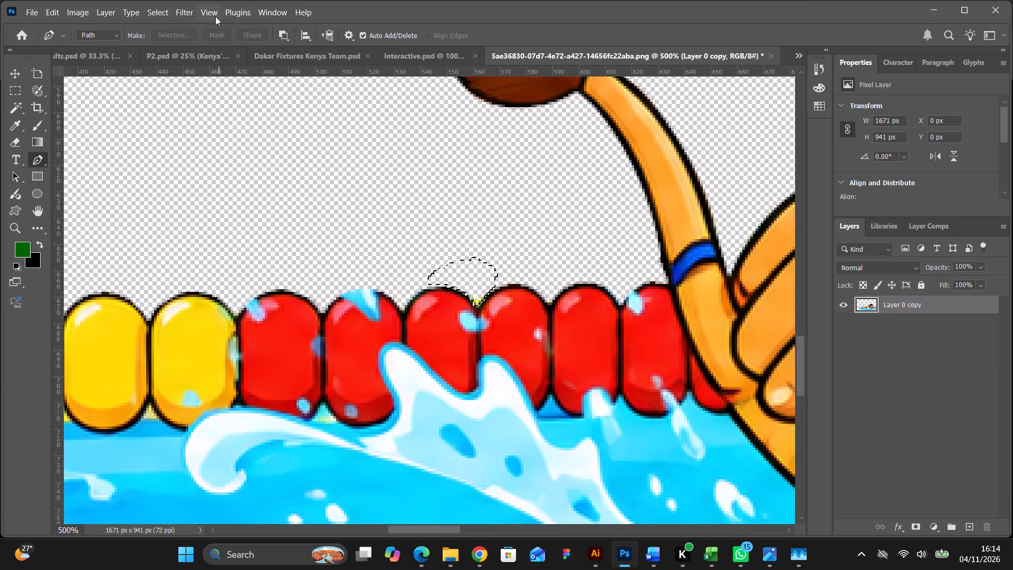
left_click(166, 12)
left_click(173, 63)
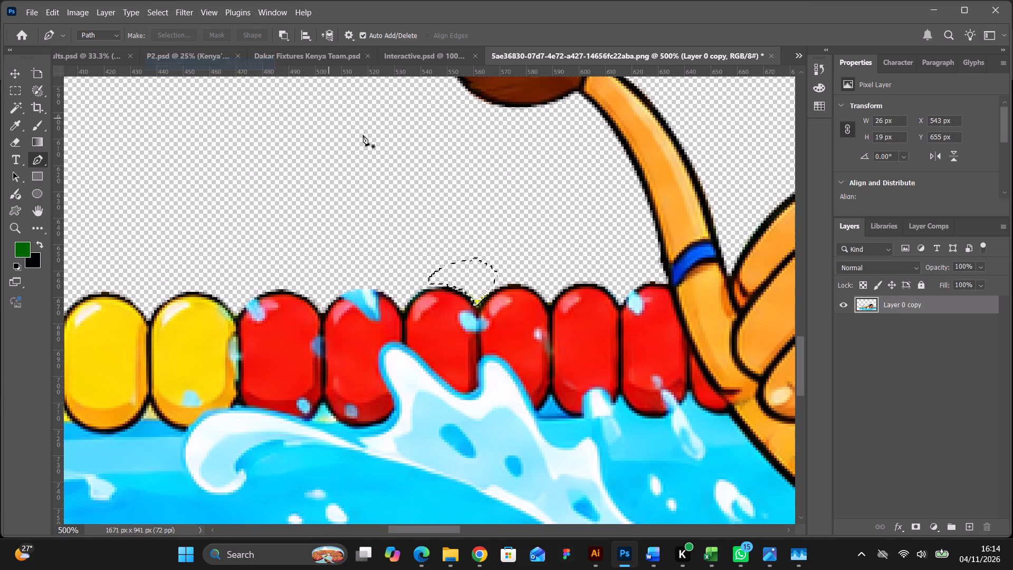
key("BackSpace")
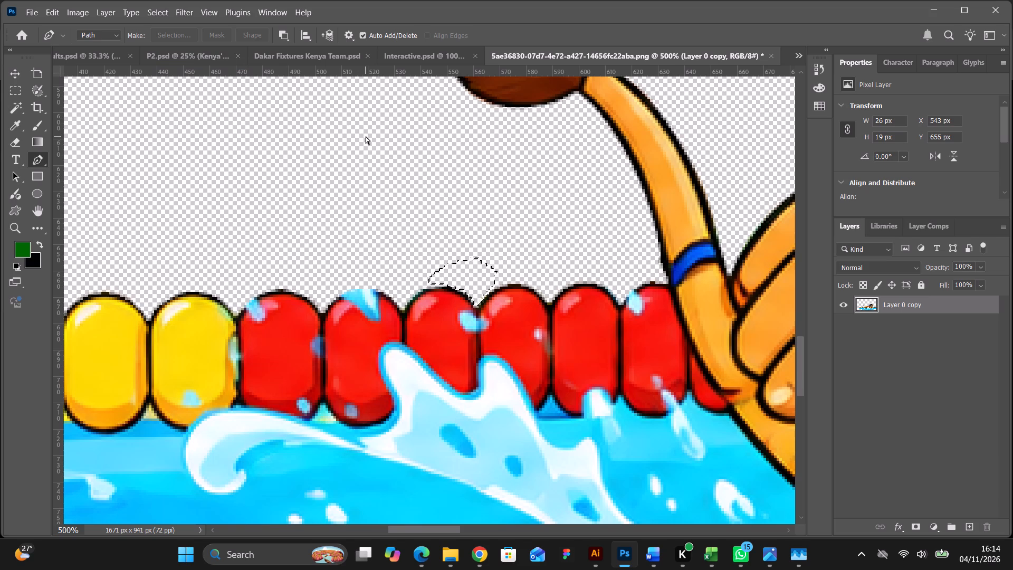
key("ctrl+d")
Inspect the whole cutout of the lion, water and lane rope at 66.67% zoom.
key("ctrl+minus")
key("ctrl+minus")
key("ctrl+minus")
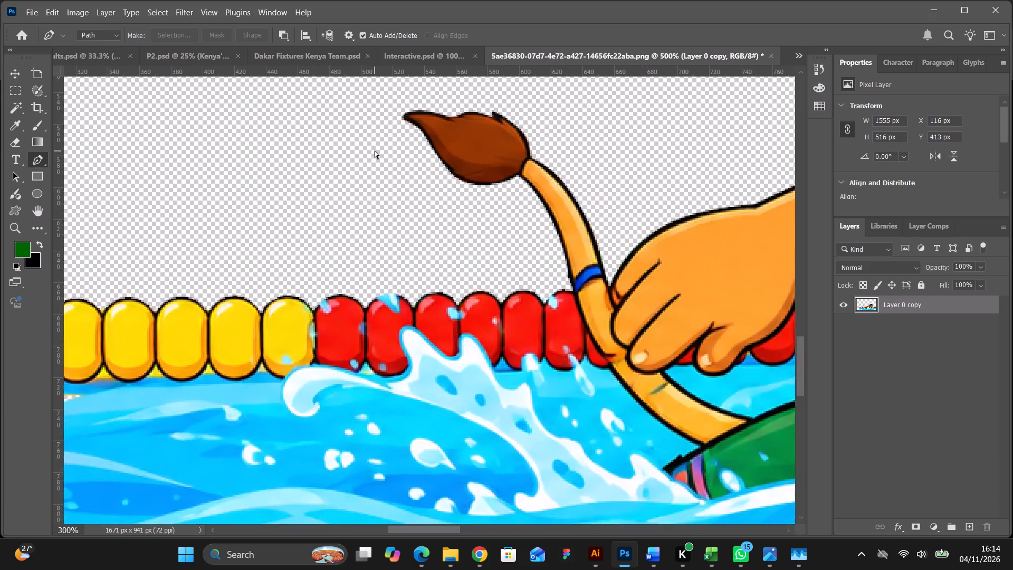
key("ctrl+minus")
key("ctrl+minus")
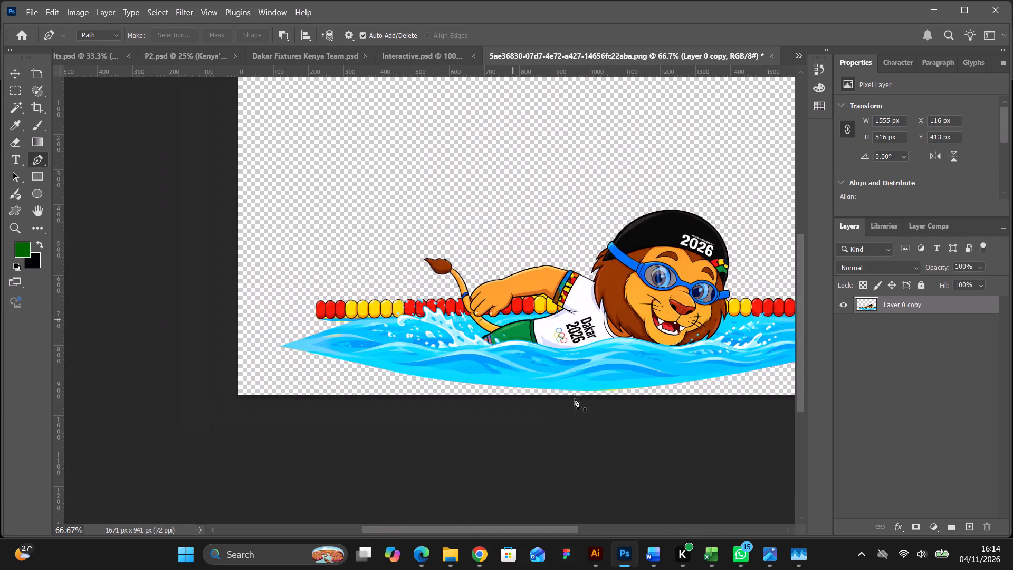
left_click_drag(535, 533, 581, 529)
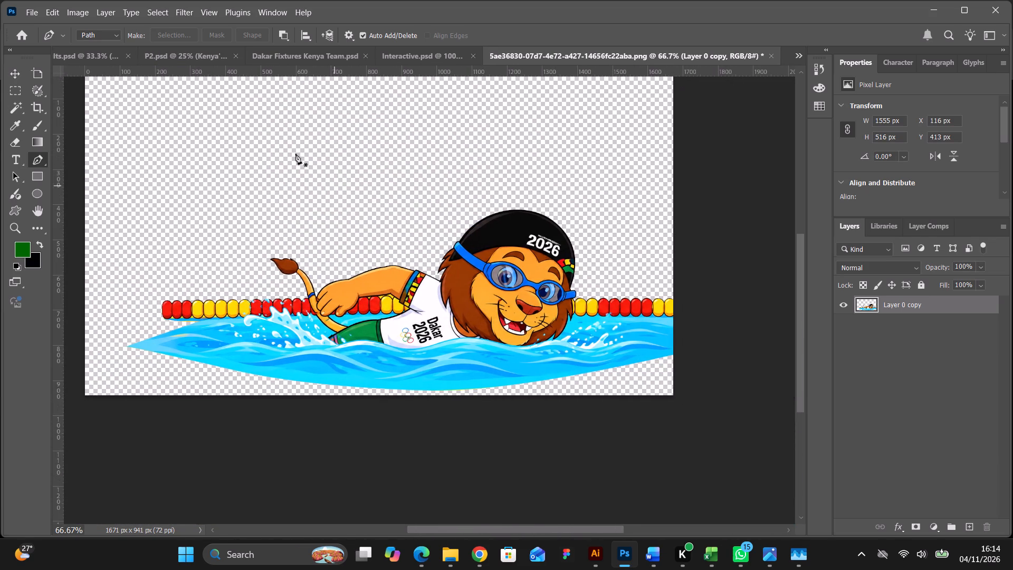
Move the swimming lion cutout up to the middle of its canvas, at about X 58 px, Y 166 px.
left_click(22, 74)
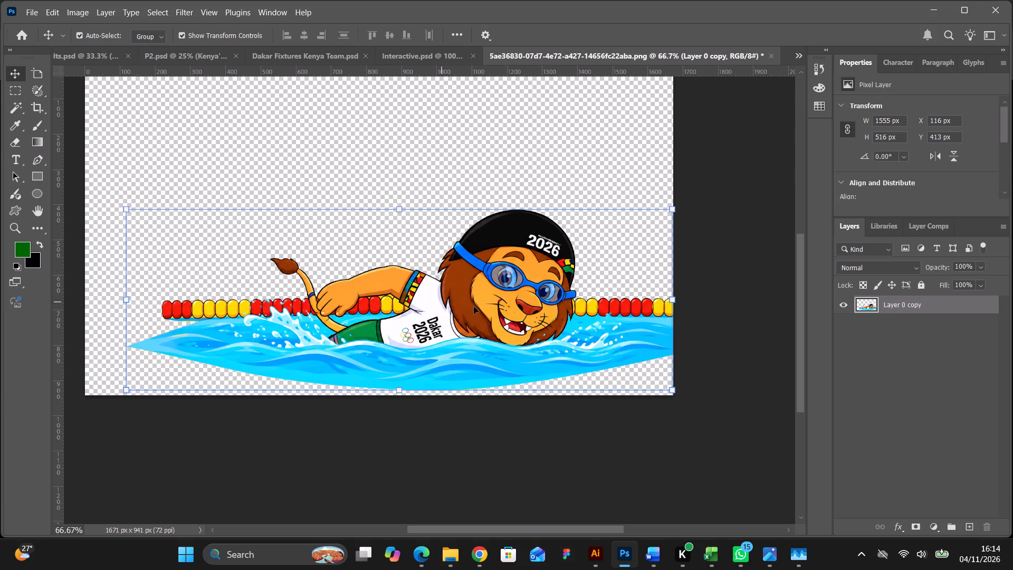
left_click(686, 317)
left_click_drag(518, 297, 428, 112)
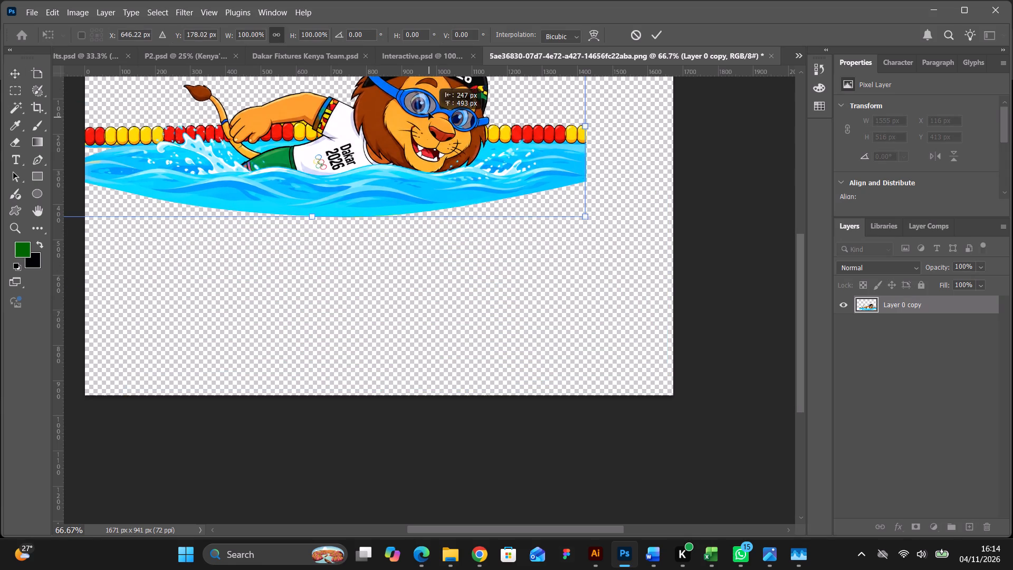
left_click_drag(428, 112, 496, 270)
left_click(648, 36)
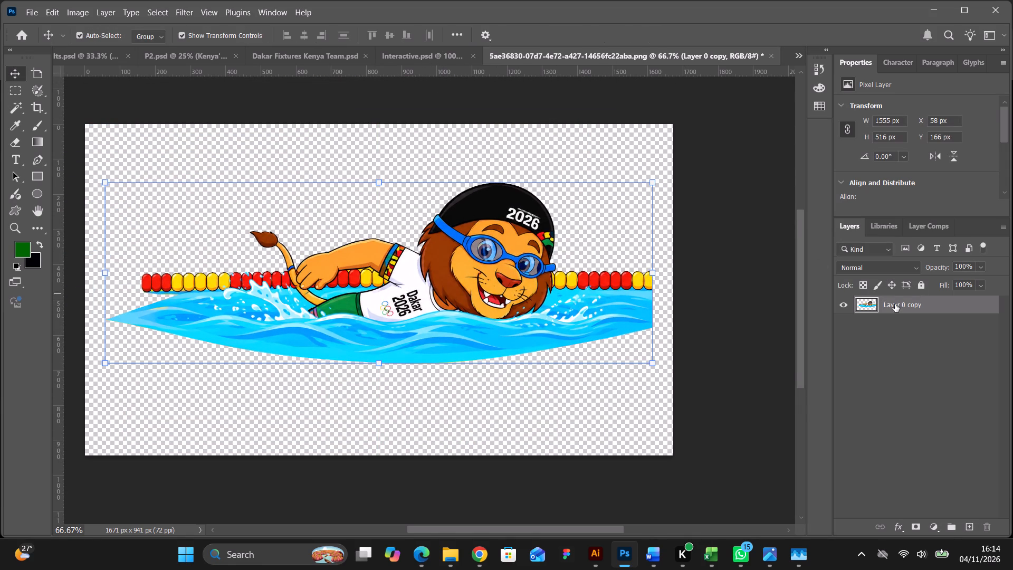
Copy the swimming lion cutout layer into the Interactive.psd fixtures poster.
left_click_drag(902, 308, 428, 55)
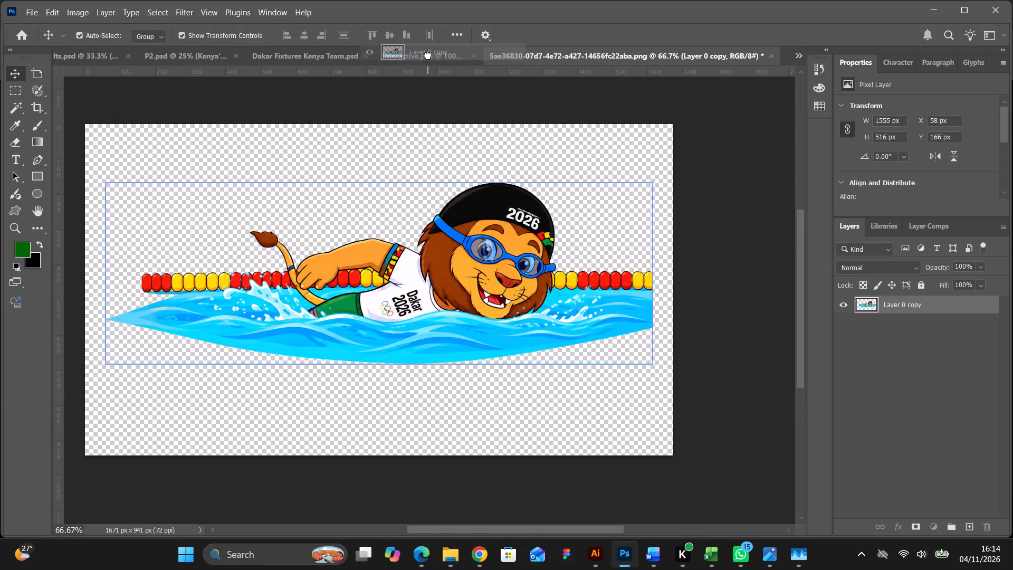
left_click_drag(428, 55, 447, 233)
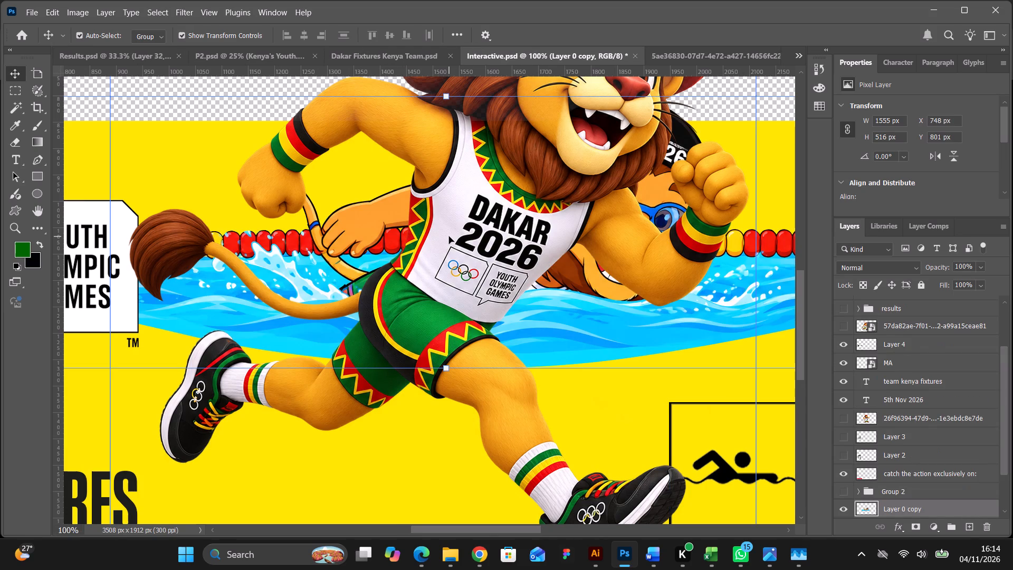
key("ctrl+minus")
key("ctrl+minus")
key("ctrl+minus")
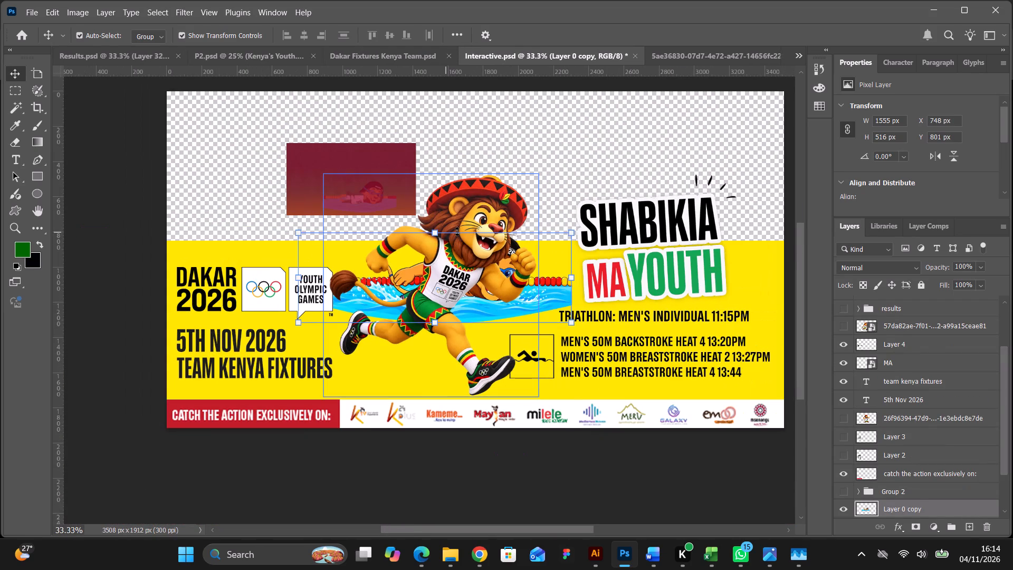
Delete the small maroon swimming lion reference image above the yellow band.
left_click(477, 214)
left_click(547, 117)
left_click(416, 151)
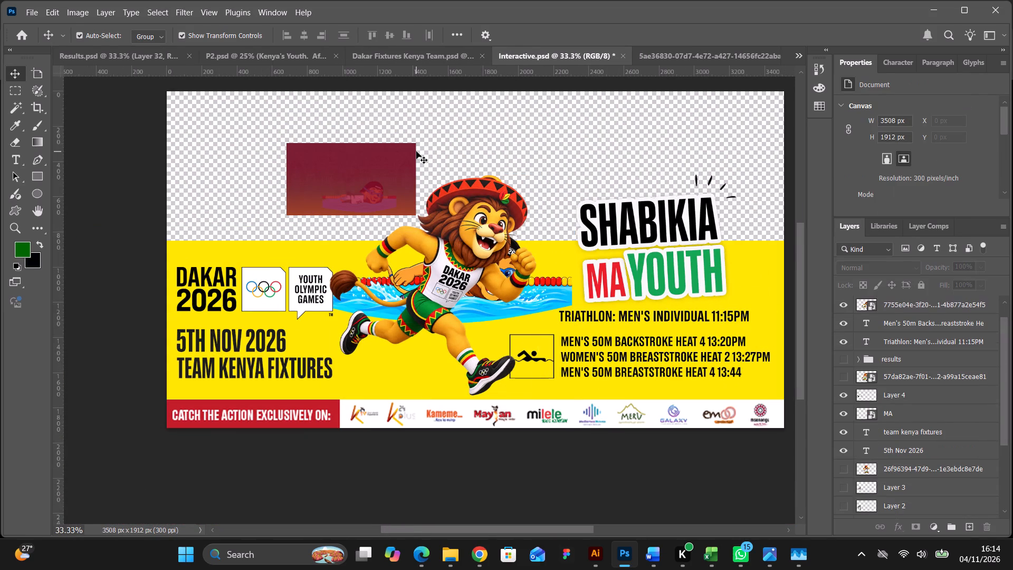
left_click(405, 155)
key("BackSpace")
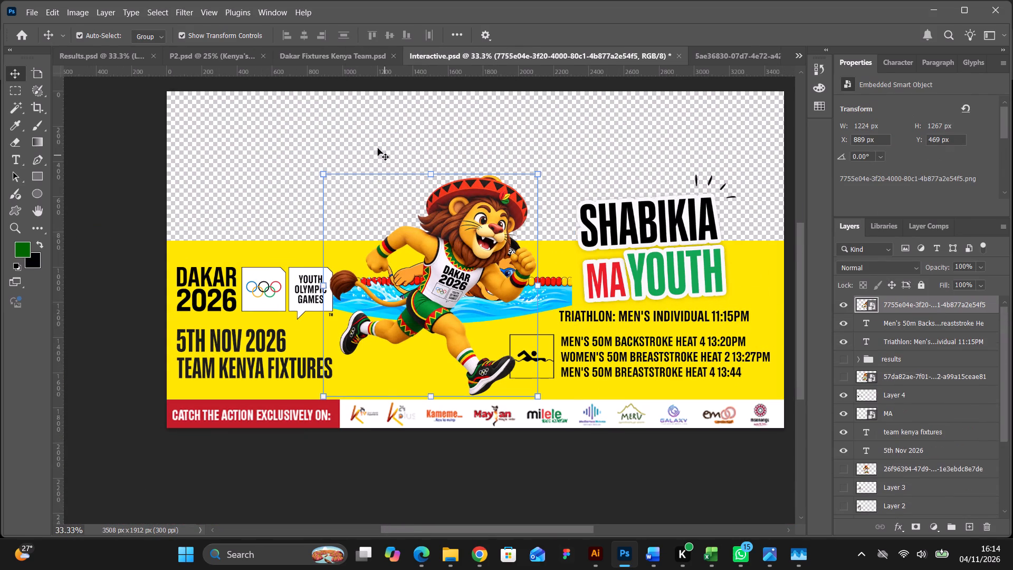
Hide the running lion mascot layer in the middle of the poster.
left_click(459, 223)
left_click(840, 304)
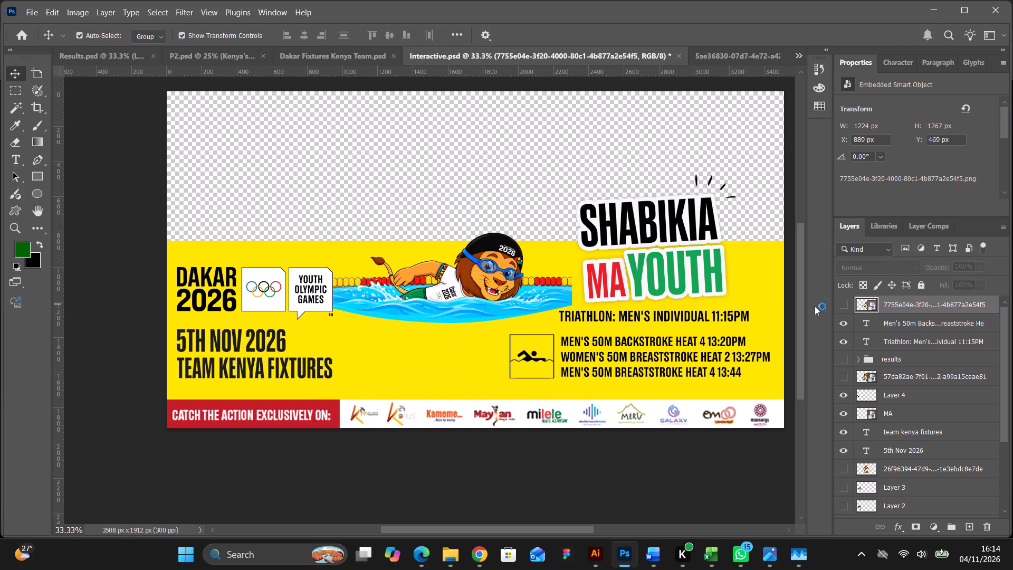
Enlarge the swimming lion to about 2298 by 762 px and position it between the Youth Olympic Games logo and the Shabikia Ma Youth title.
left_click_drag(488, 280, 481, 269)
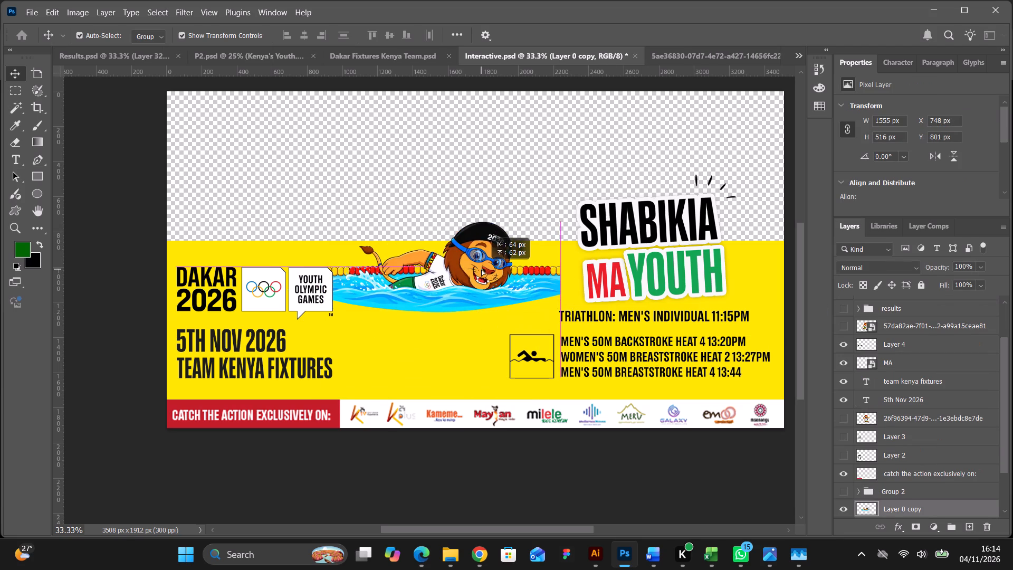
left_click_drag(481, 269, 497, 261)
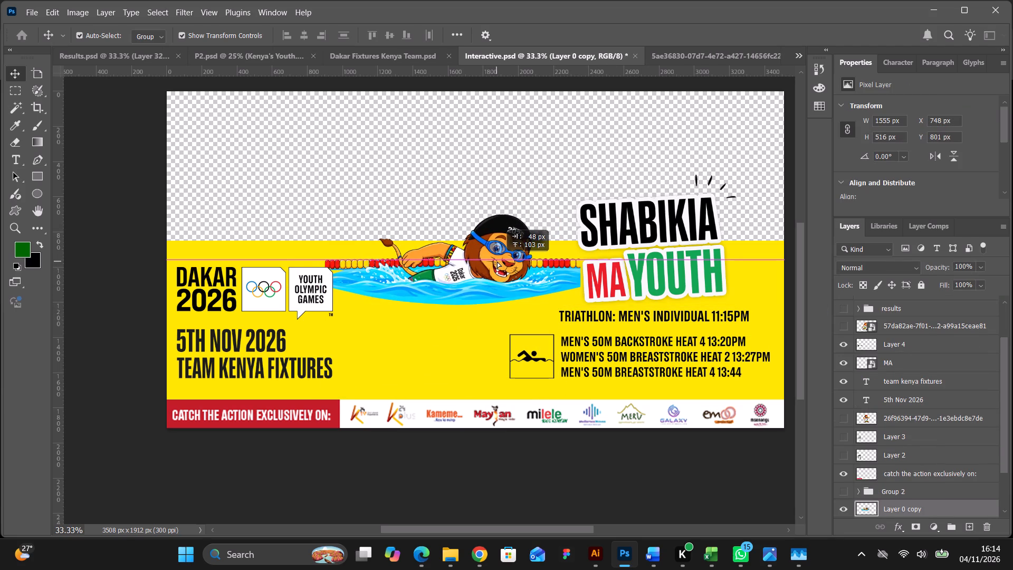
left_click_drag(497, 261, 498, 261)
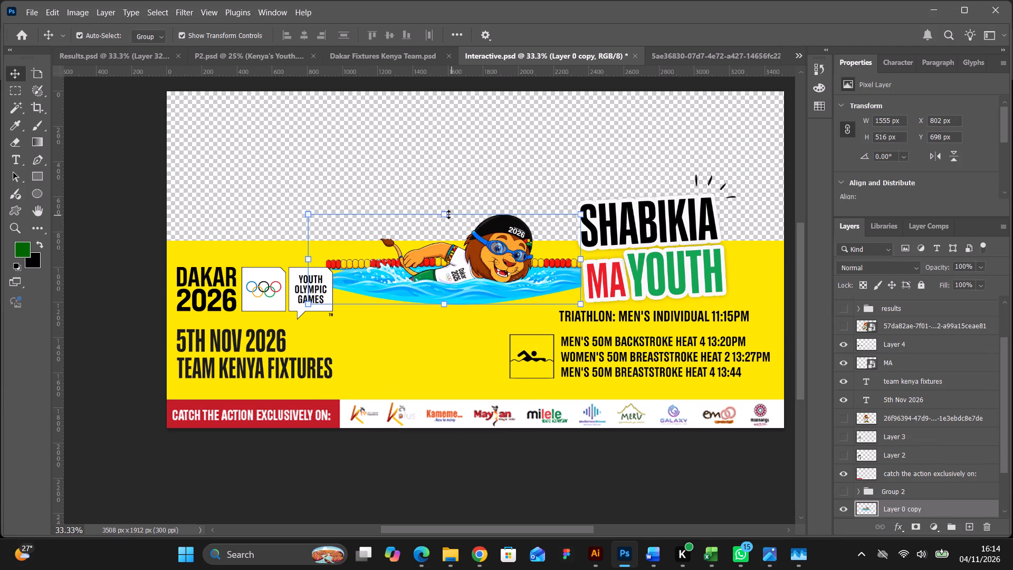
left_click_drag(310, 302, 281, 311)
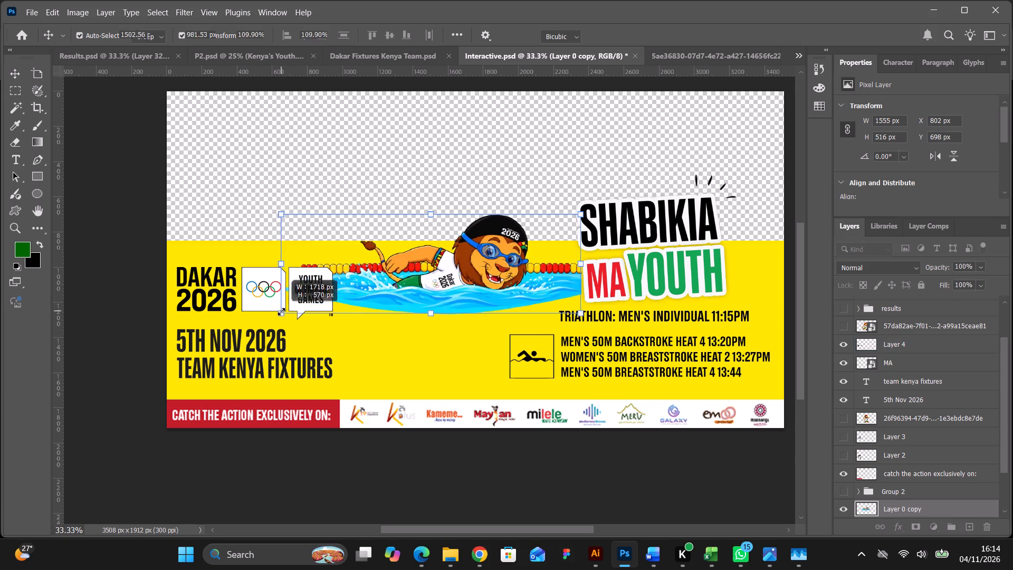
left_click_drag(281, 311, 176, 336)
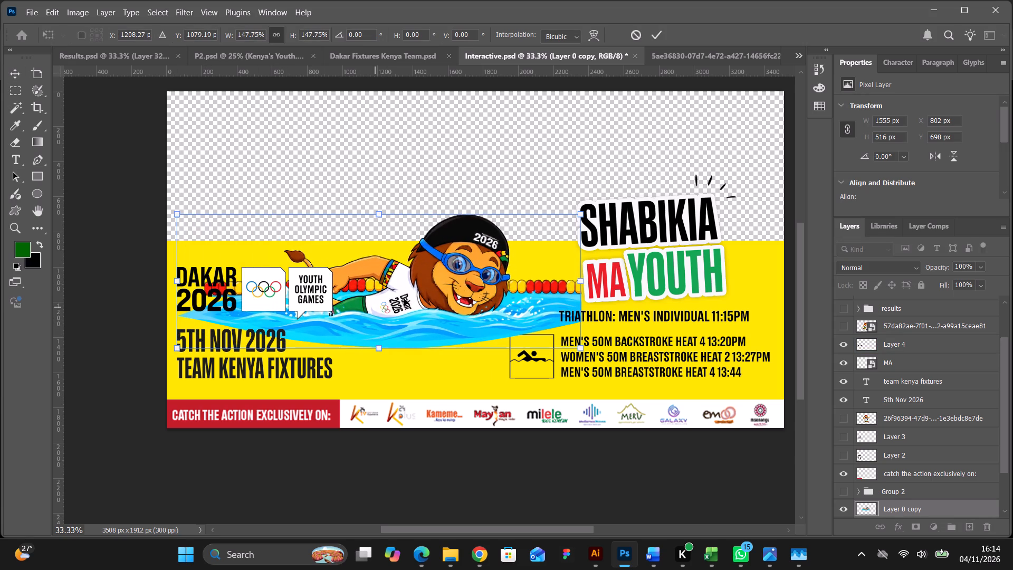
left_click_drag(421, 280, 470, 254)
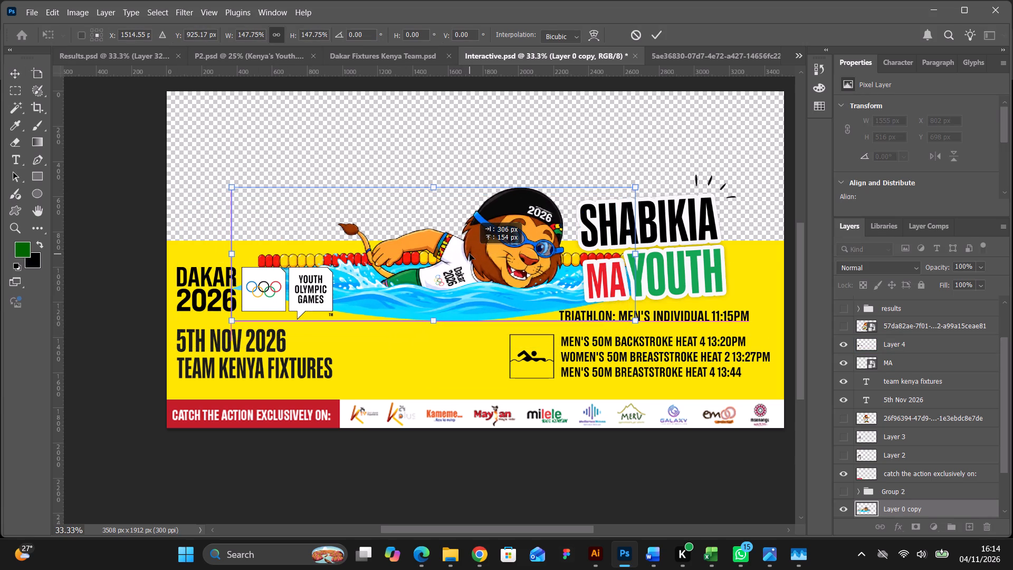
left_click_drag(470, 254, 468, 253)
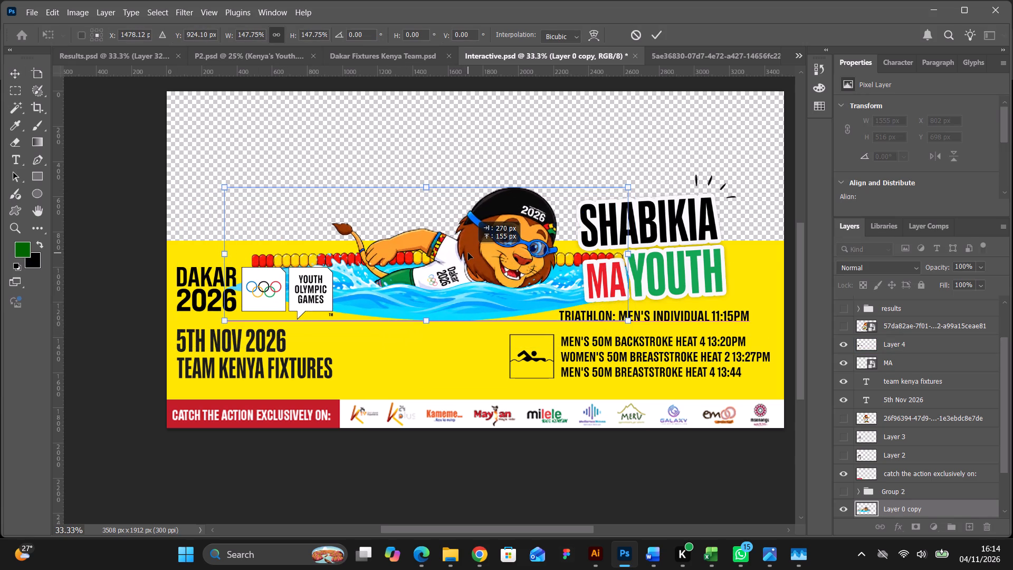
left_click_drag(468, 253, 469, 253)
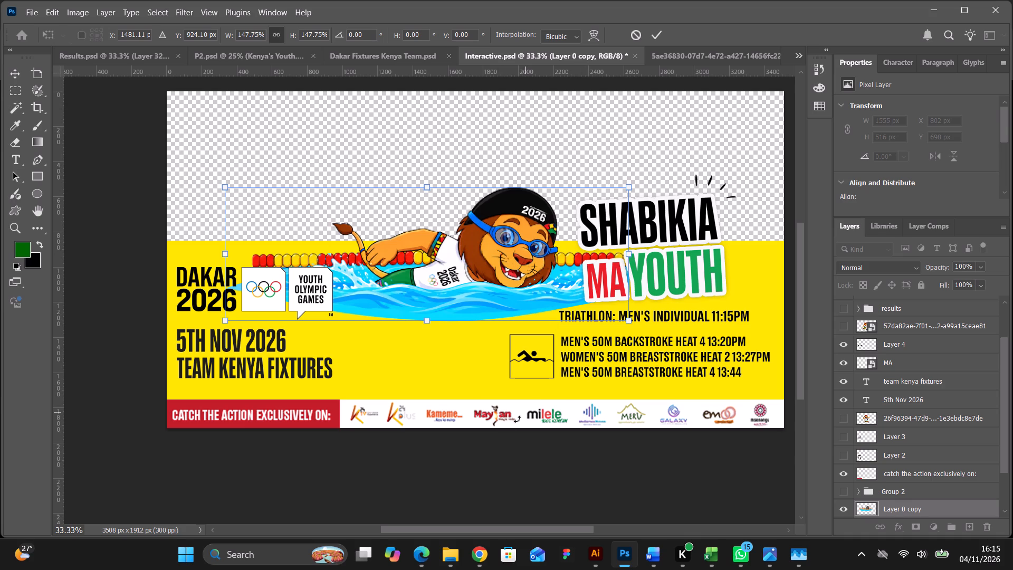
left_click_drag(496, 530, 539, 528)
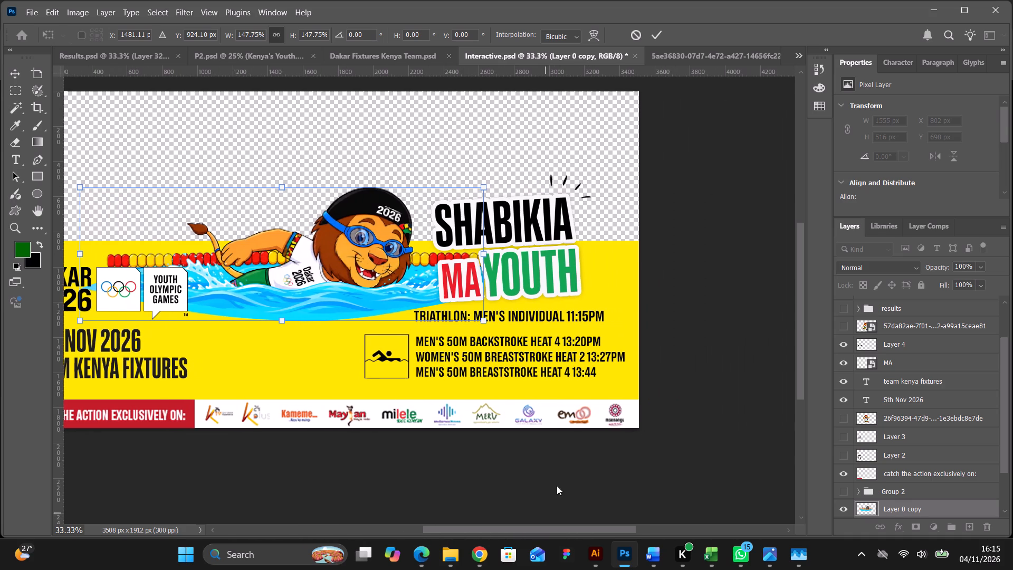
left_click(656, 28)
left_click(716, 195)
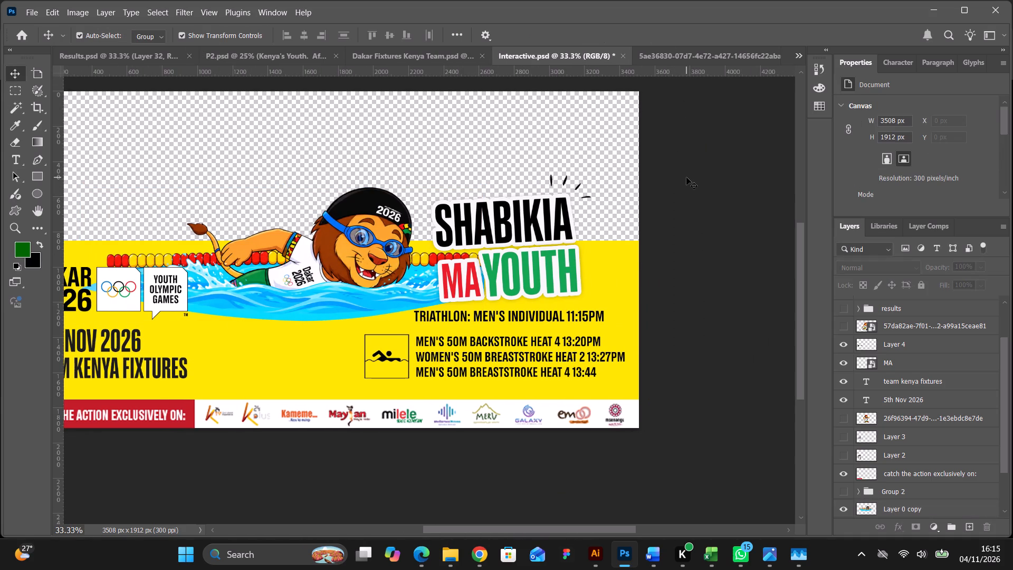
Raise the swimming lion so its head rises above the yellow band, and enlarge it slightly to about 2408 by 798 px.
left_click_drag(326, 252, 322, 240)
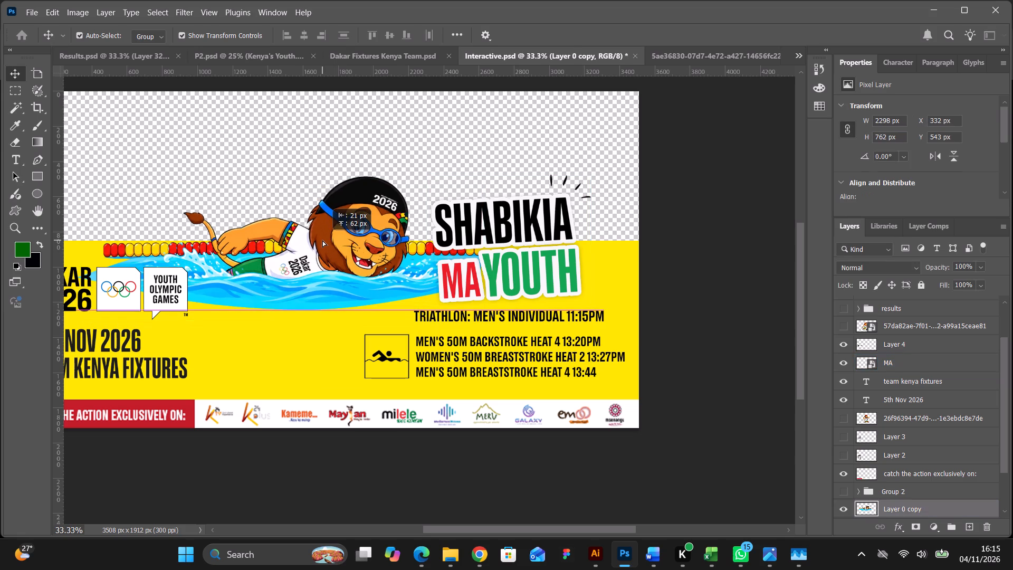
left_click_drag(322, 240, 320, 237)
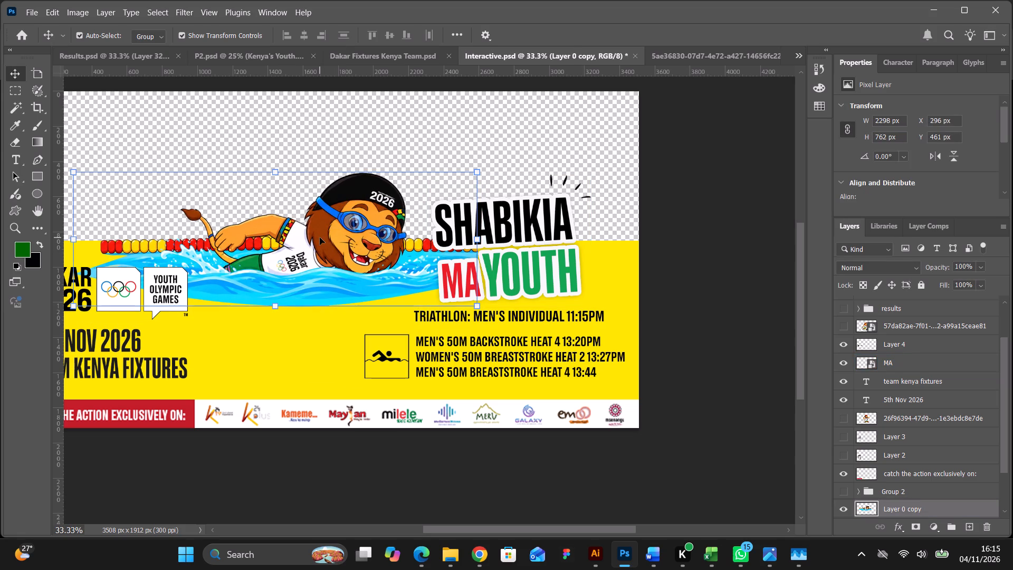
left_click_drag(480, 175, 482, 175)
left_click_drag(482, 175, 500, 173)
left_click(659, 33)
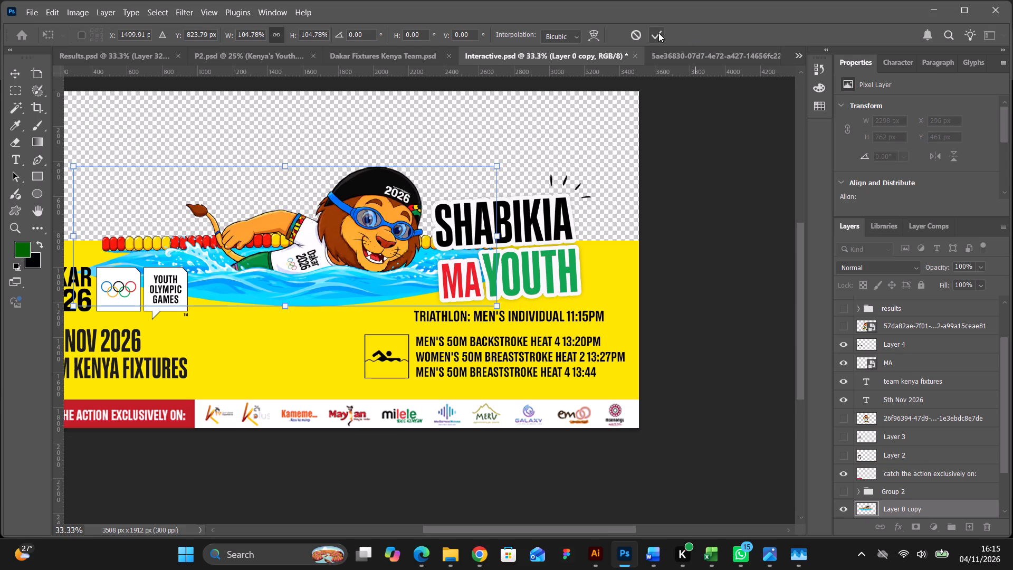
left_click(737, 179)
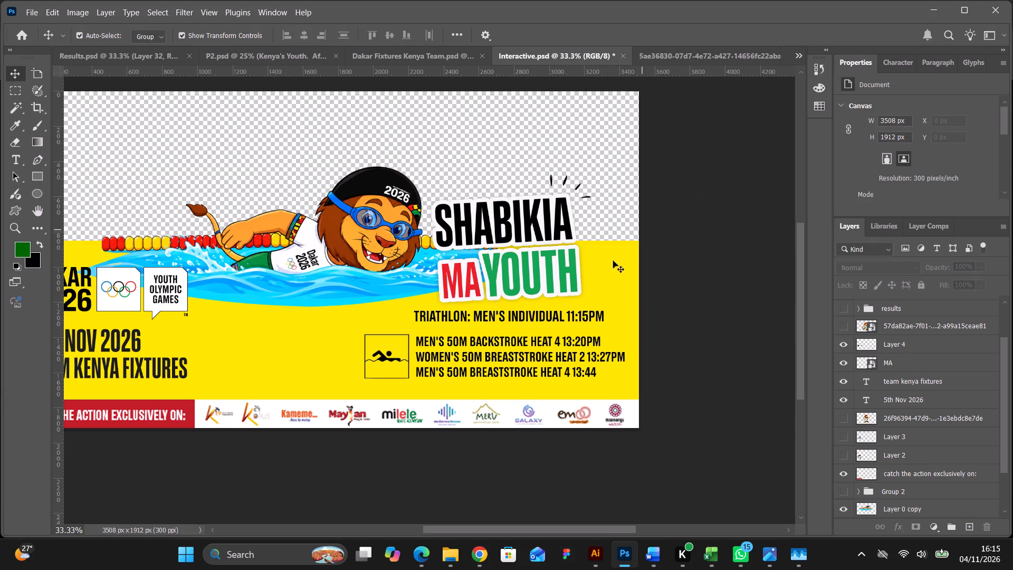
Shift the Shabikia Ma Youth title about 76 px to the right at the same height, away from the lion's face.
left_click_drag(532, 528, 493, 521)
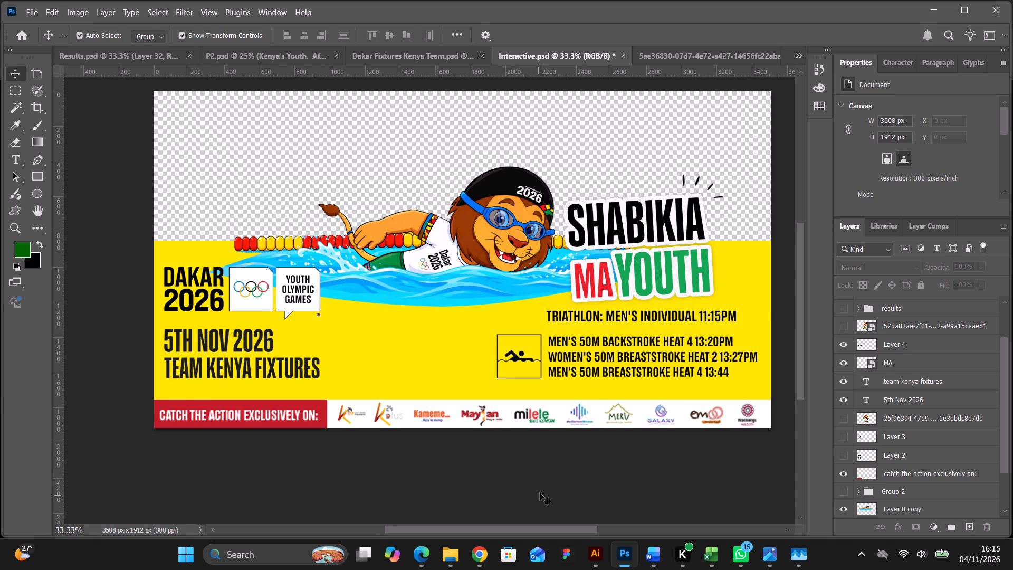
left_click(654, 270)
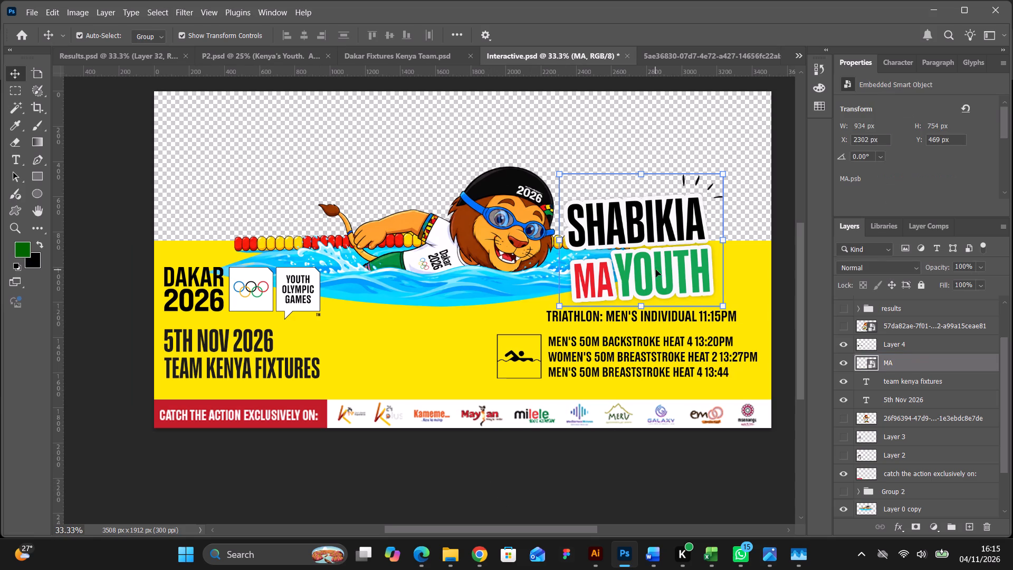
left_click_drag(656, 270, 674, 268)
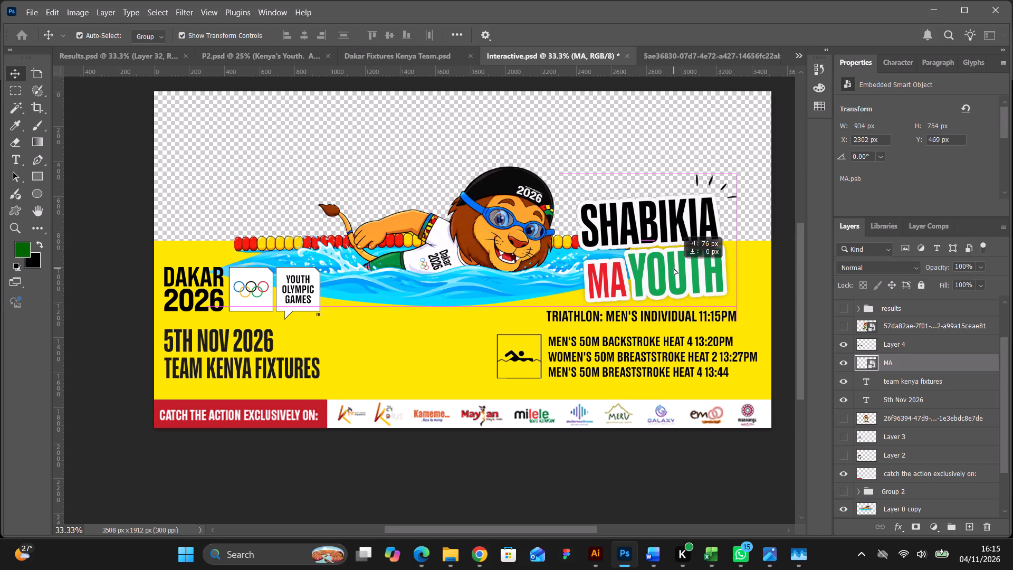
left_click_drag(674, 268, 674, 268)
Nudge the swimming lion horizontally towards the Shabikia Ma Youth title, to X 338 px.
left_click(523, 256)
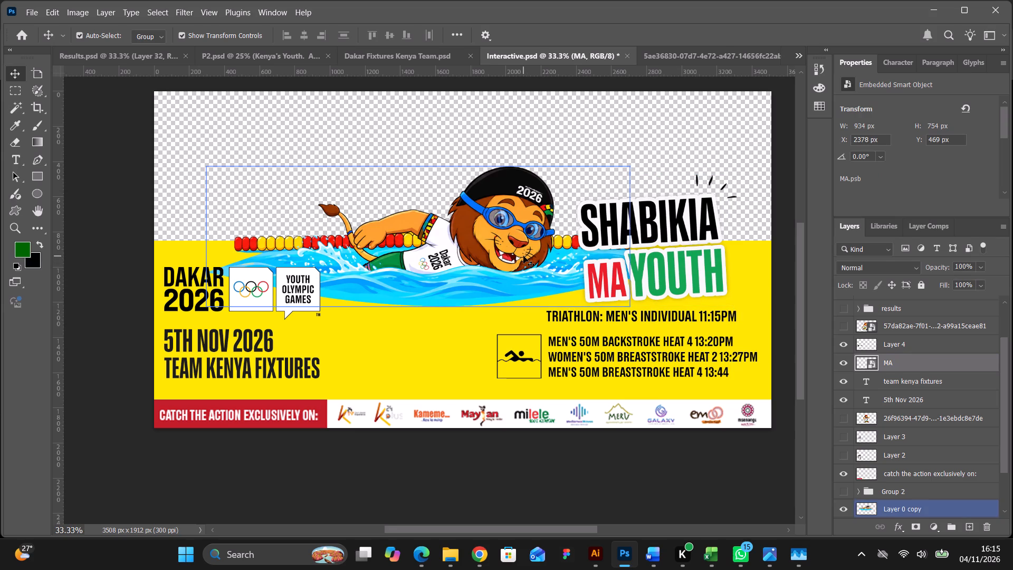
key("Right")
key("Right")
key("Right")
key("Right")
key("Right")
key("Right")
key("Right")
key("Right")
key("Right")
key("Right")
key("Right")
key("Right")
key("Right")
key("Right")
key("Right")
key("Right")
key("Right")
key("Right")
key("Right")
key("Right")
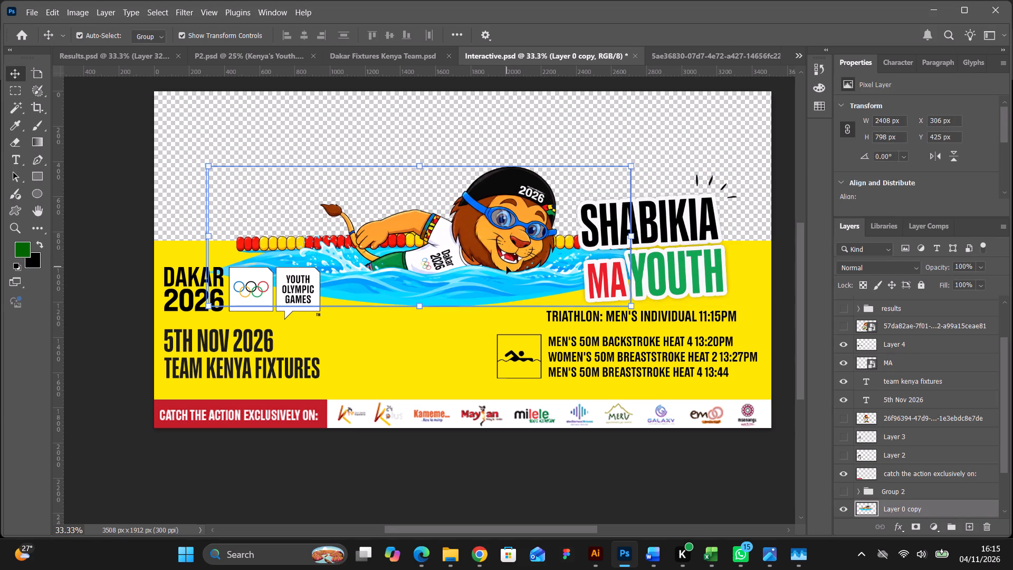
key("Right")
key("Right")
key("Right")
key("Right")
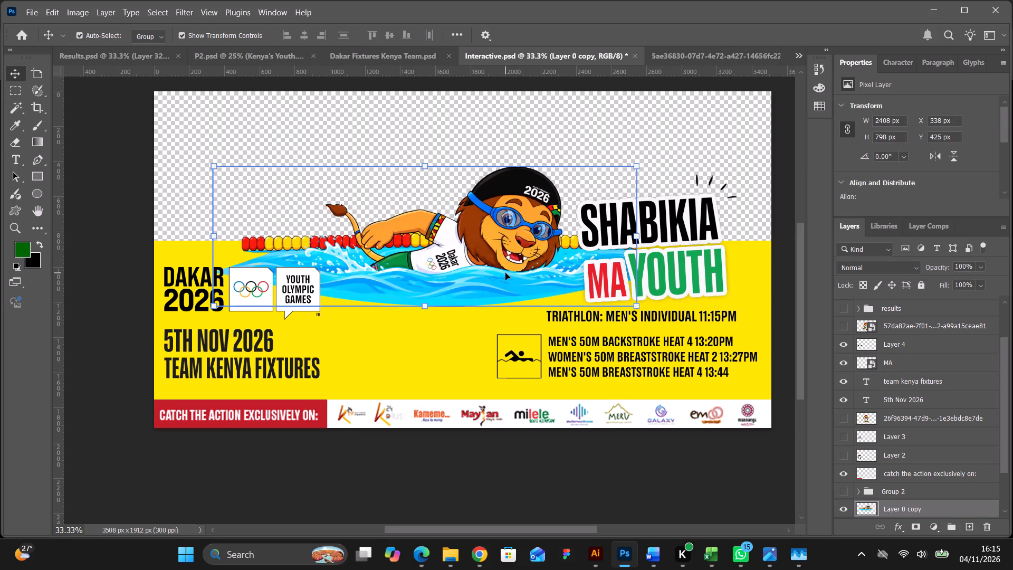
left_click(488, 453)
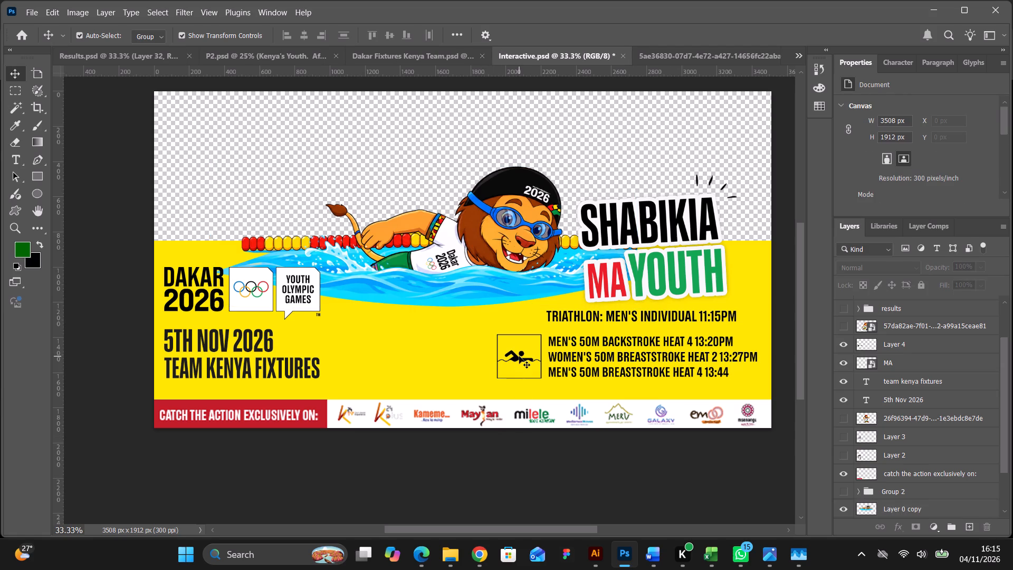
Move the boxed swimmer icon left, away from the swimming event times, to about X 1258 px, Y 1392 px.
left_click_drag(519, 356, 461, 362)
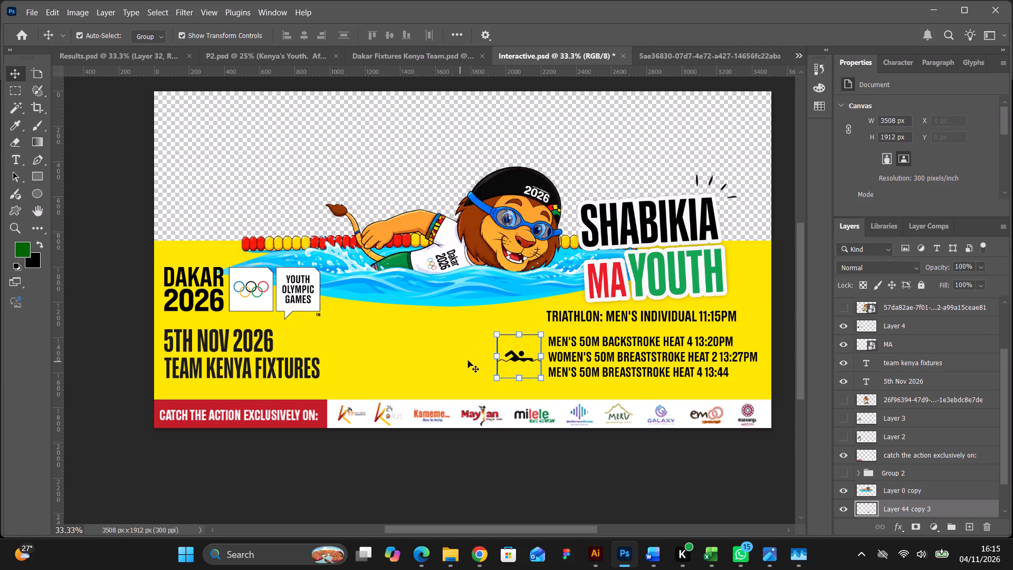
left_click_drag(519, 360, 486, 360)
left_click(548, 464)
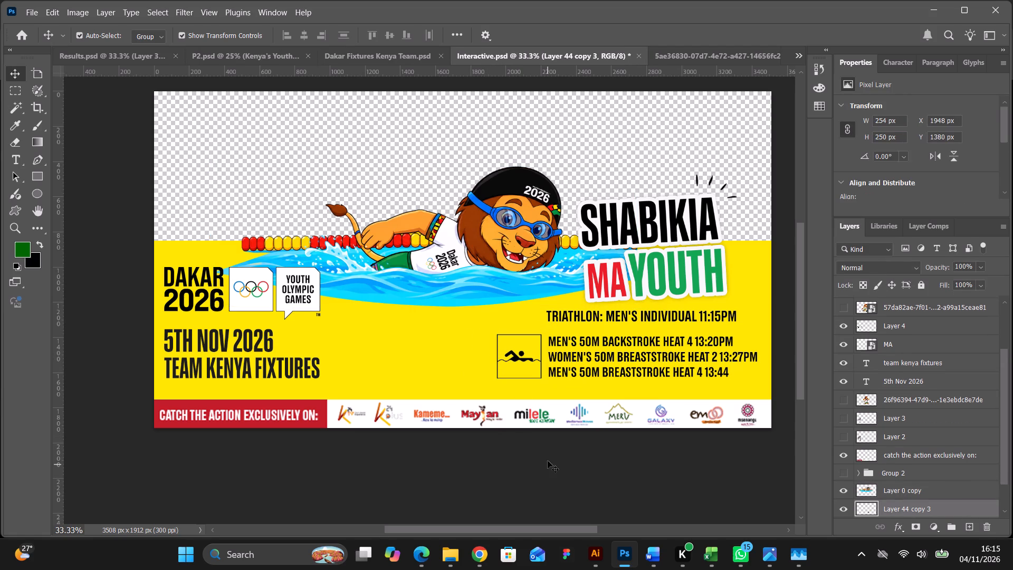
left_click_drag(515, 357, 402, 359)
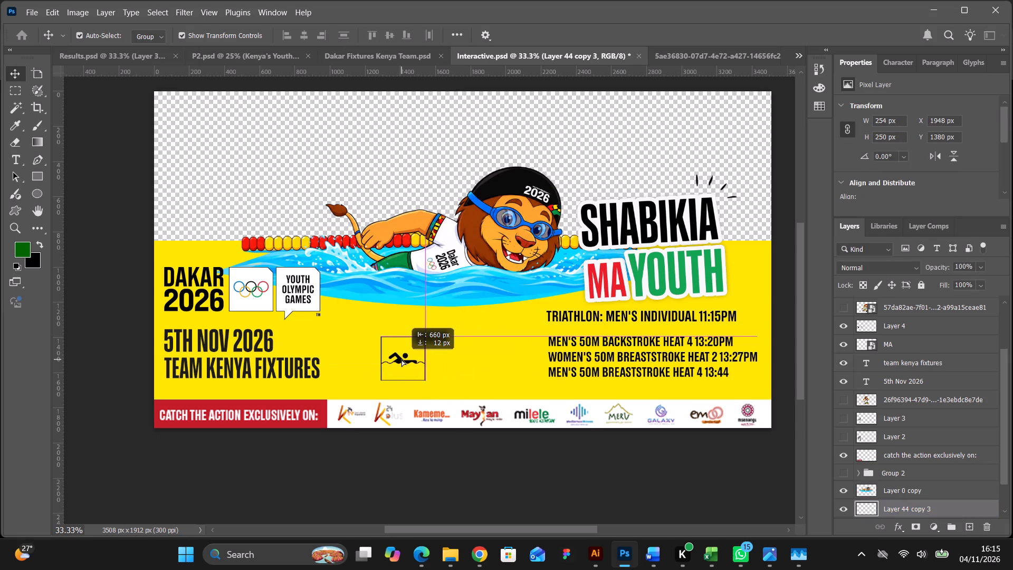
left_click_drag(402, 359, 394, 359)
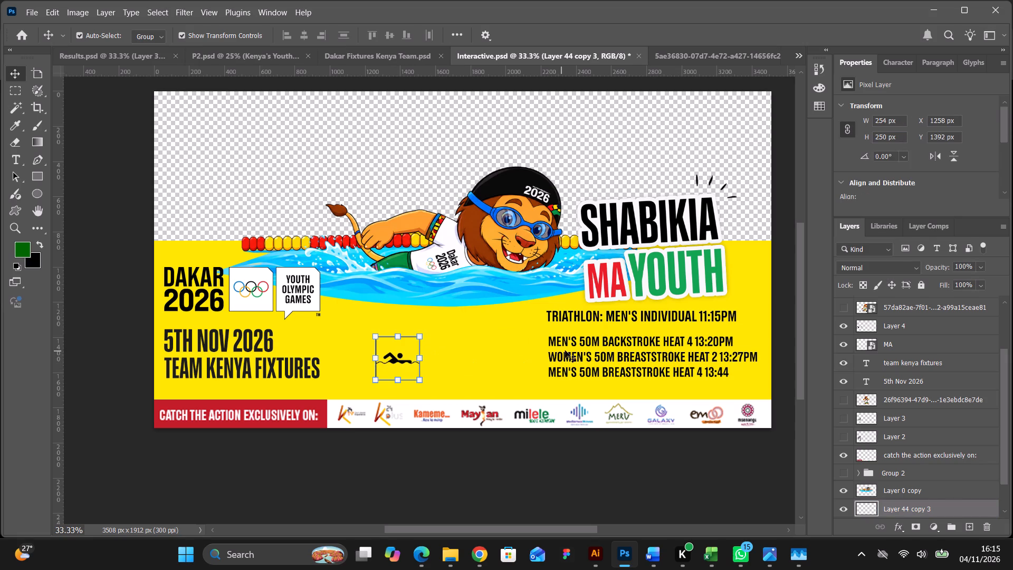
Move the three-line swimming event times block left so it sits directly beside the boxed swimmer icon, vertically centred on it.
left_click(568, 349)
left_click_drag(571, 357, 504, 362)
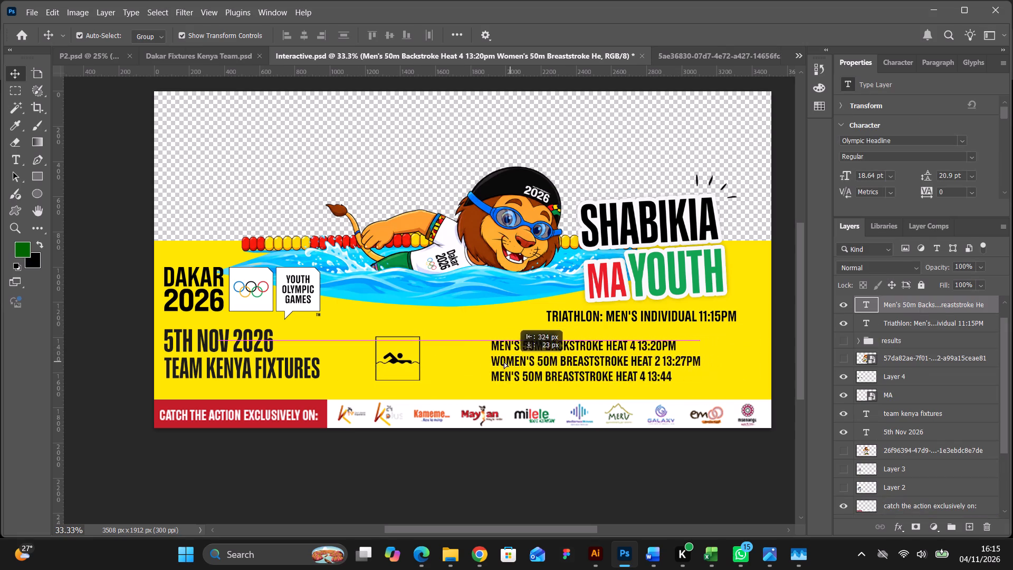
left_click_drag(504, 362, 458, 359)
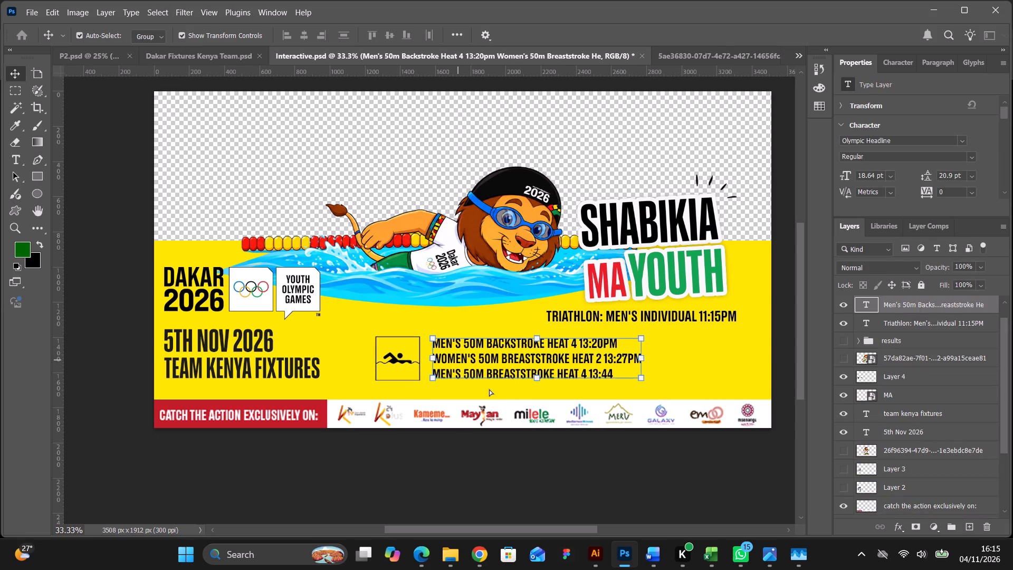
left_click(536, 468)
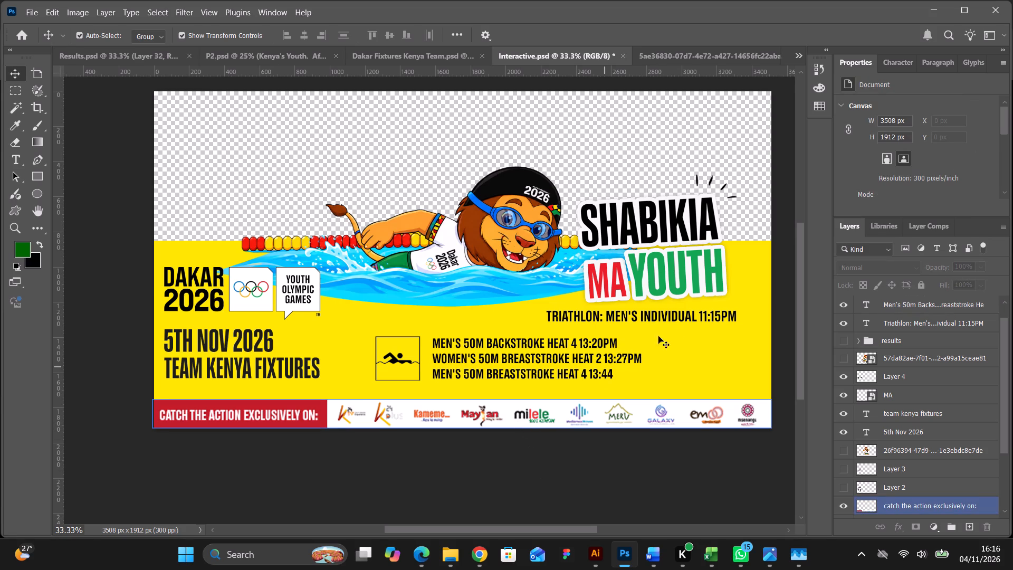
left_click(673, 283)
Switch to the YouTube video playing in Chrome, skip it back to about 9:40 and pause it.
left_click(477, 553)
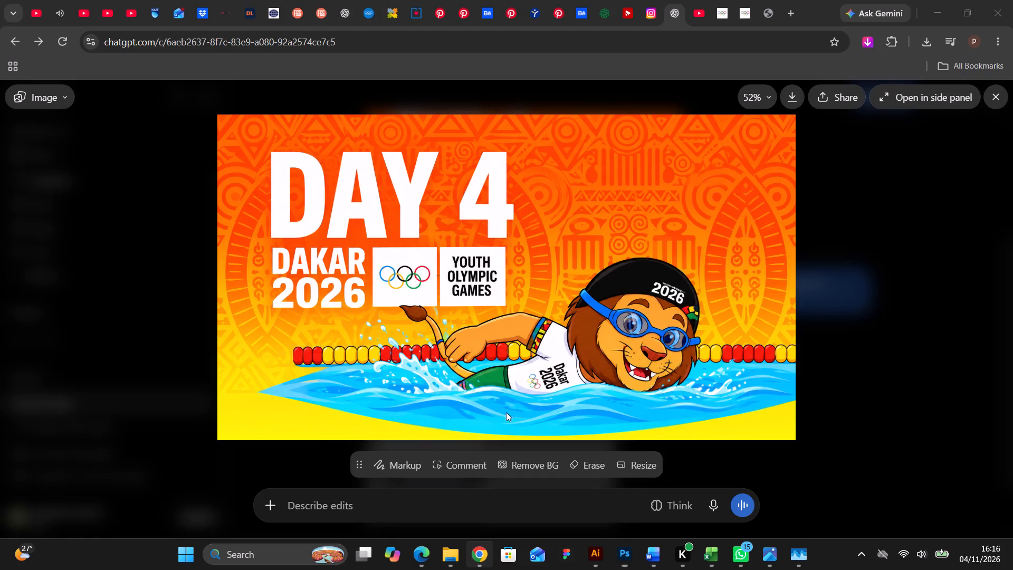
left_click(64, 16)
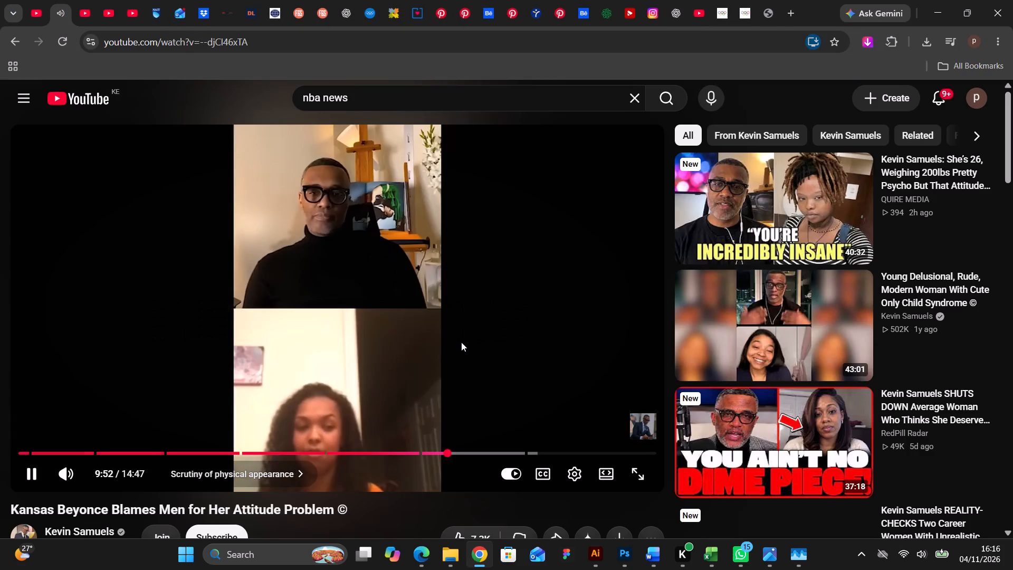
left_click(439, 452)
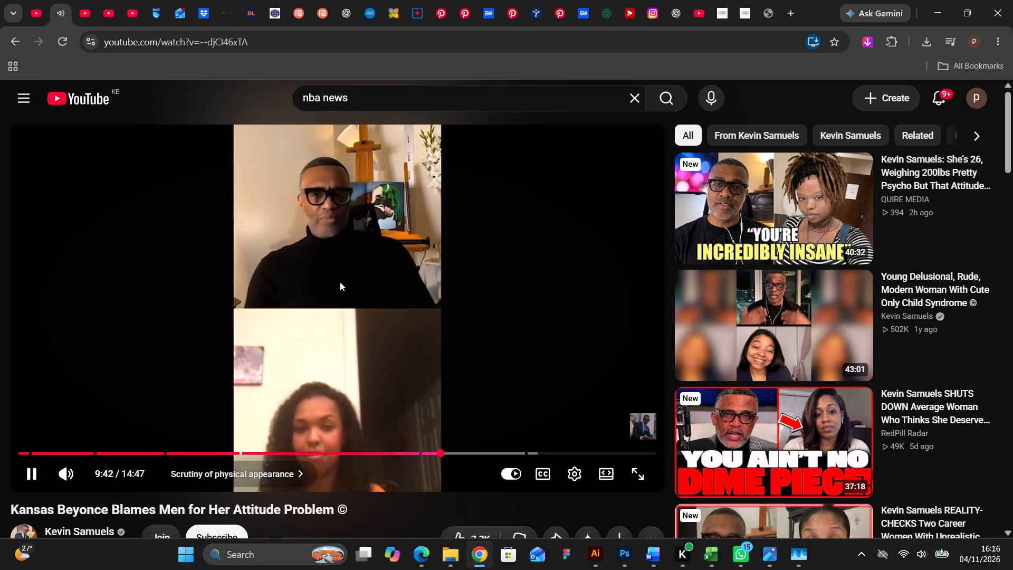
scroll(340, 282, "down", 1)
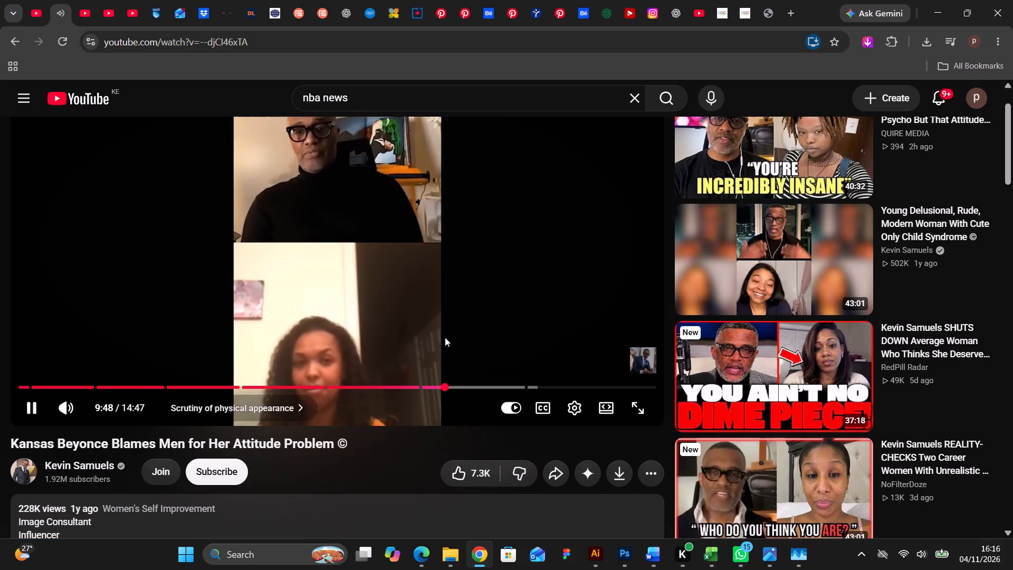
scroll(445, 337, "up", 1)
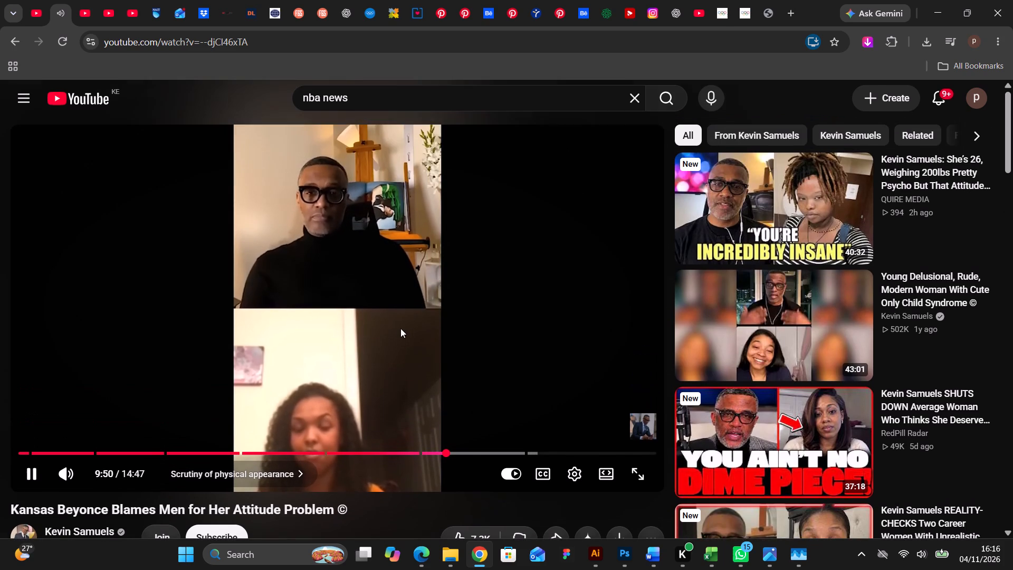
left_click(400, 328)
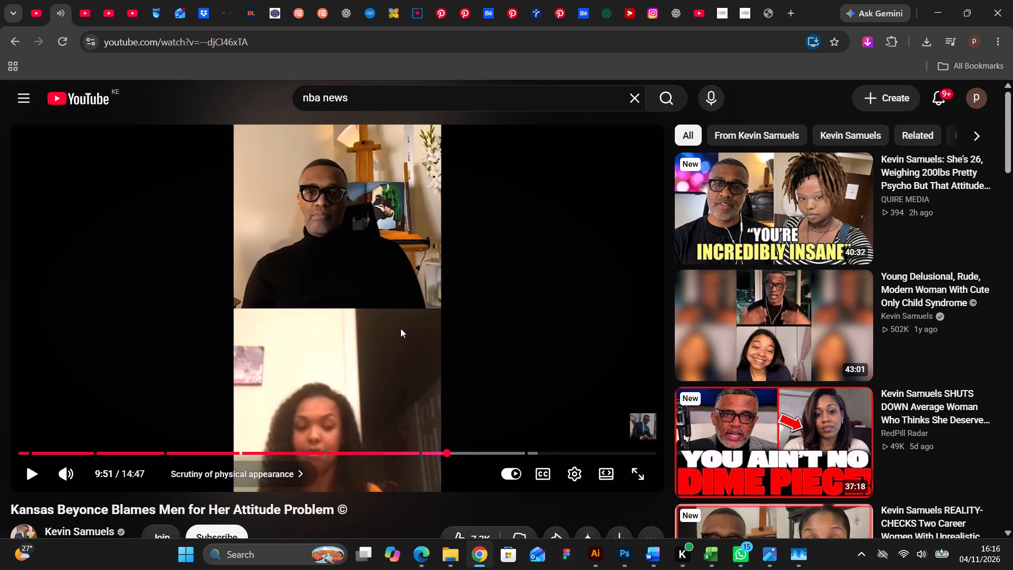
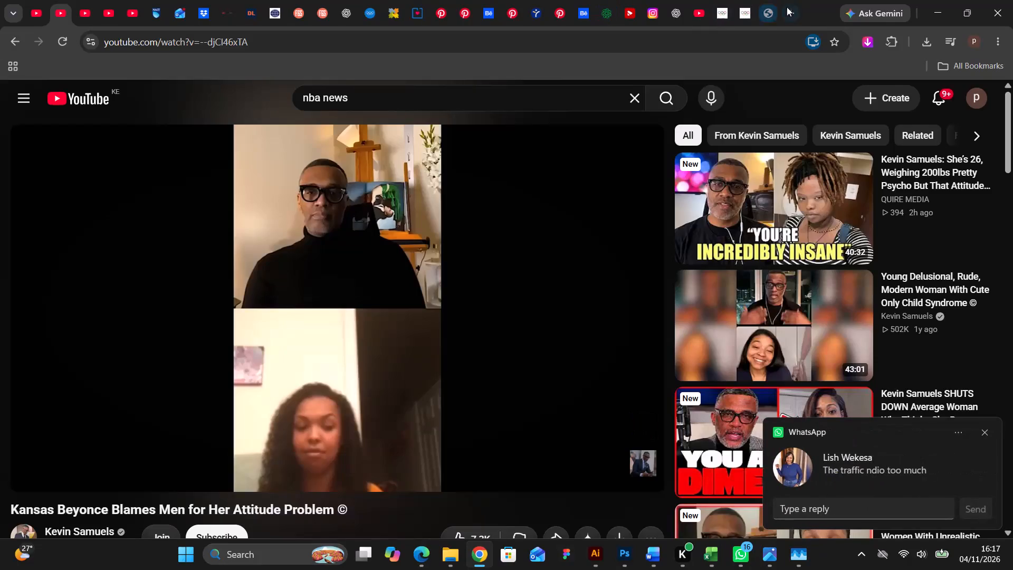
Search Google in a new browser tab for "usa movie sites" and look through the first results.
left_click(790, 17)
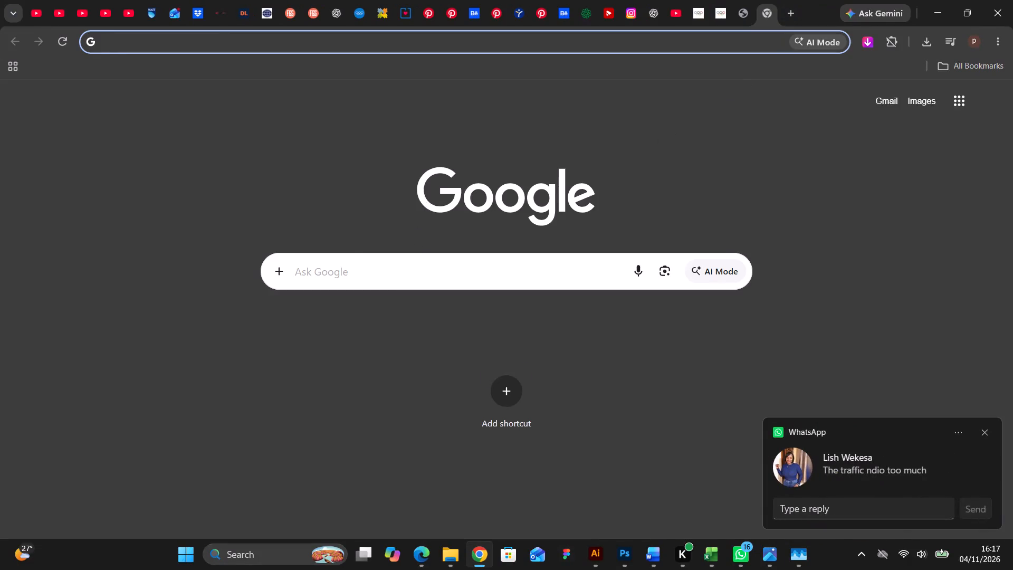
left_click(405, 263)
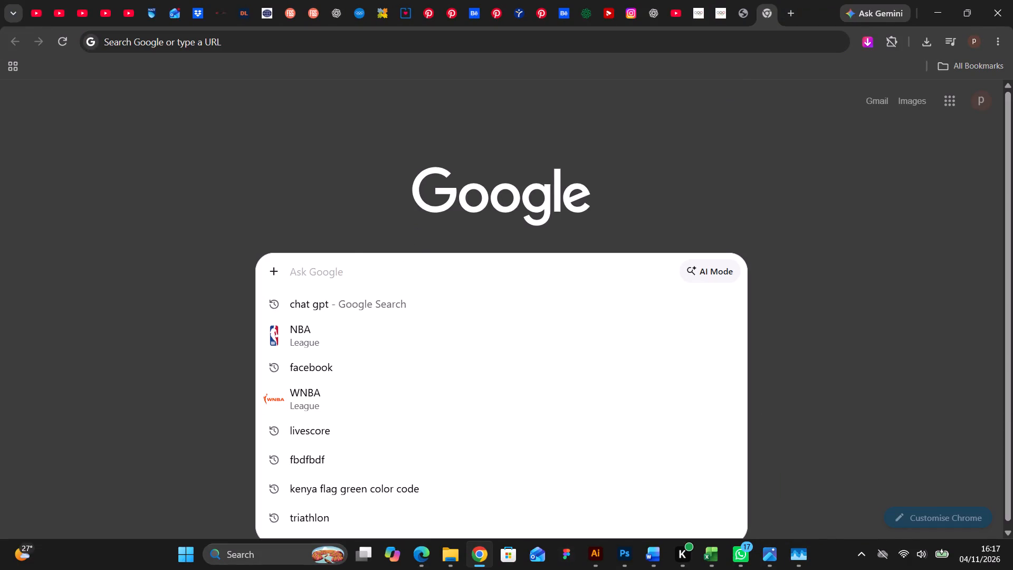
key("u")
type("sa")
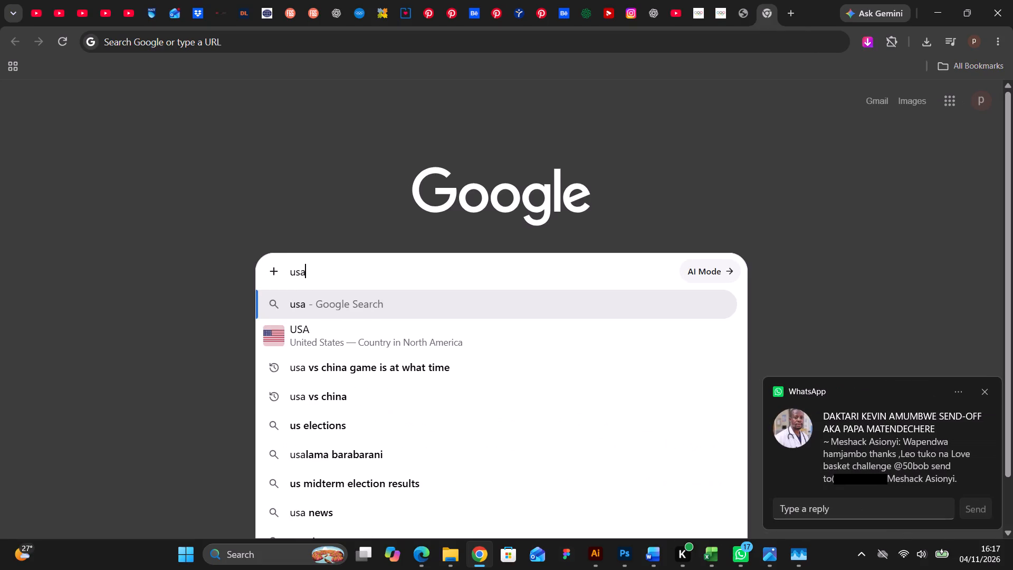
key("space")
type("movie sites")
key("Return")
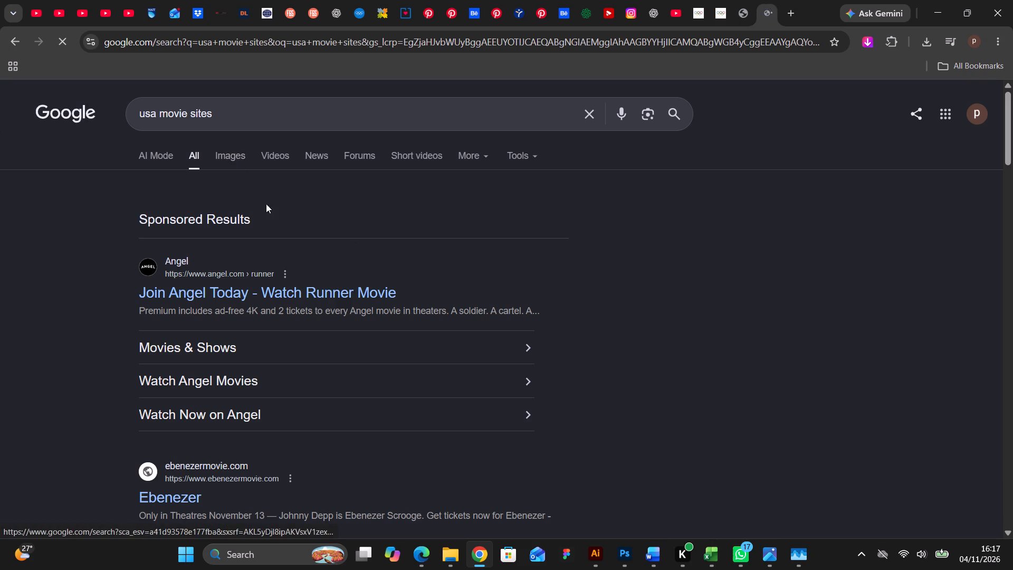
scroll(284, 241, "down", 7)
scroll(293, 229, "up", 3)
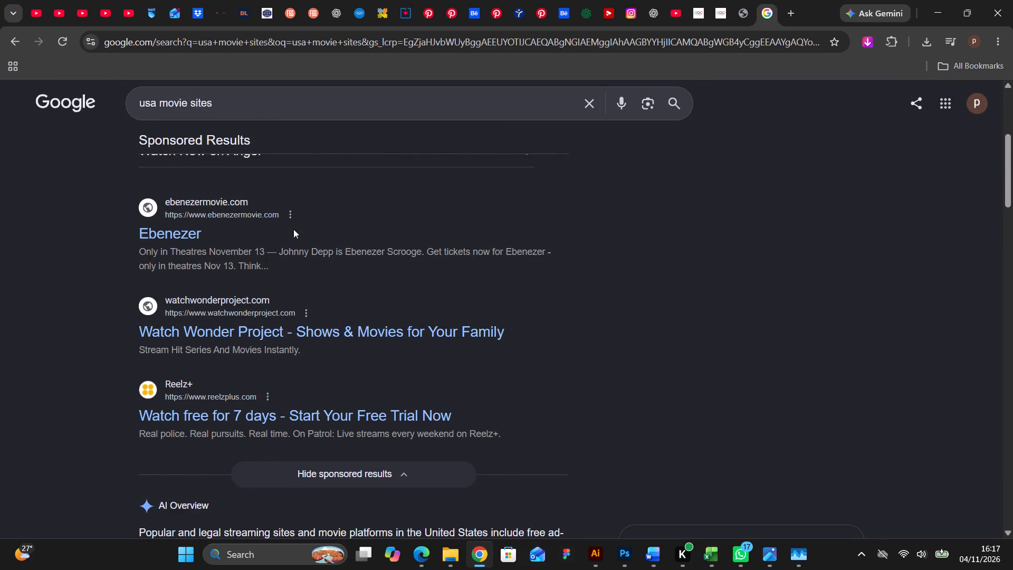
scroll(290, 264, "up", 3)
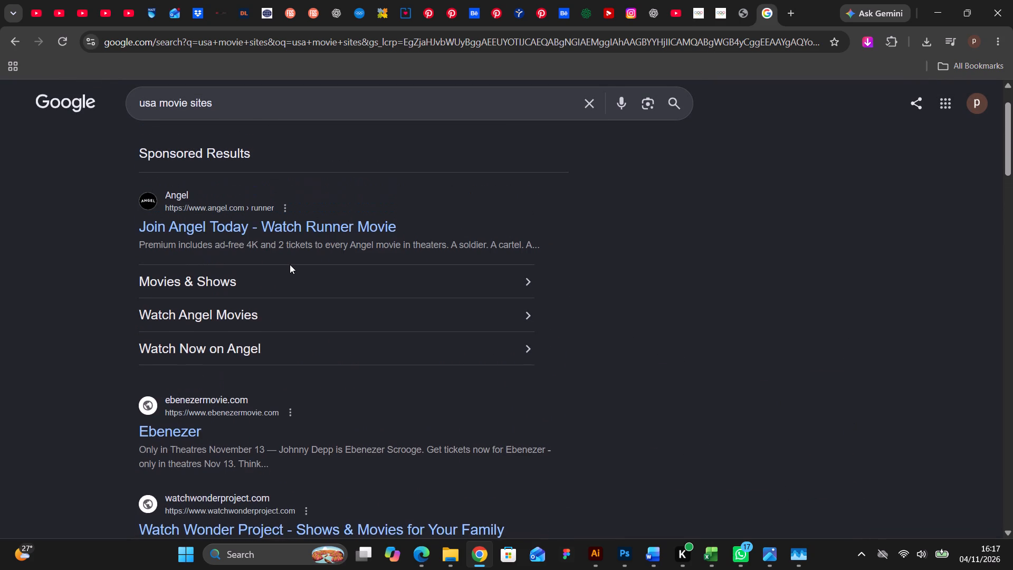
scroll(290, 264, "up", 1)
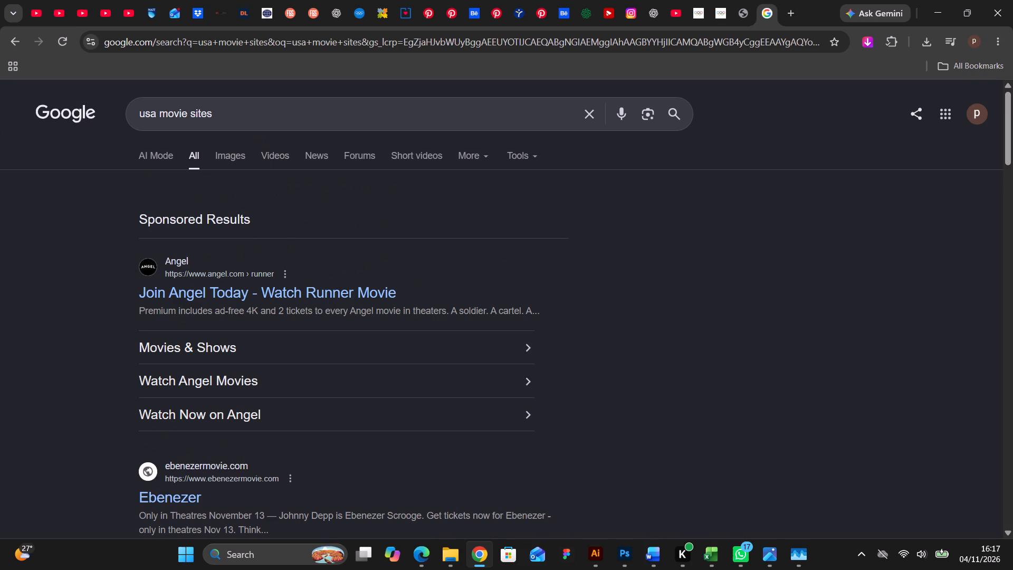
Refine the search to "usa movie sites for tyler perry" and skim the results.
left_click(254, 116)
key("space")
type("for tyler")
key("space")
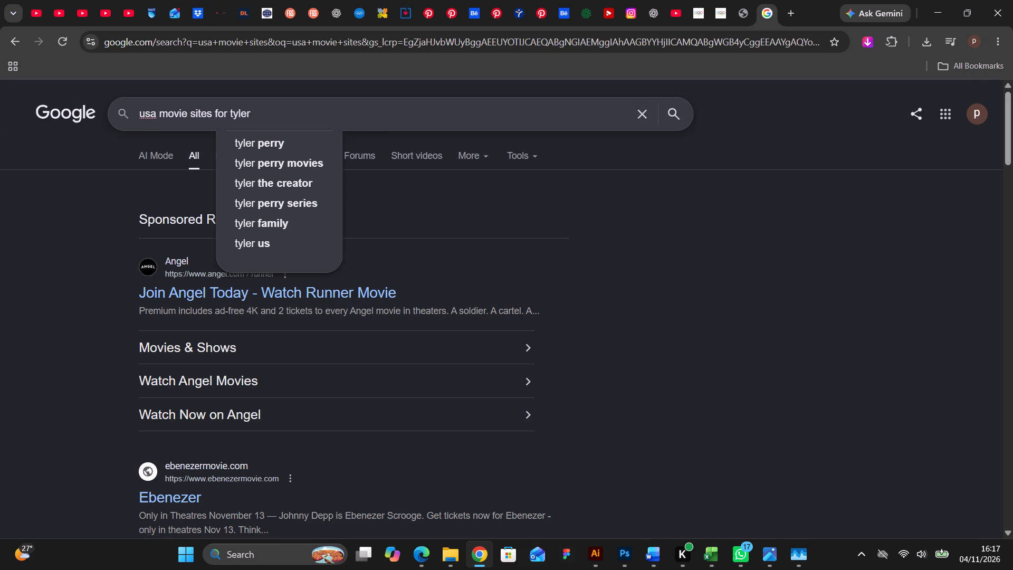
left_click(284, 140)
key("Return")
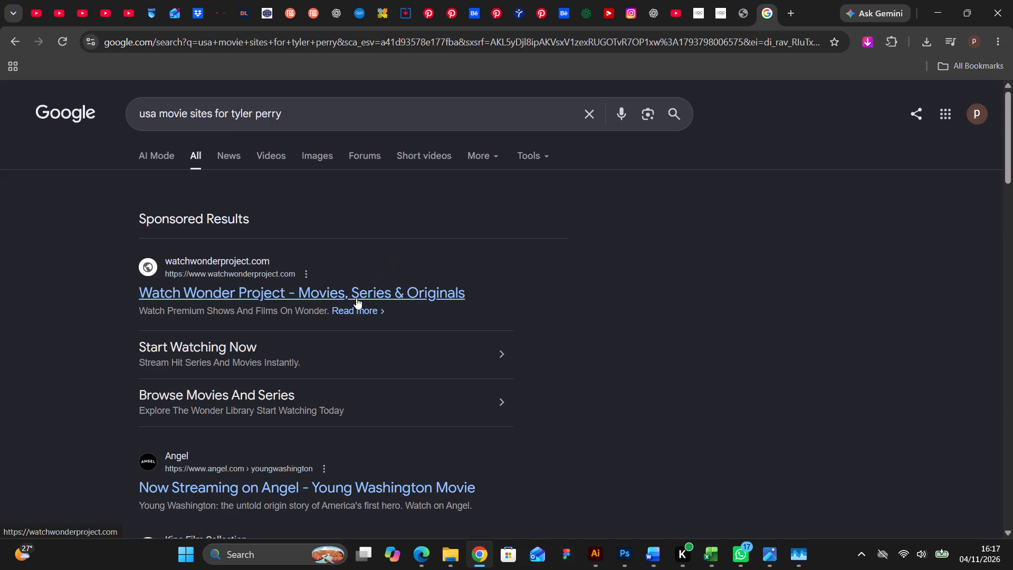
scroll(356, 298, "down", 4)
scroll(356, 298, "up", 4)
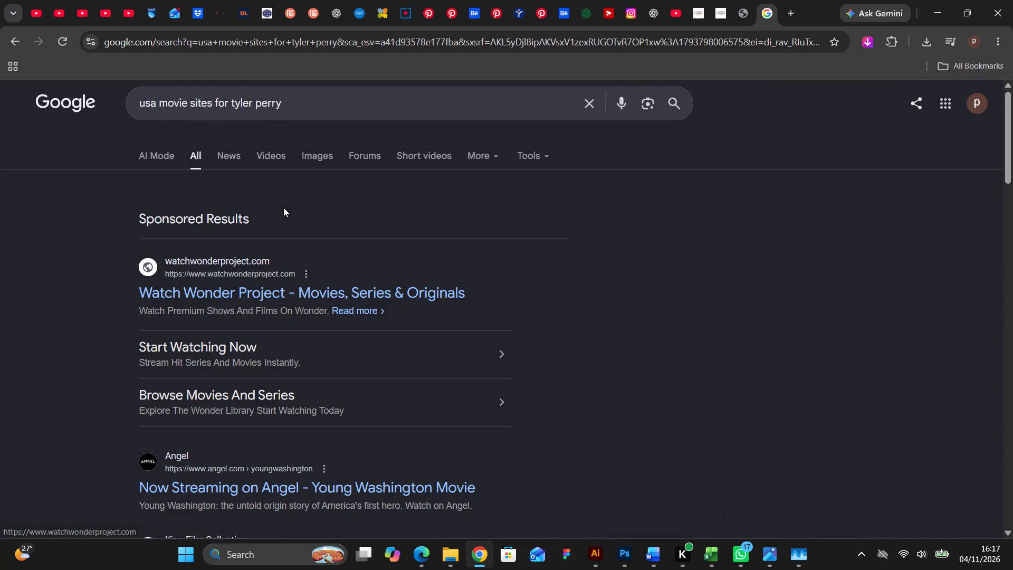
Browse the image results for the Tyler Perry search, then return to the web results.
left_click(316, 158)
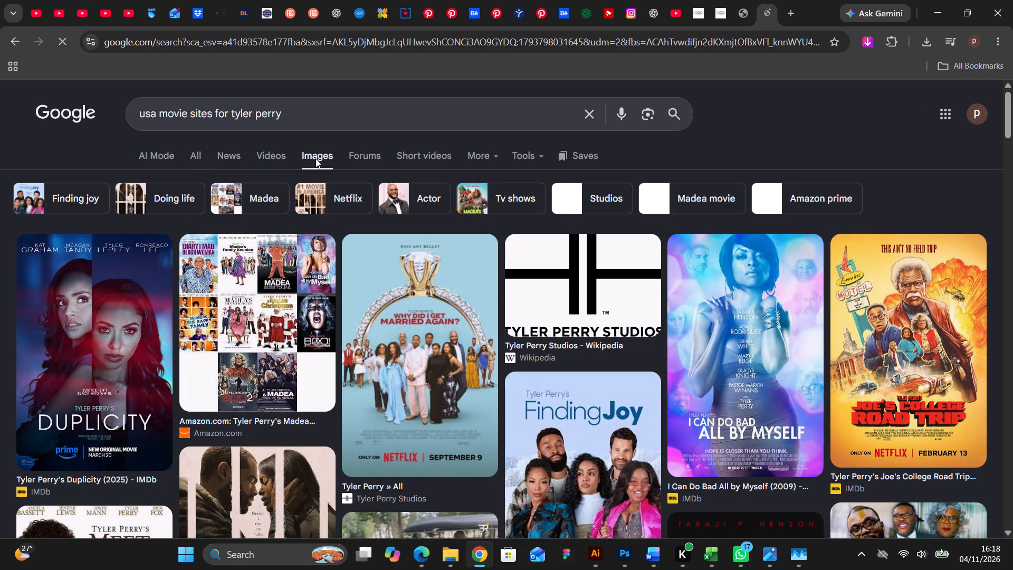
scroll(316, 158, "down", 4)
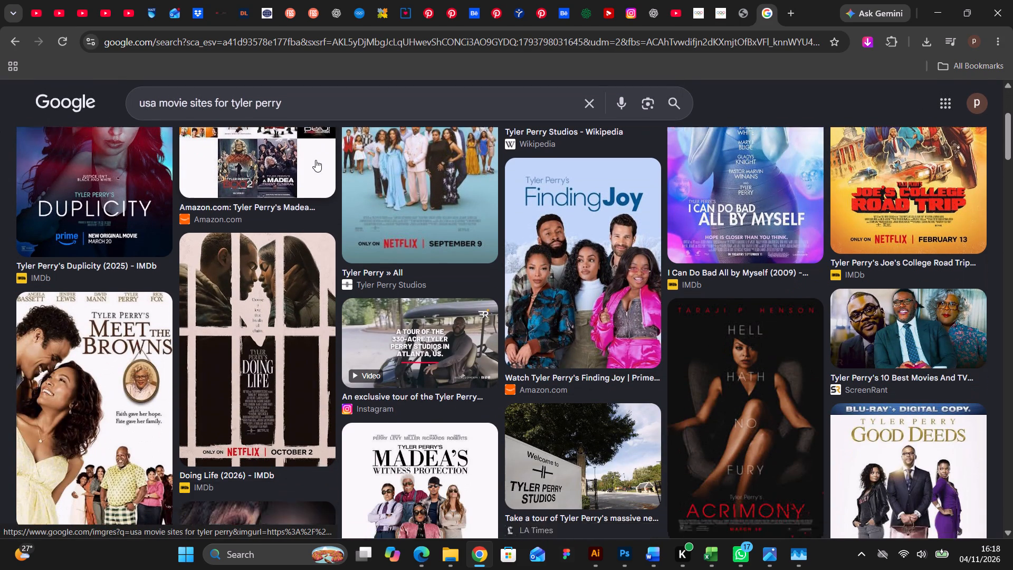
scroll(316, 160, "down", 2)
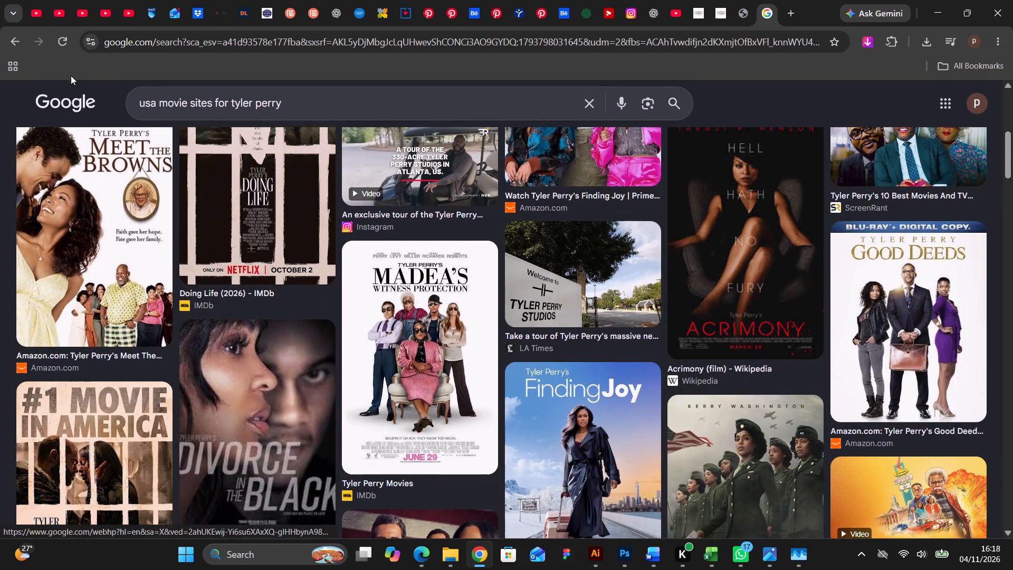
left_click(19, 48)
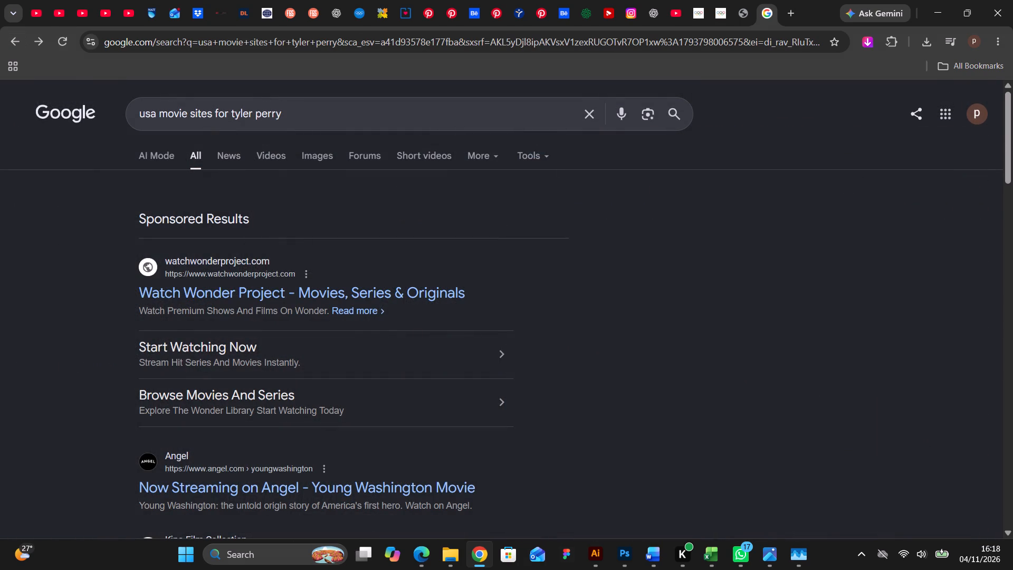
Change the search to "usa movie streaming sites for tyler perry" and open the Tubi result.
left_click(190, 113)
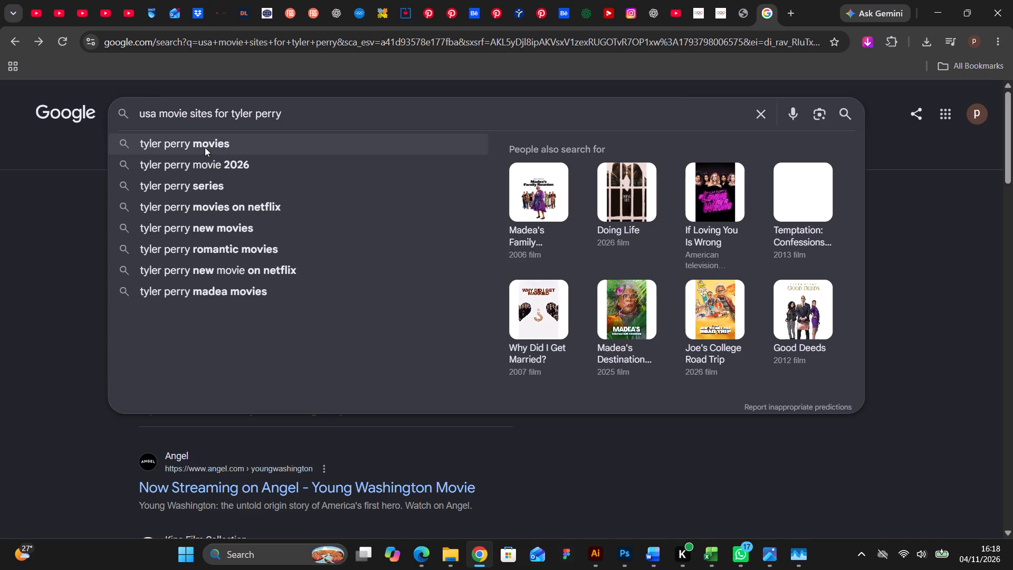
type("strea")
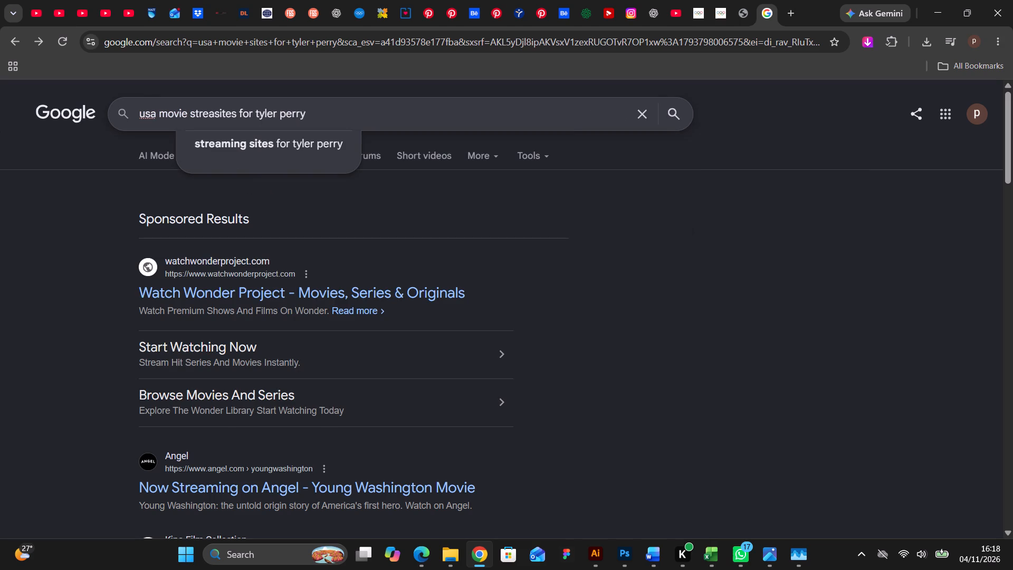
type("ming")
key("space")
key("Return")
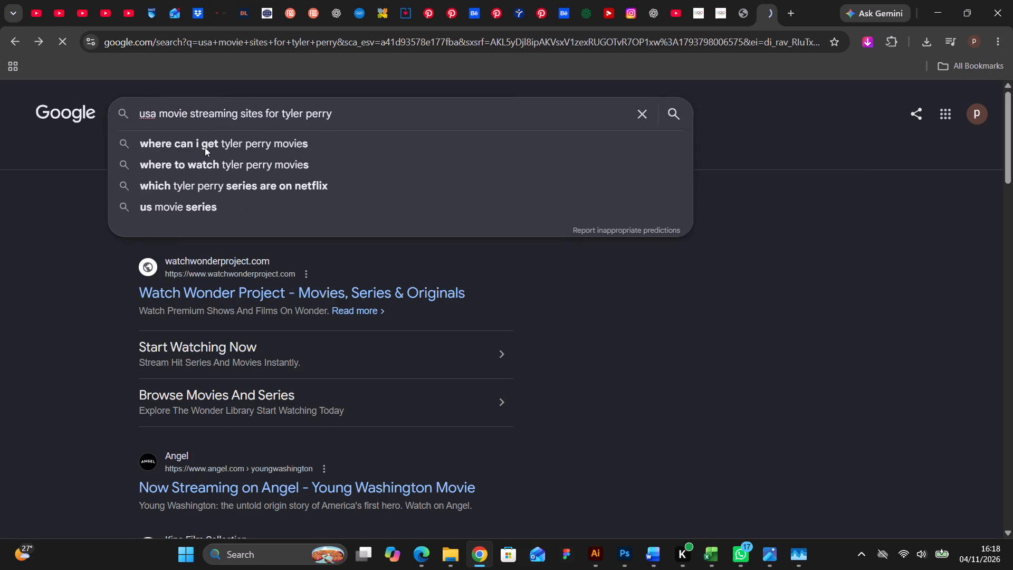
scroll(332, 233, "down", 1)
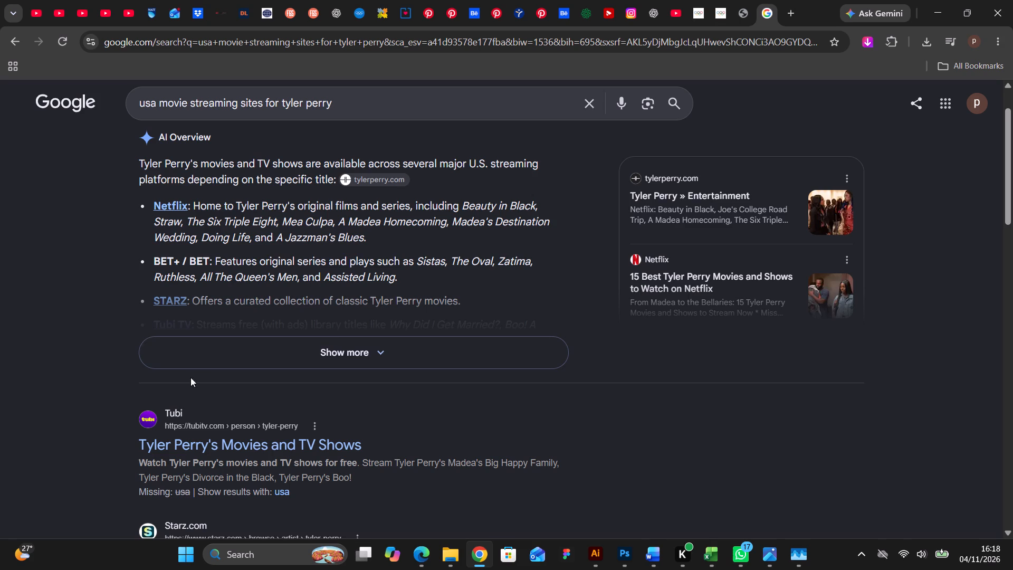
left_click(176, 418)
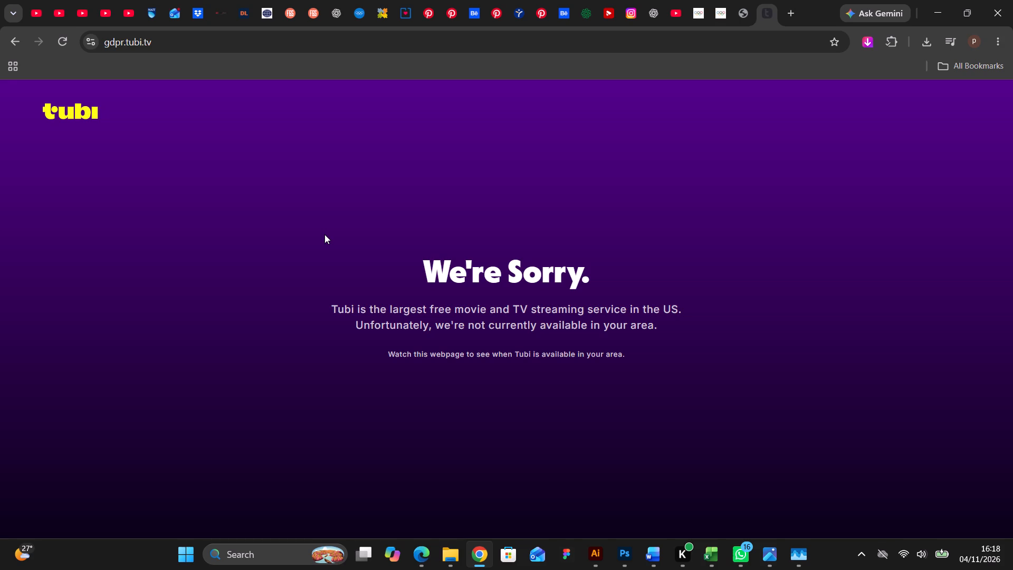
Switch to Photoshop and recolour the TEAM KENYA and FIXTURES headings white (ffffff) in Dakar Fixtures Kenya Team.psd.
left_click(625, 557)
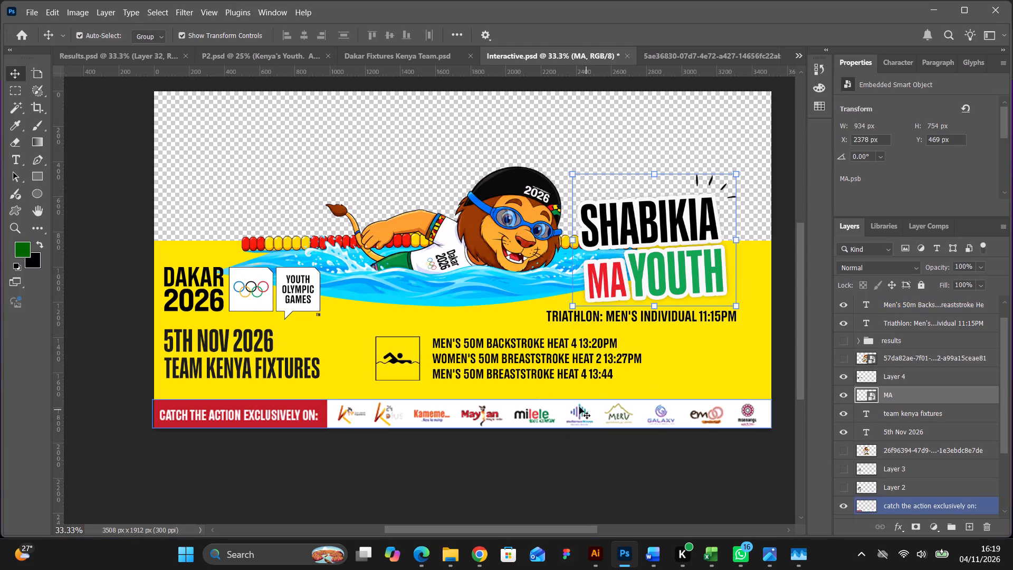
left_click(307, 417)
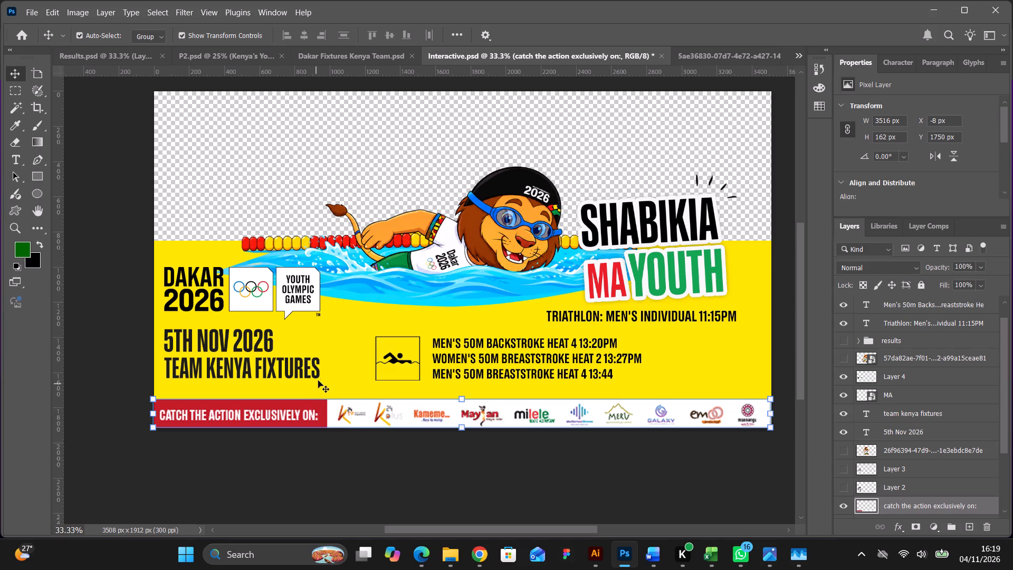
left_click(323, 50)
scroll(566, 198, "up", 6)
left_click(557, 200)
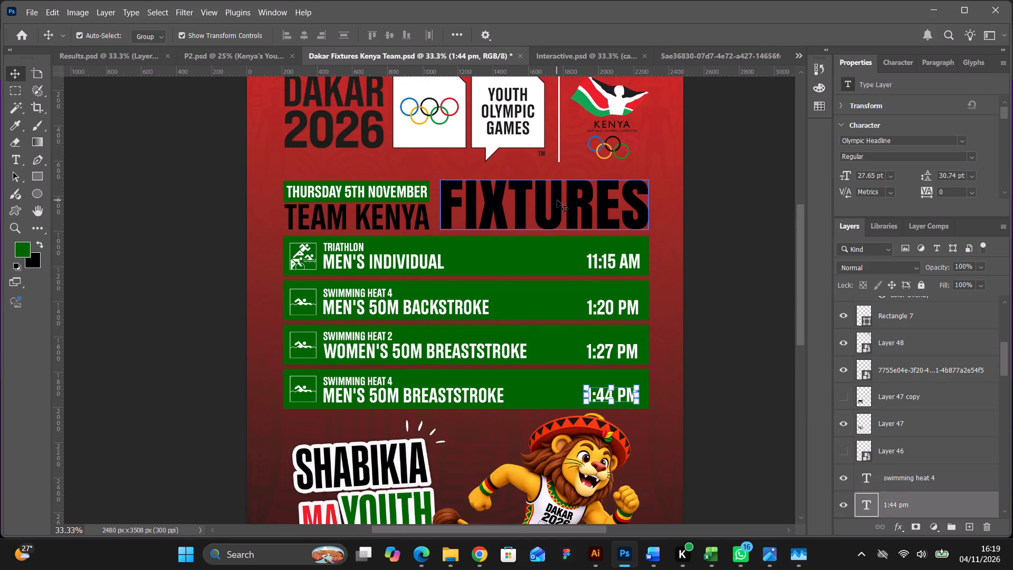
left_click(406, 215, "shift")
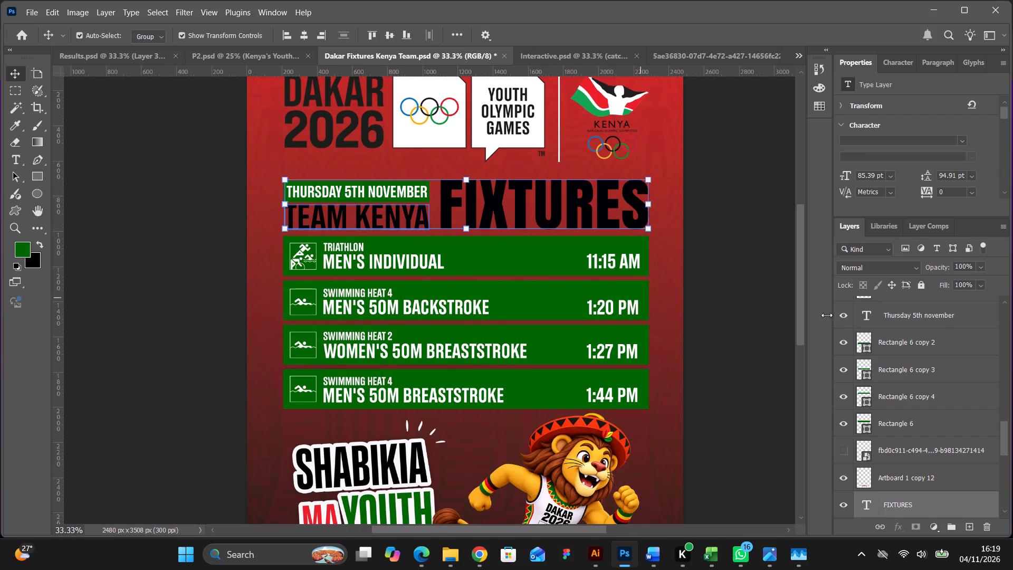
scroll(934, 172, "down", 7)
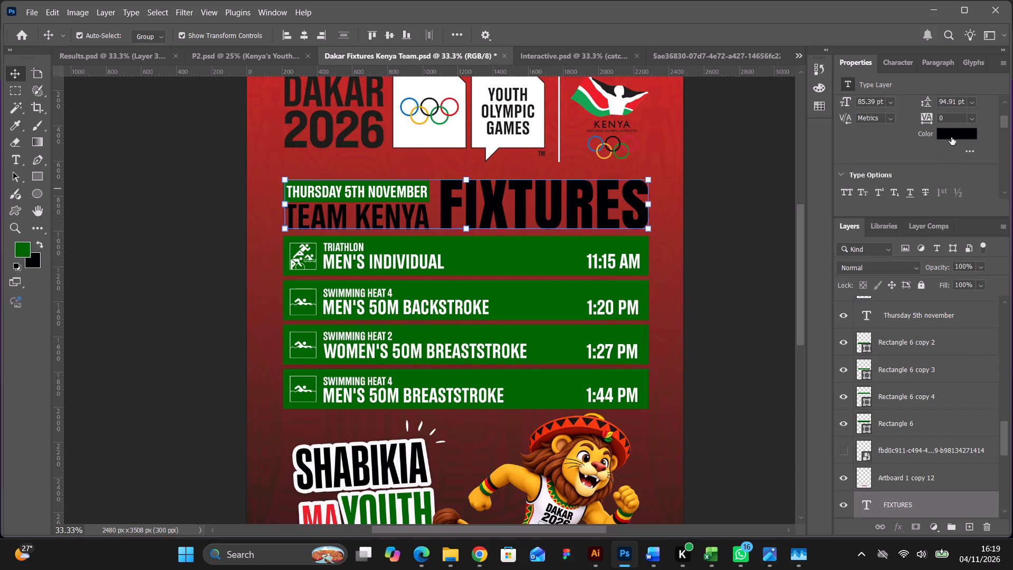
left_click(951, 137)
left_click(437, 137)
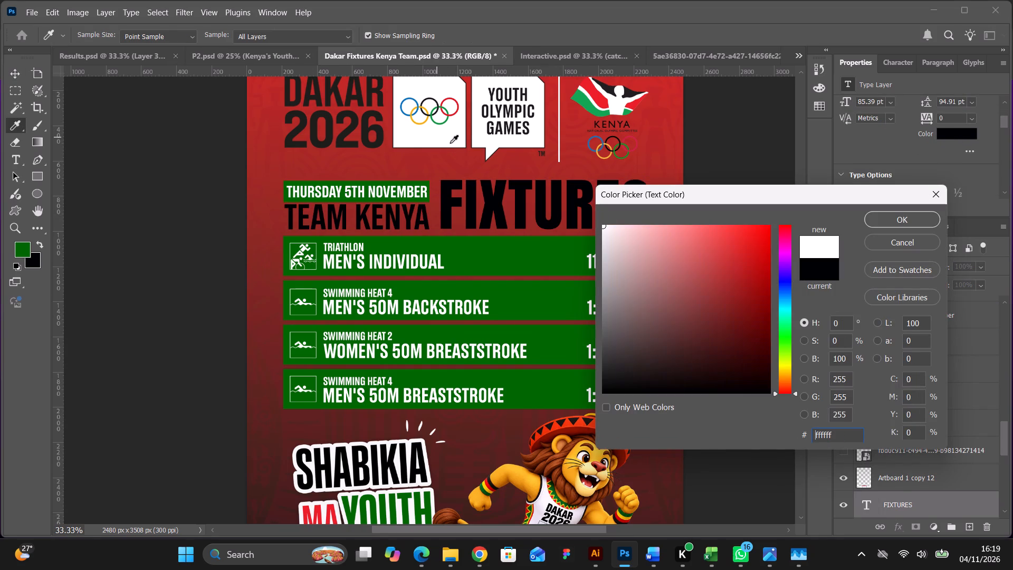
left_click(933, 218)
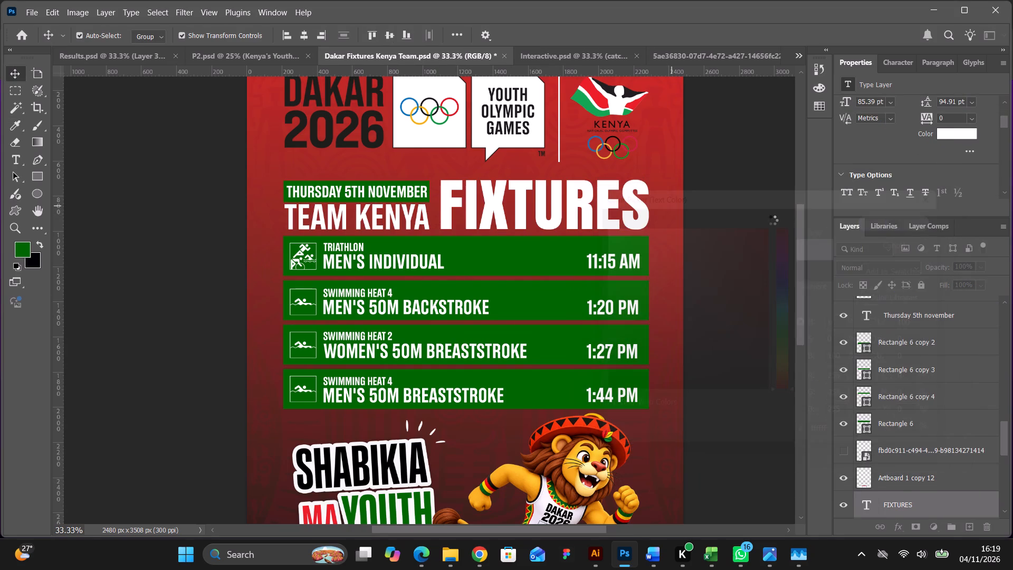
left_click(772, 220)
Check over the Dakar Fixtures Kenya Team poster and start exporting it as a PNG with the current export settings.
scroll(762, 230, "down", 4)
scroll(762, 230, "up", 6)
scroll(715, 211, "down", 12)
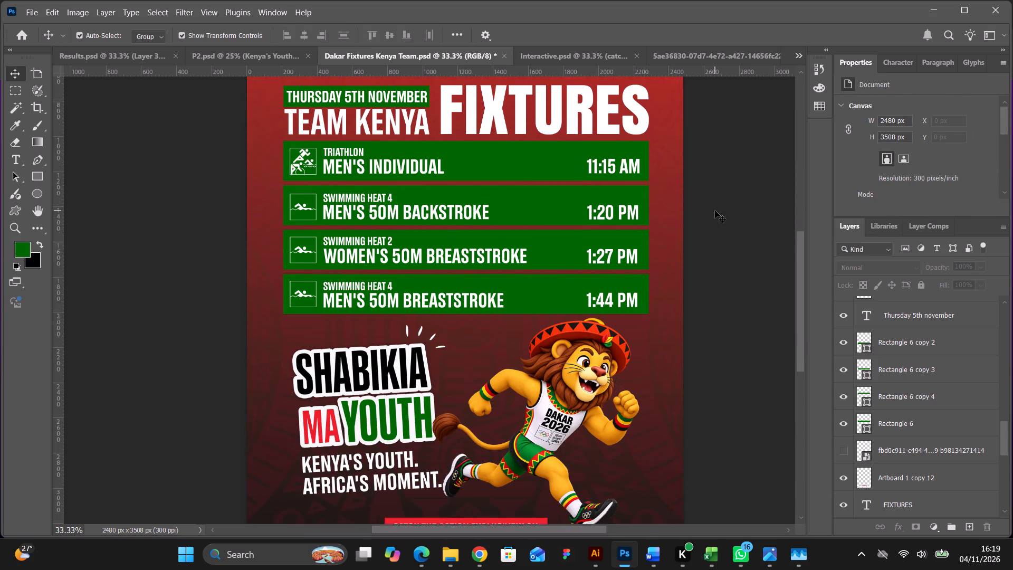
scroll(715, 211, "down", 4)
scroll(534, 145, "up", 15)
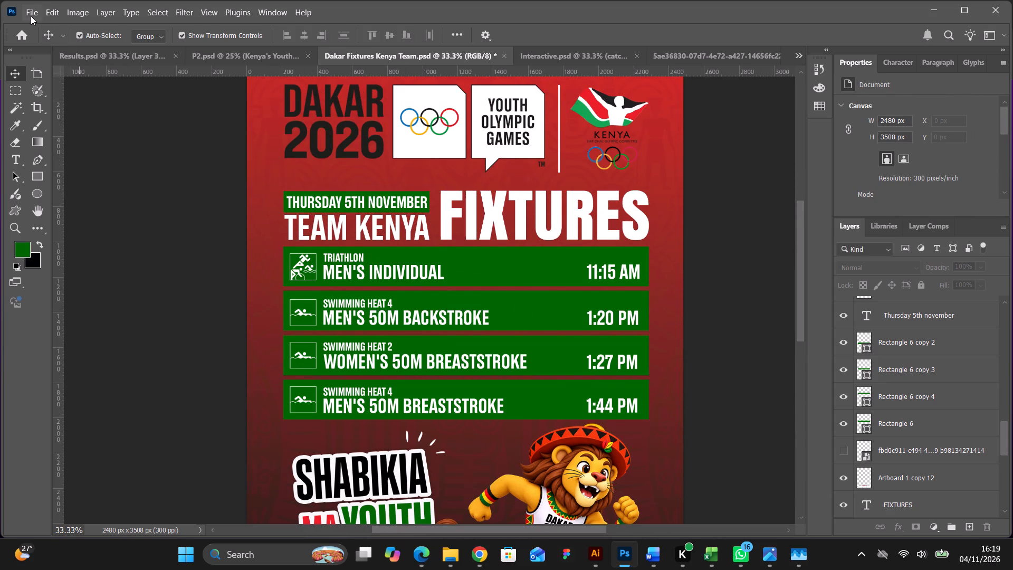
left_click(31, 16)
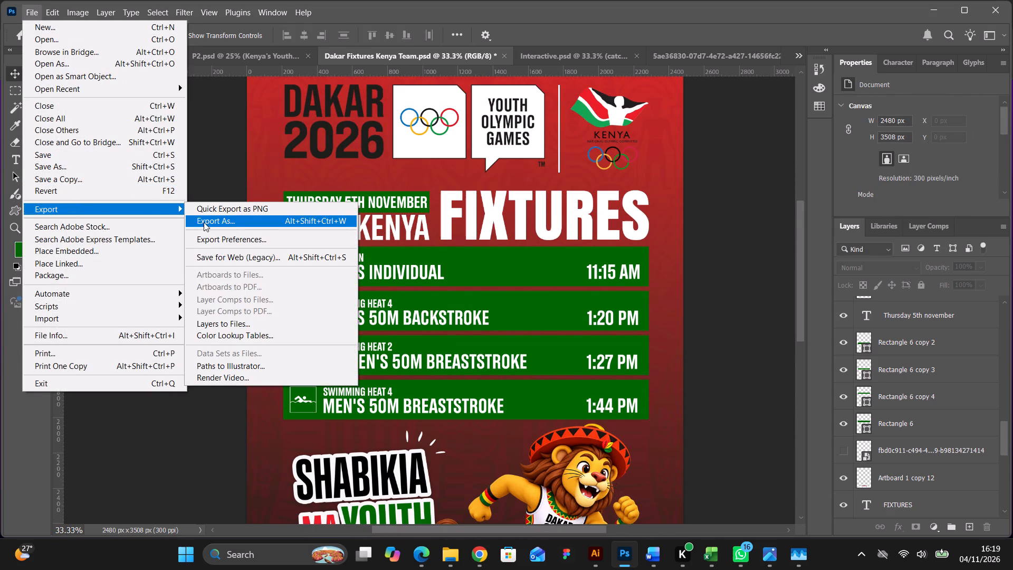
left_click(213, 222)
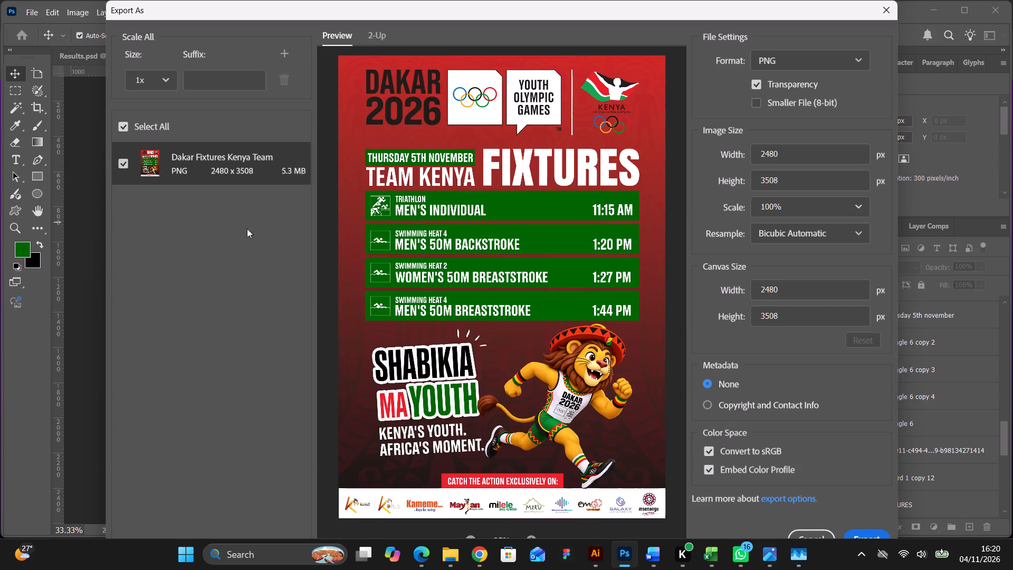
left_click(867, 538)
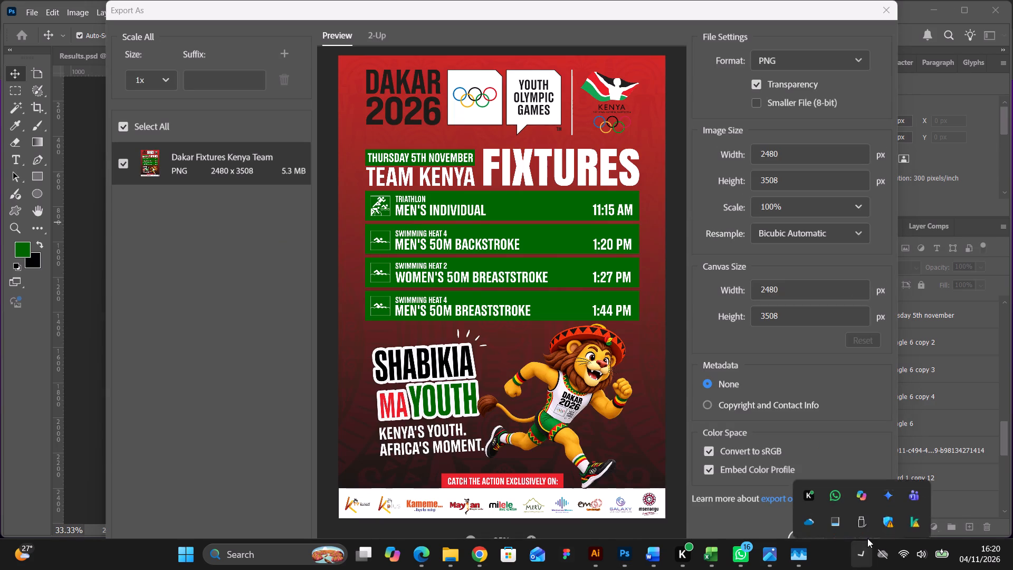
left_click(867, 529)
left_click(867, 534)
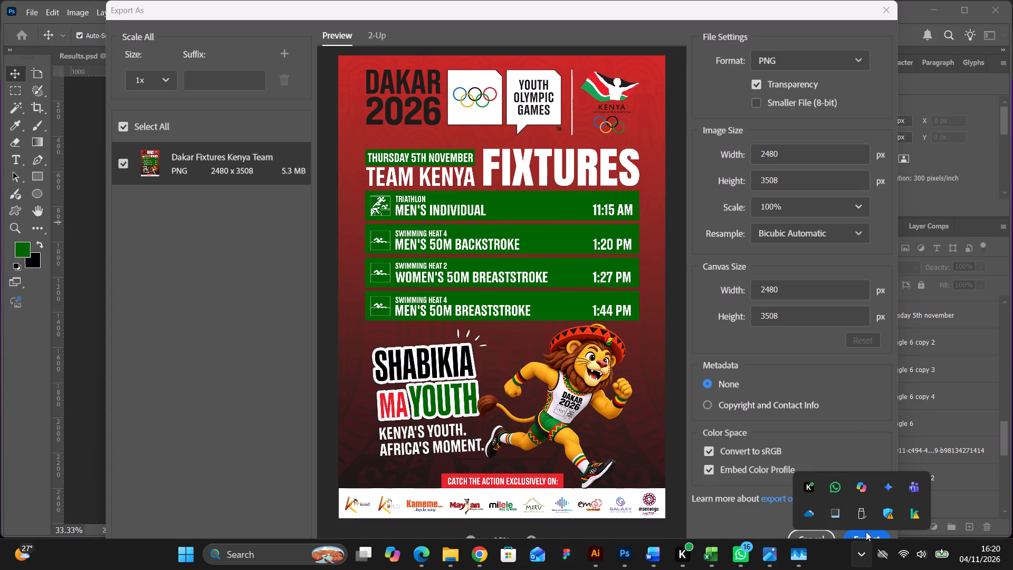
left_click(850, 392)
left_click(863, 529)
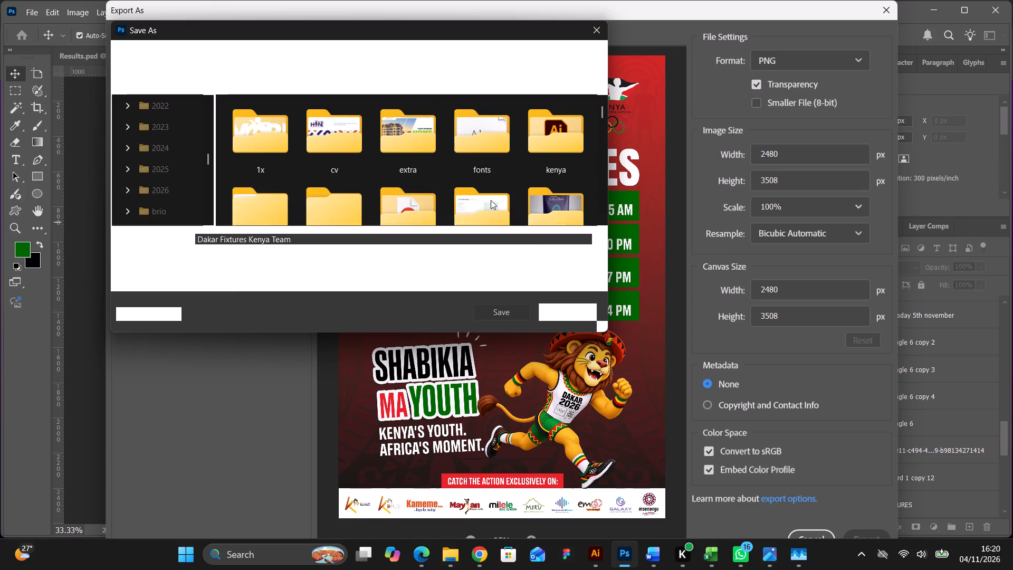
Name the exported PNG "Dakar Fixtures Kenya Team 5th.png", reusing the existing file name.
scroll(484, 182, "down", 18)
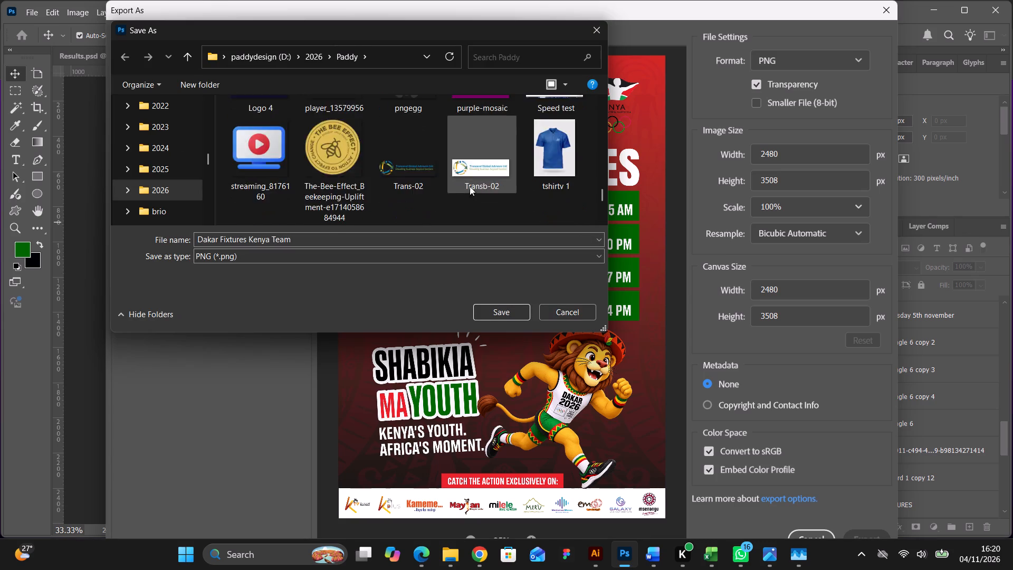
scroll(470, 186, "down", 9)
left_click(309, 244)
left_click(309, 239)
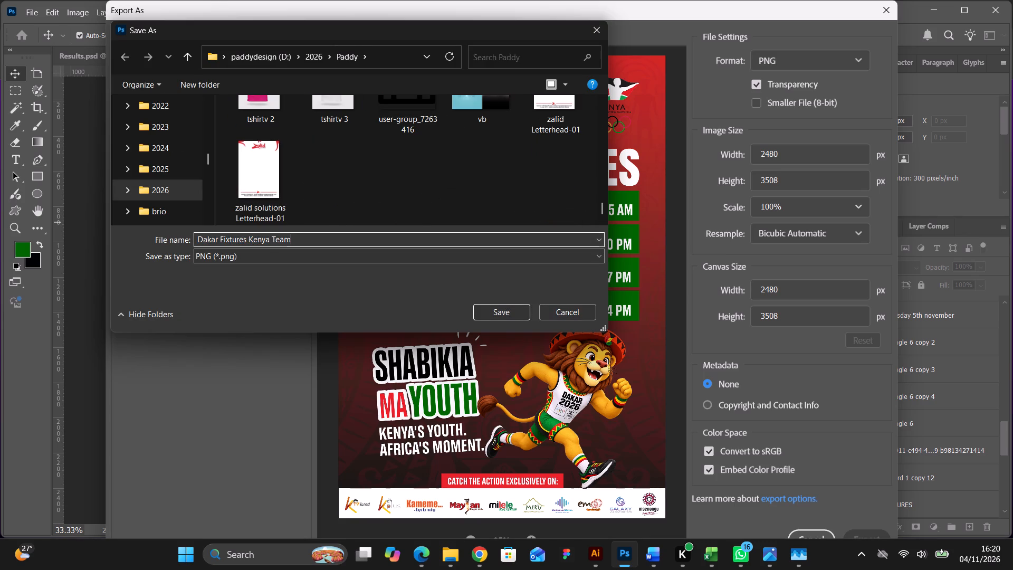
key("space")
key("5")
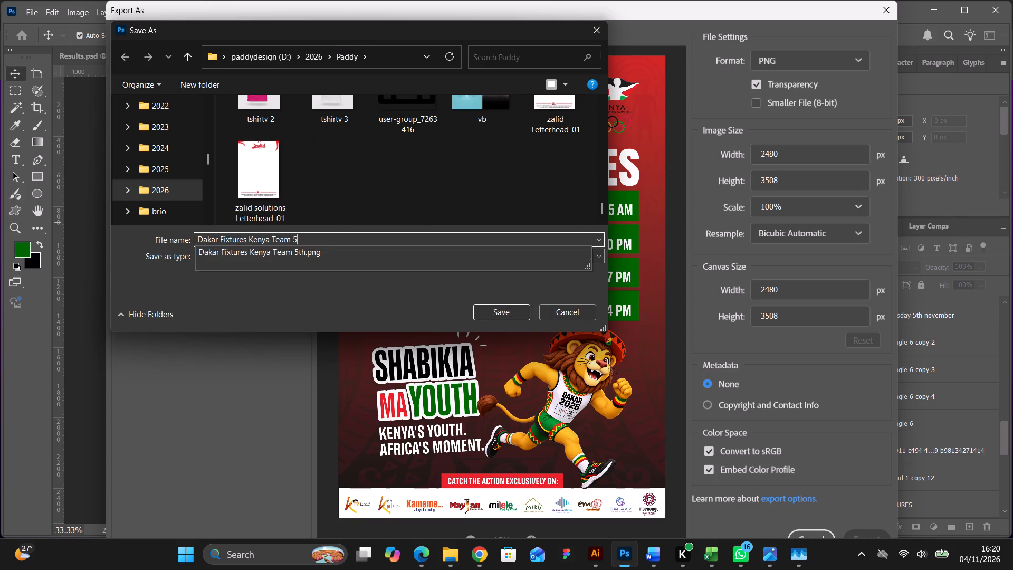
left_click(325, 261)
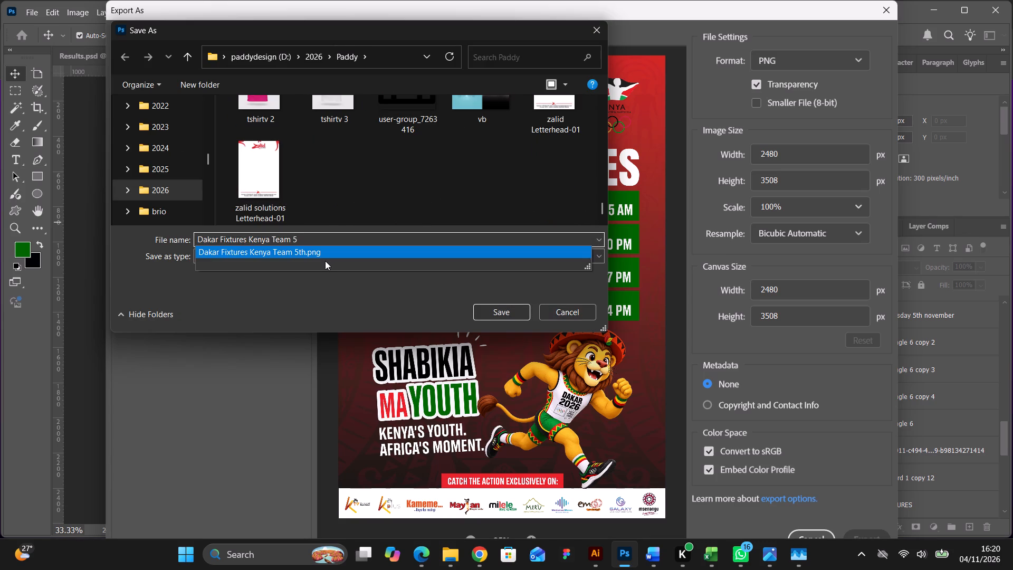
left_click(327, 257)
Save the PNG export in the Paddy folder, replacing the existing Dakar Fixtures Kenya Team 5th.png.
left_click(502, 312)
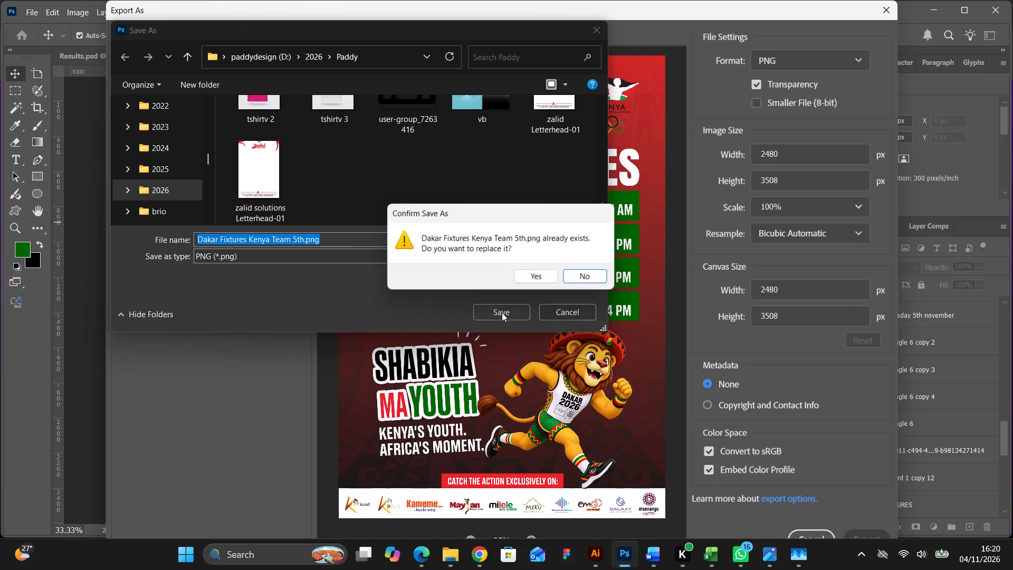
left_click(544, 282)
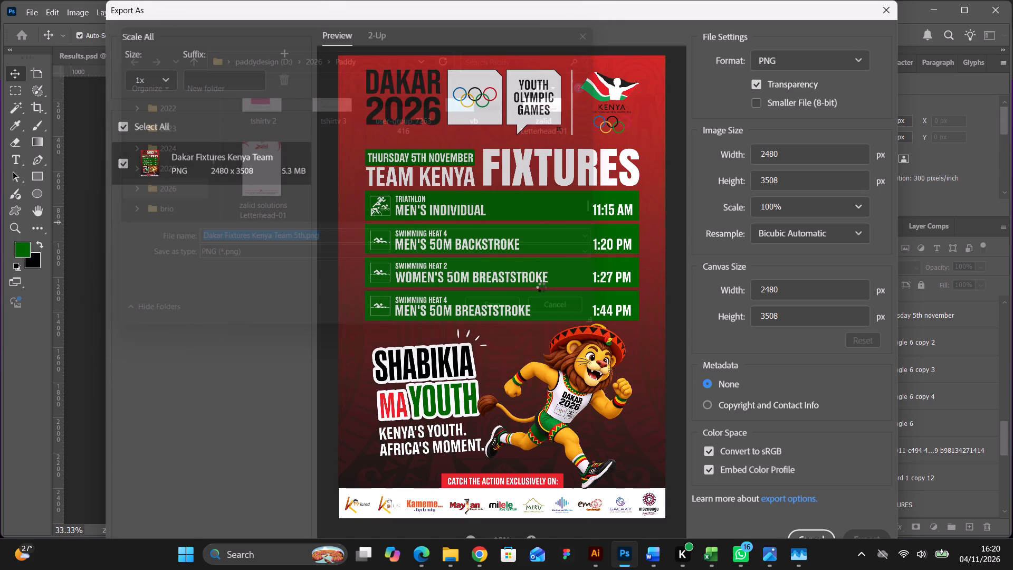
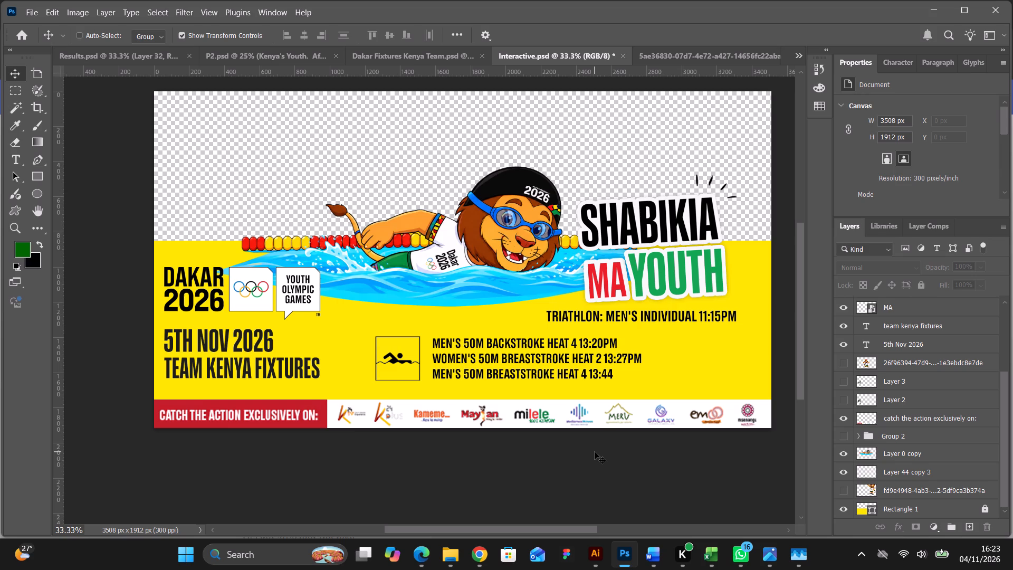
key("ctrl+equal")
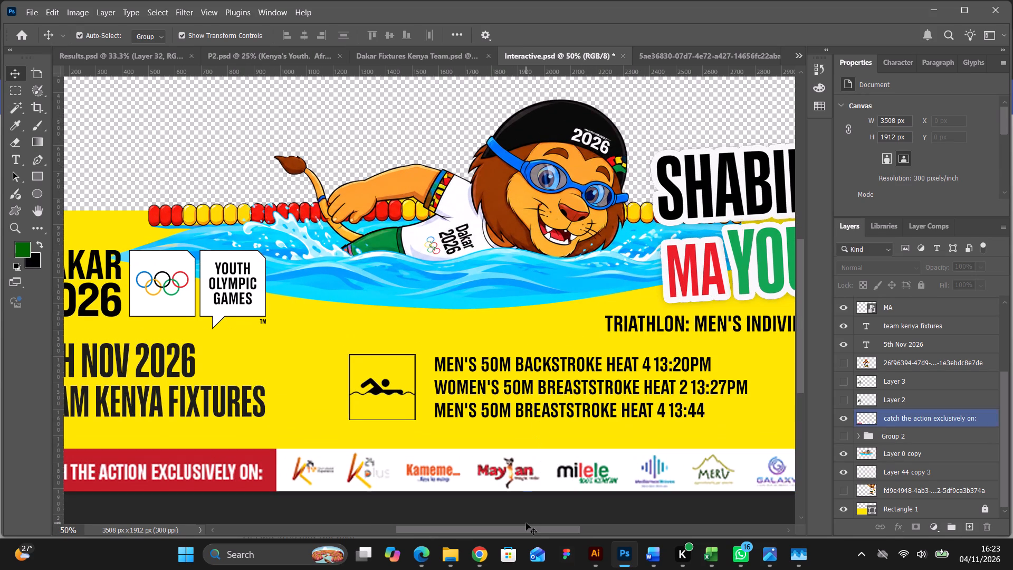
Enlarge the three-line swimming fixtures text beside the swimmer pictogram to about 116%.
left_click_drag(526, 529, 570, 531)
left_click(214, 392)
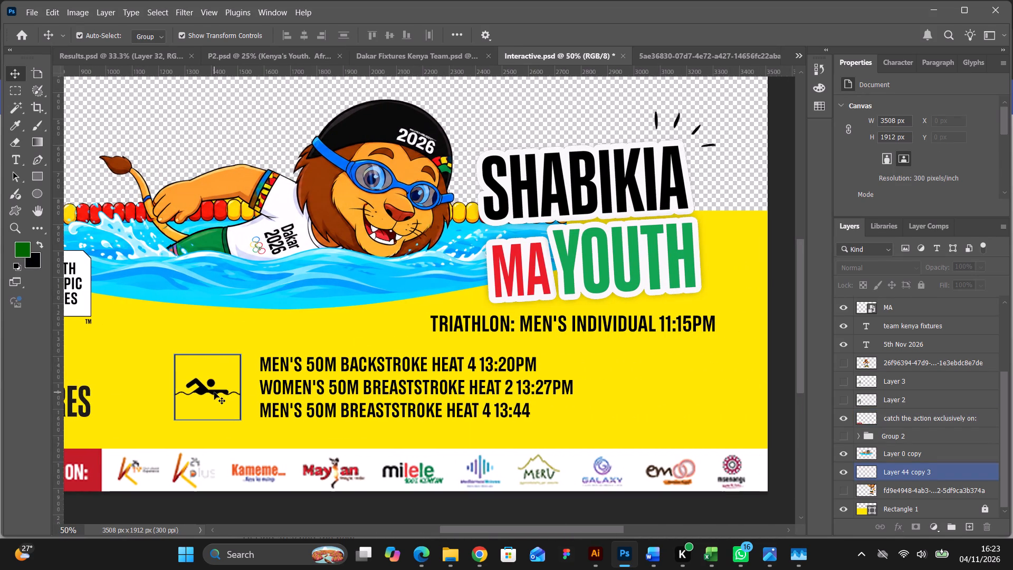
left_click(281, 393, "shift")
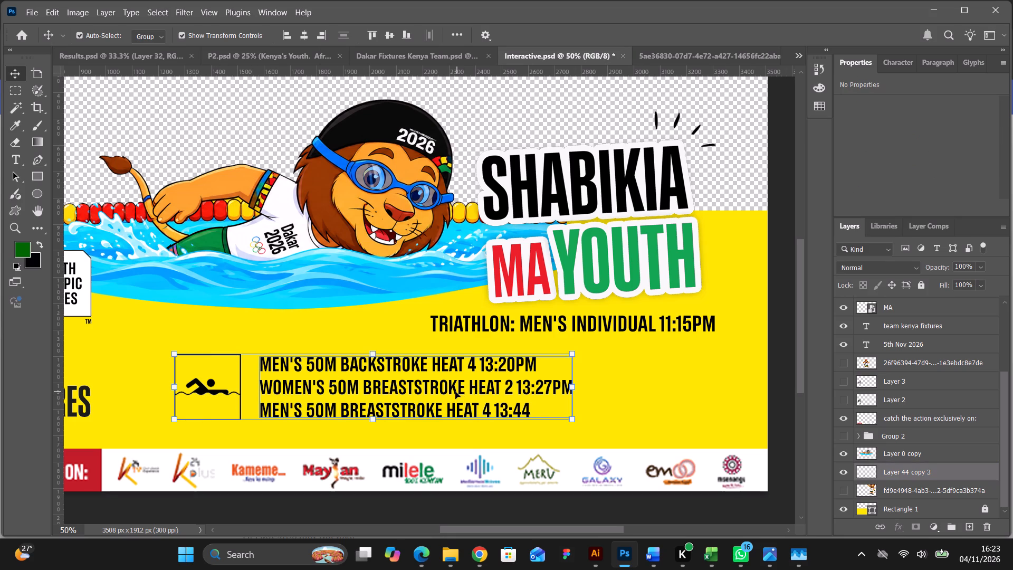
left_click(620, 400)
left_click(415, 389)
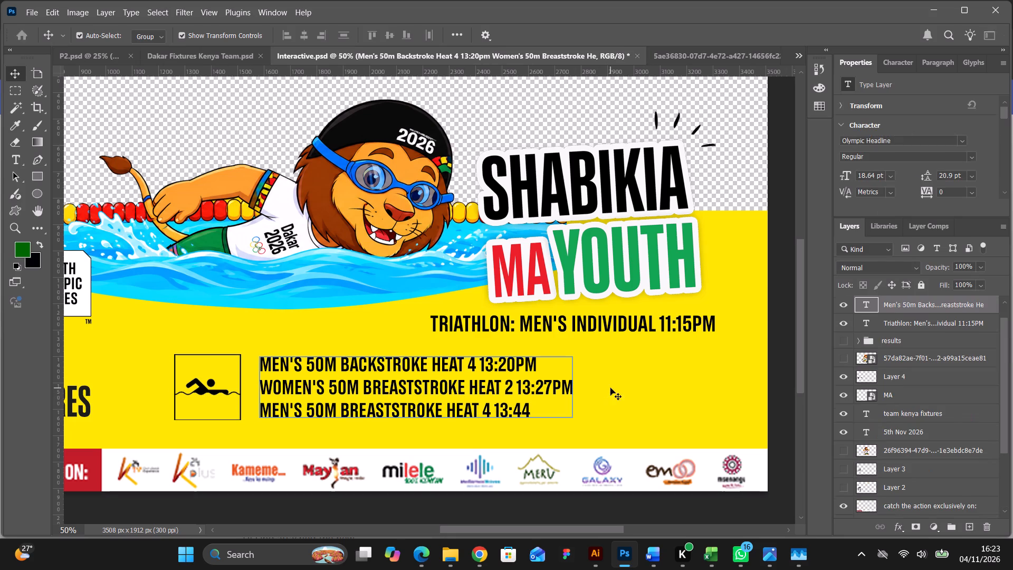
left_click_drag(574, 388, 670, 386)
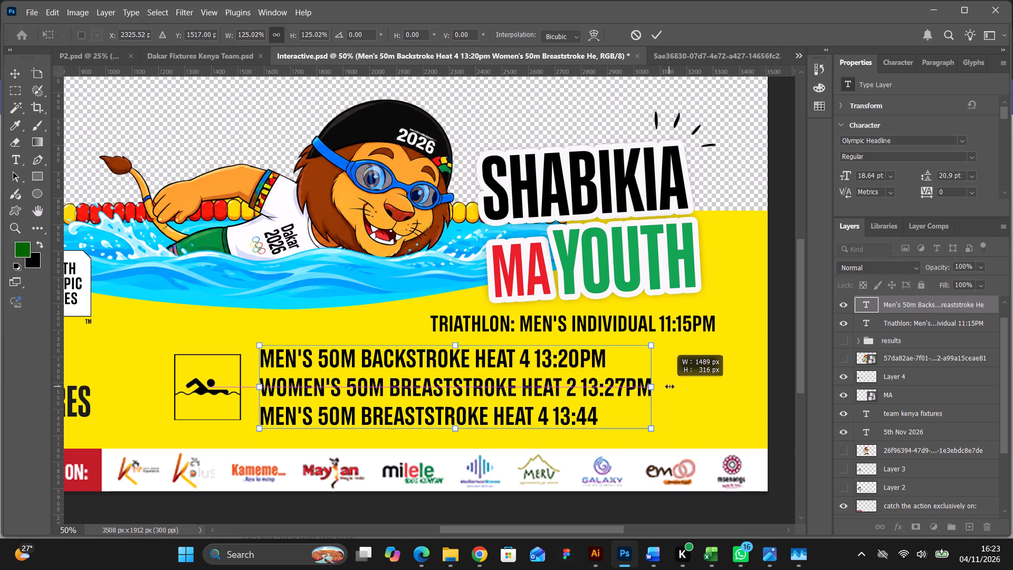
left_click_drag(670, 386, 698, 385)
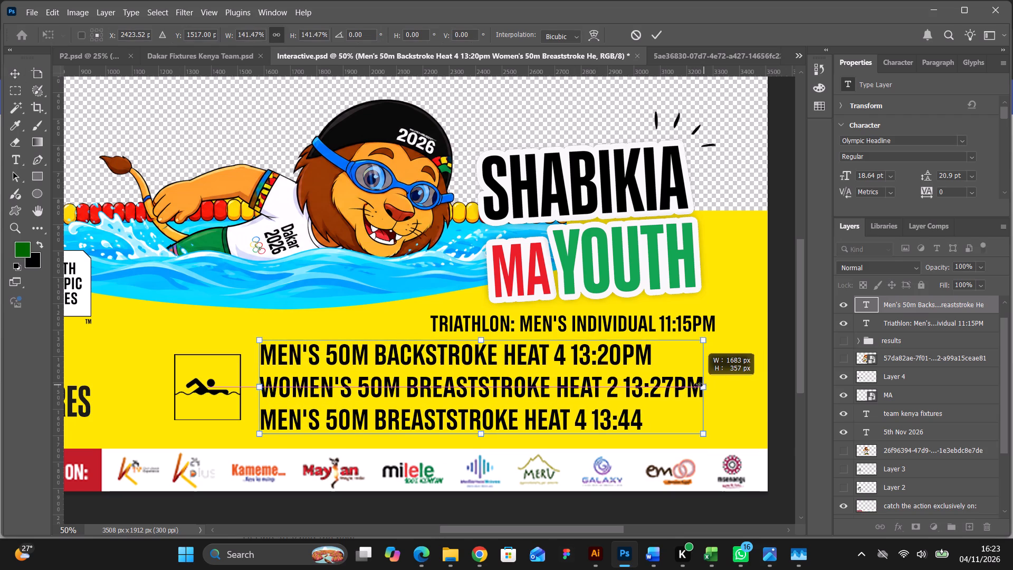
left_click_drag(698, 385, 635, 386)
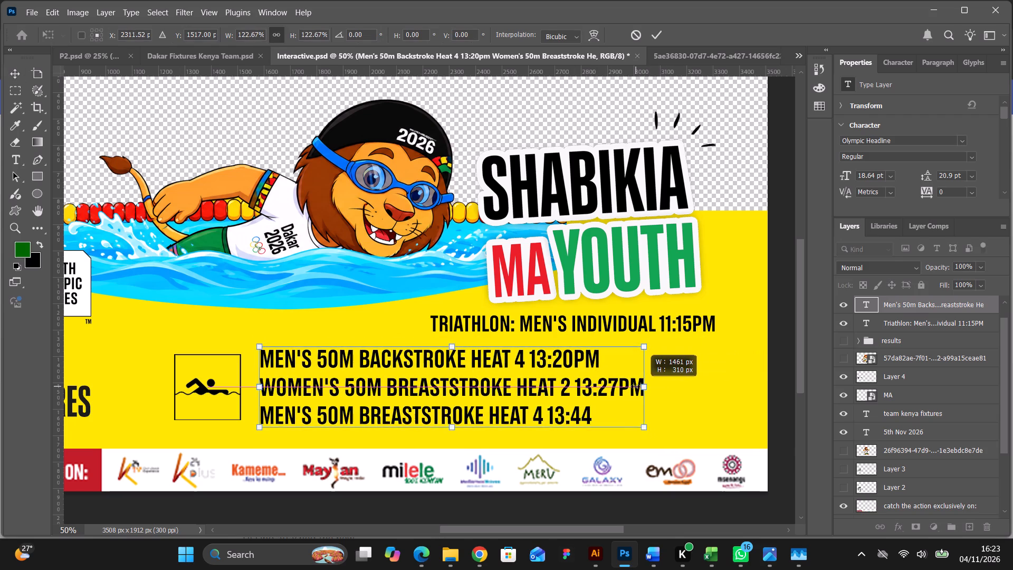
left_click_drag(635, 386, 625, 386)
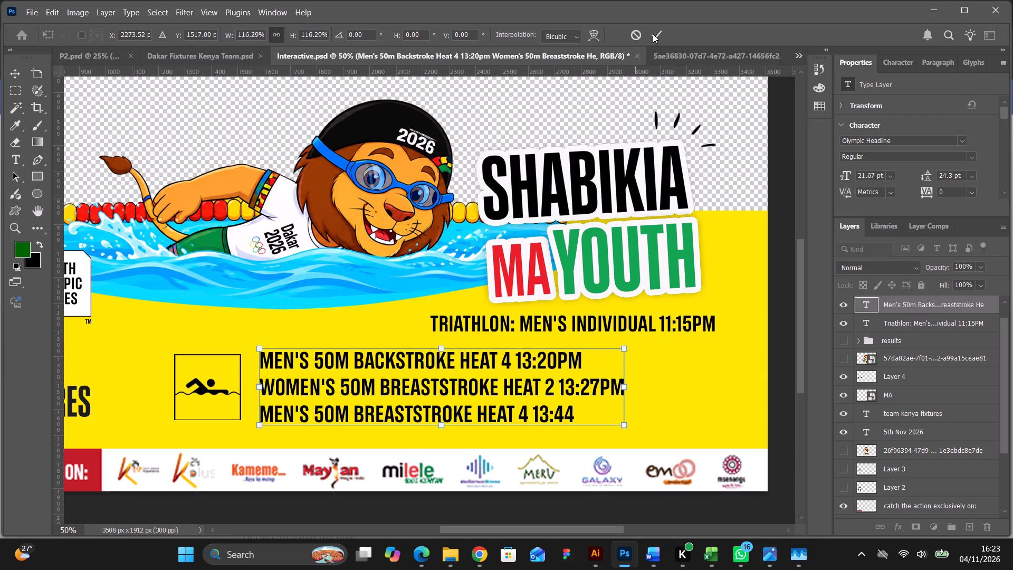
left_click(653, 34)
Move the "Triathlon: Men's Individual 11:15PM" text into the swimming fixtures block as its own first line, deleting the separate triathlon layer.
double_click(487, 320)
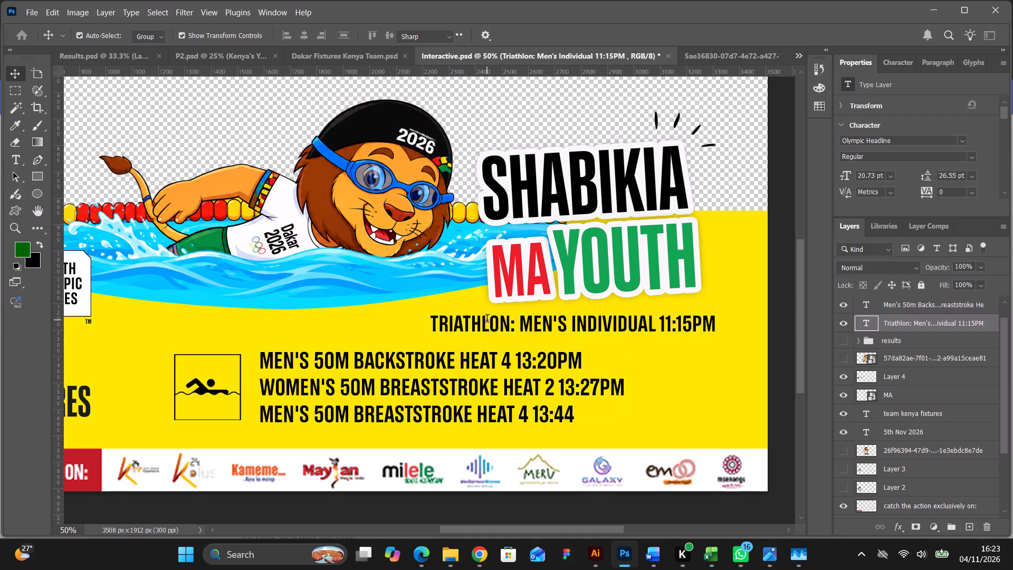
key("ctrl+c")
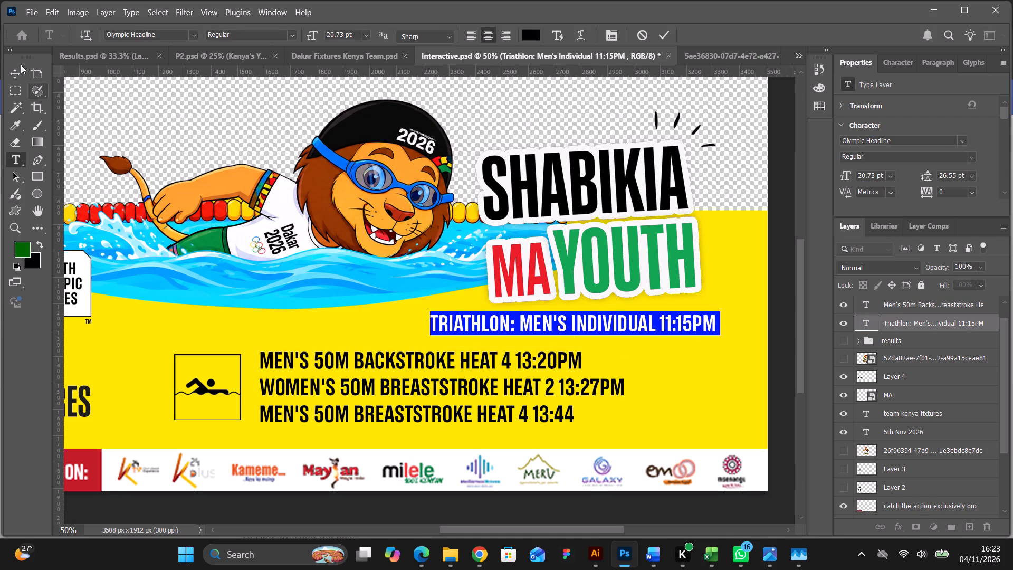
left_click(20, 64)
left_click(14, 77)
key("BackSpace")
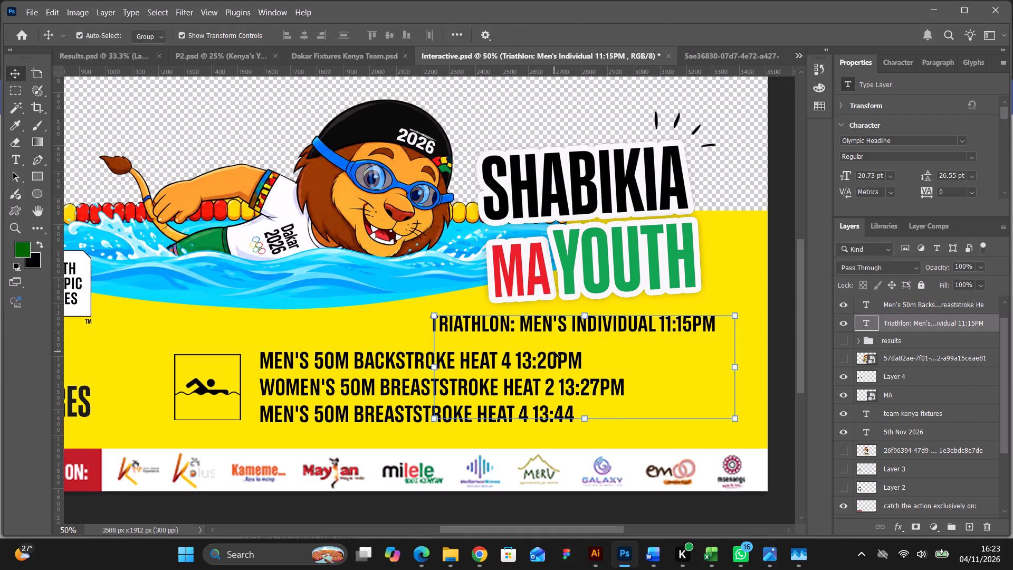
double_click(339, 354)
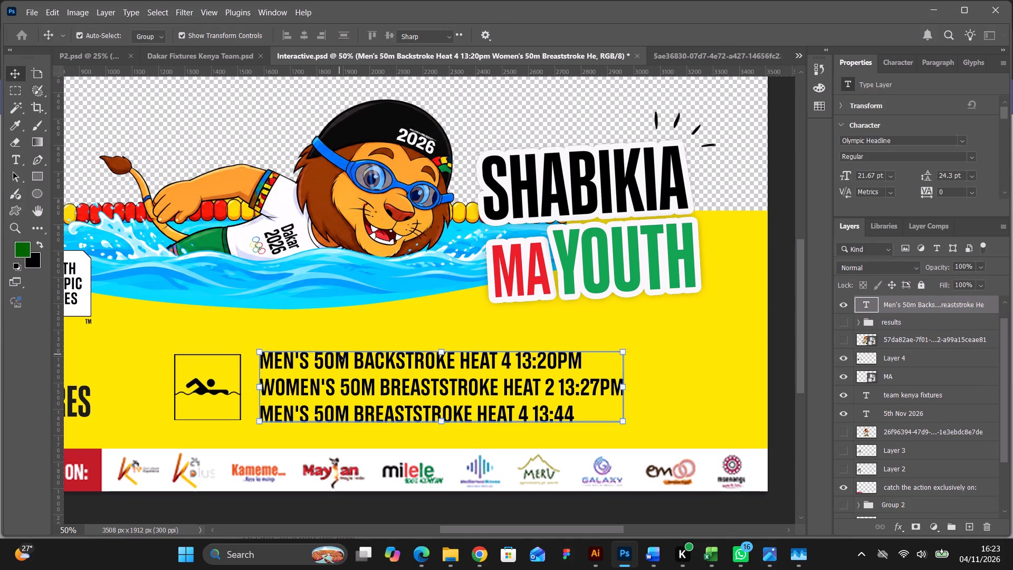
left_click(262, 353)
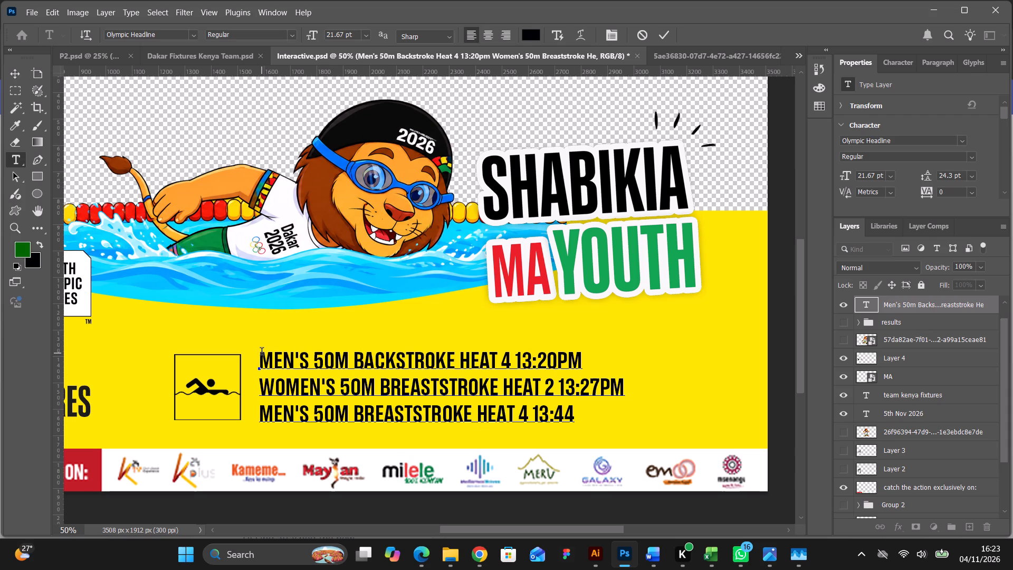
key("ctrl+v")
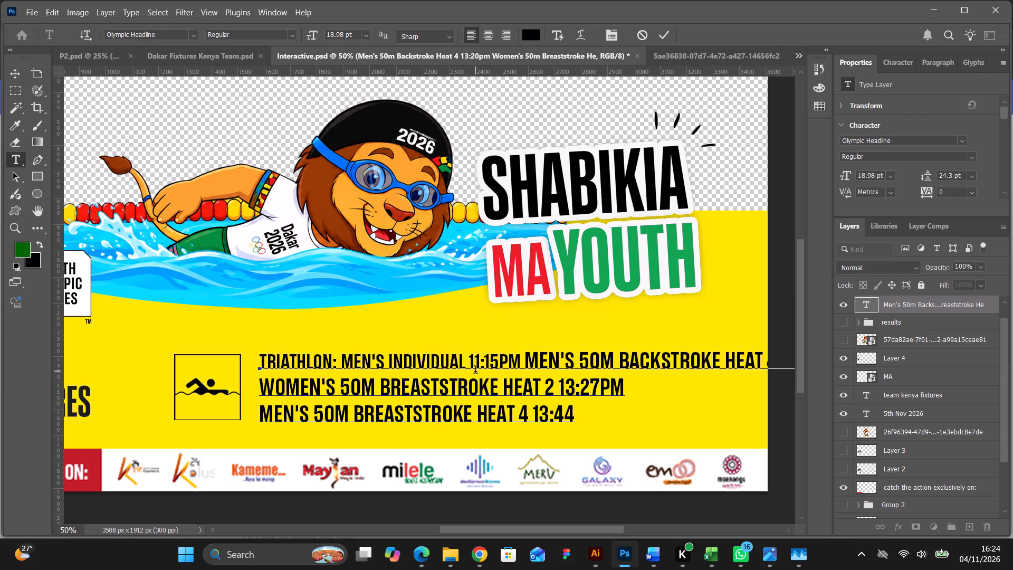
key("Return")
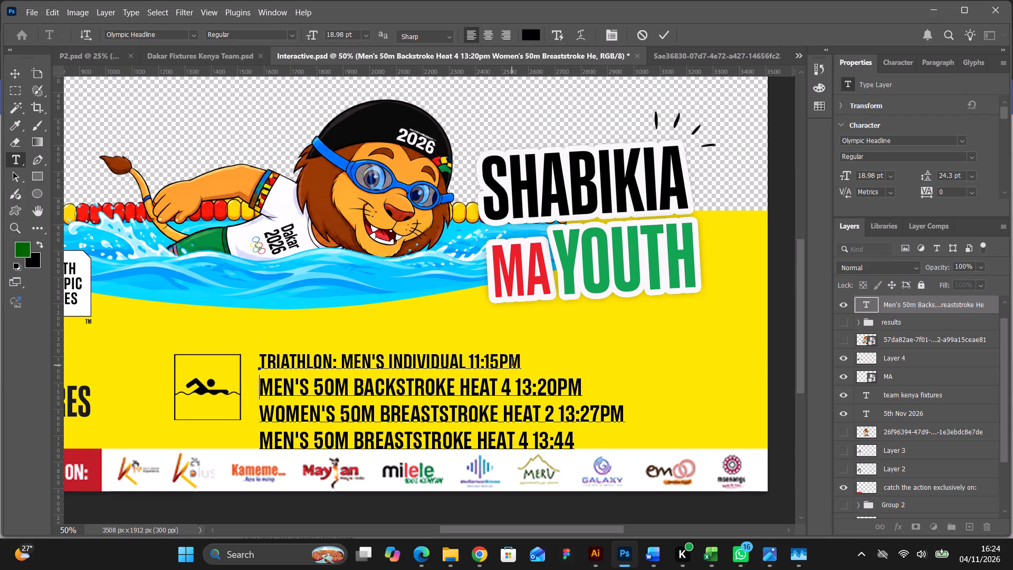
Move the four-line fixtures text about 300 px right and slightly up, clear of the swimmer pictogram and sponsor strip.
scroll(509, 345, "down", 5)
left_click(17, 73)
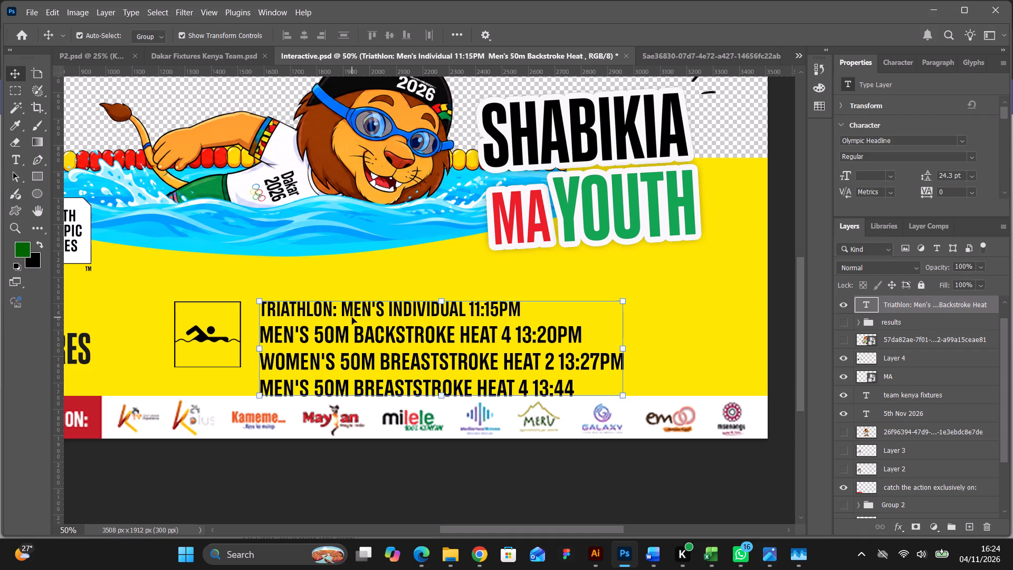
left_click_drag(353, 312, 360, 292)
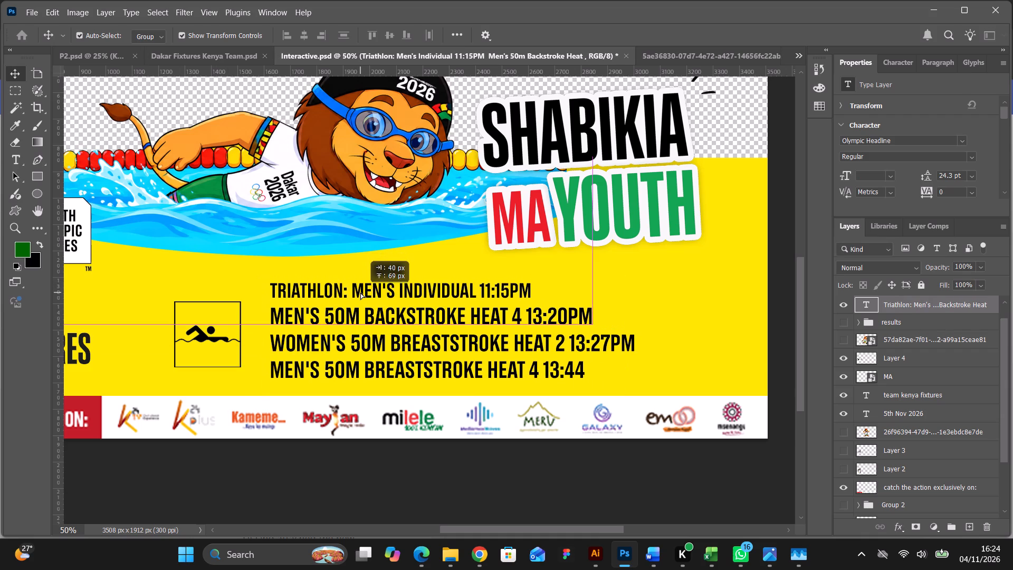
left_click_drag(360, 292, 432, 299)
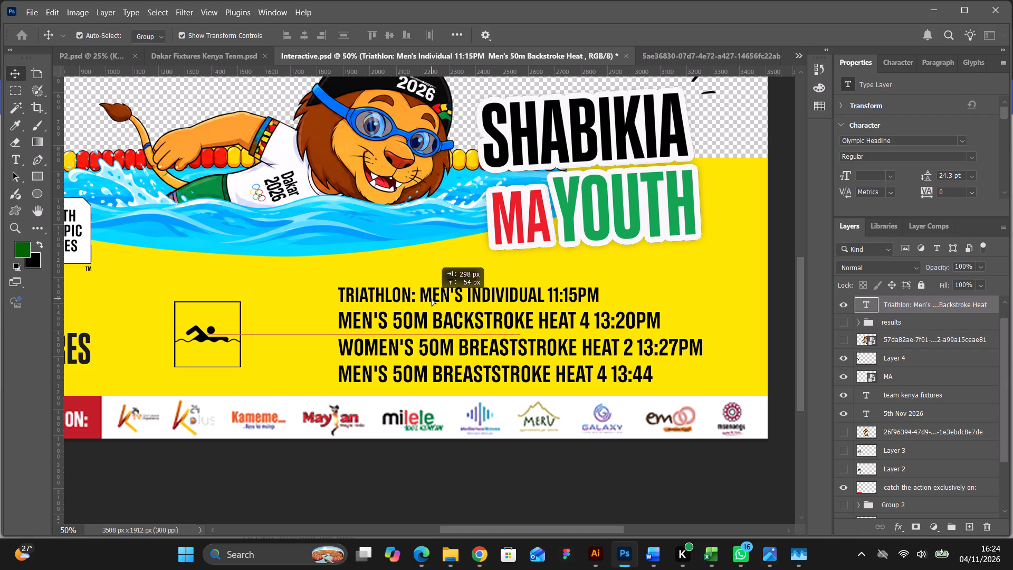
left_click_drag(432, 299, 432, 294)
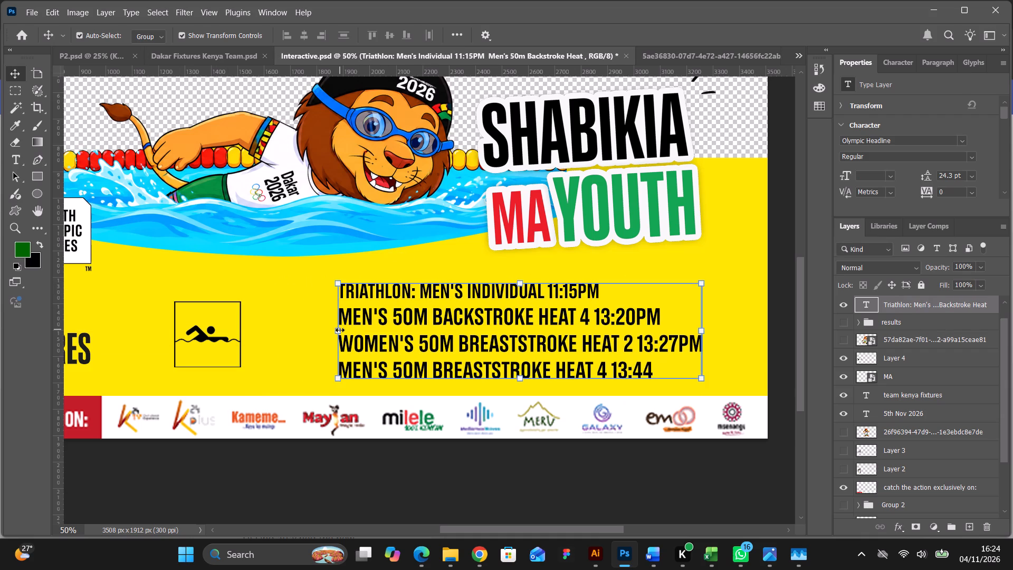
Set the font size of the whole four-line fixtures text to 20 pt.
left_click(340, 330)
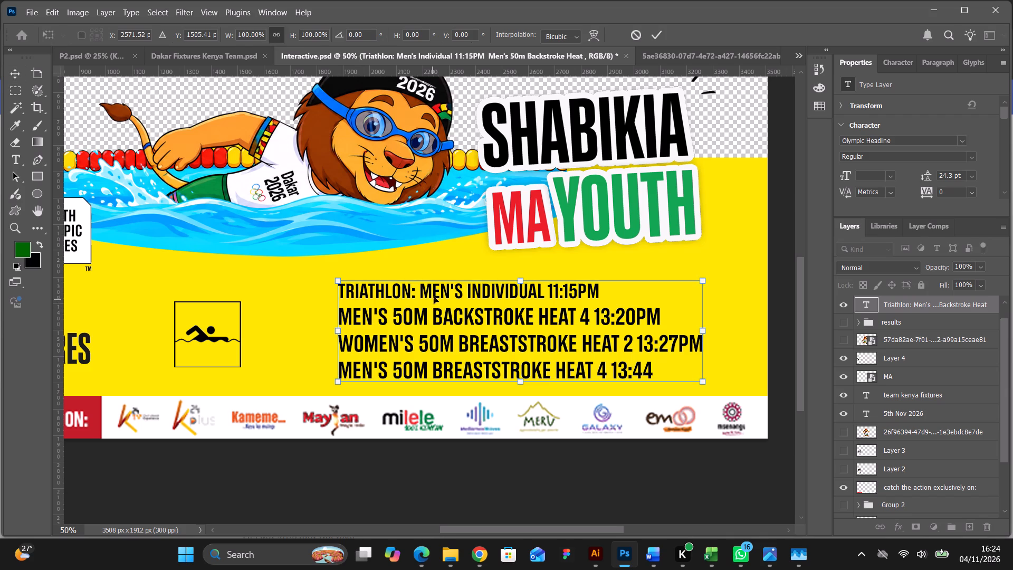
double_click(435, 294)
double_click(422, 317)
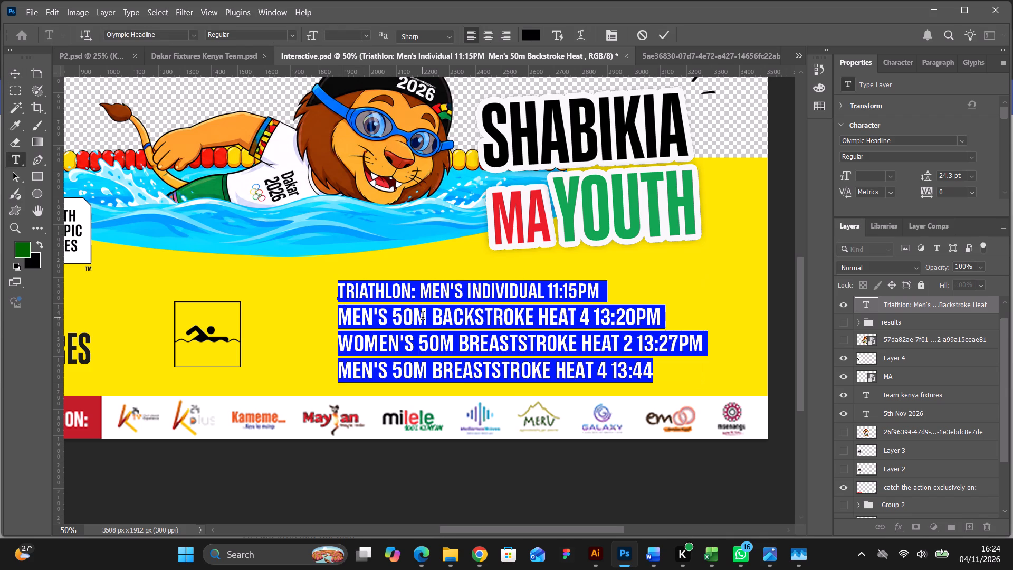
left_click(423, 317)
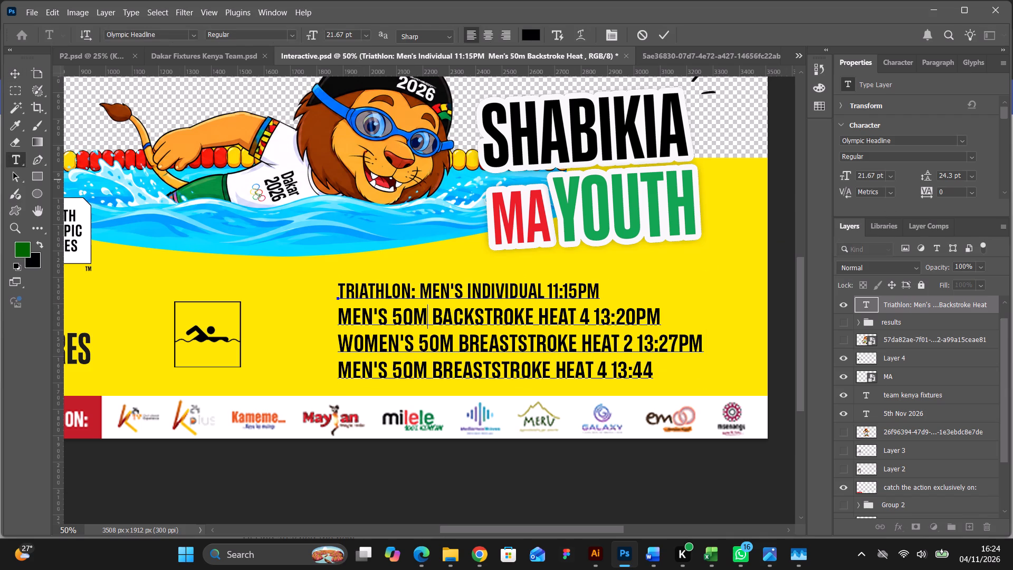
left_click(17, 69)
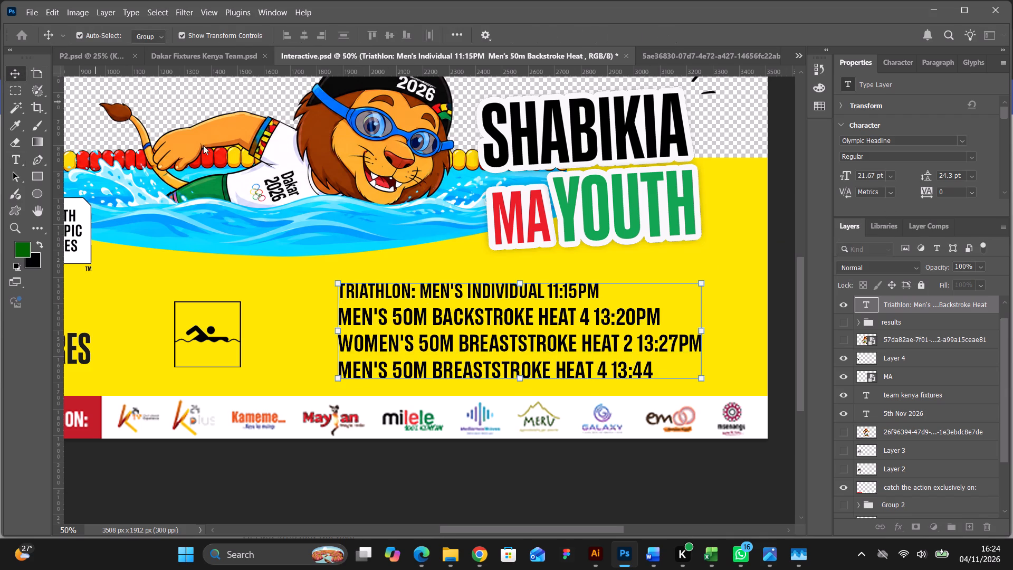
left_click(865, 174)
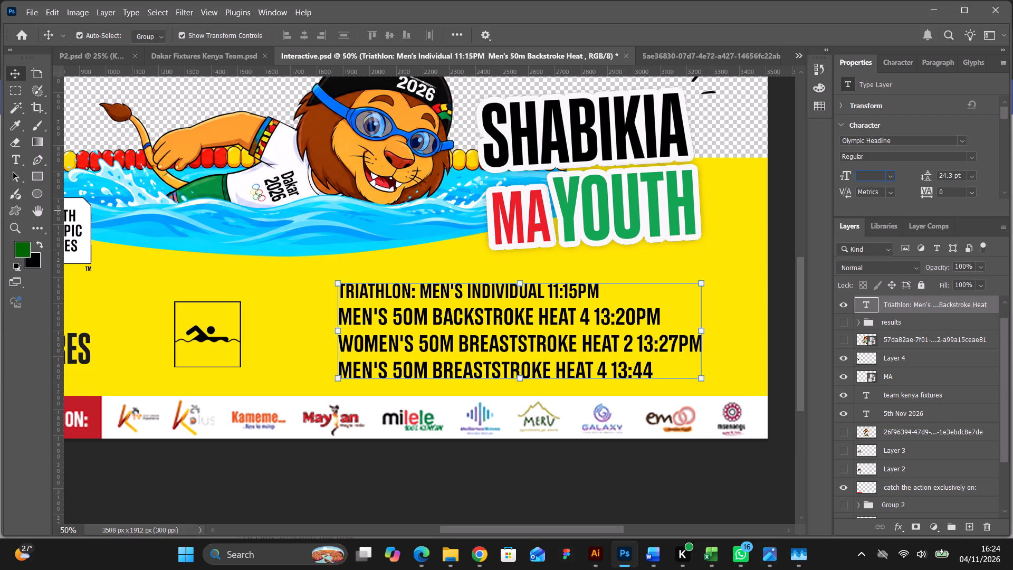
type("20")
key("Return")
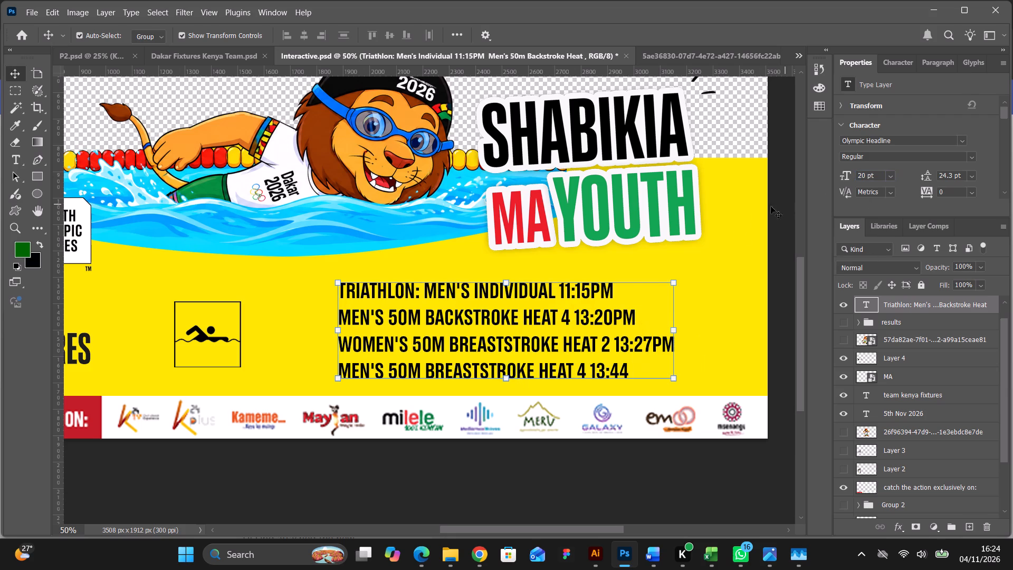
Insert five extra spaces before 11:15PM in the triathlon line.
double_click(585, 319)
left_click(559, 288)
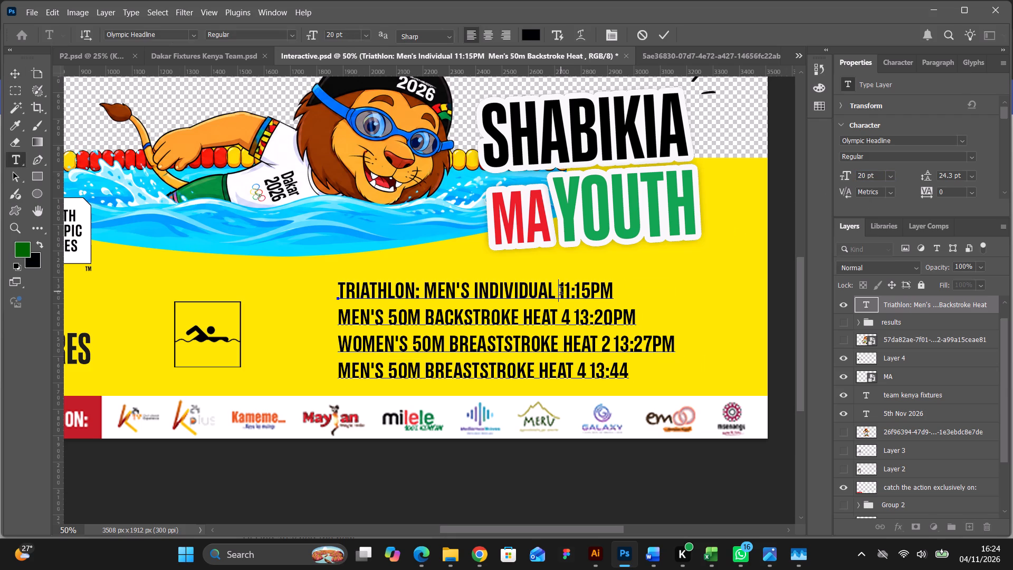
key("space")
key("space")
key("space")
key("space")
key("space")
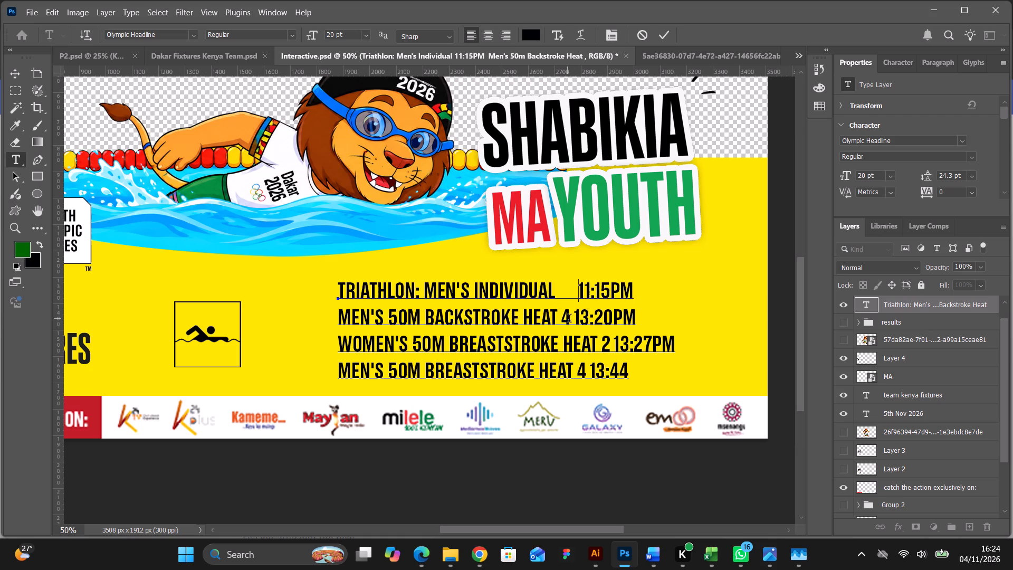
Insert five extra spaces before the heat number in the men's backstroke and women's breaststroke lines.
left_click(569, 320)
left_click(563, 319)
key("space")
key("space")
key("space")
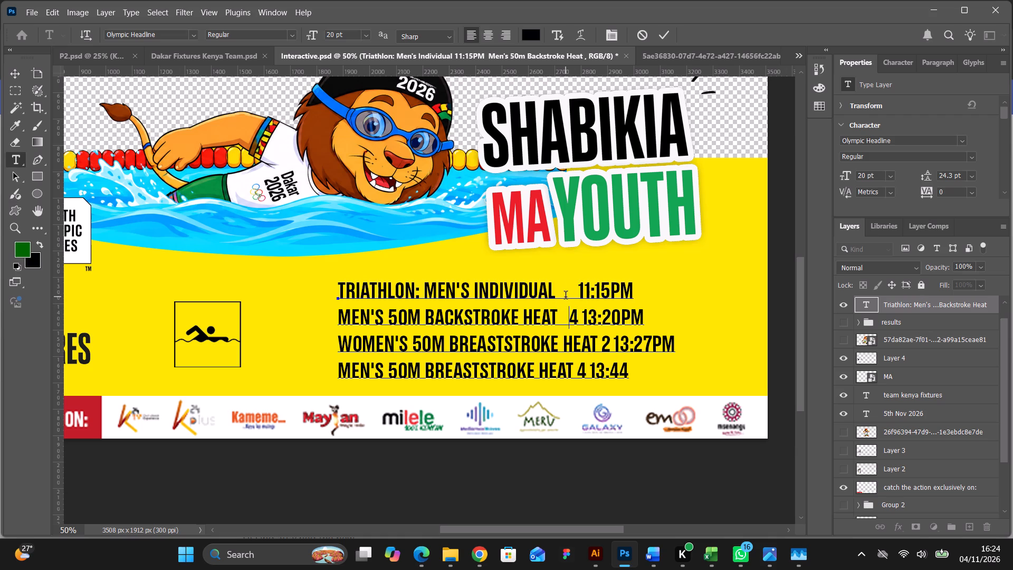
key("space")
key("space")
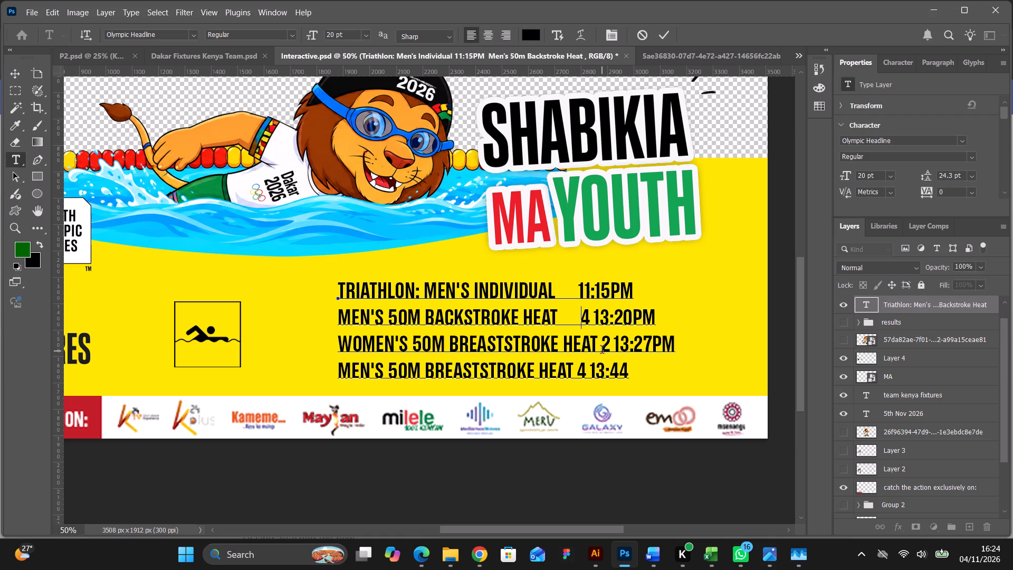
left_click(602, 349)
key("space")
key("space")
key("space")
key("space")
key("space")
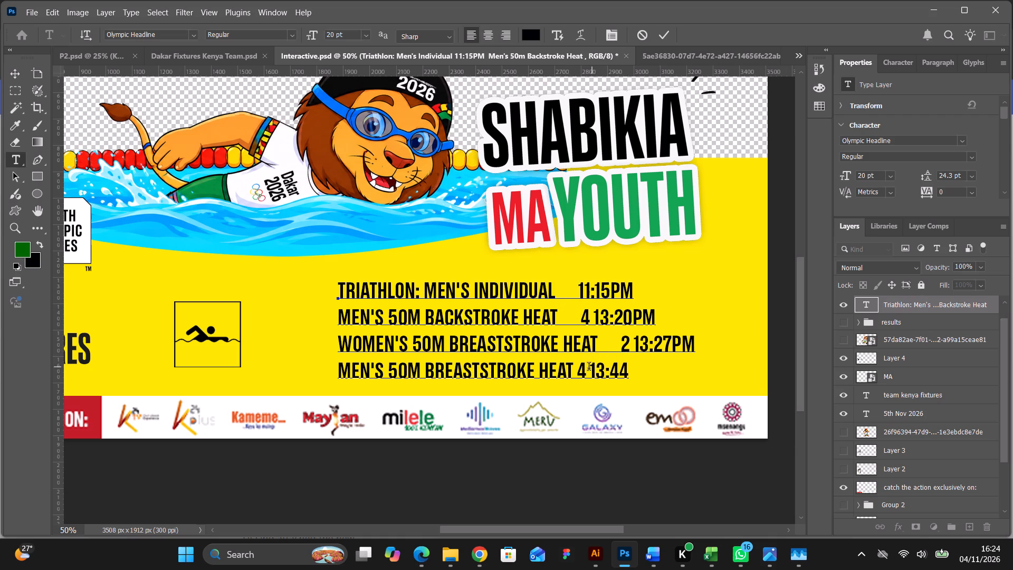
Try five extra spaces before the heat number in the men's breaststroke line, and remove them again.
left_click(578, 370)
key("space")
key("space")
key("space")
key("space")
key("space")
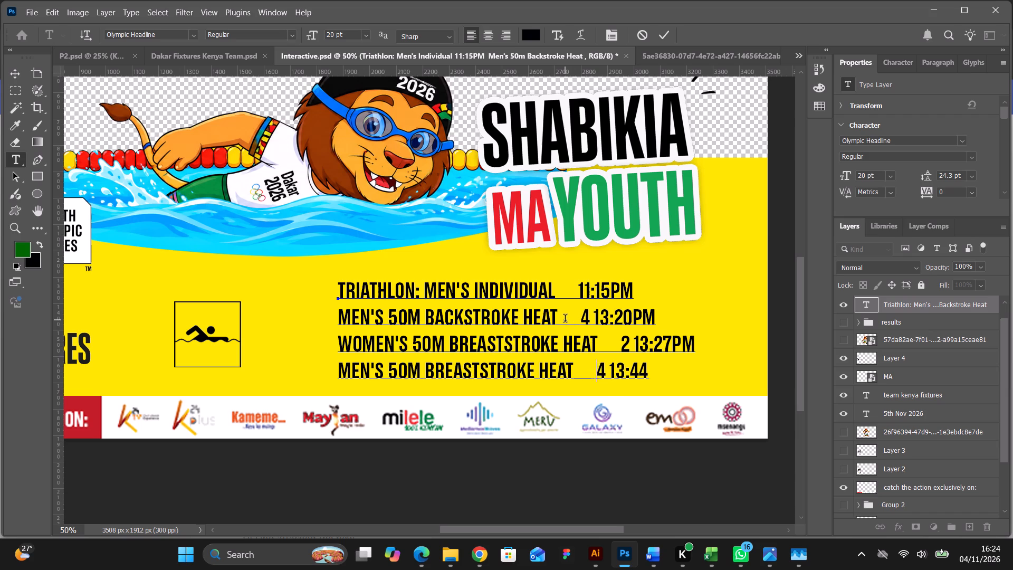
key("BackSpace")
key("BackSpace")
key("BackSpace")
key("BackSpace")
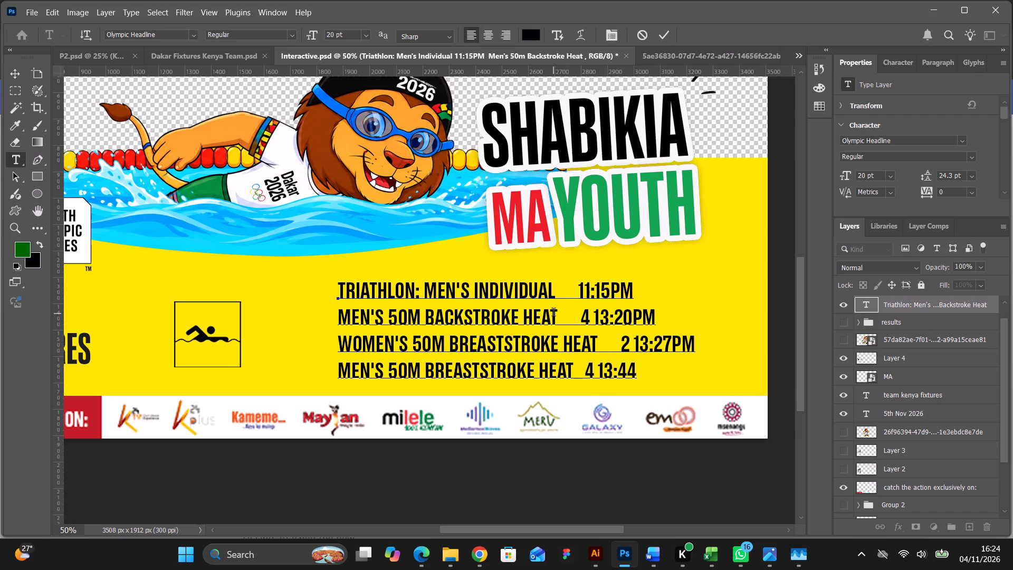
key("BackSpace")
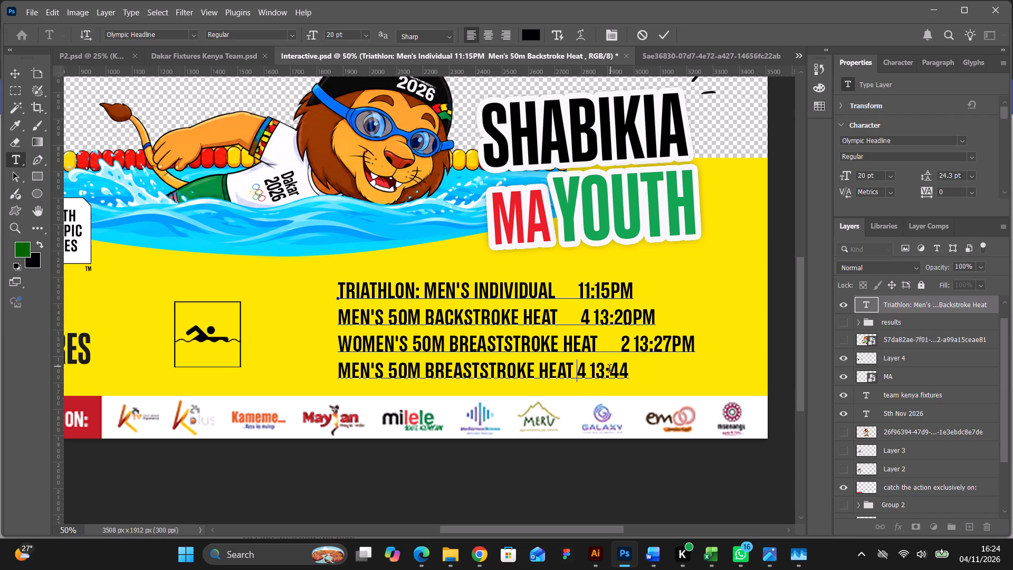
Insert five extra spaces before the time 13:44 in the men's breaststroke line.
left_click(592, 374)
key("space")
key("space")
key("space")
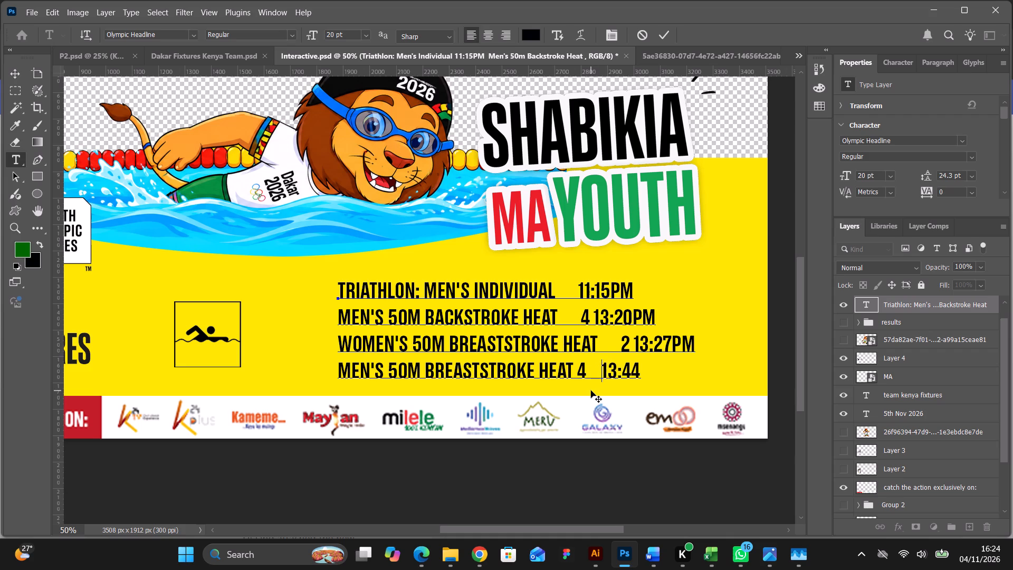
key("space")
key("space")
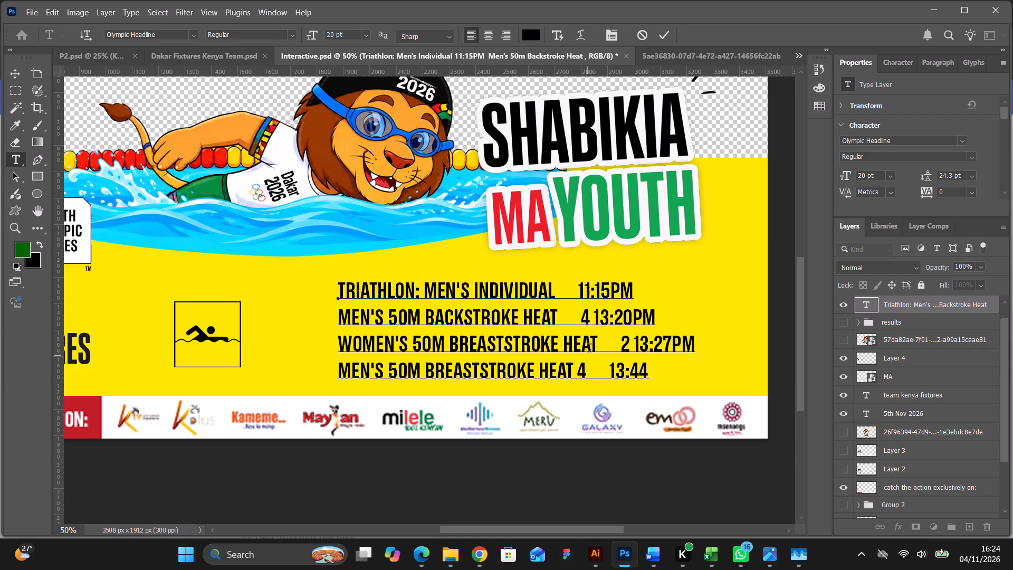
Remove the five extra spaces before the heat number 4 in the men's backstroke line.
left_click(584, 320)
key("BackSpace")
key("BackSpace")
key("BackSpace")
key("BackSpace")
key("BackSpace")
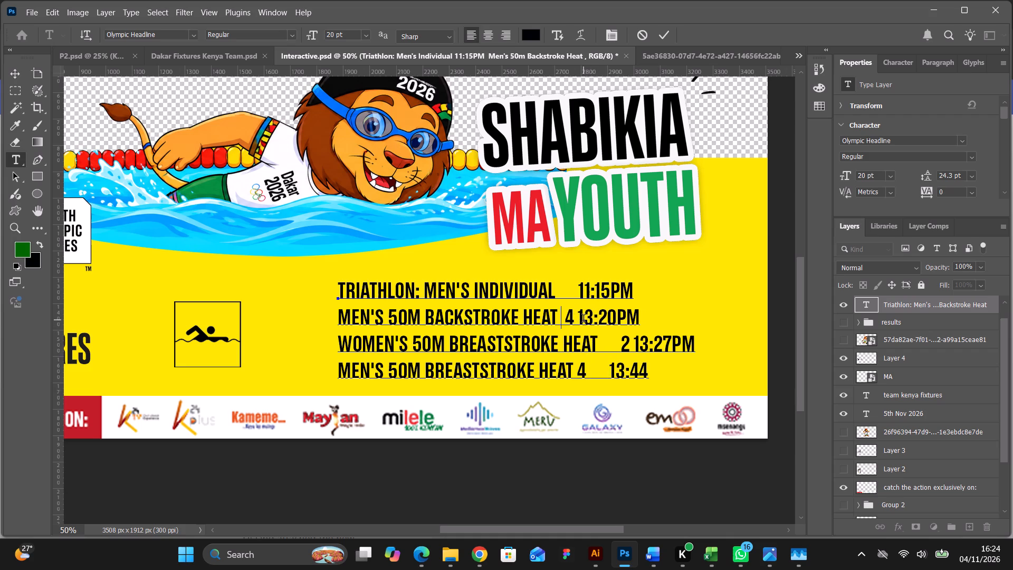
Insert five extra spaces before the time 13:20PM in the men's backstroke line.
left_click(578, 321)
key("space")
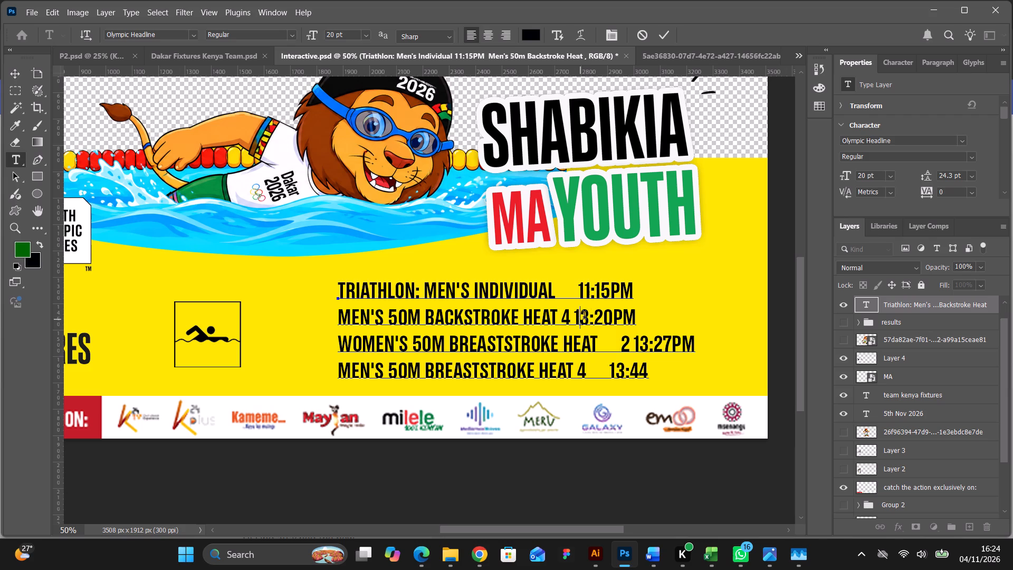
key("BackSpace")
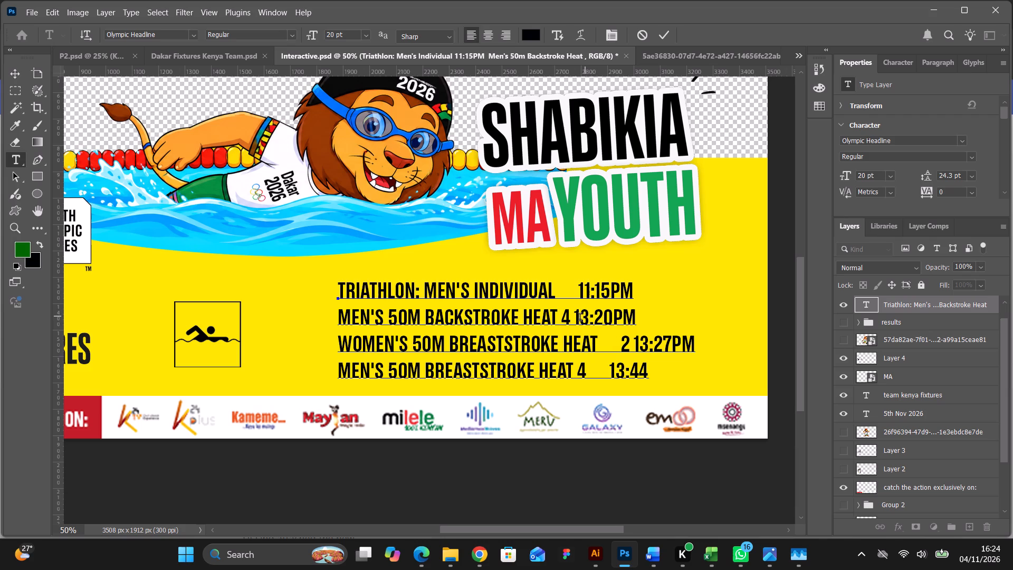
left_click(576, 321)
key("space")
key("space")
key("space")
key("space")
key("space")
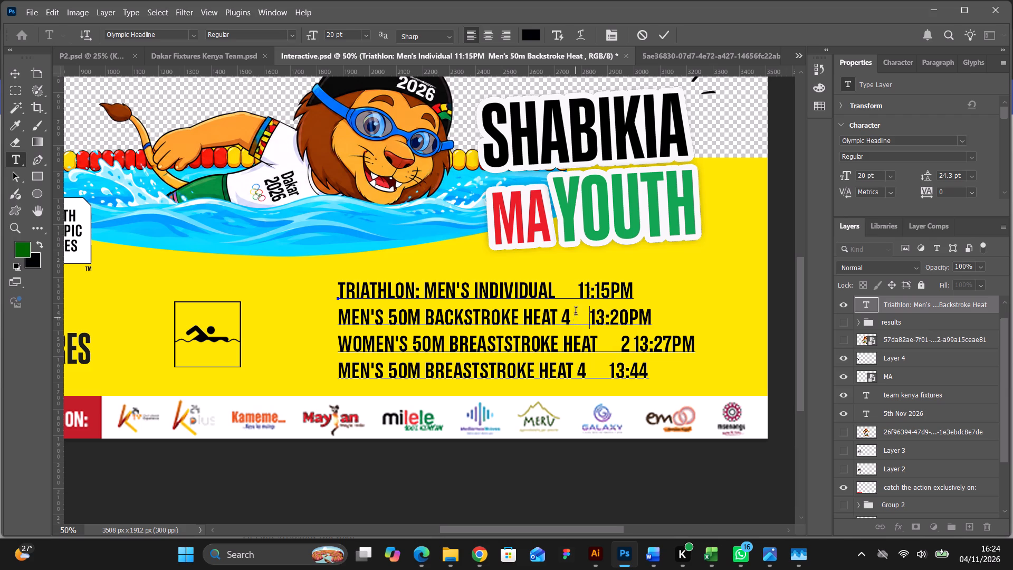
scroll(580, 296, "down", 2)
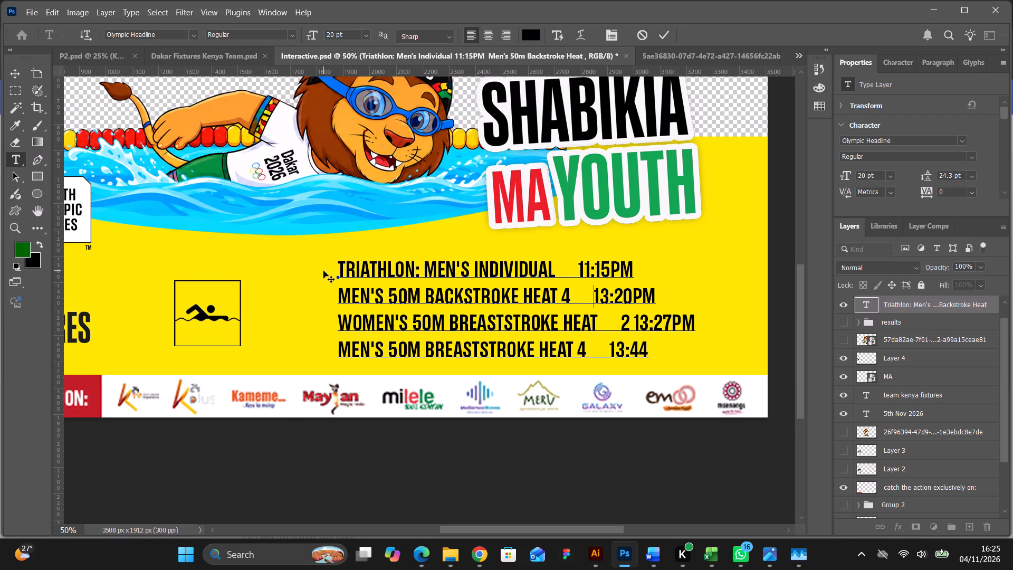
left_click(21, 70)
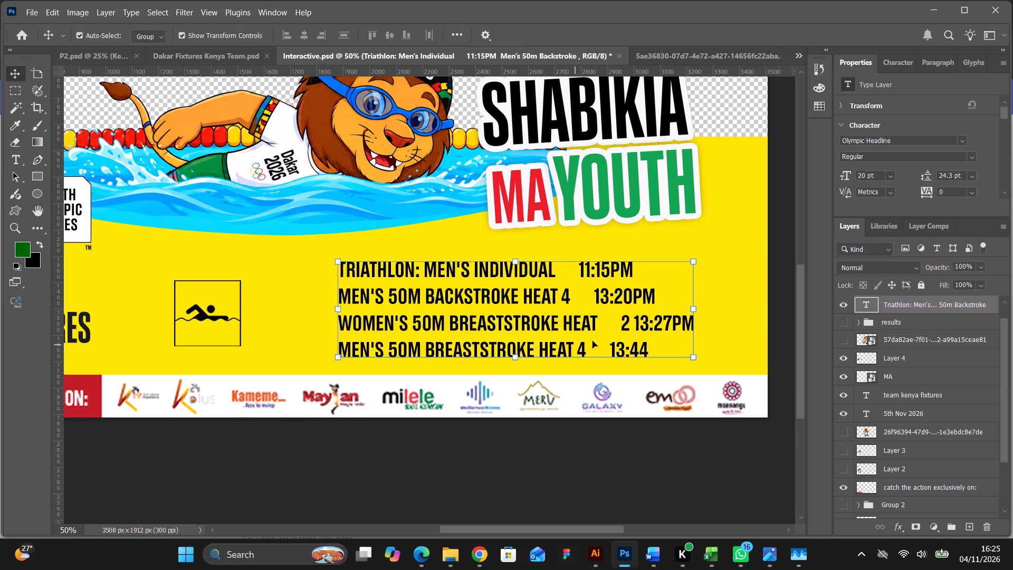
left_click(594, 470)
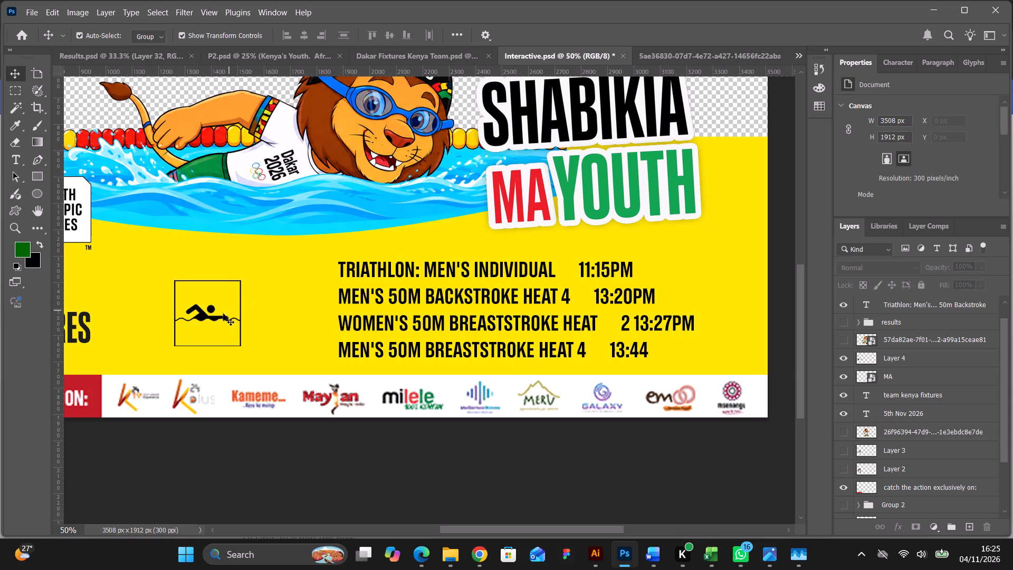
Scale the boxed swimming icon down to about 45% and move it close beside the fixtures list.
left_click(211, 316)
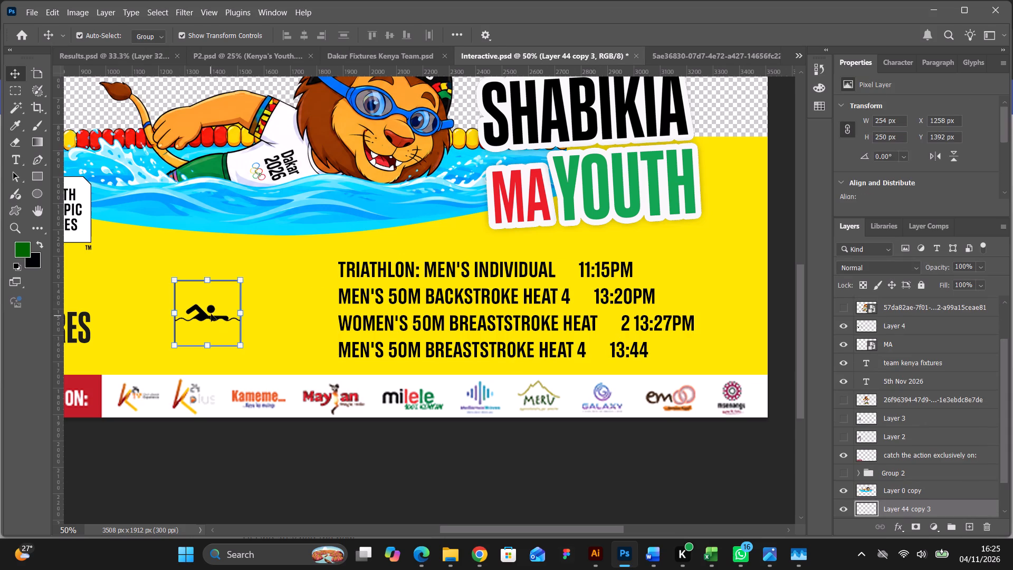
left_click_drag(239, 281, 223, 290)
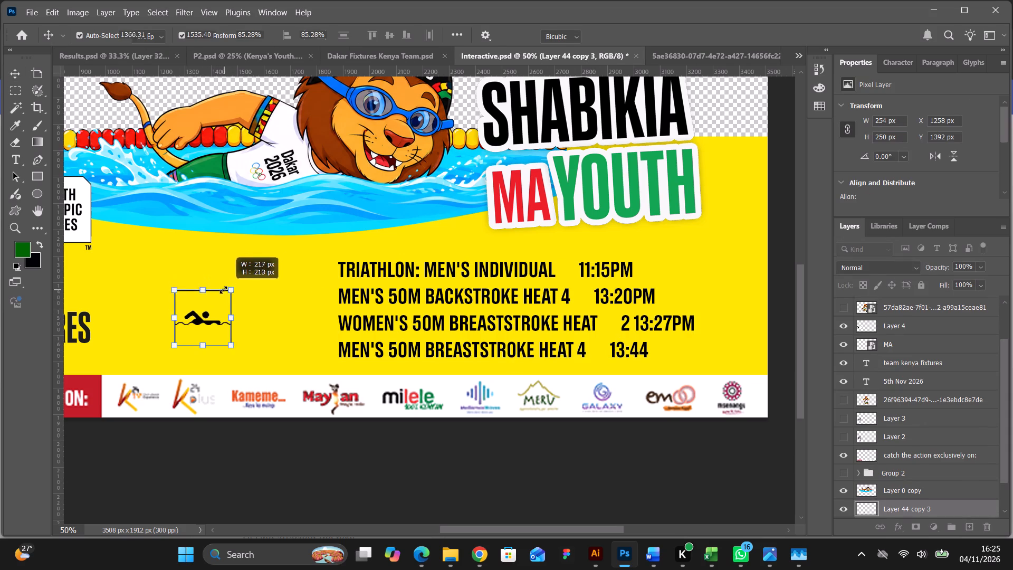
left_click_drag(223, 290, 194, 309)
left_click_drag(190, 330, 295, 305)
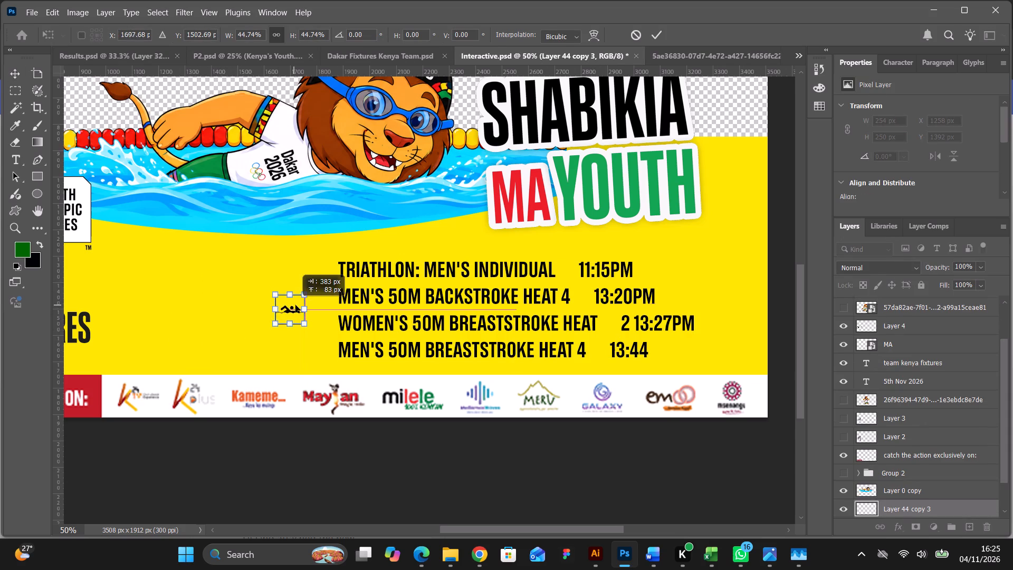
left_click_drag(295, 305, 318, 303)
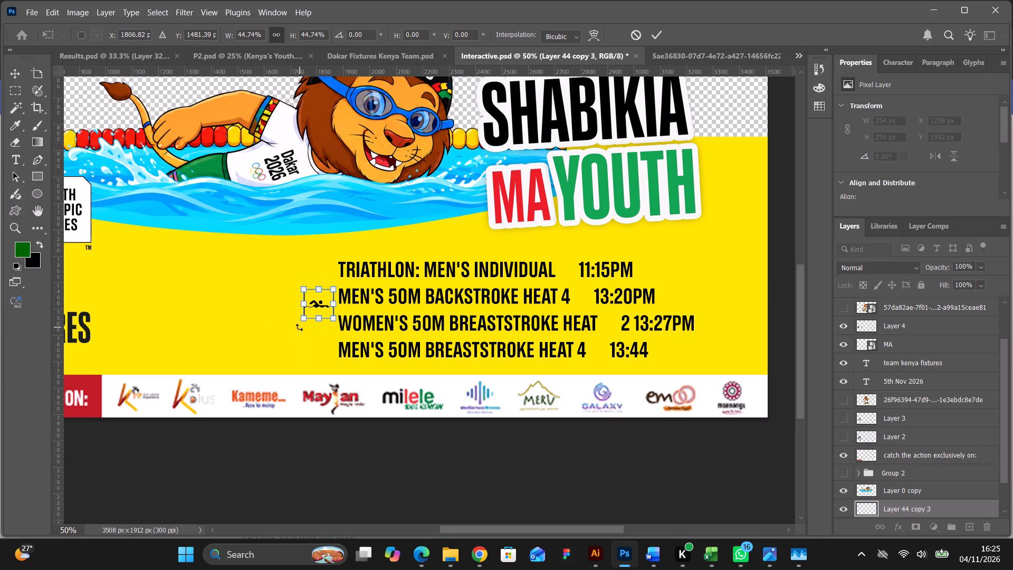
Shrink the swimming icon further to about 23%, roughly the height of one fixture line.
key("ctrl+equal")
key("ctrl+equal")
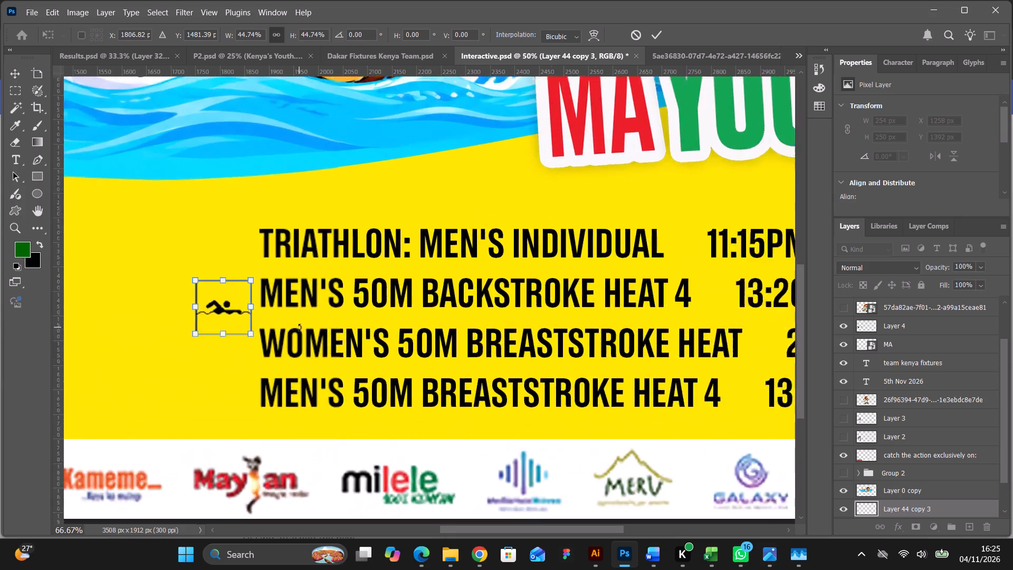
key("ctrl+equal")
left_click_drag(528, 527, 483, 519)
left_click_drag(452, 373, 448, 366)
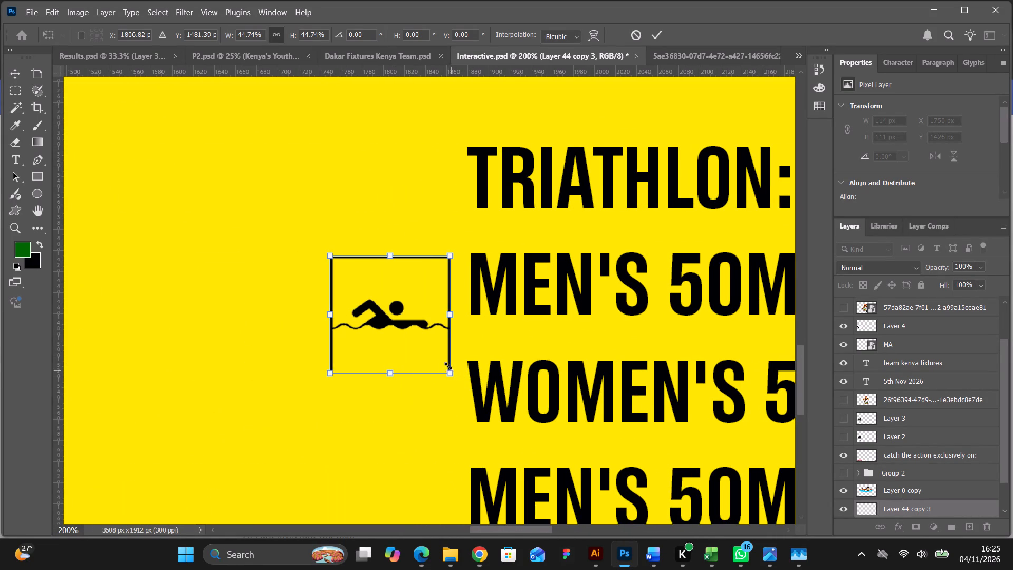
left_click_drag(448, 366, 425, 340)
left_click_drag(451, 374, 439, 358)
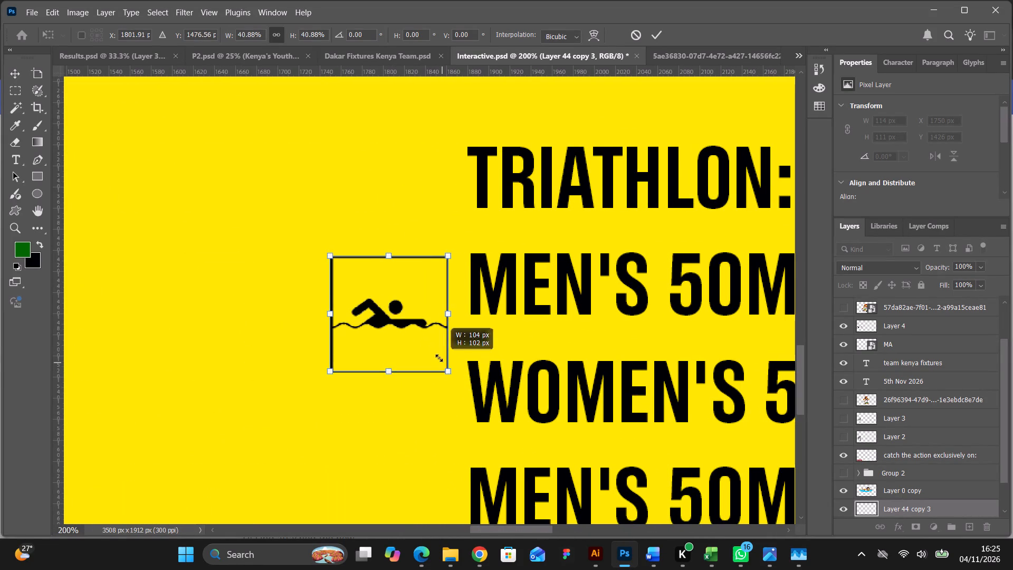
left_click_drag(439, 358, 405, 306)
Align the small swimming icon with the men's 50m backstroke line, leaving a small gap before the text.
left_click_drag(371, 291, 409, 291)
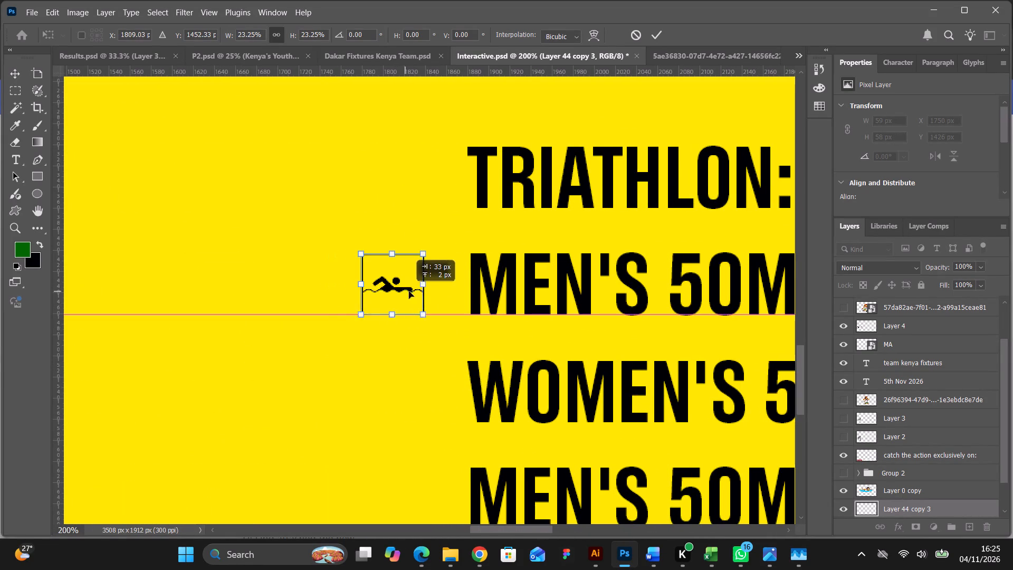
left_click_drag(409, 291, 446, 293)
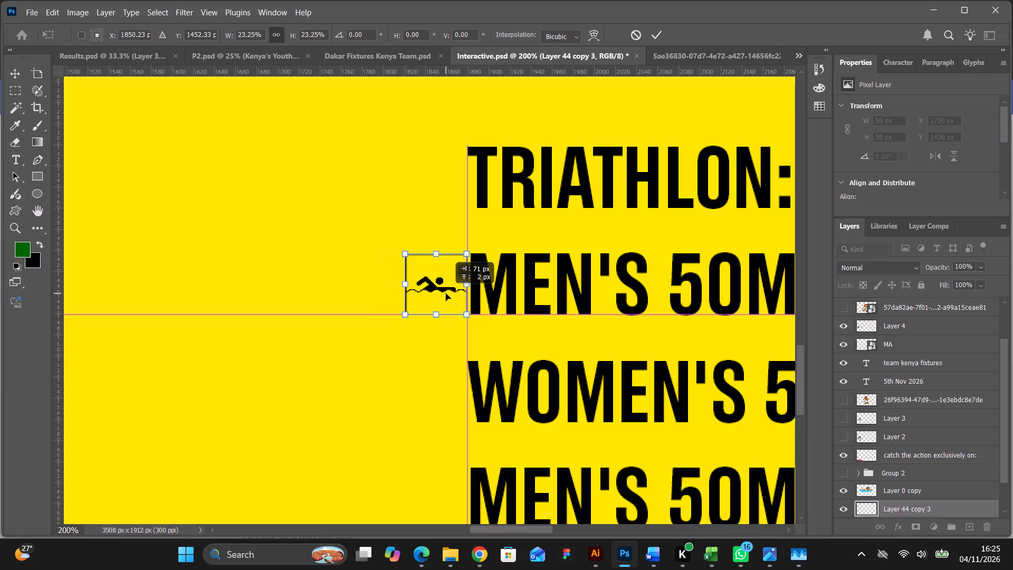
left_click_drag(446, 293, 404, 289)
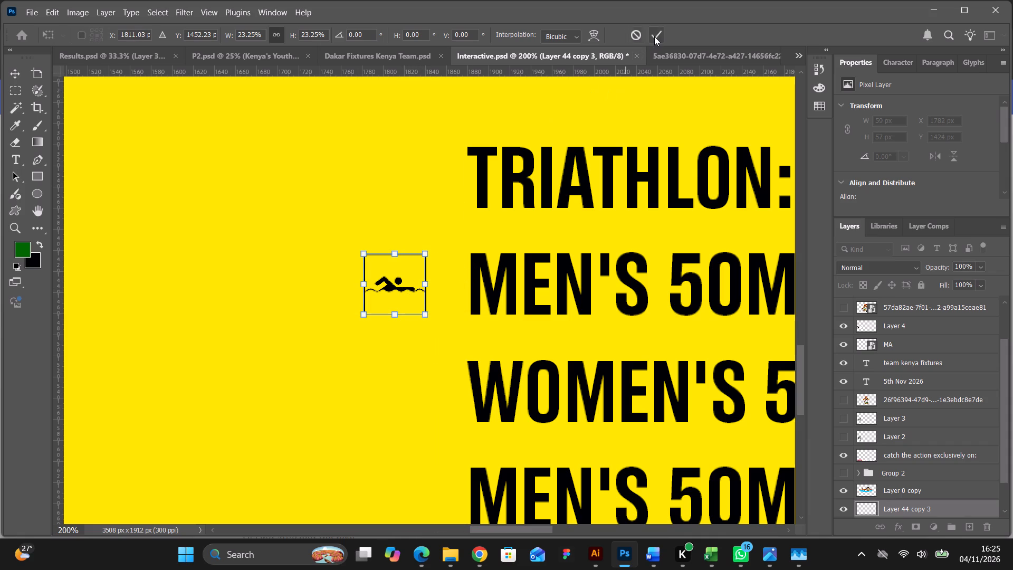
left_click(654, 36)
left_click(454, 326)
Duplicate the small swimming icon beside the men's backstroke line.
left_click(408, 288)
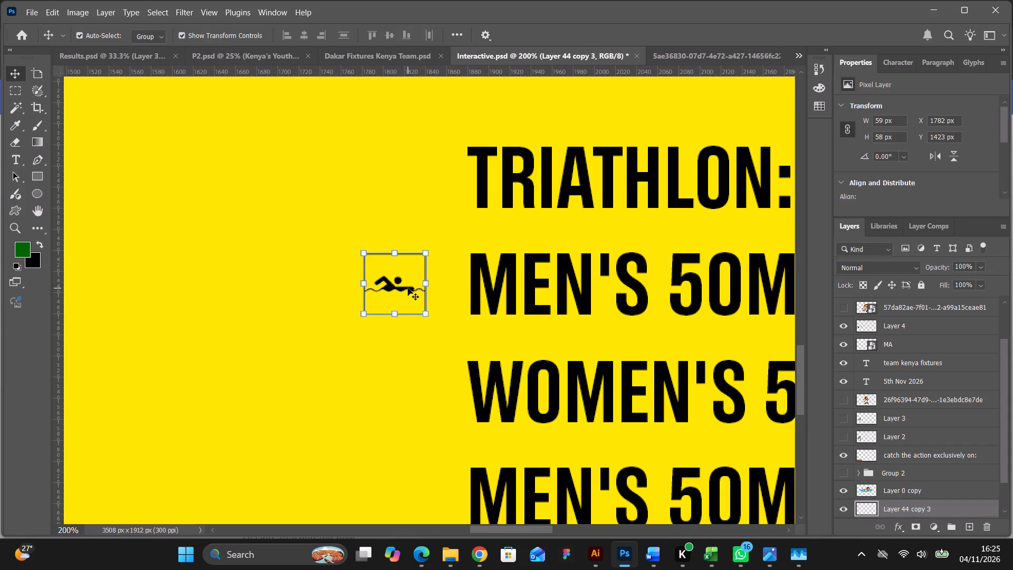
key("ctrl+j")
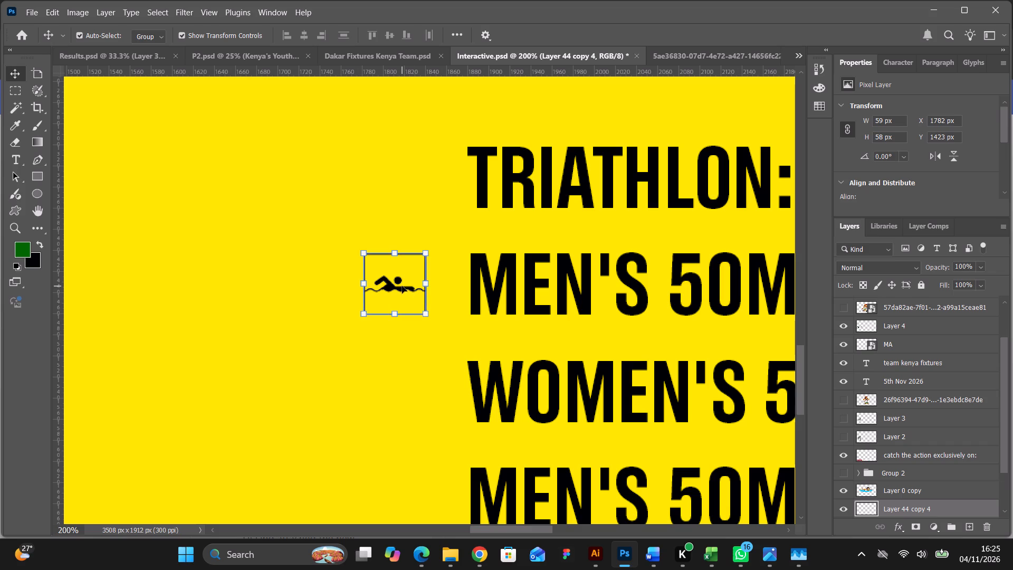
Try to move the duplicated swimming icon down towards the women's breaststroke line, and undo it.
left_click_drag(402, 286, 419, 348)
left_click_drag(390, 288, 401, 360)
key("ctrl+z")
Duplicate the swimming icon once more.
key("ctrl+j")
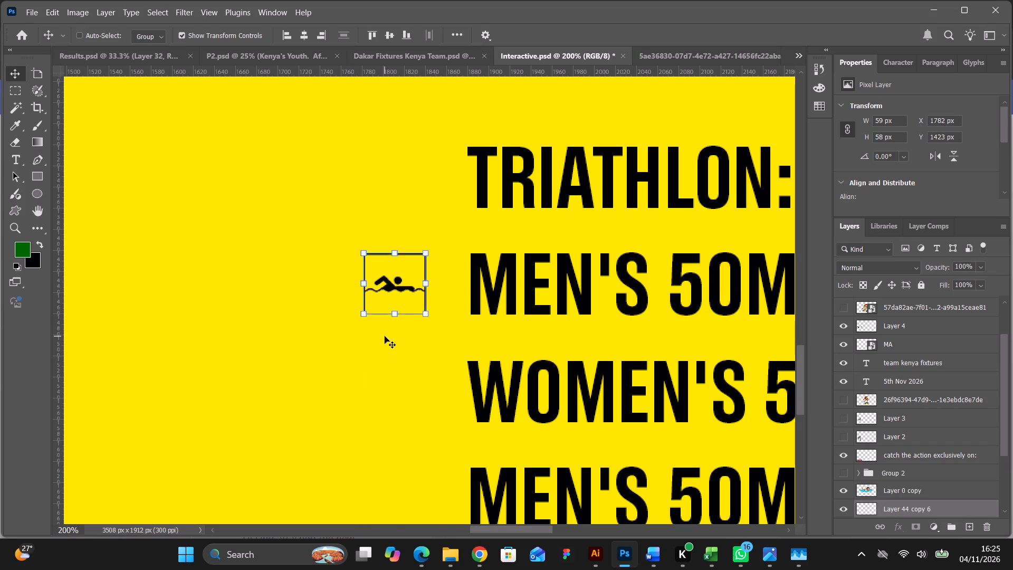
Move the duplicated swimming icon down beside the women's breaststroke line, vertically aligned with the icon above, at about Y 1525 px.
left_click_drag(390, 284, 402, 324)
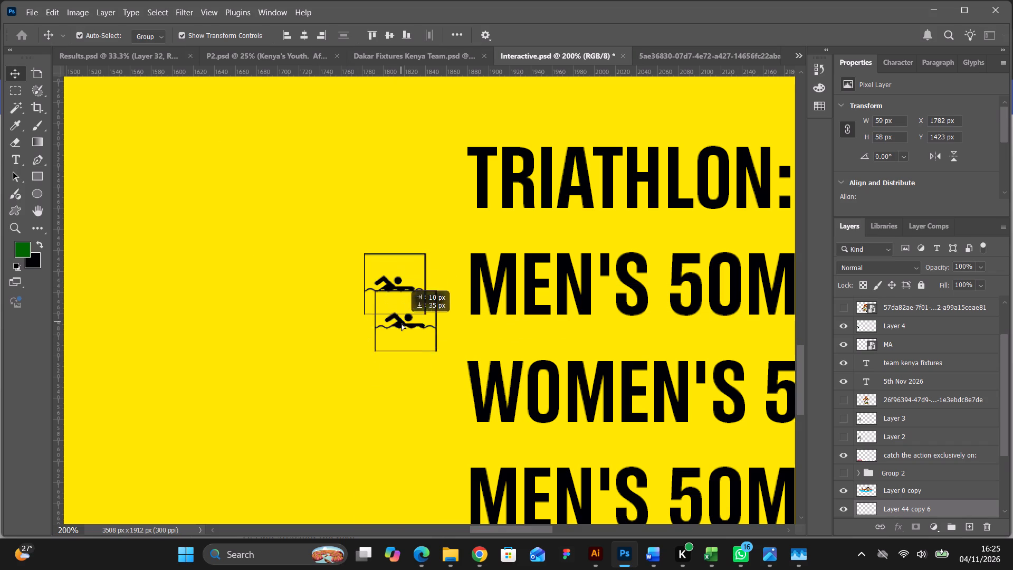
left_click_drag(402, 324, 403, 388)
Duplicate the swimming icon and place the copy beside the lowest men's 50m line, aligned under the other icons at about Y 1626 px.
key("ctrl+j")
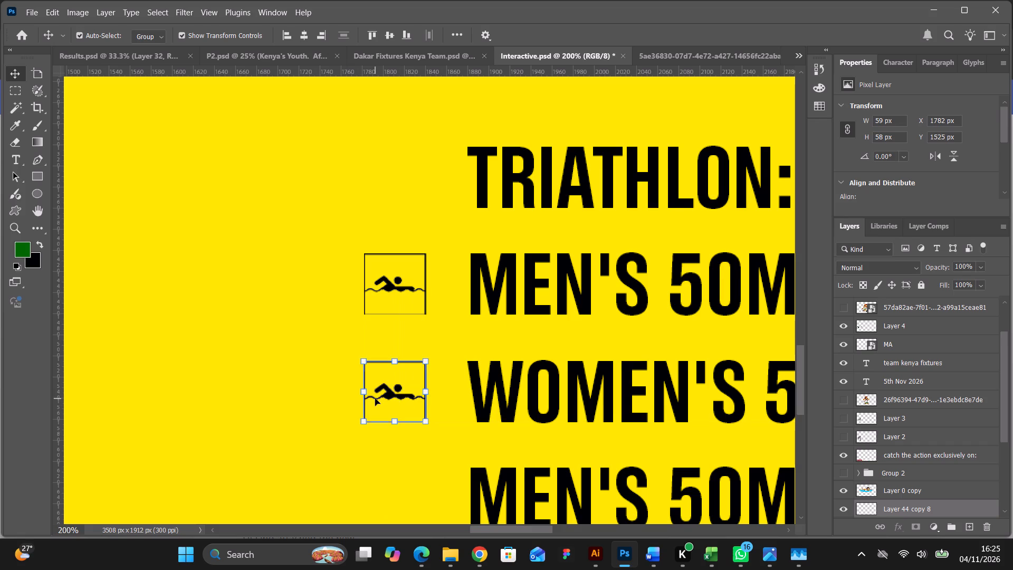
scroll(376, 398, "down", 12)
left_click_drag(390, 269, 390, 304)
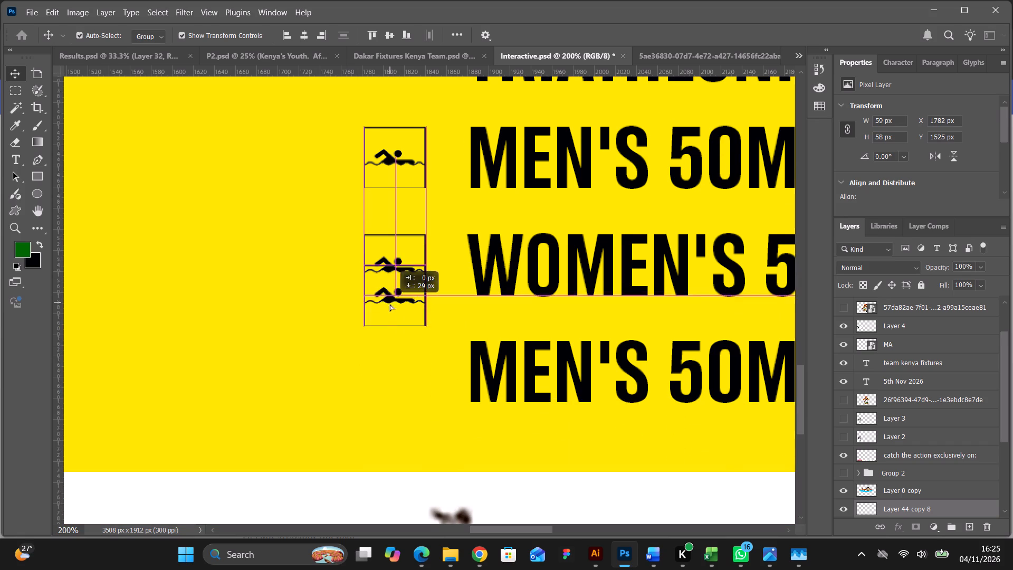
left_click_drag(390, 304, 396, 373)
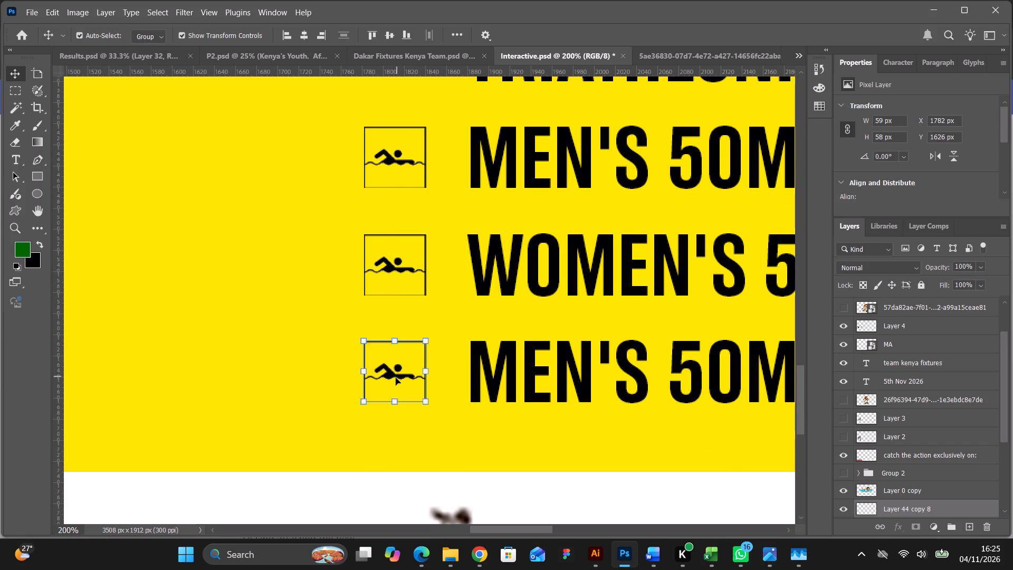
scroll(398, 376, "up", 20)
scroll(398, 376, "up", 1)
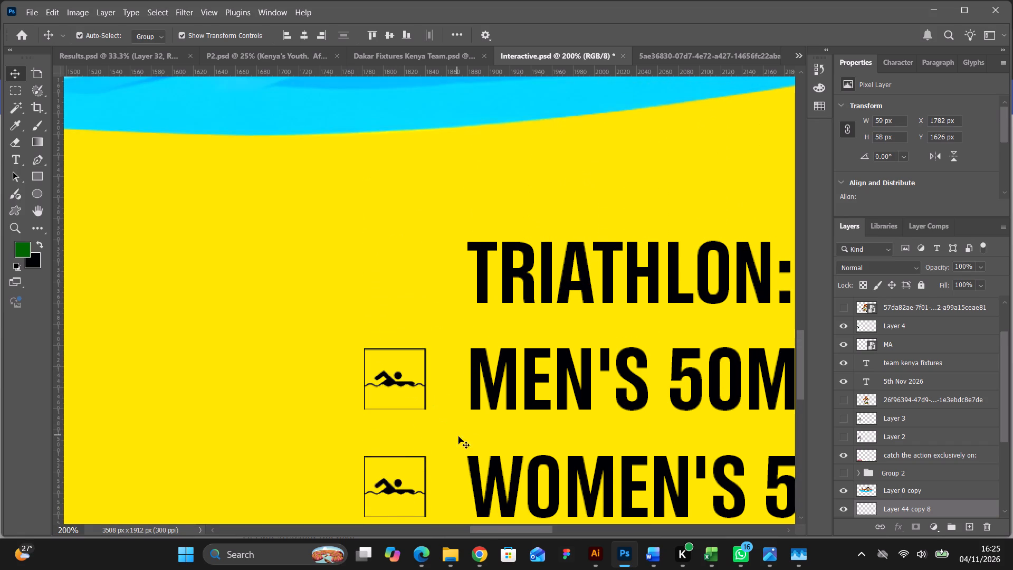
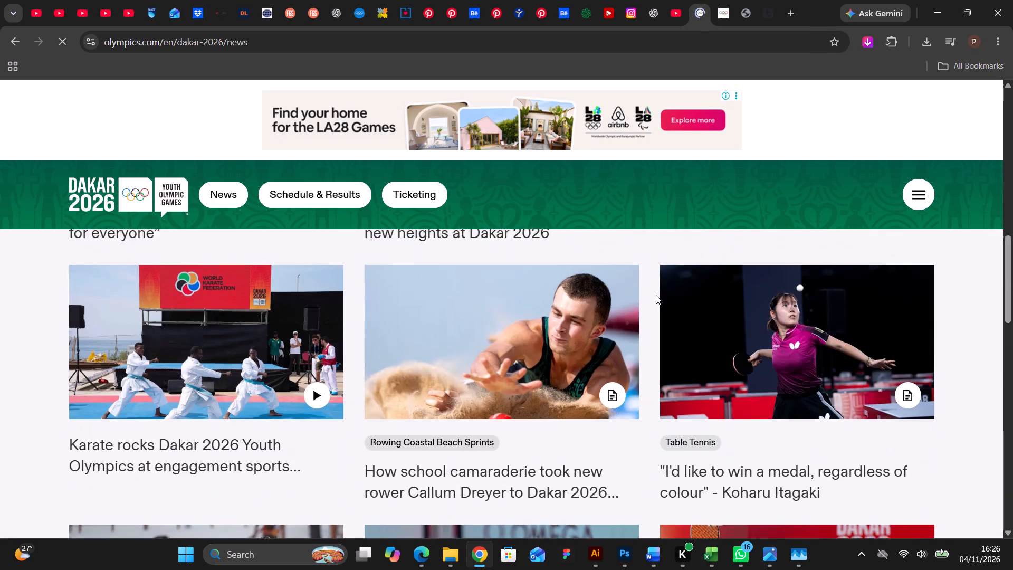
Skim the Dakar 2026 news articles and return to the Dakar 2026 Youth Olympic Games home page.
scroll(656, 295, "up", 12)
scroll(656, 295, "down", 11)
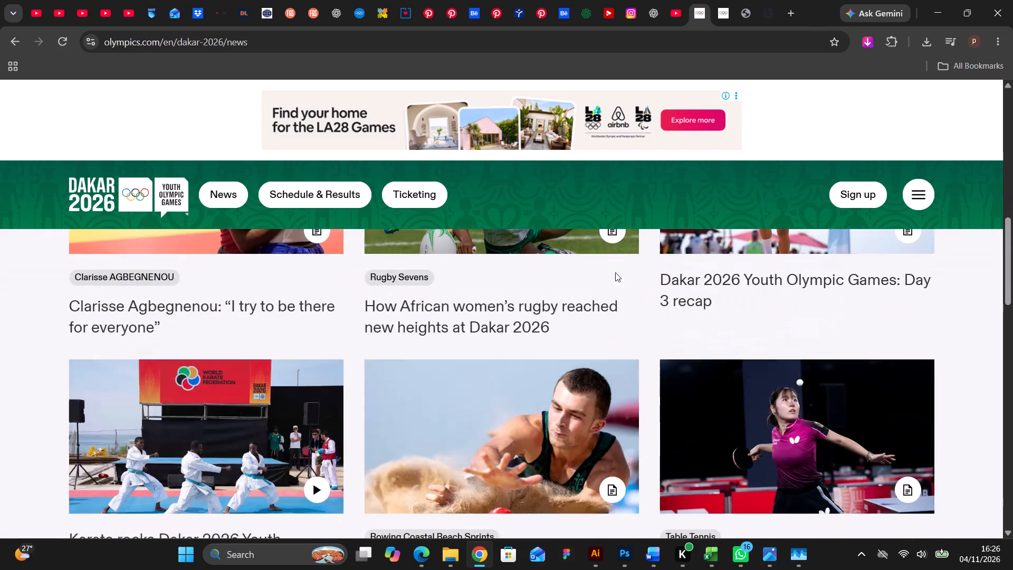
scroll(615, 272, "down", 2)
left_click(101, 192)
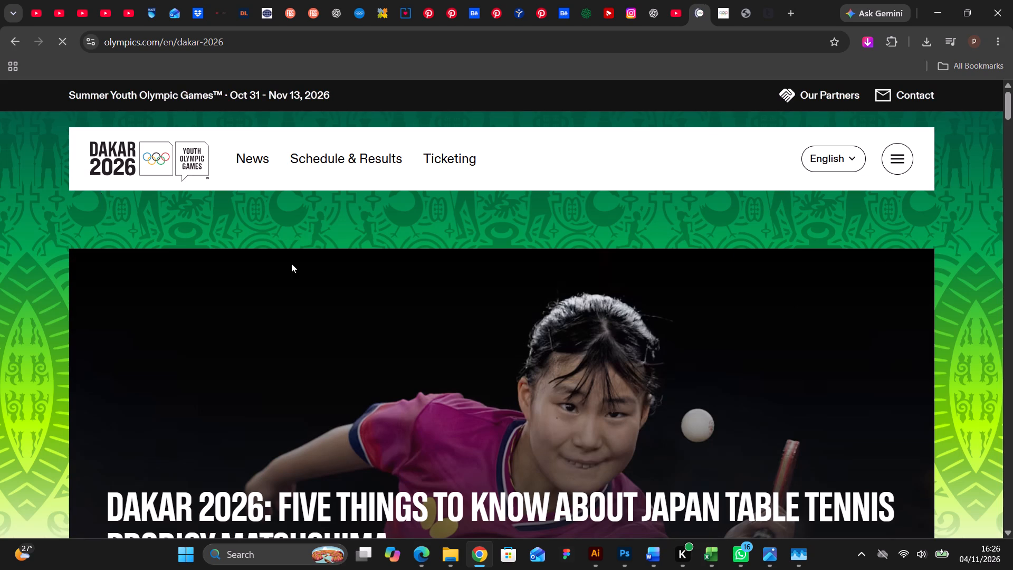
Look down the Dakar 2026 home page for the competition sports pictograms.
scroll(373, 285, "down", 20)
scroll(373, 285, "down", 12)
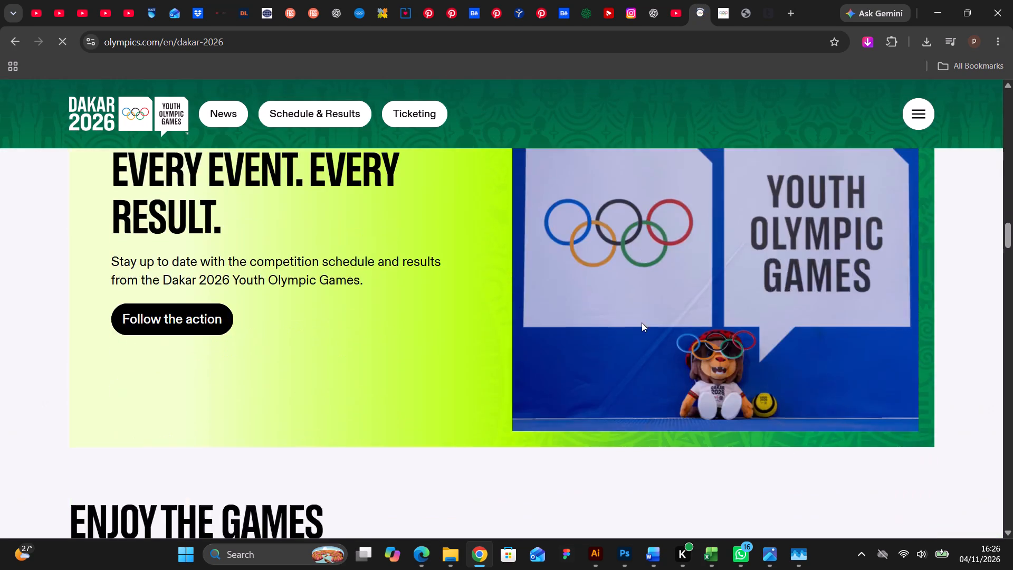
scroll(642, 322, "down", 20)
scroll(642, 322, "down", 1)
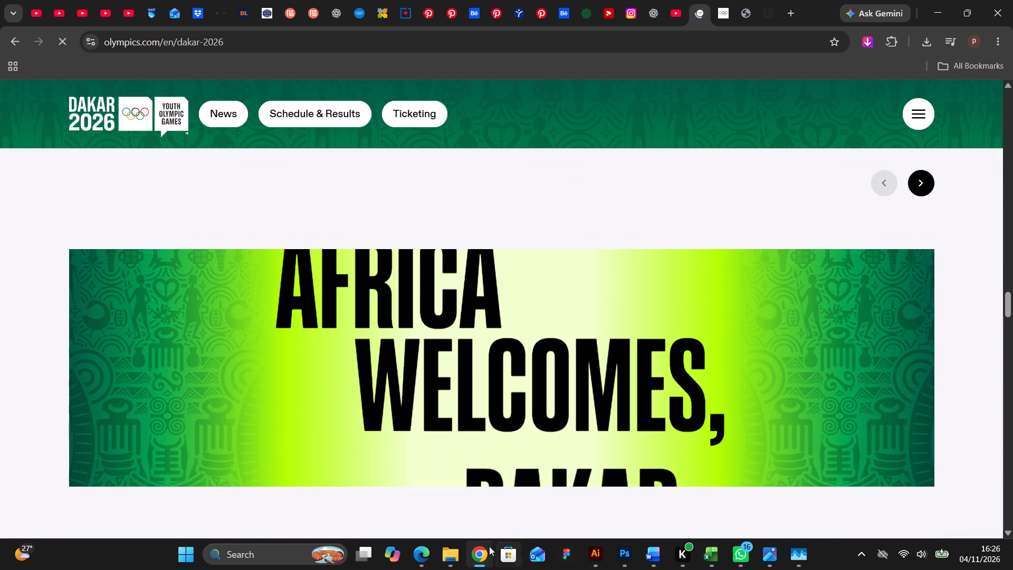
Resume the paused video in the YouTube tab.
left_click(63, 14)
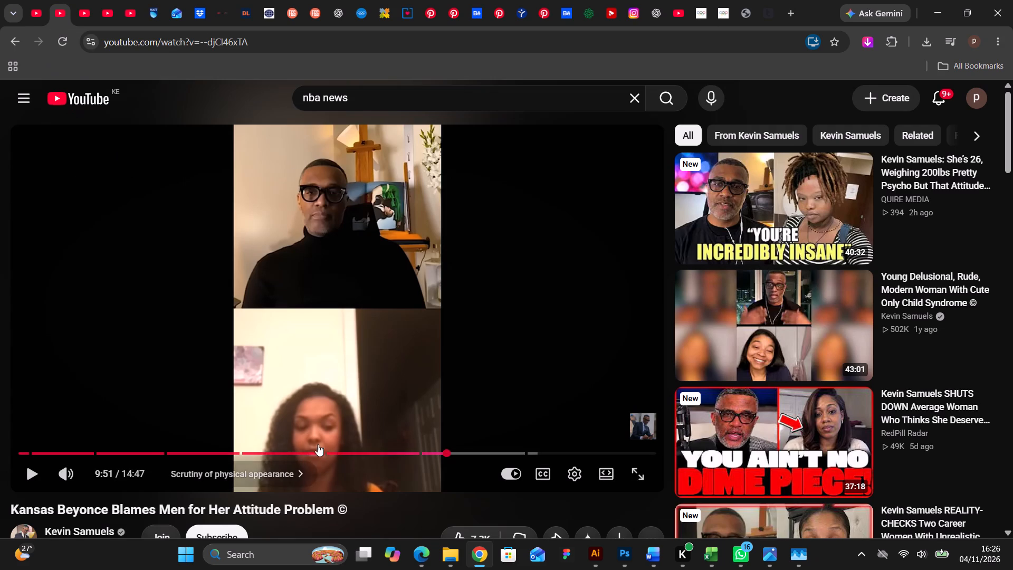
left_click(327, 397)
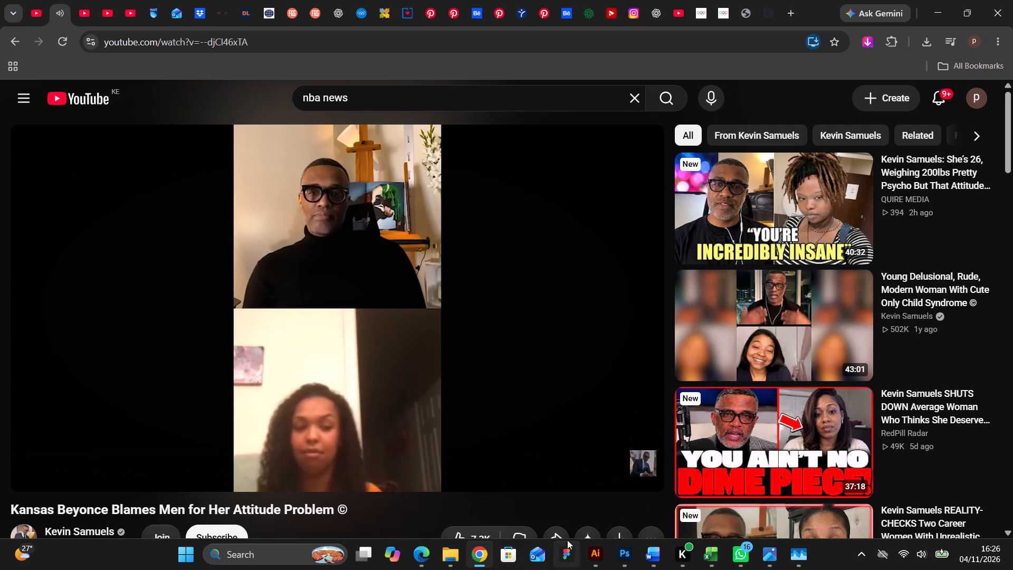
Return to the Dakar 2026 home page and browse the Competition Sports carousel for the Triathlon pictogram.
left_click(719, 14)
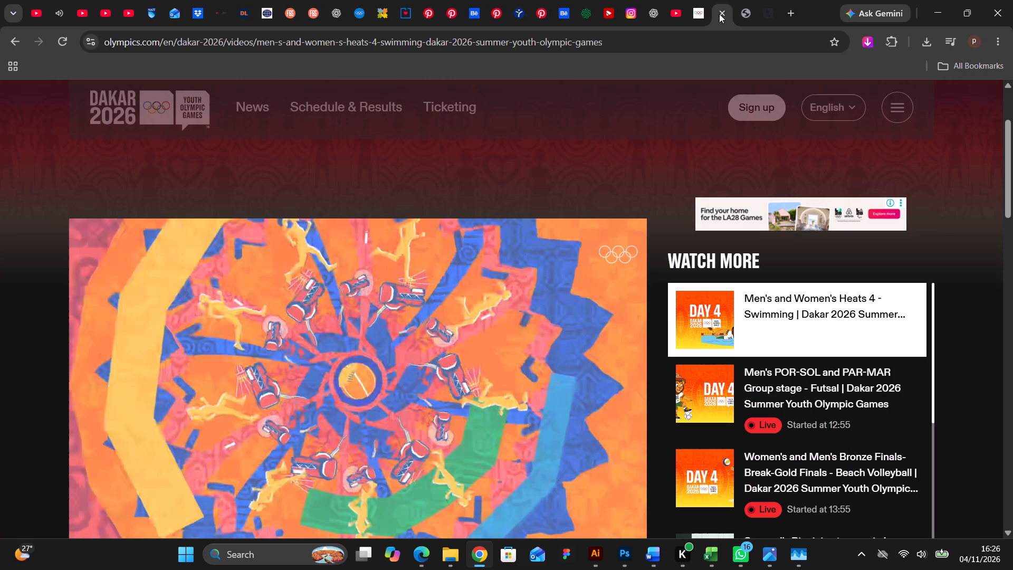
left_click(701, 17)
scroll(469, 291, "down", 6)
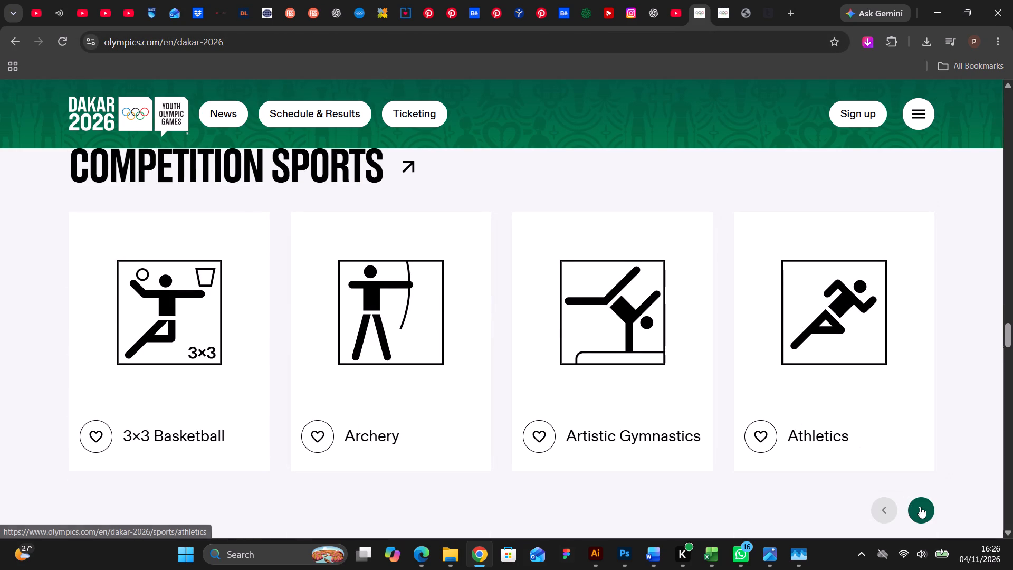
left_click(921, 507)
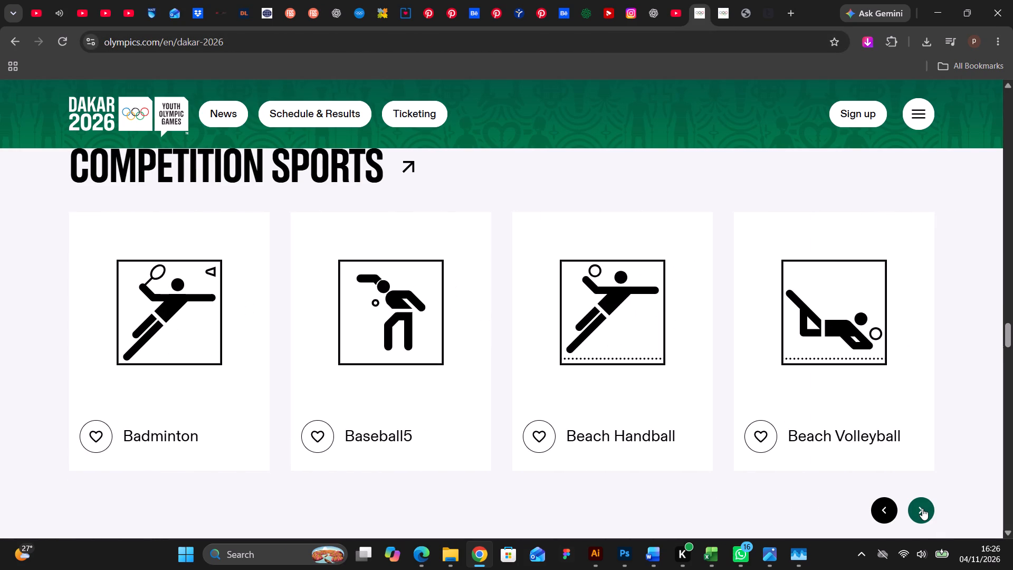
left_click(922, 508)
left_click(922, 508)
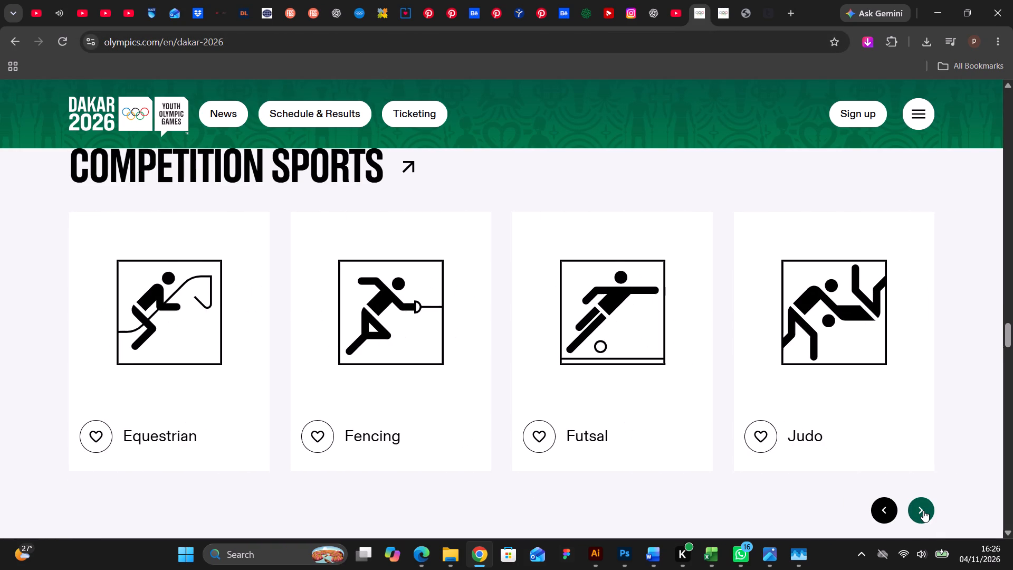
left_click(923, 510)
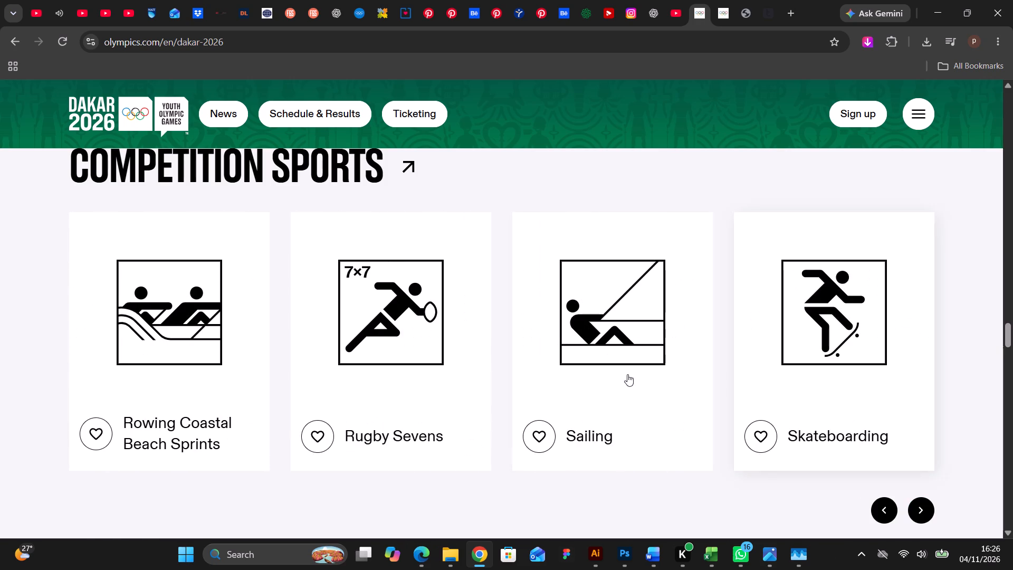
left_click(879, 505)
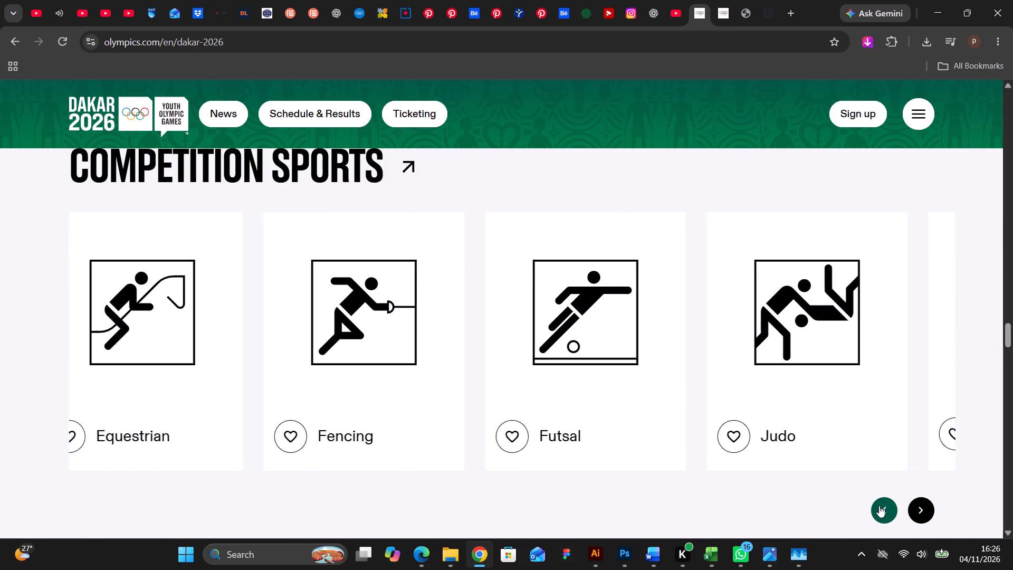
left_click(879, 506)
left_click(879, 506)
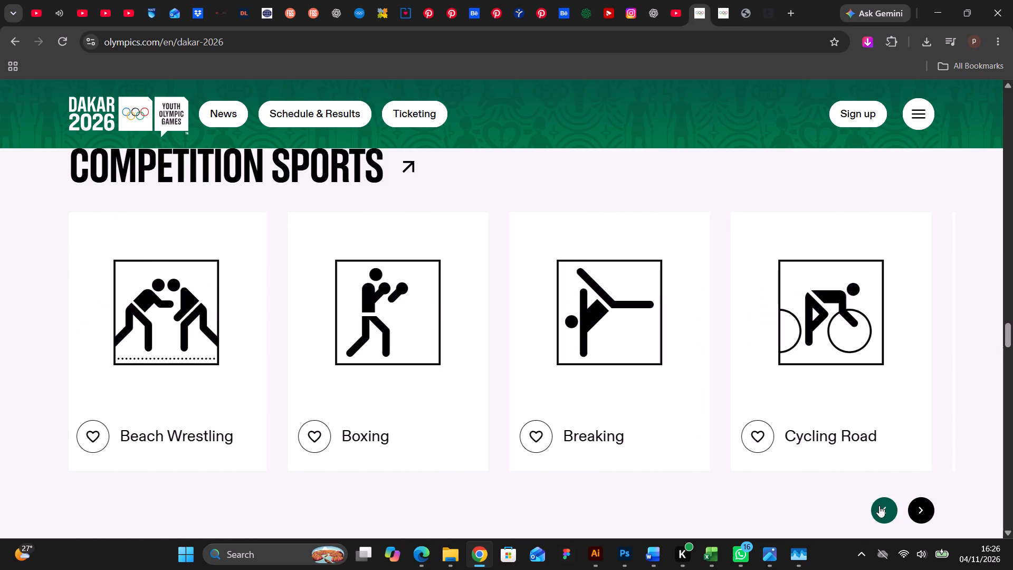
left_click(916, 510)
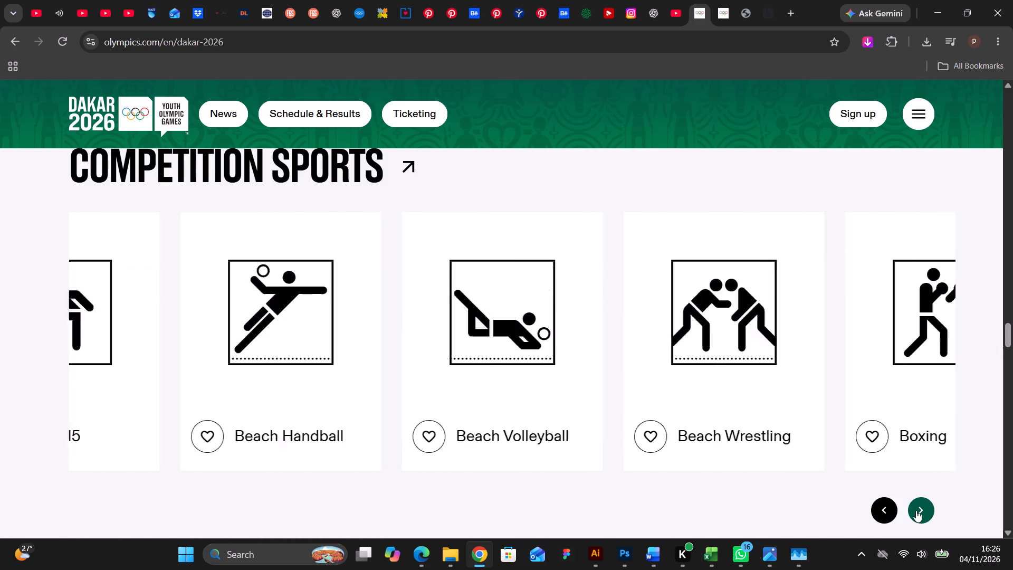
left_click(916, 510)
left_click(916, 510)
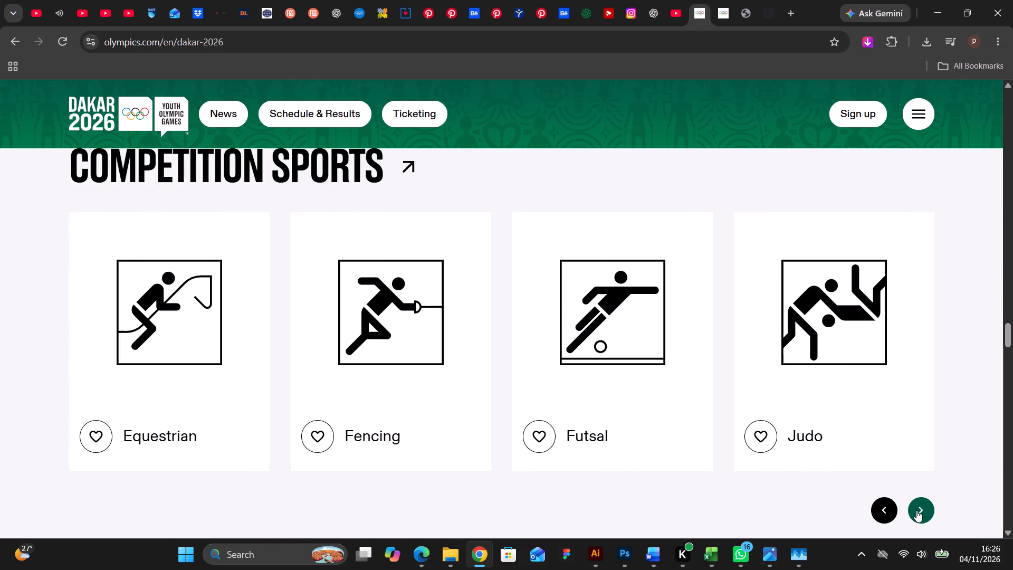
left_click(916, 510)
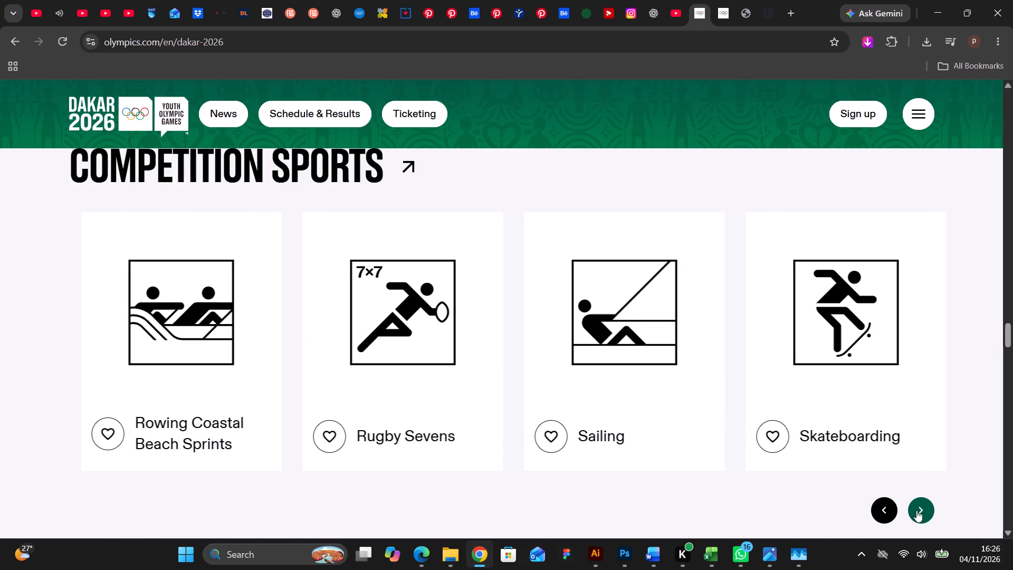
left_click(916, 510)
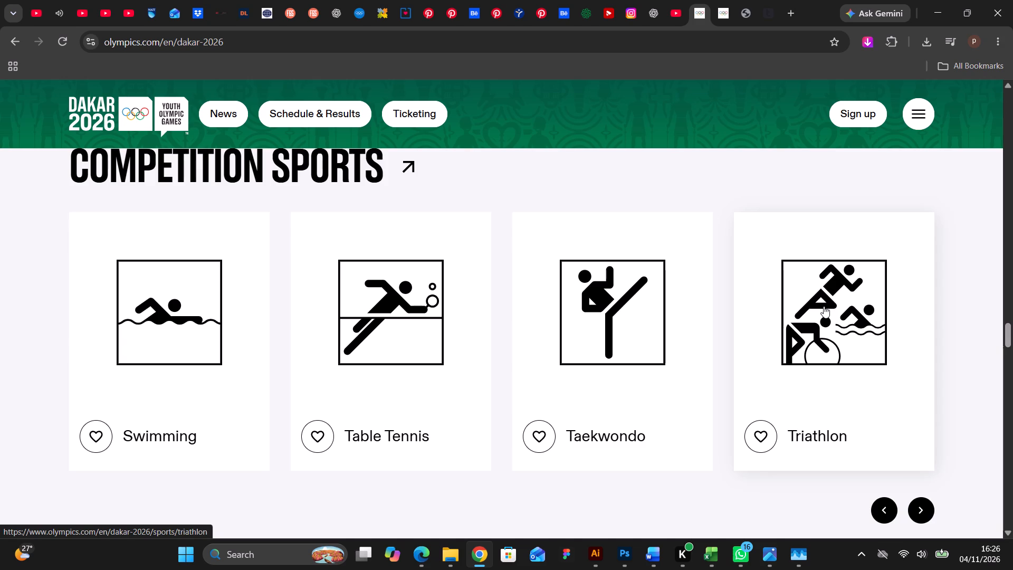
Capture a screenshot snip of the Triathlon pictogram including its square frame.
key("shift+super+s")
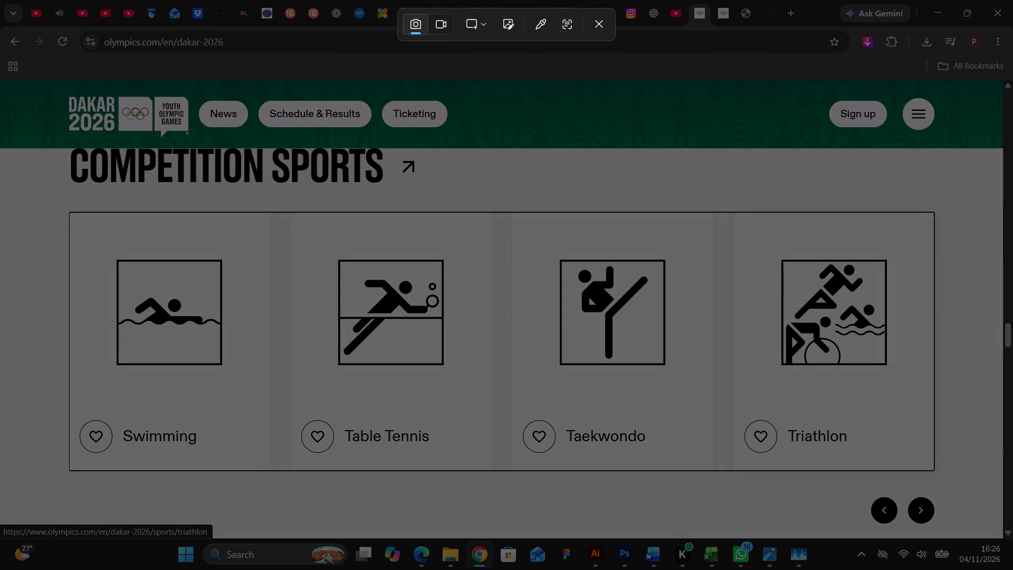
left_click_drag(781, 259, 834, 331)
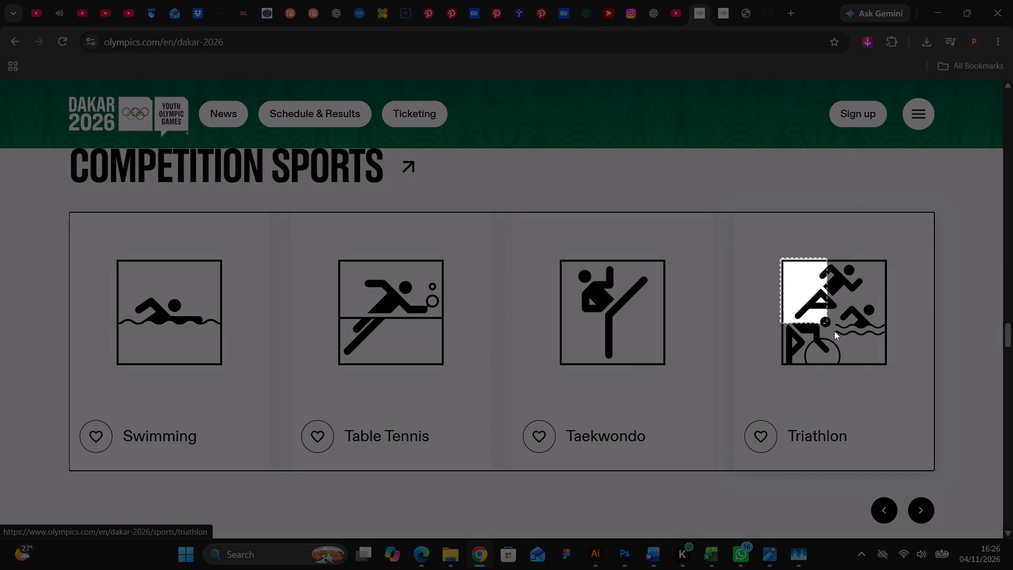
left_click_drag(834, 331, 887, 366)
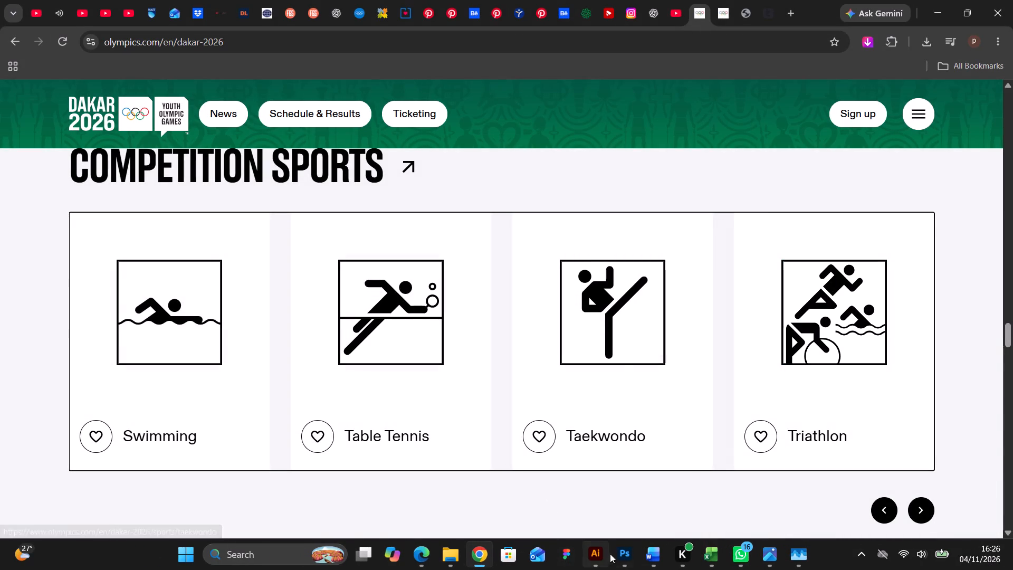
Switch to Photoshop, paste the triathlon pictogram into Interactive.psd, scale it to about 68%, and place it above the upper swimming icon, beside the TRIATHLON heading.
left_click(629, 553)
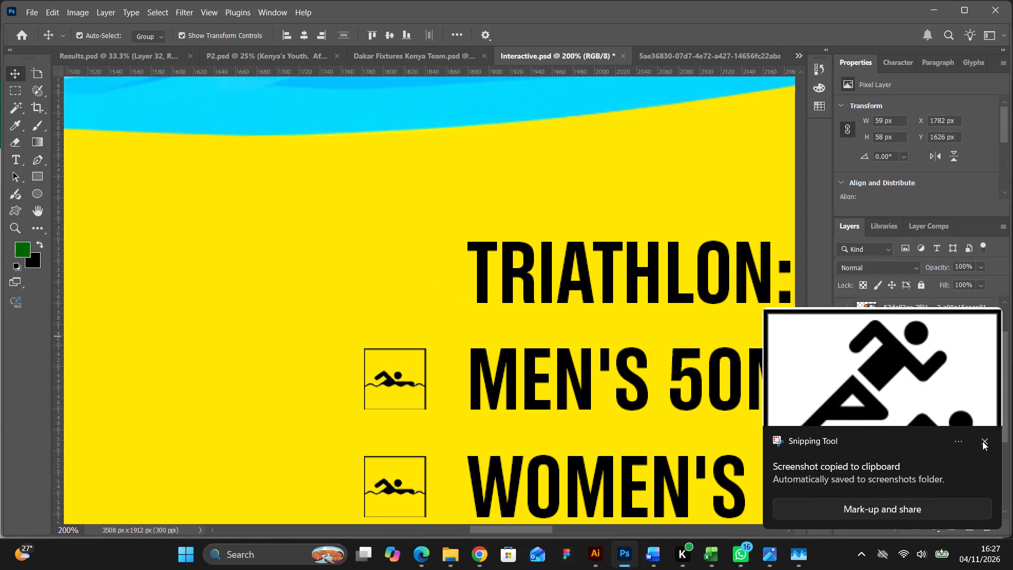
left_click(982, 441)
key("ctrl+v")
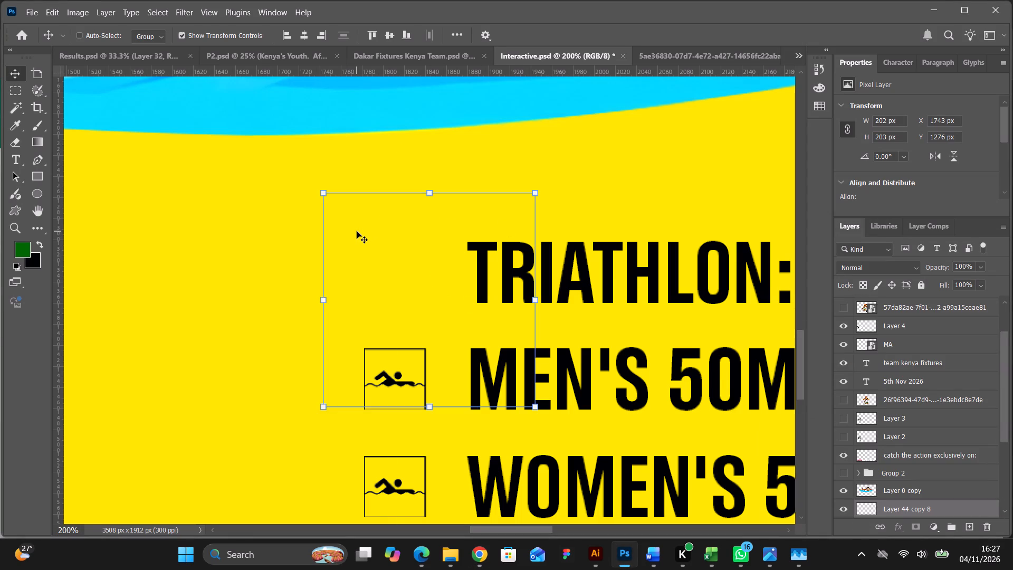
left_click_drag(406, 261, 260, 230)
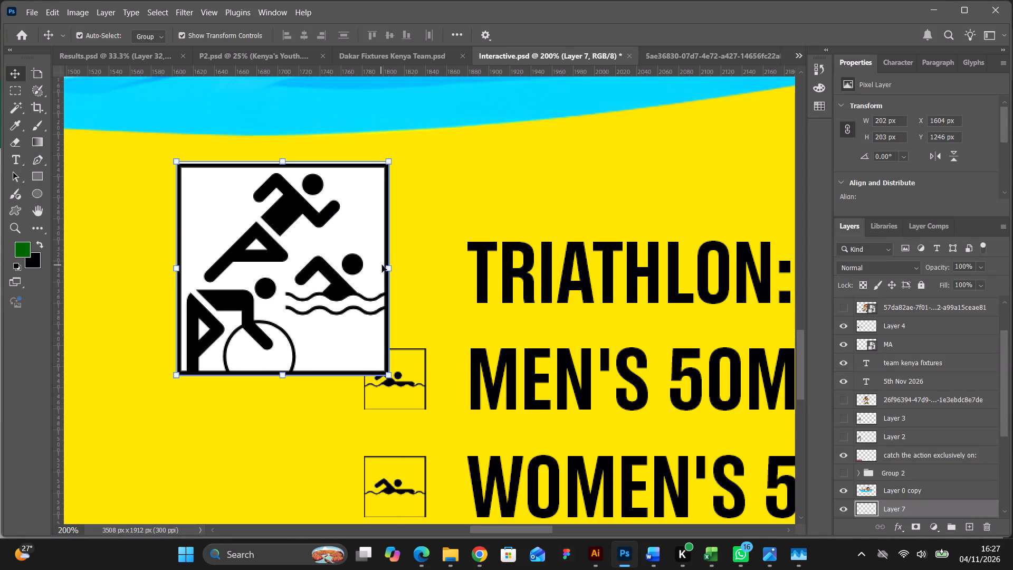
left_click_drag(386, 265, 317, 247)
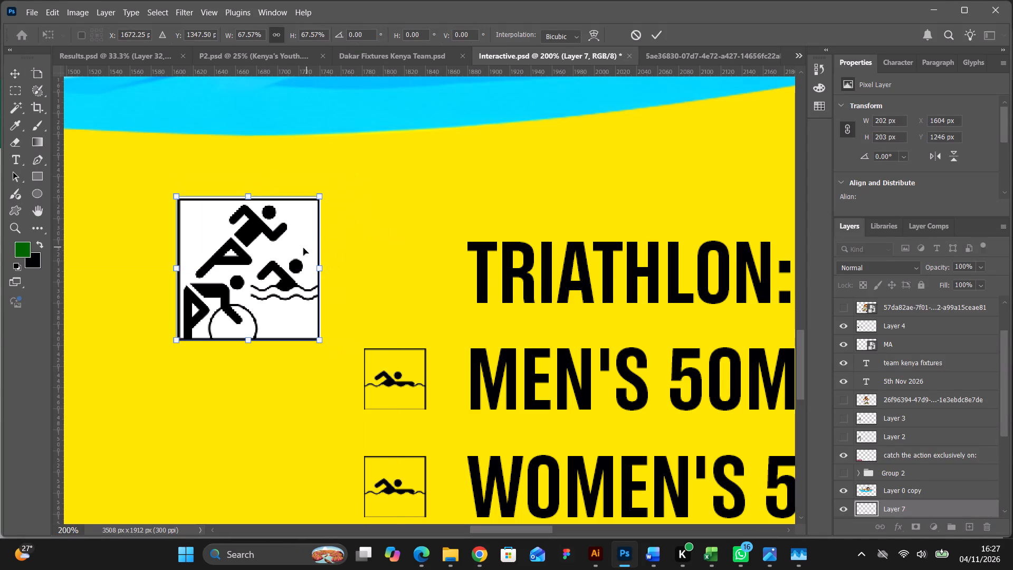
left_click_drag(299, 244, 402, 214)
left_click(661, 34)
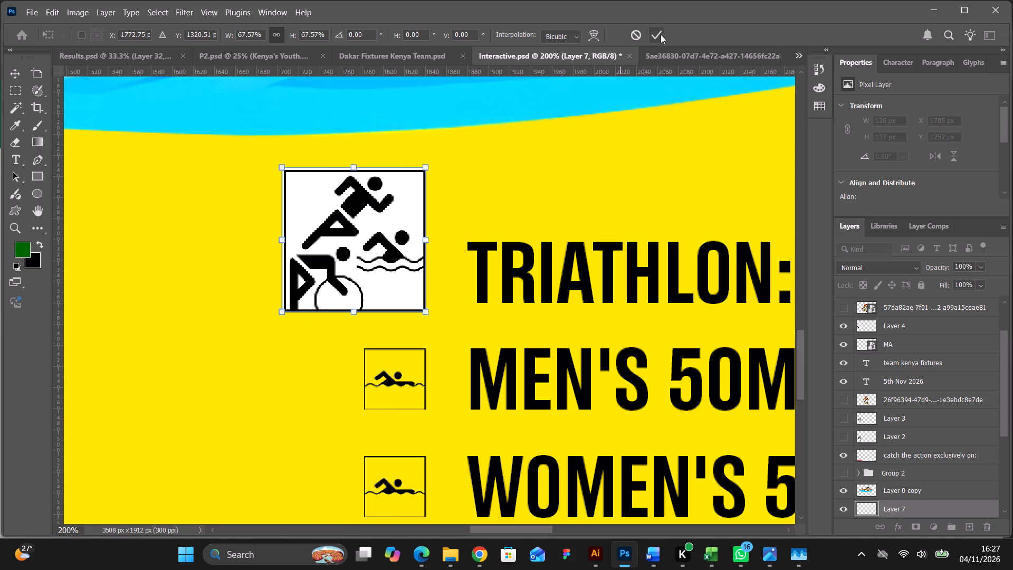
Remove the white background from the triathlon icon with the Magic Wand, including the enclosed leg gaps and the bicycle wheel.
left_click(16, 109)
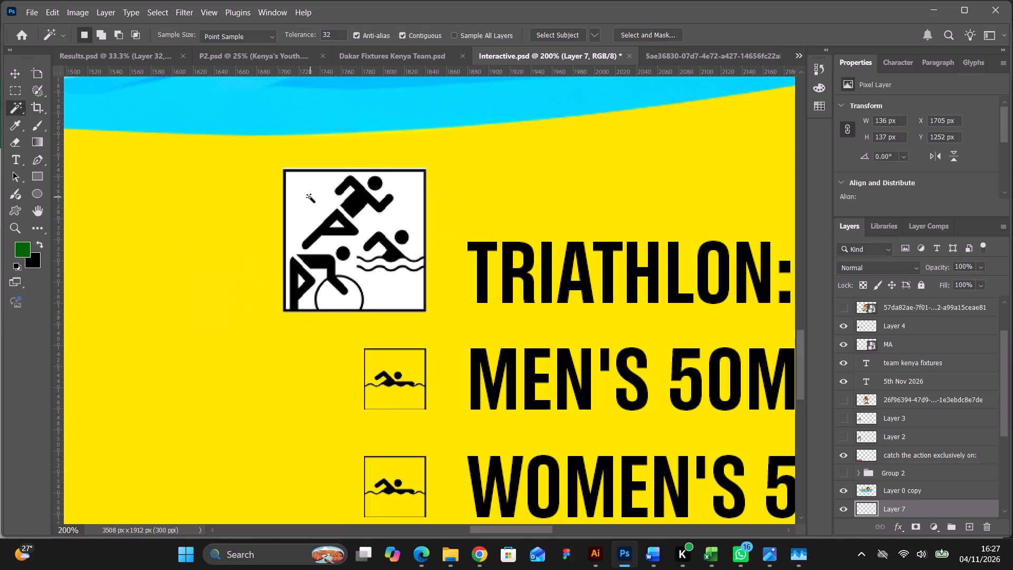
left_click(310, 197)
key("BackSpace")
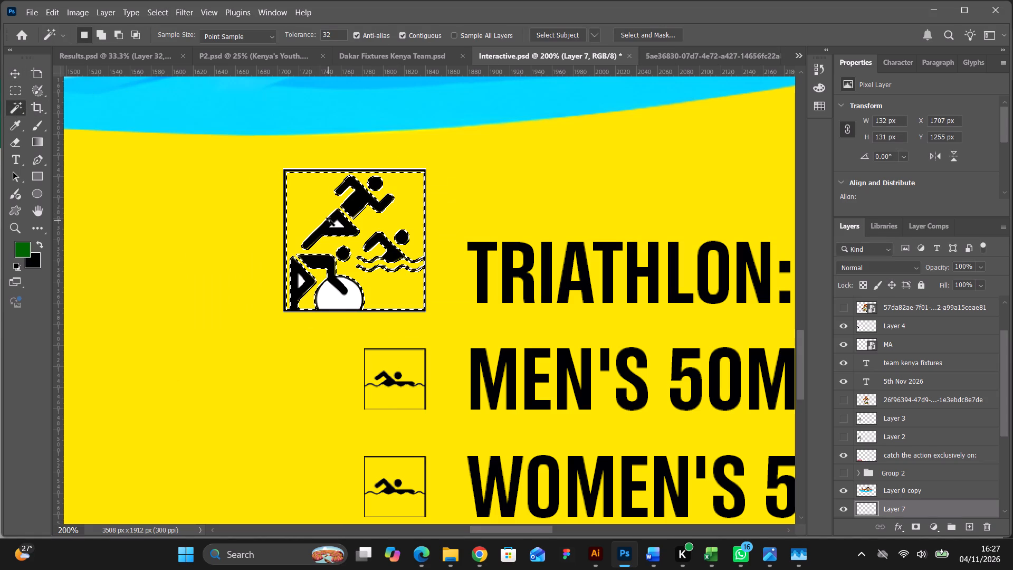
left_click(338, 225)
key("BackSpace")
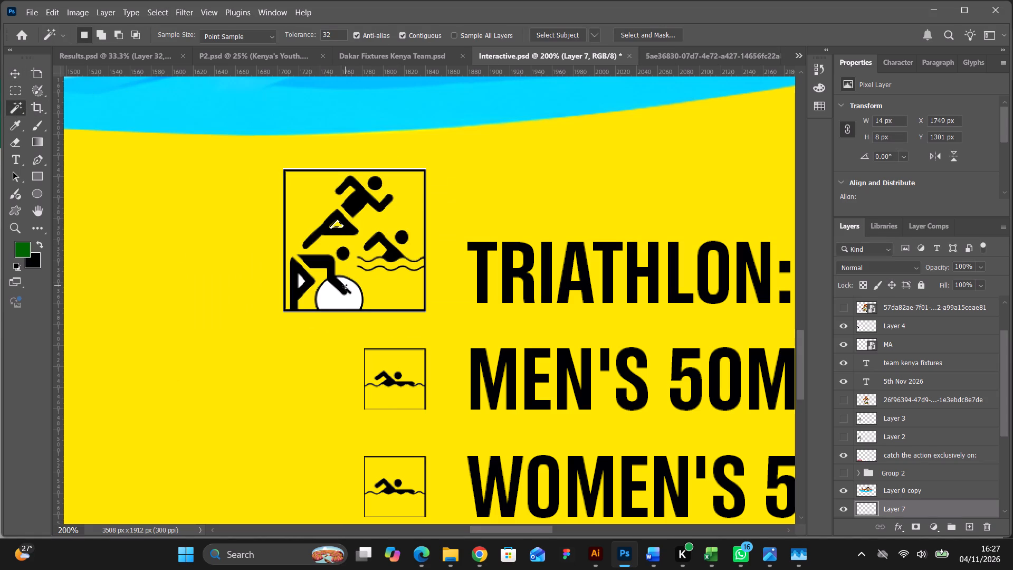
left_click(350, 299)
key("BackSpace")
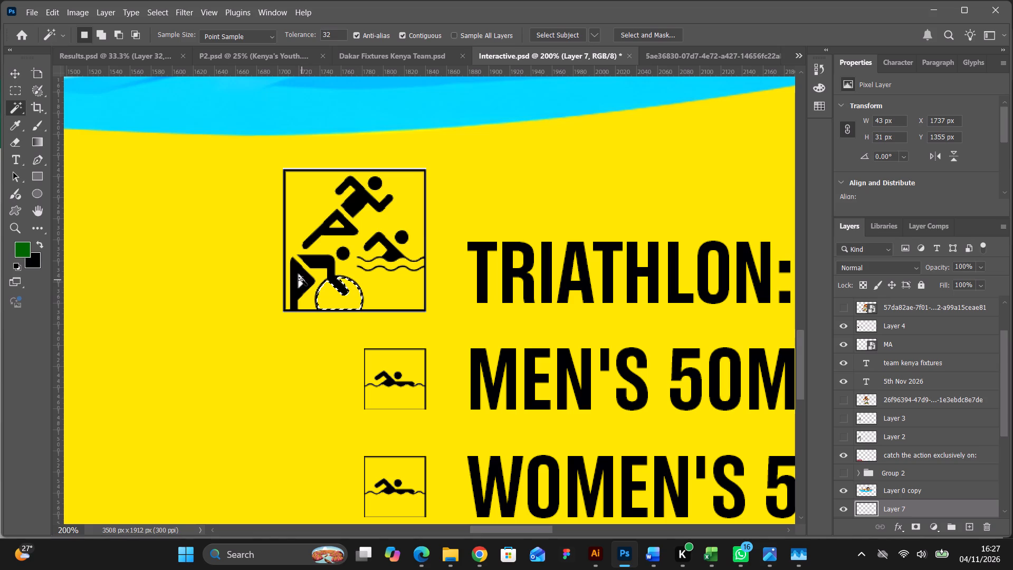
left_click(302, 280)
key("BackSpace")
key("ctrl+d")
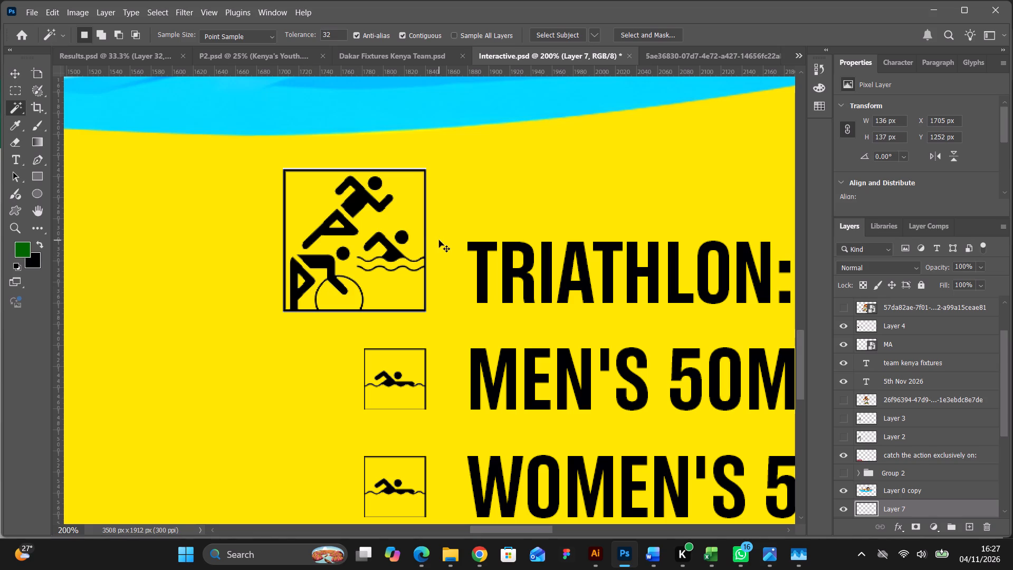
Erase a strip of about 140 by 18 px along the lower edge of the triathlon icon's frame.
left_click(13, 92)
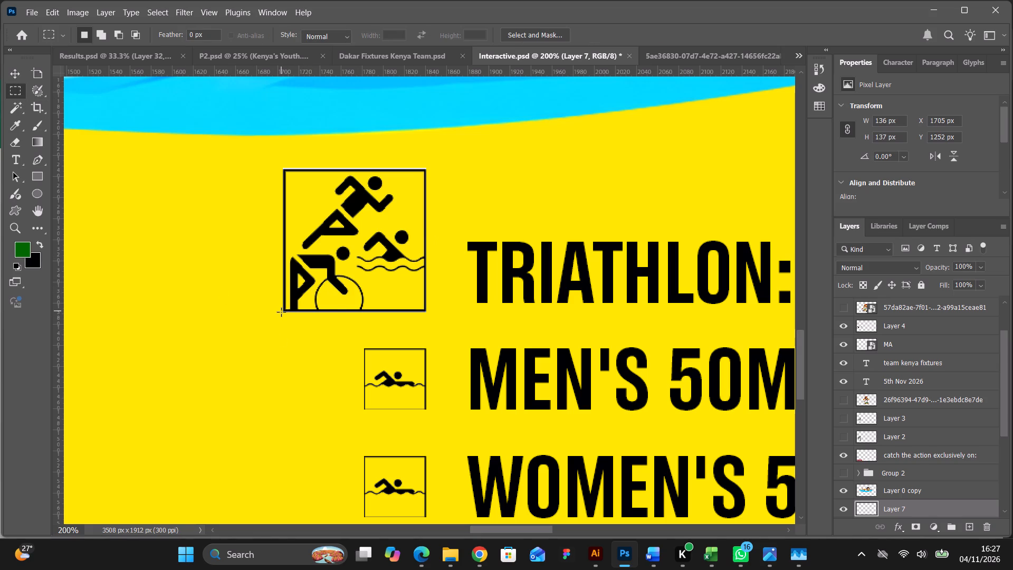
left_click_drag(281, 312, 427, 330)
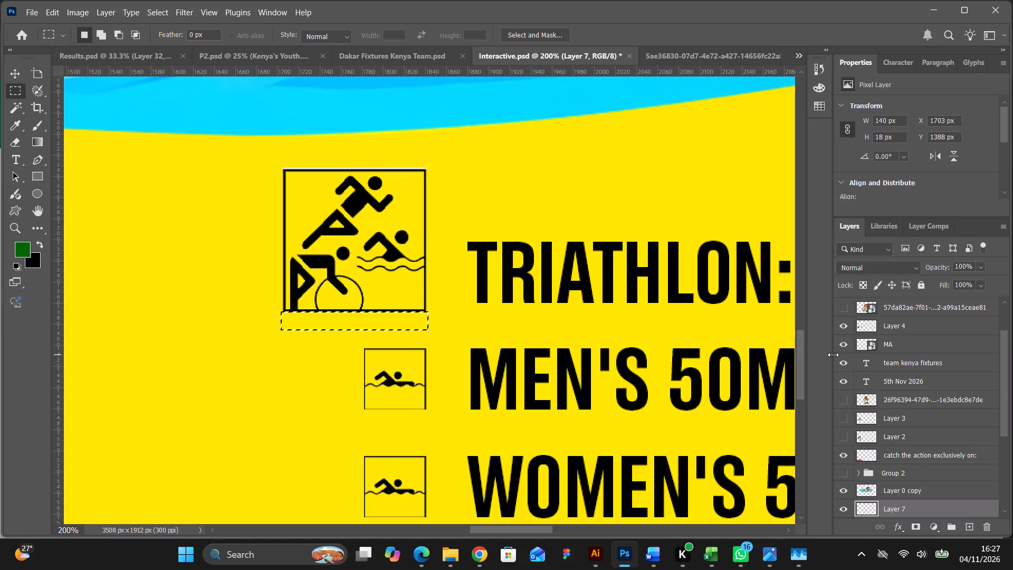
key("BackSpace")
key("ctrl+d")
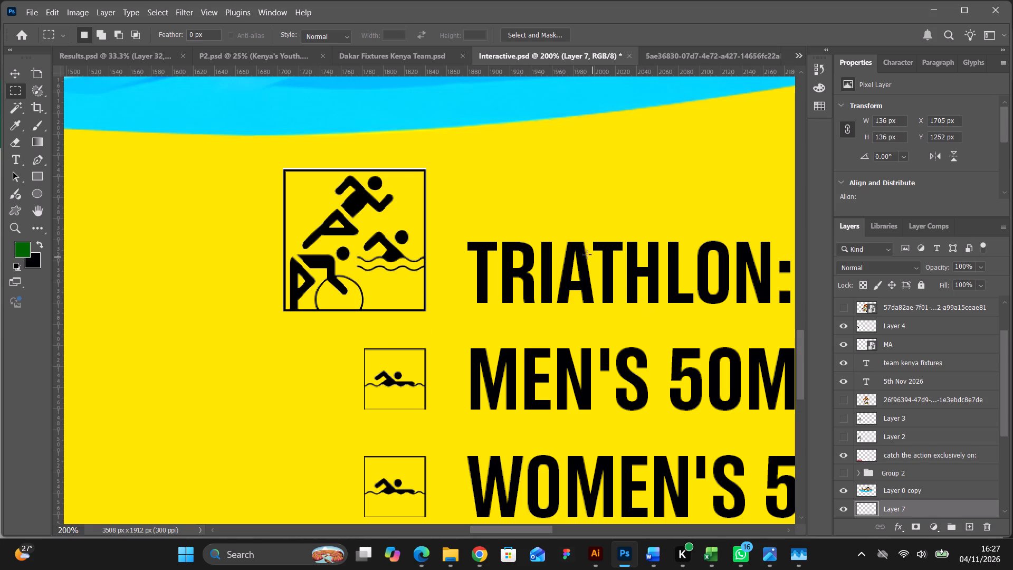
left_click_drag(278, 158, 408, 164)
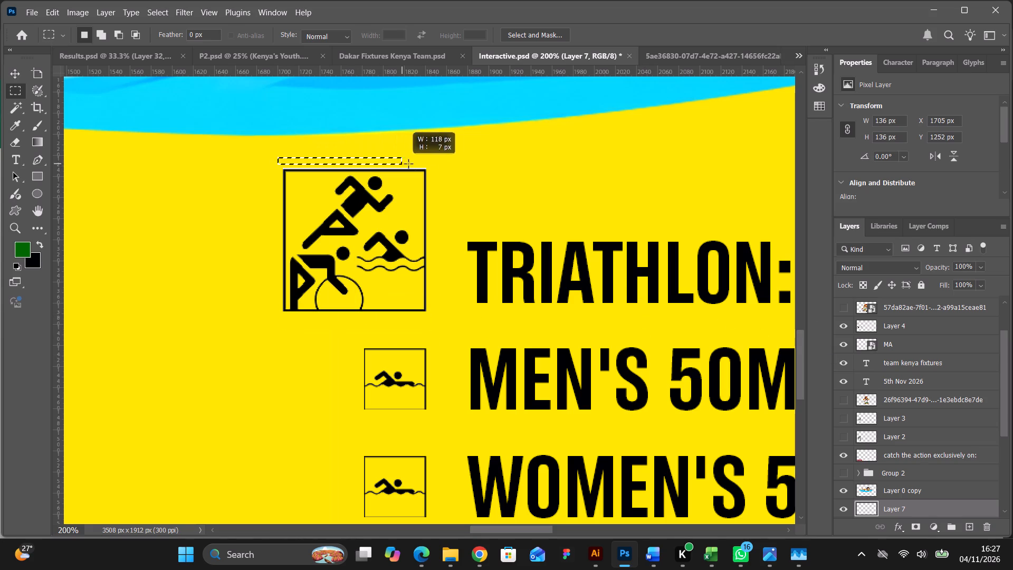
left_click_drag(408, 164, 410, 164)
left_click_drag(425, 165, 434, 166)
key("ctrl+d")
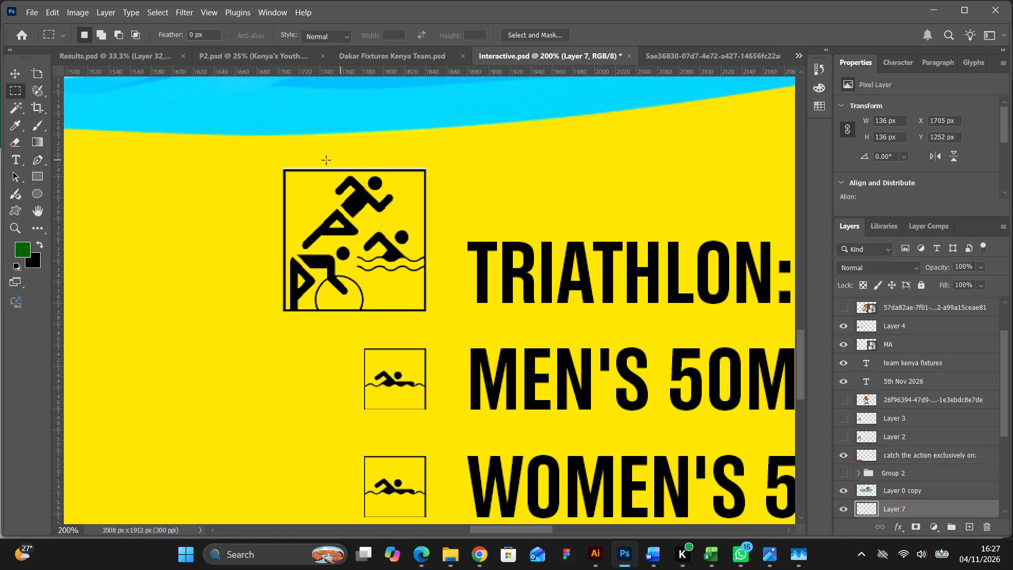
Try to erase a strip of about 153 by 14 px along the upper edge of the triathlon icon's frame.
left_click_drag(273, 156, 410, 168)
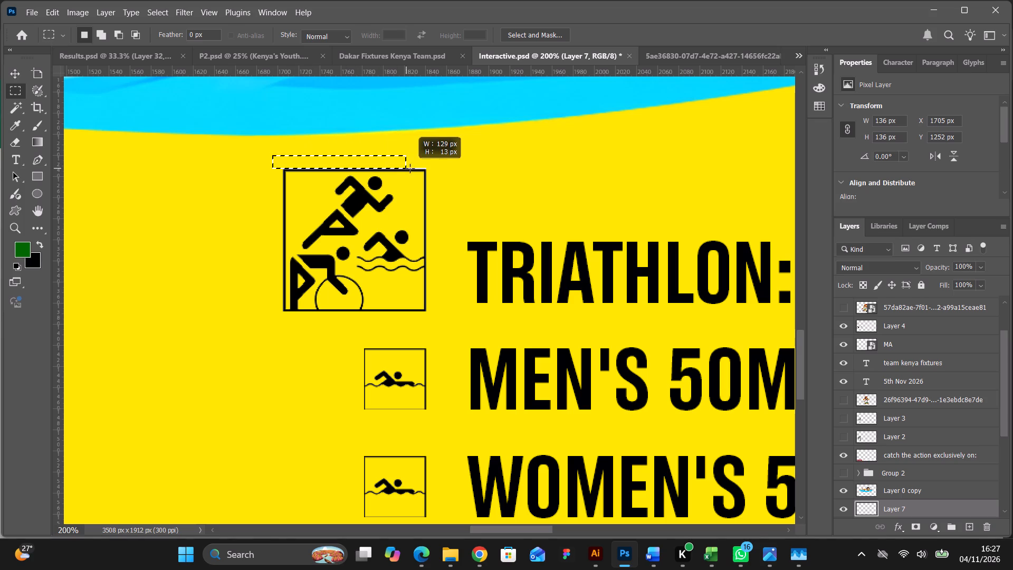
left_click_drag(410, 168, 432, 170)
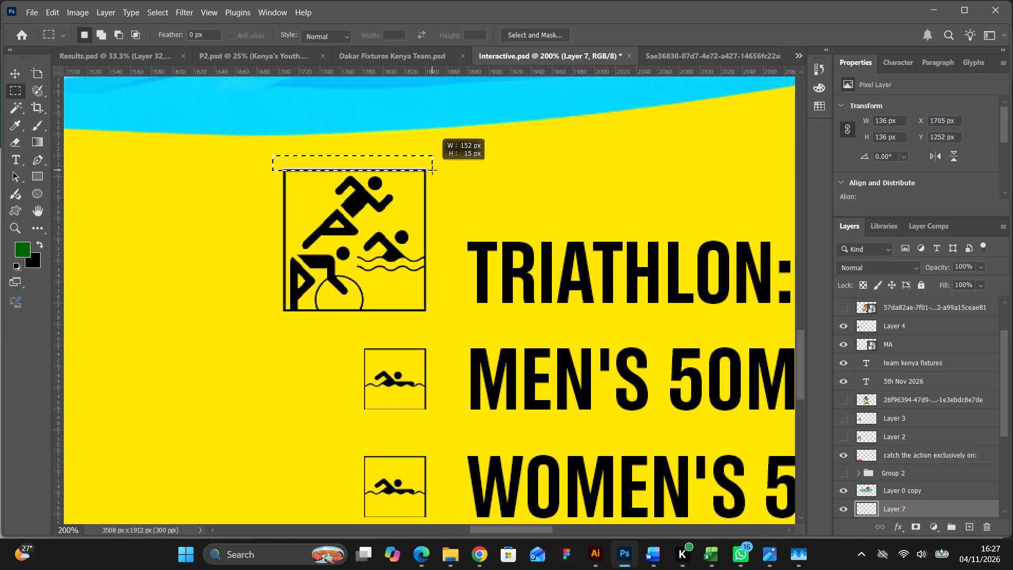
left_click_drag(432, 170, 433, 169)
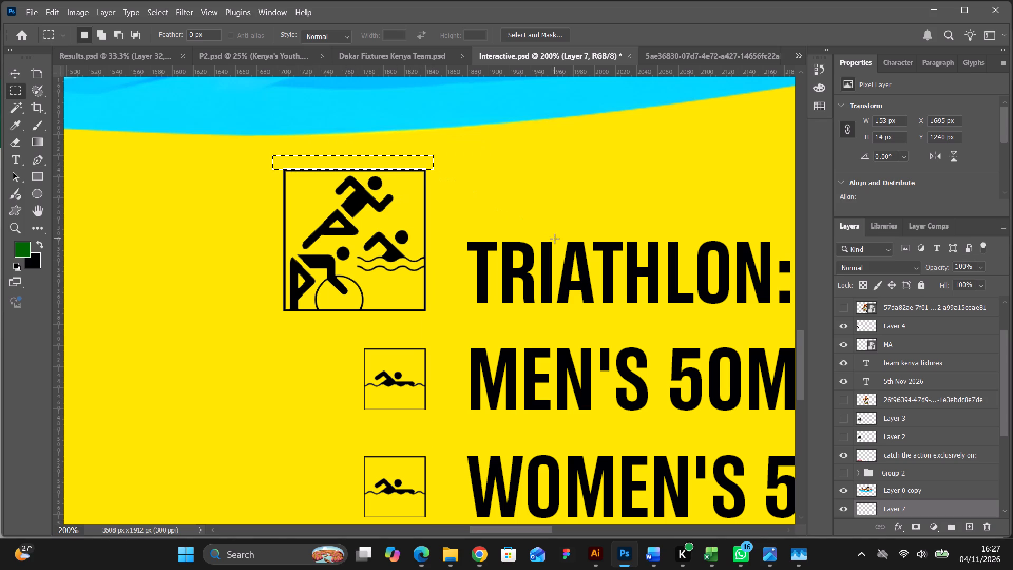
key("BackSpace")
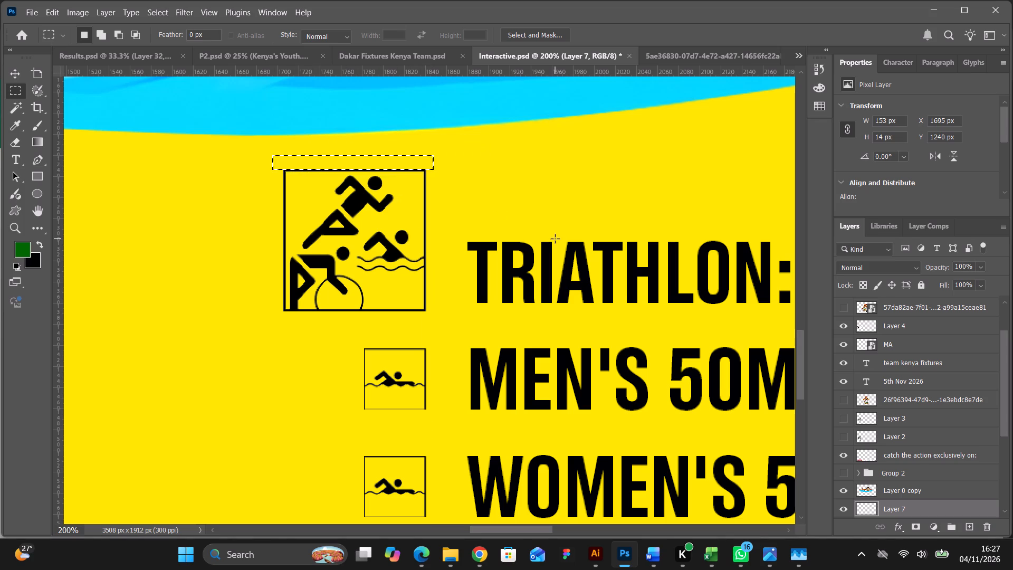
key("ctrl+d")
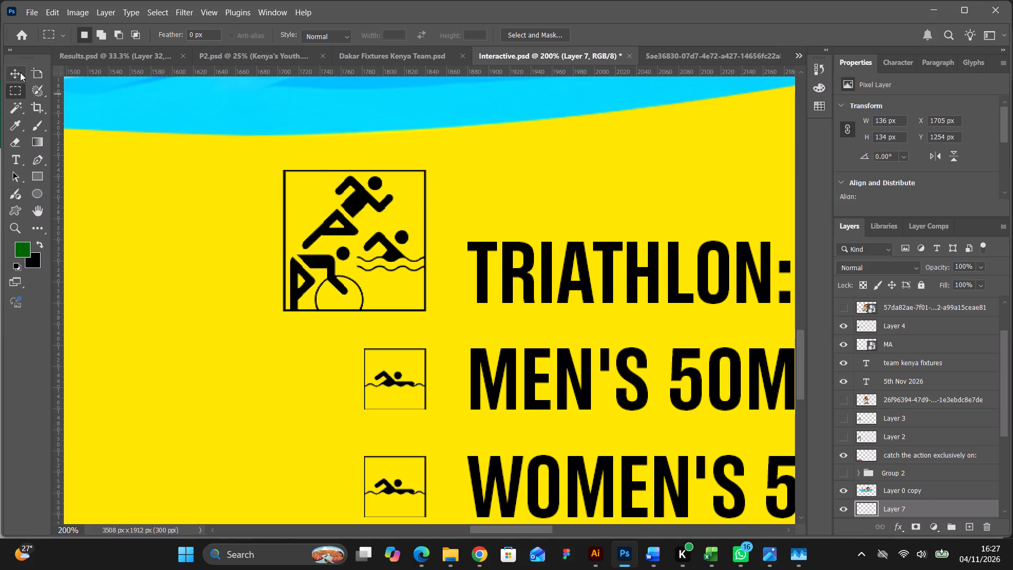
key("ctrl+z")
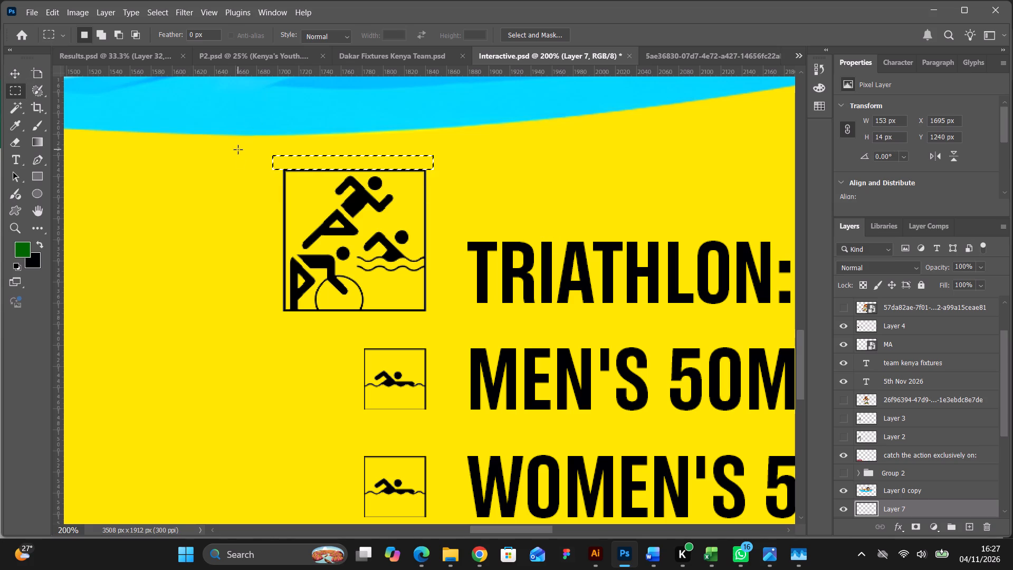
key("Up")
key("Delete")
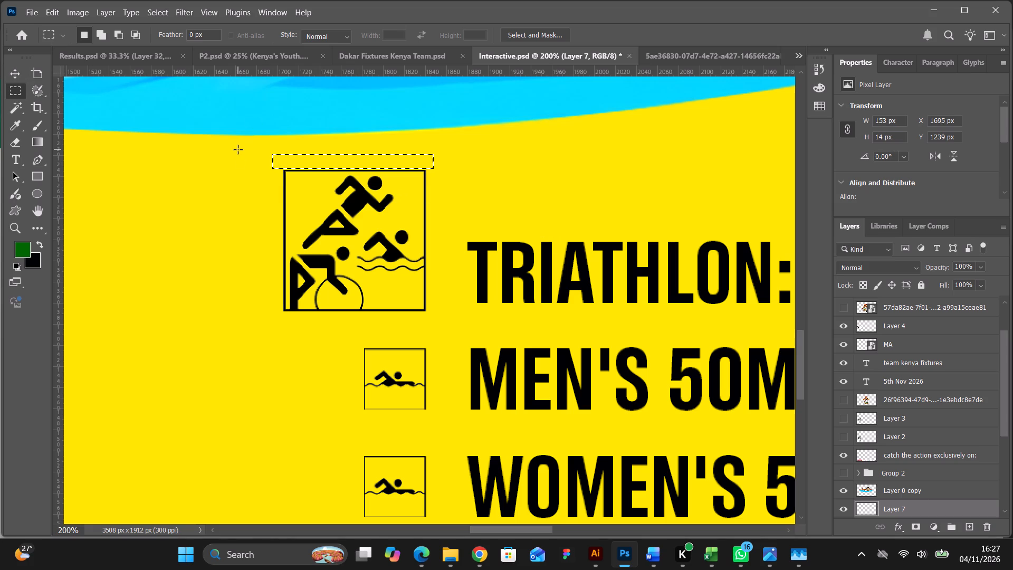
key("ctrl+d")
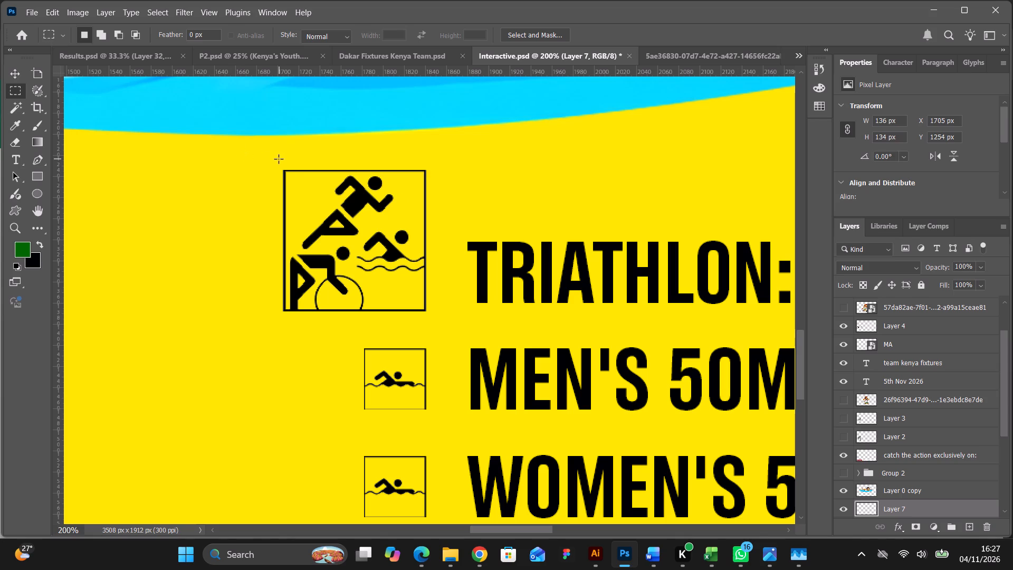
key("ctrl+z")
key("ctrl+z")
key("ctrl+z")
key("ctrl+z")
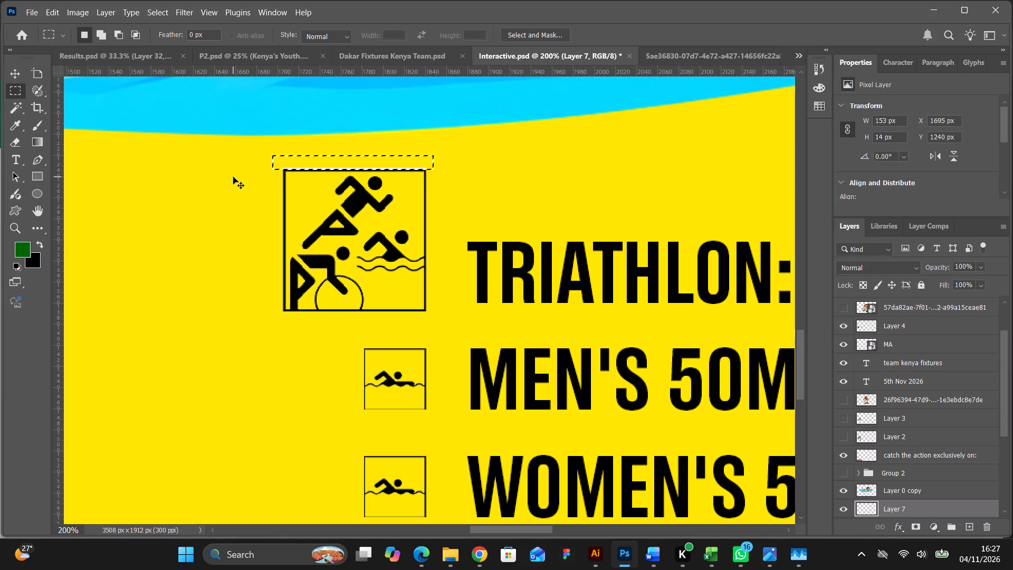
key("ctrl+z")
Erase a strip of about 151 by 14 px along the upper edge of the triathlon icon's frame.
left_click_drag(280, 159, 301, 165)
left_click_drag(305, 166, 333, 164)
left_click_drag(274, 155, 340, 166)
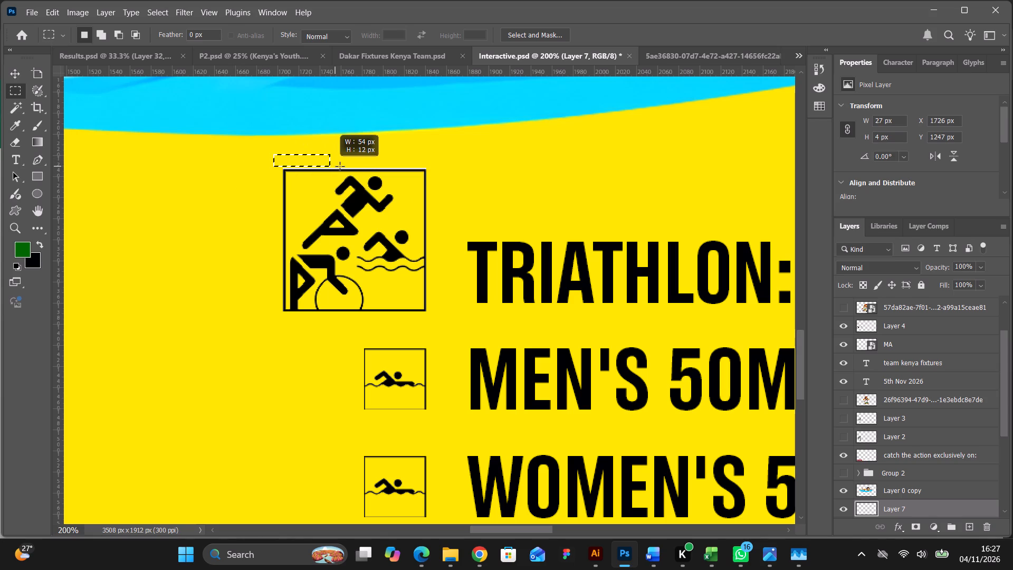
left_click_drag(340, 166, 421, 167)
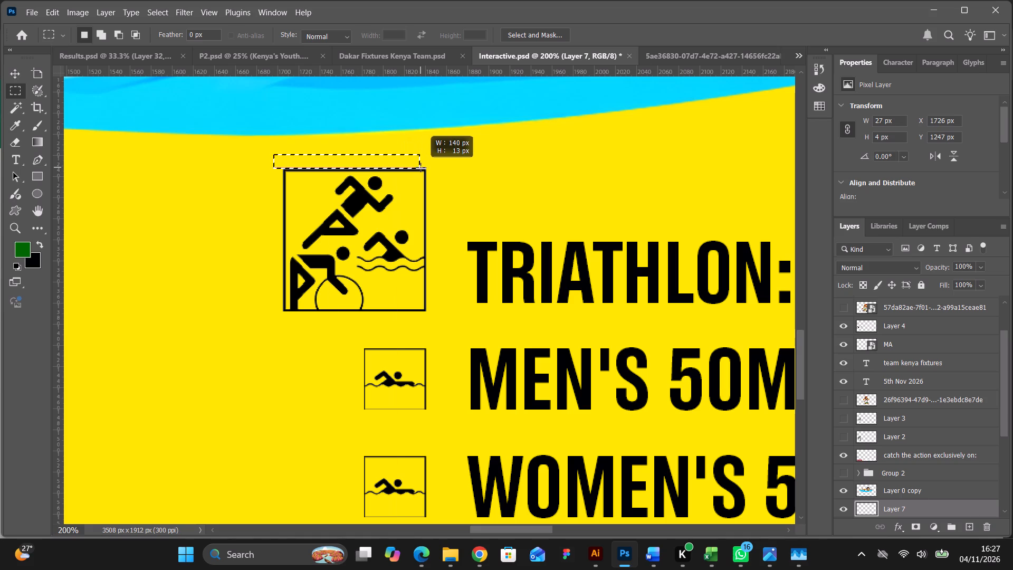
left_click_drag(421, 167, 432, 168)
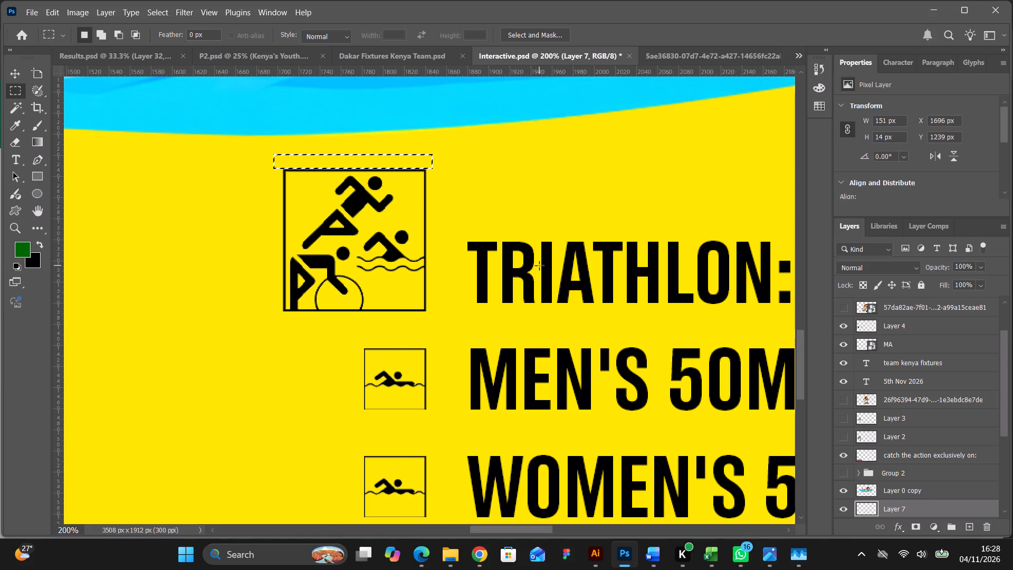
key("Delete")
key("ctrl+d")
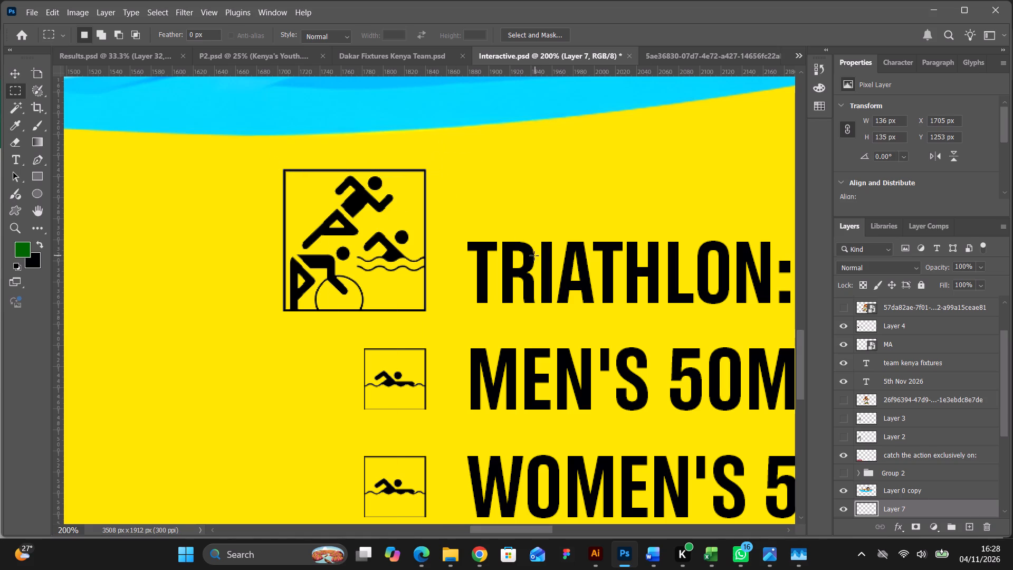
Scale the triathlon icon down to about 59 by 59 px, aligned above the swimming icons and level with the TRIATHLON heading.
left_click(19, 70)
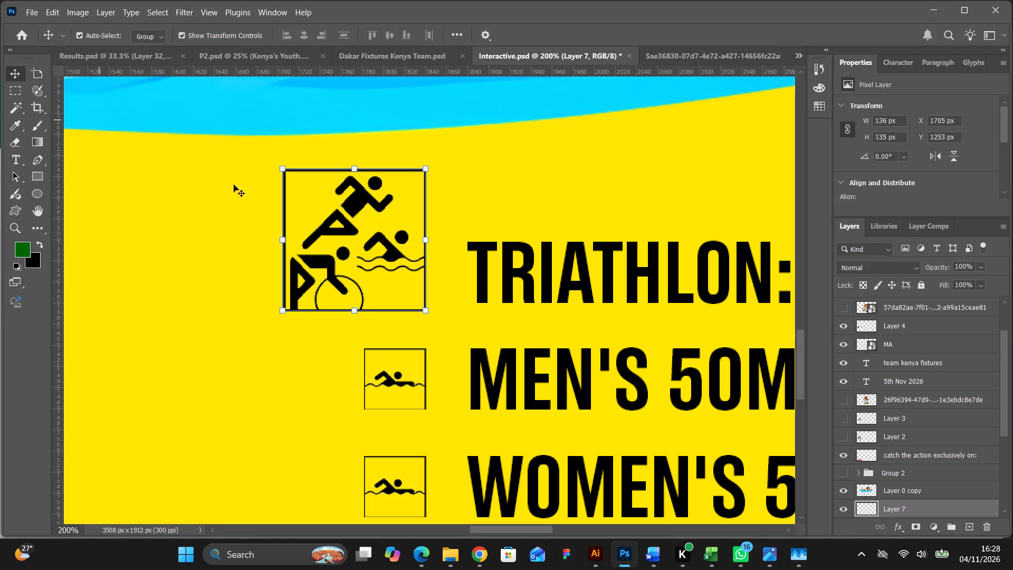
left_click_drag(284, 169, 324, 189)
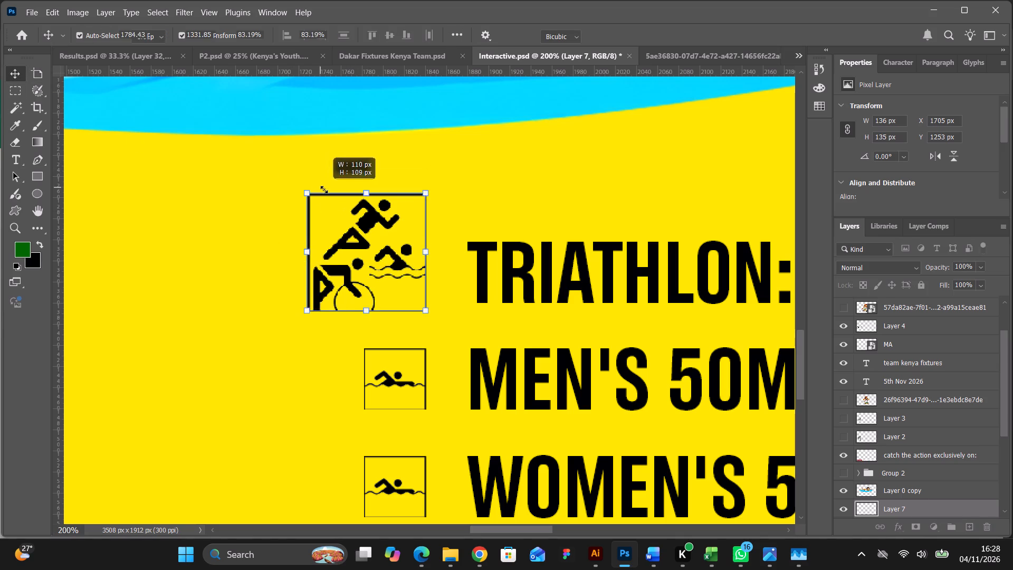
left_click_drag(324, 189, 366, 215)
left_click_drag(394, 251, 399, 253)
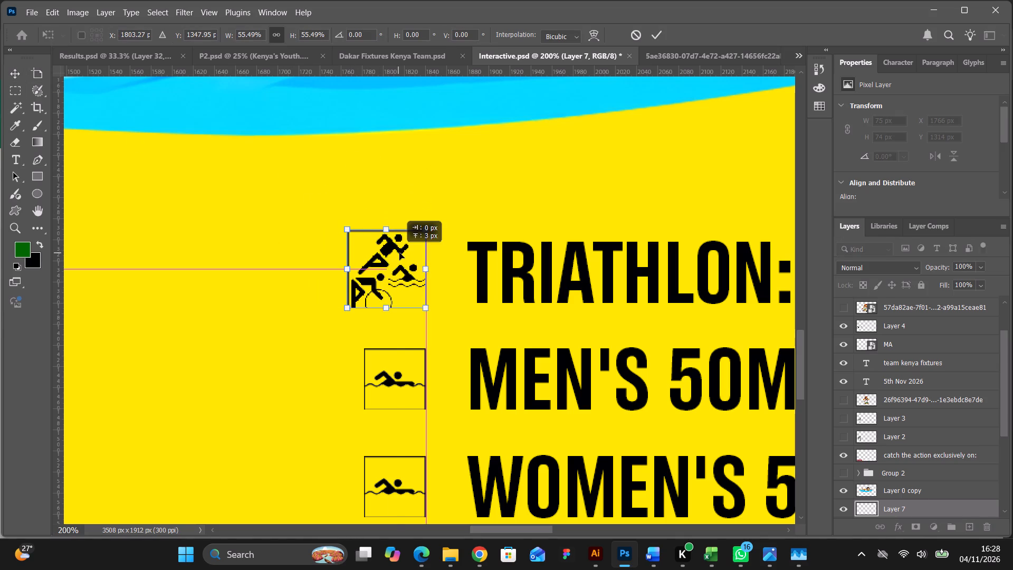
left_click_drag(399, 253, 413, 254)
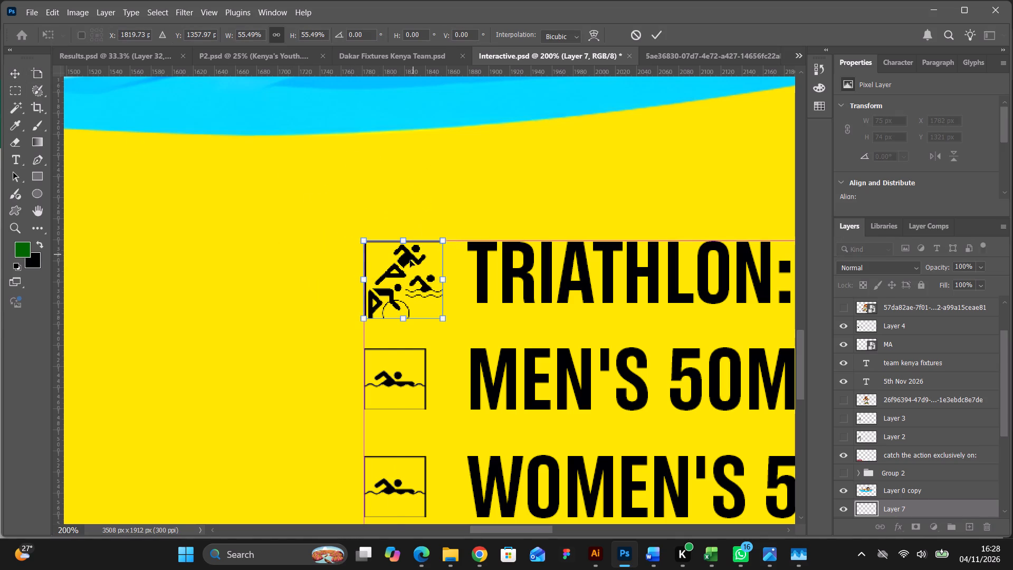
left_click_drag(405, 264, 407, 288)
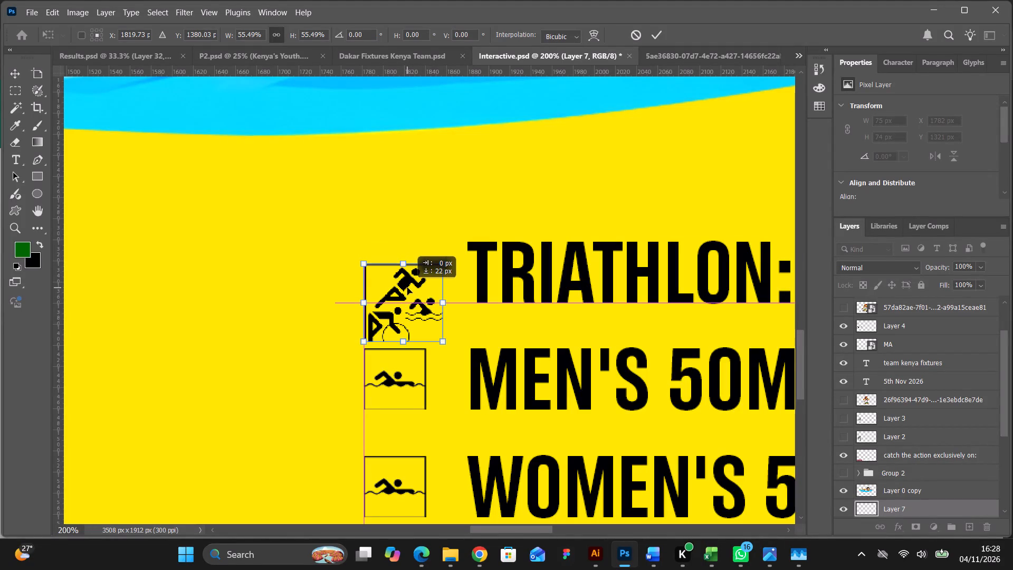
left_click_drag(407, 288, 407, 292)
left_click_drag(445, 349, 445, 349)
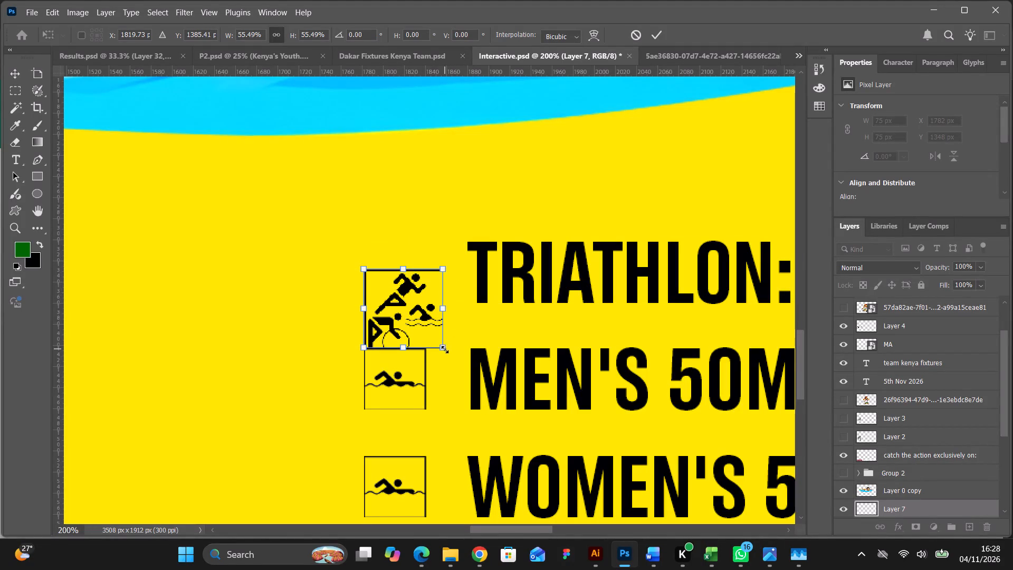
left_click_drag(445, 349, 426, 329)
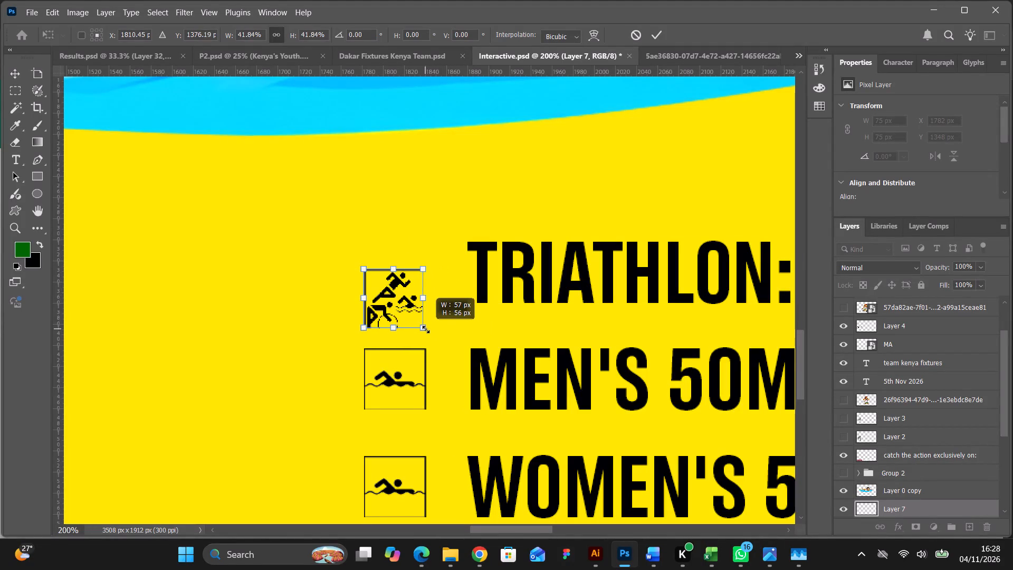
left_click_drag(426, 329, 428, 332)
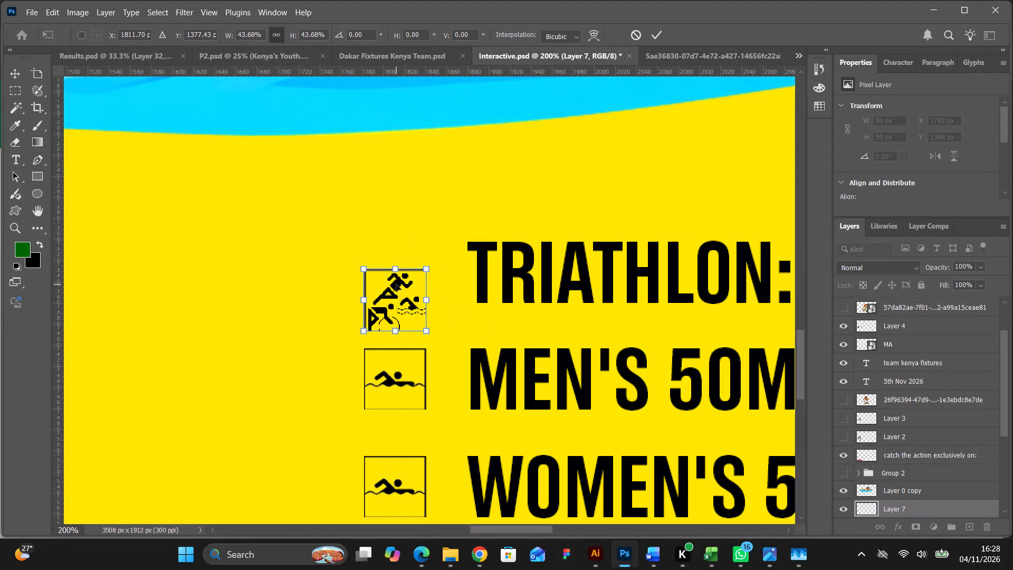
left_click_drag(397, 284, 400, 256)
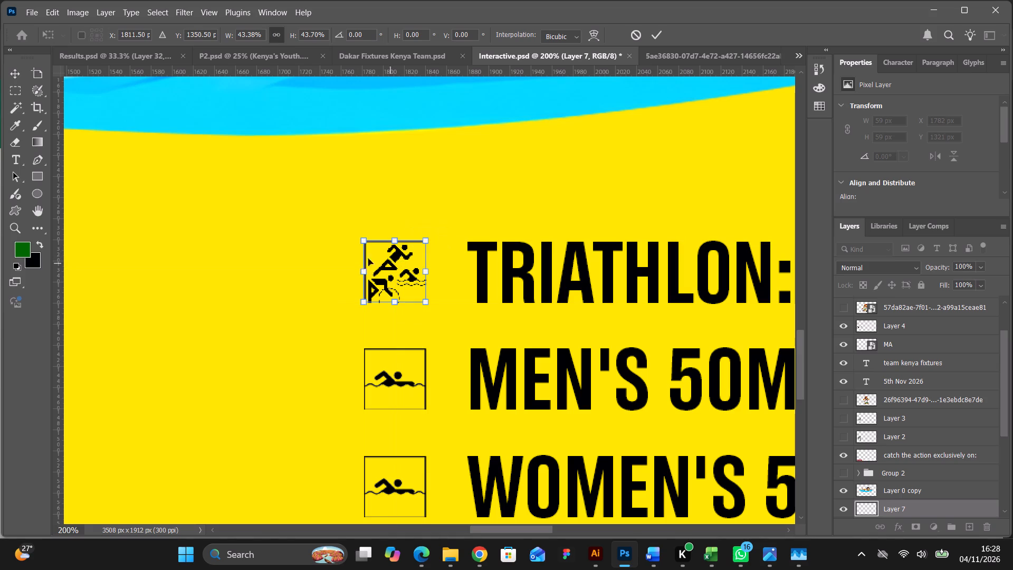
left_click(651, 34)
left_click(540, 191)
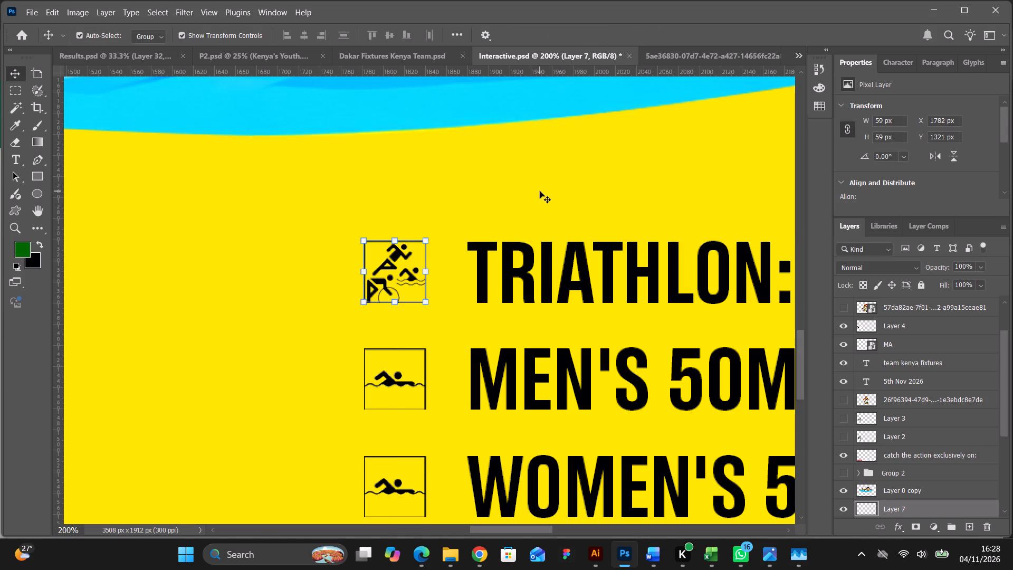
Select the fixtures text together with its four sport icons and shift them closer to the Team Kenya Fixtures heading.
key("ctrl+minus")
key("ctrl+minus")
key("ctrl+minus")
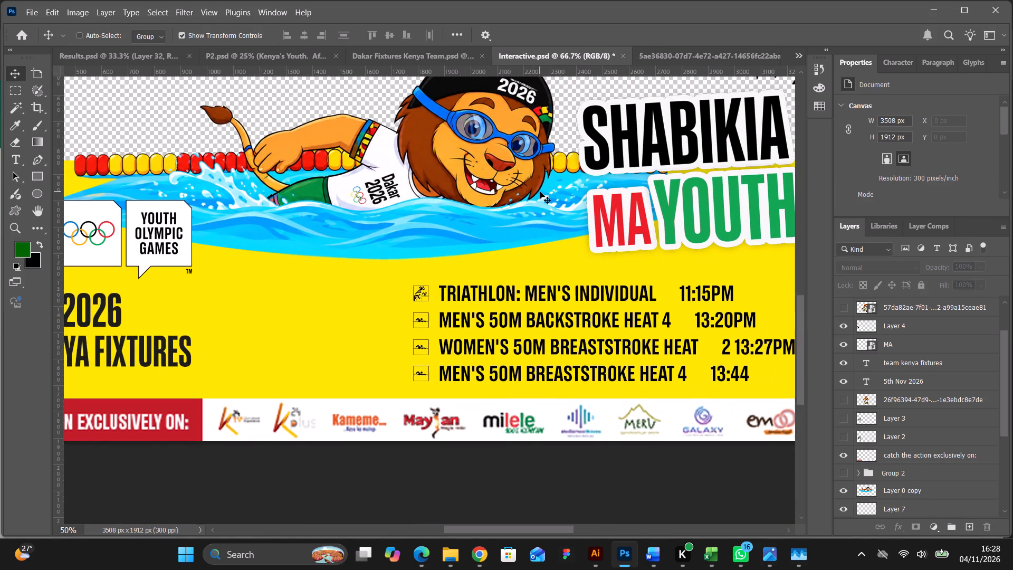
scroll(533, 221, "down", 3)
left_click(384, 253)
left_click_drag(376, 250, 663, 355)
left_click_drag(463, 291, 455, 290)
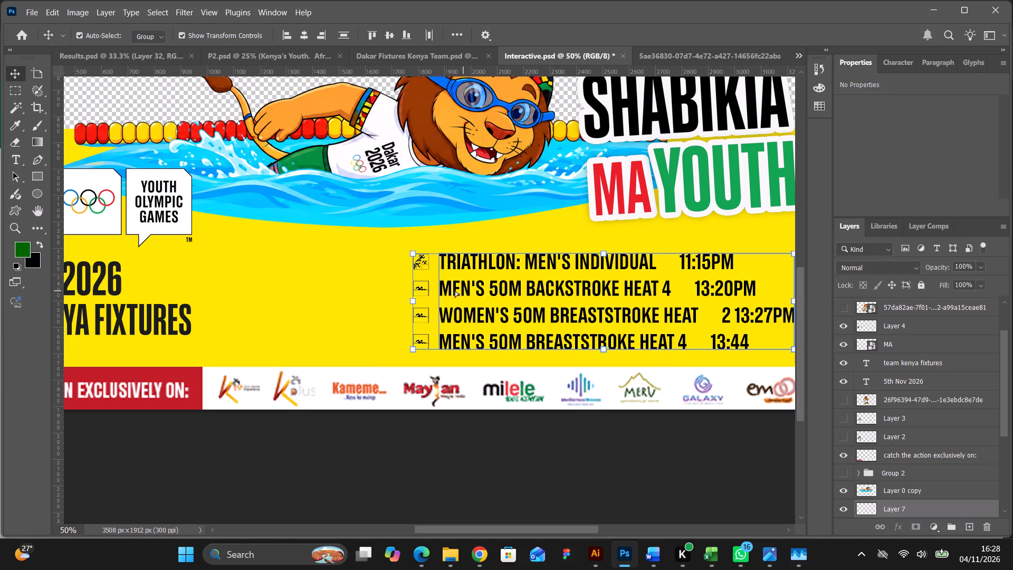
left_click_drag(455, 290, 304, 292)
Scale the fixtures text and icons to about 93.91% and move them about 105 px further toward the Team Kenya Fixtures heading.
left_click_drag(634, 303, 655, 298)
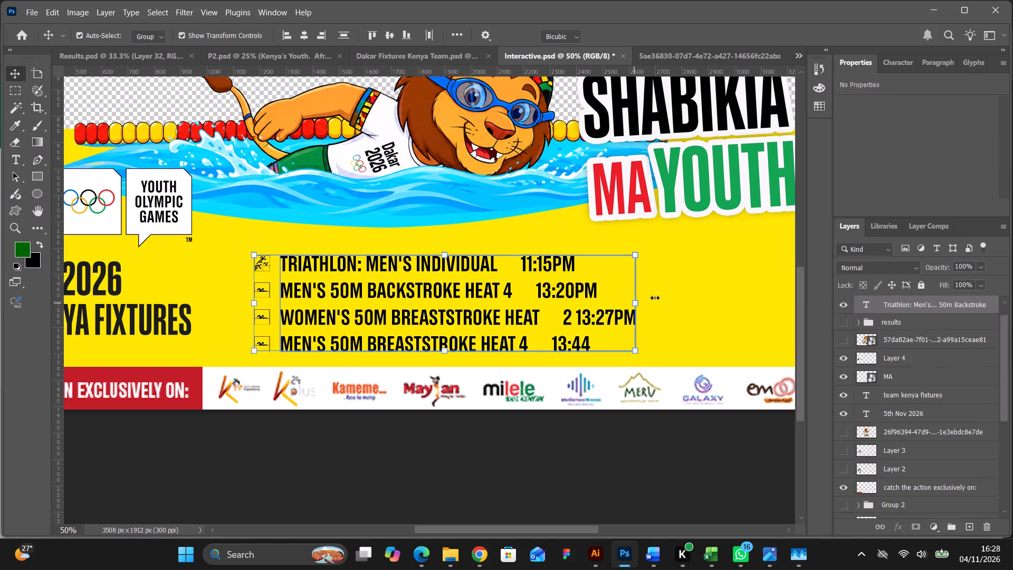
left_click_drag(655, 298, 611, 295)
left_click_drag(456, 271, 433, 271)
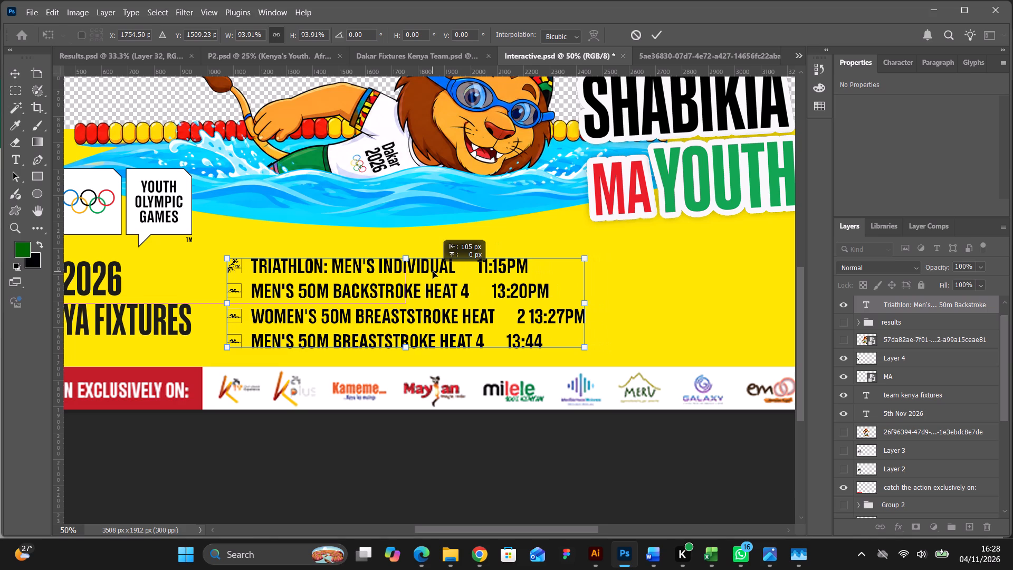
left_click_drag(433, 271, 433, 269)
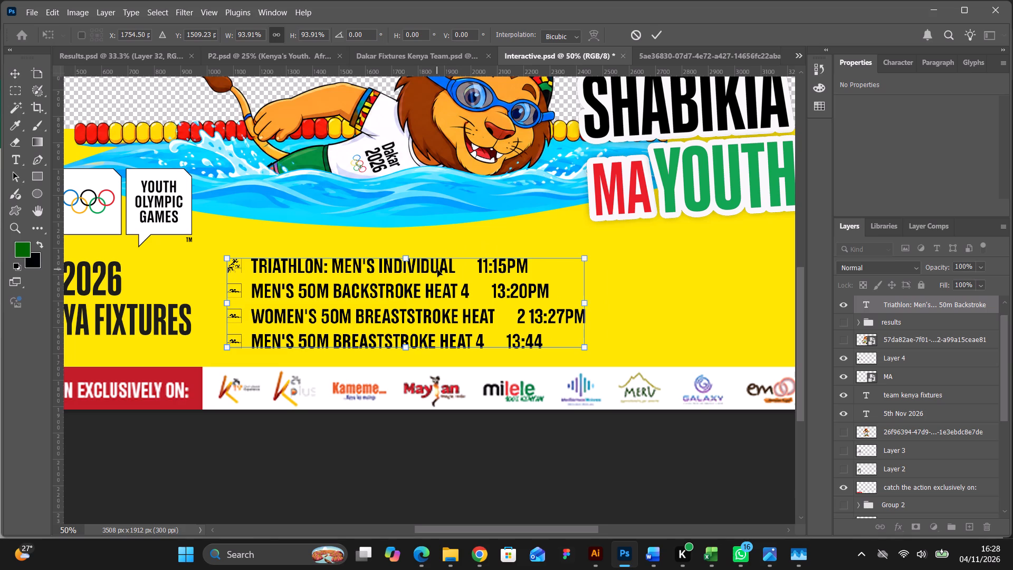
scroll(438, 271, "down", 2)
scroll(522, 273, "up", 7)
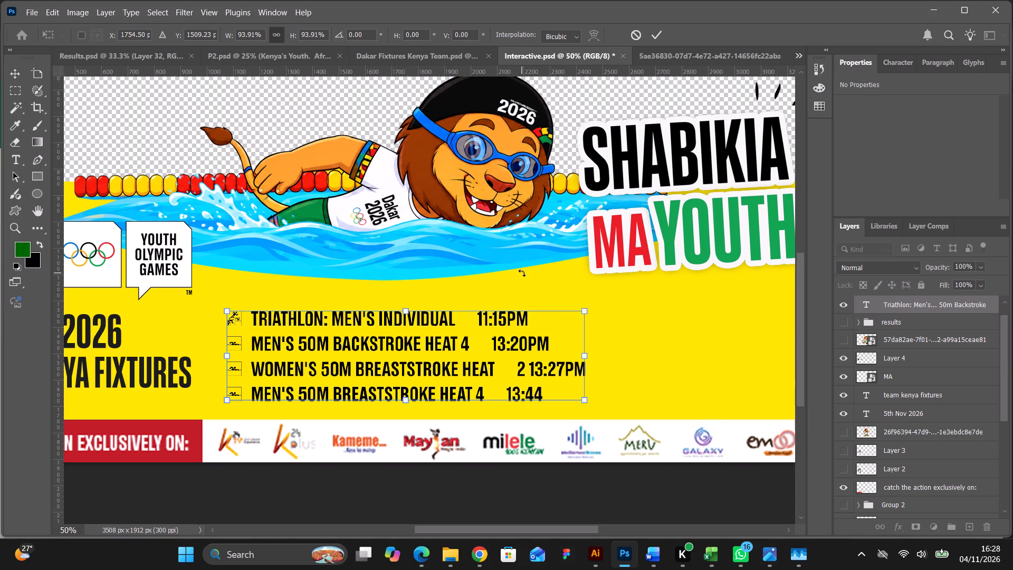
left_click_drag(535, 528, 574, 529)
left_click(578, 241)
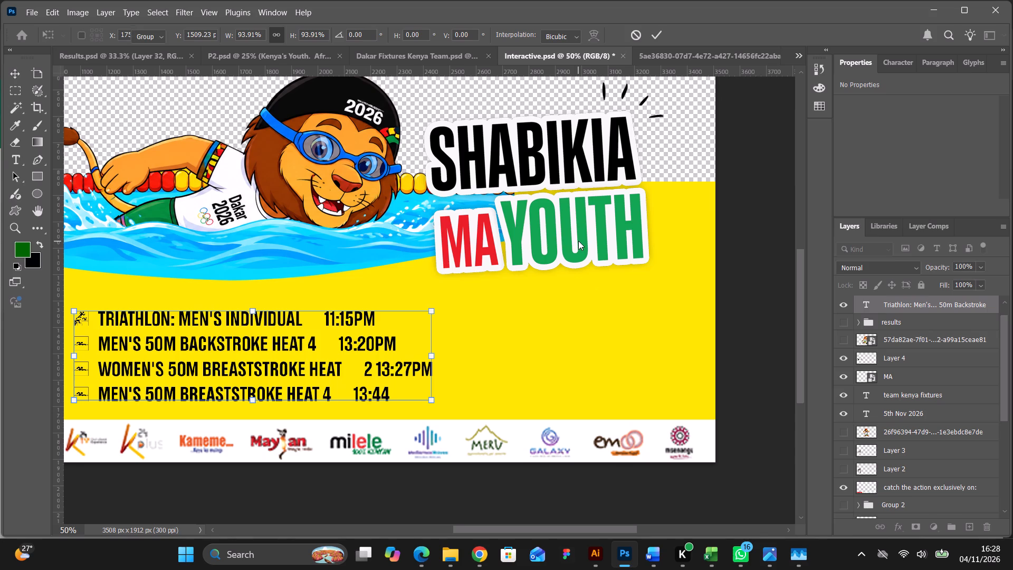
Move the SHABIKIA MA YOUTH lettering down into the yellow area beside the fixtures list, centred near X 2953, Y 1276 px.
left_click_drag(582, 217, 603, 288)
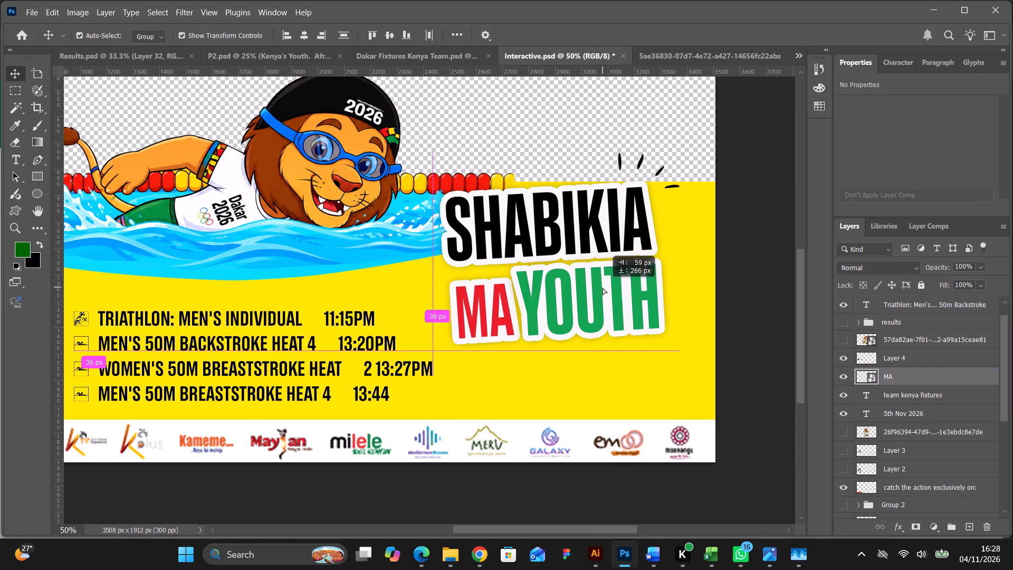
left_click_drag(603, 288, 603, 298)
left_click_drag(568, 361, 571, 373)
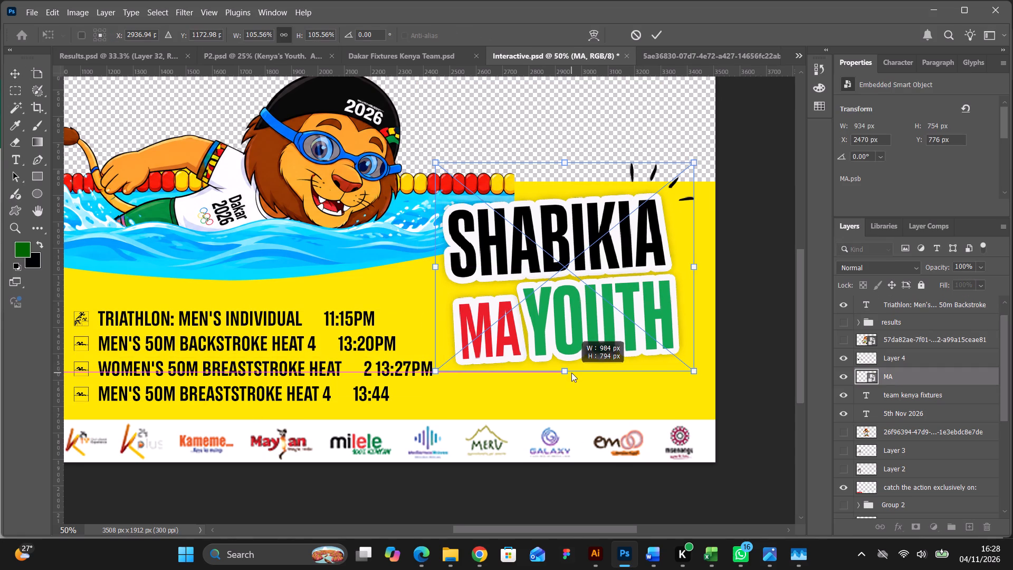
left_click_drag(571, 373, 573, 359)
left_click_drag(577, 311, 583, 347)
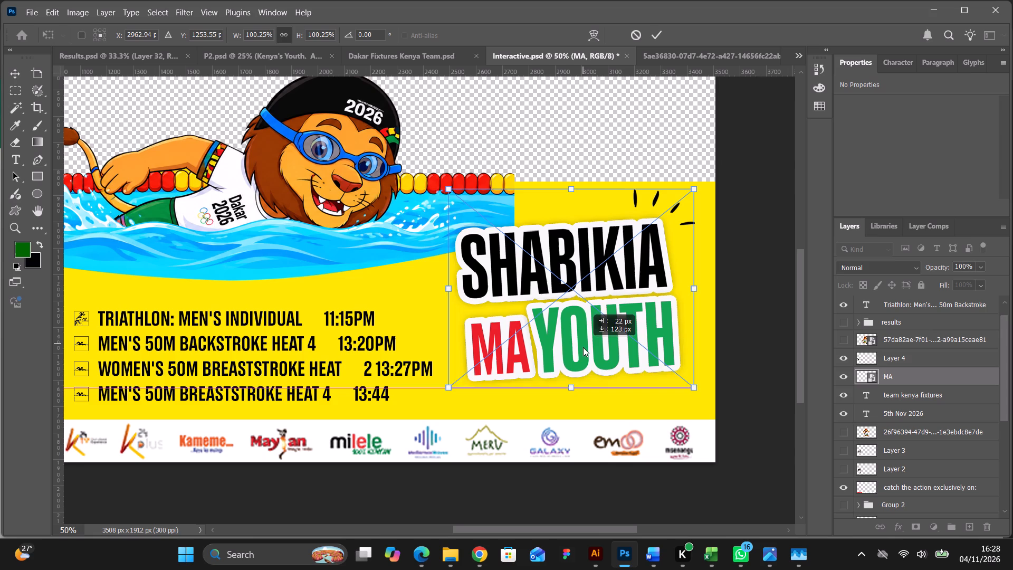
left_click_drag(583, 347, 581, 346)
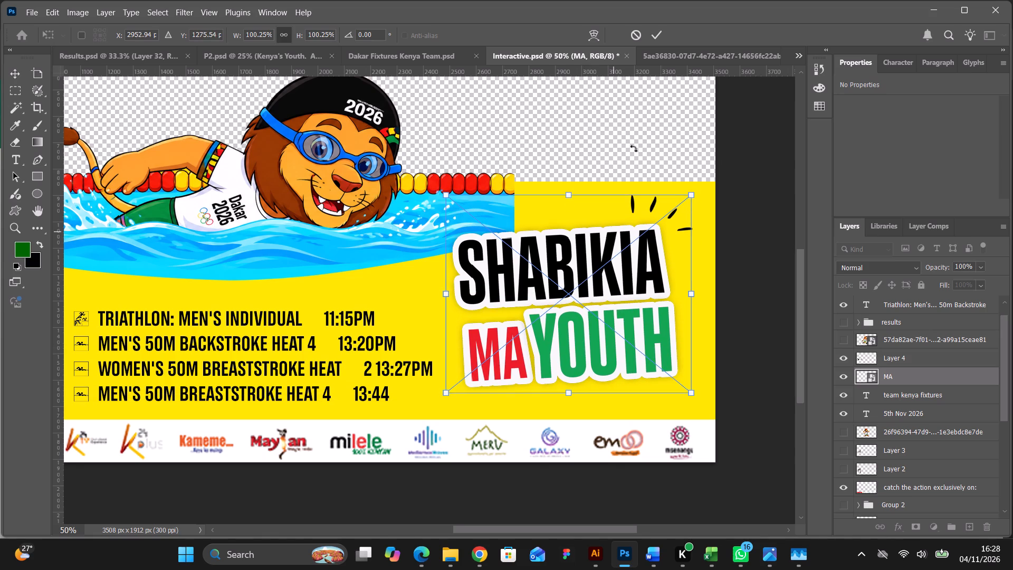
left_click(658, 35)
left_click(732, 211)
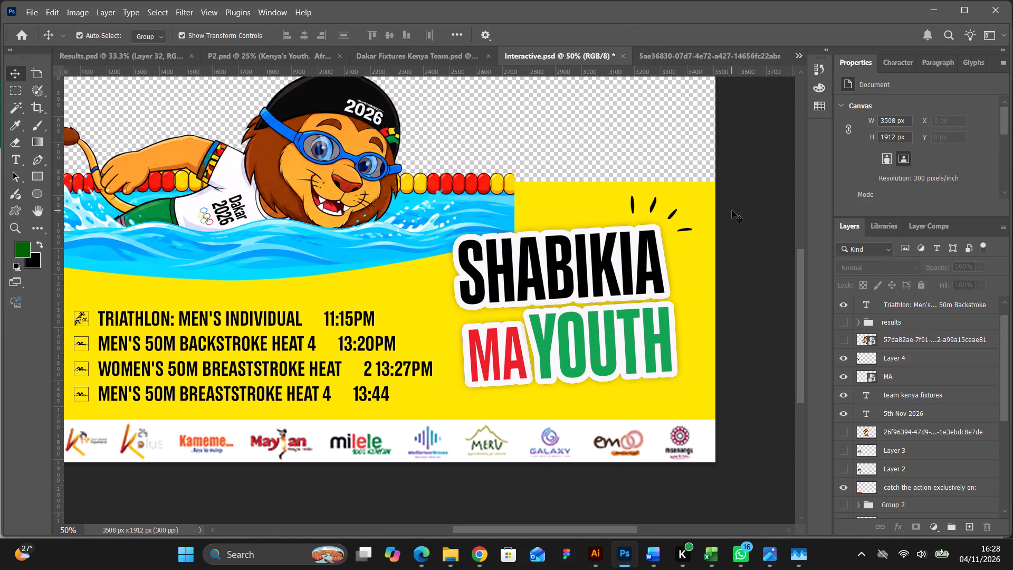
Scale the SHABIKIA MA YOUTH lettering up to about 103.56%.
left_click(636, 241)
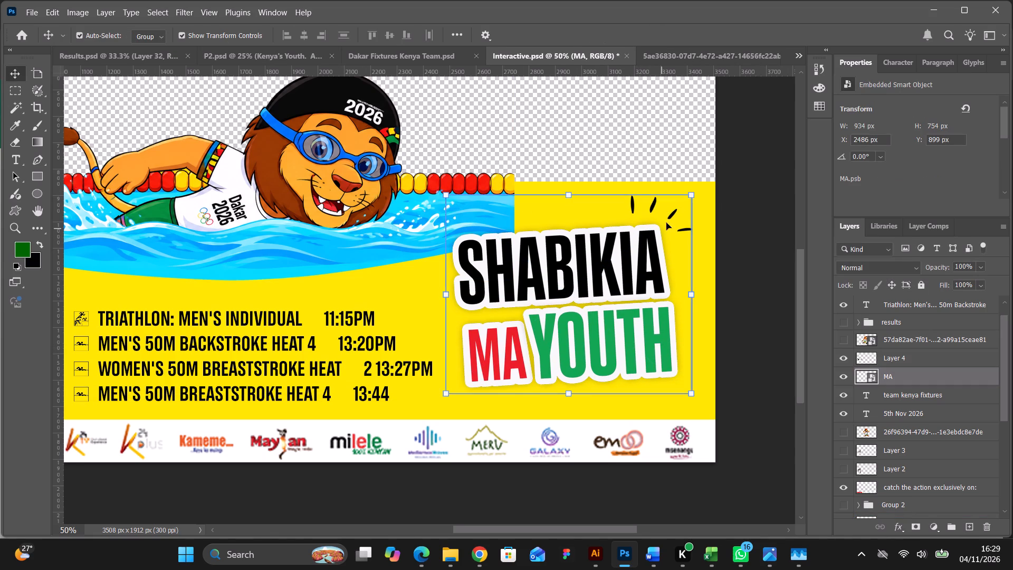
left_click_drag(691, 197, 700, 193)
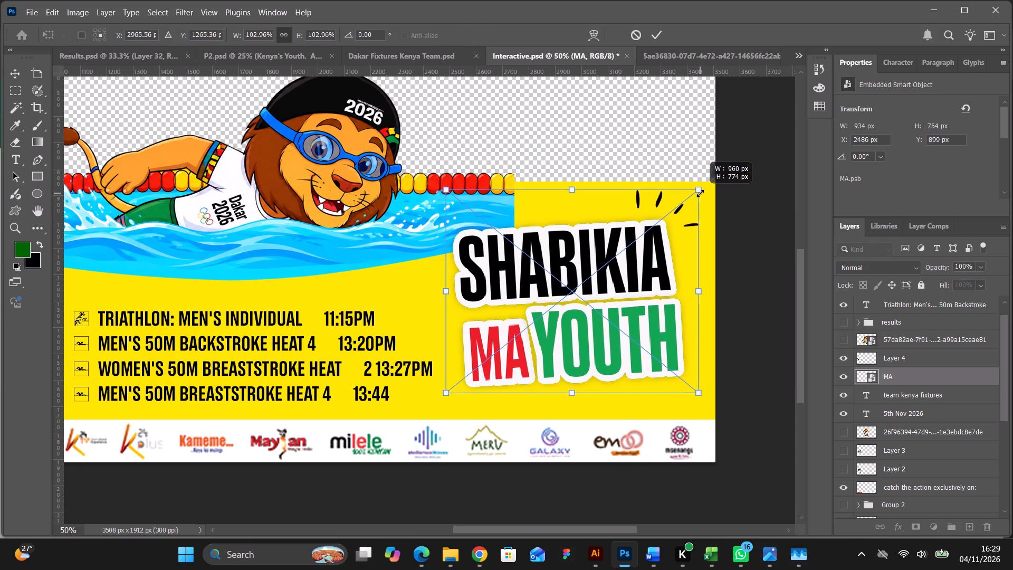
left_click_drag(700, 193, 701, 193)
left_click(661, 31)
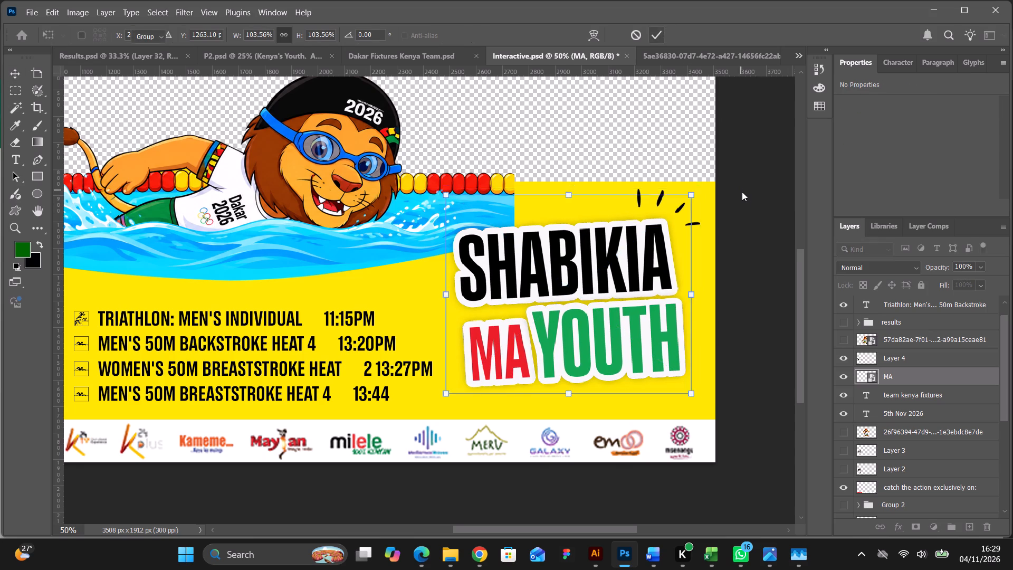
left_click(743, 196)
Move the fixtures text together with its four sport icons up about 23 px, keeping nearly the same horizontal position.
scroll(742, 199, "down", 7)
scroll(661, 233, "down", 1)
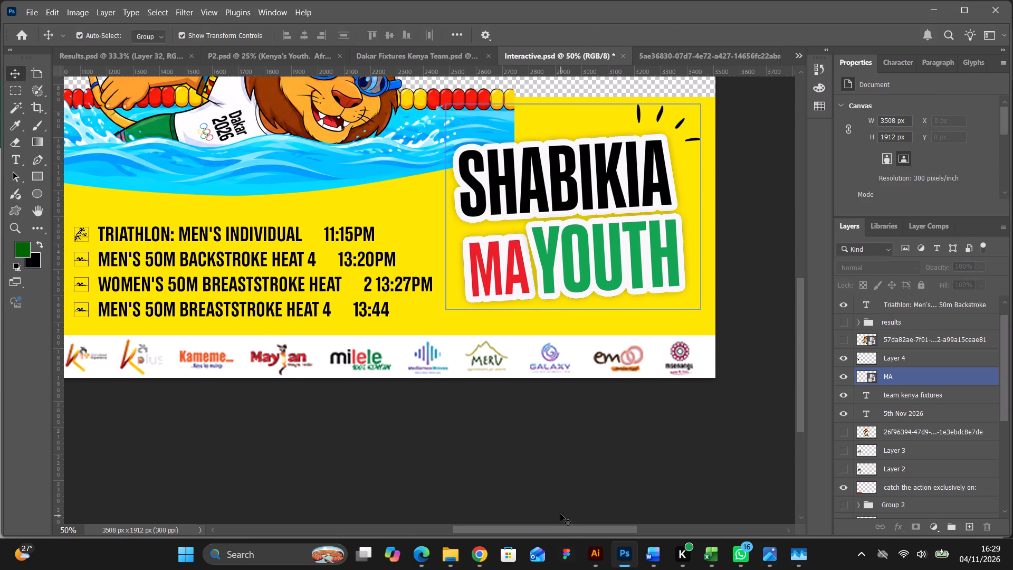
left_click_drag(562, 528, 533, 521)
scroll(500, 435, "up", 3)
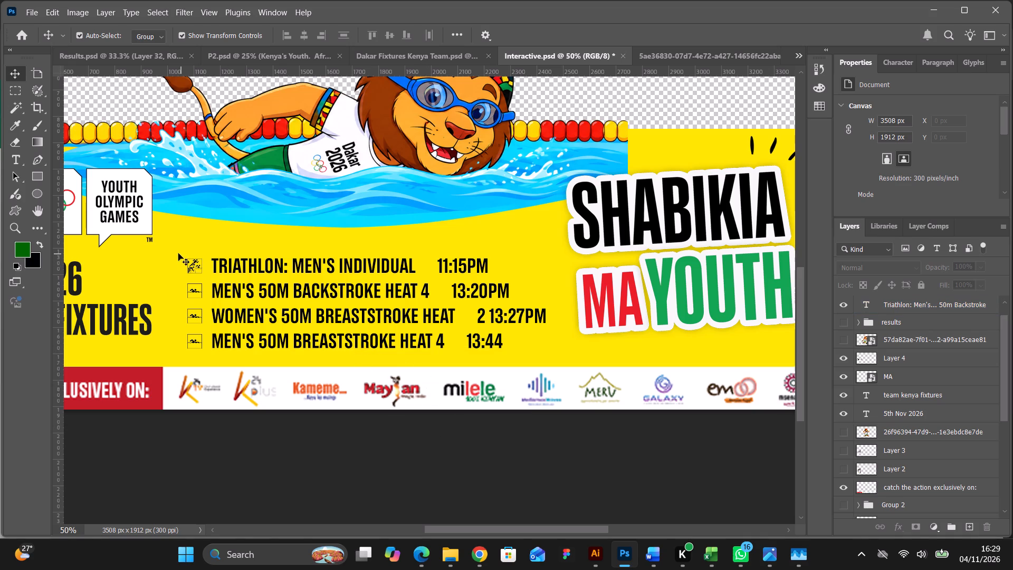
left_click_drag(178, 253, 540, 356)
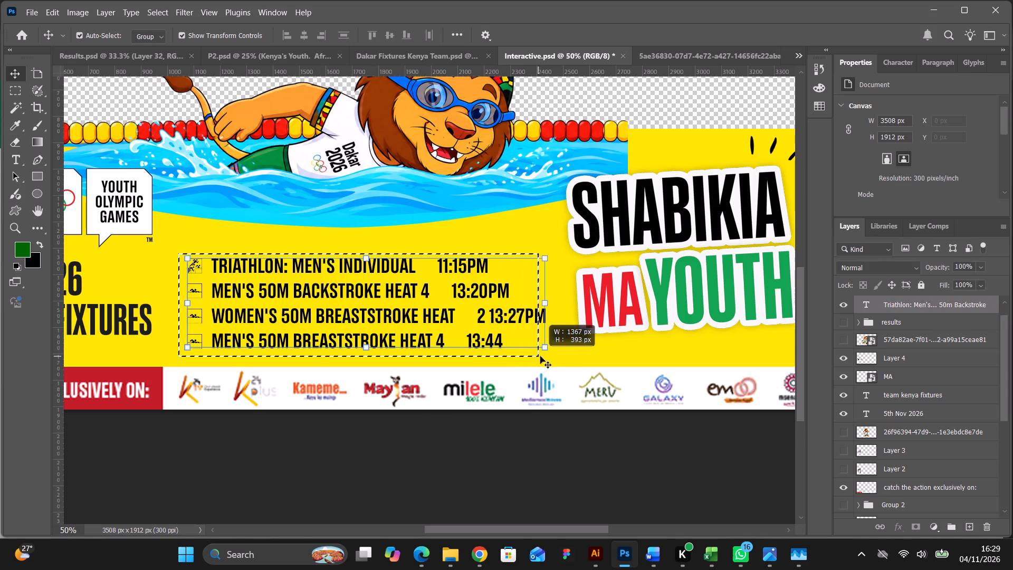
left_click_drag(540, 356, 547, 356)
left_click_drag(406, 289, 410, 284)
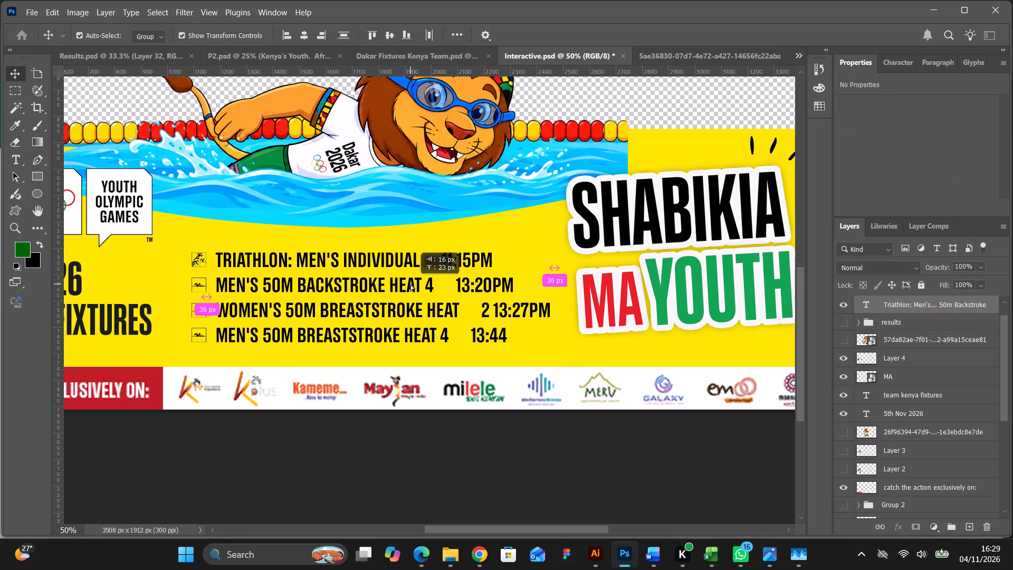
left_click_drag(410, 284, 409, 284)
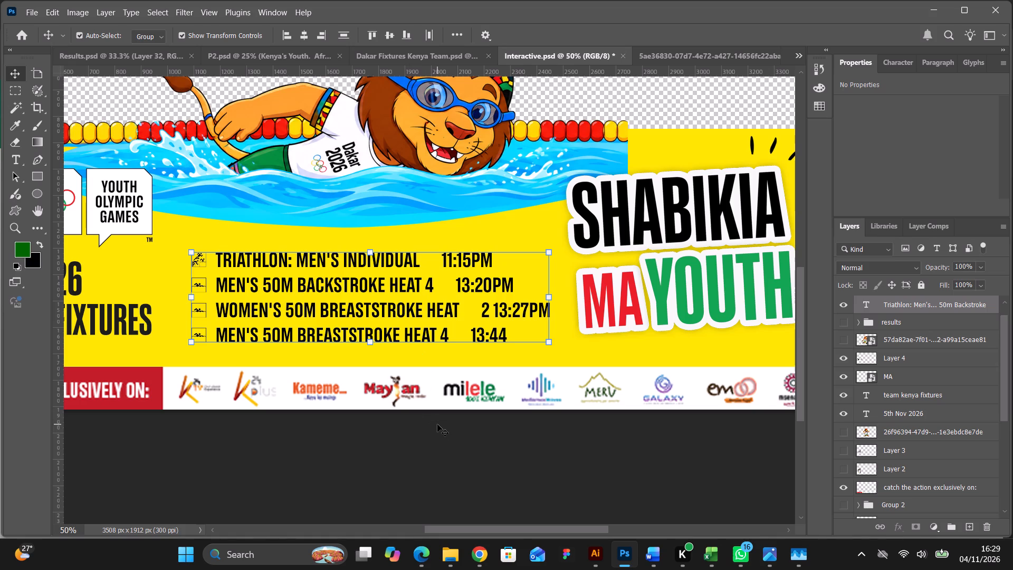
key("Left")
key("Left")
key("Left")
key("Left")
key("Left")
key("Left")
key("Left")
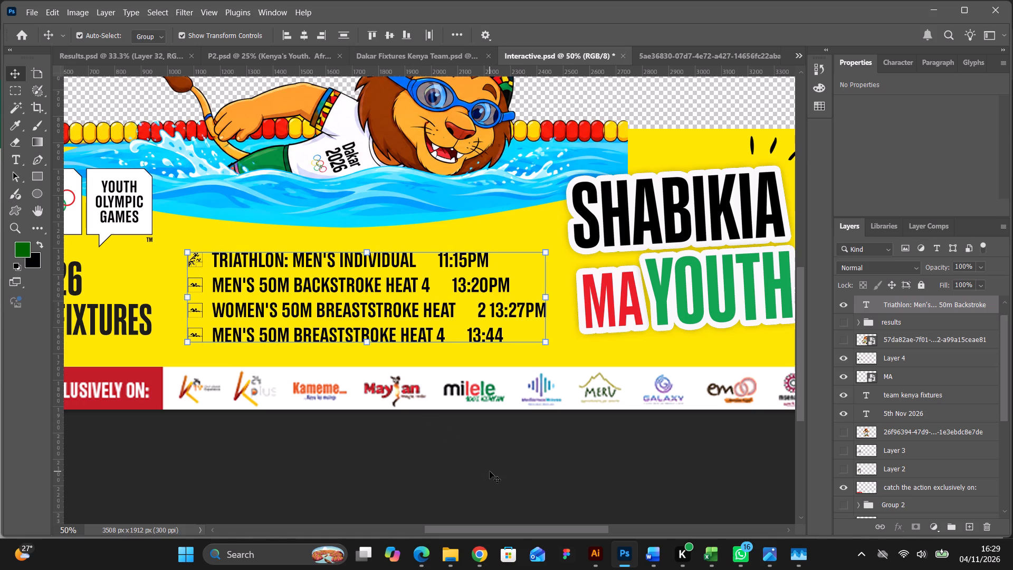
left_click(490, 471)
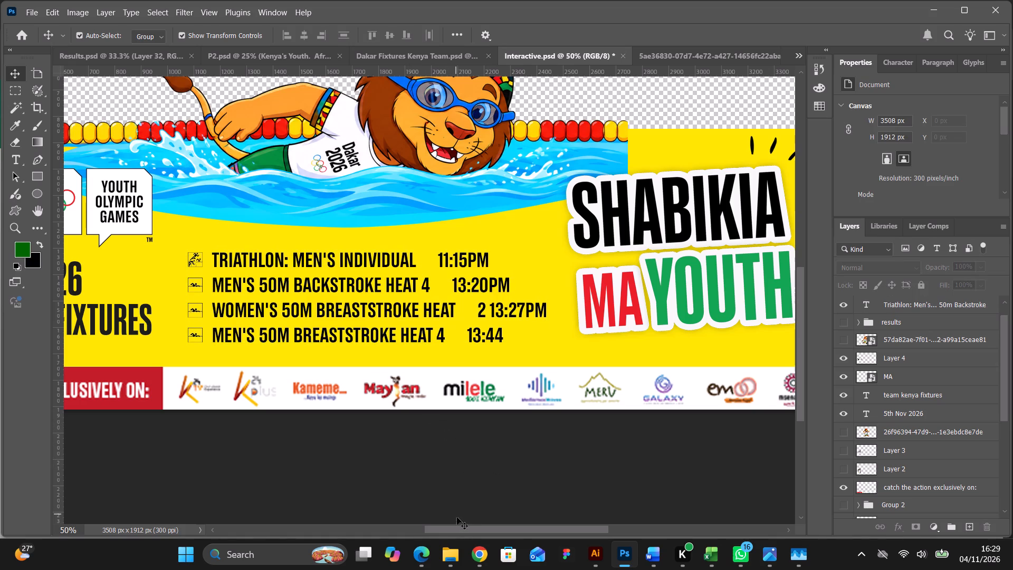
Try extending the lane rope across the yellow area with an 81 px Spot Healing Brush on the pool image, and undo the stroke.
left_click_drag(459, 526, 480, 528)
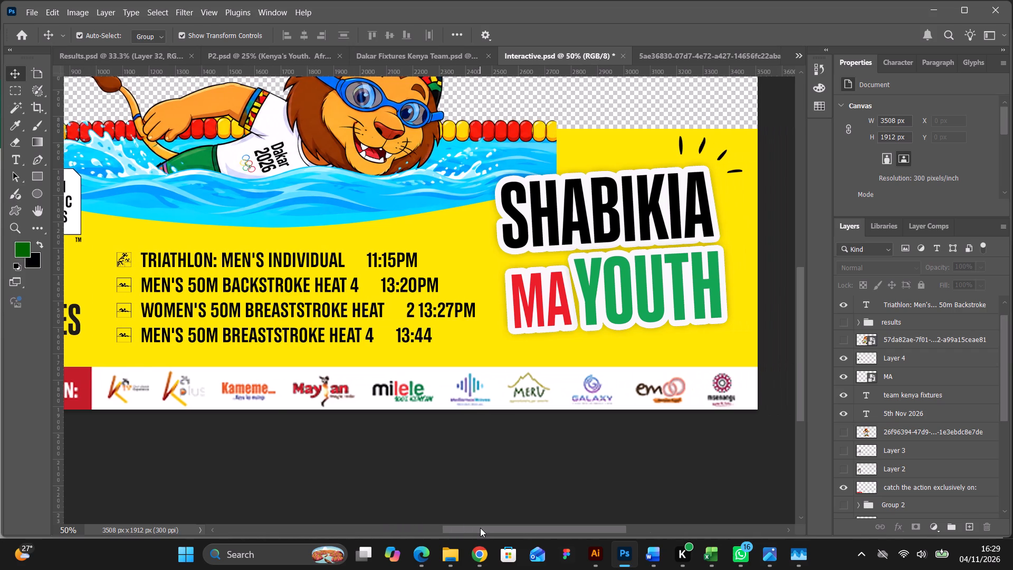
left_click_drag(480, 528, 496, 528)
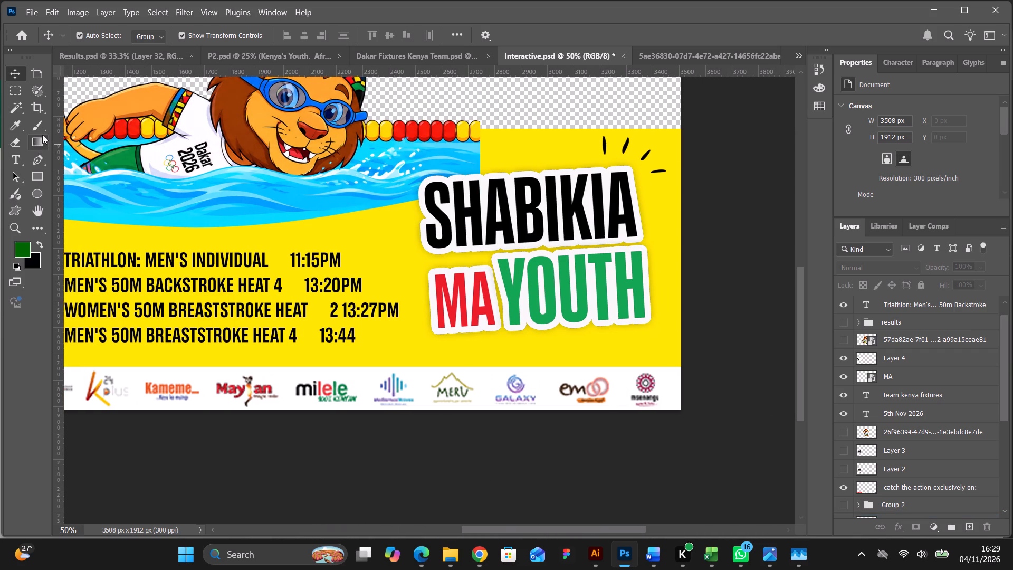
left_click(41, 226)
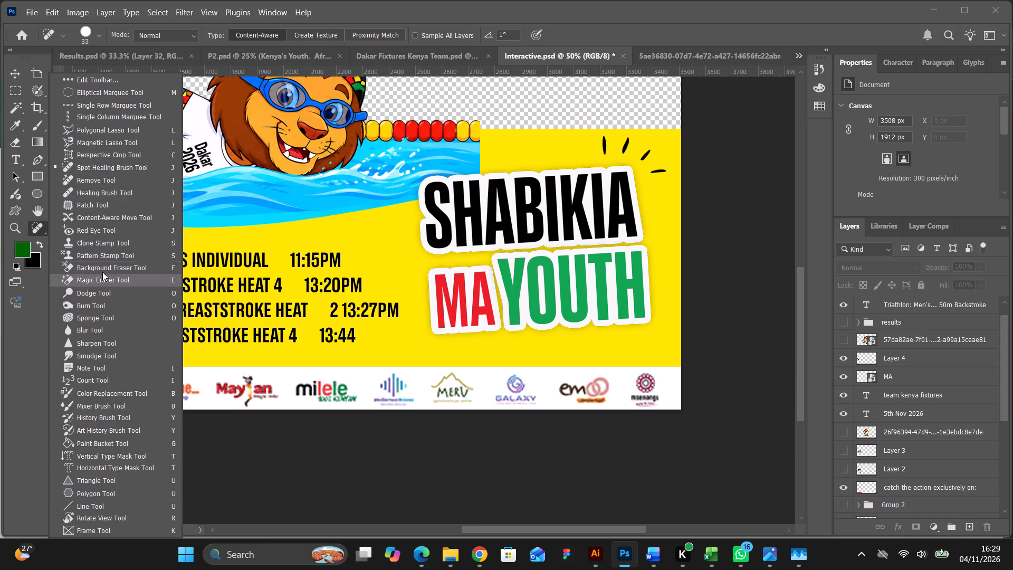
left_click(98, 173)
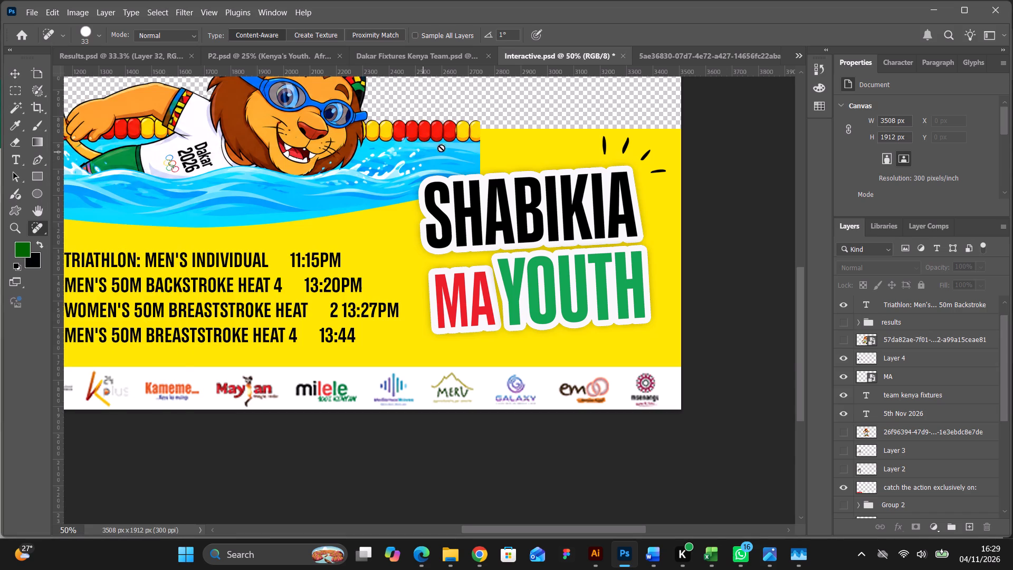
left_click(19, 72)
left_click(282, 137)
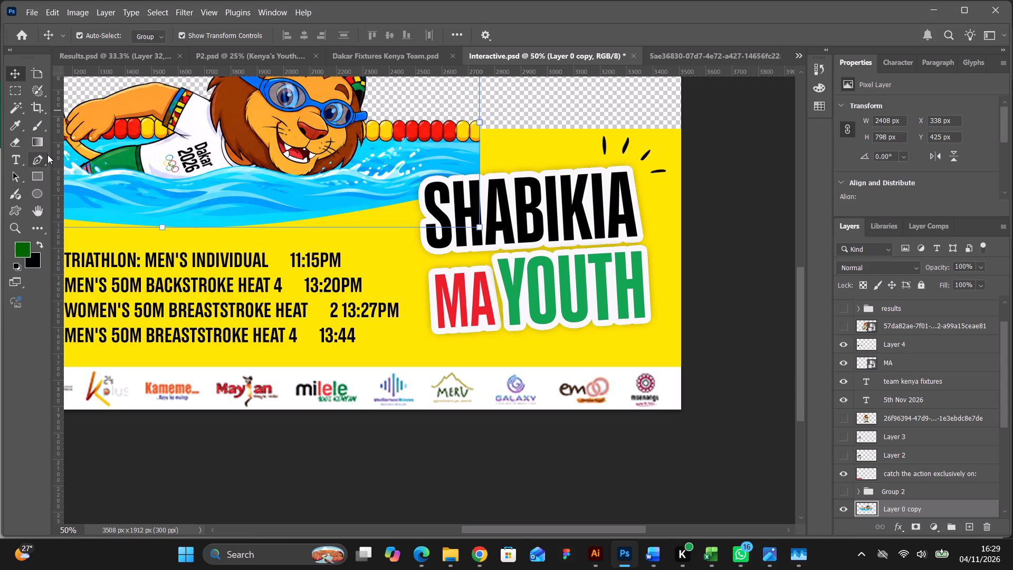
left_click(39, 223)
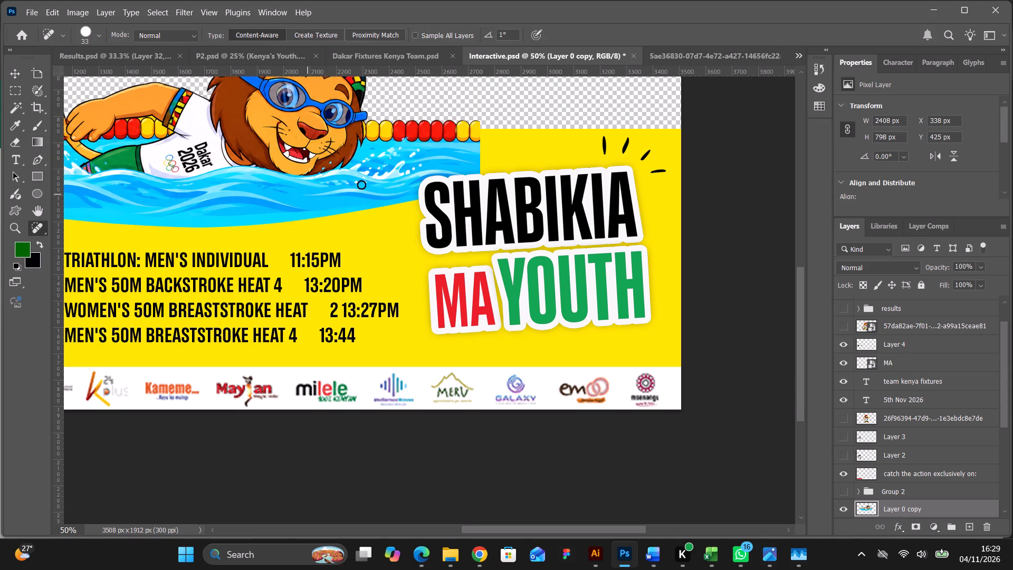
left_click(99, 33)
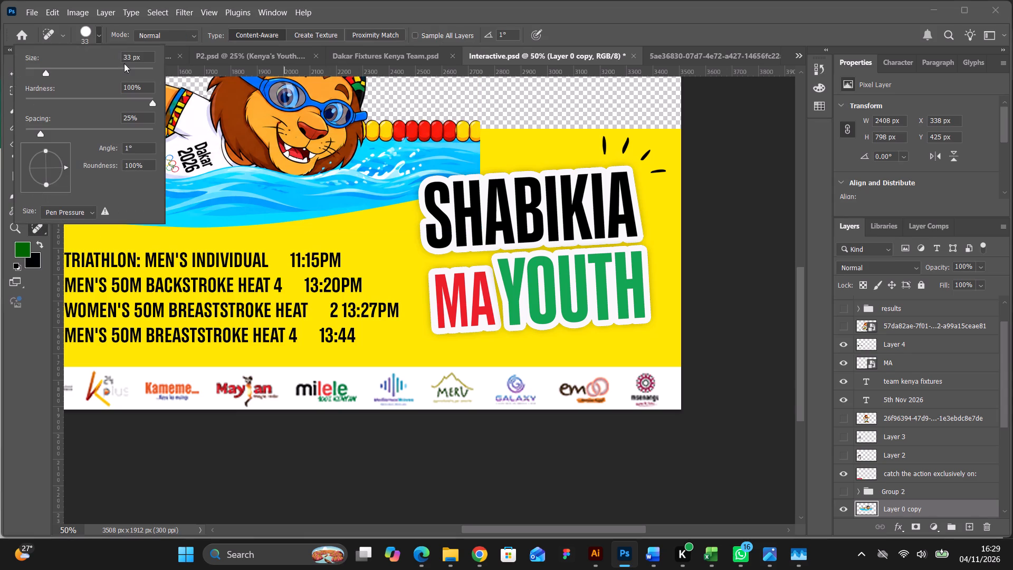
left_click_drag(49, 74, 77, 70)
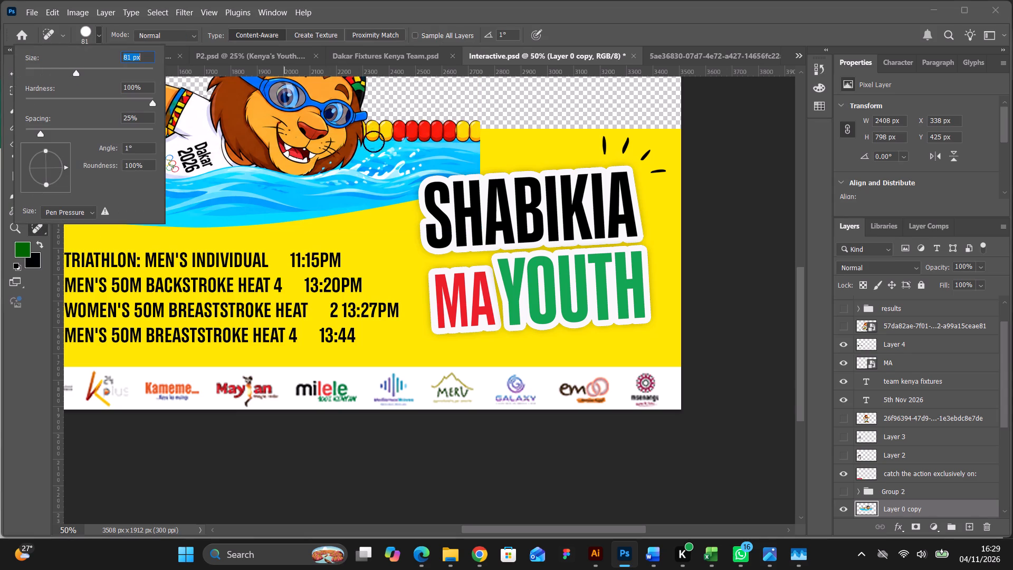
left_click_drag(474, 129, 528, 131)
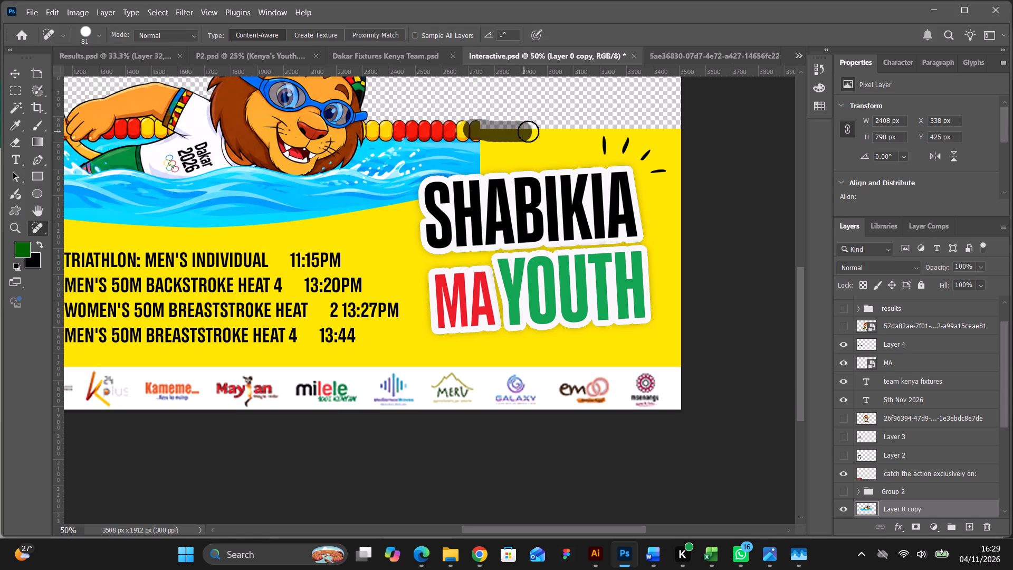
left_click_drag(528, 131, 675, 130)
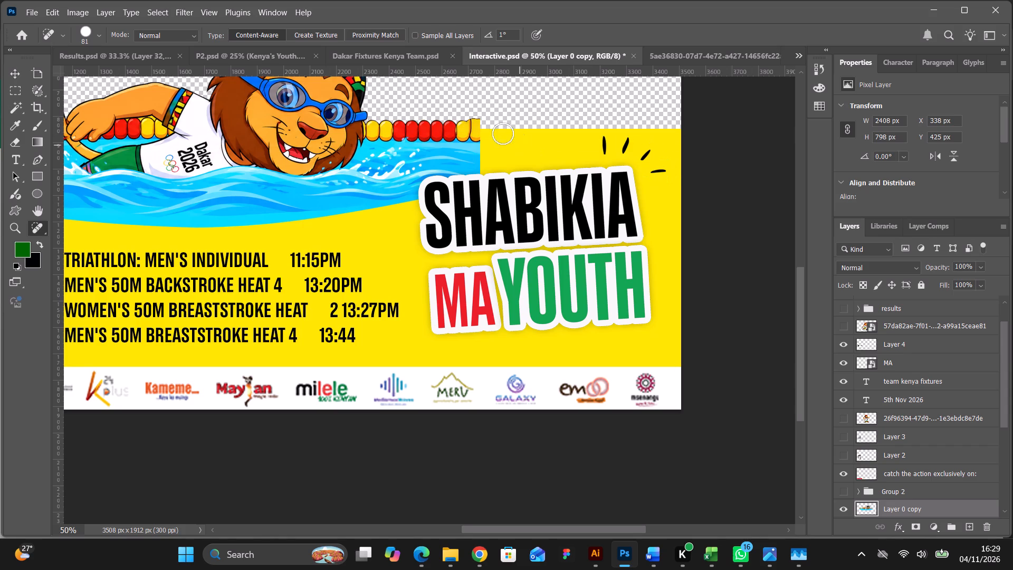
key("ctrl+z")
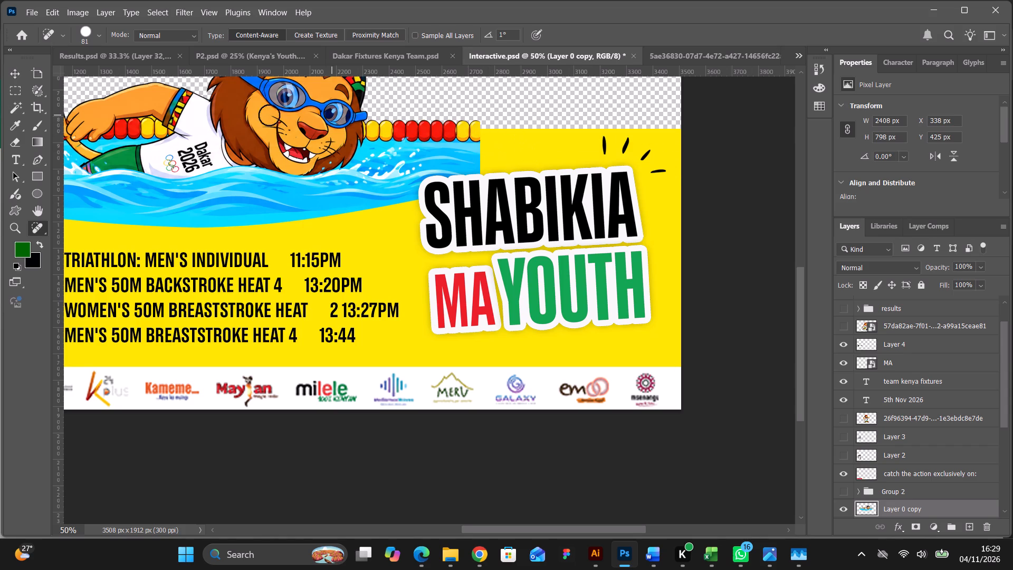
Copy a section about 453 by 371 px from the pool image's end beside SHABIKIA, covering lane rope and water, leaving the original intact.
left_click(18, 90)
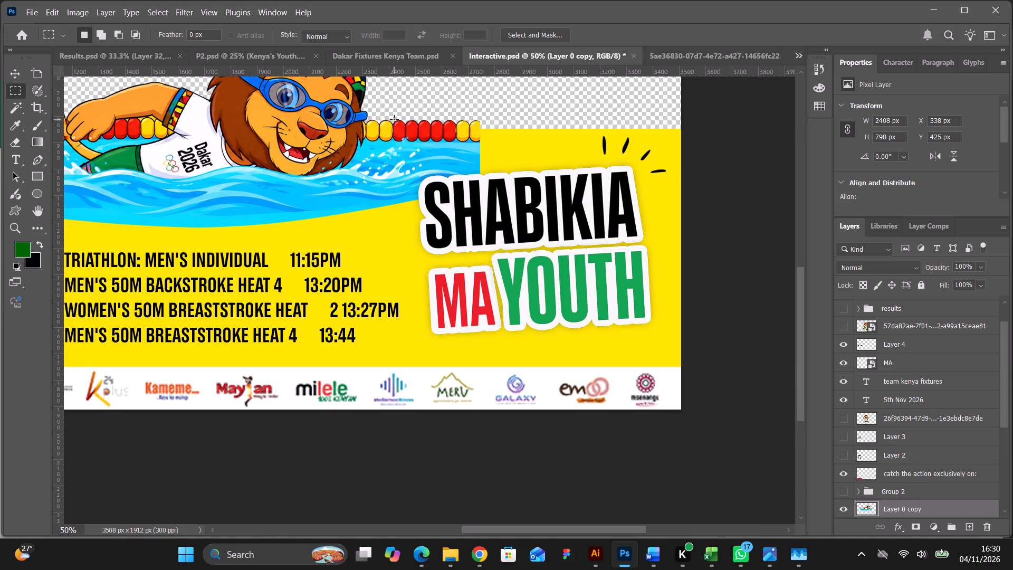
left_click_drag(393, 115, 397, 123)
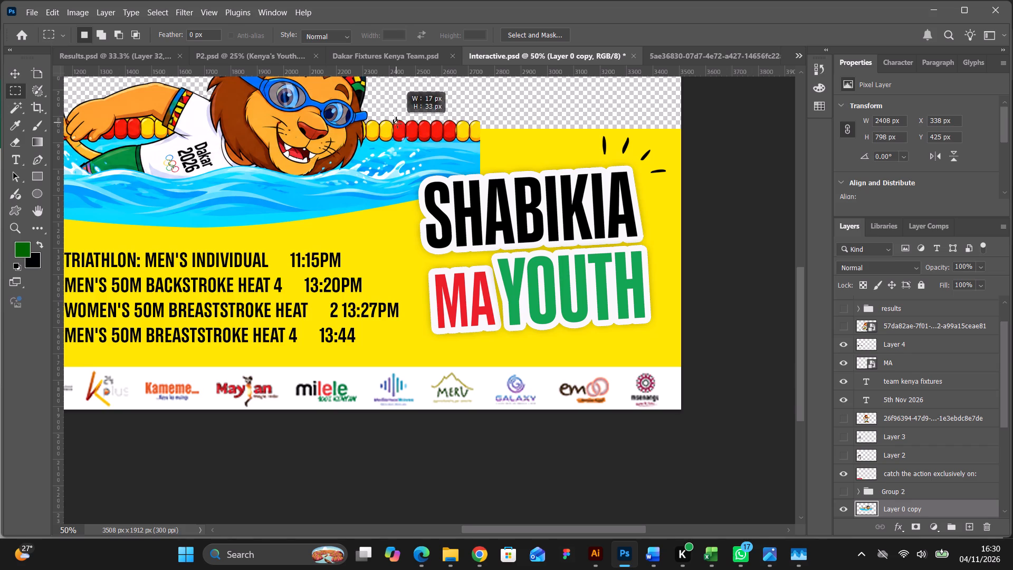
left_click_drag(397, 123, 483, 147)
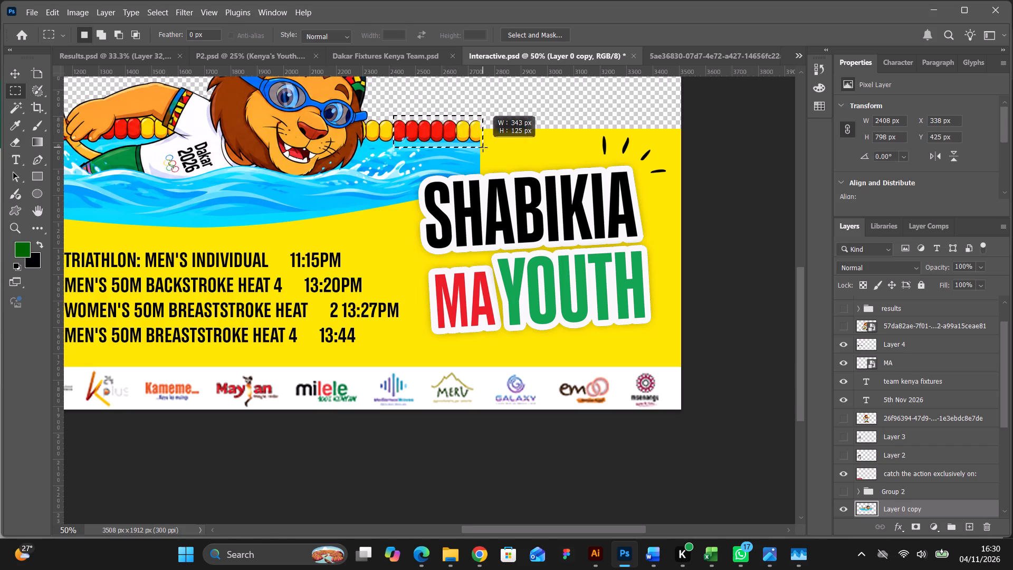
left_click_drag(483, 147, 489, 143)
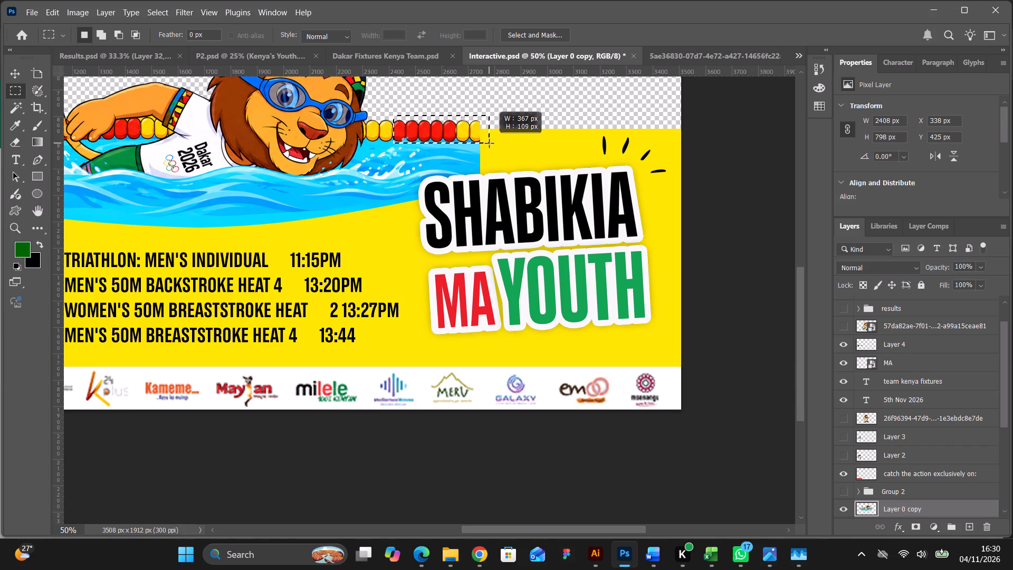
left_click_drag(489, 143, 512, 212)
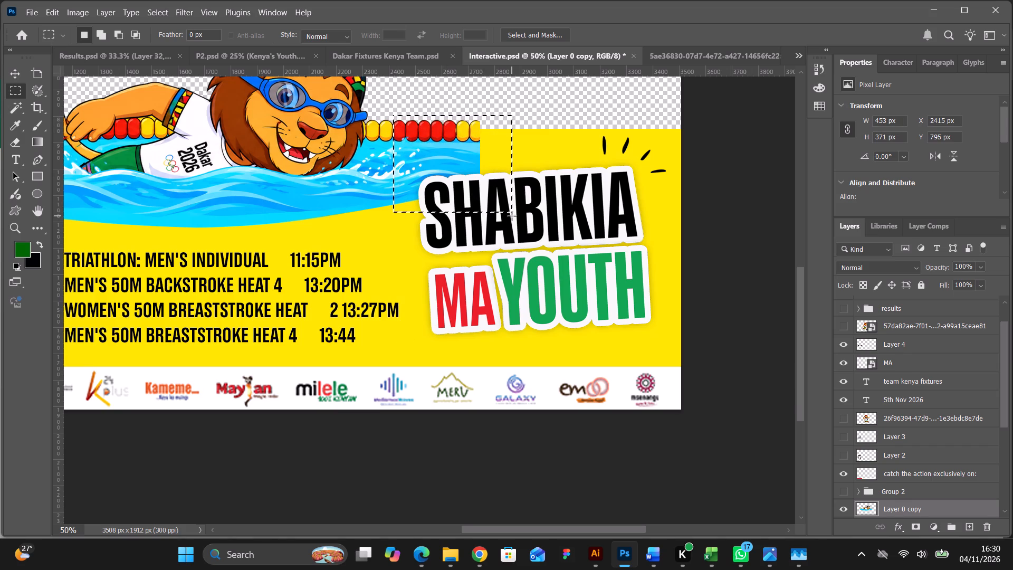
key("ctrl+c")
key("ctrl+x")
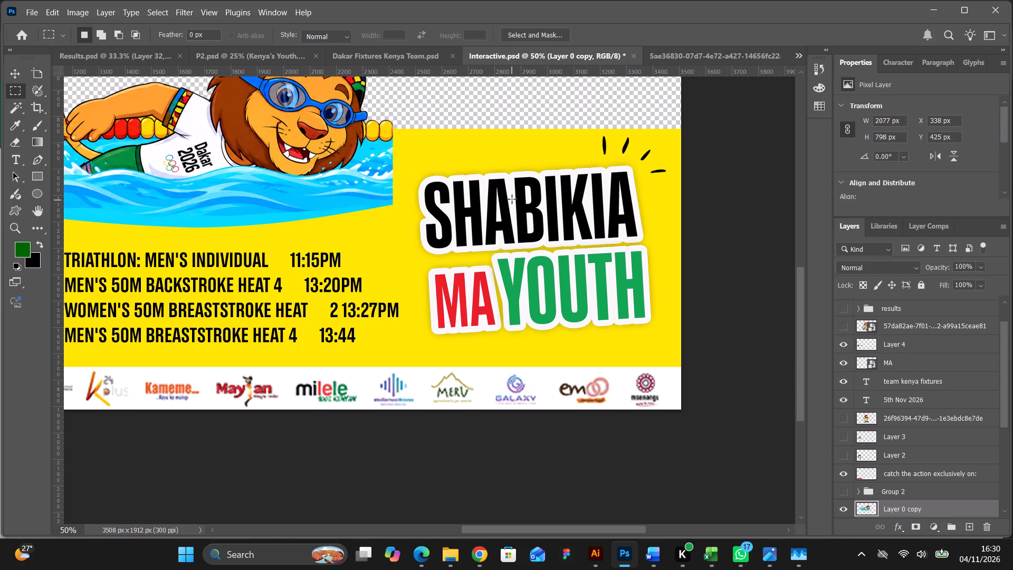
key("ctrl+z")
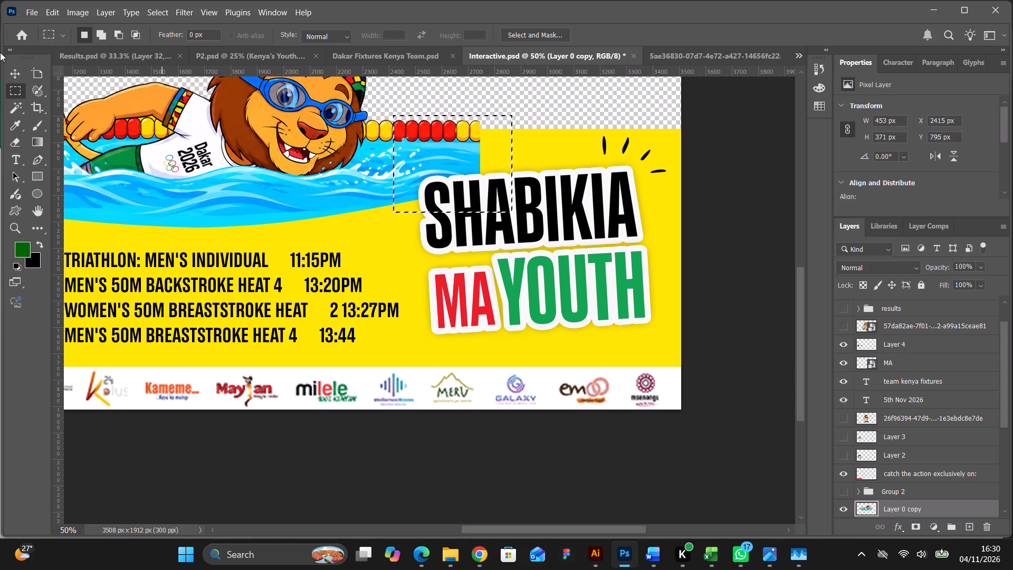
left_click(16, 74)
key("ctrl+d")
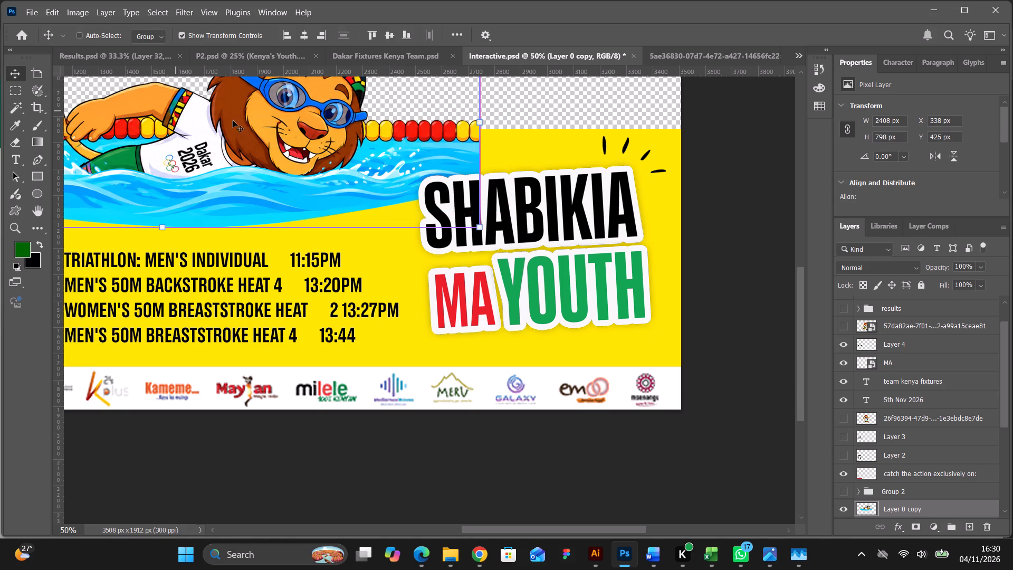
Paste the copied pool section and butt it against the pool image's end at X 2746, Y 812 px, lining up the lane rope.
left_click(536, 125)
key("ctrl+v")
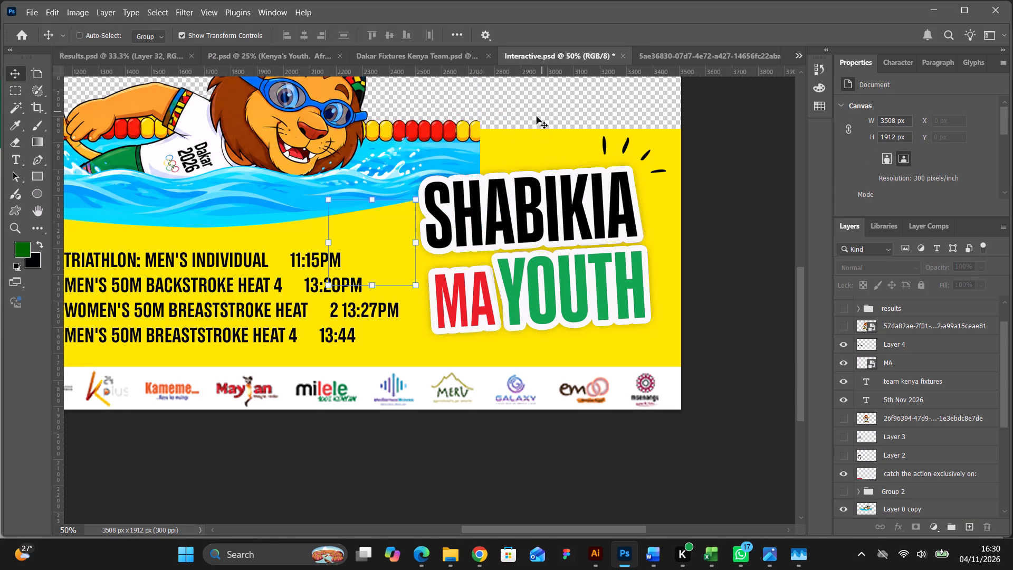
left_click_drag(368, 215, 517, 144)
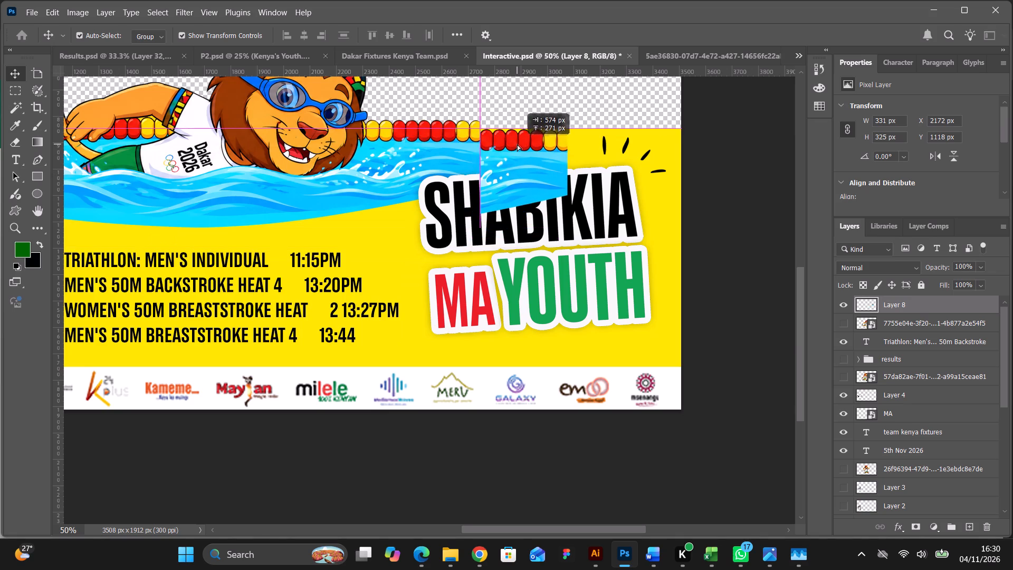
left_click_drag(517, 144, 517, 132)
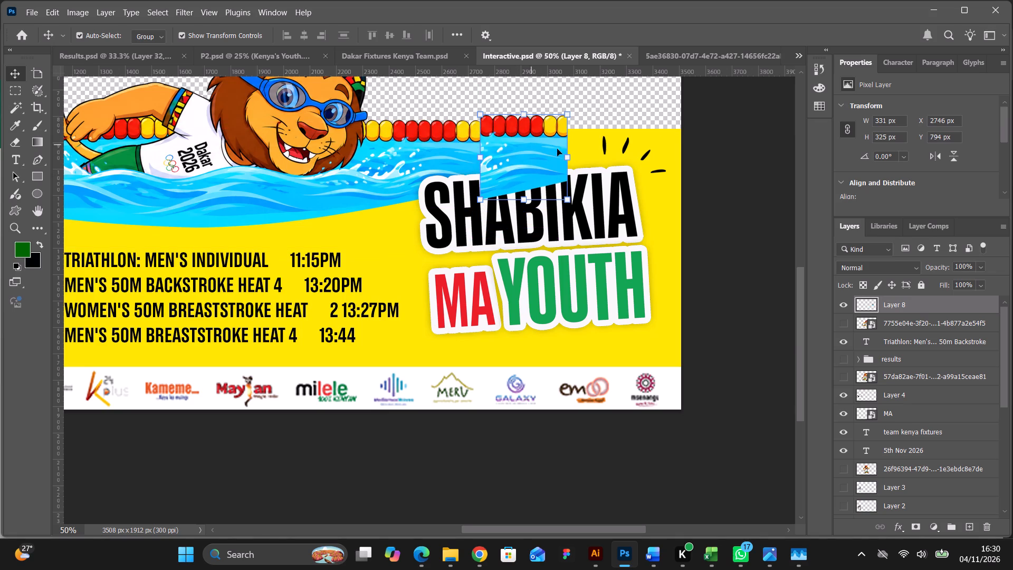
key("Down")
key("Down")
key("Down")
key("Down")
key("Down")
key("Down")
key("Down")
key("Down")
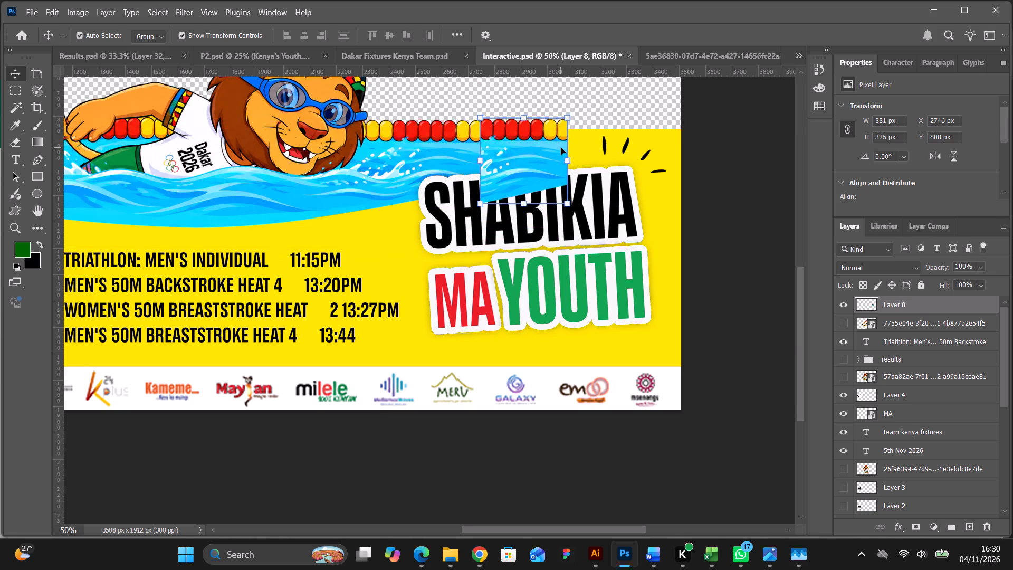
key("Down")
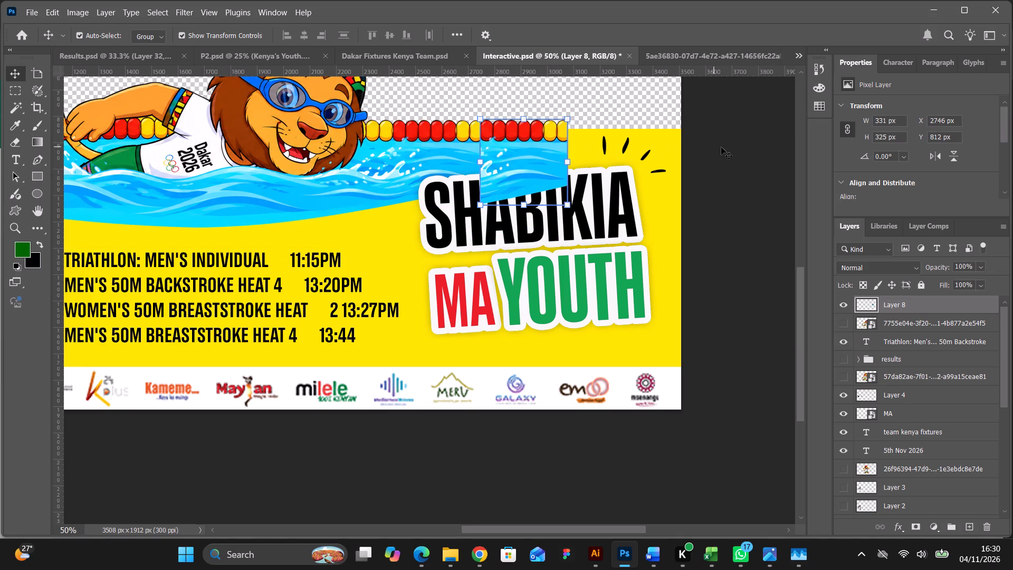
left_click(722, 147)
left_click(538, 150)
Duplicate the pasted pool section and place the copy against its far end at X 3077, Y 812 px, continuing the lane rope.
key("ctrl+j")
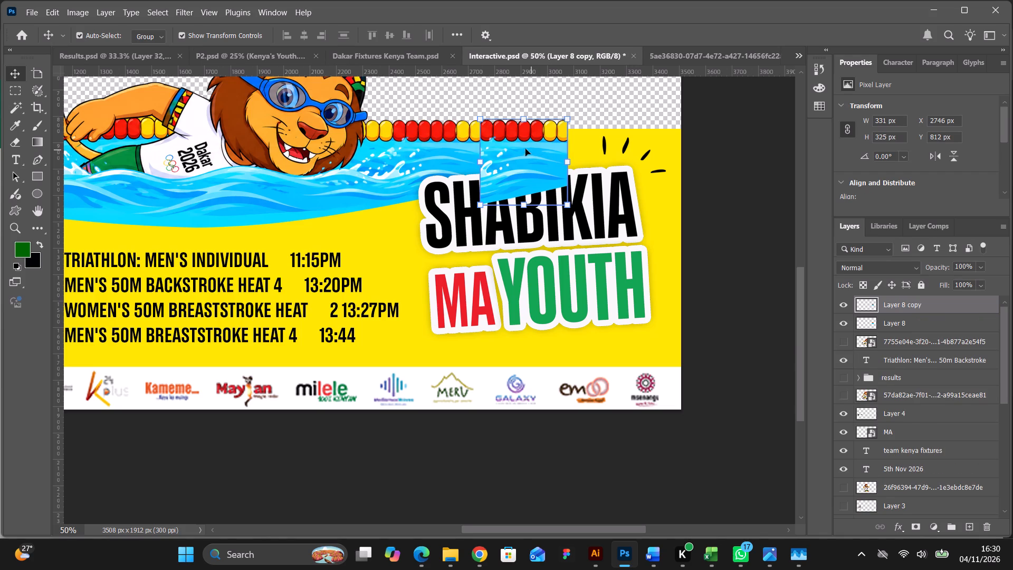
left_click_drag(527, 137, 624, 131)
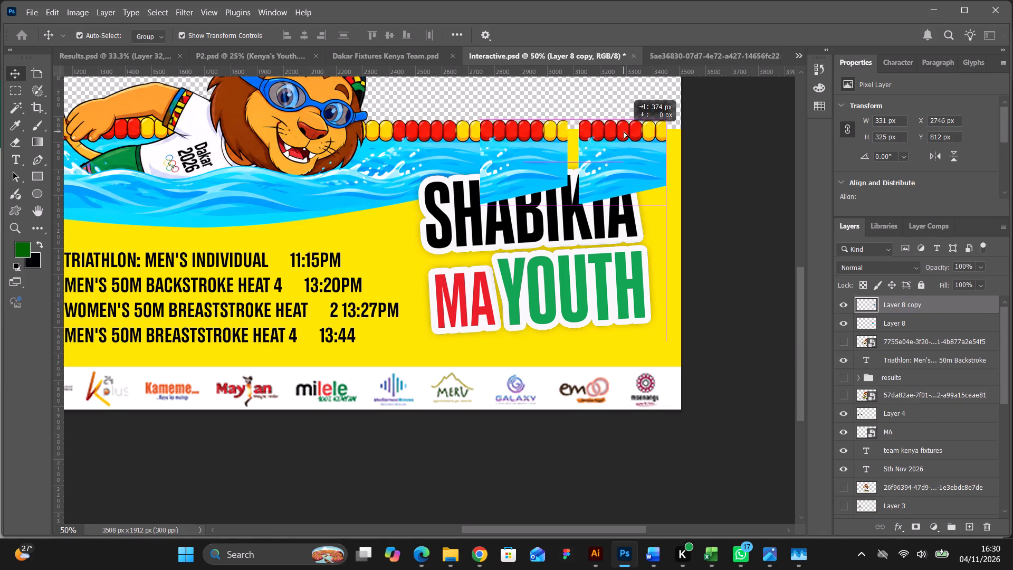
left_click_drag(624, 131, 617, 131)
left_click(714, 150)
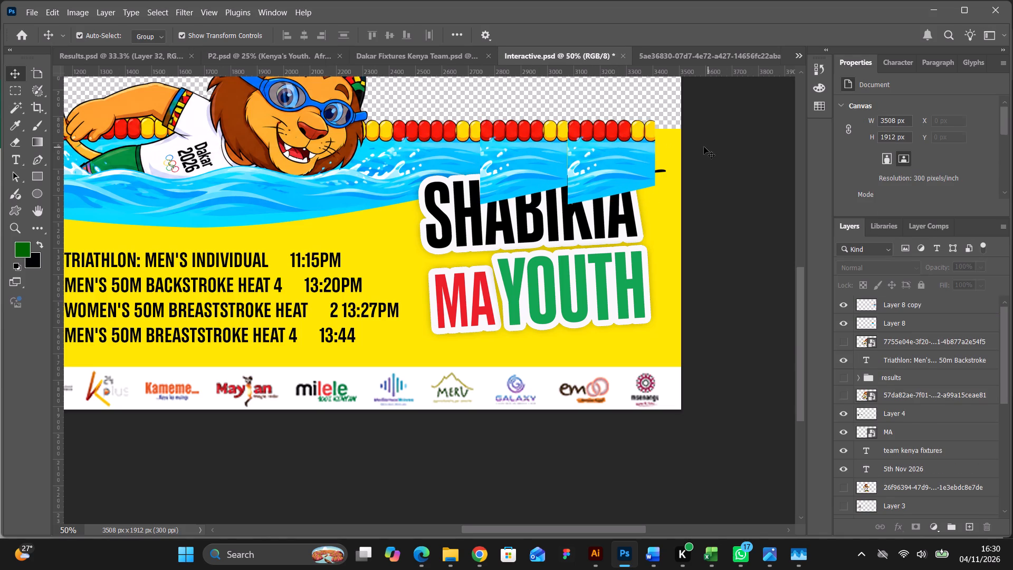
left_click(643, 137)
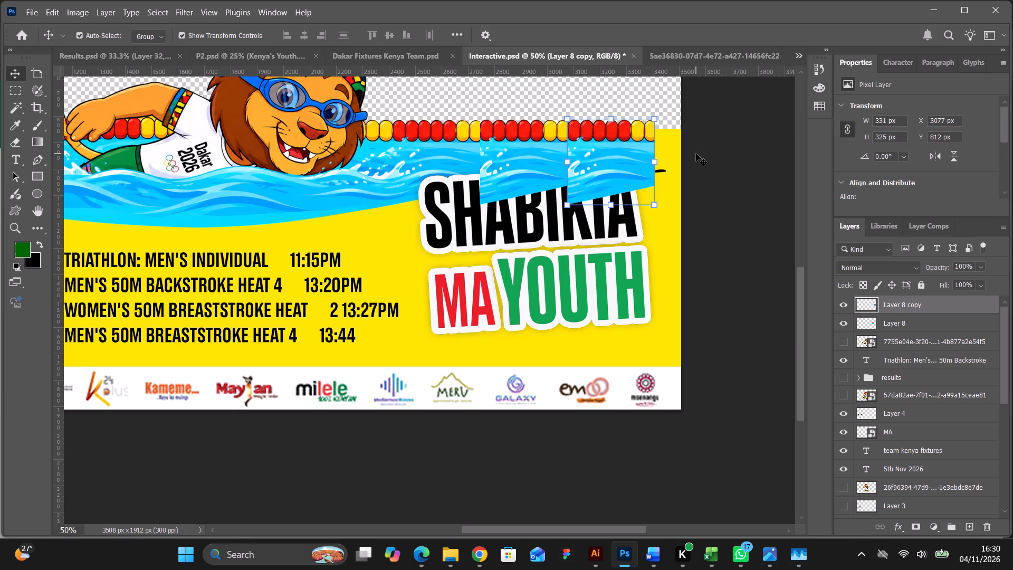
key("Left")
left_click(709, 155)
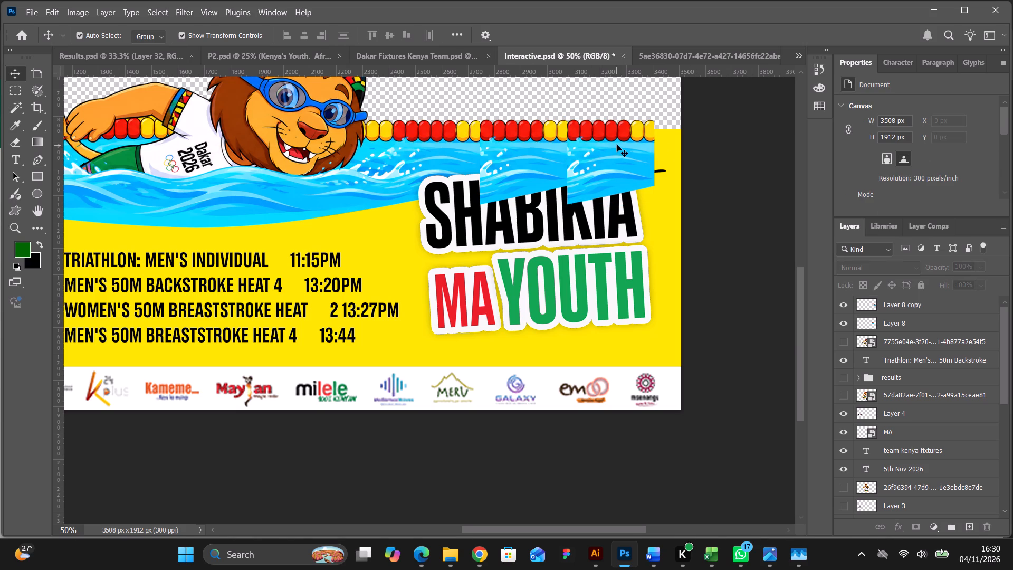
left_click(617, 144)
key("Right")
key("Right")
key("Right")
key("Left")
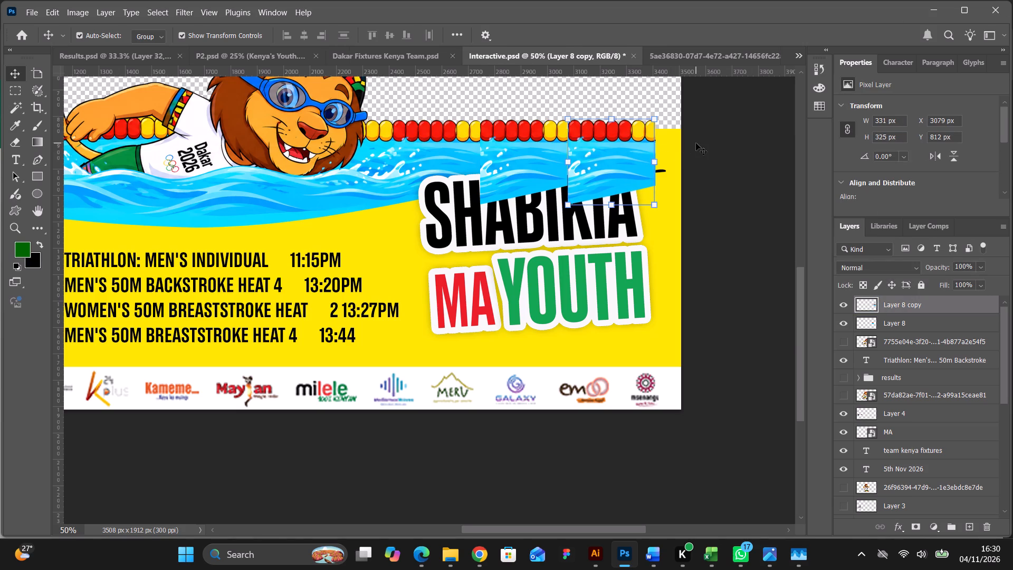
key("Left")
left_click(699, 143)
left_click(633, 137)
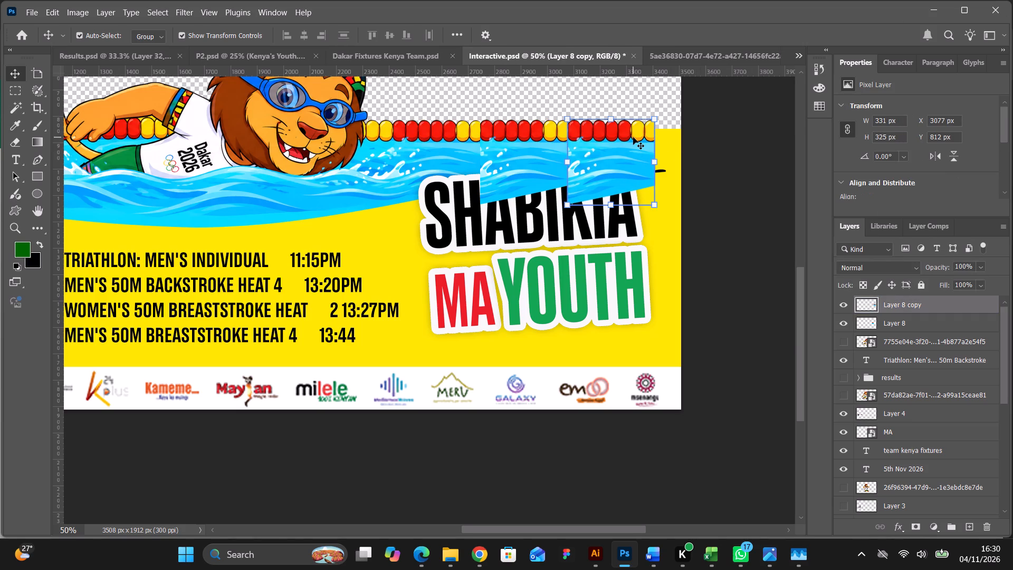
Scale the duplicated pool section to 102.44% and shift it to X 3073, Y 812 px so it overlaps the seam.
left_click(655, 205)
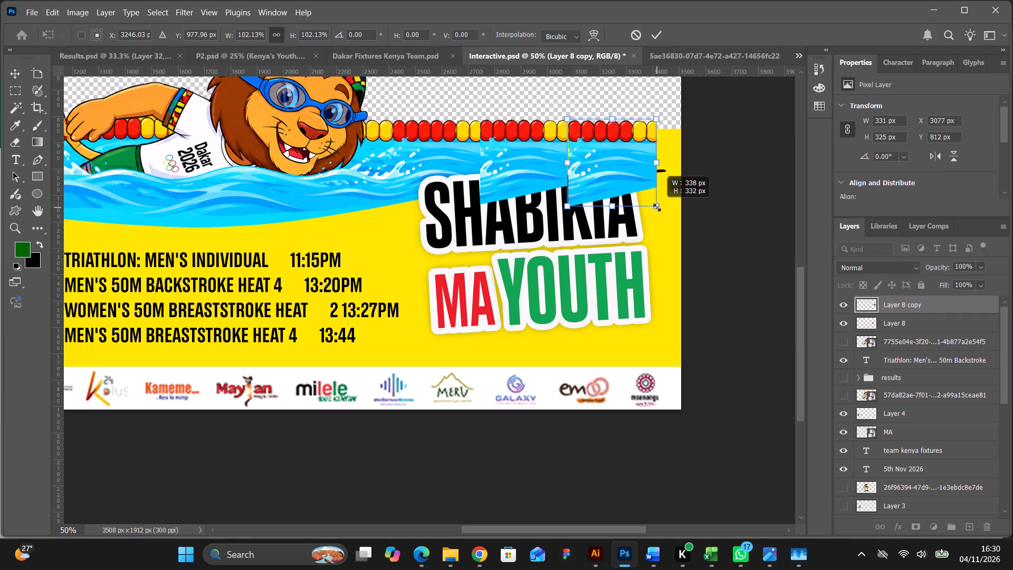
key("Left")
key("Left")
left_click(712, 146)
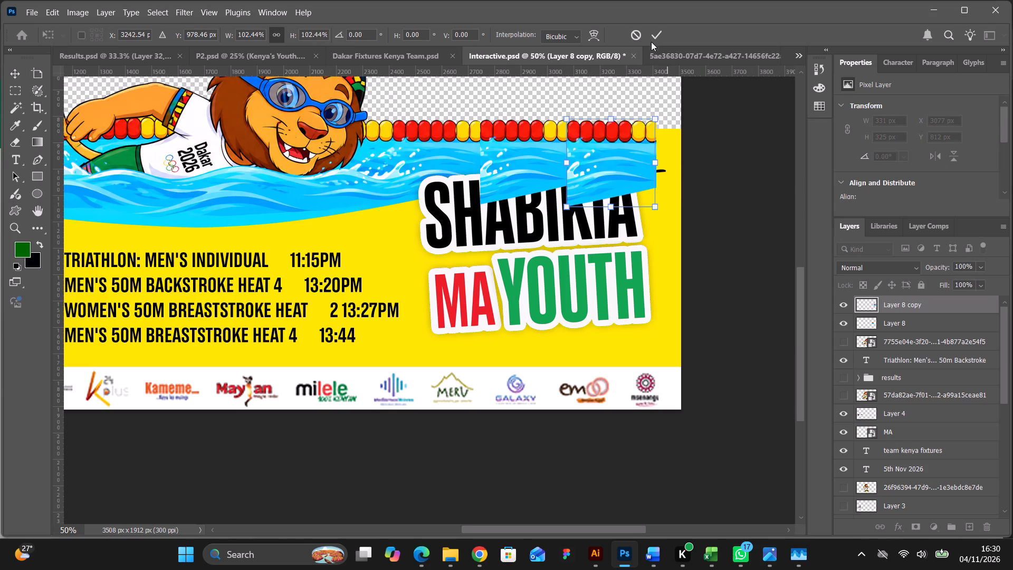
left_click(655, 37)
left_click(714, 166)
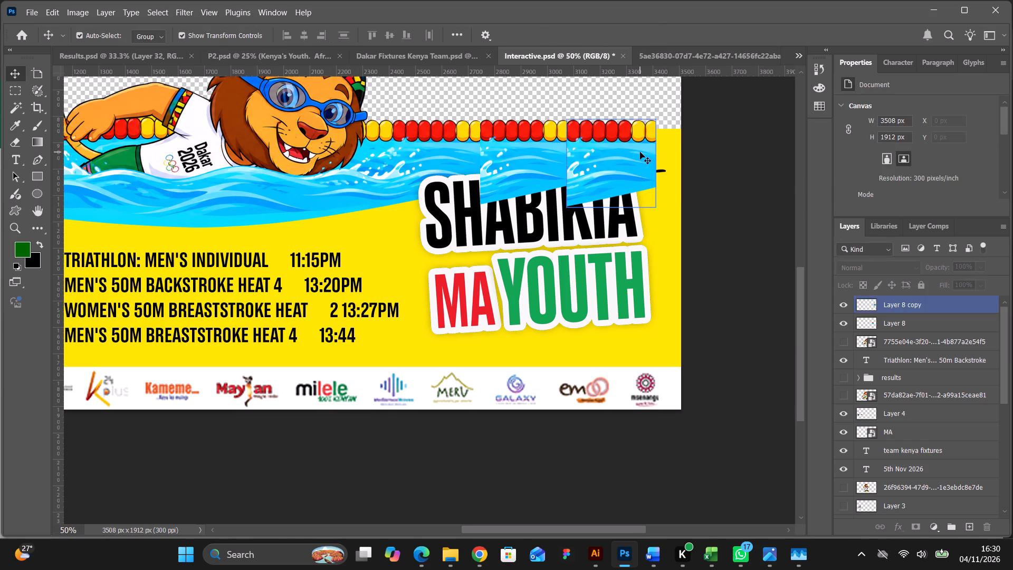
Duplicate the enlarged pool section and butt the copy against its end at X 3412, Y 812 px, reaching past the canvas edge.
left_click(640, 152)
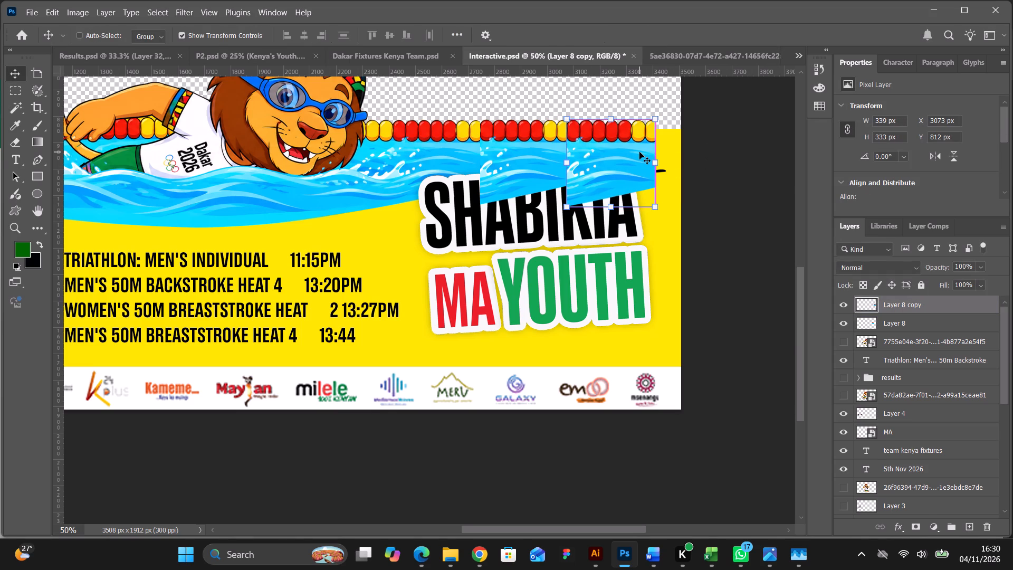
key("ctrl+j")
left_click_drag(593, 142, 677, 137)
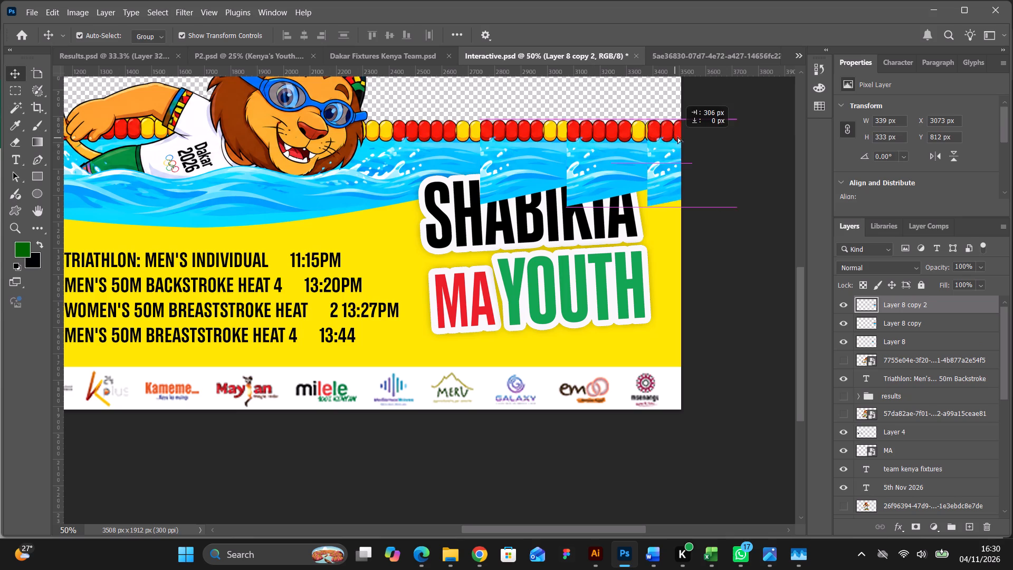
left_click_drag(677, 137, 681, 138)
left_click(713, 273)
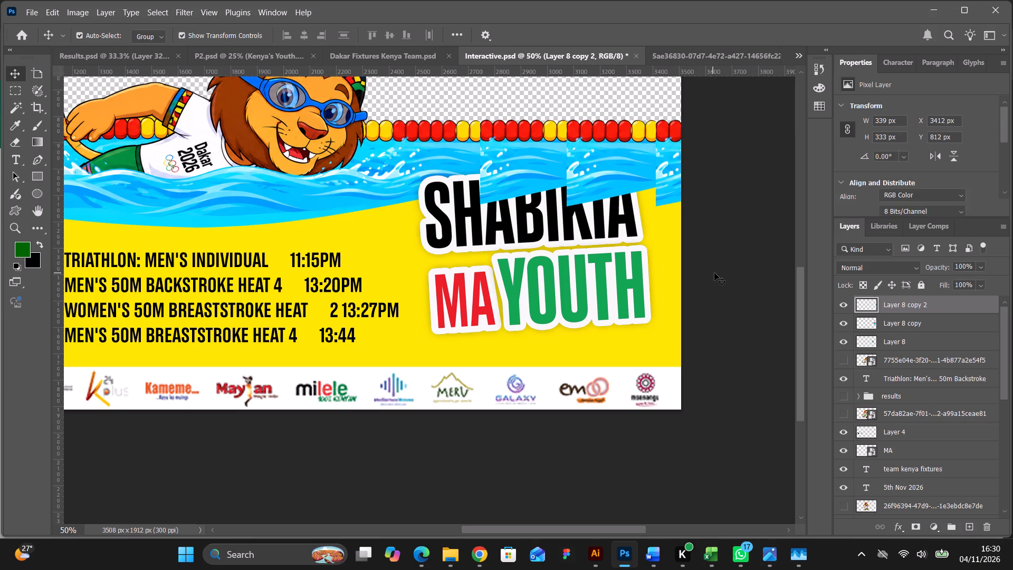
Hide the SHABIKIA MA YOUTH lettering layer to clear the view of the pool sections.
left_click(585, 244)
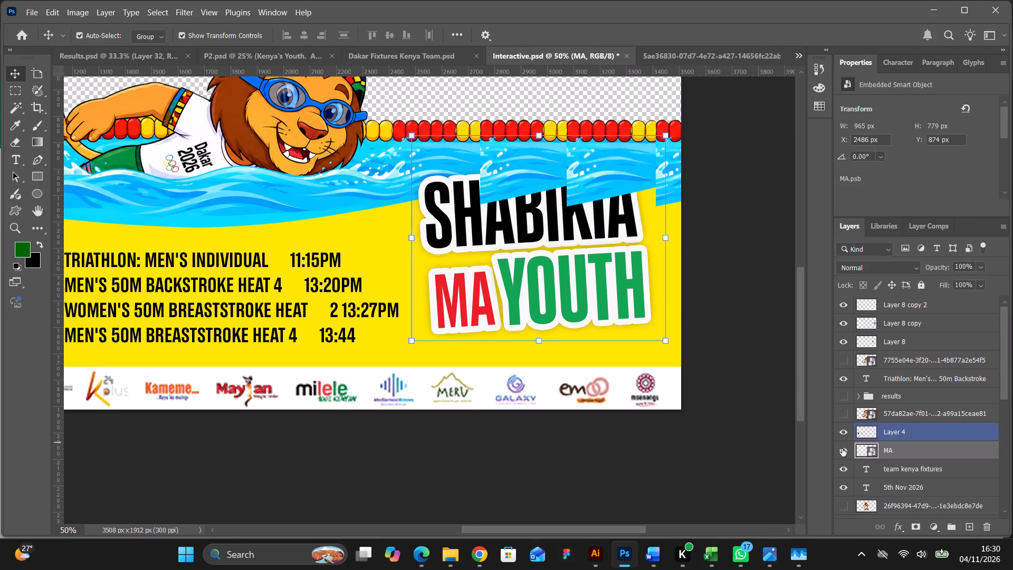
left_click(845, 452)
left_click(722, 283)
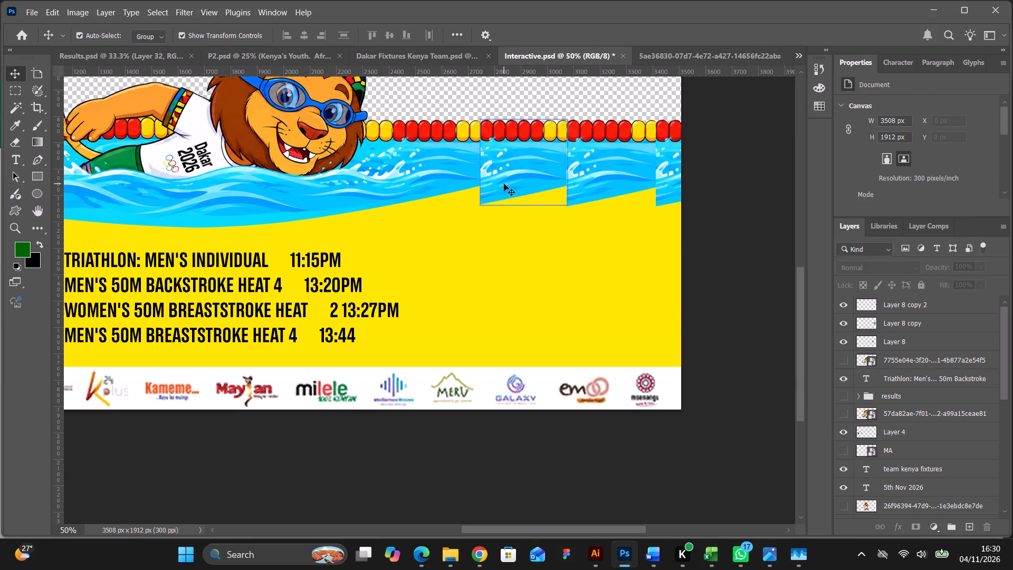
Merge the three added pool sections into a single layer.
left_click(504, 184)
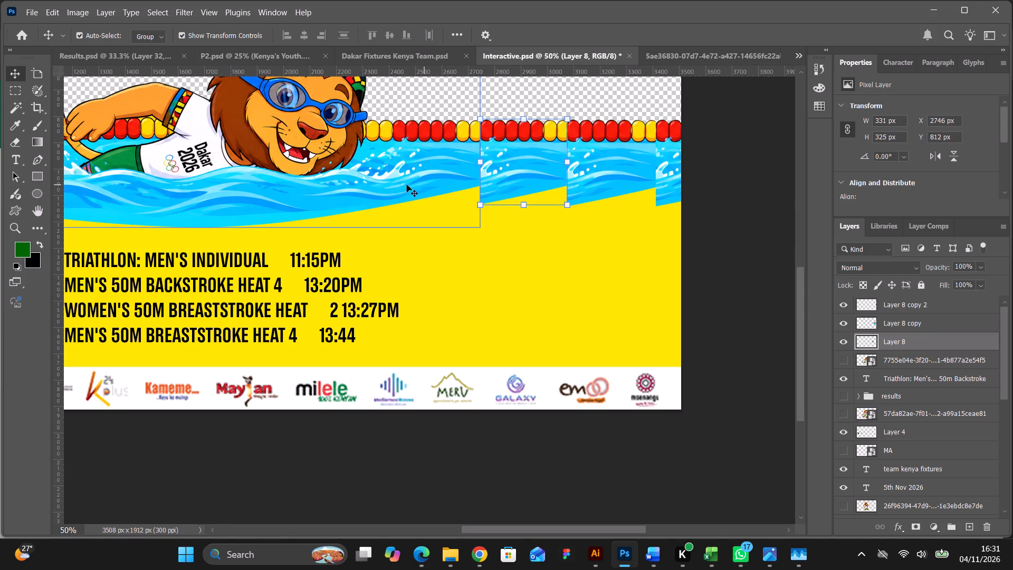
left_click(715, 181)
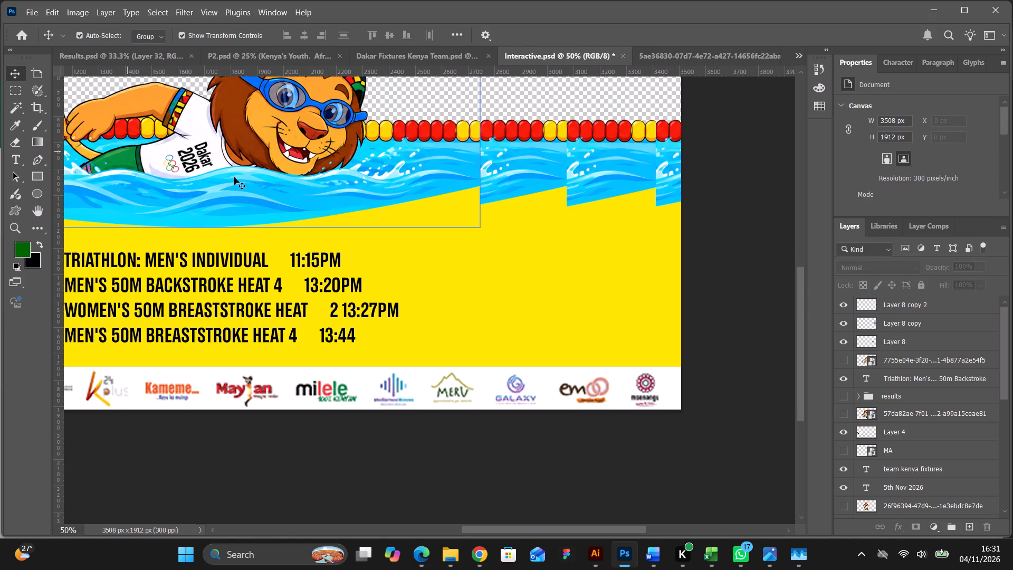
left_click(512, 184)
left_click(587, 174, "shift")
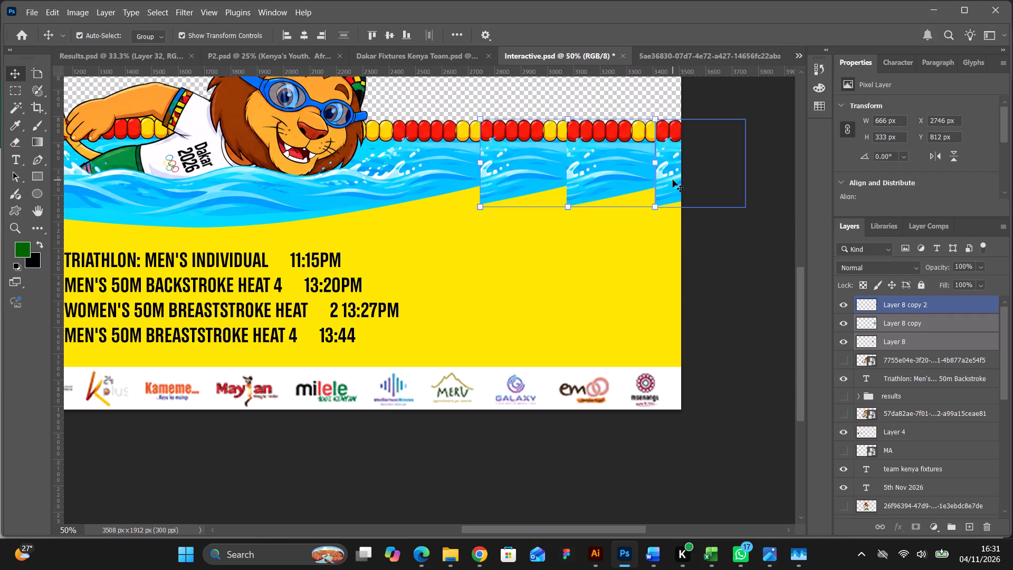
left_click(673, 180, "shift")
key("ctrl+e")
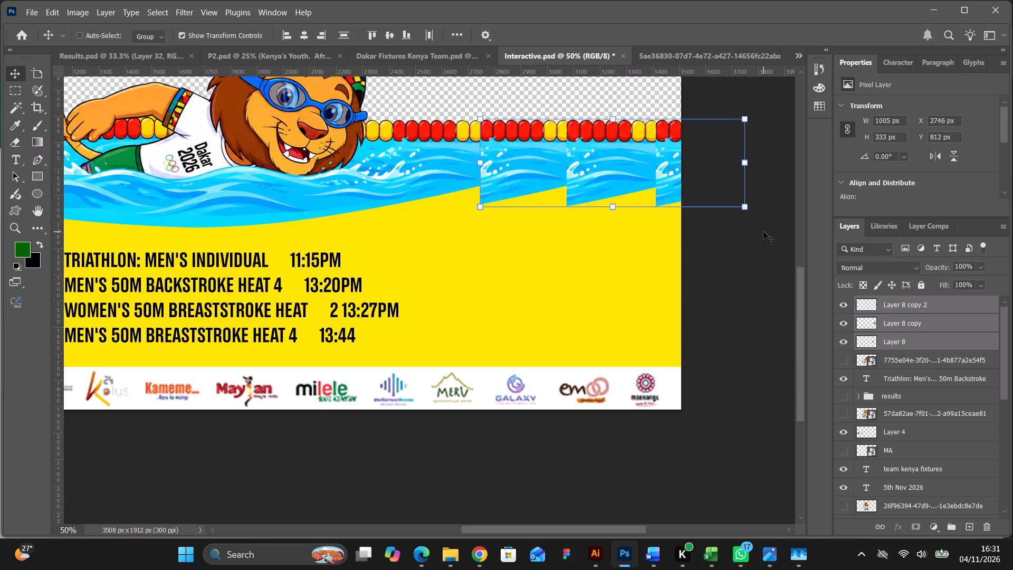
left_click(740, 230)
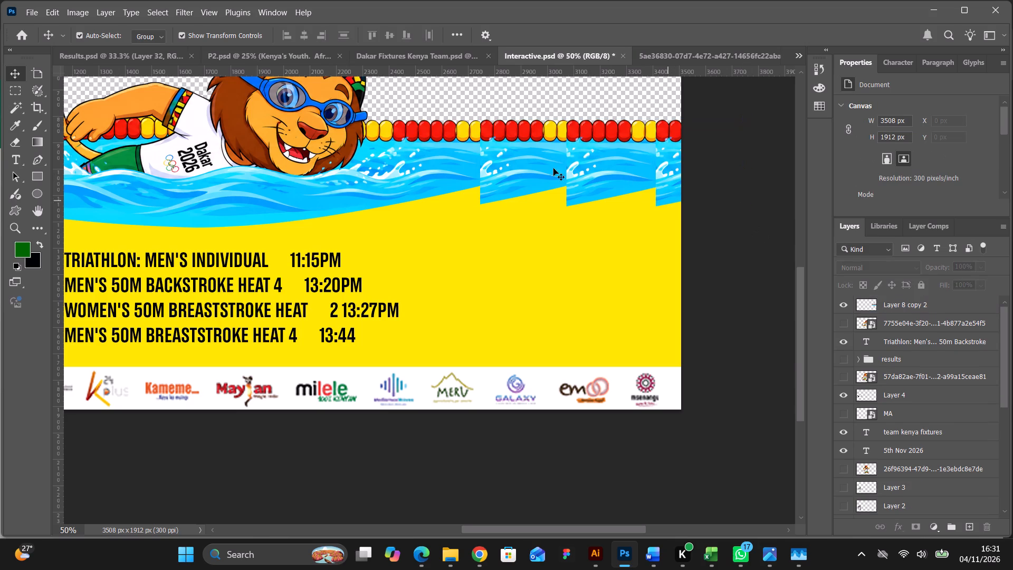
Start a Pen path with its first anchor on the water's lower edge, just before the original pool image ends.
left_click(37, 154)
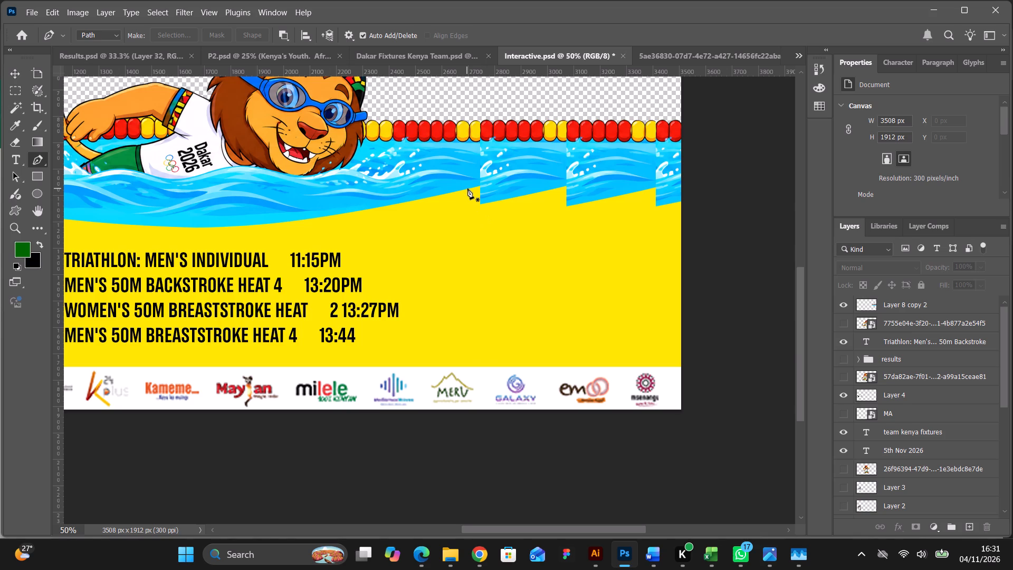
left_click(469, 189)
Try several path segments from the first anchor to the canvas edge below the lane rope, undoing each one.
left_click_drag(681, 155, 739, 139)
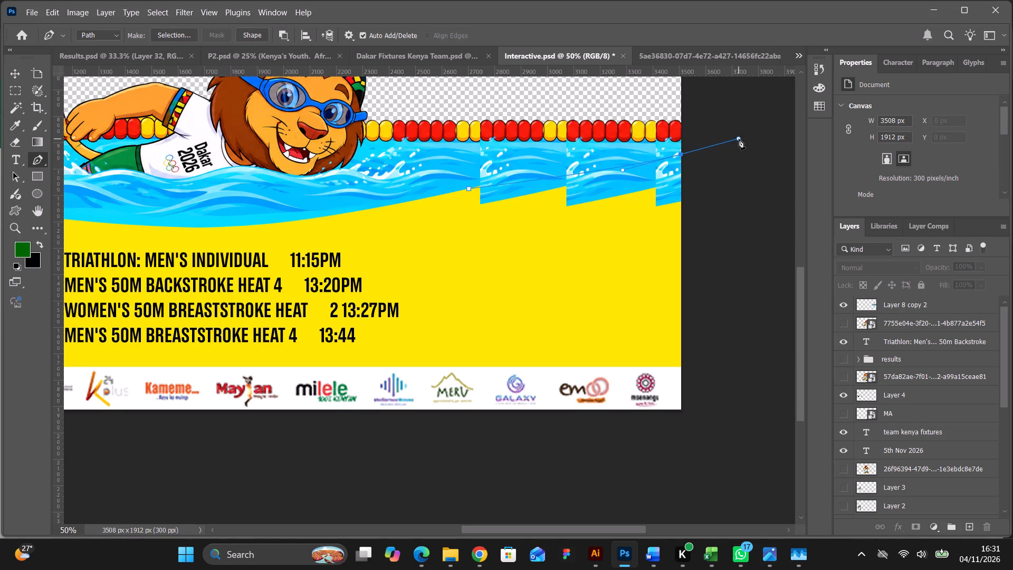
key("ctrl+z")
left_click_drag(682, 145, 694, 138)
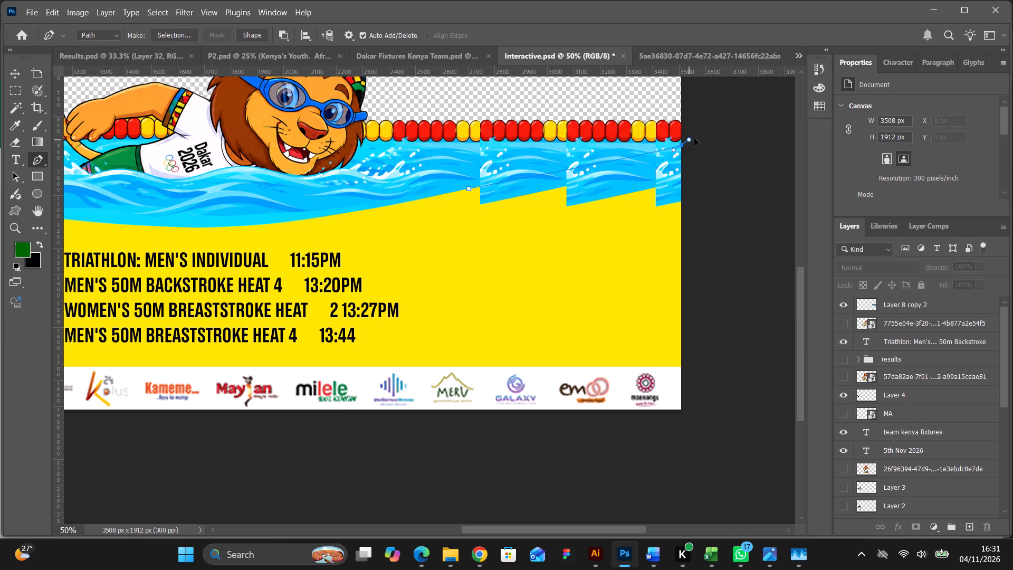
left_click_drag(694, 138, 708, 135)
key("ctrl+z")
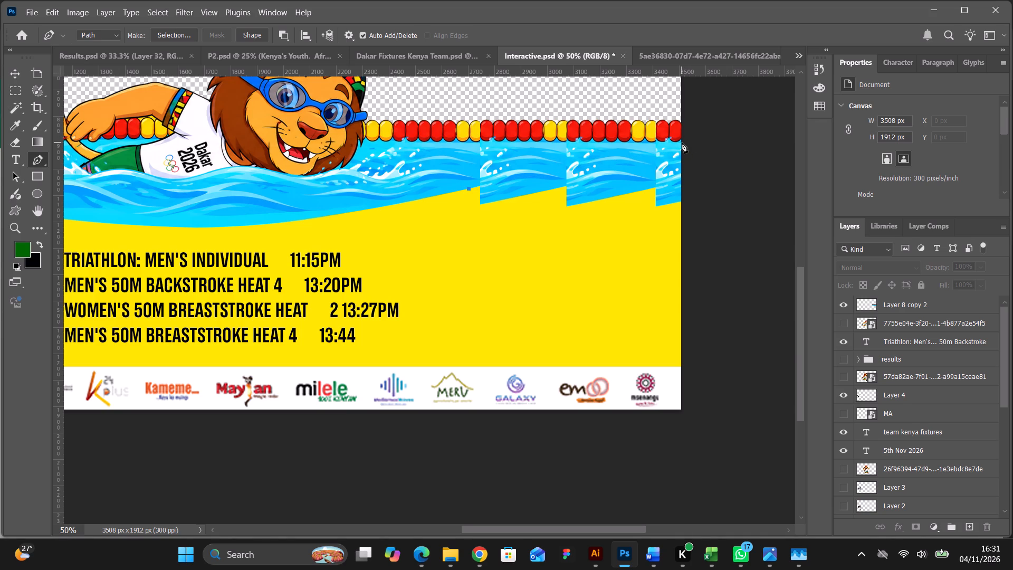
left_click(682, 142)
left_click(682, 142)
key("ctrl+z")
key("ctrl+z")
Draw a closed path curving up to just below the lane rope at the canvas edge, then looping beneath the stepped water to its start.
left_click_drag(682, 142, 695, 135)
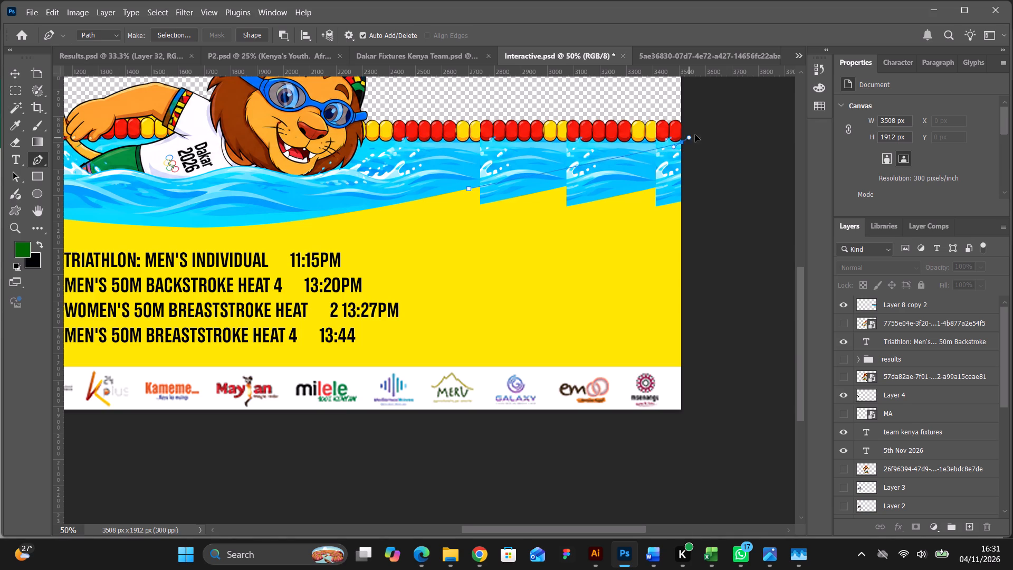
left_click_drag(695, 135, 727, 128)
left_click(720, 181)
left_click(730, 214)
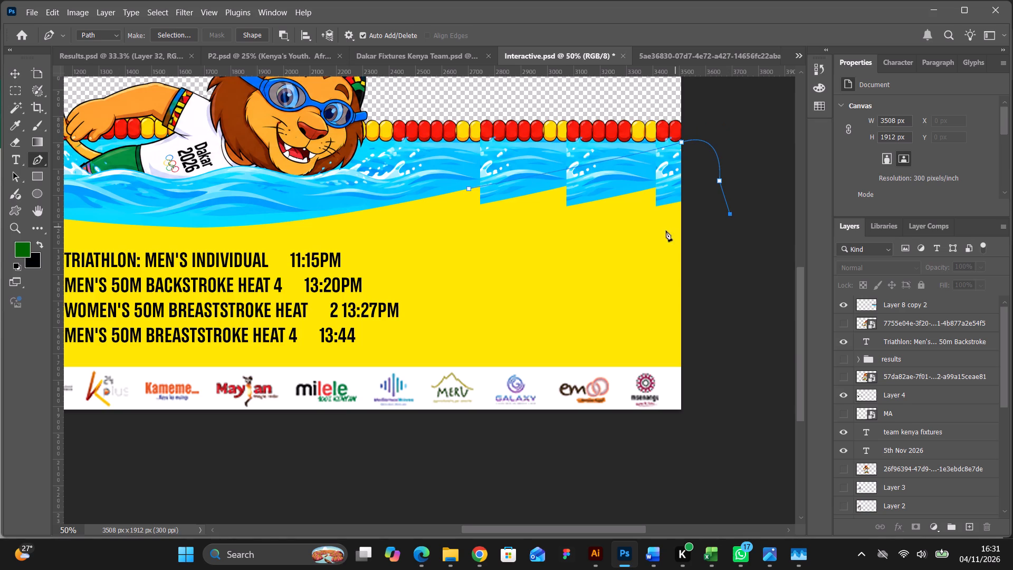
left_click_drag(652, 231, 641, 232)
left_click_drag(530, 238, 524, 238)
left_click_drag(463, 231, 458, 224)
left_click(456, 204)
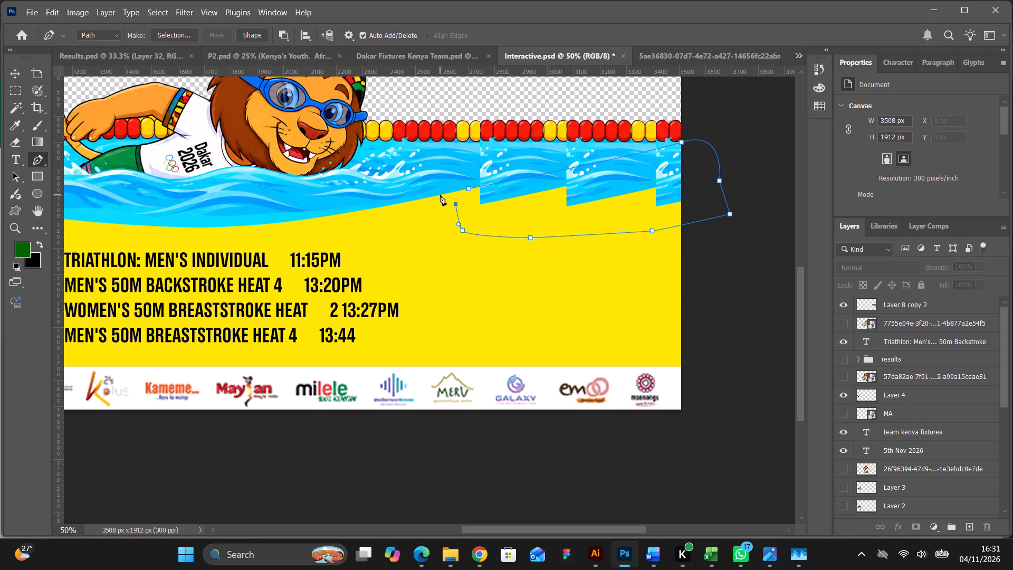
left_click(439, 196)
left_click_drag(467, 188, 467, 188)
left_click_drag(467, 188, 503, 178)
Convert the closed path into a new anti-aliased selection with a 0 px feather radius.
right_click(505, 198)
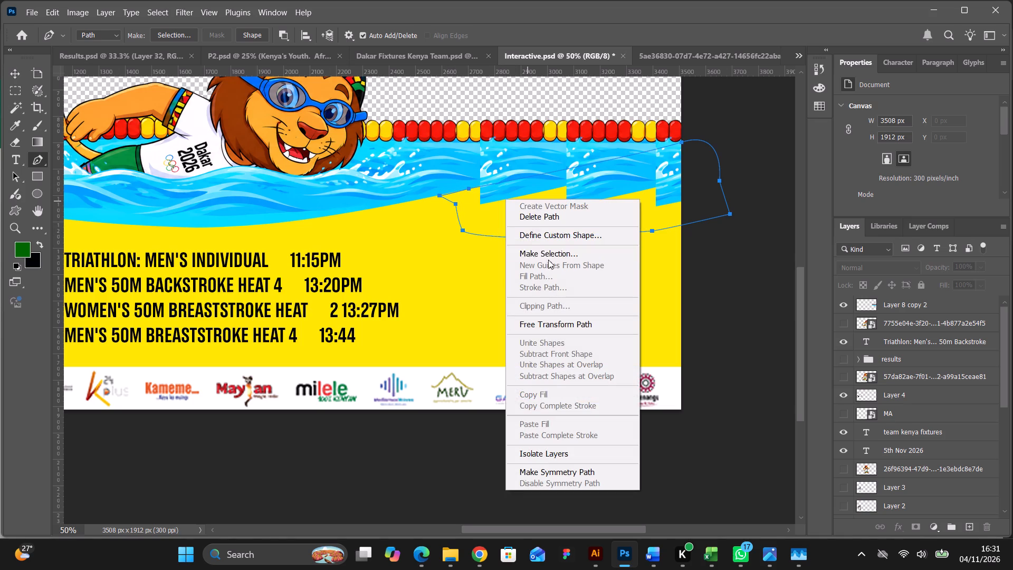
left_click(547, 253)
left_click(587, 140)
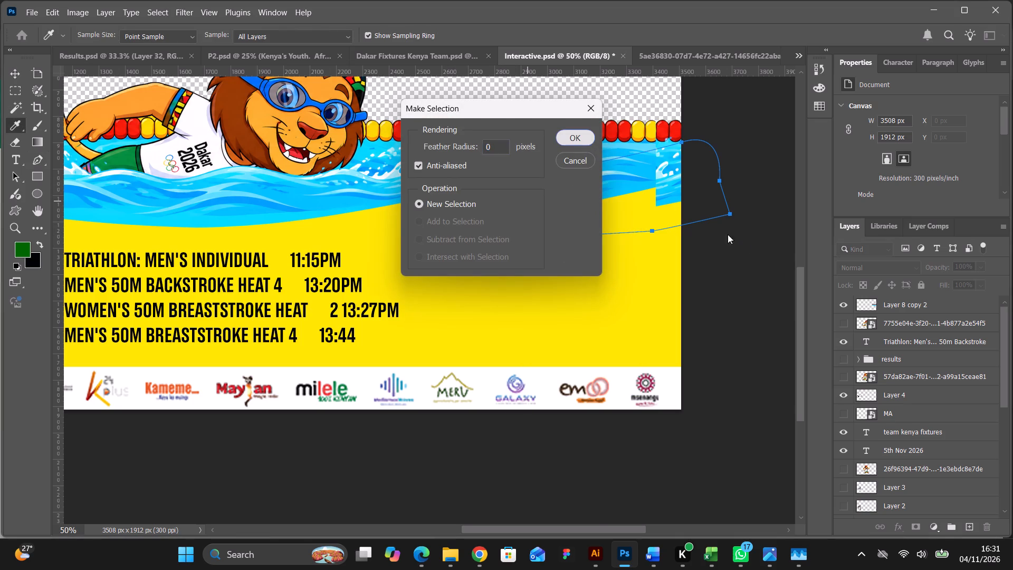
key("BackSpace")
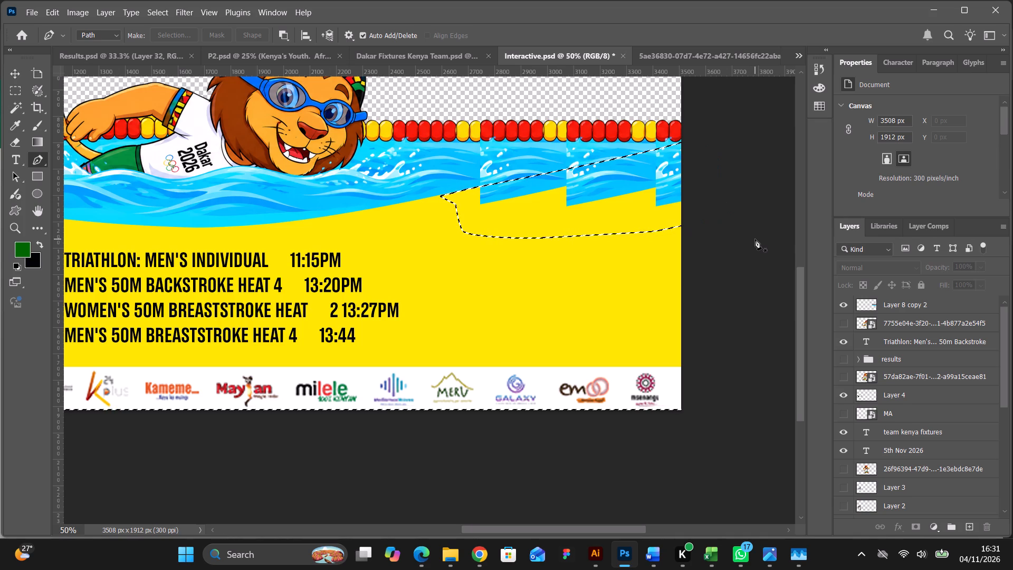
Select the pool-extension layer, Layer 8 copy 2, while keeping the curved selection active.
left_click(18, 72)
left_click(572, 134)
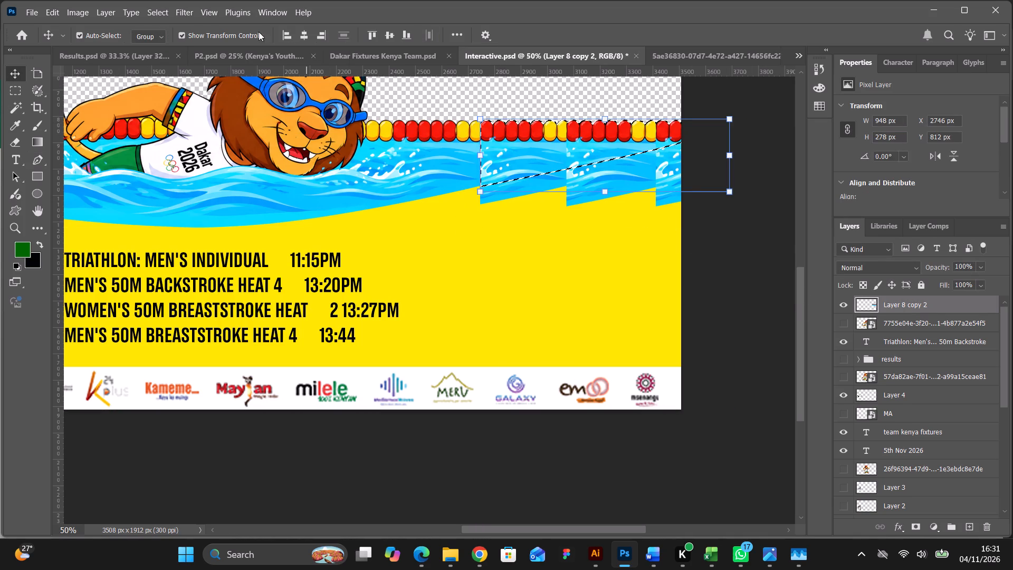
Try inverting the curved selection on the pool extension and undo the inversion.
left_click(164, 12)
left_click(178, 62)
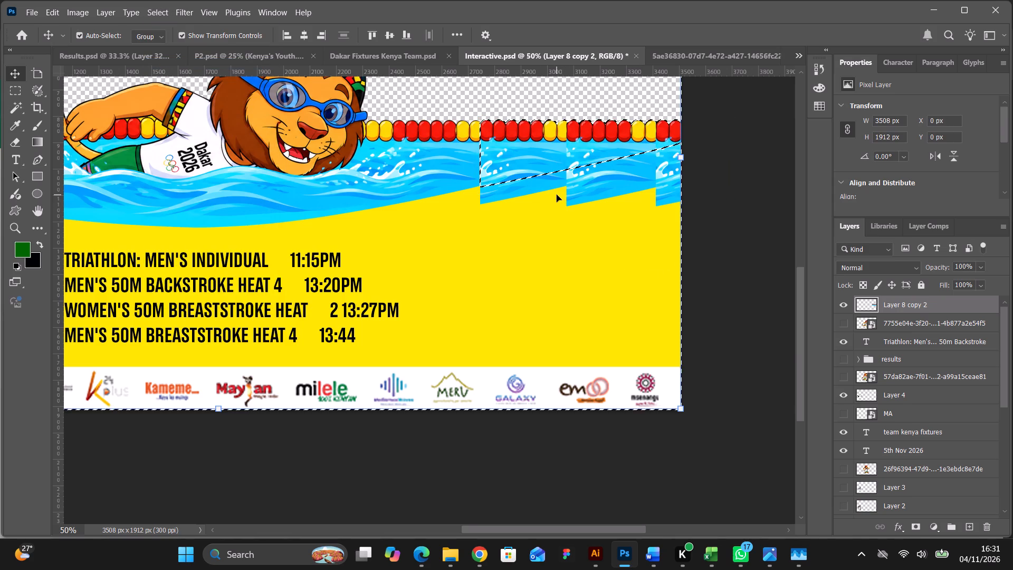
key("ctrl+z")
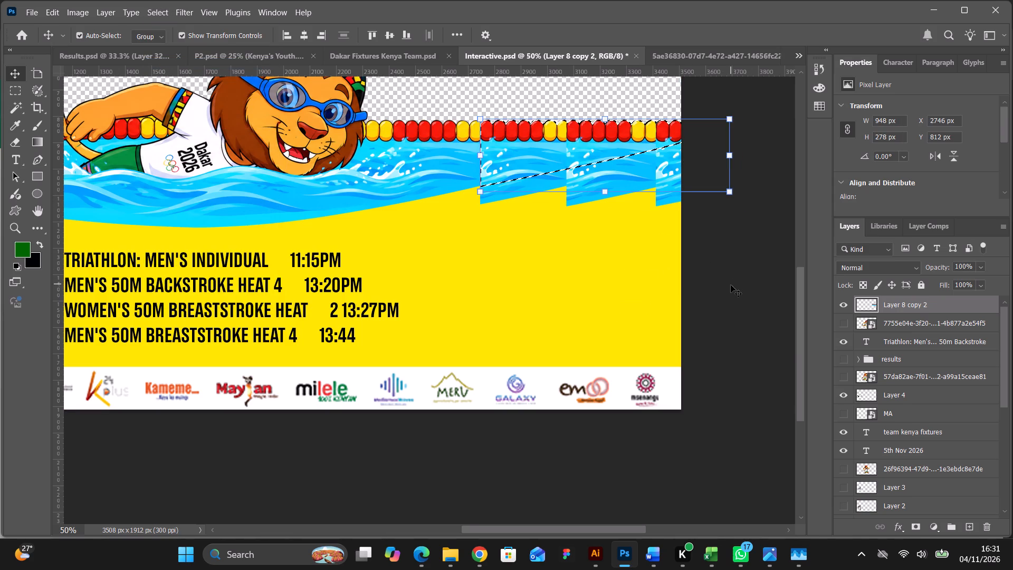
Copy the selected water above the curve to a new layer and delete the stepped Layer 8 copy 2.
key("ctrl+j")
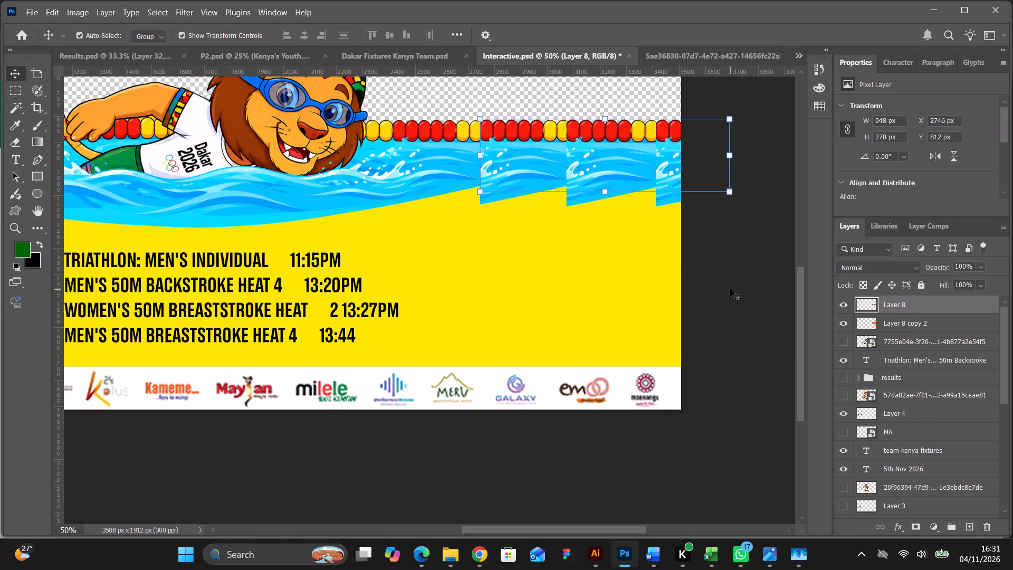
left_click(893, 323)
key("BackSpace")
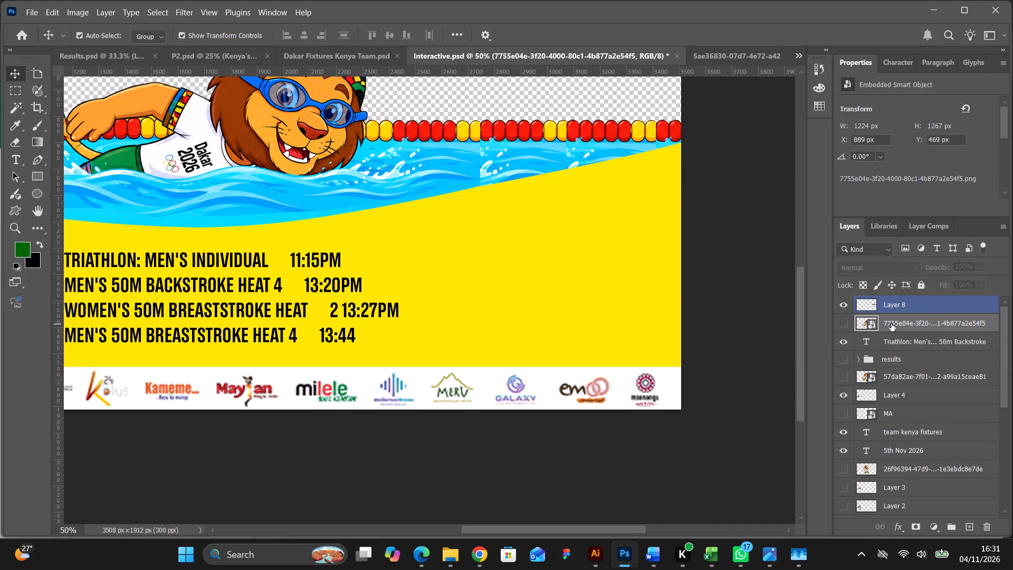
Draw a closed Pen path around the second yellow lane-rope float beside the lion's head, just before the red floats.
scroll(673, 208, "up", 1)
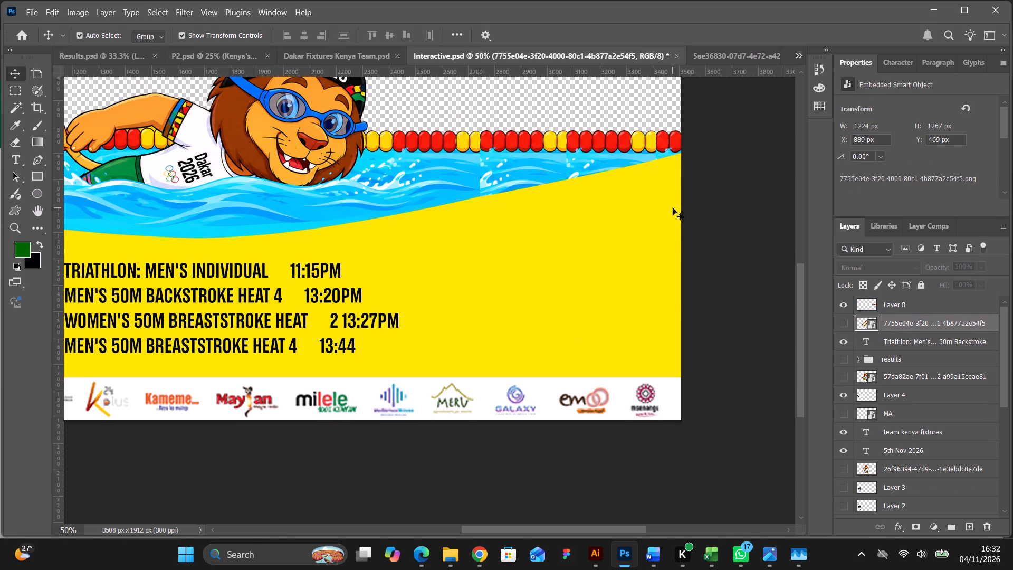
scroll(673, 208, "up", 2)
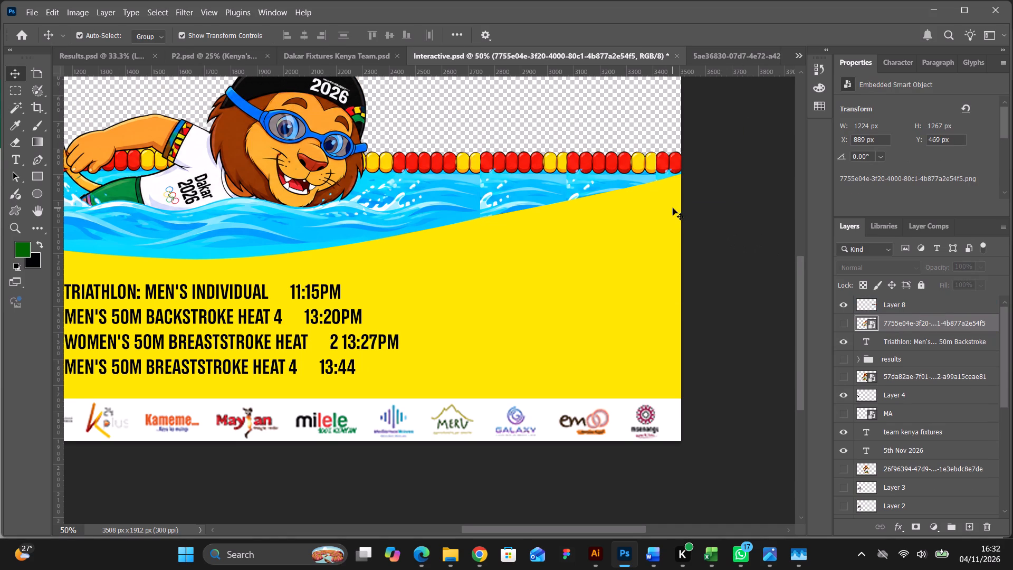
key("ctrl+equal")
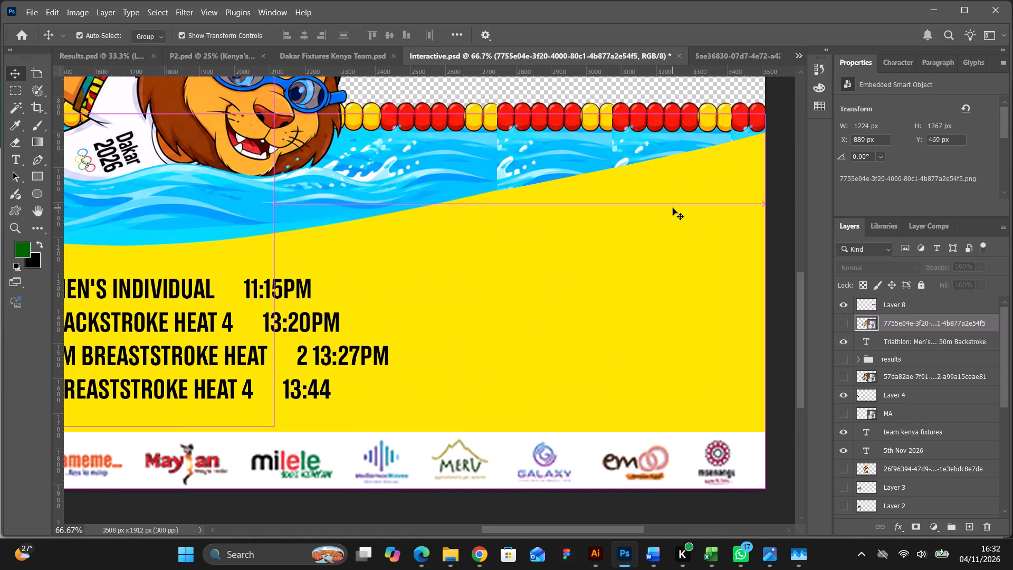
scroll(624, 183, "up", 4)
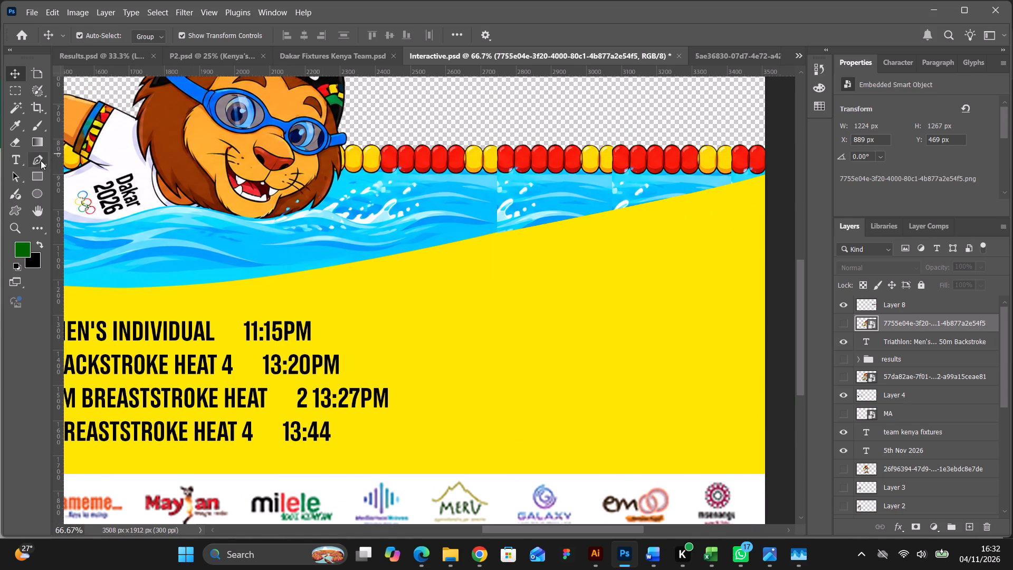
left_click(41, 160)
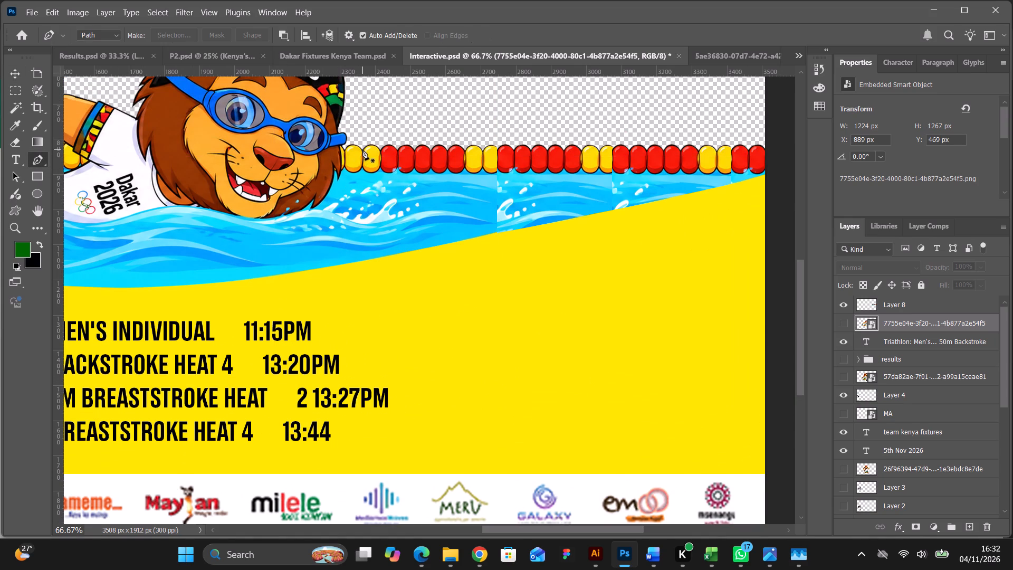
left_click(362, 149)
key("ctrl+equal")
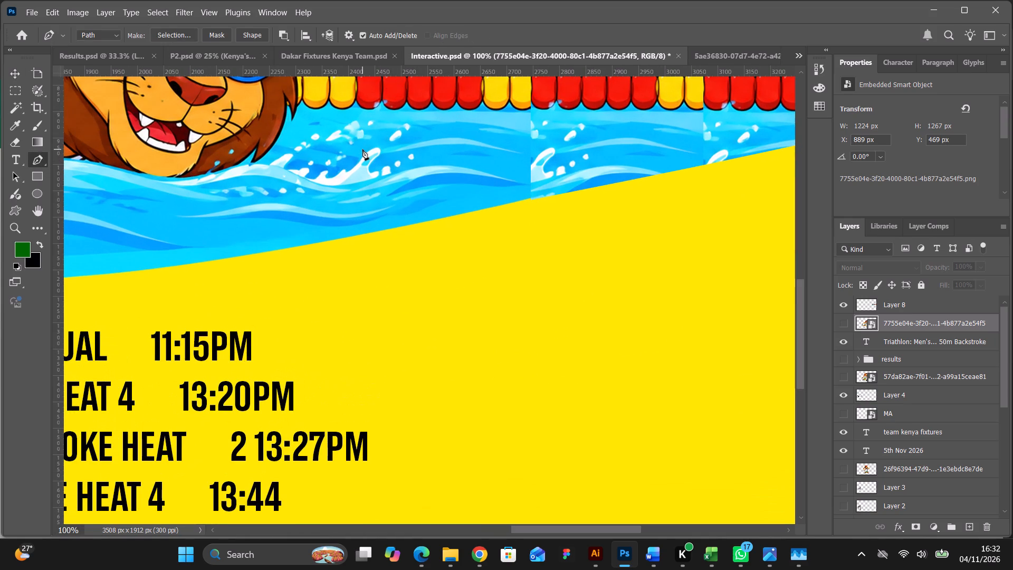
scroll(362, 149, "up", 6)
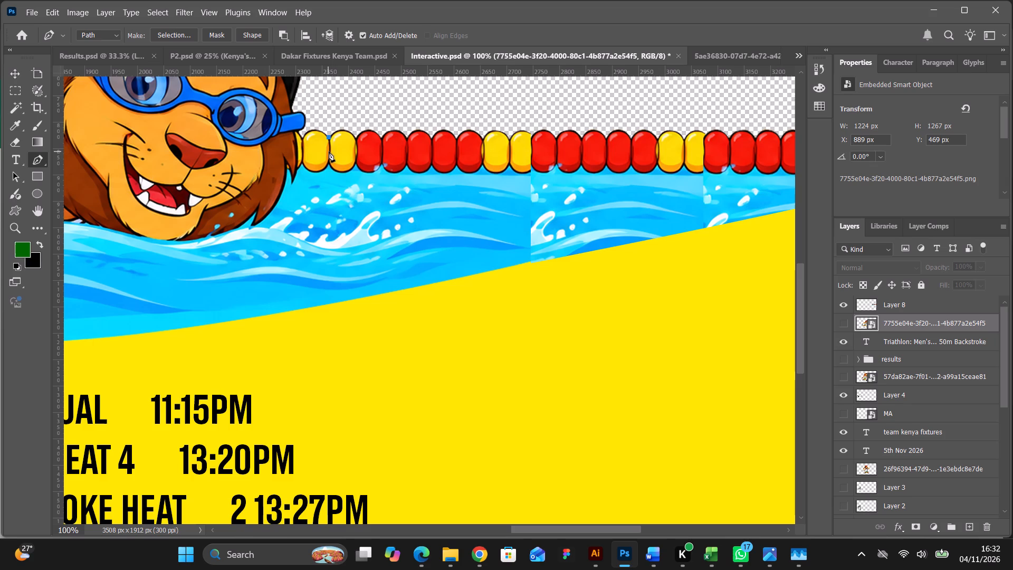
left_click(329, 153)
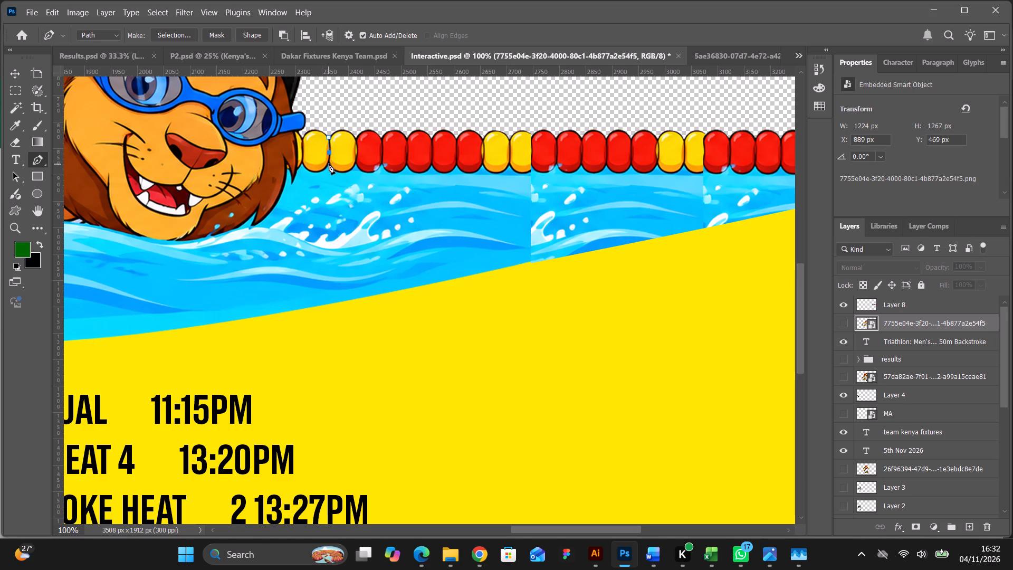
left_click(329, 164)
left_click_drag(338, 174, 347, 176)
left_click_drag(347, 176, 349, 175)
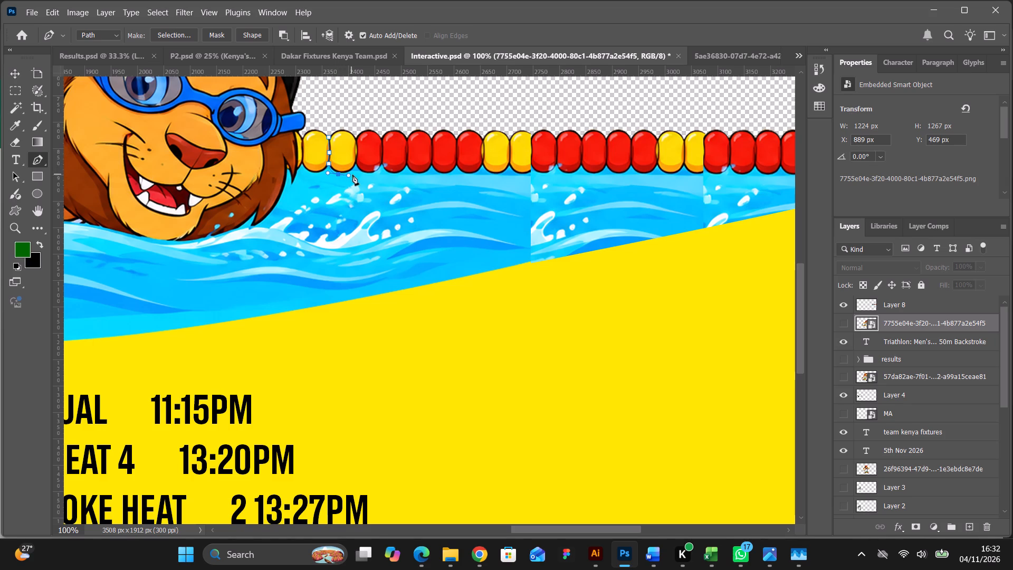
left_click(355, 168)
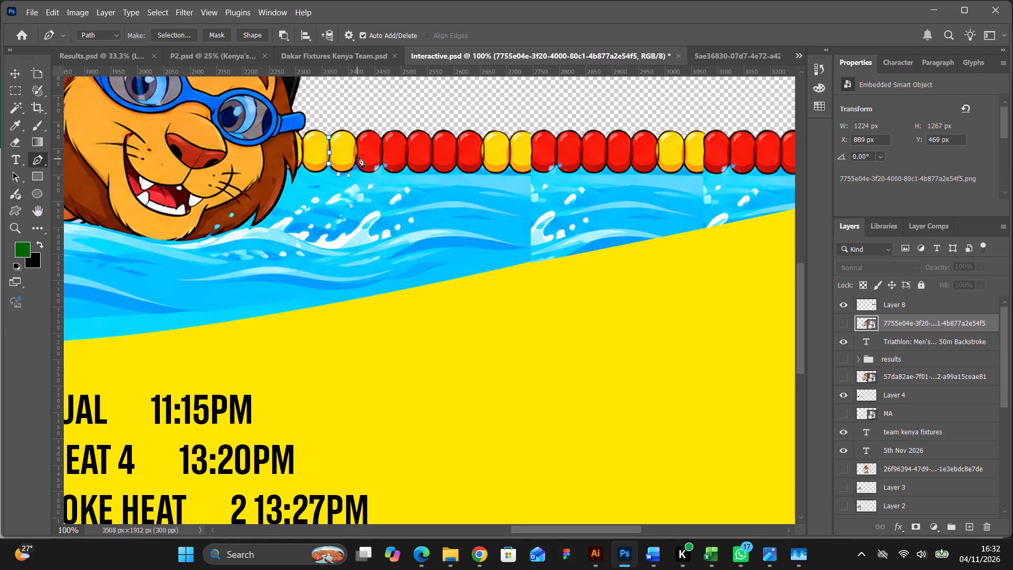
left_click(358, 151)
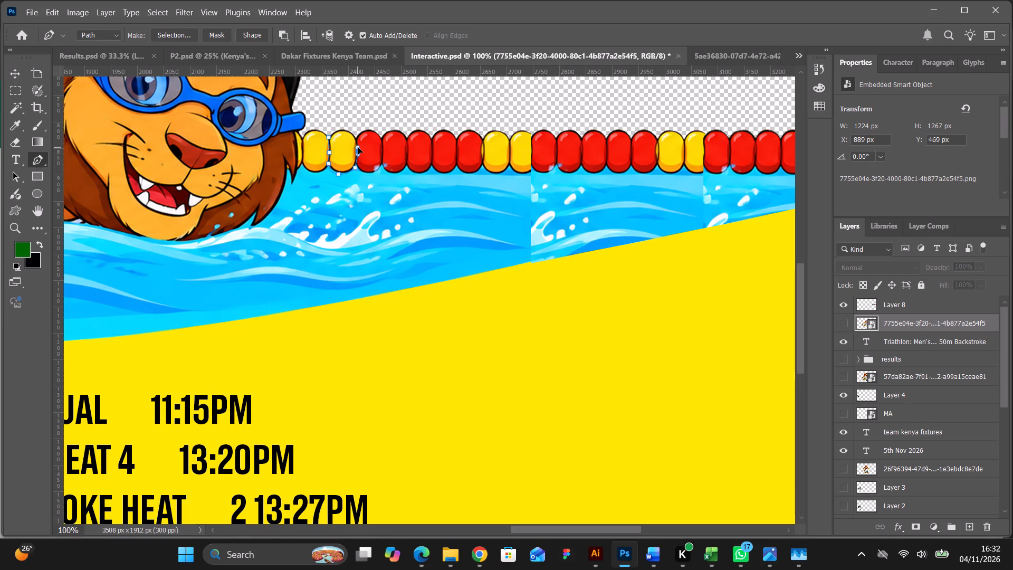
left_click(355, 134)
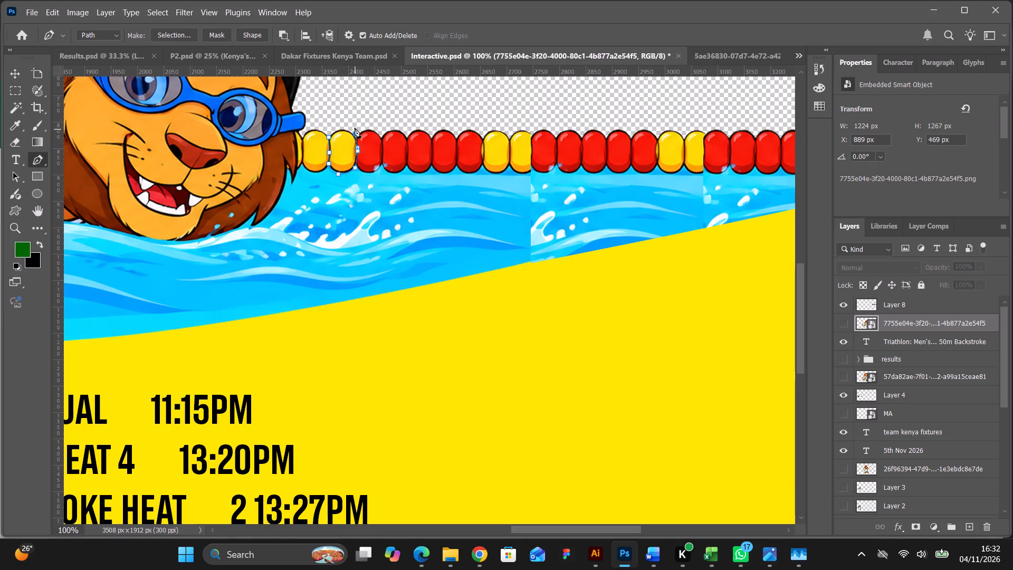
left_click(348, 123)
left_click(338, 127)
left_click(329, 136)
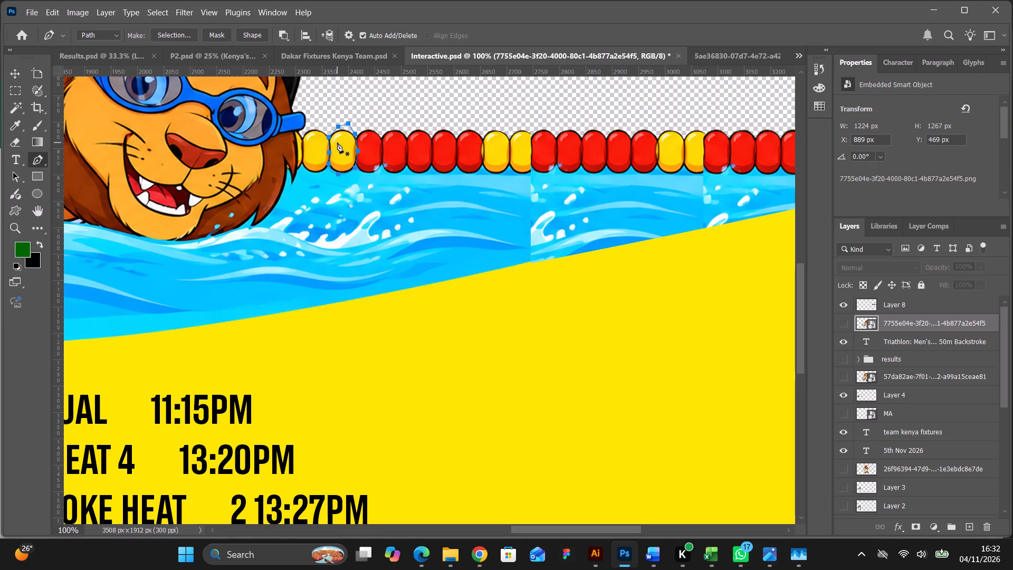
Convert the float's path into a new anti-aliased selection with a 0 px feather radius.
right_click(337, 142)
left_click(368, 193)
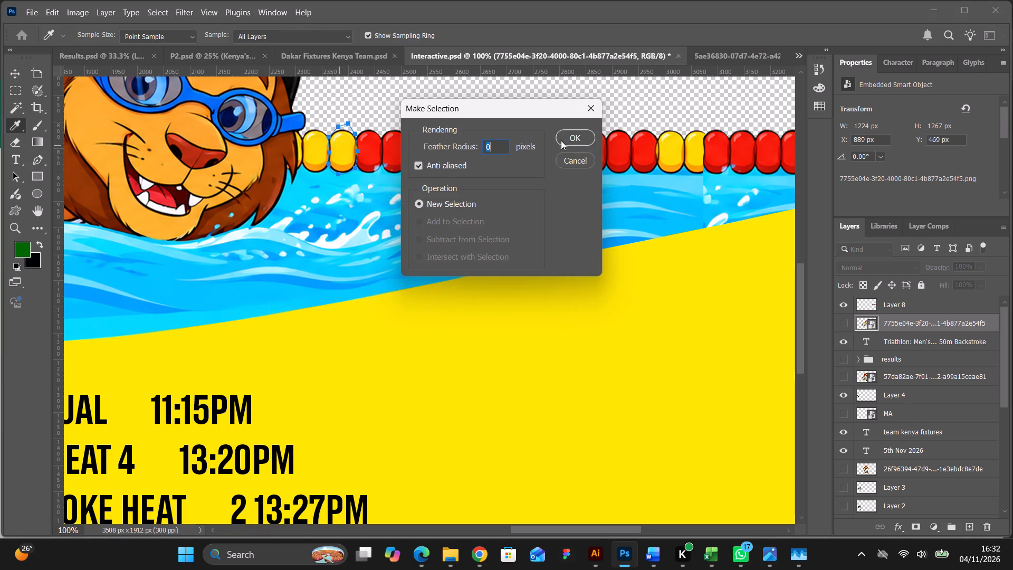
left_click(568, 140)
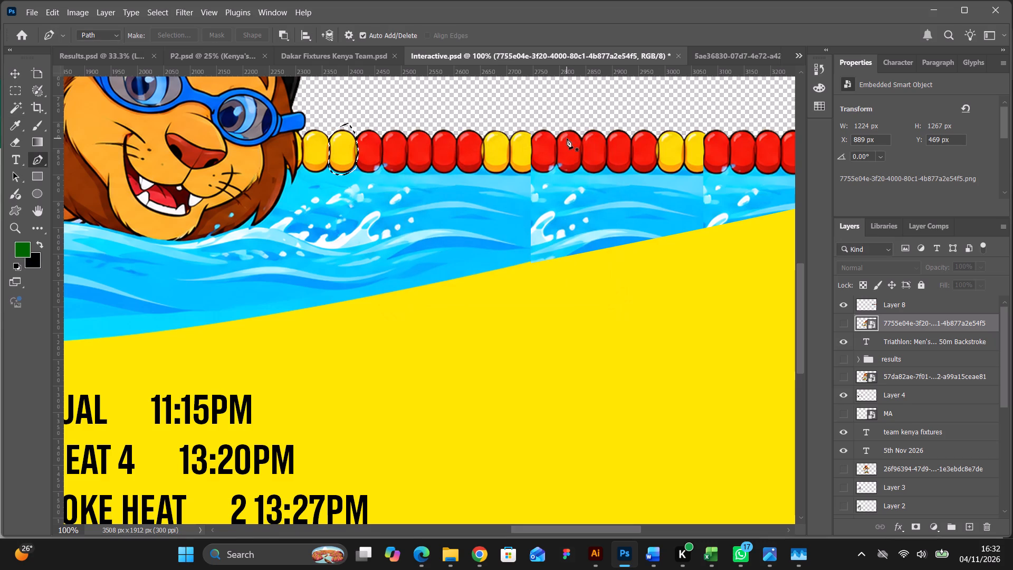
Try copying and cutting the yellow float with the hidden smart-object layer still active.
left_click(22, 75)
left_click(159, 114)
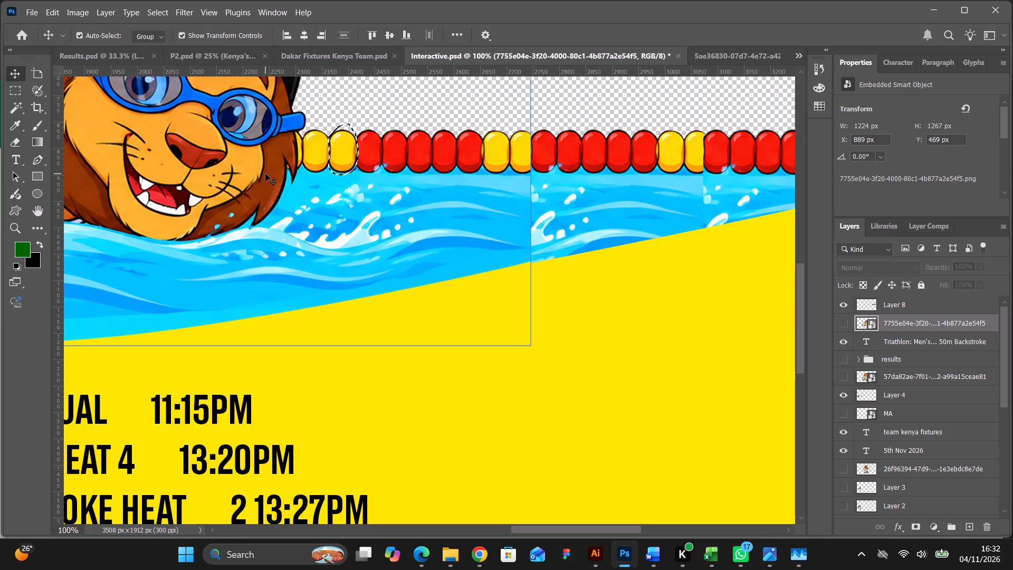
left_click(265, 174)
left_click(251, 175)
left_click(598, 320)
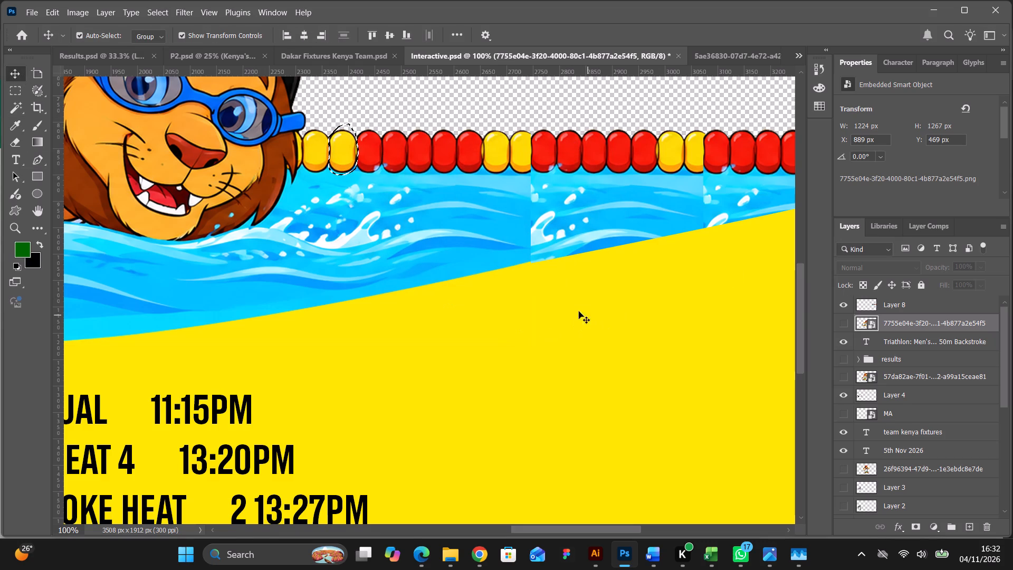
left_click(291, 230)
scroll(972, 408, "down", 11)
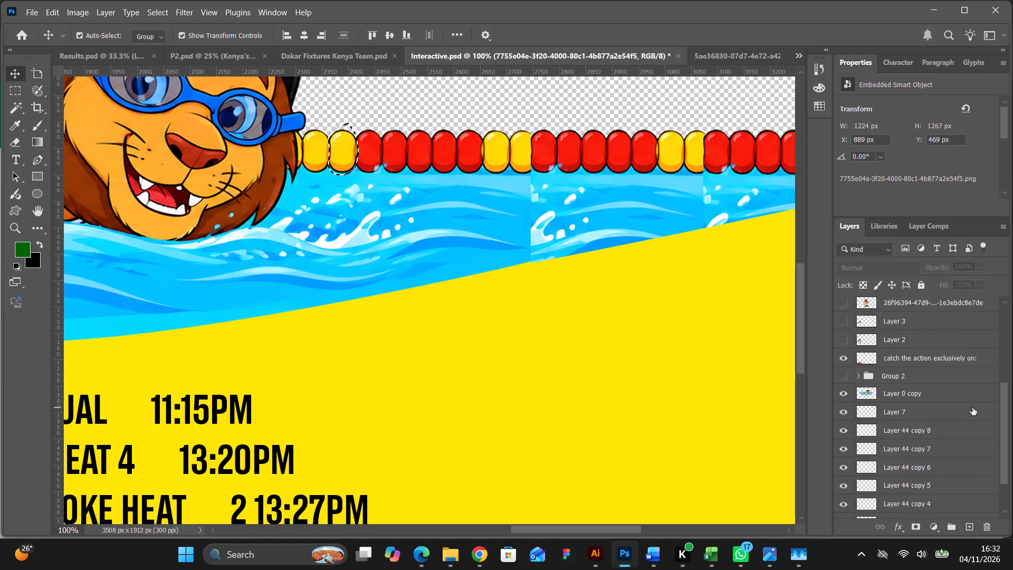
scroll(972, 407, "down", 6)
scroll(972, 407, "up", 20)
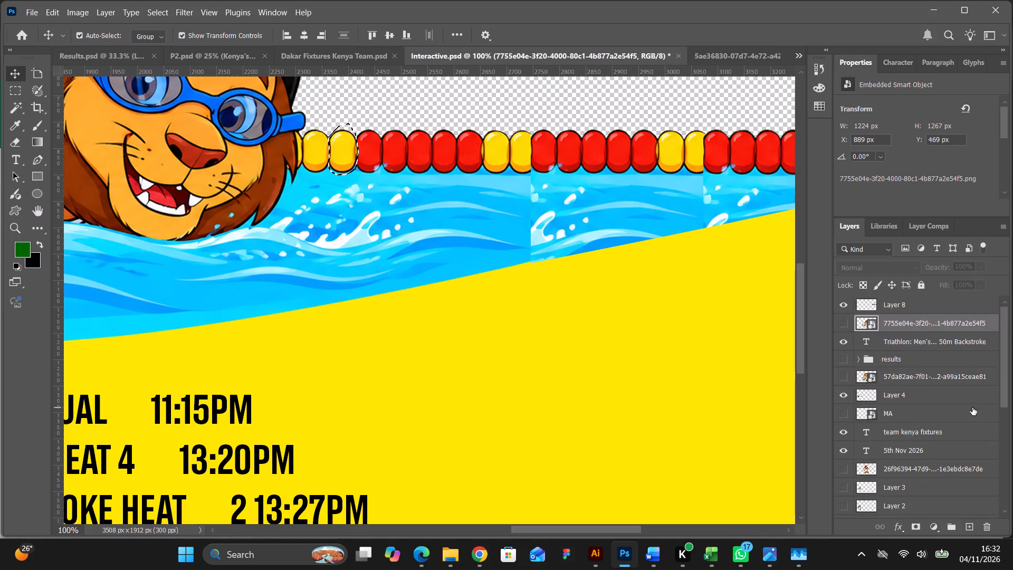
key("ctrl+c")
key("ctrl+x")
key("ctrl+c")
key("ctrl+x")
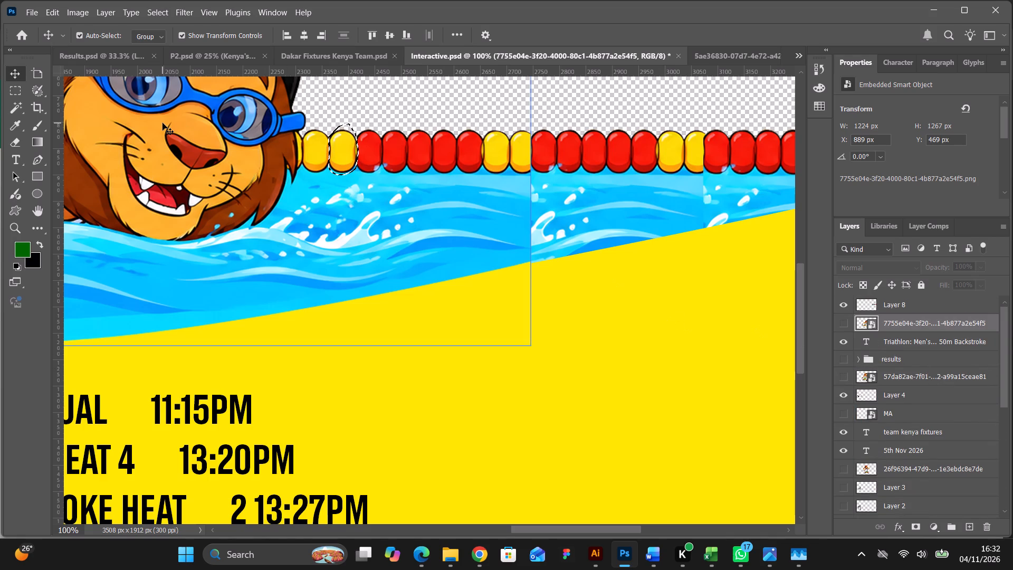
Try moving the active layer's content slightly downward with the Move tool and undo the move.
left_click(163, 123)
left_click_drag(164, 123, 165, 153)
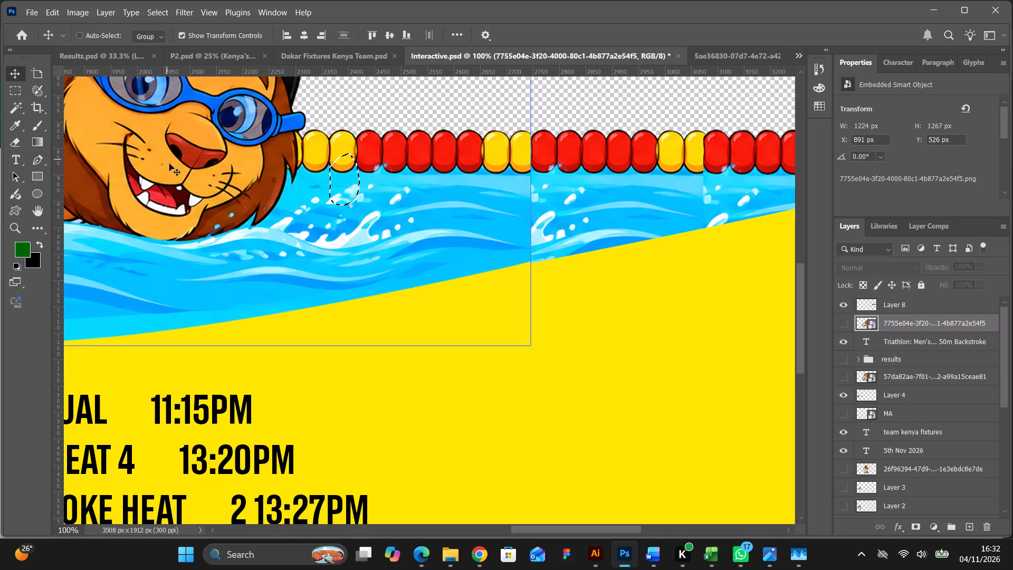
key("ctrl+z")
Invert the selection around the yellow lane-rope float.
left_click(162, 12)
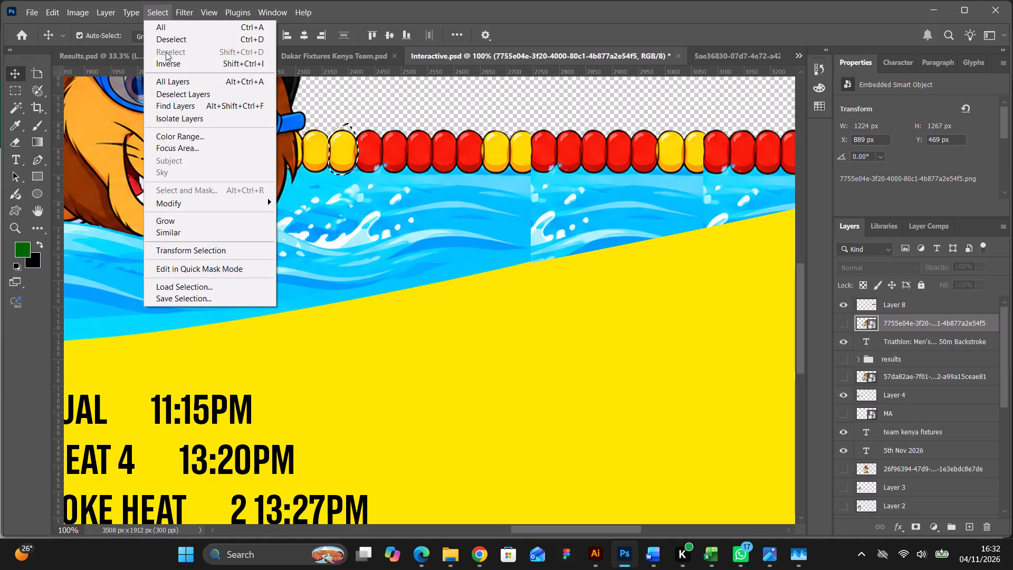
left_click(169, 65)
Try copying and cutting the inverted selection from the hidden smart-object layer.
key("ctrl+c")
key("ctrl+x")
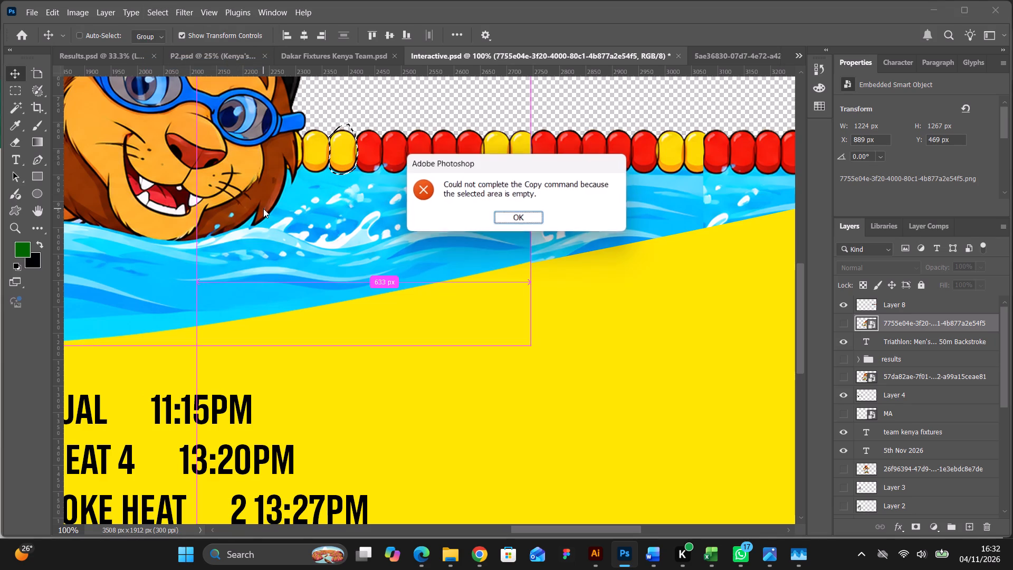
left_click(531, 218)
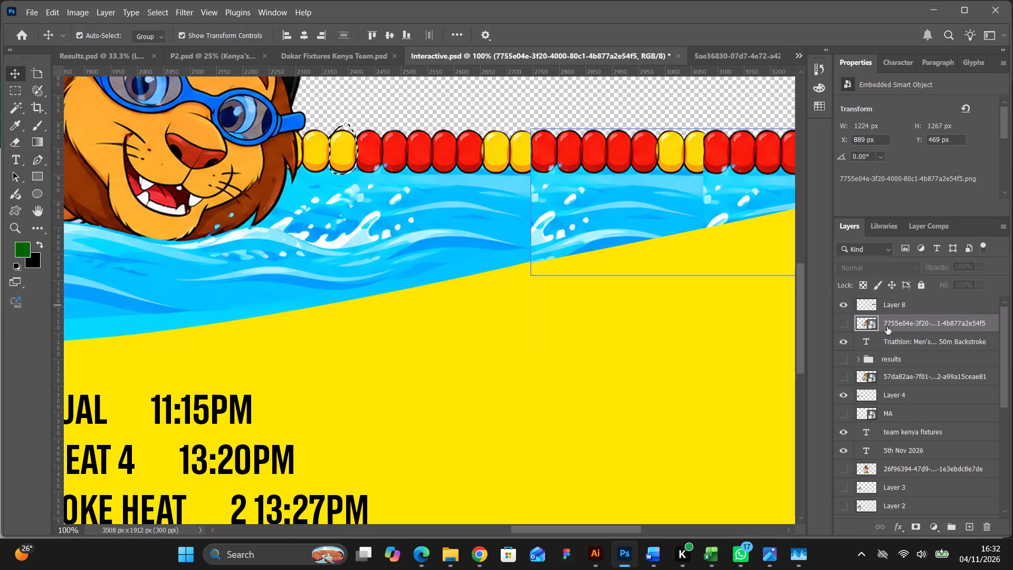
Copy and cut the selected yellow float from the pool image layer, Layer 0 copy.
scroll(1012, 386, "up", 3)
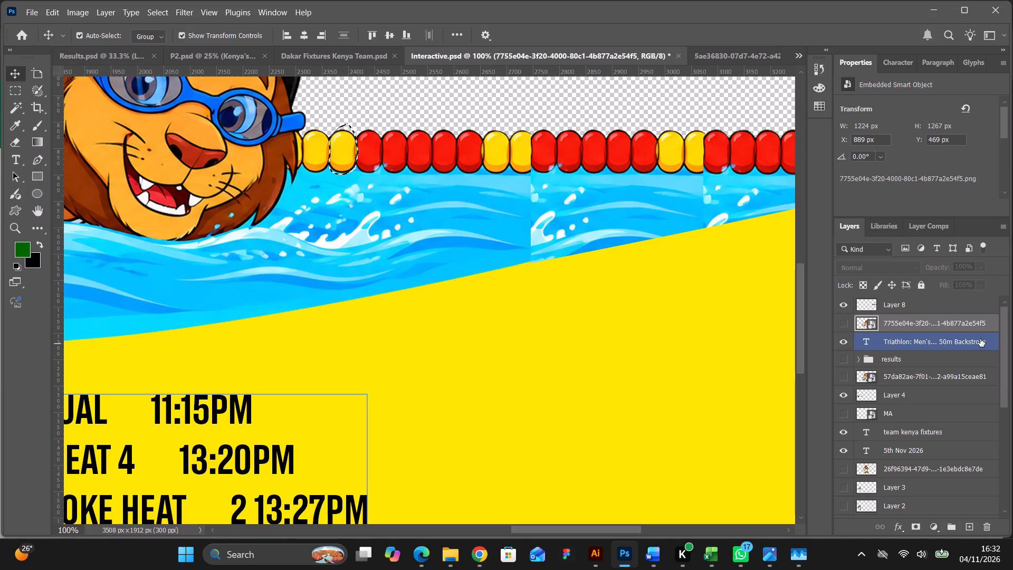
left_click_drag(1003, 337, 1006, 414)
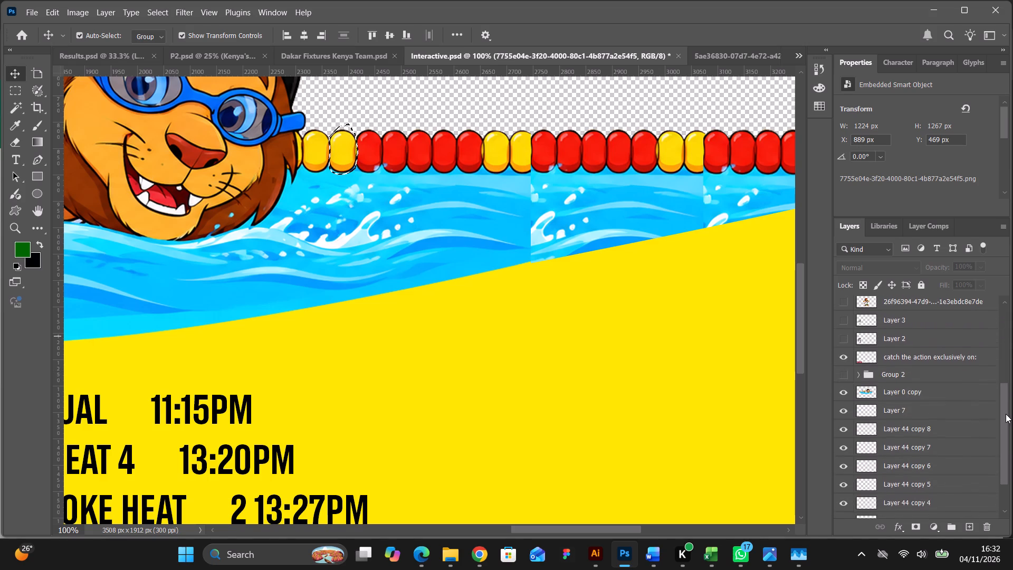
left_click_drag(1006, 414, 1006, 415)
left_click(918, 394)
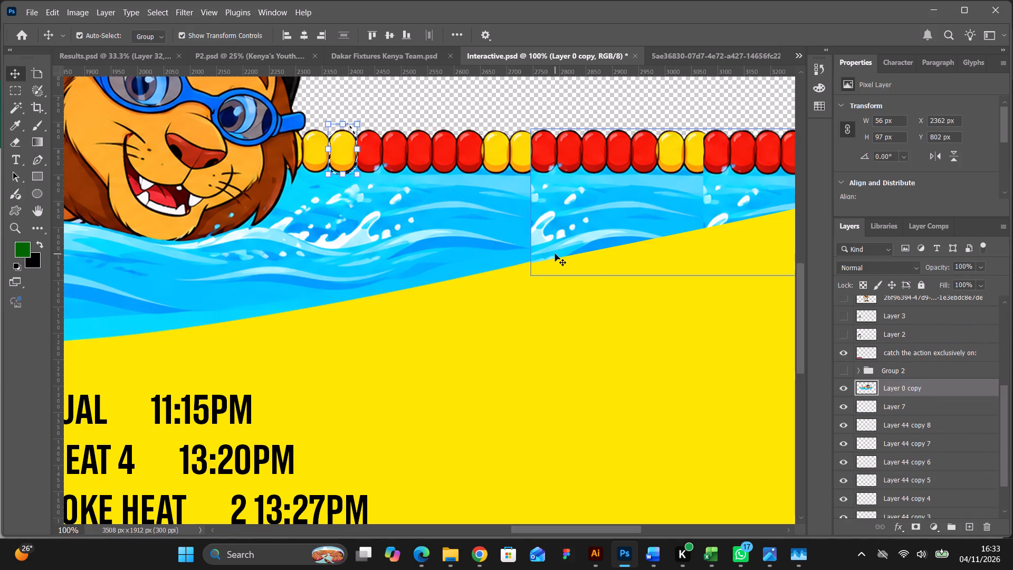
key("ctrl+c")
key("ctrl+x")
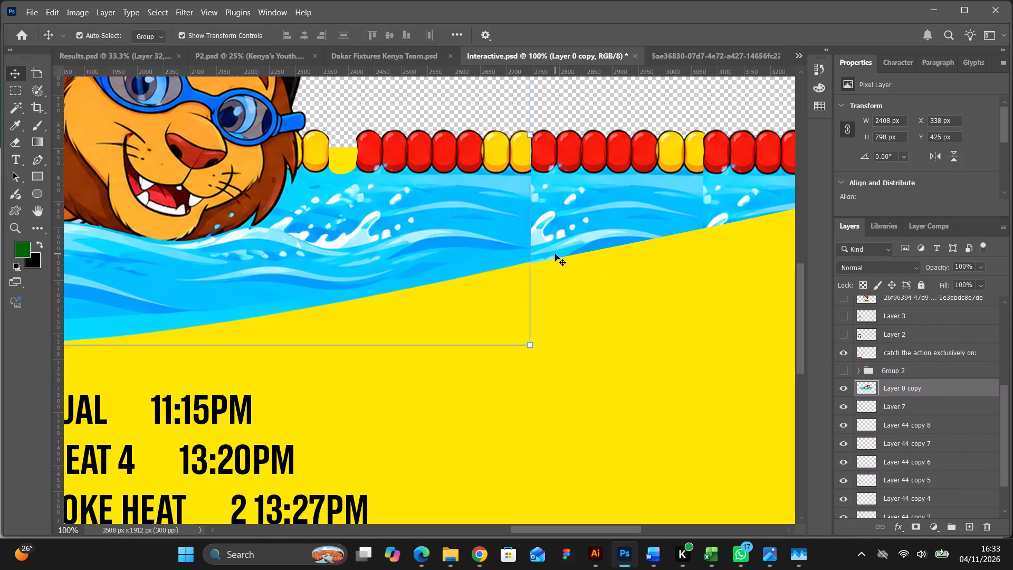
Undo the cut of the yellow float from the pool image and clear the selection.
key("ctrl+z")
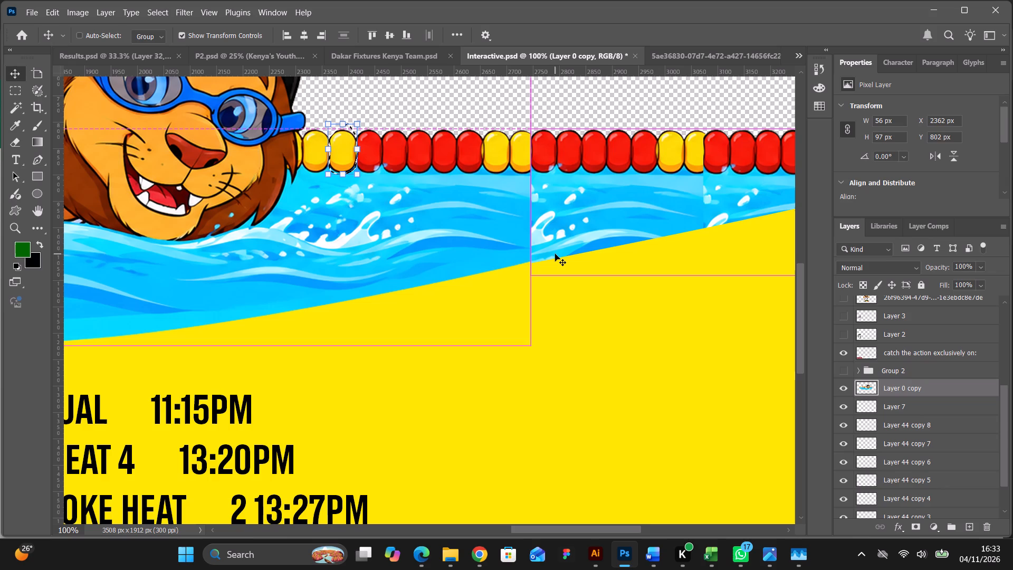
key("ctrl+d")
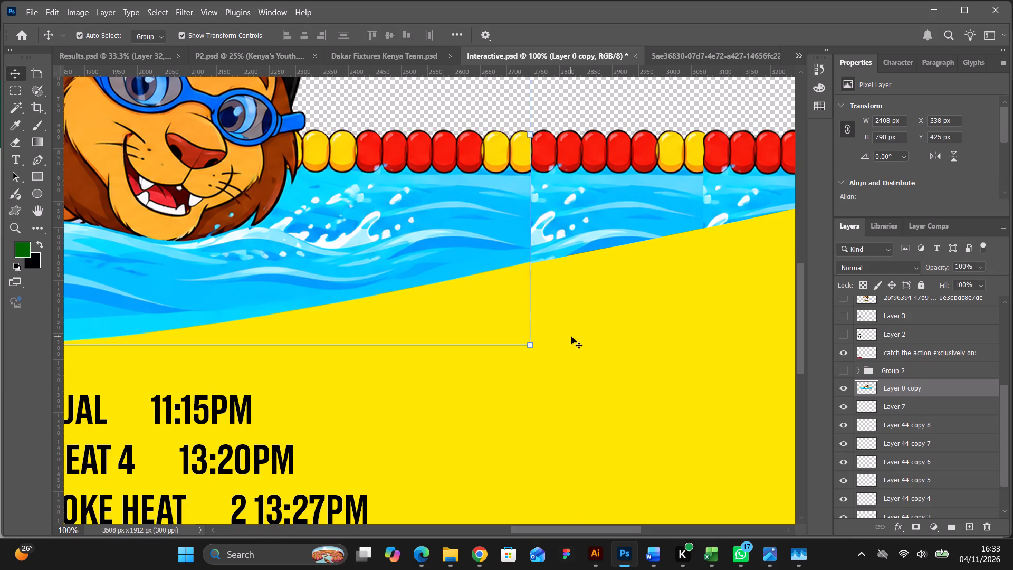
Paste the copied yellow float in place and move it along the lane rope over the first pool seam, to X 2746 px.
left_click(571, 337)
left_click(51, 14)
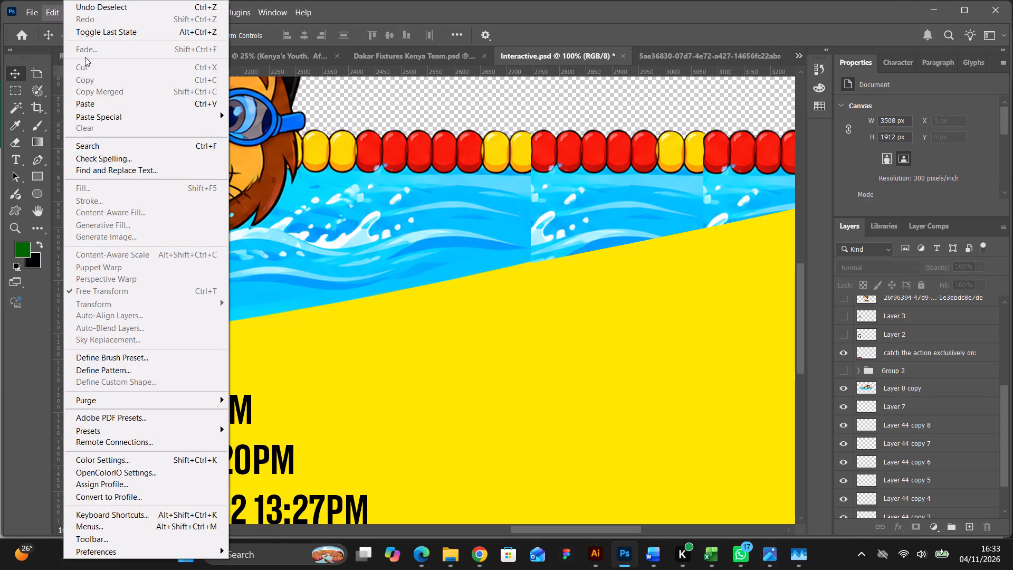
left_click(252, 130)
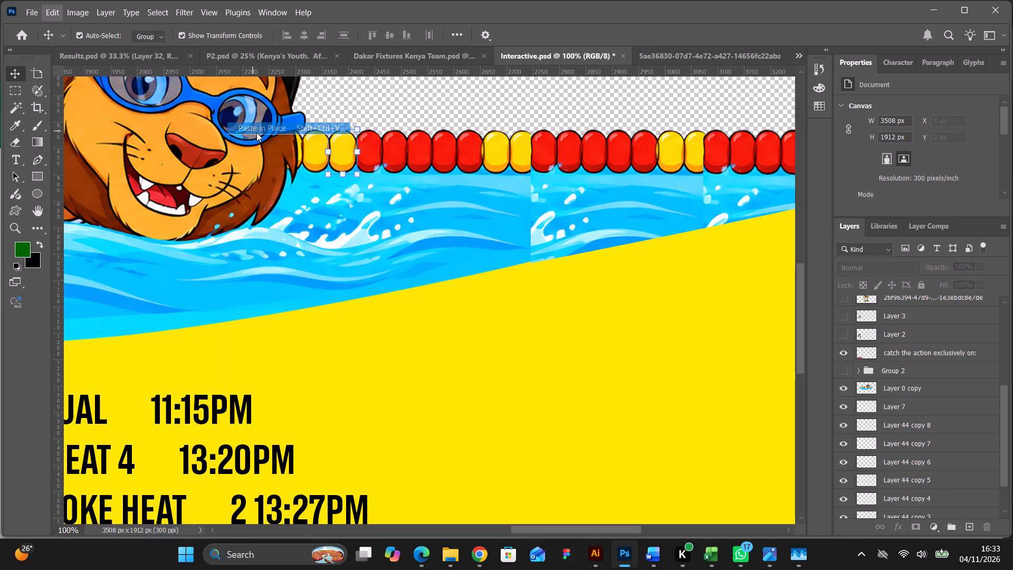
left_click_drag(342, 163, 486, 165)
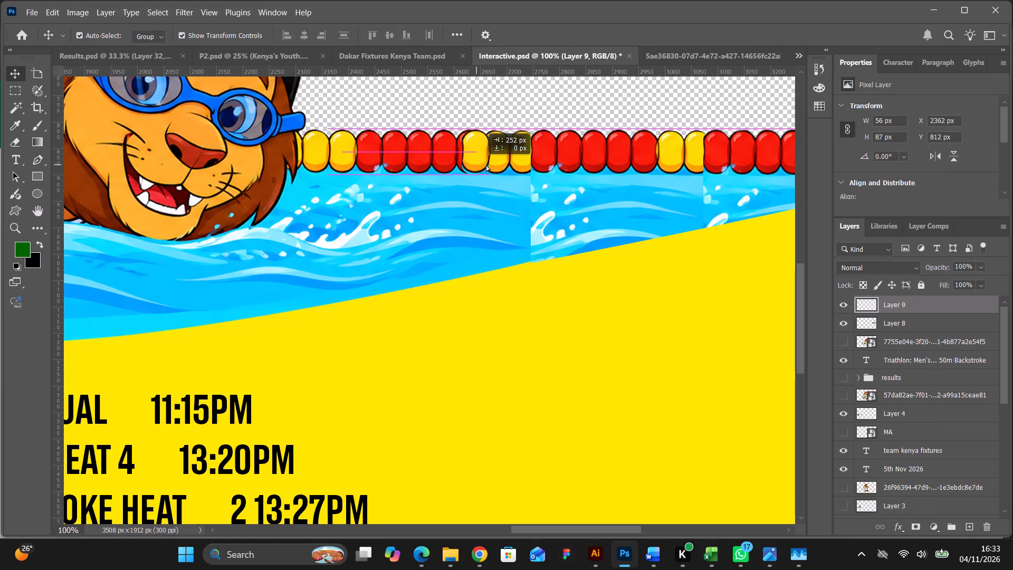
left_click_drag(486, 165, 538, 170)
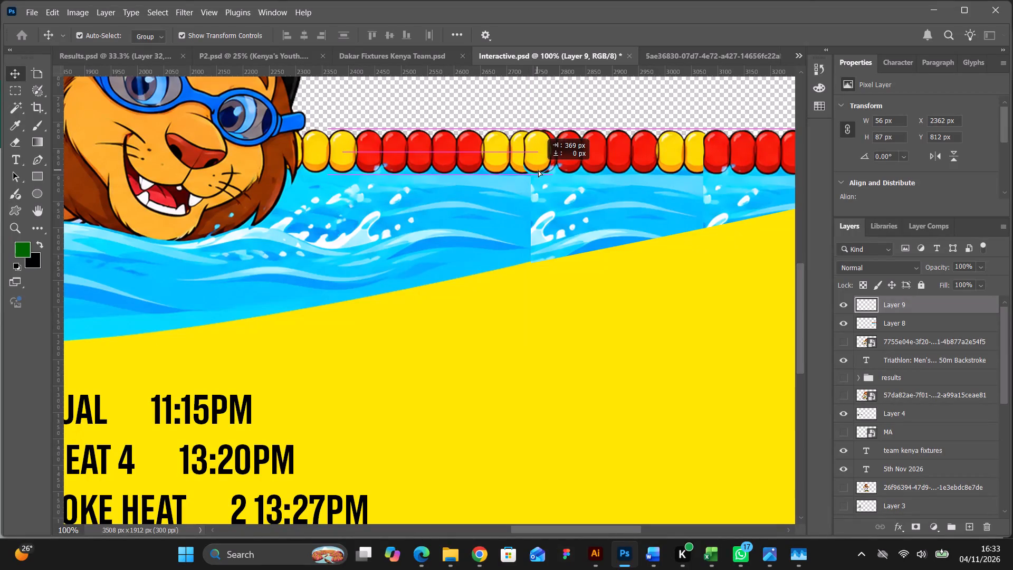
left_click_drag(538, 170, 546, 172)
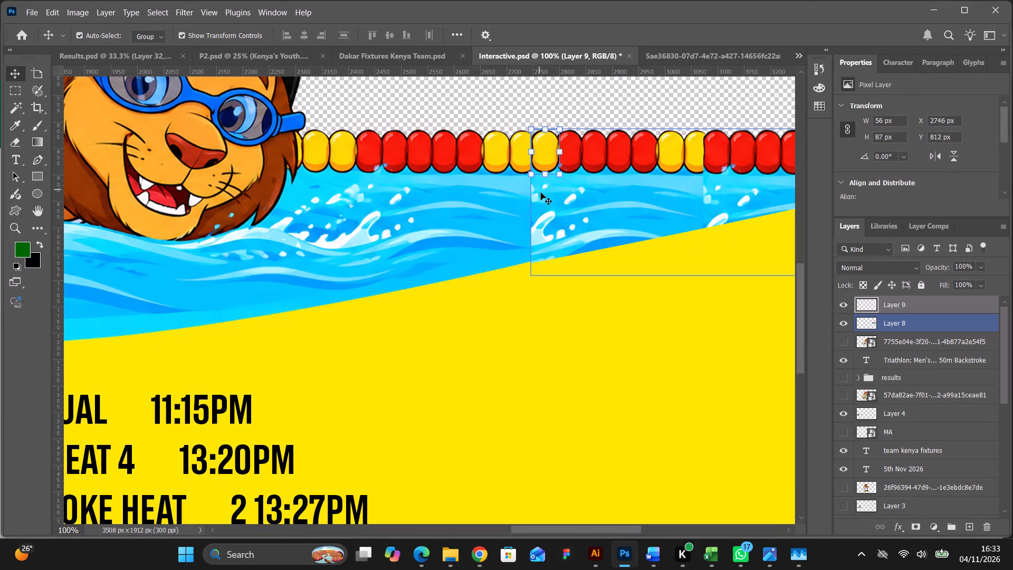
left_click(551, 344)
Duplicate the pasted yellow float, flip the copy horizontally and nudge it left to X 2742 px.
left_click(552, 167)
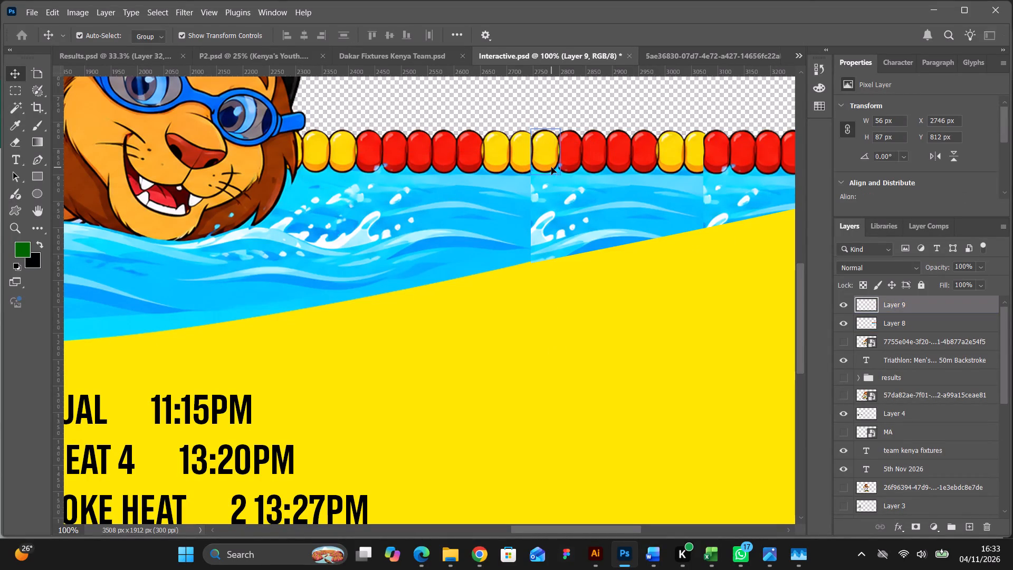
key("ctrl+j")
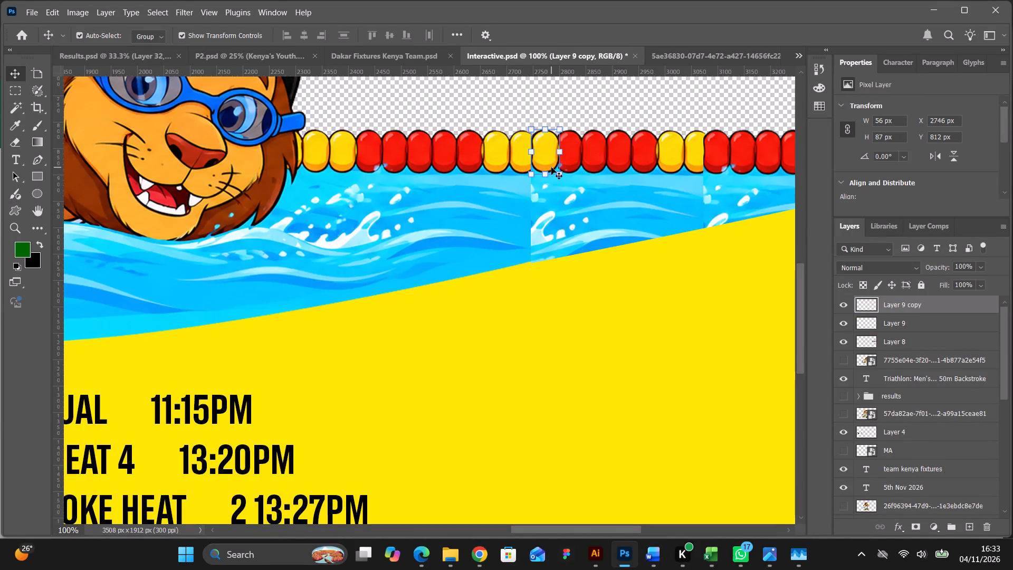
right_click(549, 167)
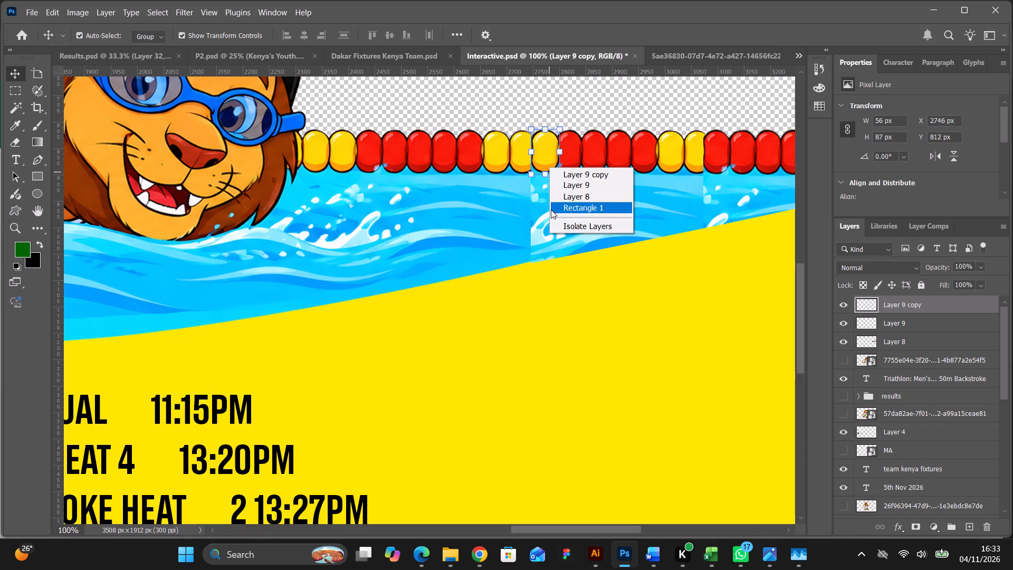
left_click(571, 289)
left_click(549, 163)
key("ctrl+t")
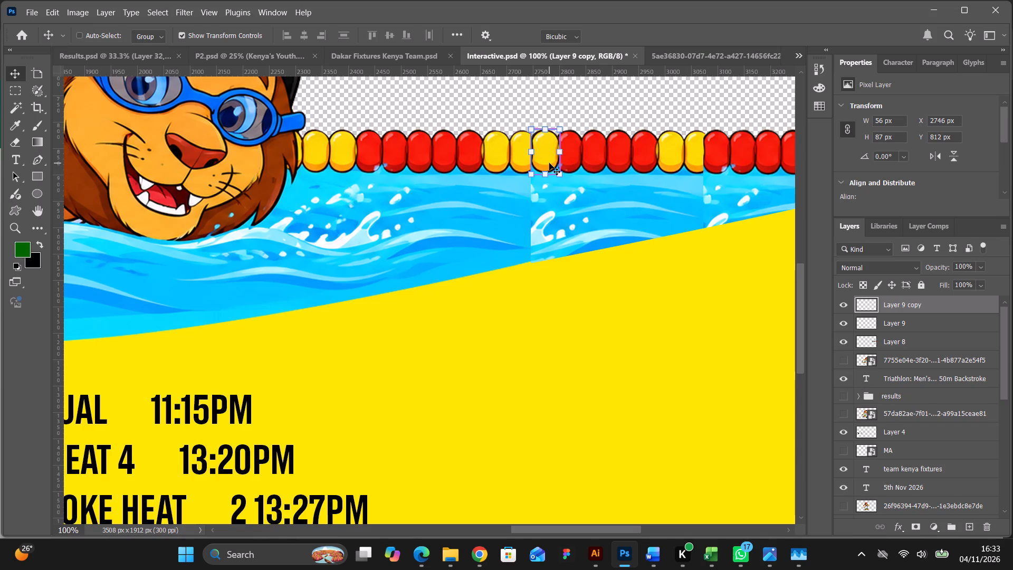
right_click(547, 158)
left_click(584, 416)
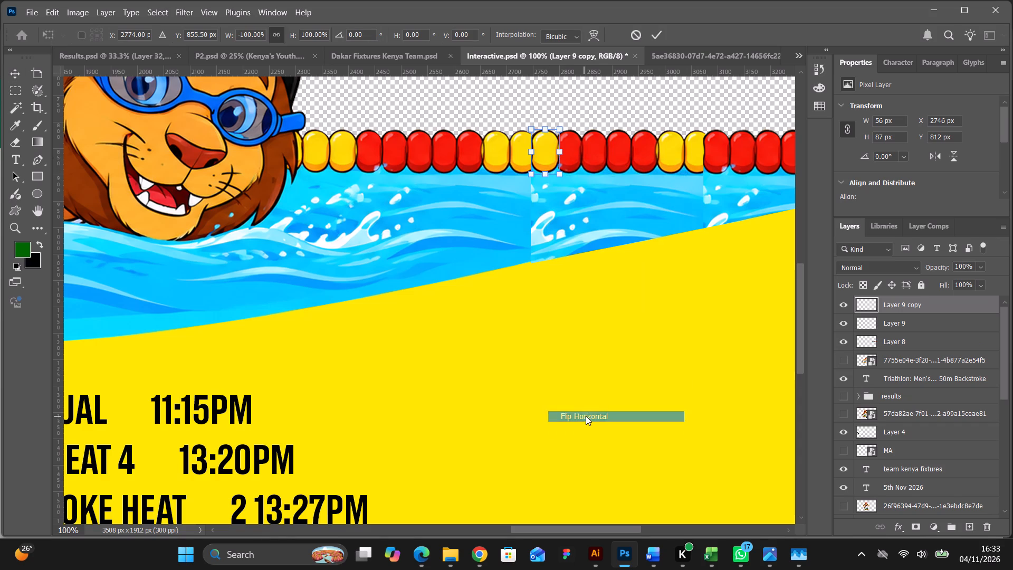
left_click_drag(554, 164, 552, 165)
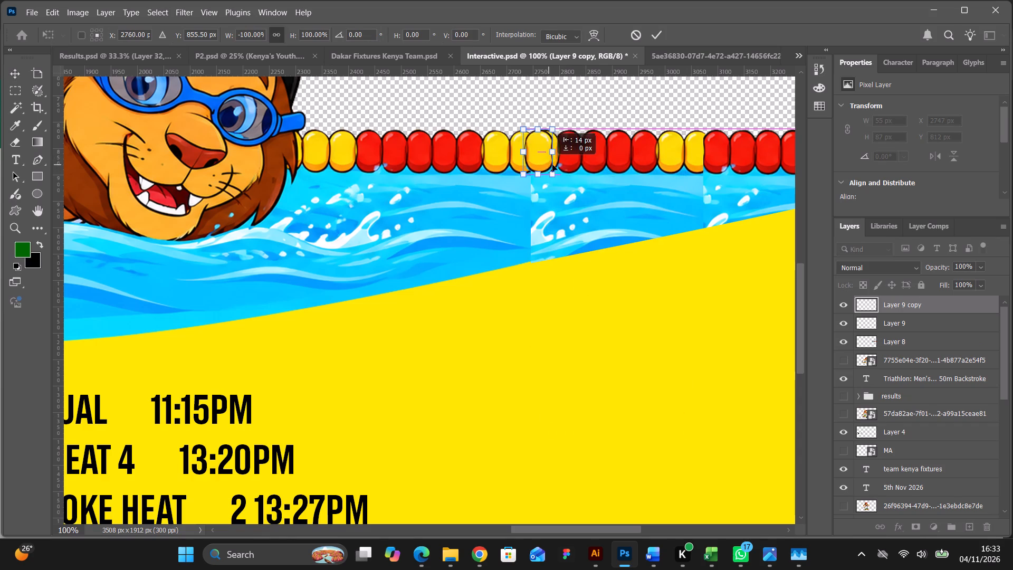
left_click_drag(552, 165, 553, 165)
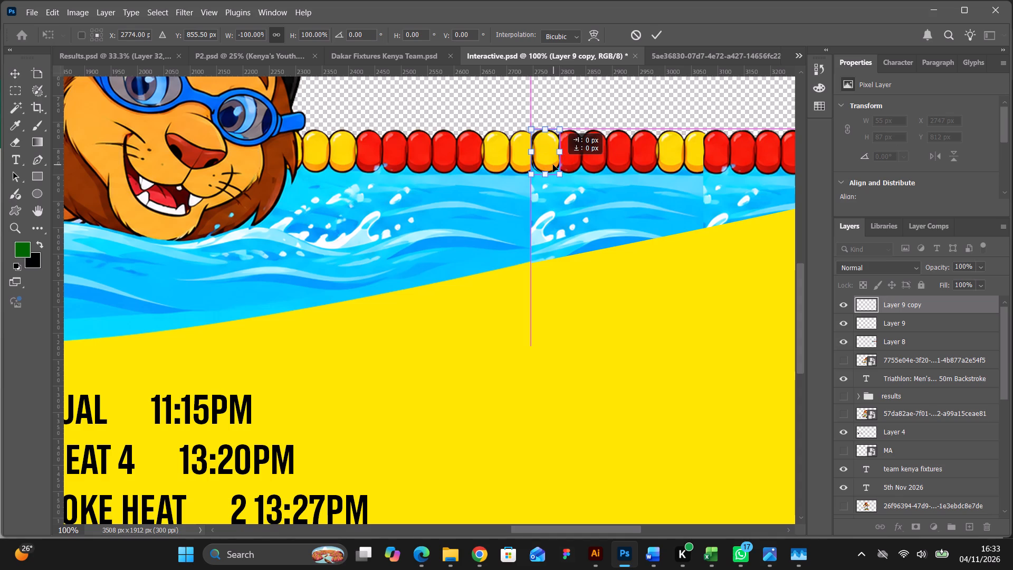
left_click_drag(553, 165, 549, 165)
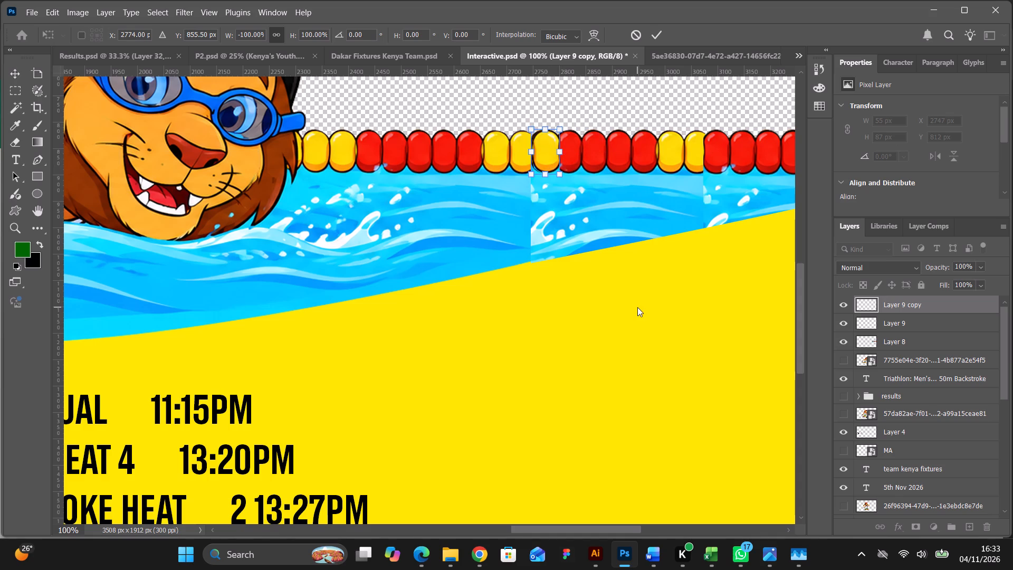
key("Left")
key("Left")
key("Left")
key("Left")
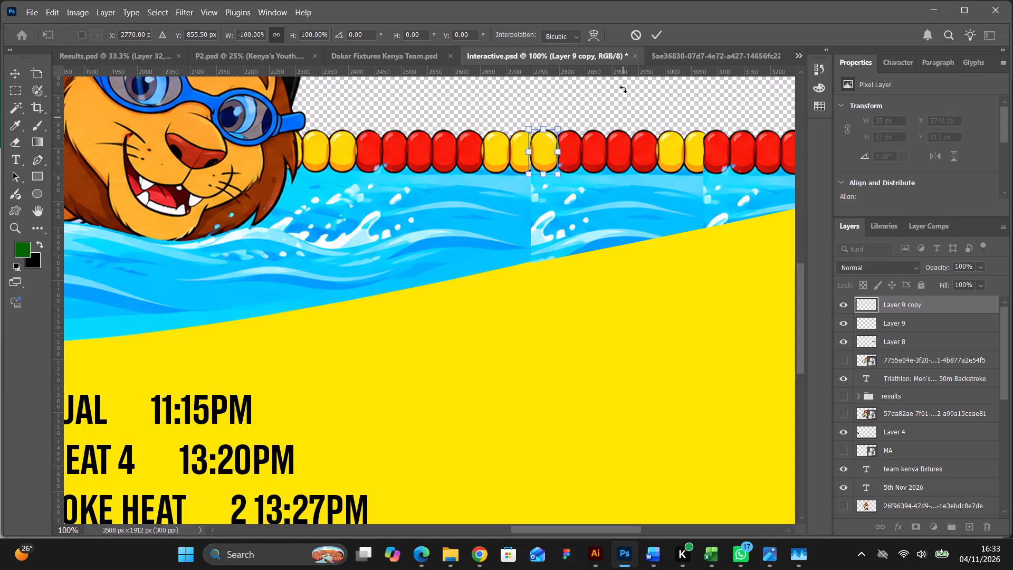
left_click(657, 35)
left_click(641, 311)
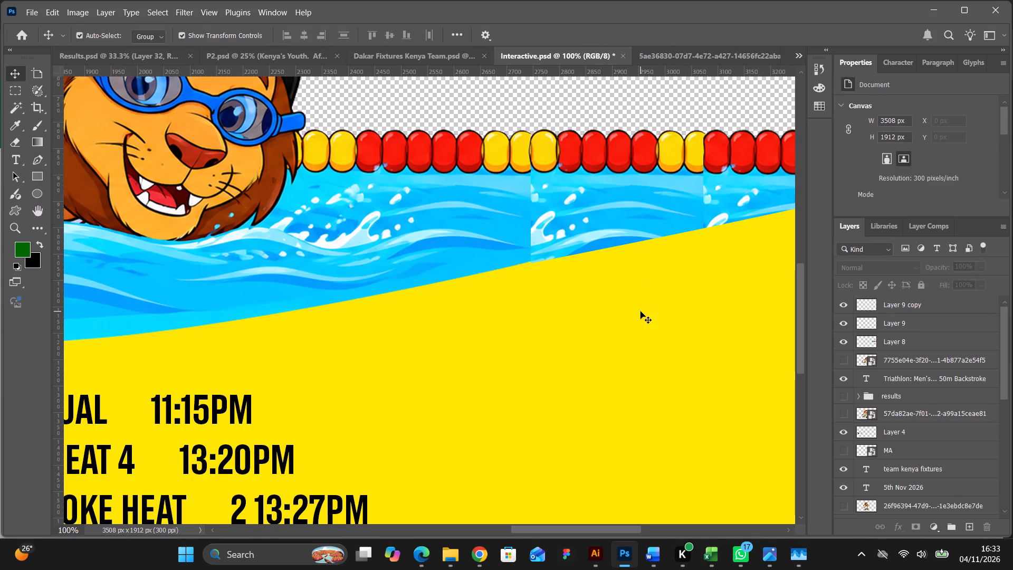
Duplicate the flipped yellow float and move the copy along the rope to the second pool seam, at about X 3064 px.
left_click(544, 157)
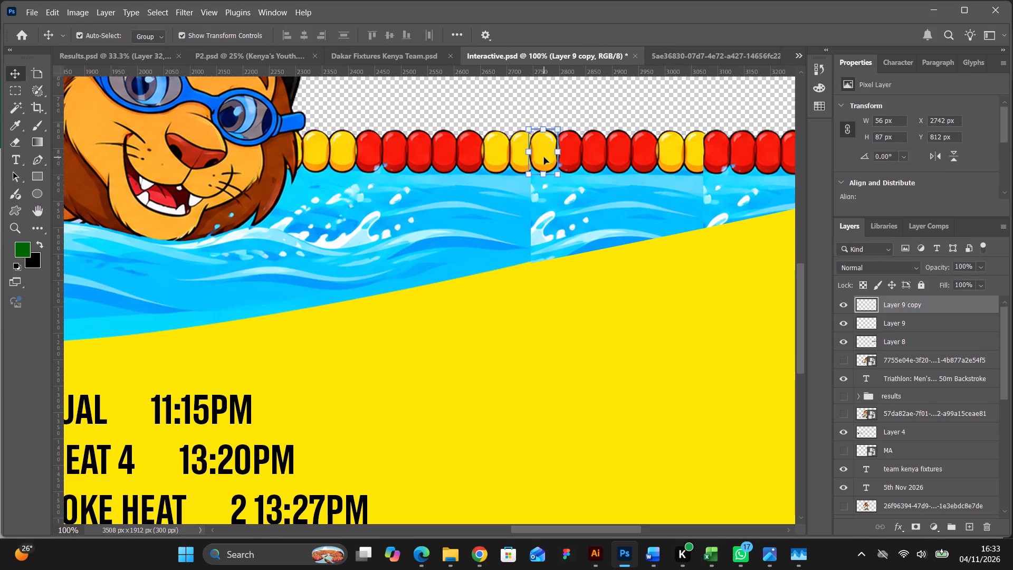
key("ctrl+j")
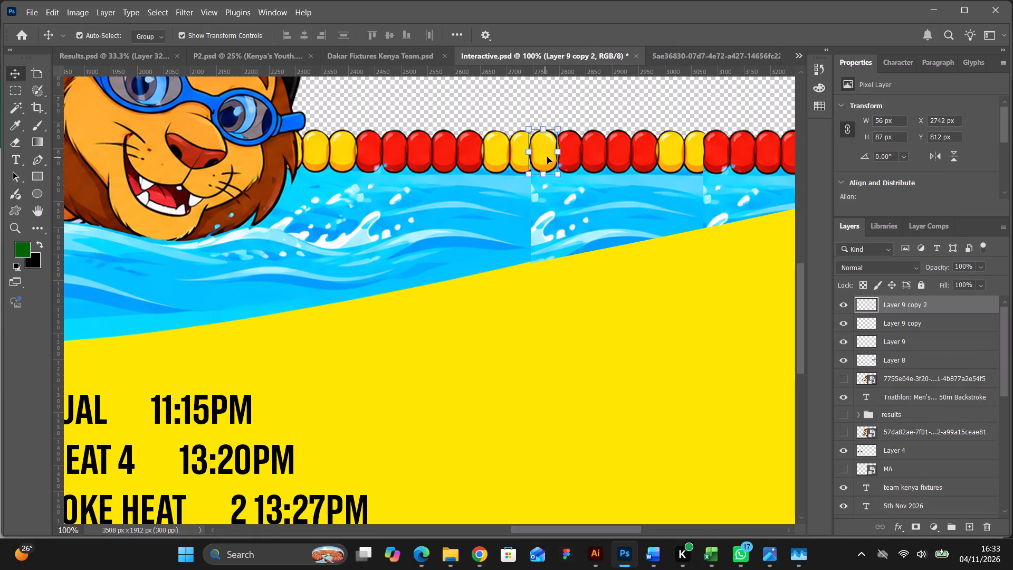
left_click_drag(542, 154, 619, 154)
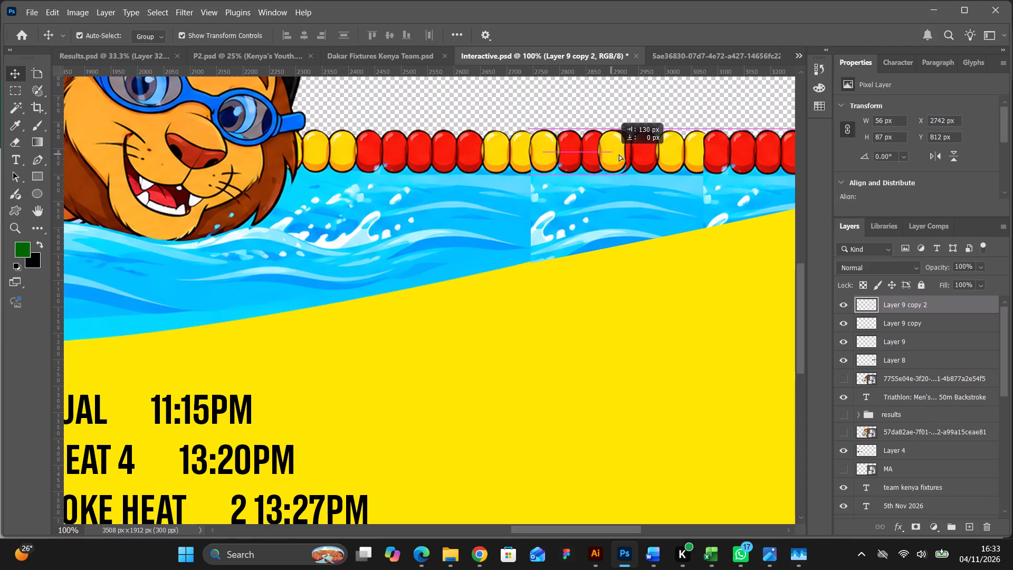
left_click_drag(619, 154, 711, 154)
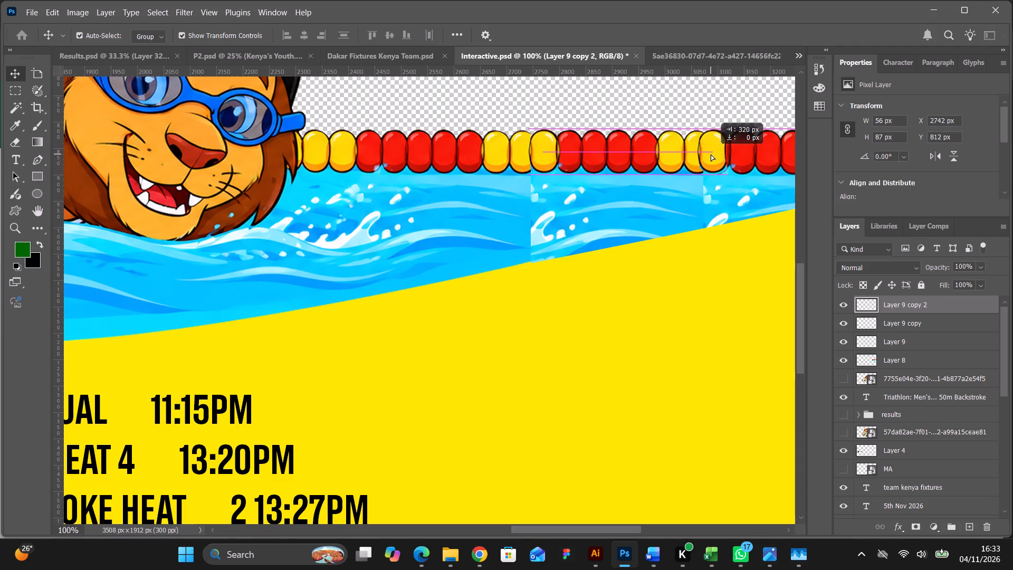
left_click_drag(711, 154, 712, 155)
Rotate the float copy at the second seam by 180° and nudge it right to X 3071 px.
left_click_drag(733, 119, 748, 159)
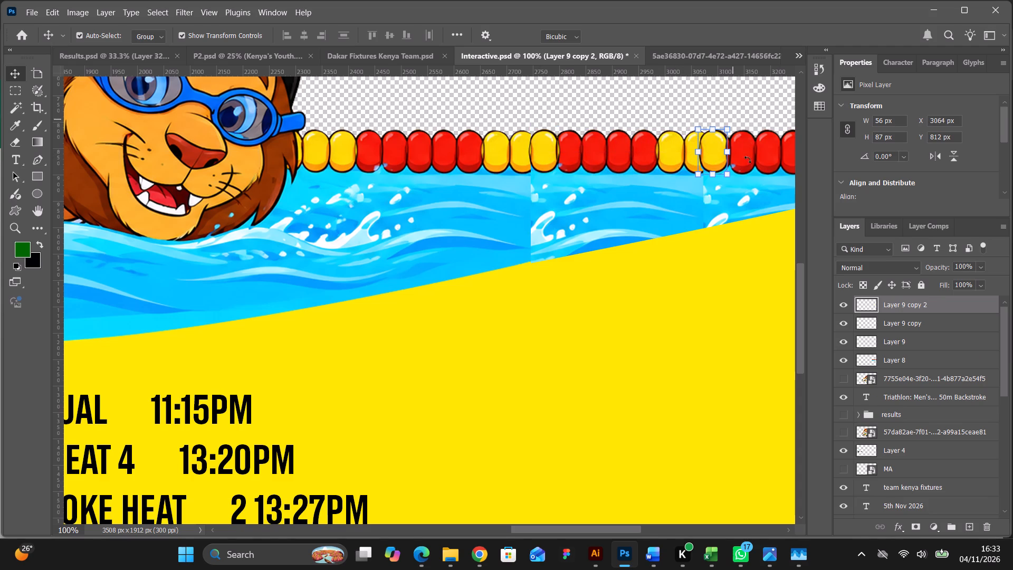
left_click_drag(748, 159, 684, 212)
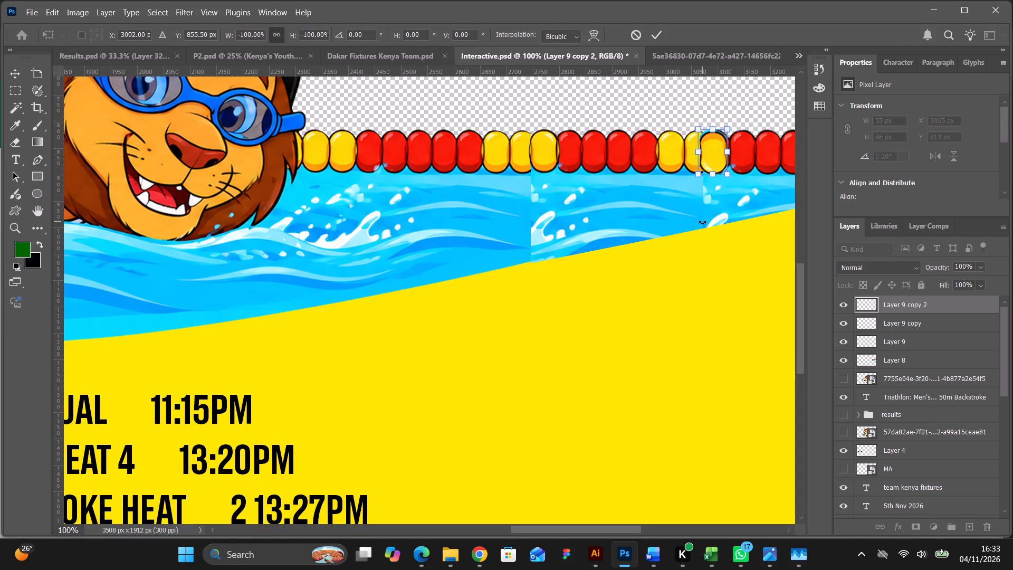
key("Right")
key("Right")
key("Right")
key("Right")
key("Right")
key("Right")
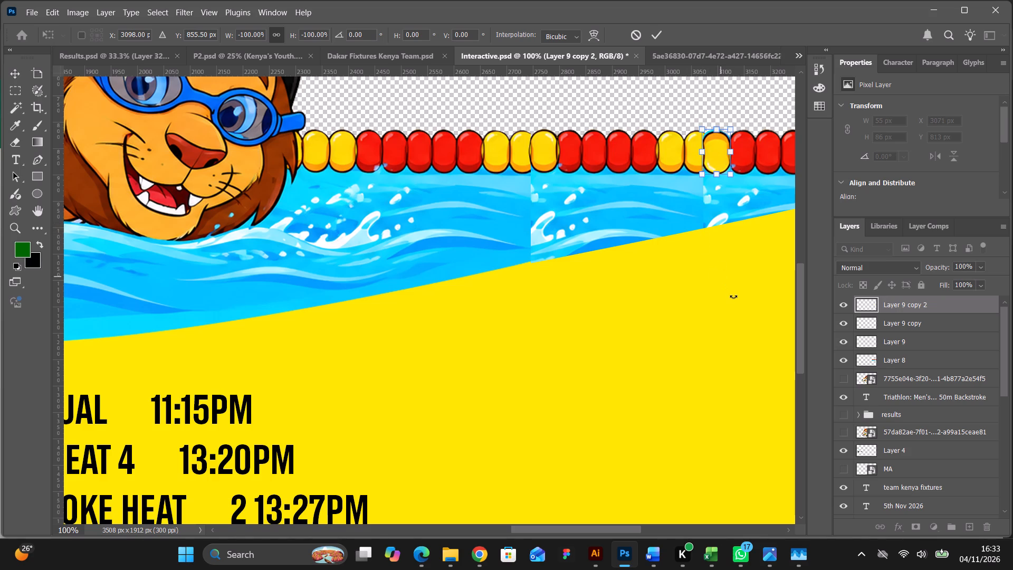
key("Right")
key("Right")
key("Right")
key("Right")
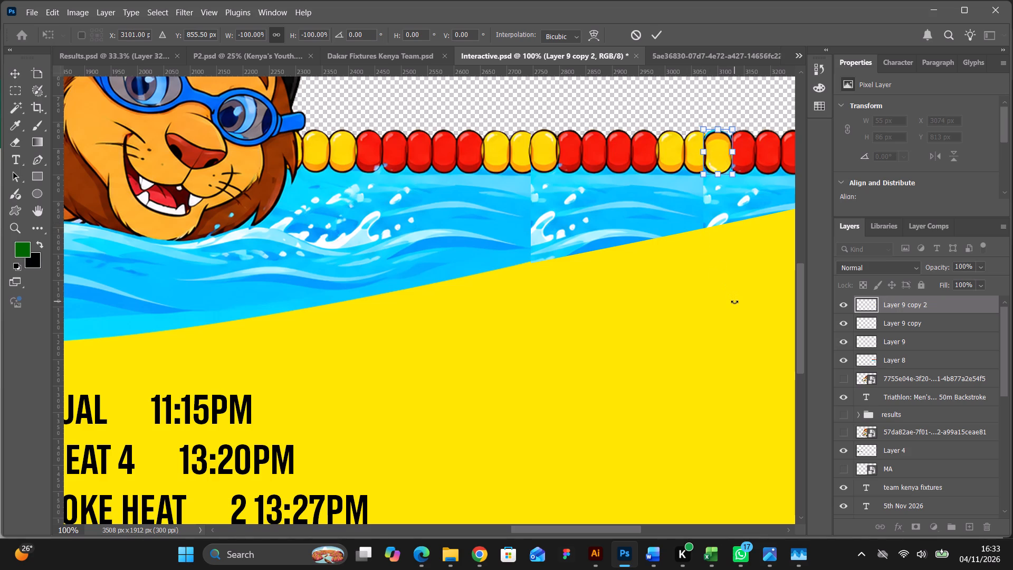
key("Left")
key("Left")
key("Left")
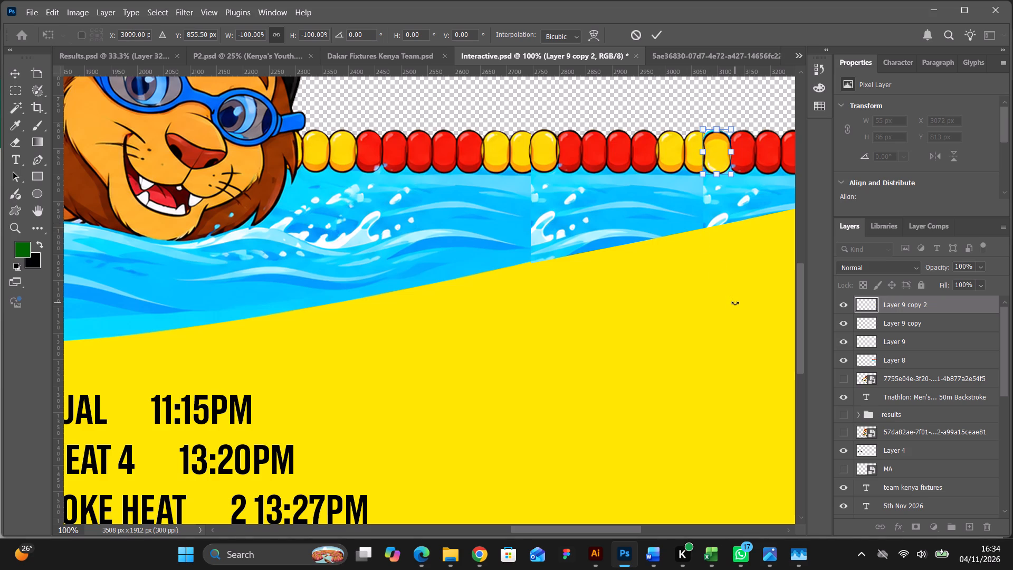
left_click(735, 302)
left_click(655, 33)
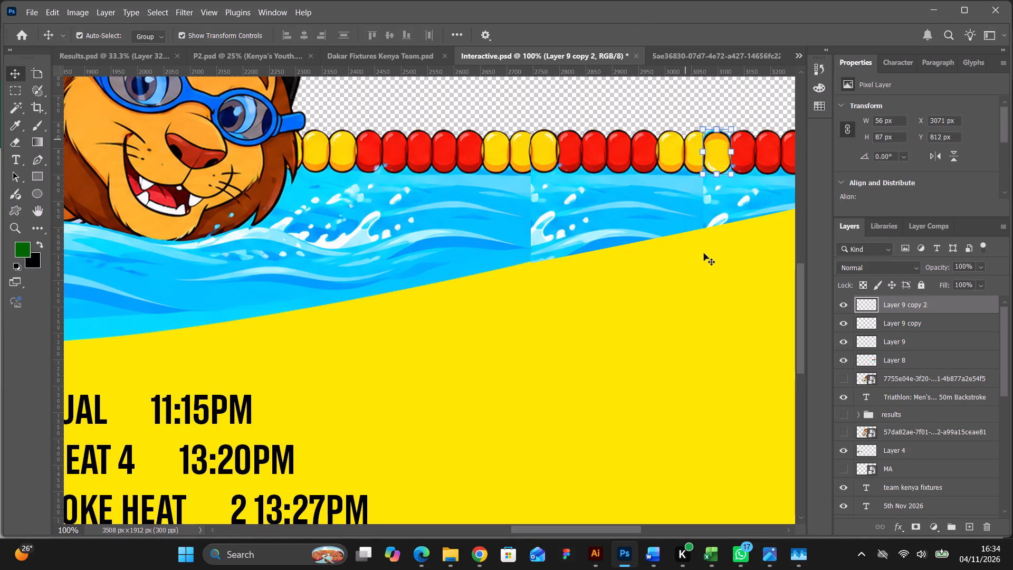
left_click(707, 281)
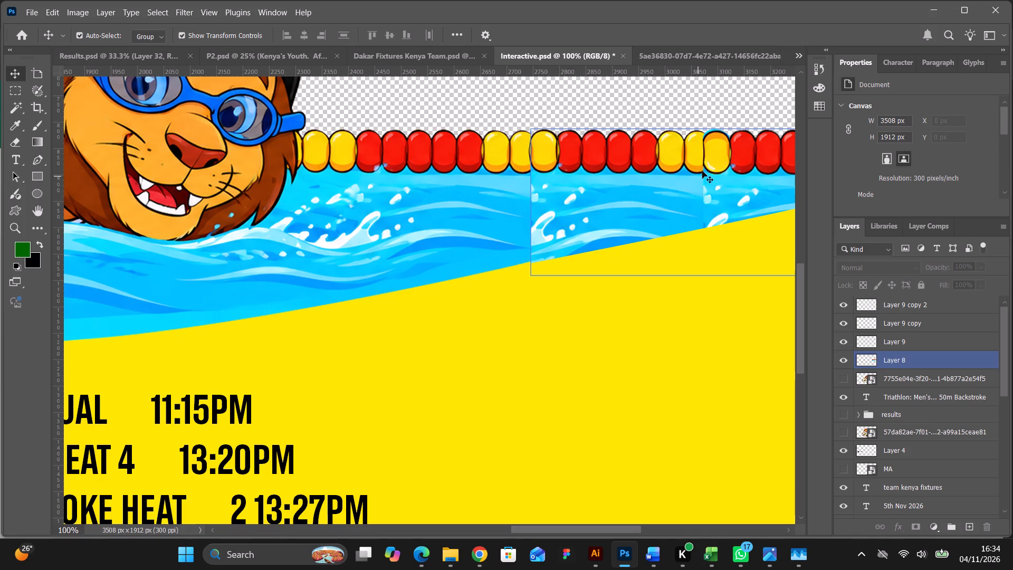
Duplicate the rotated yellow float and shift the copy left over the neighbouring yellow float, to about X 3028 px.
left_click(713, 156)
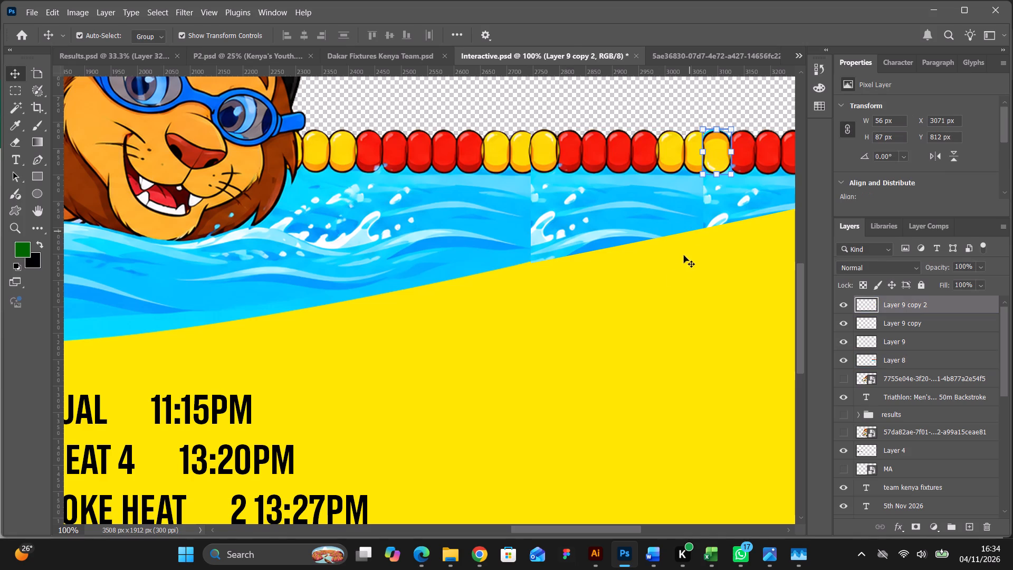
key("ctrl+j")
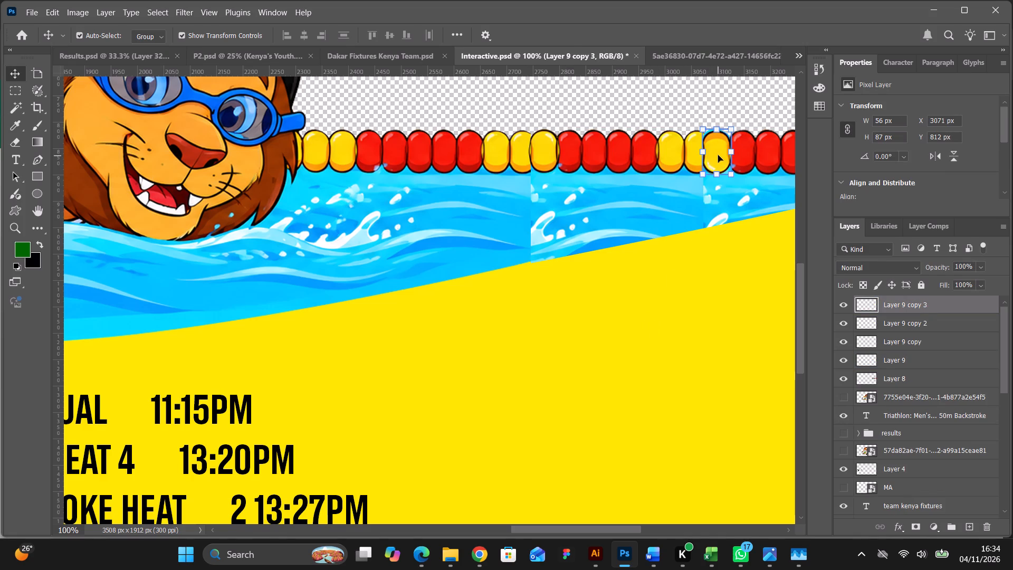
left_click_drag(718, 155, 699, 154)
key("Left")
key("Left")
key("Left")
key("Left")
key("Left")
key("Left")
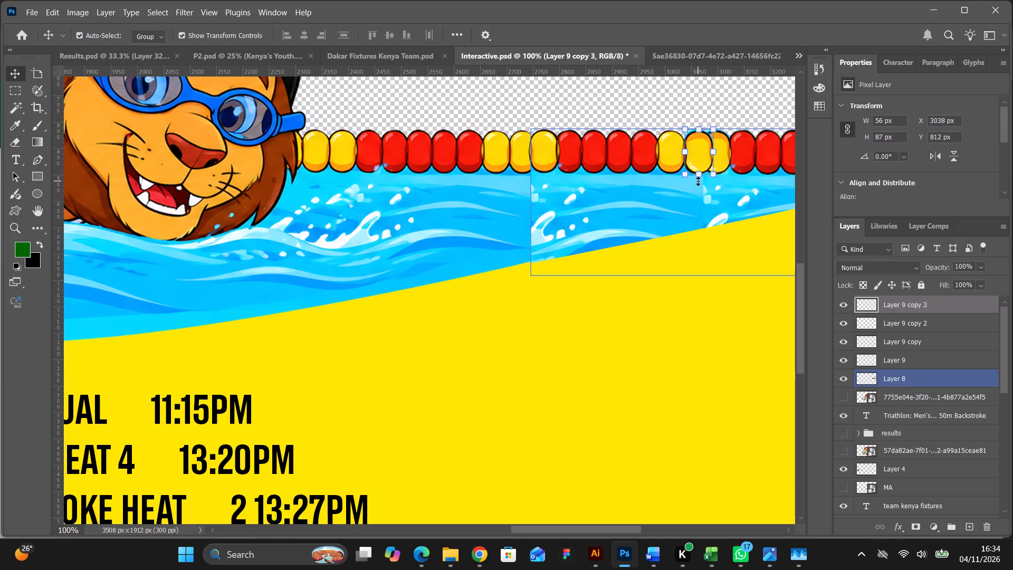
key("Left")
key("Left")
key("Left")
key("Left")
key("Left")
key("Left")
key("Left")
key("Left")
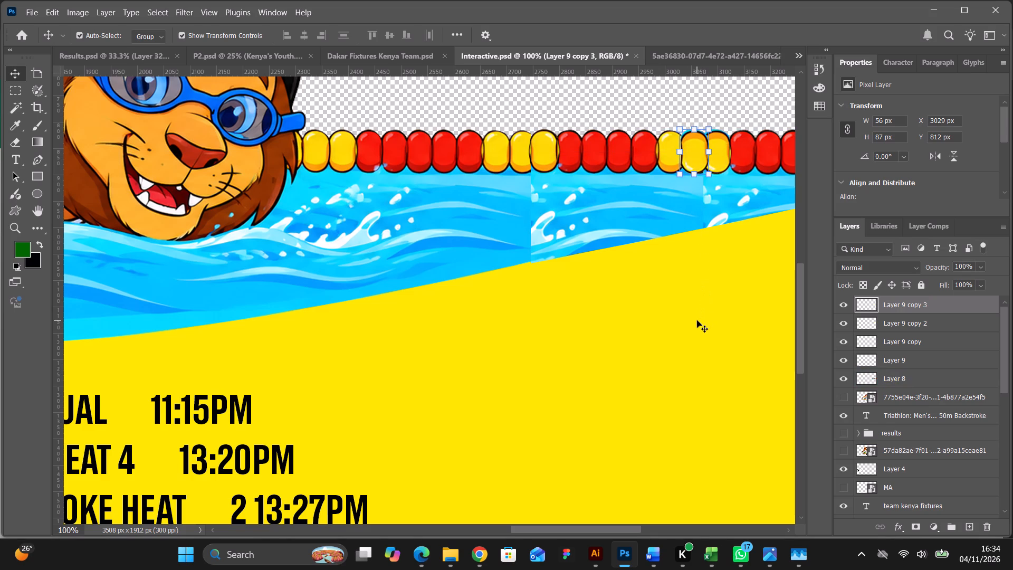
key("Left")
left_click(696, 320)
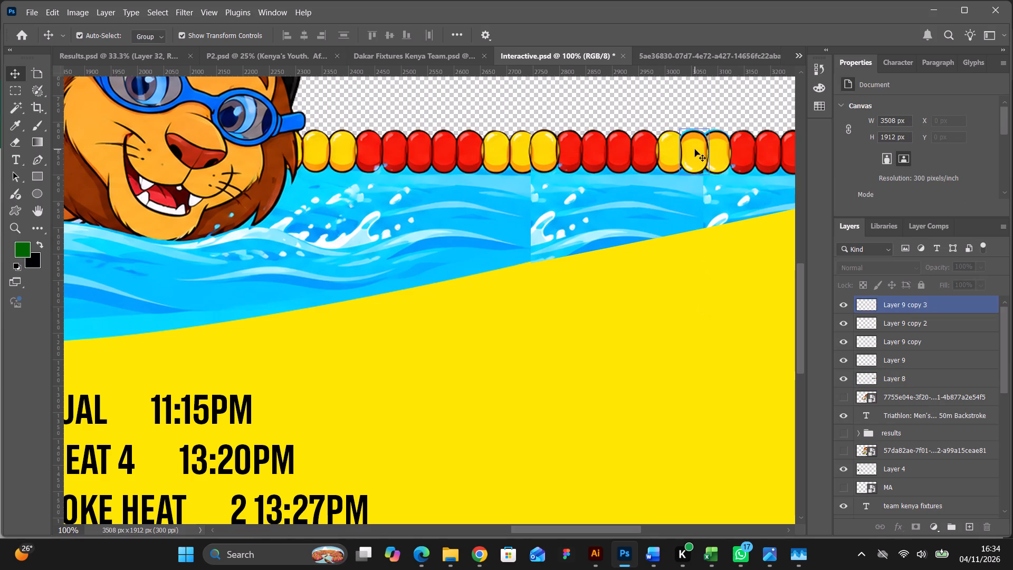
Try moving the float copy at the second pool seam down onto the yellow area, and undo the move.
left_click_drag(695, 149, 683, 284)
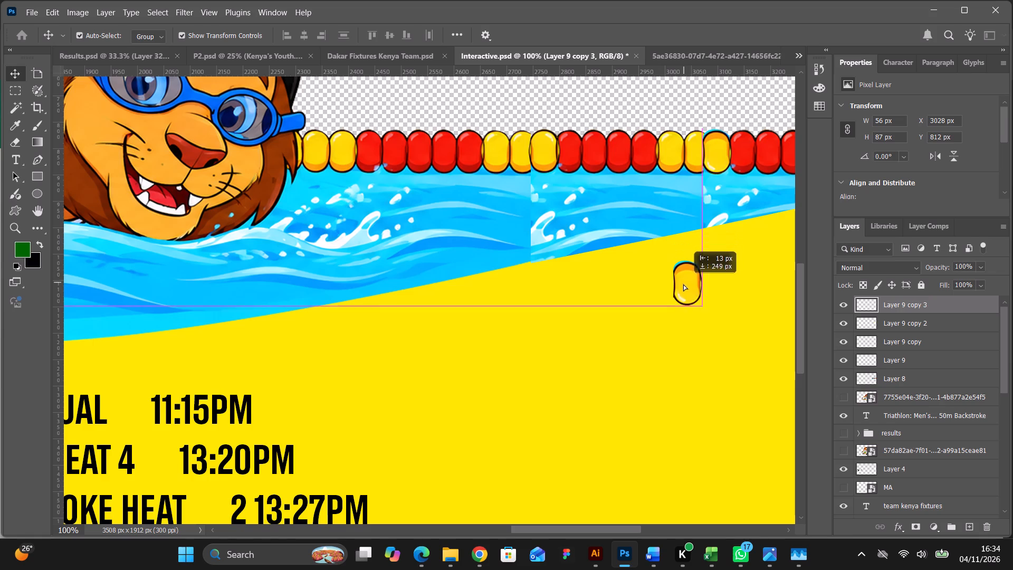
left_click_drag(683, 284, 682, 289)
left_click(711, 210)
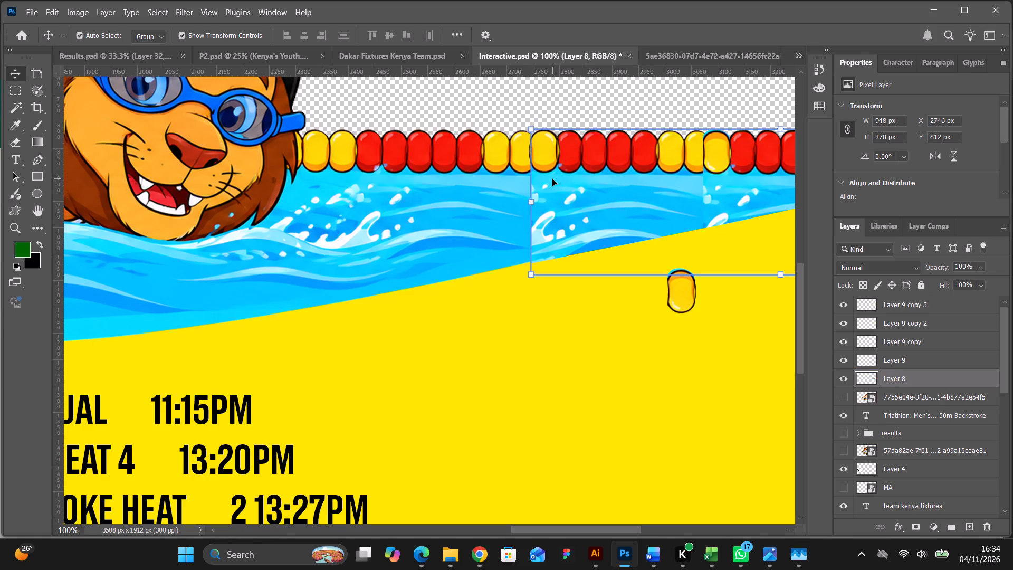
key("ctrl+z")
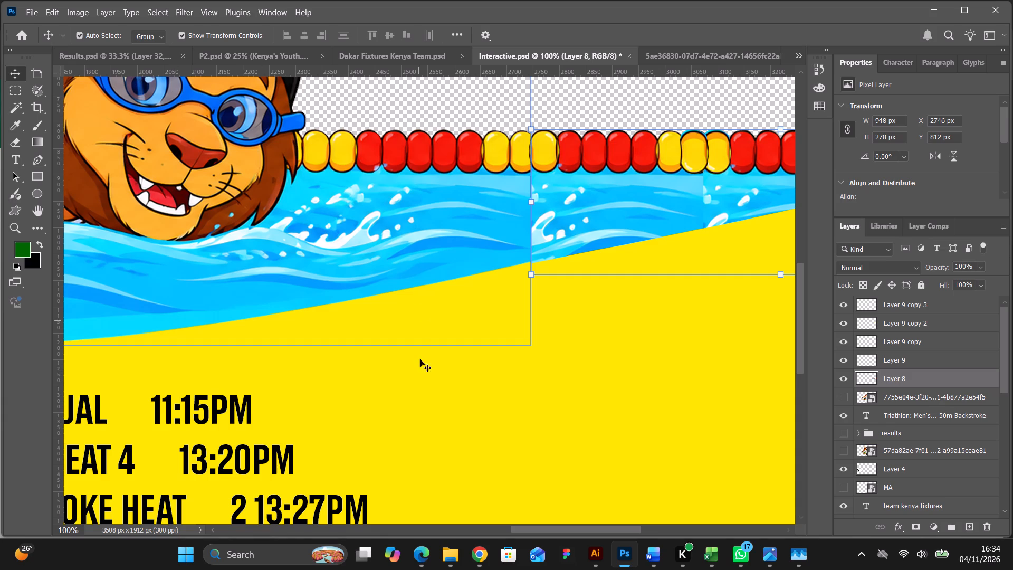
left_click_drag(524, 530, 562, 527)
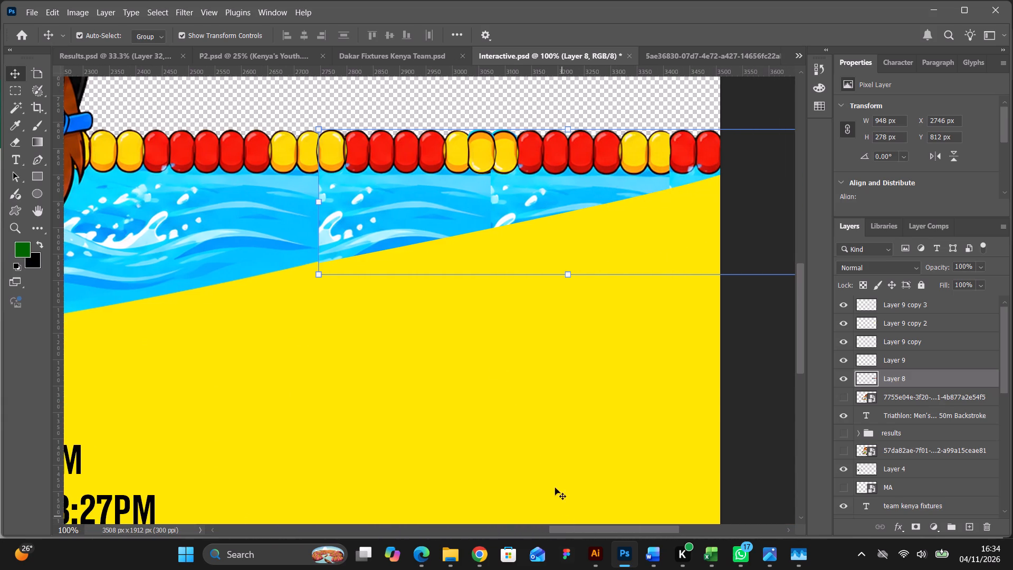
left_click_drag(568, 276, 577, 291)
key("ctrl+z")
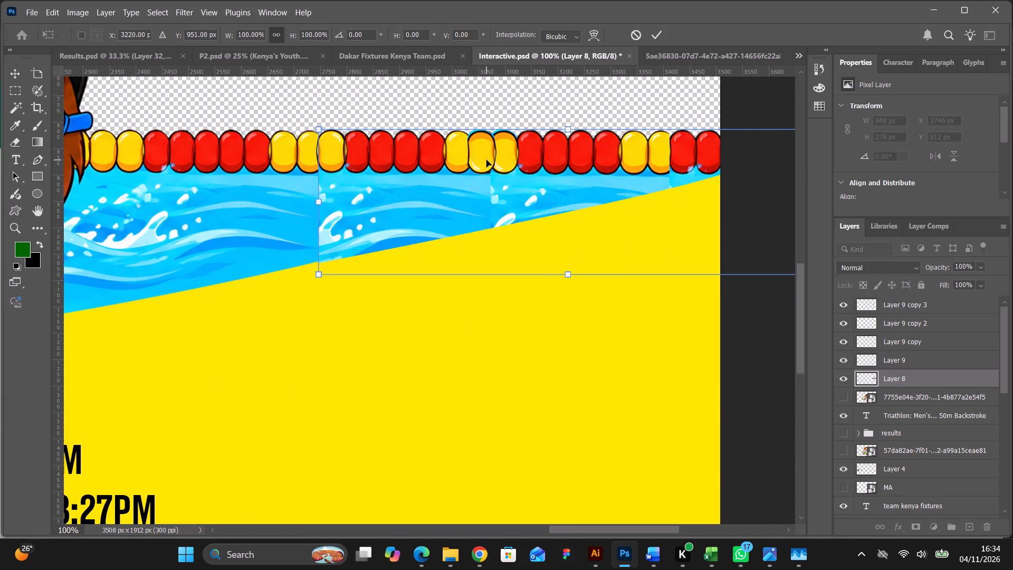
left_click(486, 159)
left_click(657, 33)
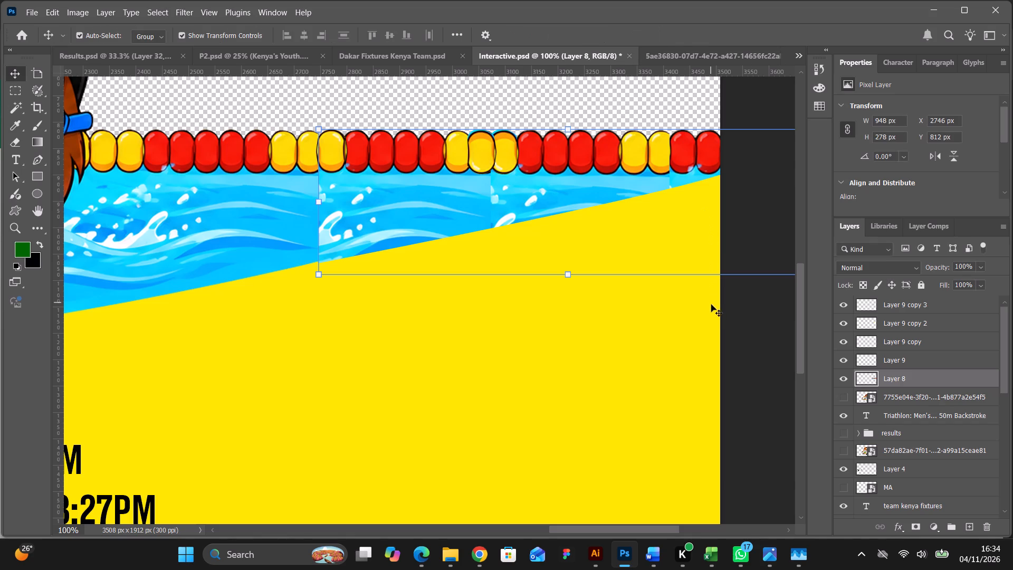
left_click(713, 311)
Duplicate the left float copy at the second seam and move the duplicate along the rope to the third pool seam, at X 3409 px.
left_click(480, 157)
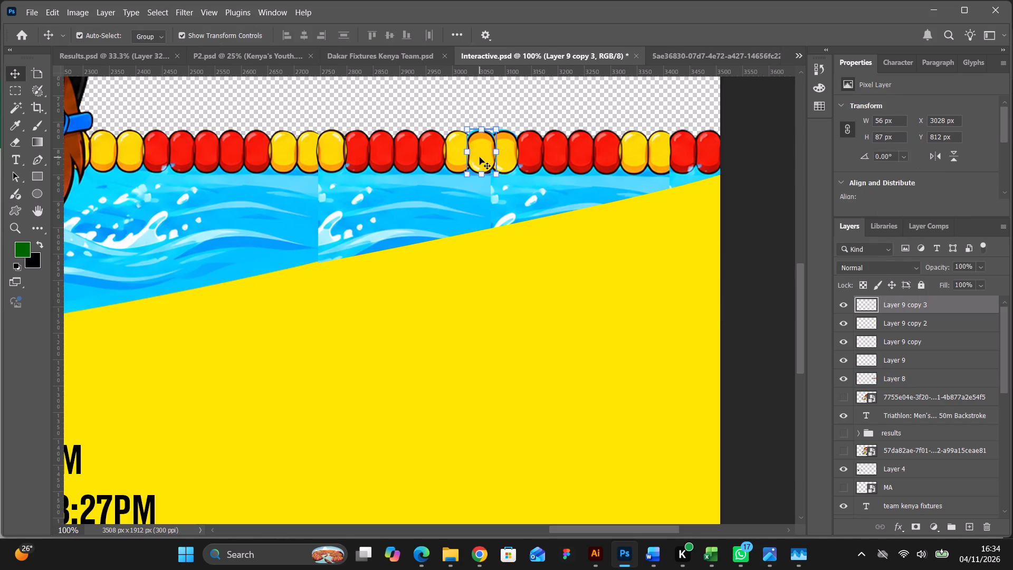
key("ctrl+j")
left_click_drag(483, 158, 683, 159)
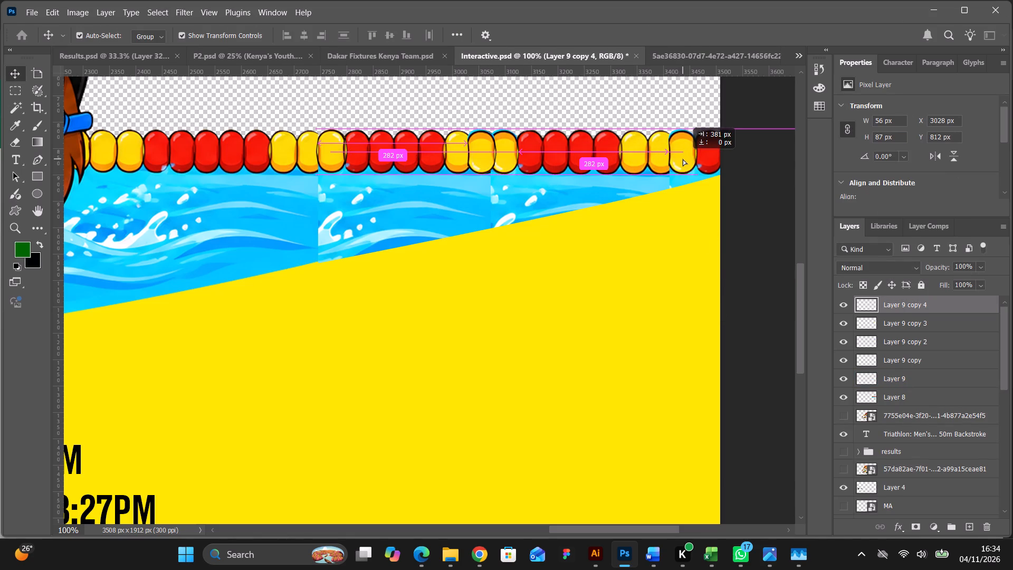
left_click_drag(683, 159, 683, 159)
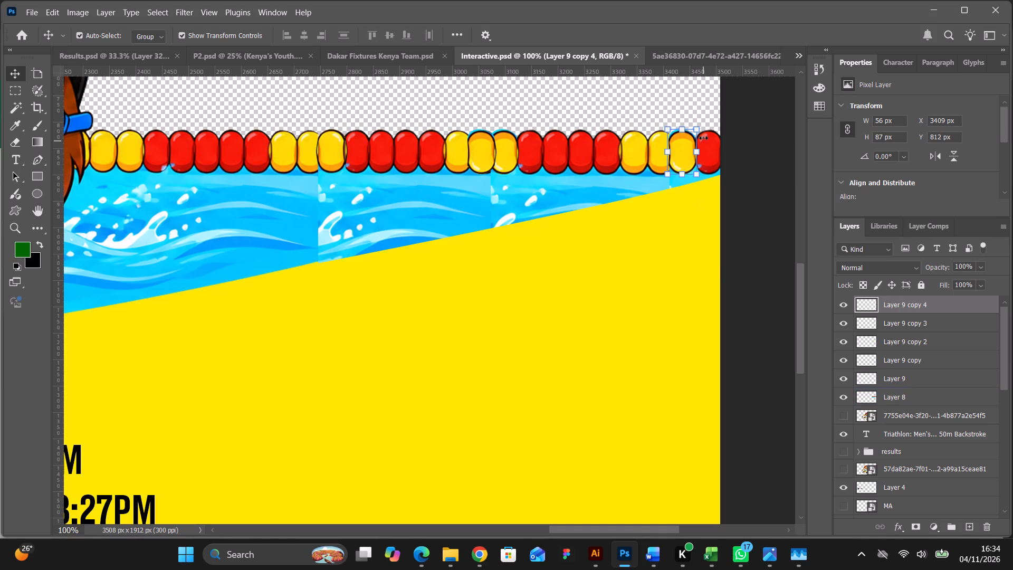
Rotate the float copy at the third seam by 180° and nudge it to X 3408 px, Y 813 px.
left_click_drag(705, 118, 690, 216)
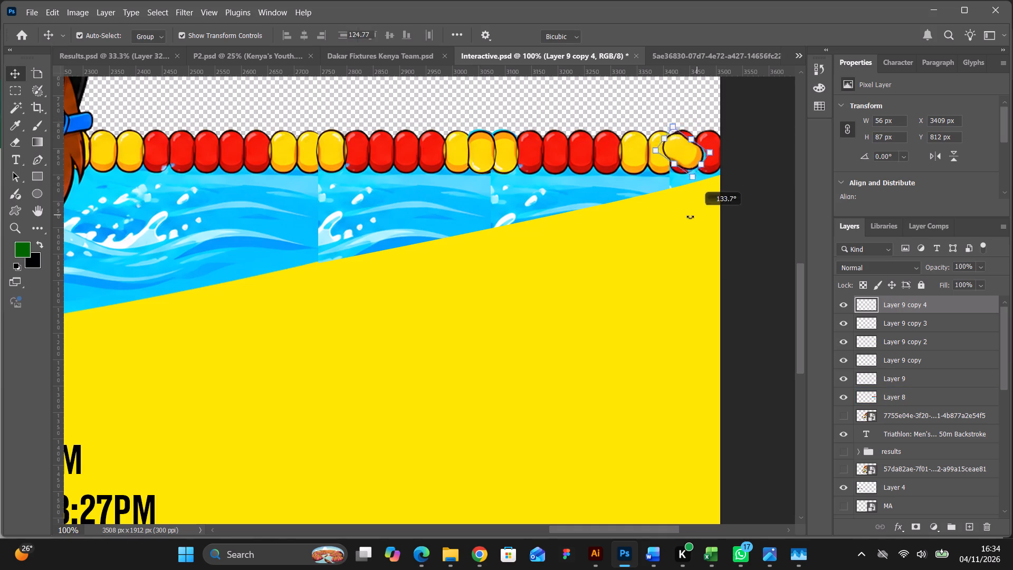
left_click_drag(690, 216, 645, 218)
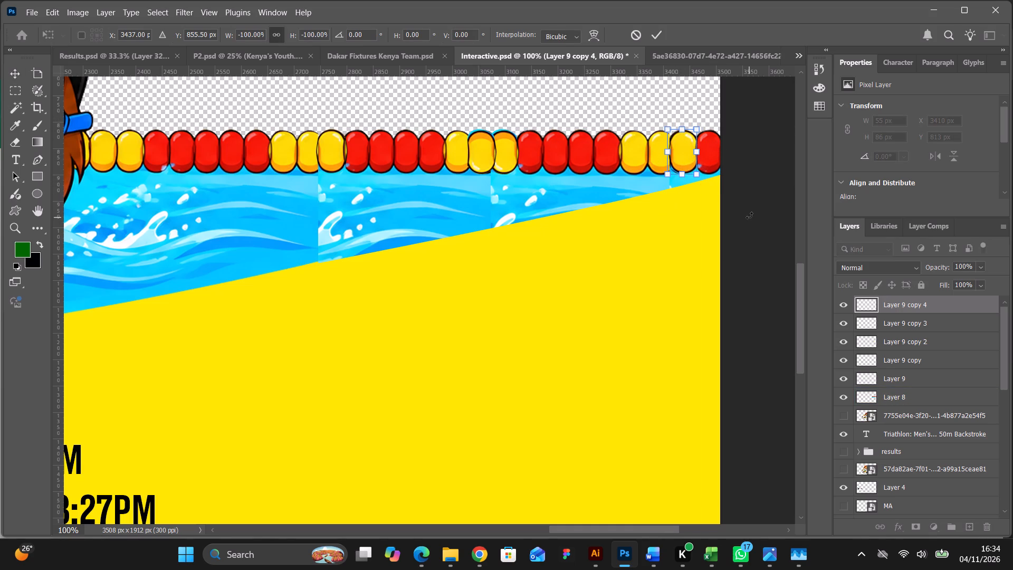
key("Down")
key("Left")
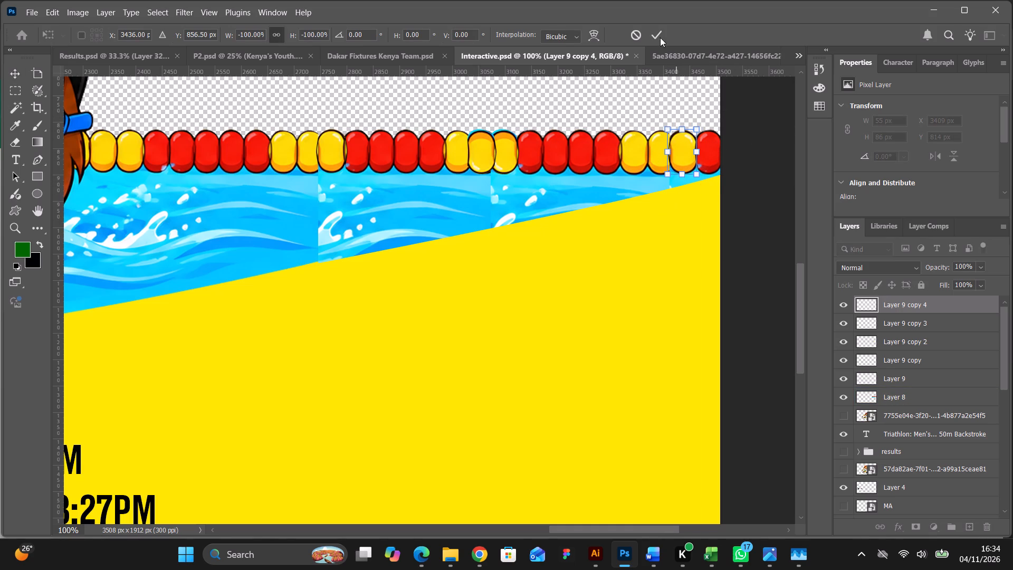
left_click(657, 36)
left_click(748, 179)
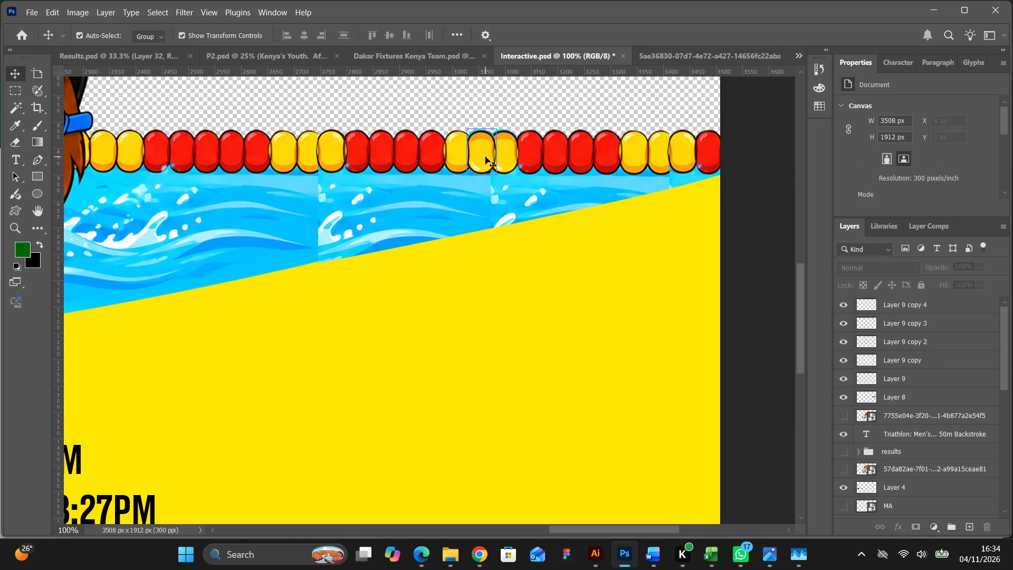
Pull the two float copies at the second seam down off the rope and delete the left one, Layer 9 copy 3.
left_click(485, 157)
left_click_drag(485, 153, 484, 207)
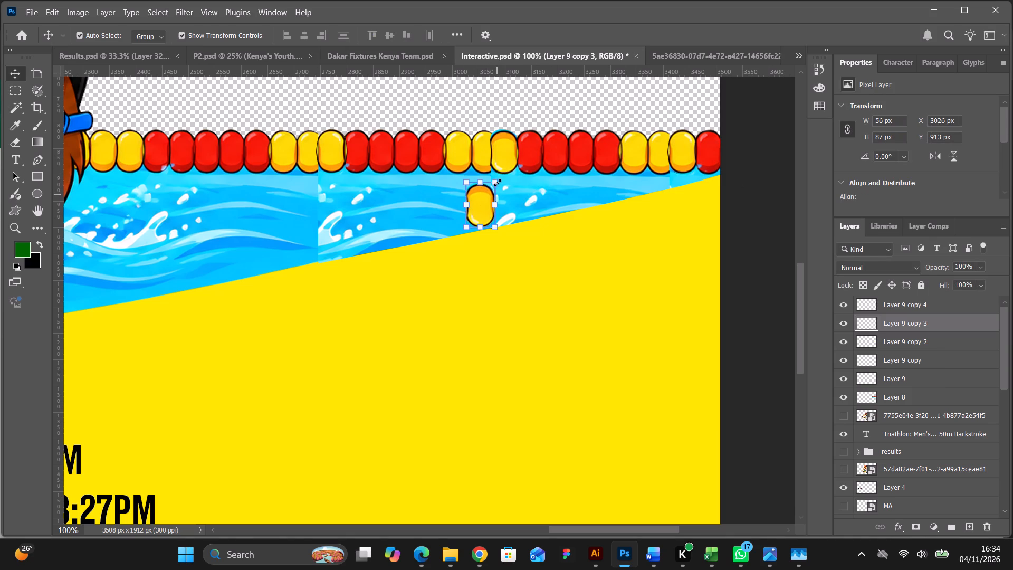
left_click_drag(503, 163, 504, 207)
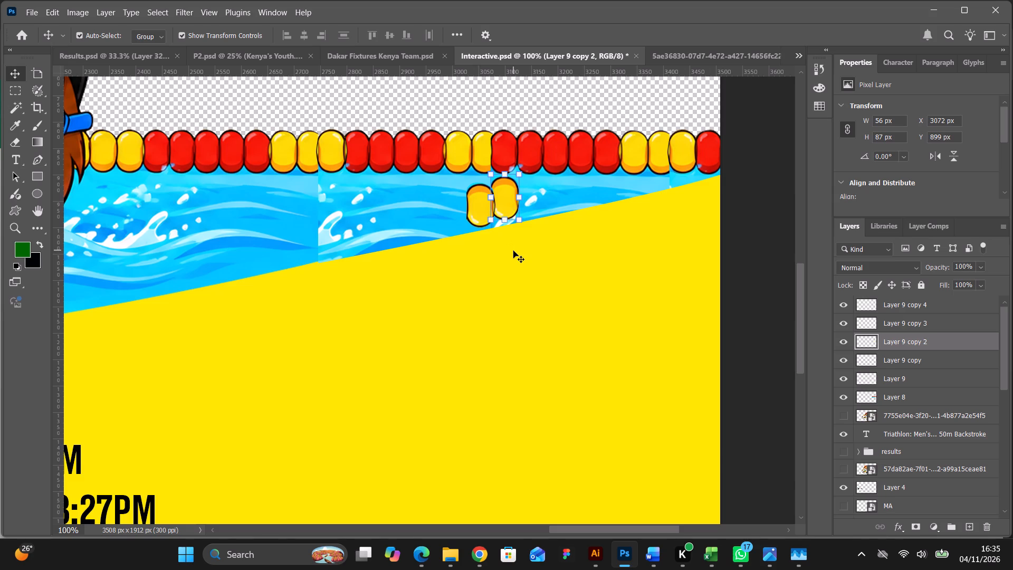
left_click(479, 215)
key("BackSpace")
left_click(636, 37)
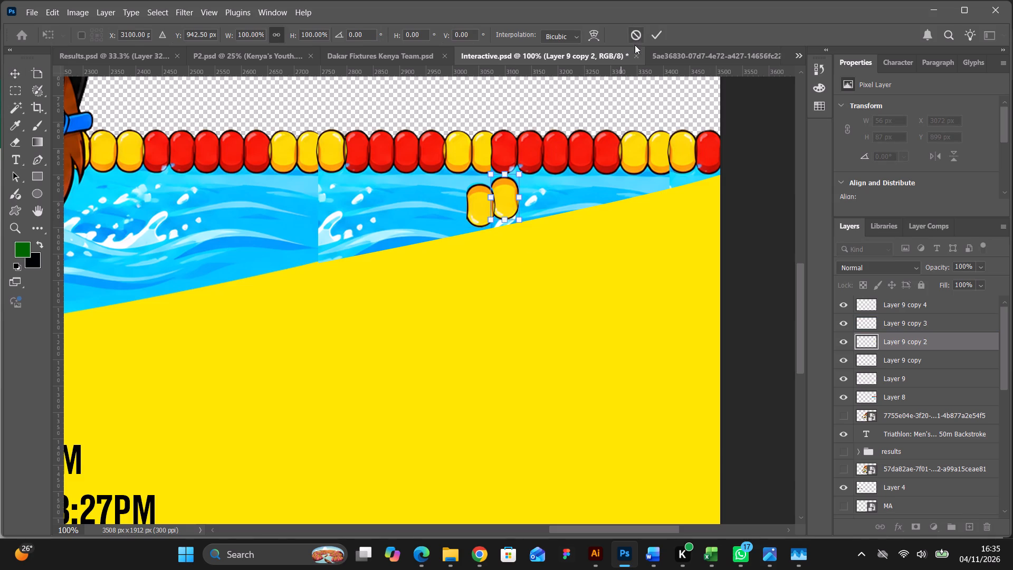
left_click(738, 303)
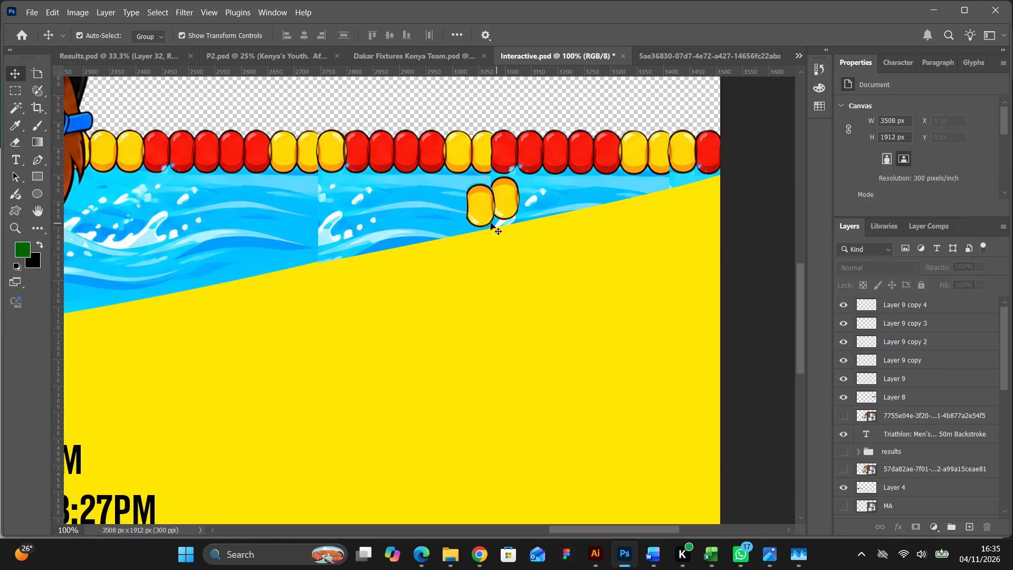
left_click(489, 222)
key("BackSpace")
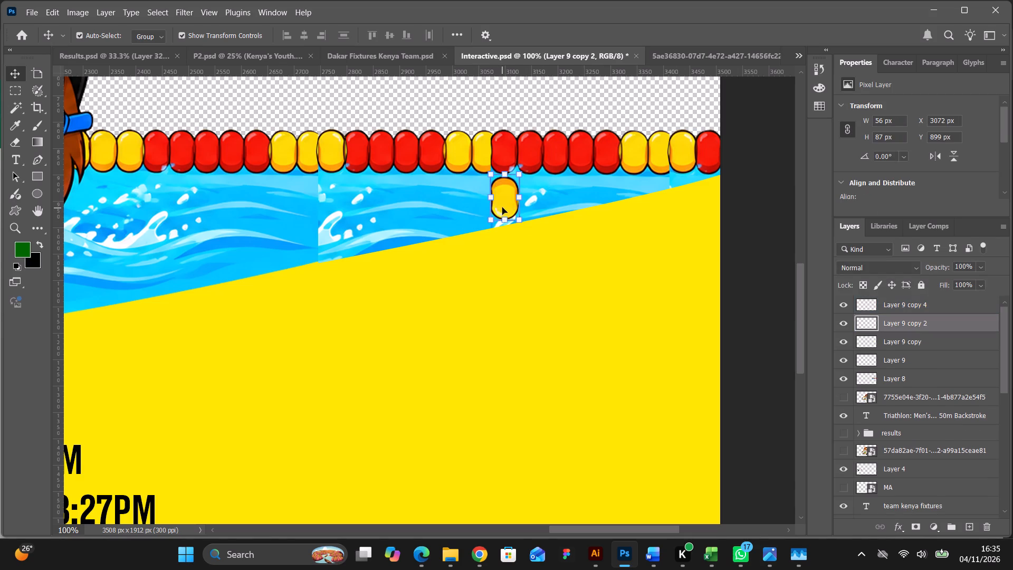
Move the remaining float copy back onto the rope over the second seam and shrink it to 49 × 85 px at X 3037 px, Y 813 px.
left_click_drag(502, 207, 484, 164)
left_click(504, 178)
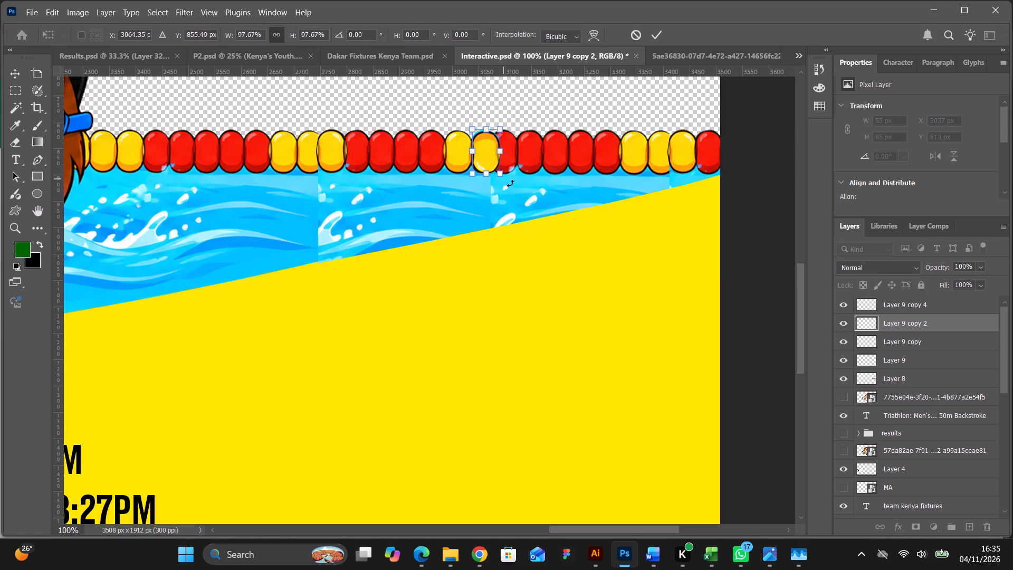
left_click(502, 152, "ctrl")
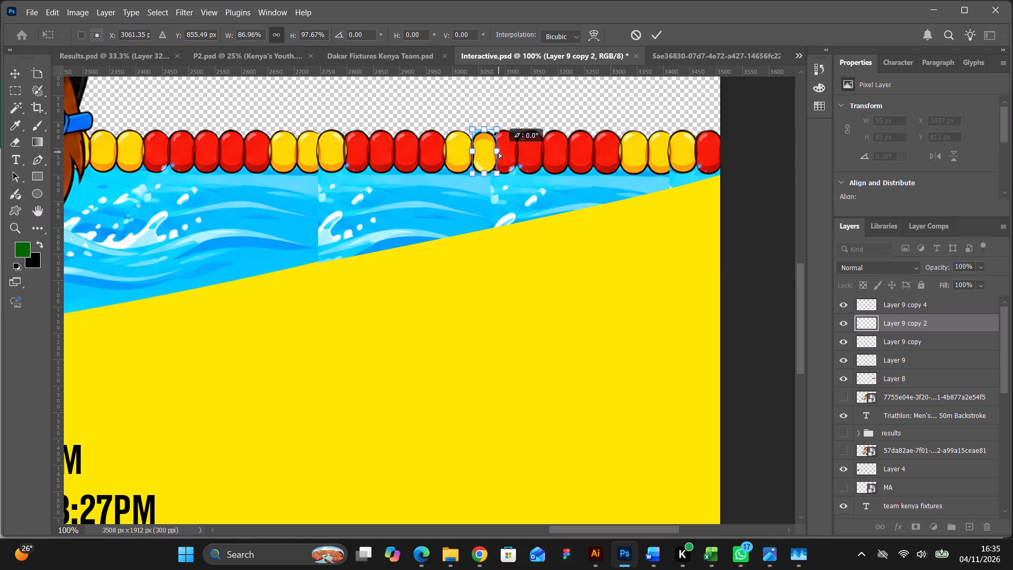
left_click(654, 36)
left_click(739, 170)
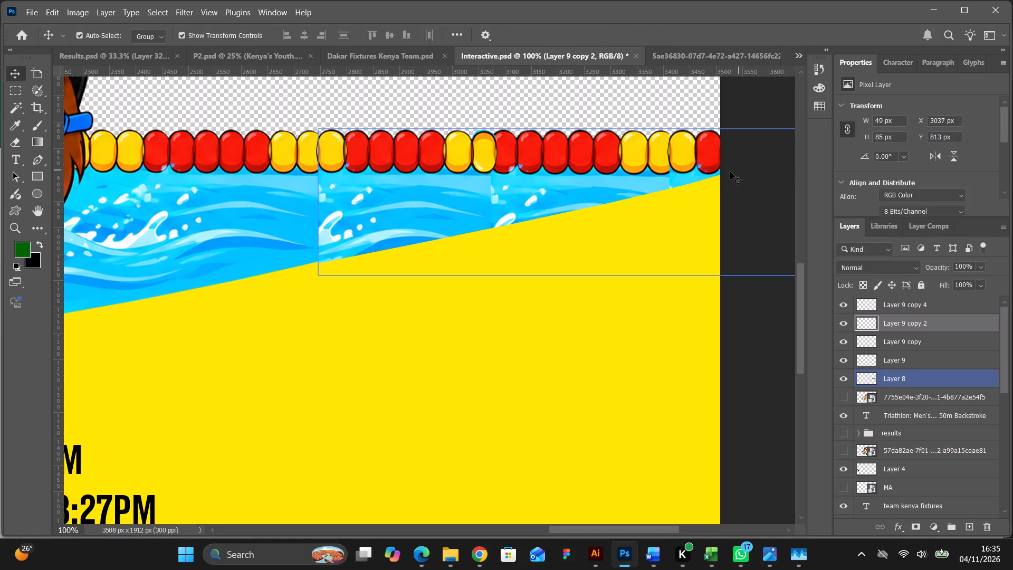
Trace a closed Pen path along the bottom edge of the third-seam float and the area below it, and convert it to a selection.
left_click(675, 168)
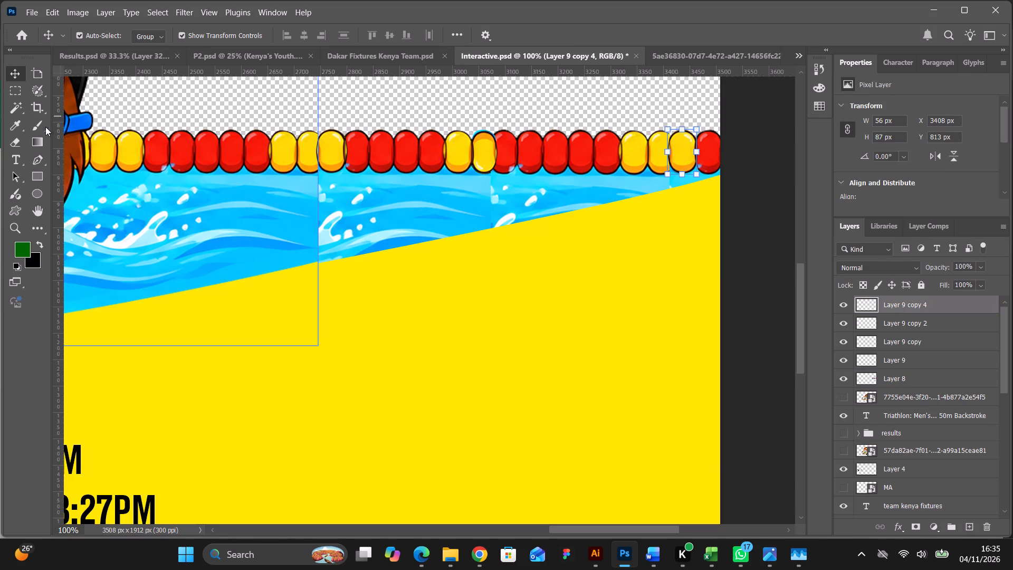
left_click(38, 158)
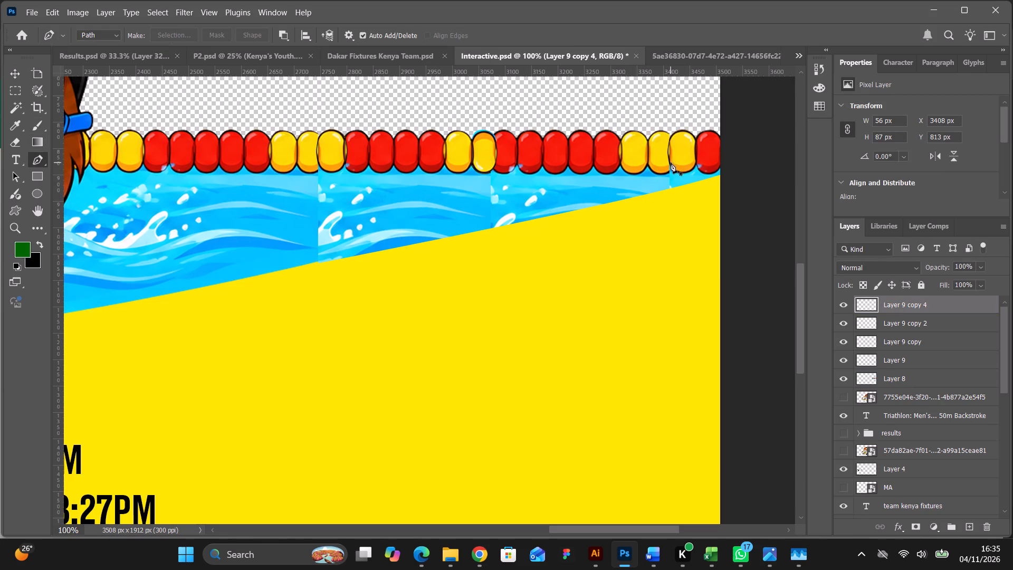
left_click(669, 164)
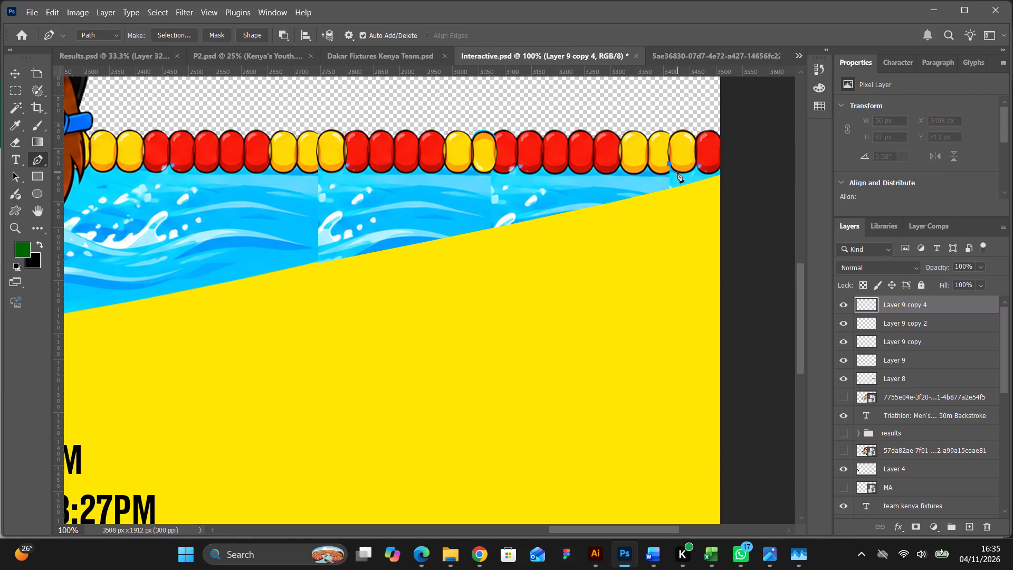
left_click(677, 172)
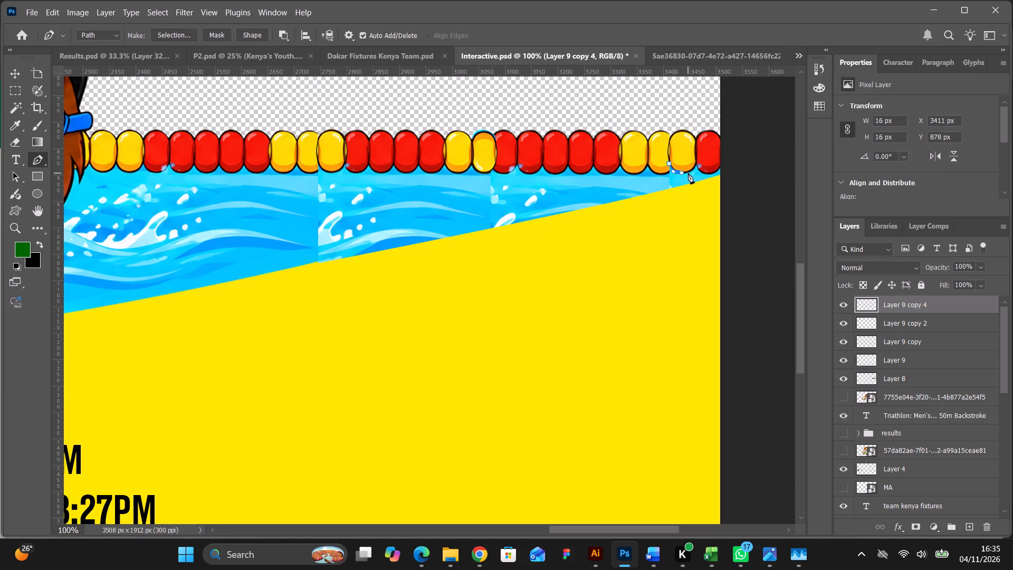
left_click(688, 173)
left_click(695, 167)
left_click(704, 179)
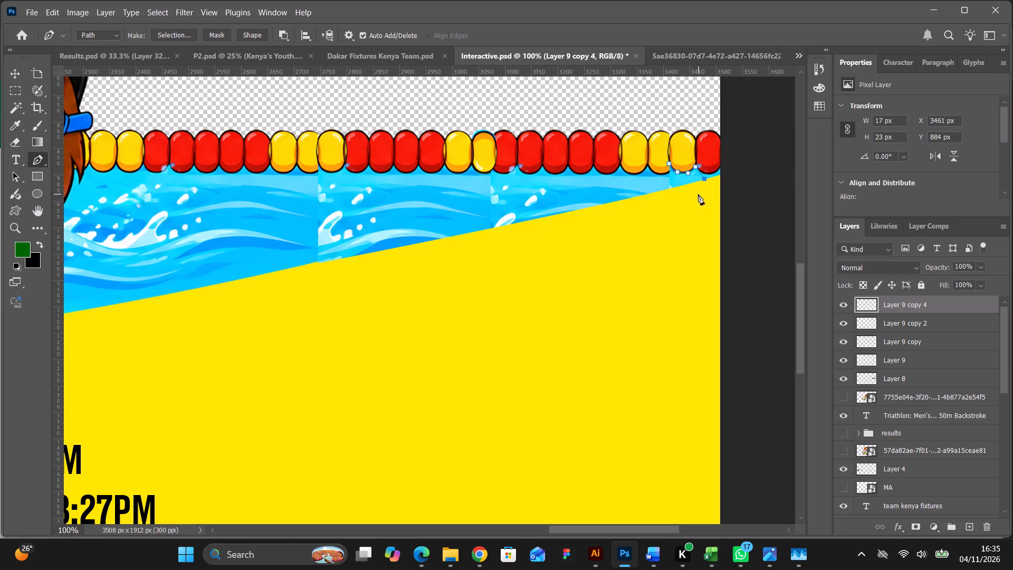
left_click(698, 194)
left_click(678, 198)
left_click(665, 194)
left_click(663, 182)
left_click(668, 166)
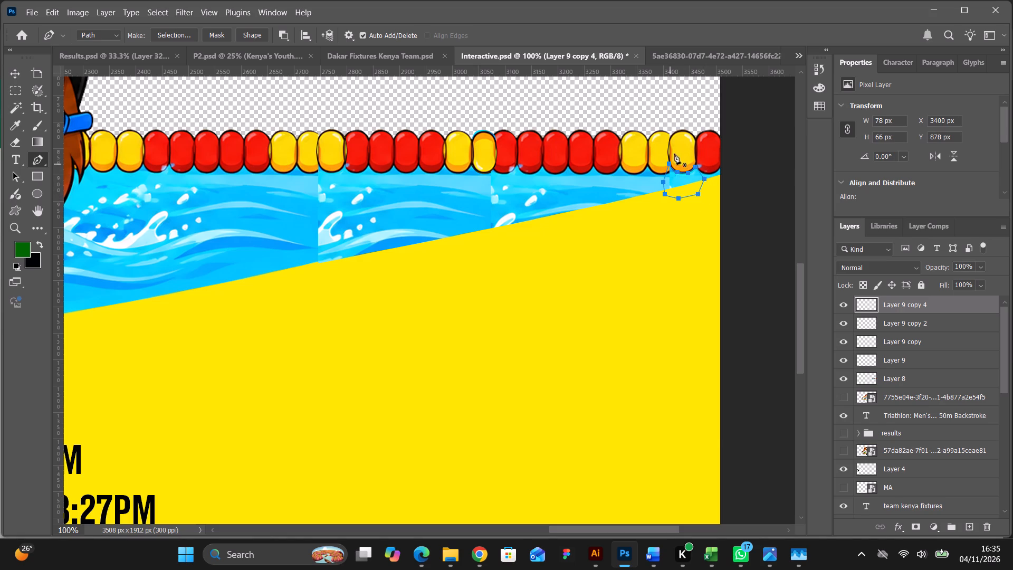
right_click(677, 149)
left_click(701, 203)
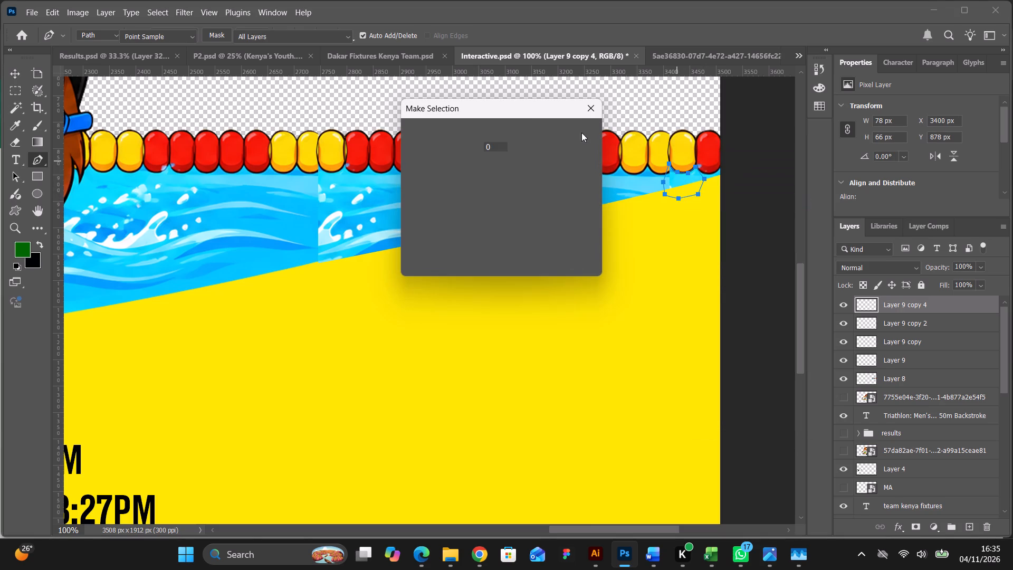
left_click(571, 139)
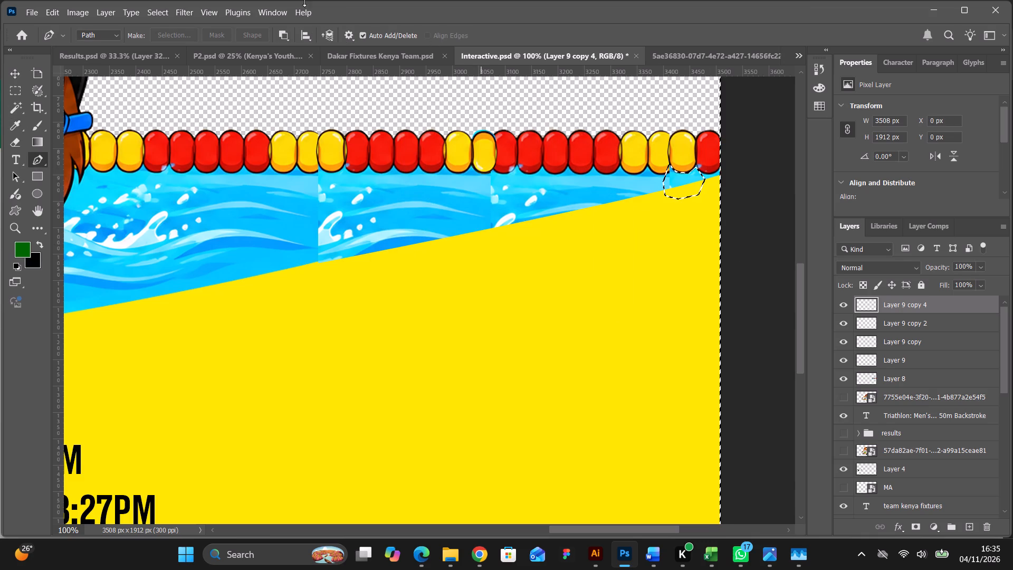
Invert the selection, delete the leftover pixels beneath the third-seam float on Layer 9 copy 4, and deselect.
left_click(160, 12)
left_click(172, 64)
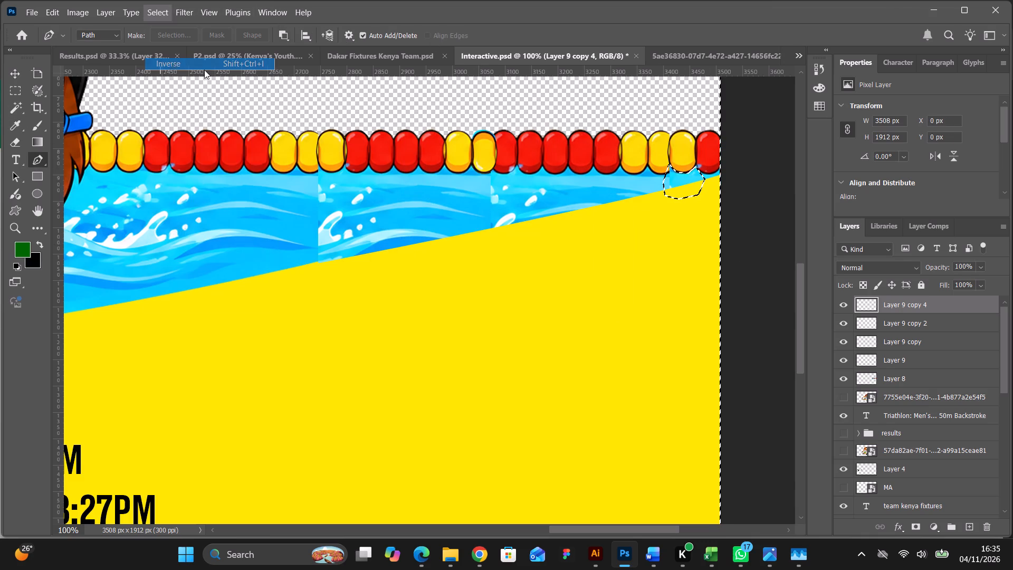
key("Delete")
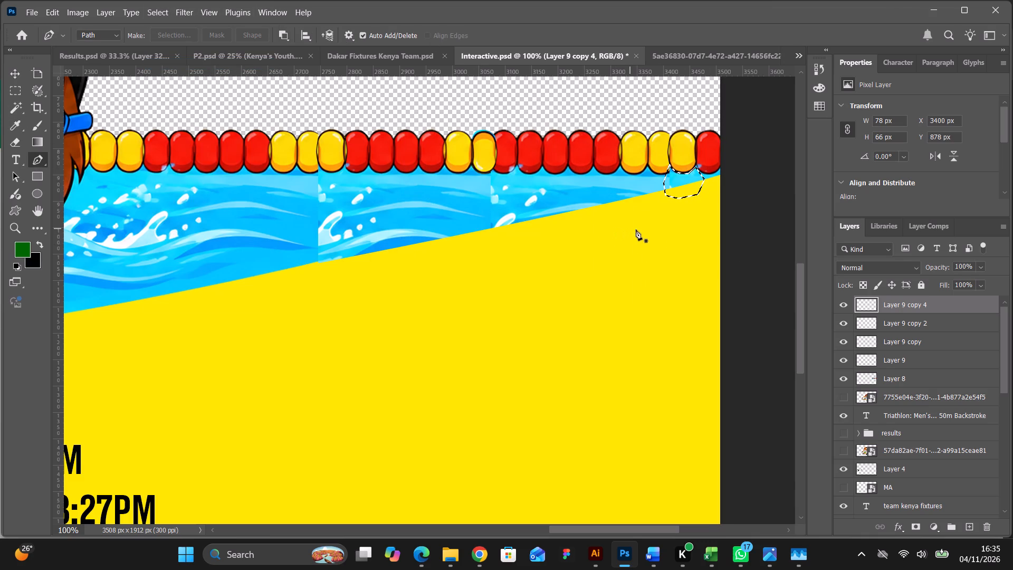
left_click(23, 75)
left_click(682, 145)
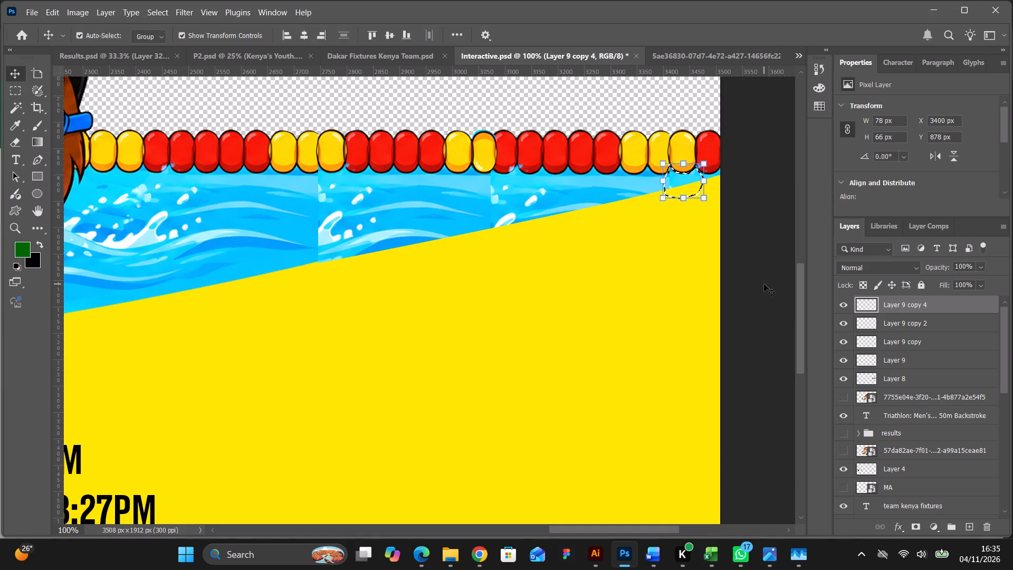
key("Delete")
key("ctrl+d")
left_click(744, 242)
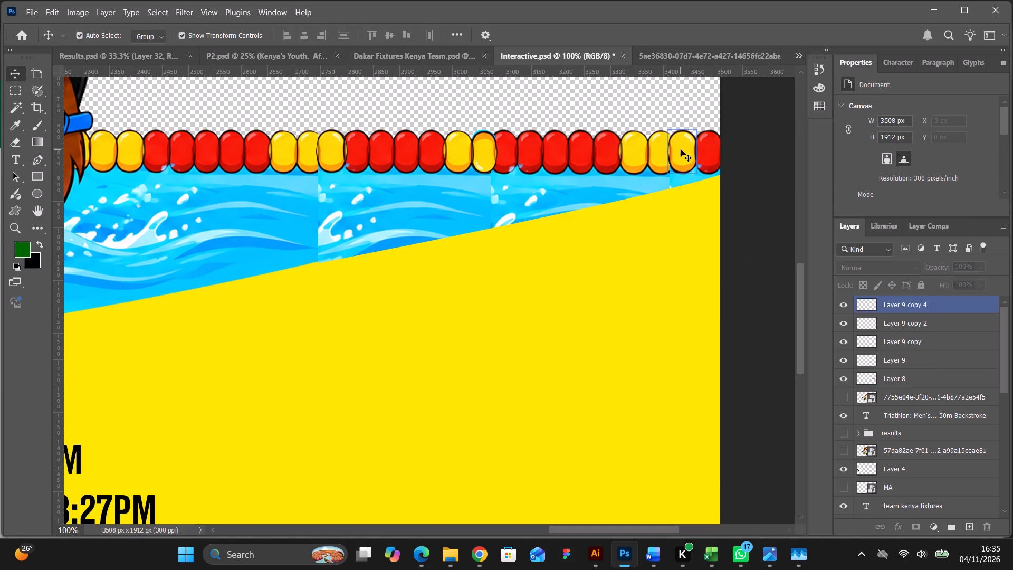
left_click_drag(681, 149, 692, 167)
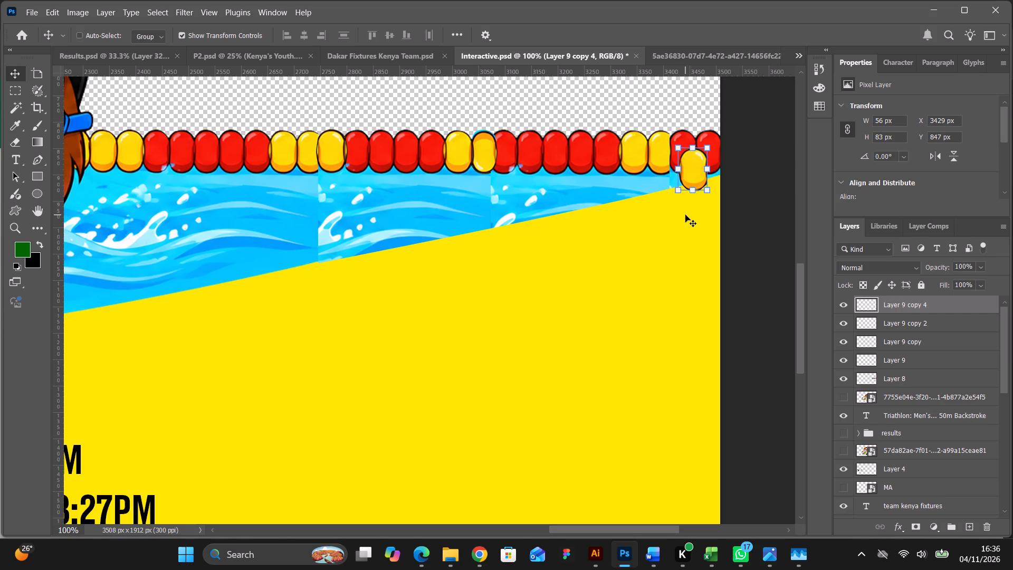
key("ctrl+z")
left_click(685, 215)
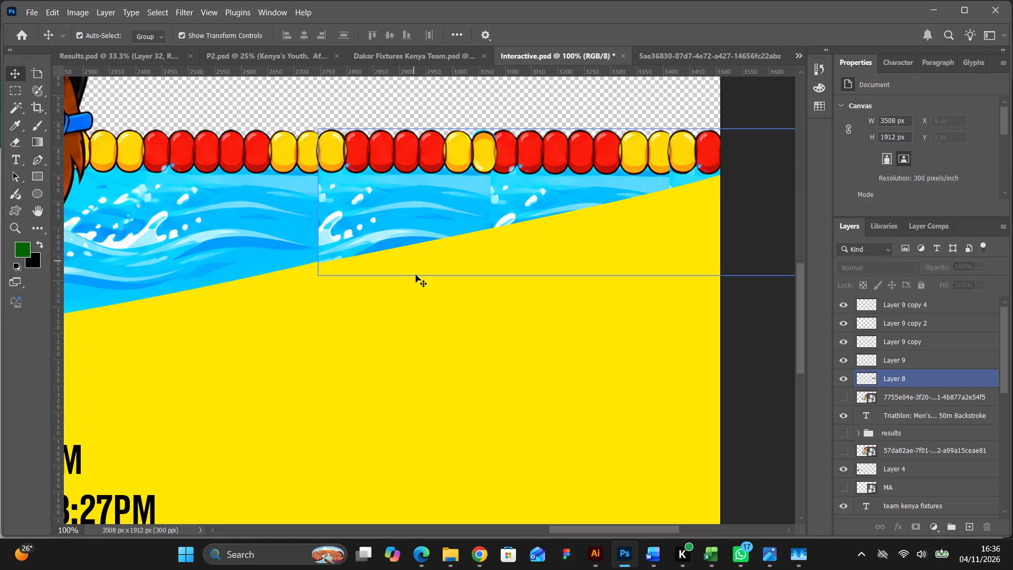
Merge the Layer 9 float patches, Layer 9 and its three copies, with the rope-and-water extension on Layer 8 into one layer.
left_click(917, 306)
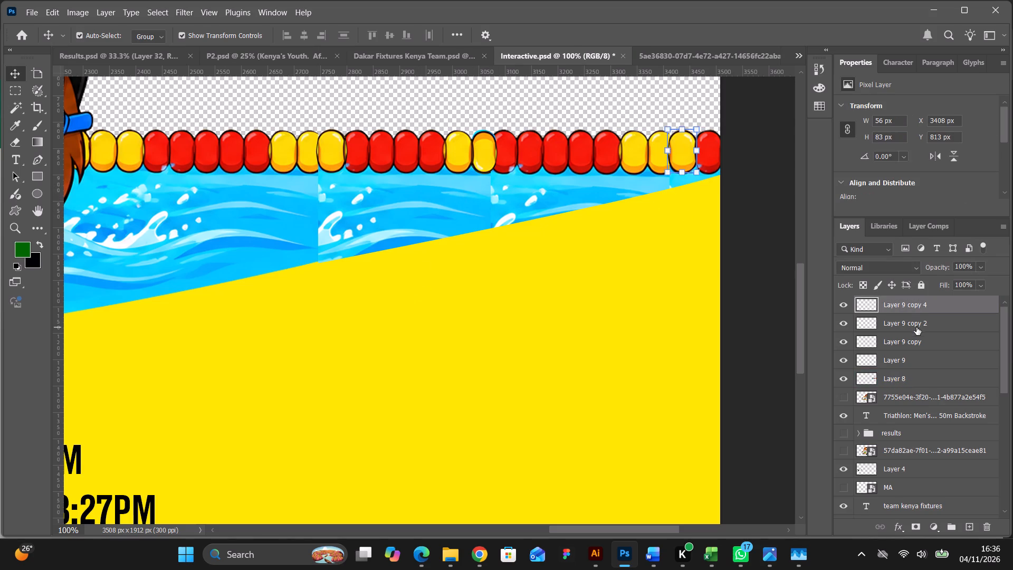
left_click(916, 327, "ctrl")
left_click(915, 345, "ctrl")
left_click(909, 361, "ctrl")
left_click(905, 377, "ctrl")
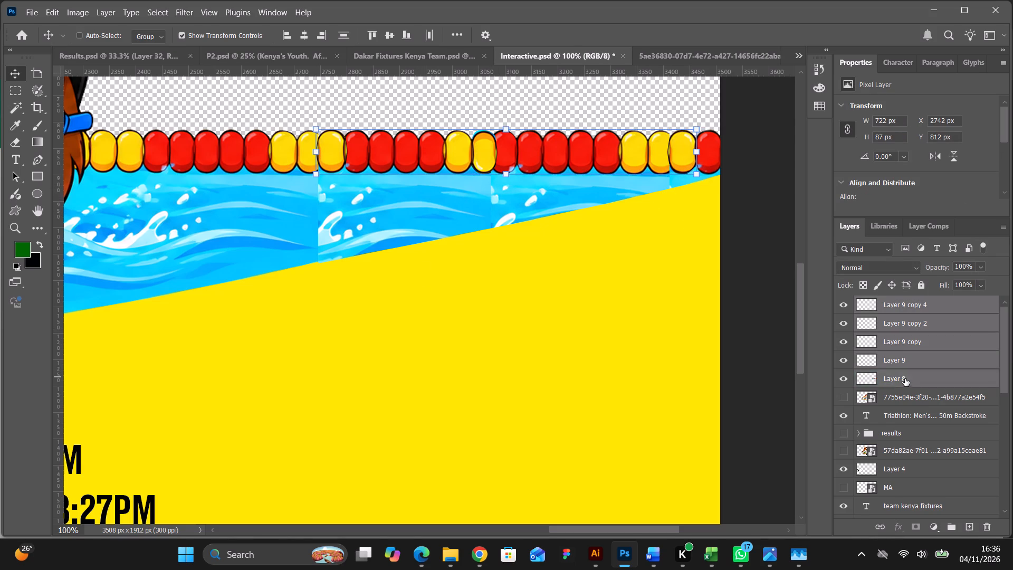
key("ctrl+e")
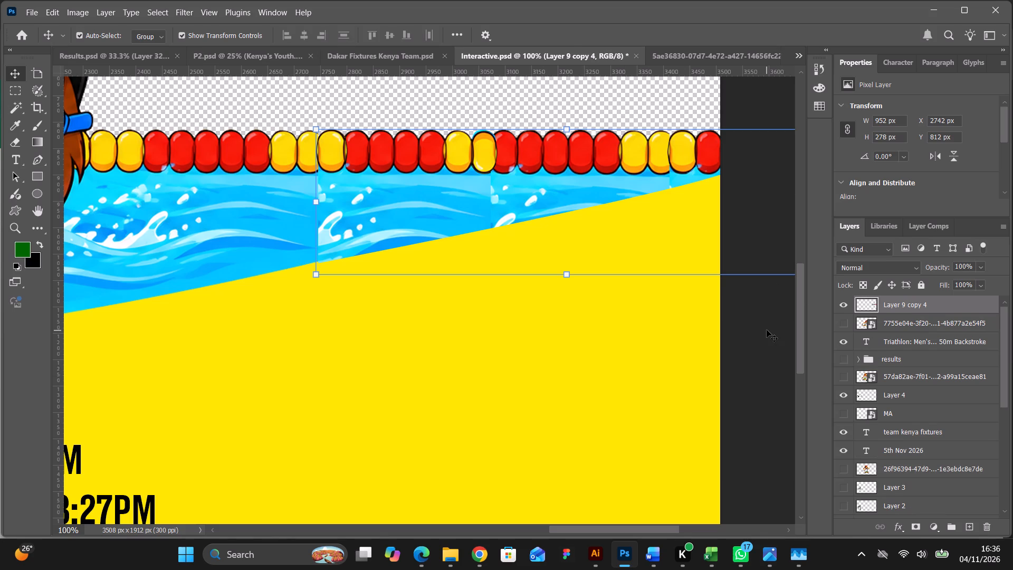
left_click(767, 330)
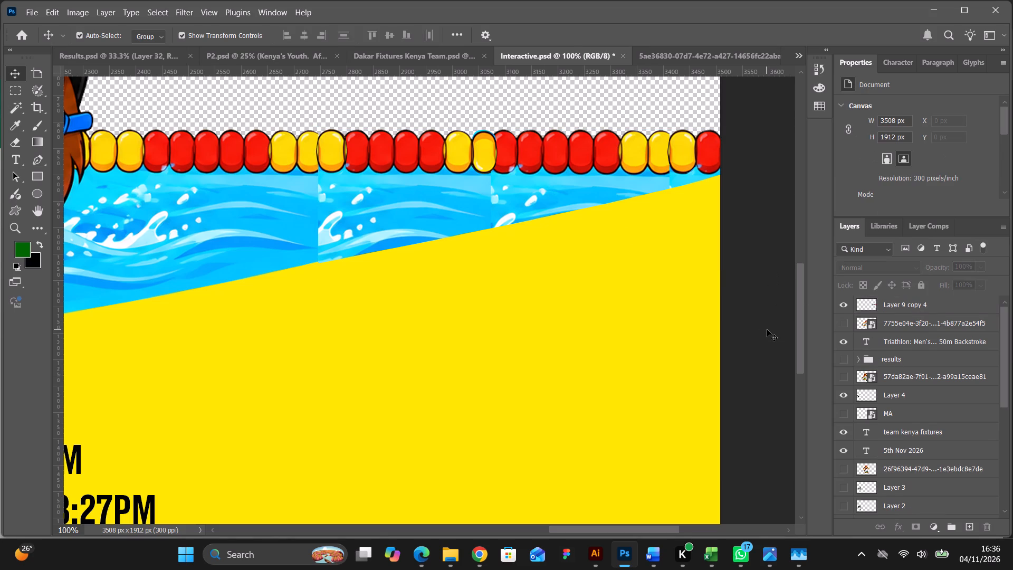
Stretch the merged rope-and-water extension toward the lion to 990 px wide, with its near edge at X 2704 px.
left_click(335, 161)
left_click_drag(317, 202, 302, 202)
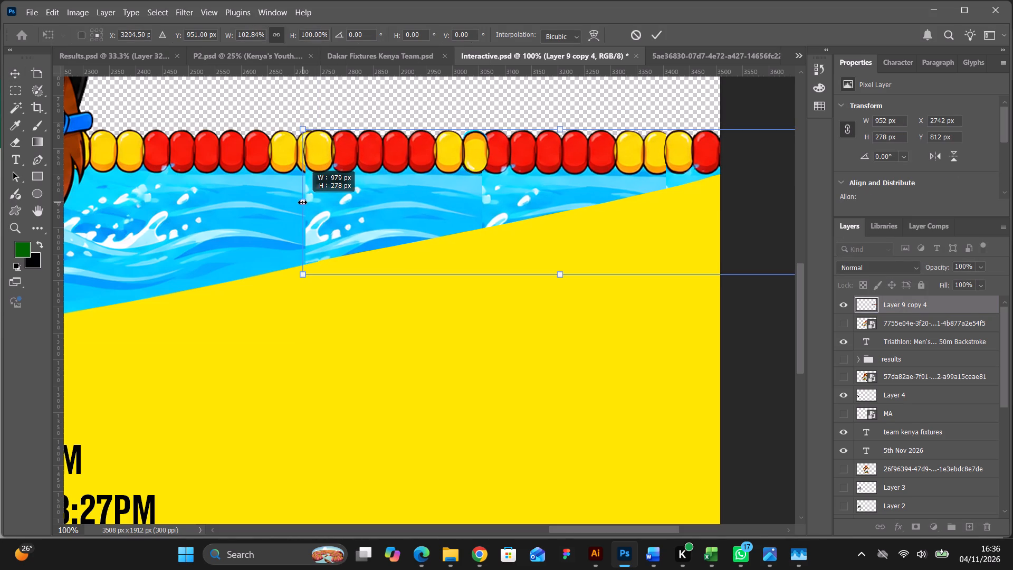
left_click_drag(302, 202, 297, 202)
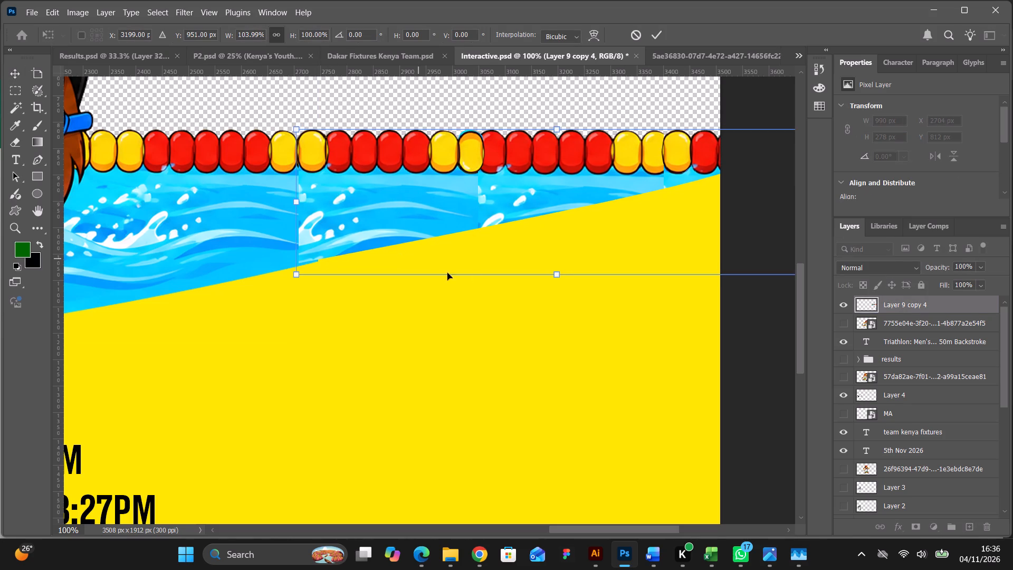
left_click(656, 35)
left_click(751, 203)
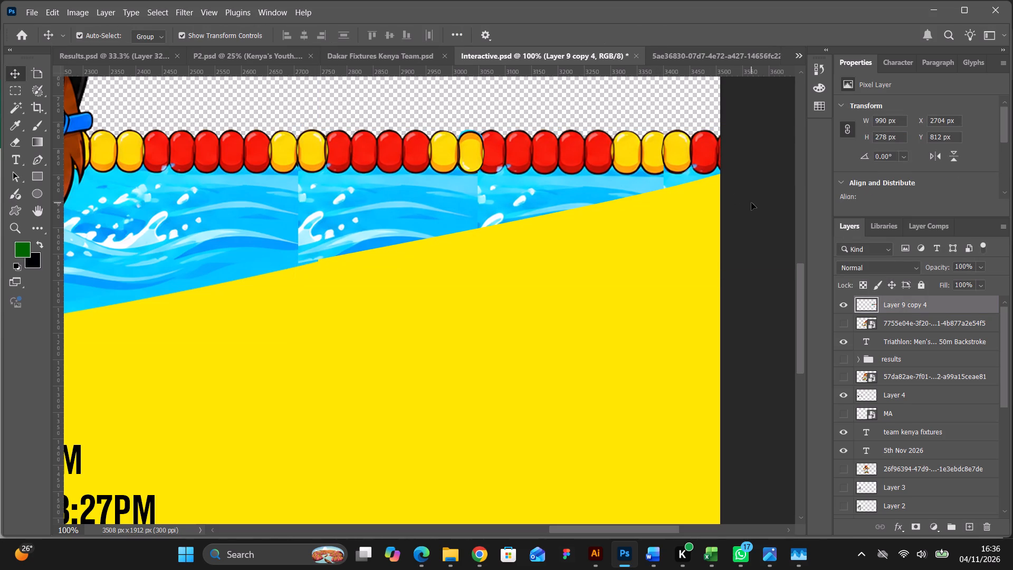
Merge the swimming lion layer, Layer 0 copy, with the rope-and-water extension, Layer 9 copy 4, into a single layer.
key("ctrl+minus")
key("ctrl+minus")
key("ctrl+minus")
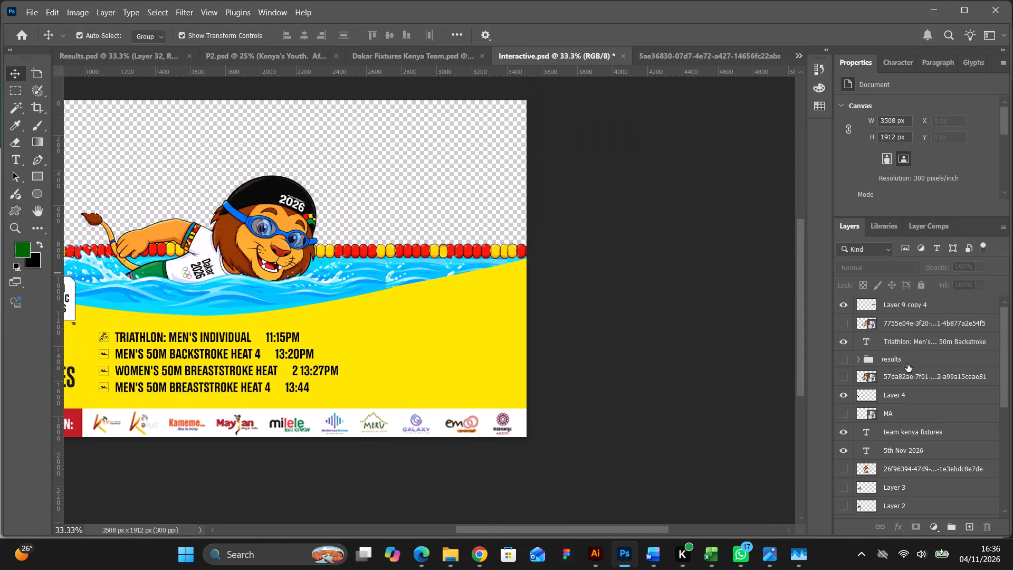
left_click(293, 290)
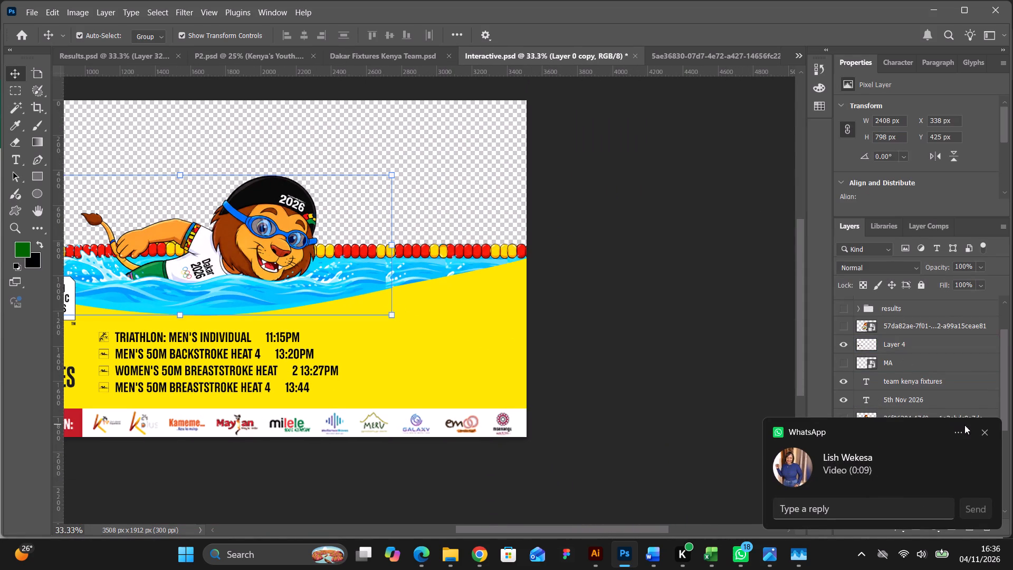
left_click(984, 429)
scroll(969, 345, "up", 8)
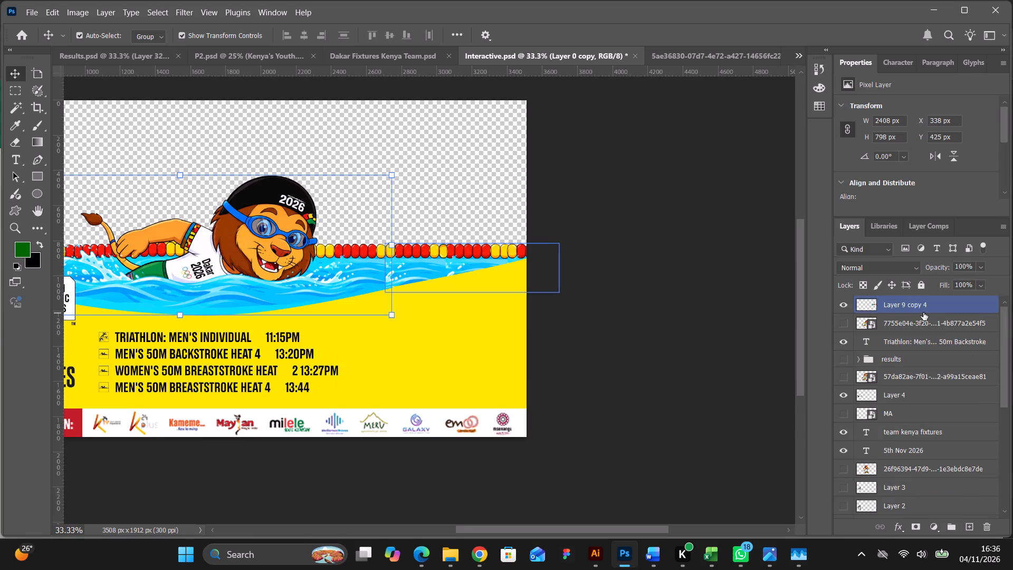
left_click(923, 311, "ctrl")
key("ctrl+e")
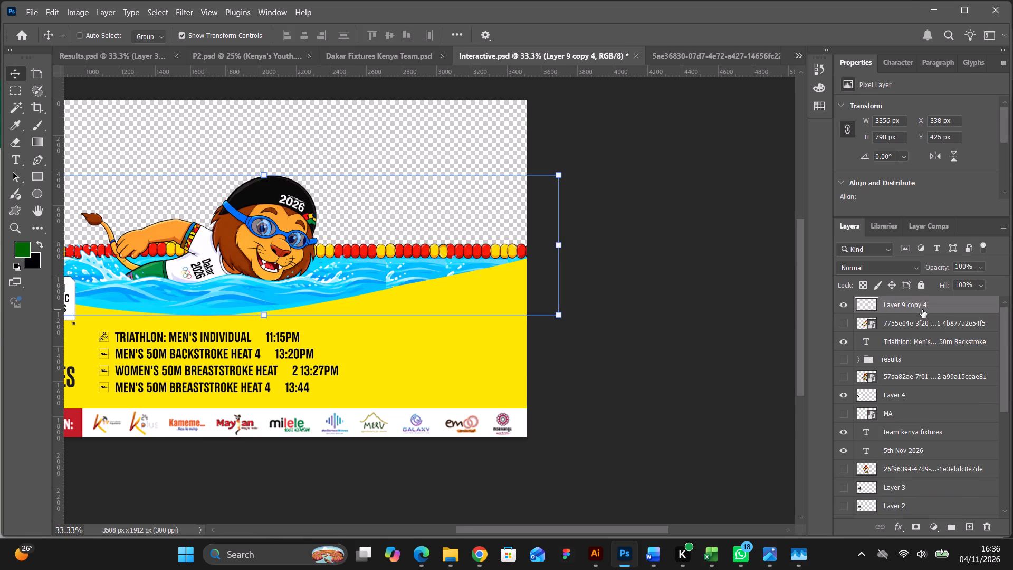
left_click(664, 281)
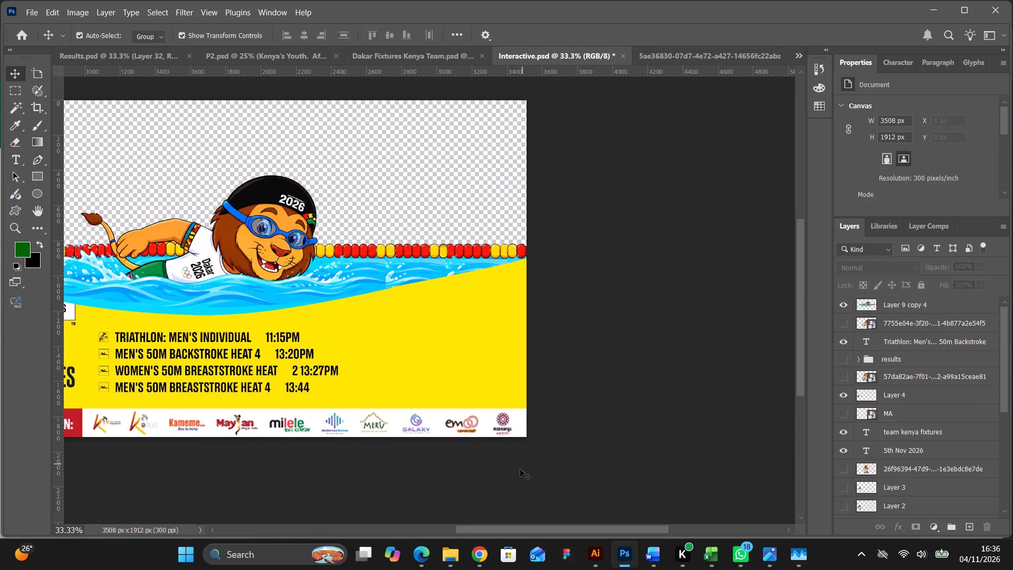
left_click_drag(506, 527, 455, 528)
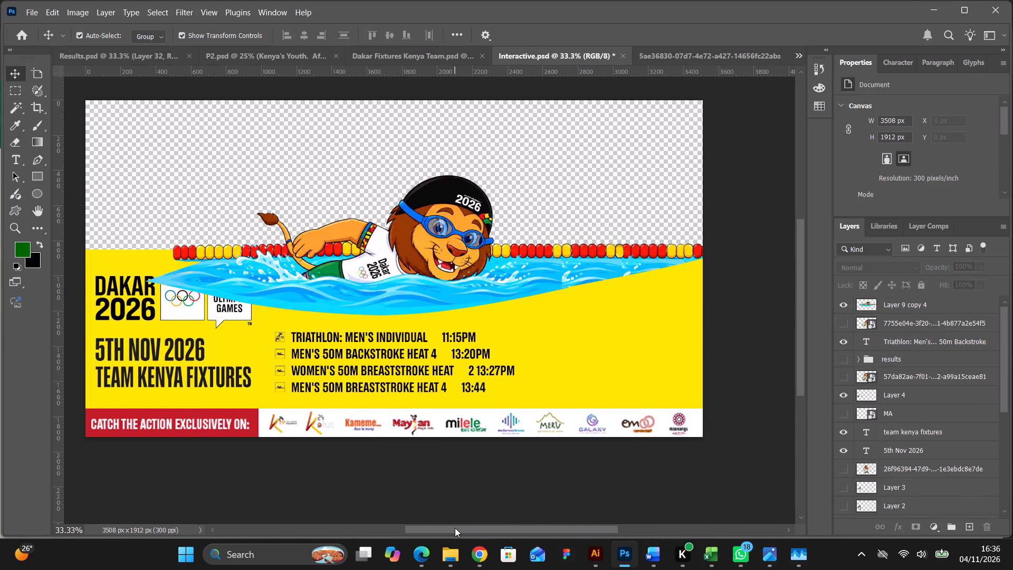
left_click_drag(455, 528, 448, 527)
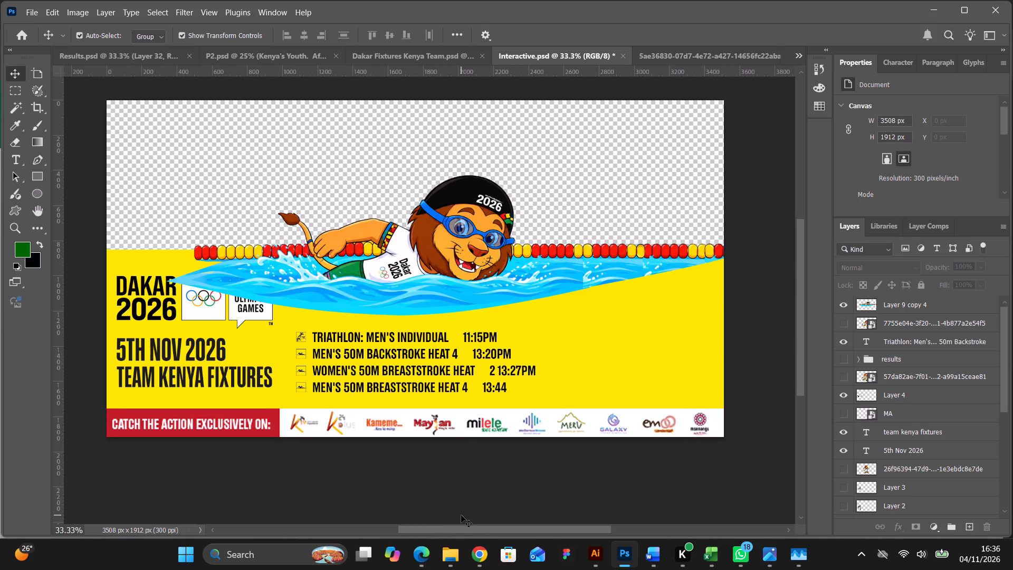
Undo the merge of Layer 9 copy 4 with the swimmer layer beneath the logos.
key("ctrl+z")
left_click(796, 362)
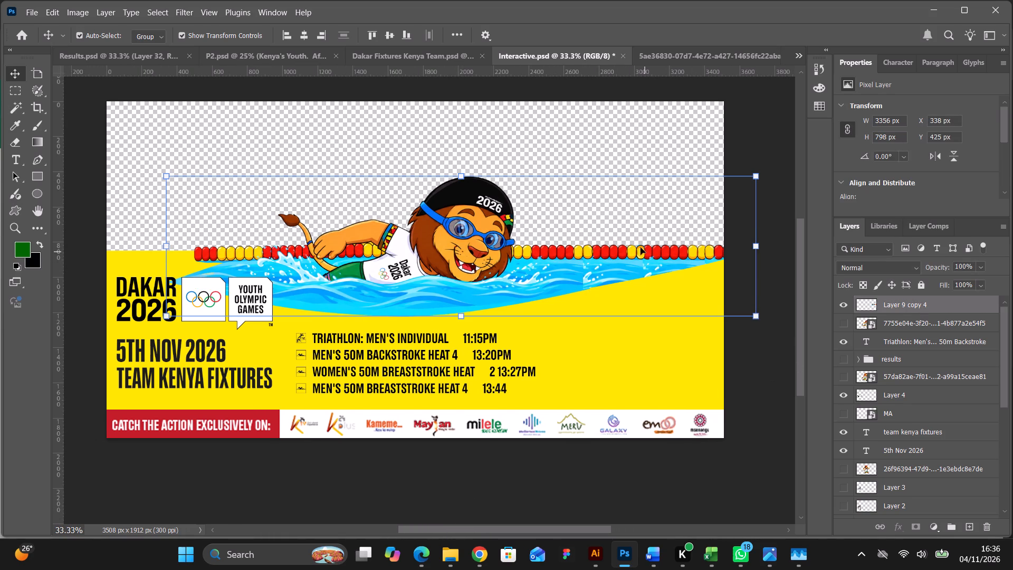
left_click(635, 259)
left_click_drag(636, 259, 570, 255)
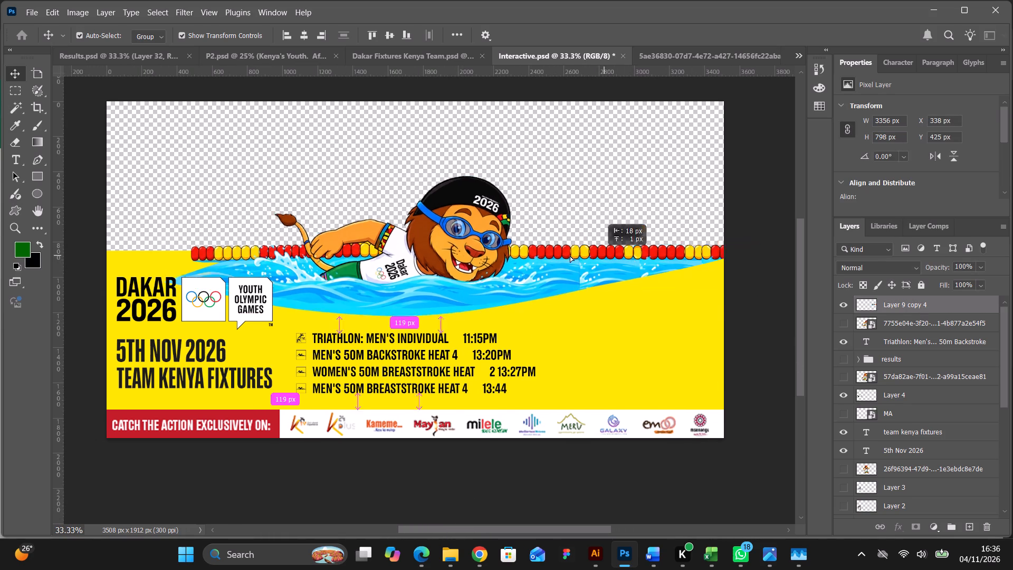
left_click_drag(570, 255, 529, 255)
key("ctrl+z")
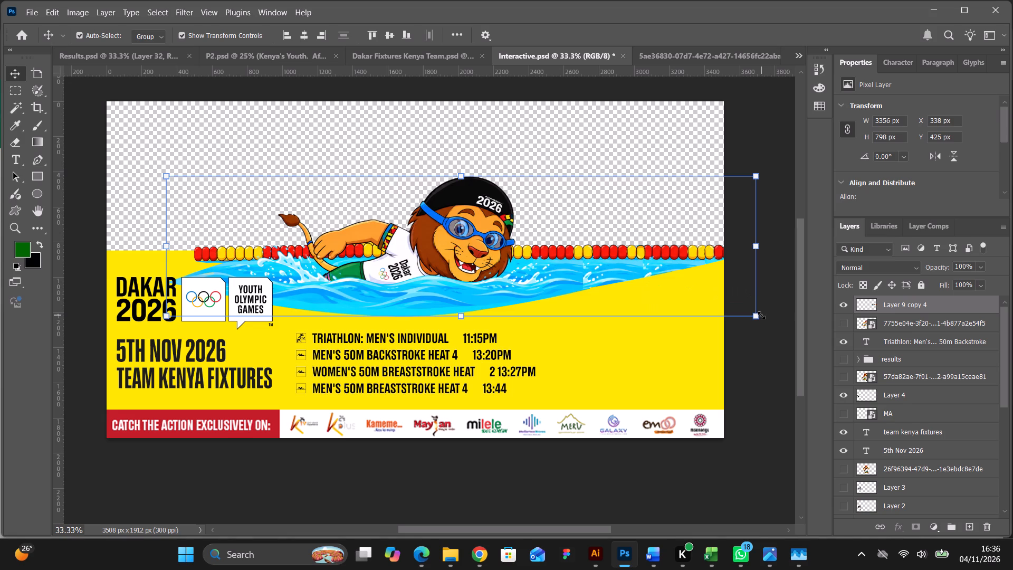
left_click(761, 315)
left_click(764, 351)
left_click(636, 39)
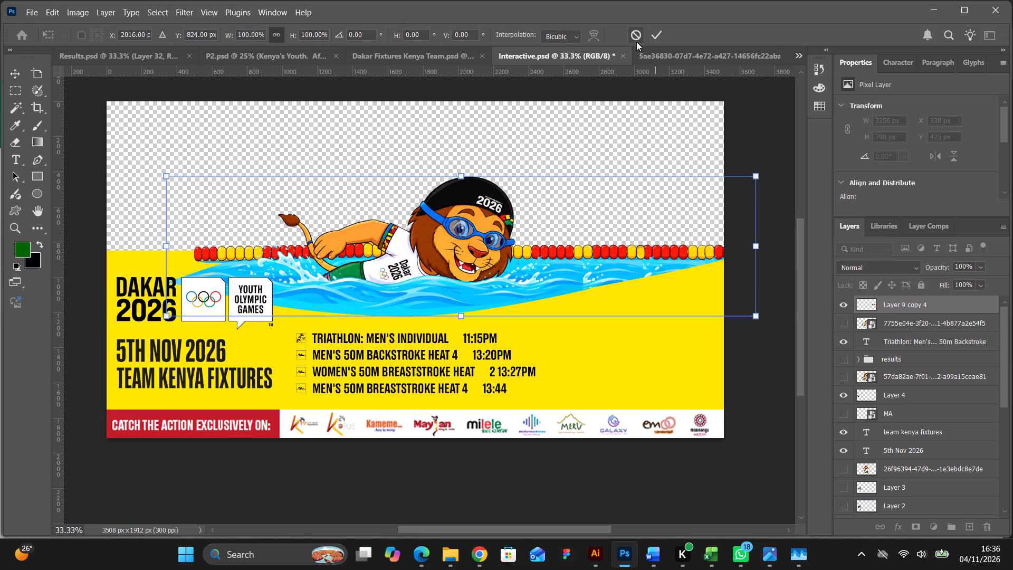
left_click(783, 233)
Duplicate the pool extension Layer 9 copy 4 and place the copy at the artwork's left edge, about X -490 px, Y 824 px.
left_click(622, 267)
left_click_drag(622, 267, 622, 276)
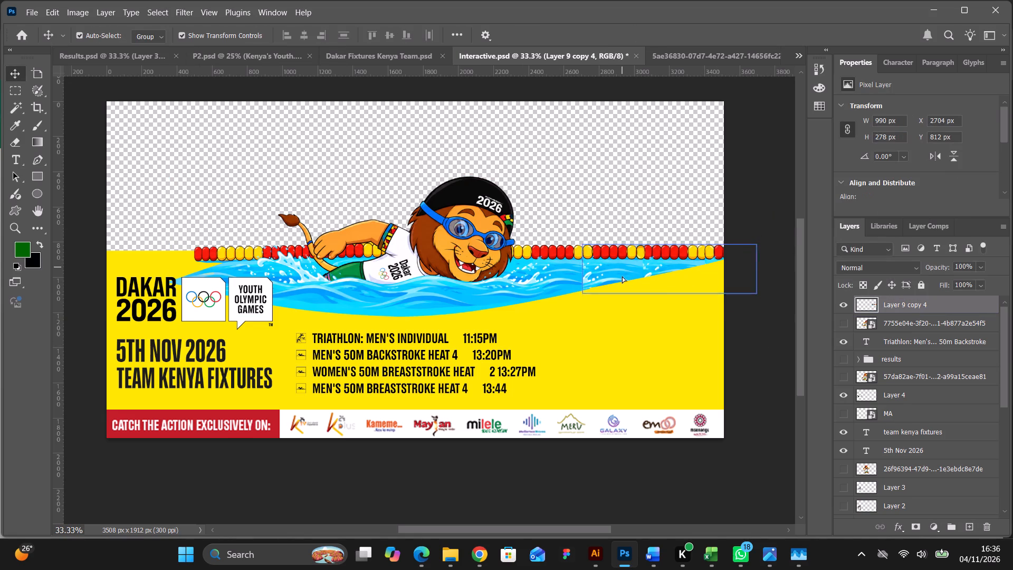
left_click_drag(622, 276, 612, 307)
key("ctrl+z")
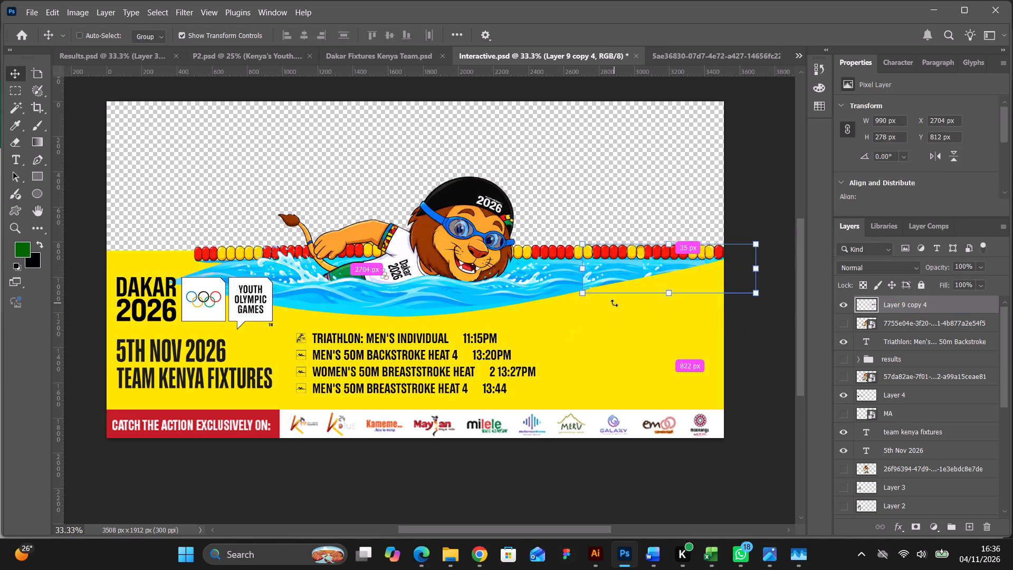
key("ctrl+j")
left_click_drag(628, 256, 552, 265)
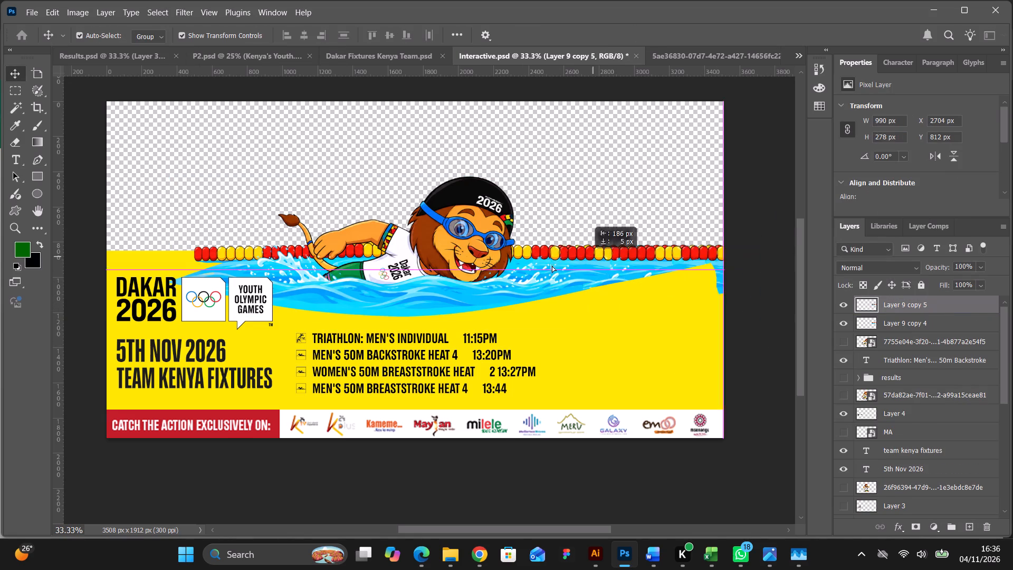
left_click_drag(552, 265, 81, 259)
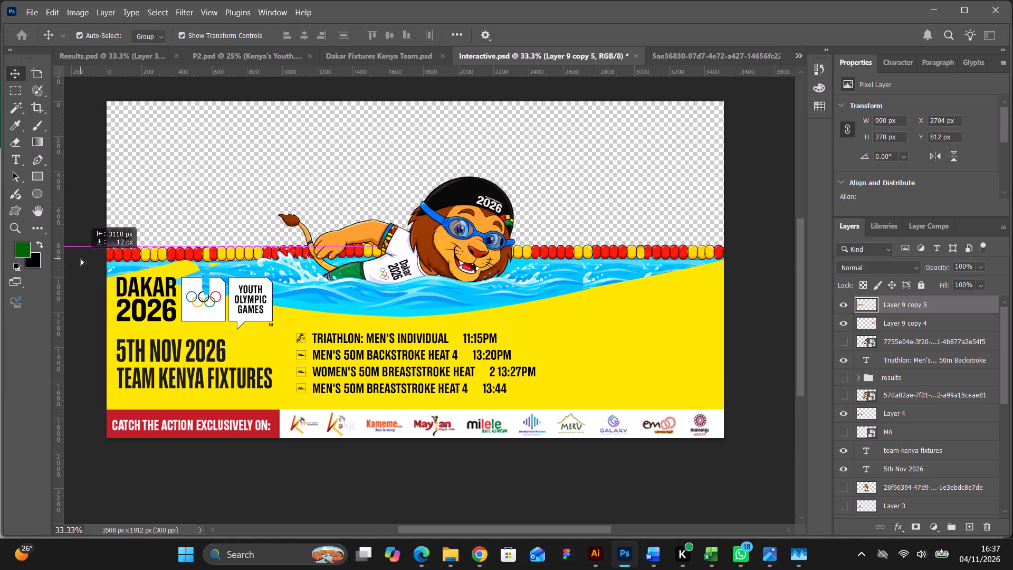
left_click_drag(81, 259, 141, 260)
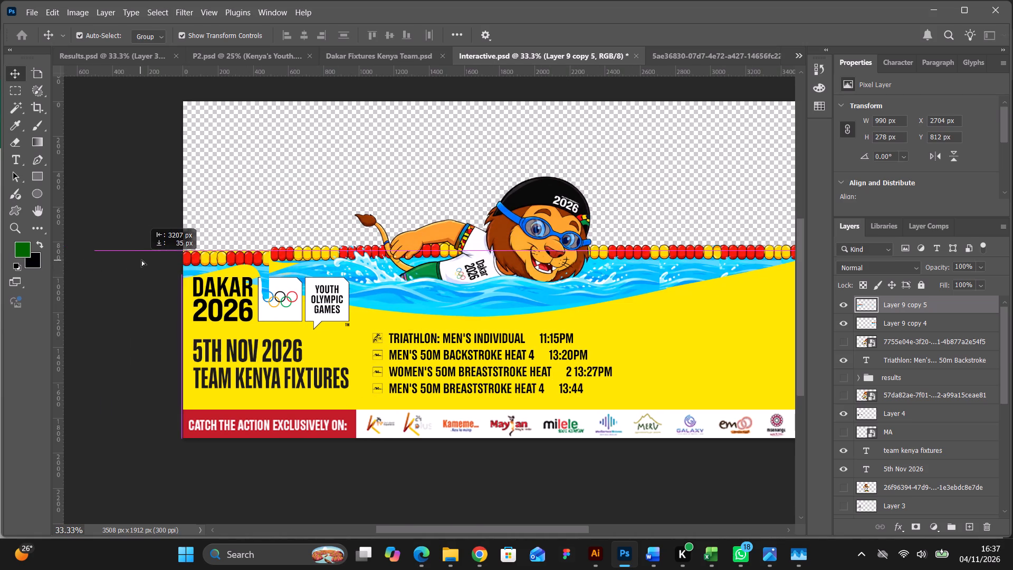
left_click_drag(141, 260, 144, 259)
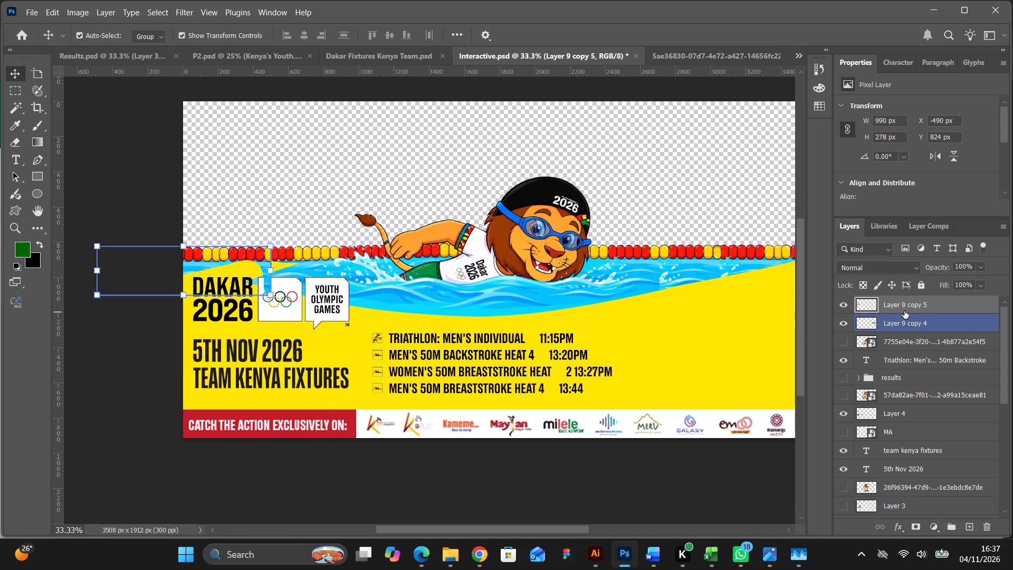
Move both pool extension layers, Layer 9 copy 5 and Layer 9 copy 4, down the layer stack to just above Layer 3.
left_click(906, 324, "ctrl")
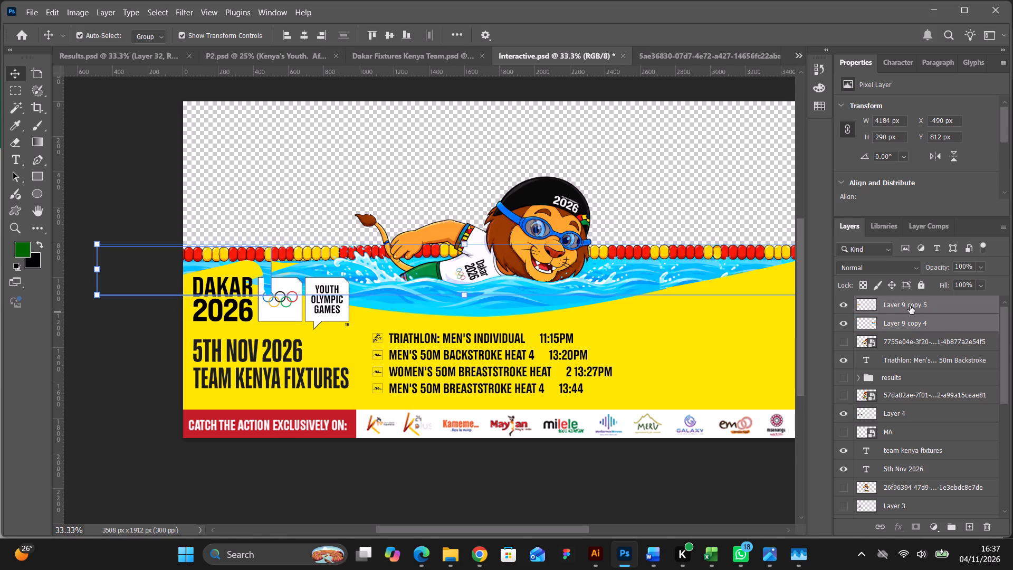
left_click_drag(910, 306, 929, 477)
scroll(933, 474, "down", 3)
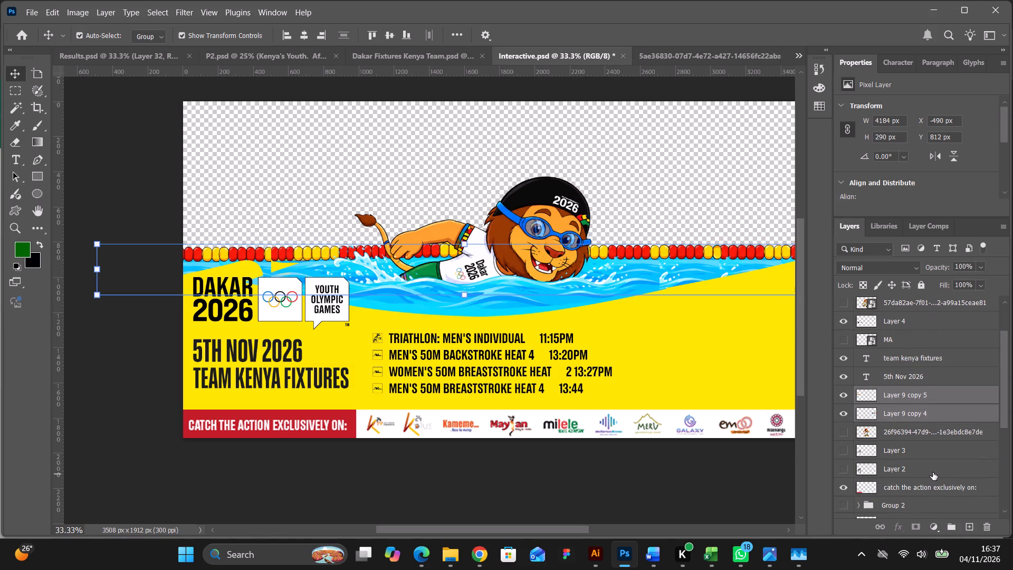
scroll(928, 452, "down", 1)
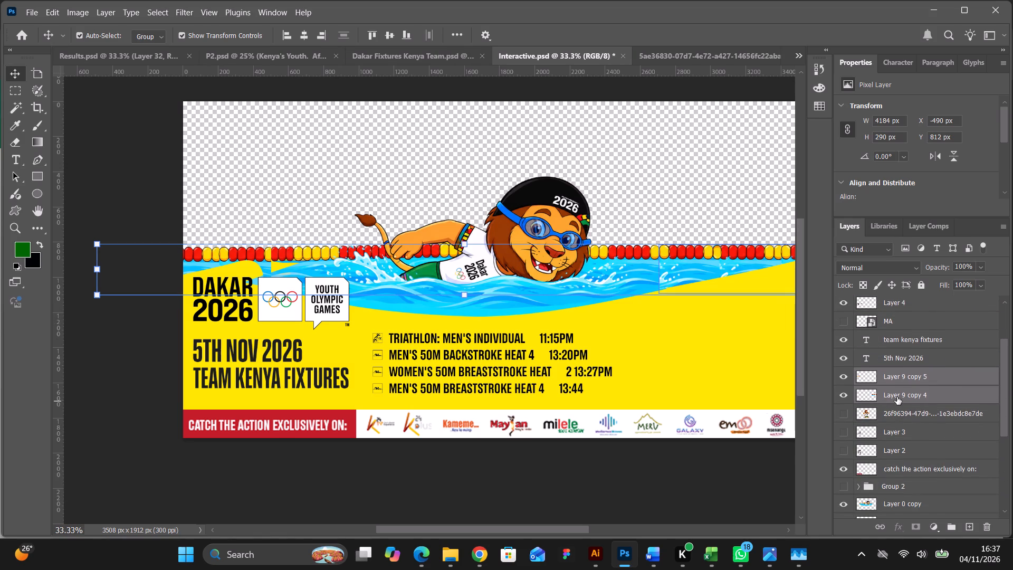
left_click_drag(897, 397, 915, 481)
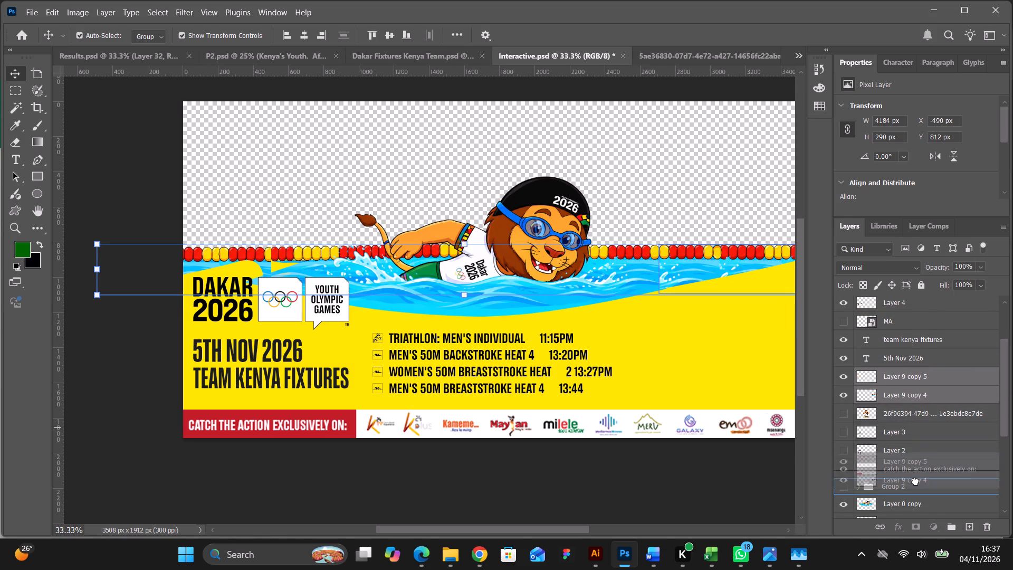
left_click_drag(915, 481, 914, 424)
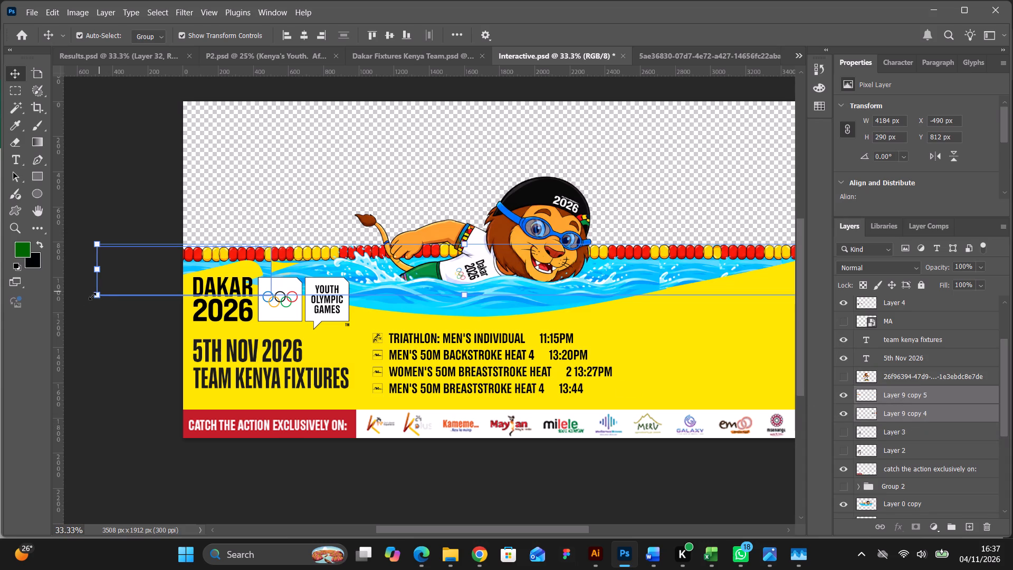
left_click(118, 347)
Reorder Layer 9 copy 5 so it sits directly below Layer 9 copy 4 in the layer stack.
key("ctrl+equal")
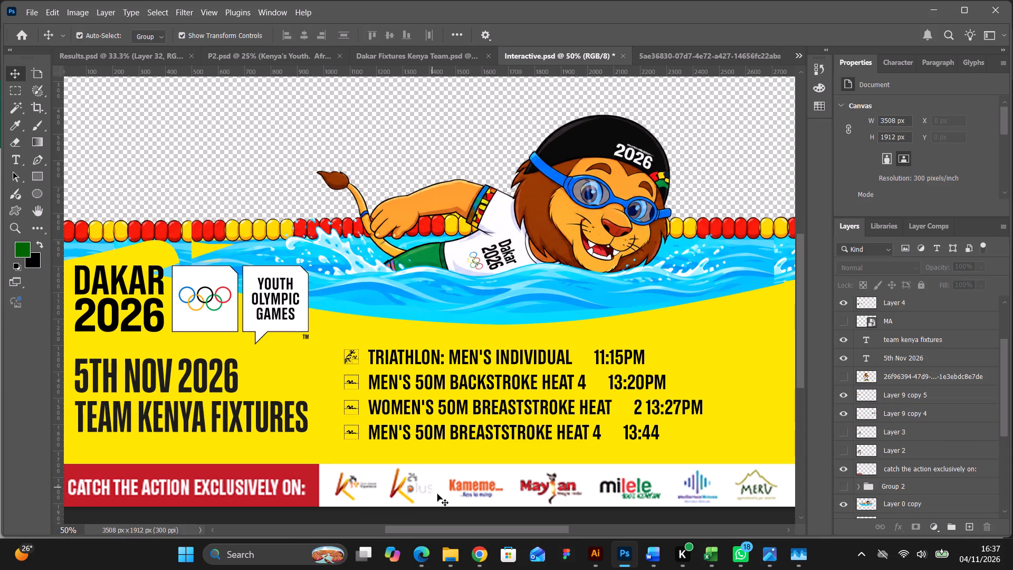
left_click_drag(455, 529, 435, 529)
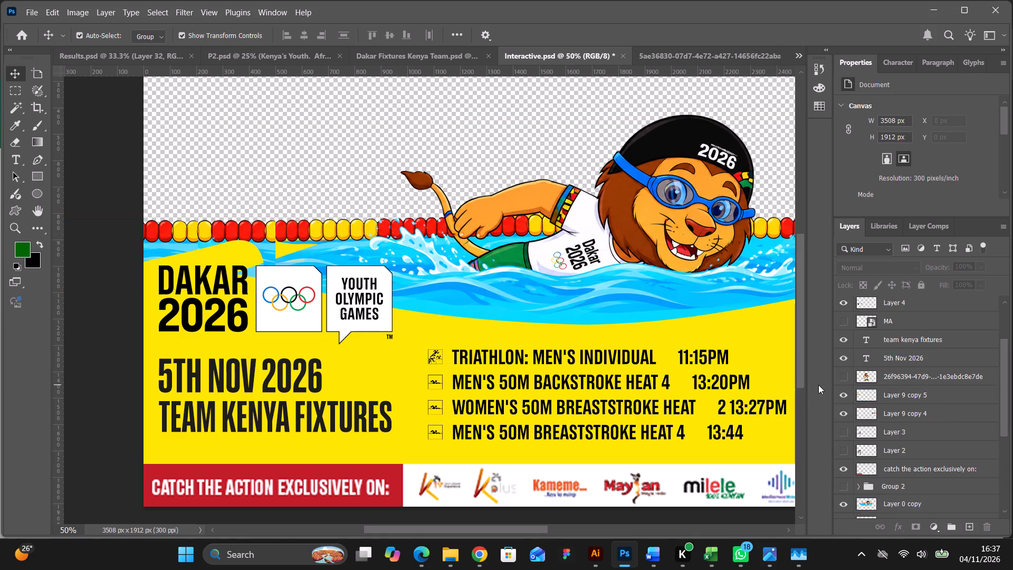
left_click(179, 241)
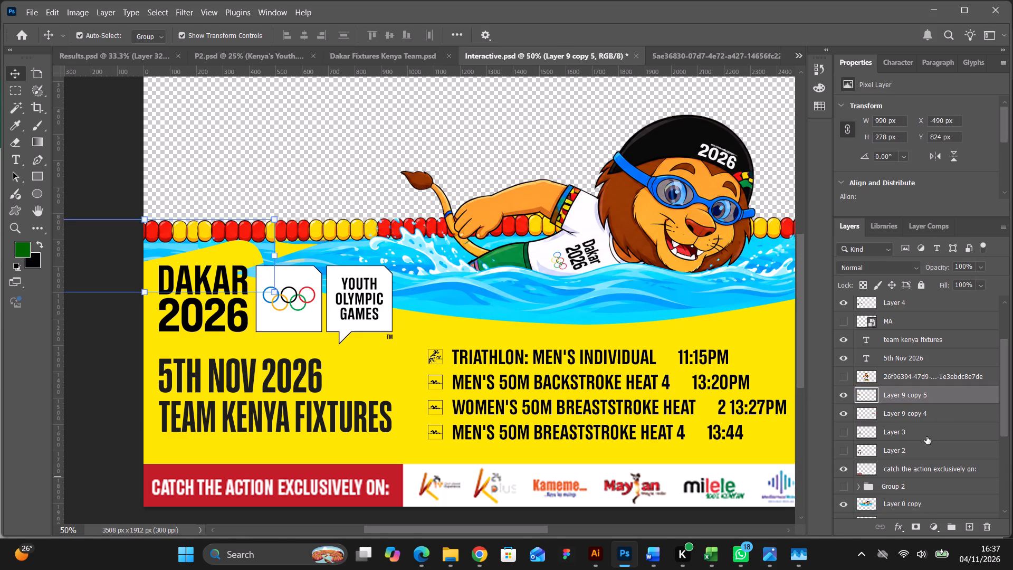
left_click_drag(897, 397, 904, 424)
Nudge the left pool extension, Layer 9 copy 5, rightward along the lane rope to X -450 px.
key("Right")
key("Right")
key("Right")
key("Right")
key("Right")
key("Right")
key("Right")
key("Right")
key("Right")
key("Right")
key("Right")
key("Right")
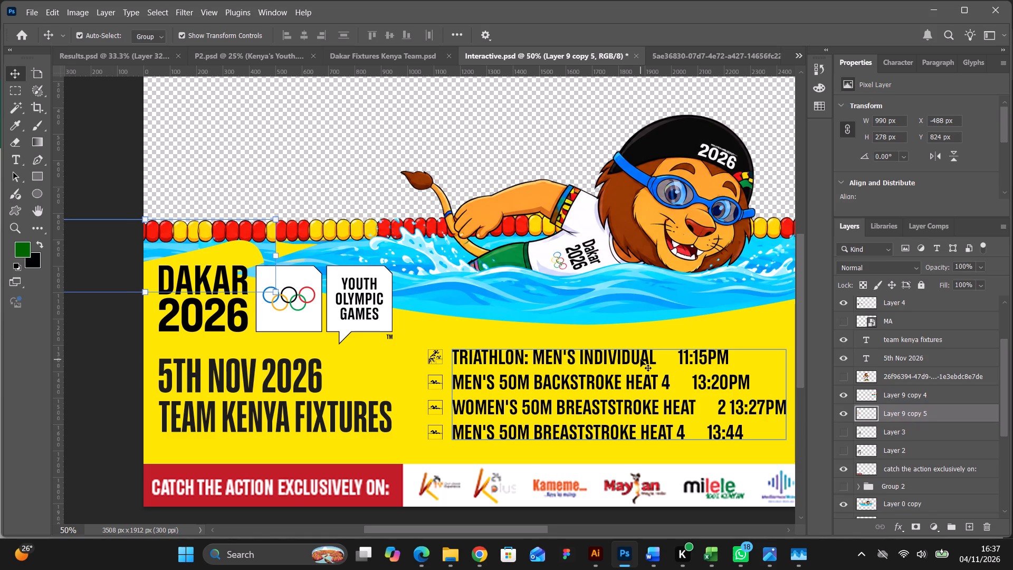
key("Right")
key("Right")
key("Right")
key("Right")
key("Right")
key("Right")
key("Right")
key("Right")
key("Right")
key("Right")
key("Right")
key("Right")
key("Right")
key("Right")
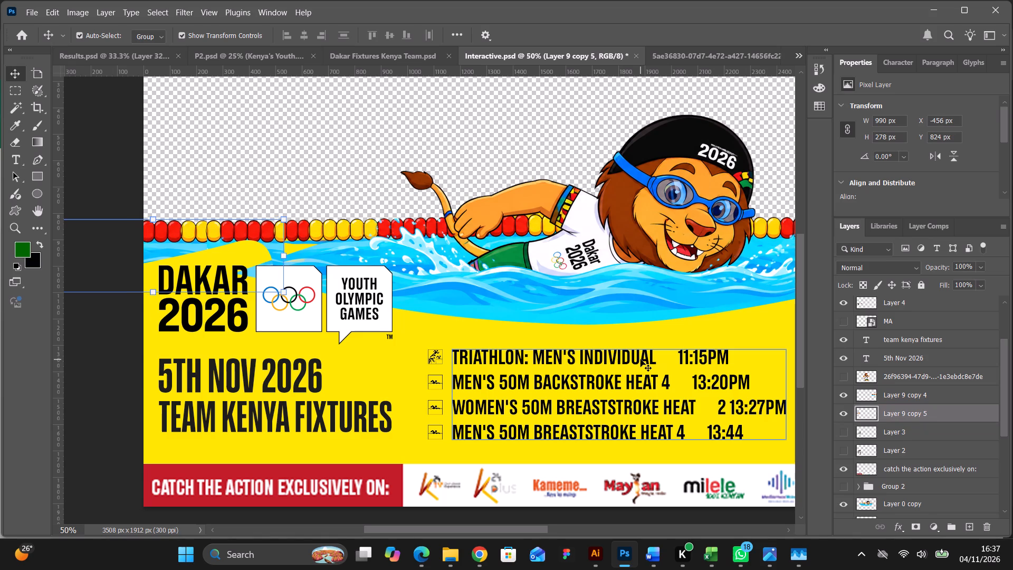
key("Right")
key("Right")
key("Right")
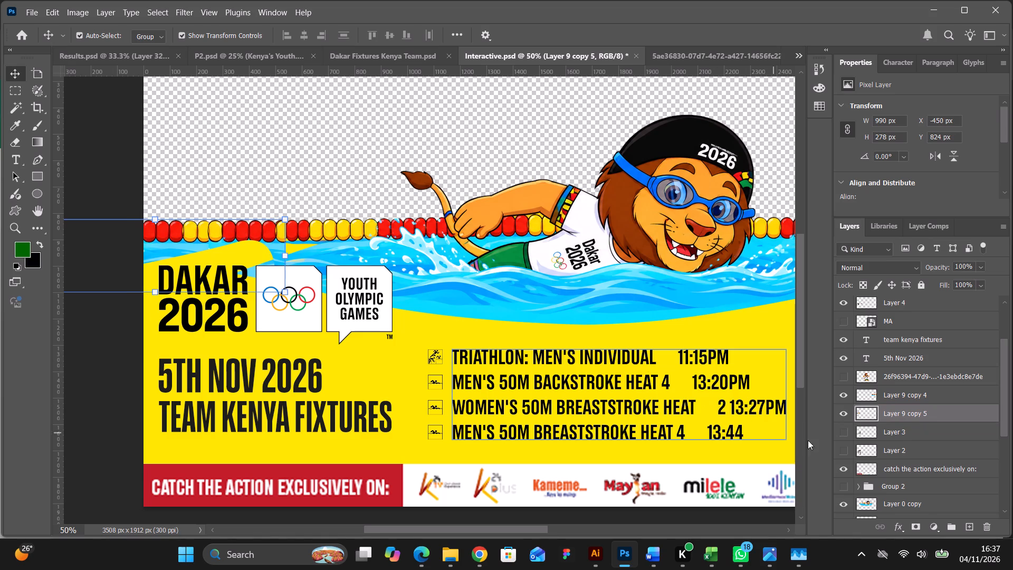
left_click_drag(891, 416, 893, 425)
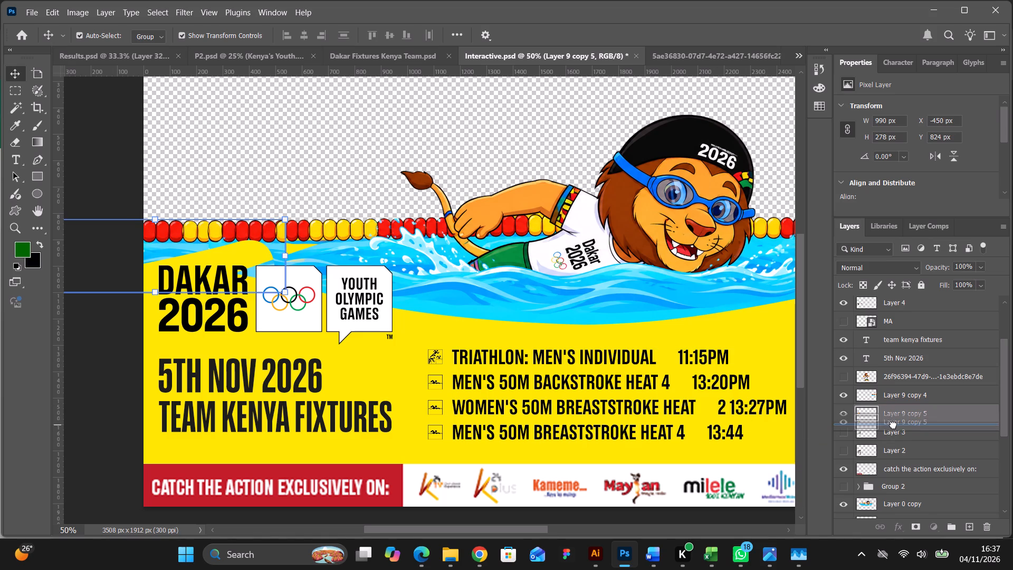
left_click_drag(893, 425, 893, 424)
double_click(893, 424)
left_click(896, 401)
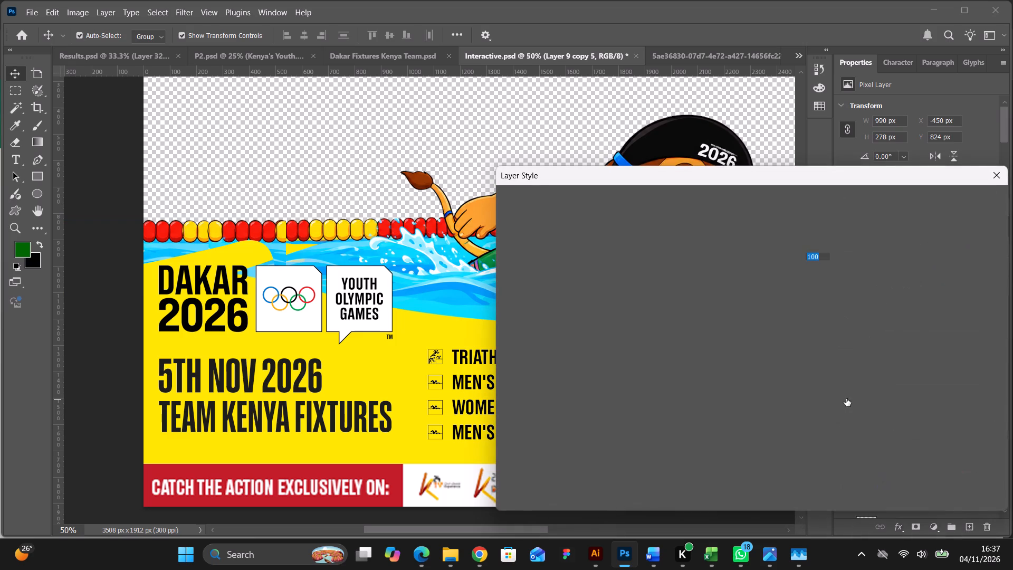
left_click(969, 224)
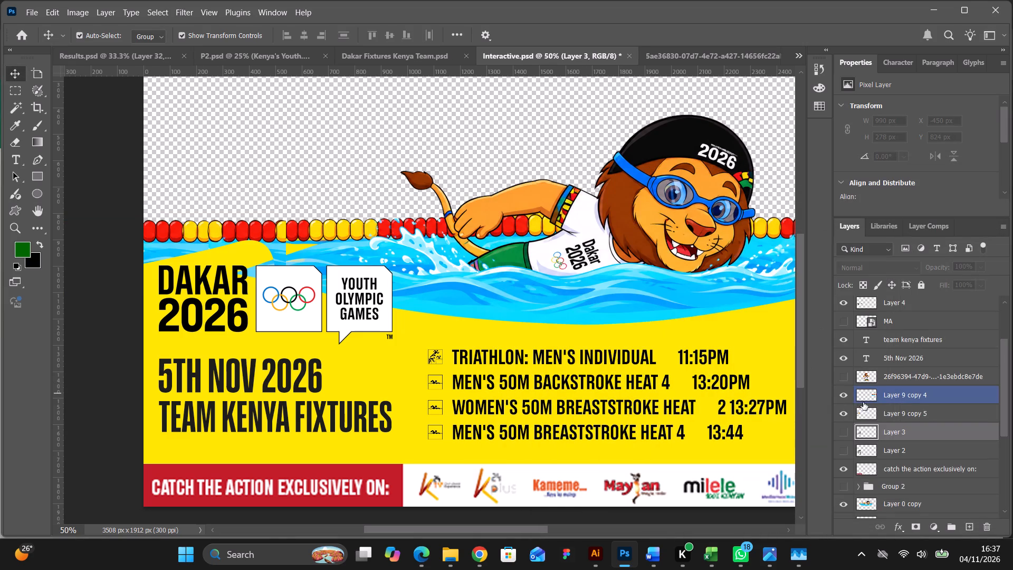
Toggle the visibility of Layer 9 copy 5 and Layer 9 copy 4 to check what each covers, and identify the swimmer's layer.
left_click(844, 416)
left_click(844, 416)
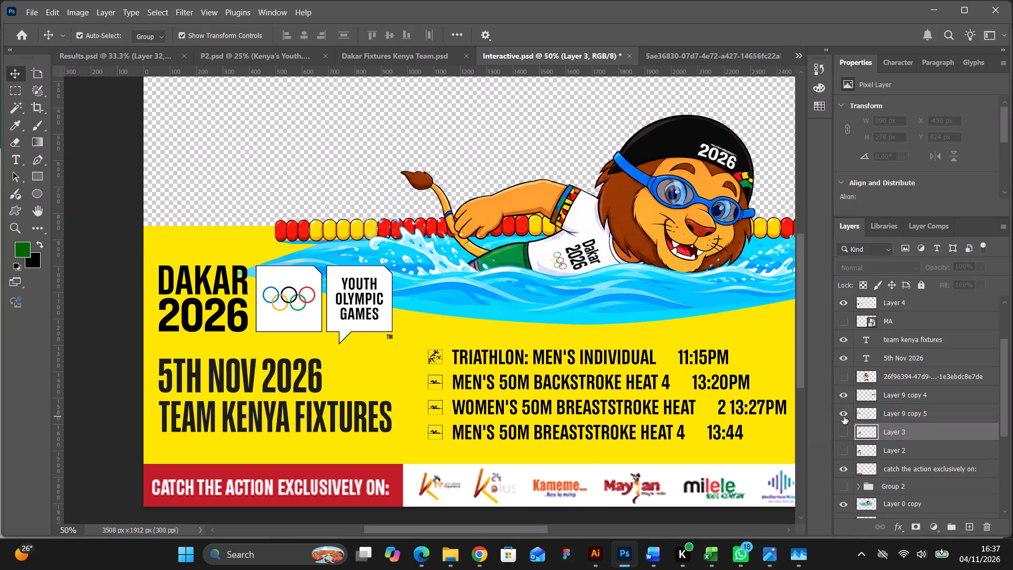
left_click(844, 416)
left_click(844, 416)
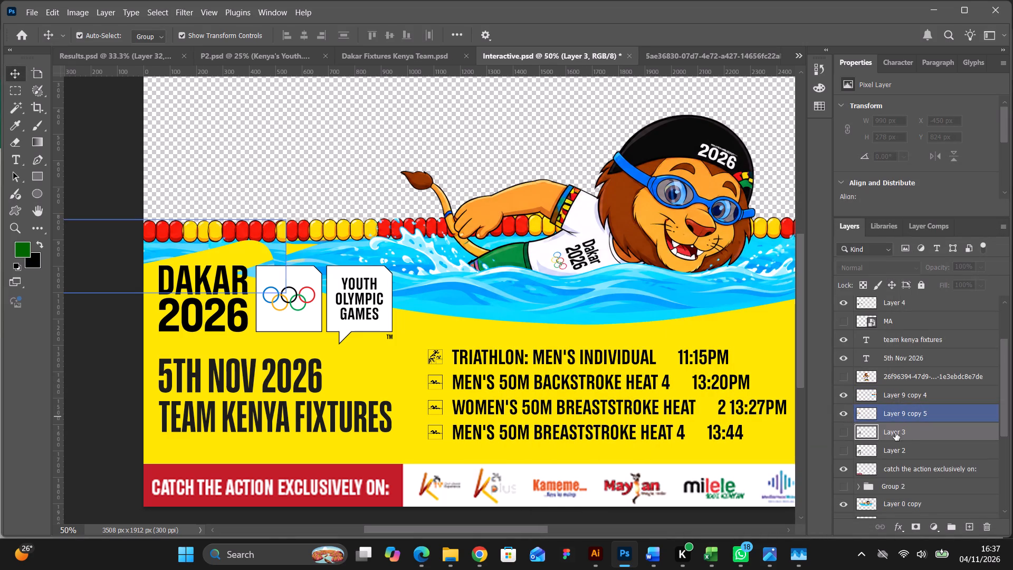
left_click(909, 432)
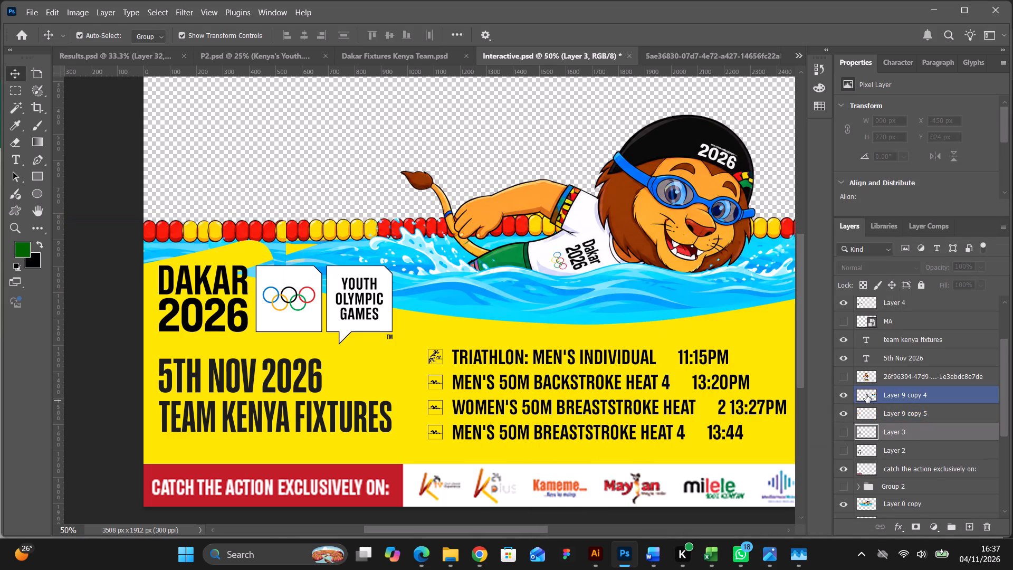
left_click(866, 395)
left_click(843, 397)
left_click(843, 397)
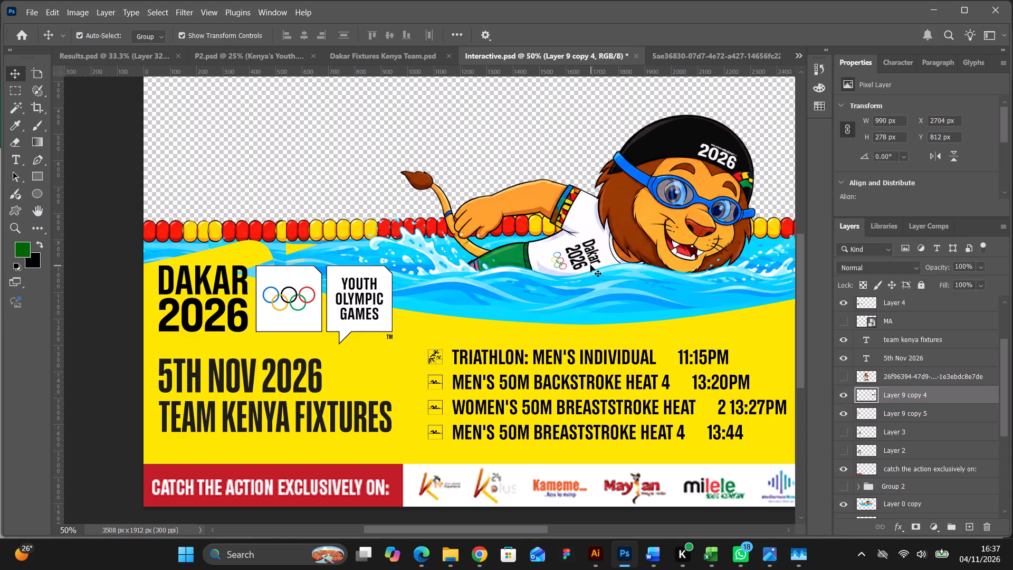
left_click(590, 264)
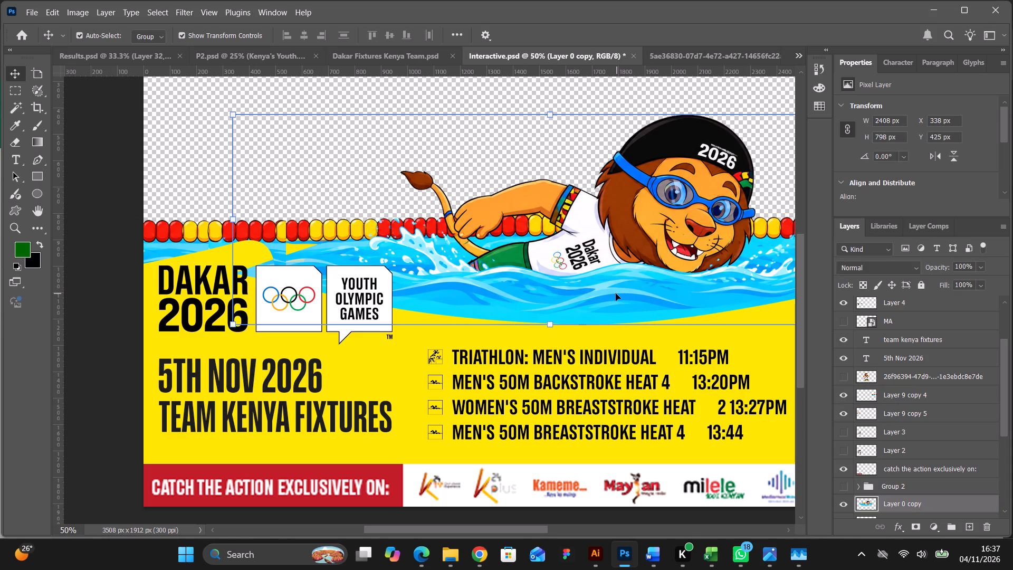
Scale the left pool extension, Layer 9 copy 5, down proportionally to 950 × 266 px and deselect it.
key("ctrl+equal")
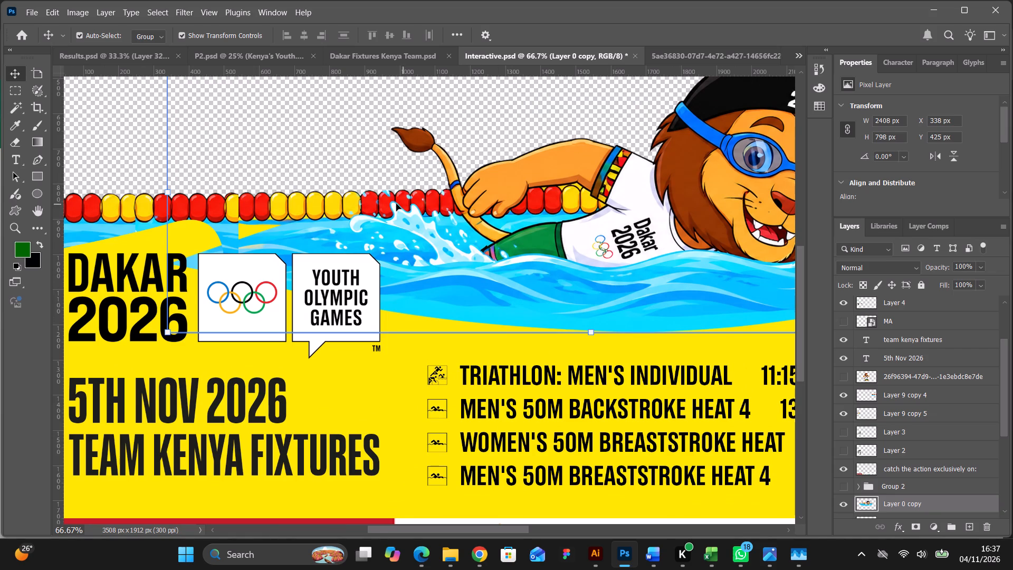
scroll(343, 195, "up", 4)
left_click(144, 252)
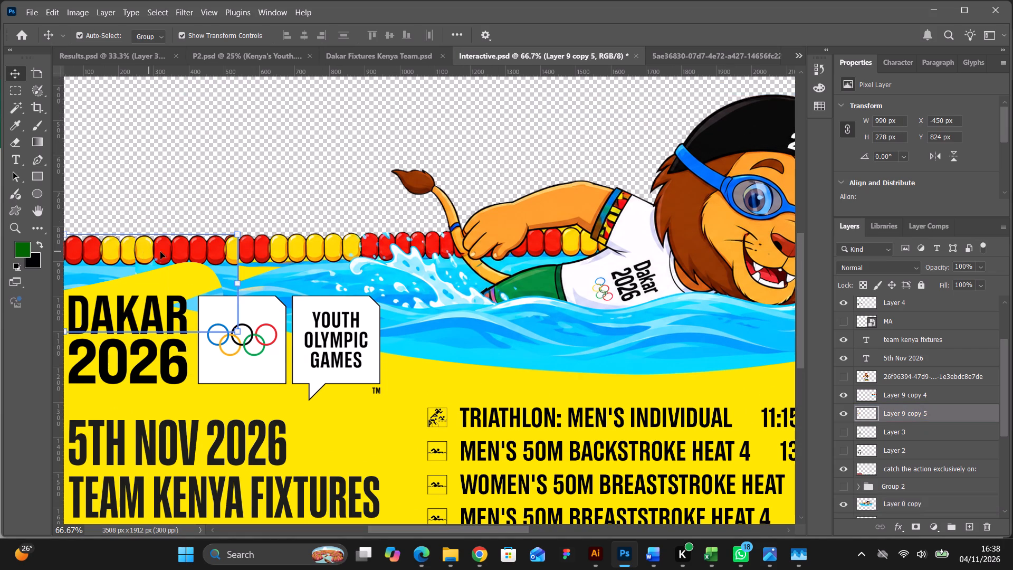
left_click_drag(238, 285, 227, 281)
left_click(208, 253)
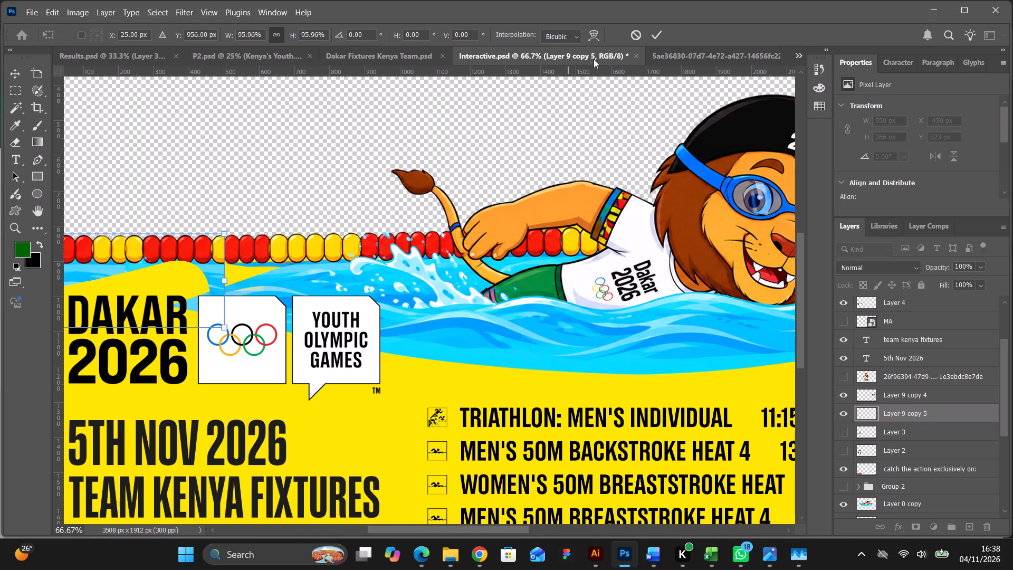
left_click(655, 34)
left_click(293, 202)
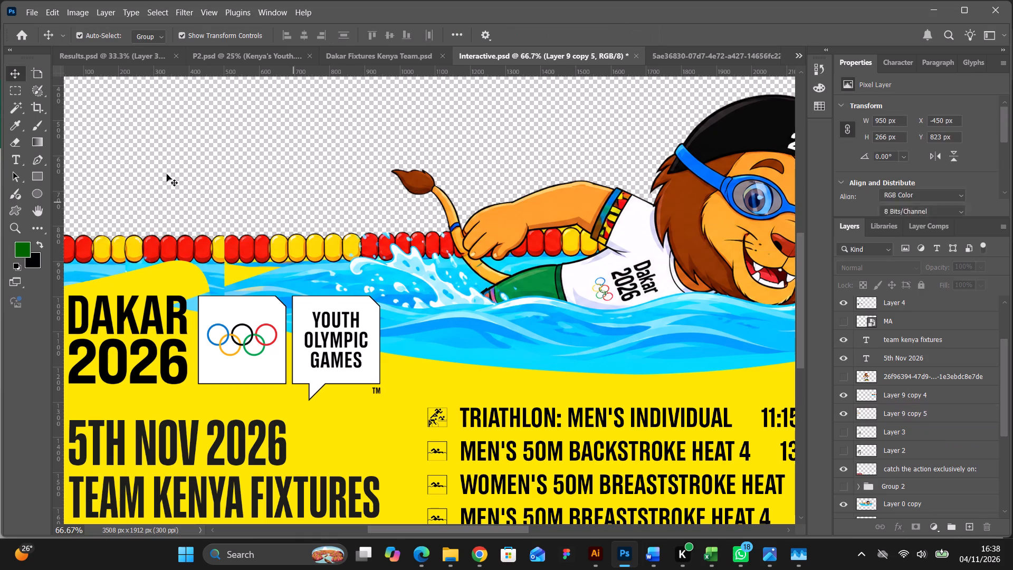
Outline the clipped yellow float at the left lane rope join with the Pen tool and convert the path to a selection.
left_click(35, 157)
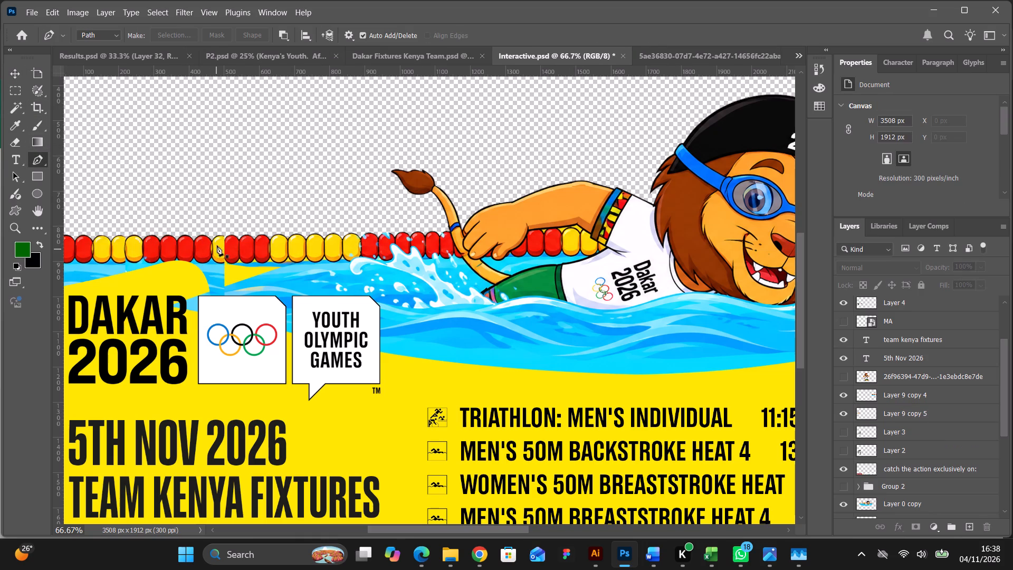
left_click(211, 236)
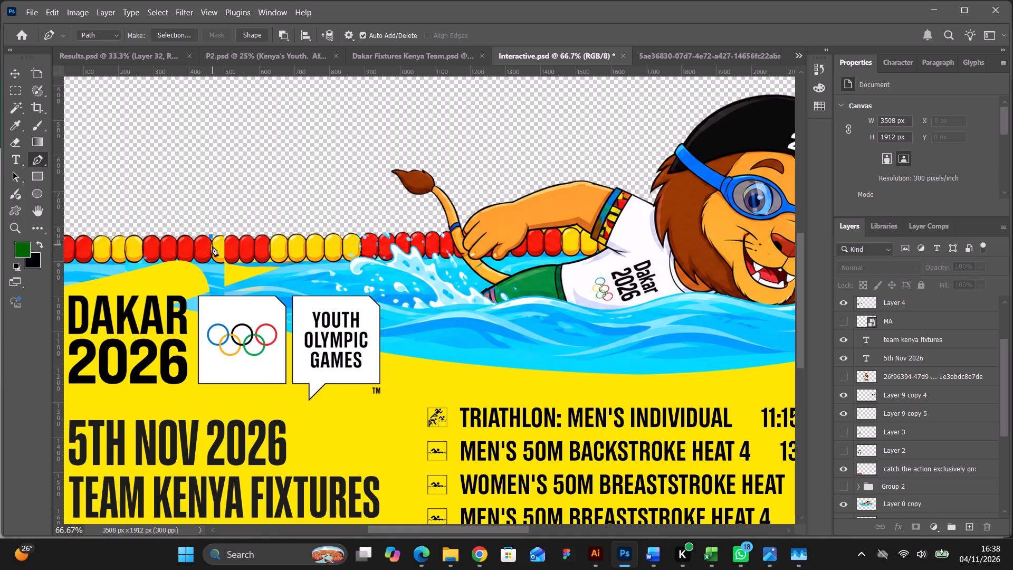
left_click(212, 244)
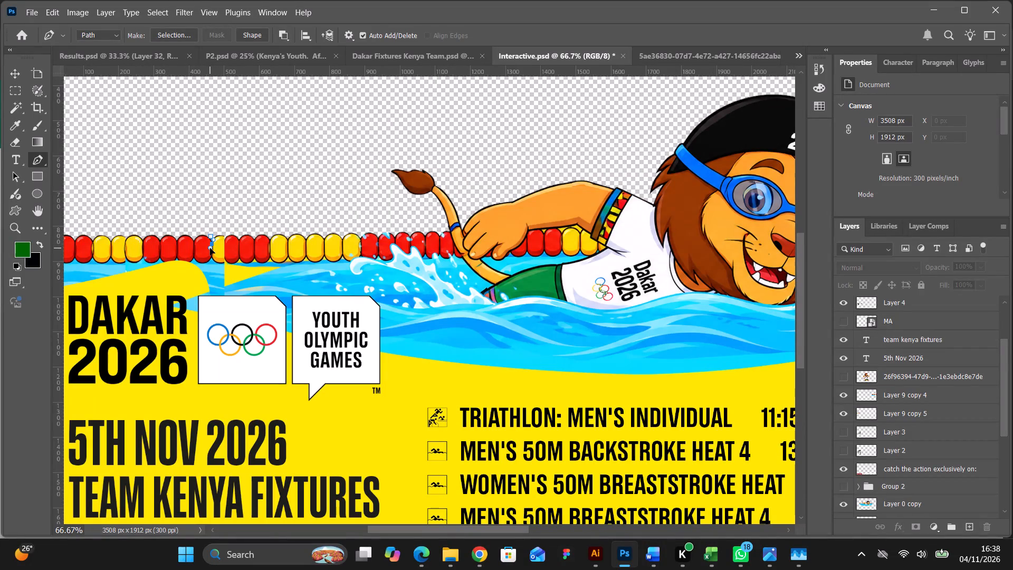
left_click(212, 259)
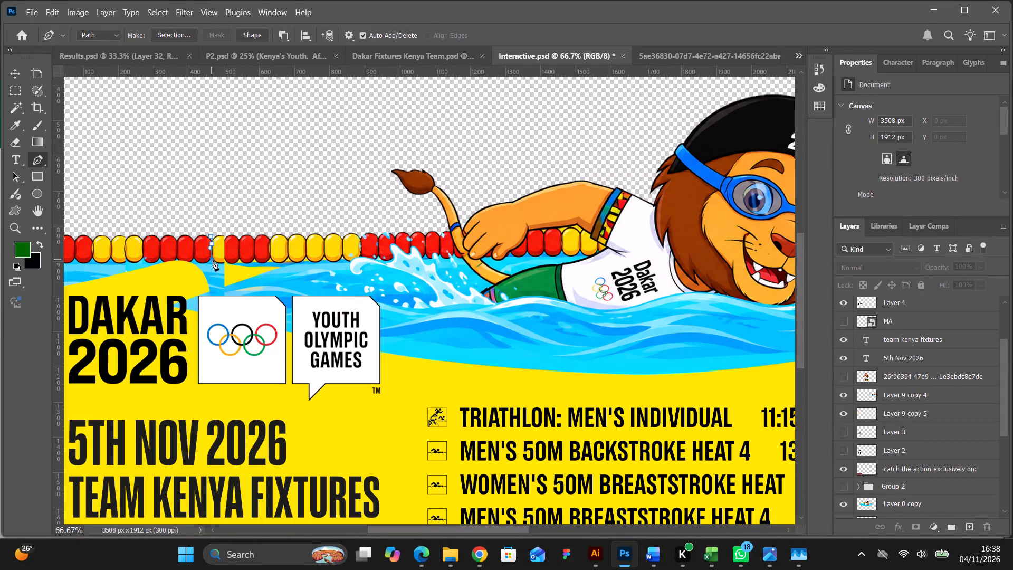
left_click(219, 271)
left_click(228, 274)
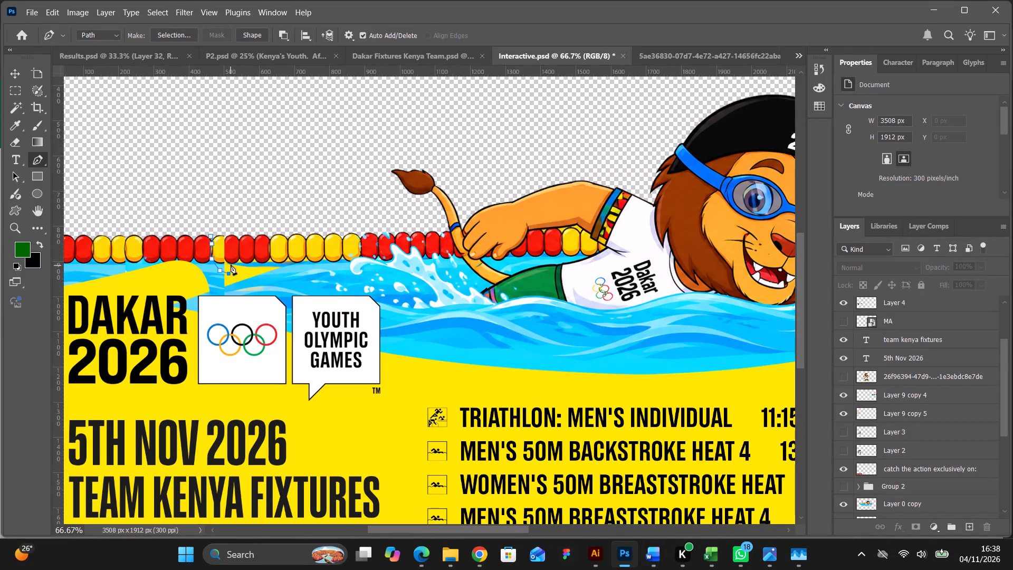
left_click(231, 264)
left_click(226, 246)
left_click(228, 231)
left_click(222, 224)
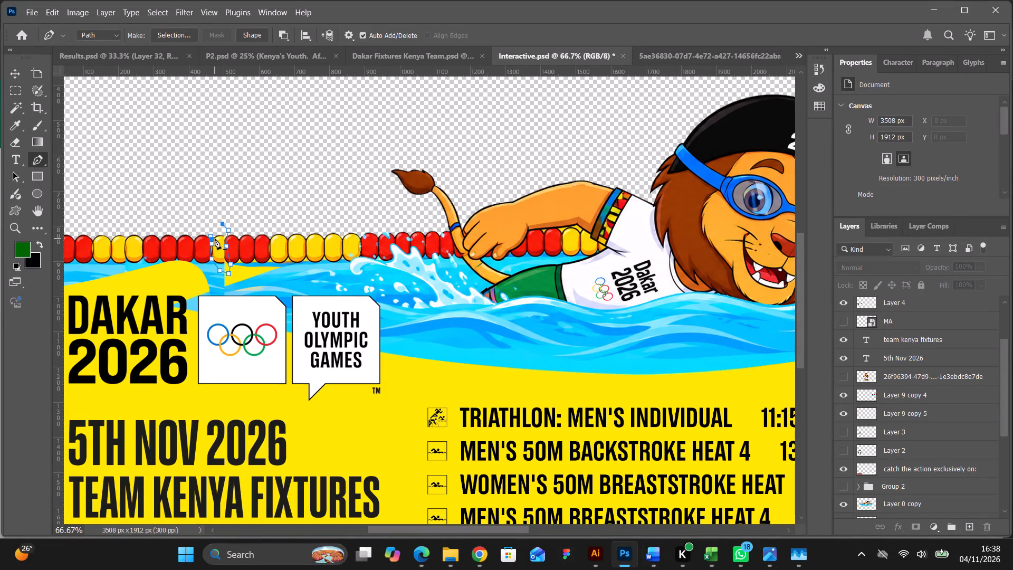
left_click_drag(213, 236, 214, 243)
right_click(217, 234)
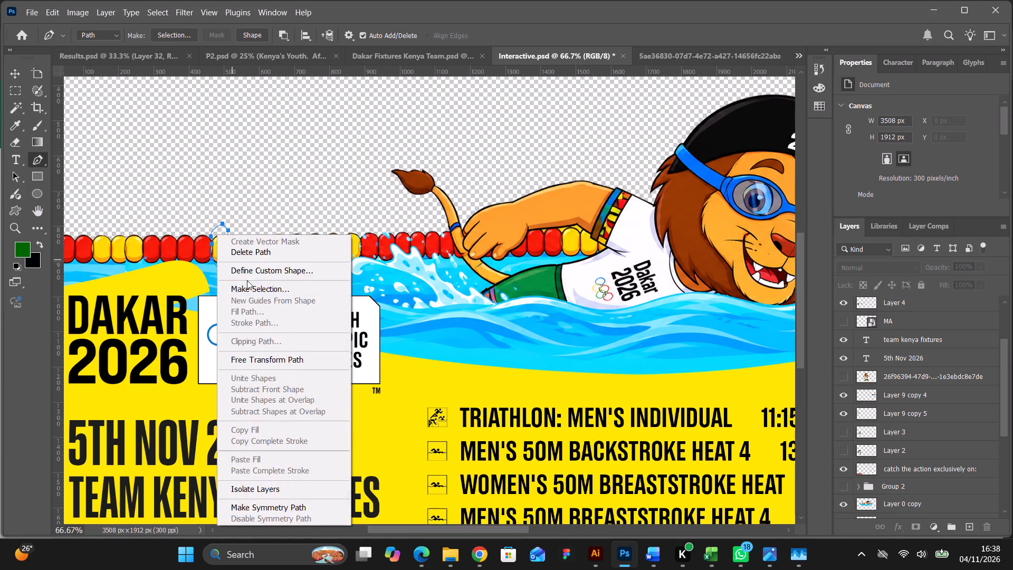
left_click(251, 284)
left_click(577, 137)
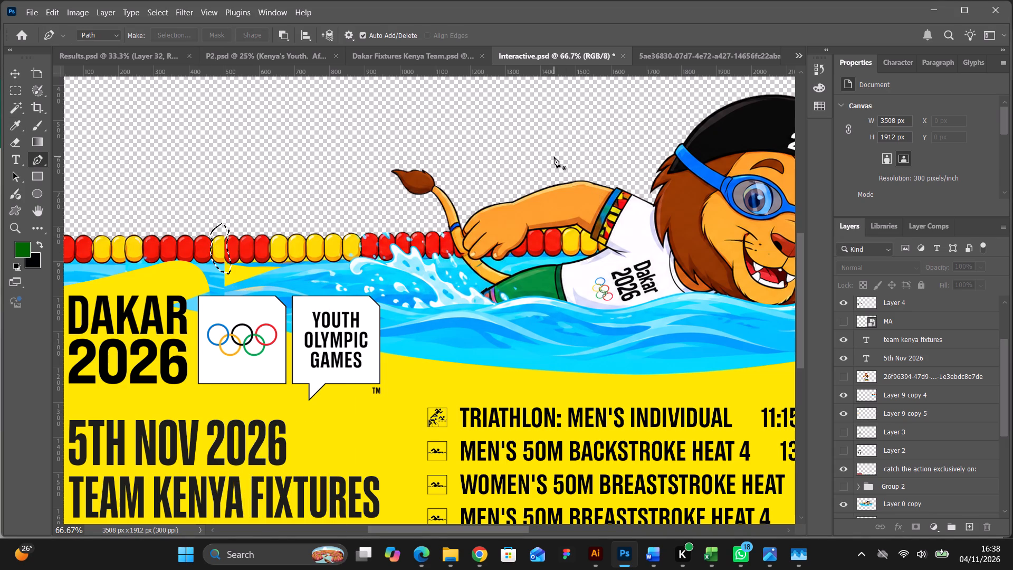
Invert the selection, delete the outlined yellow float from Layer 9 copy 5, and deselect.
key("BackSpace")
left_click(12, 72)
left_click(166, 251)
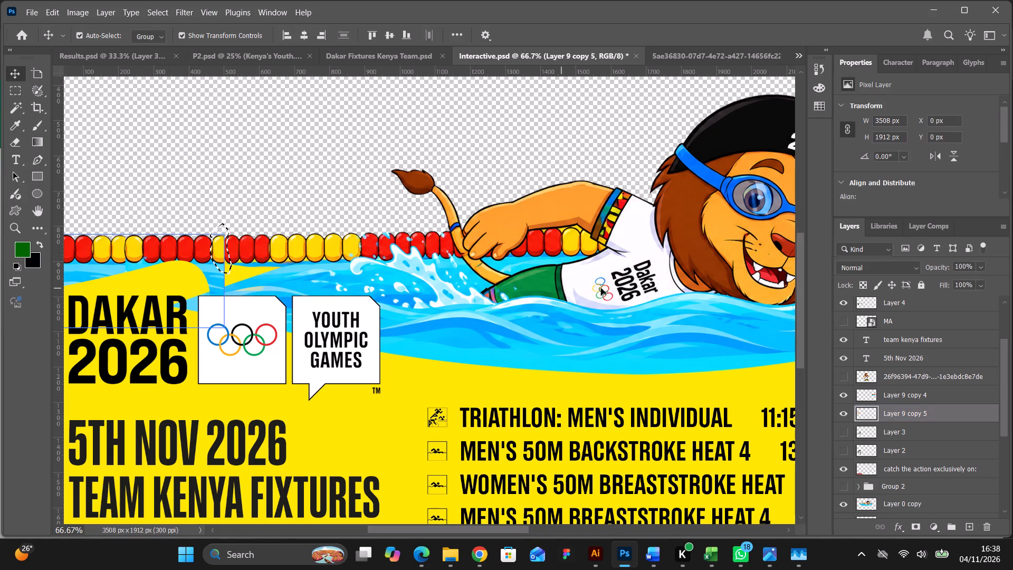
key("Delete")
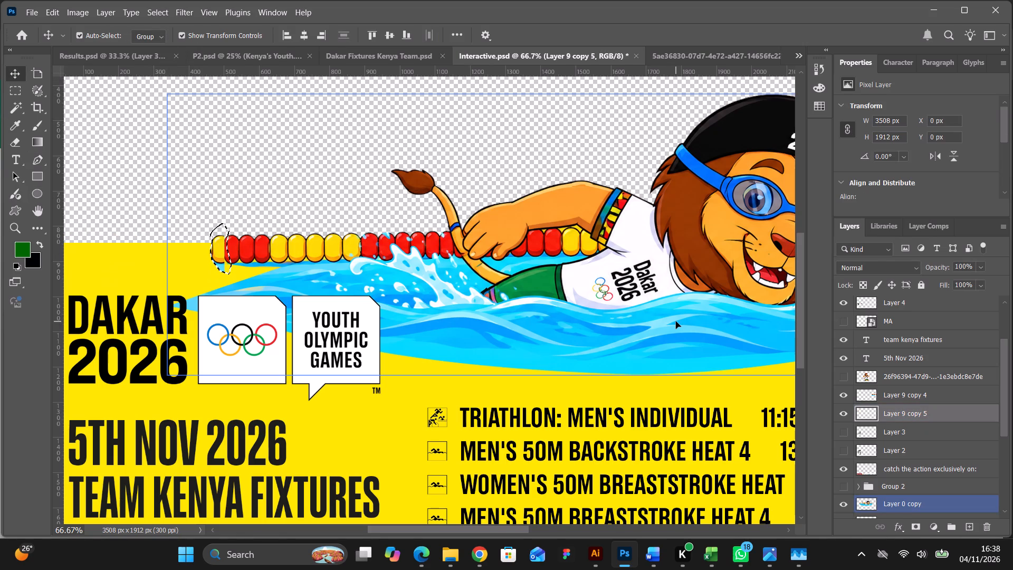
key("ctrl+z")
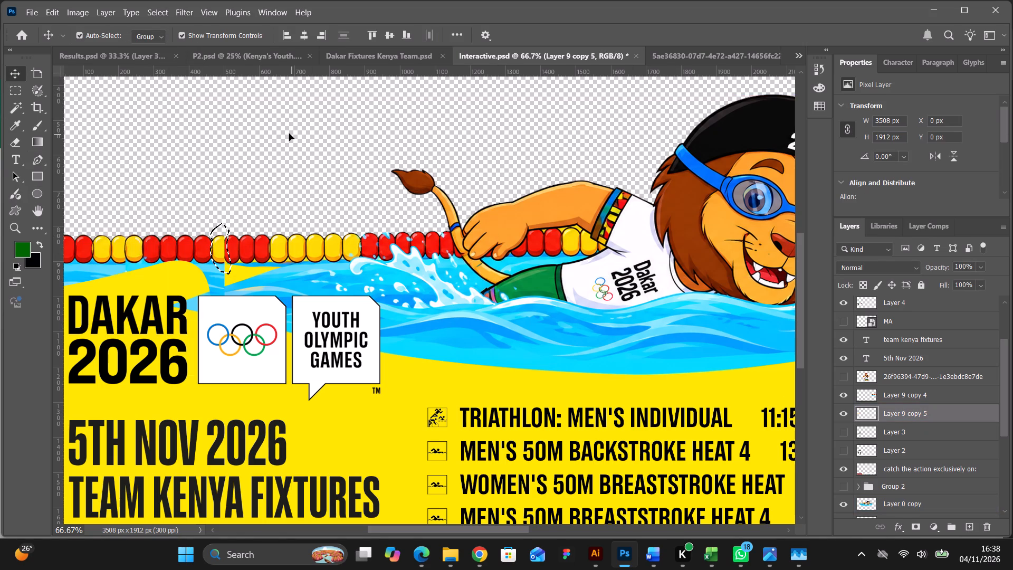
left_click(159, 13)
left_click(175, 62)
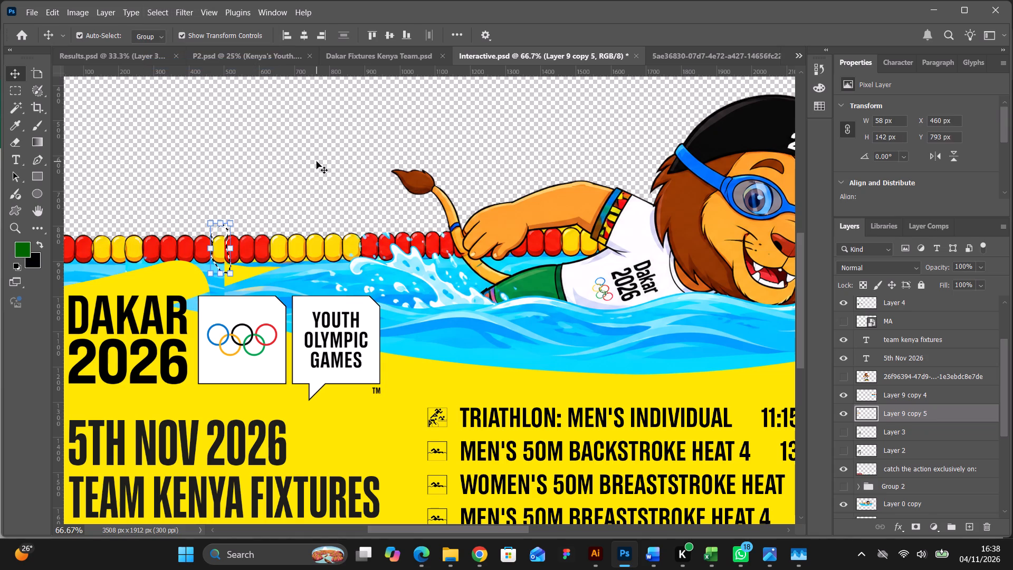
key("Delete")
key("ctrl+d")
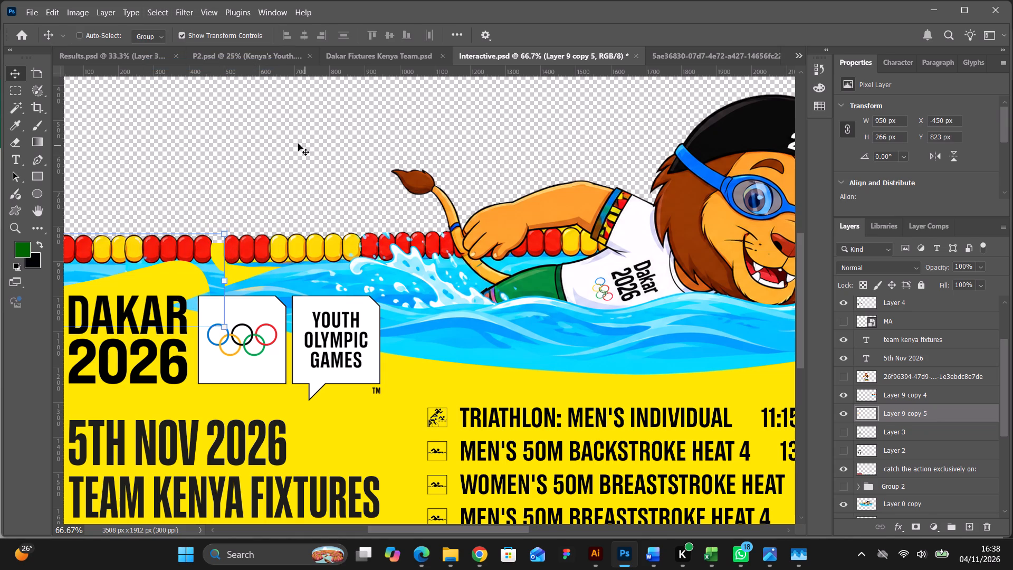
left_click(263, 132)
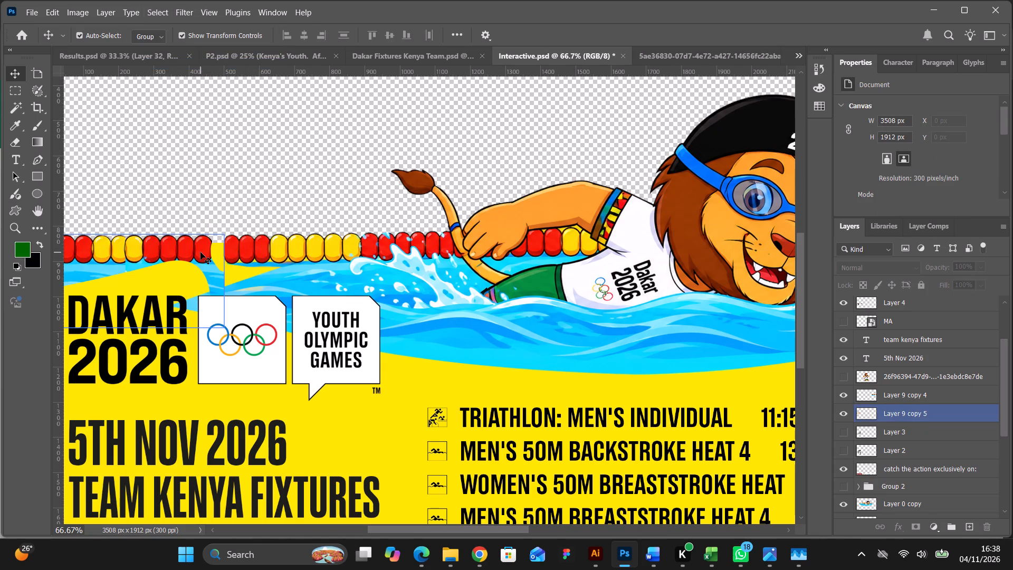
Move the left pool extension, Layer 9 copy 5, horizontally along the lane rope to X -412 px to close the gap.
left_click_drag(200, 252, 213, 252)
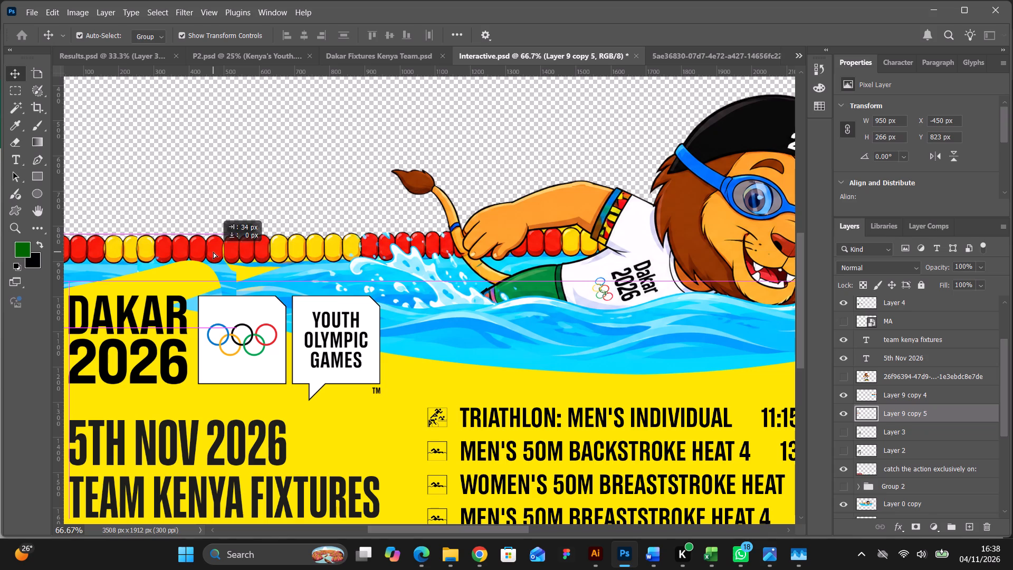
left_click_drag(213, 252, 214, 252)
key("Right")
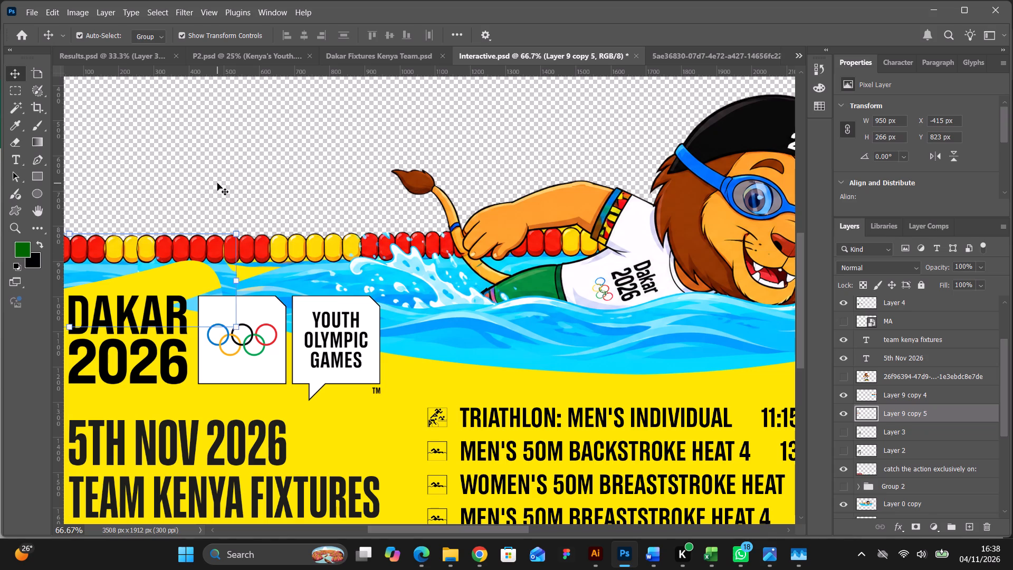
key("Right")
key("Right")
key("Right")
left_click(256, 170)
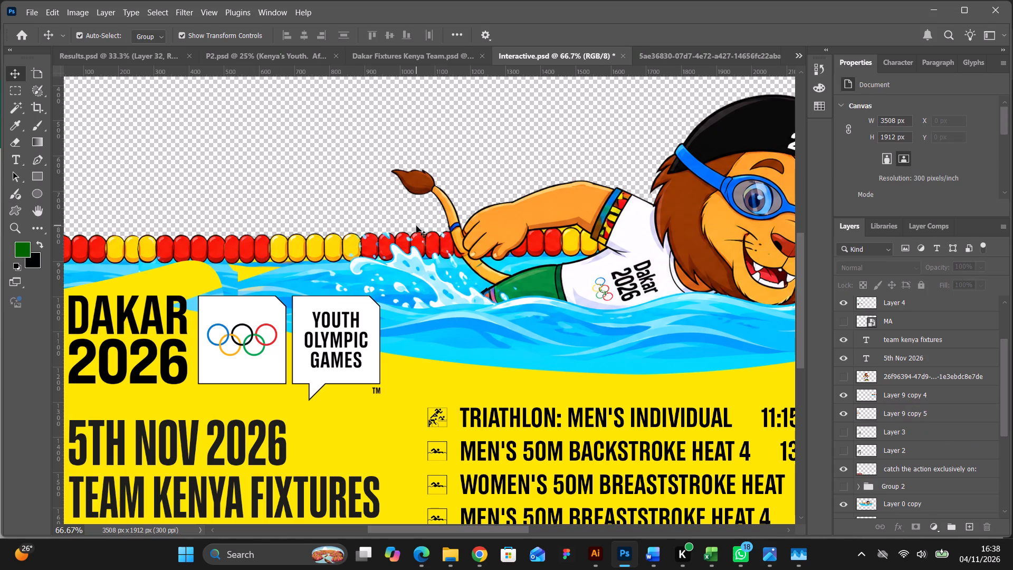
Merge the swimming lion's Layer 0 copy with the pool extensions Layer 9 copy 5 and Layer 9 copy 4 into one layer.
left_click(291, 251)
left_click(133, 252, "shift")
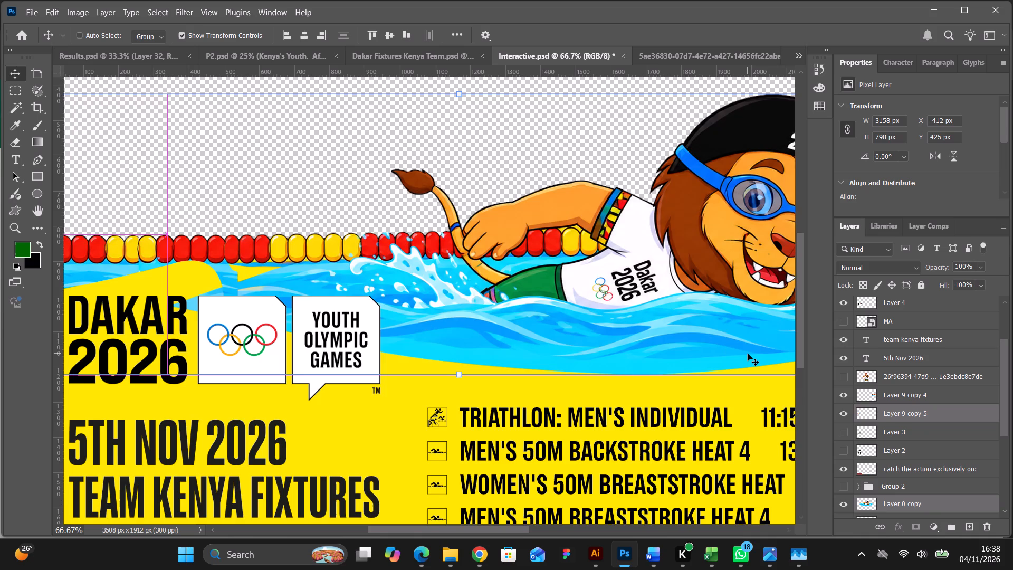
key("ctrl+minus")
key("ctrl+minus")
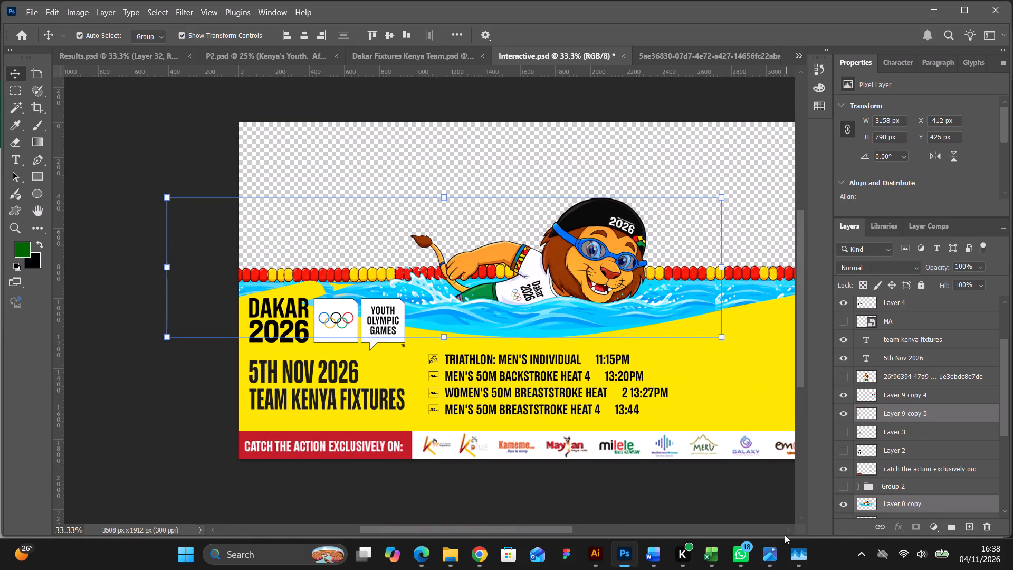
left_click(790, 531)
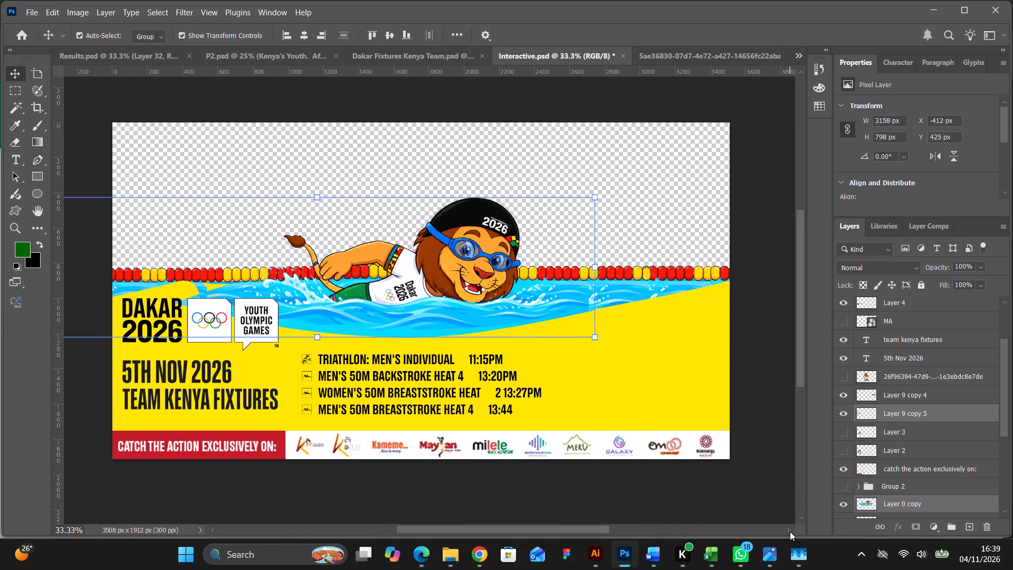
left_click(653, 272, "shift")
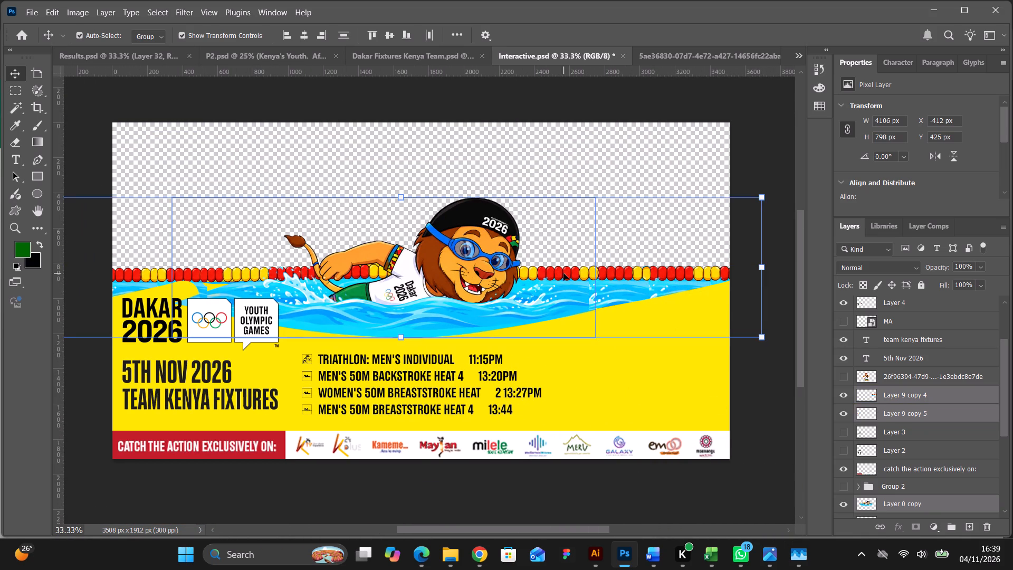
left_click(562, 273, "shift")
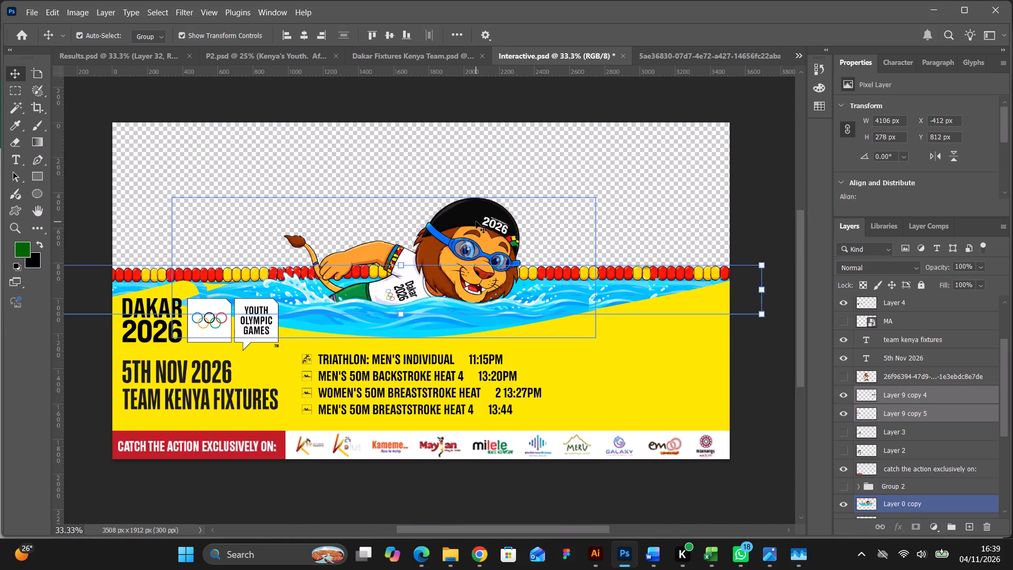
left_click(476, 221, "shift")
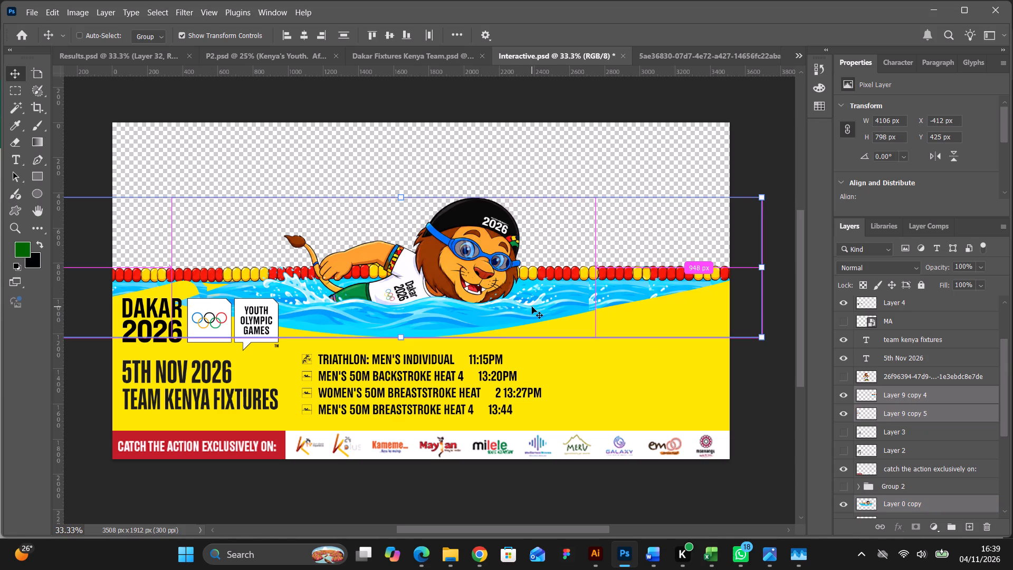
key("ctrl+e")
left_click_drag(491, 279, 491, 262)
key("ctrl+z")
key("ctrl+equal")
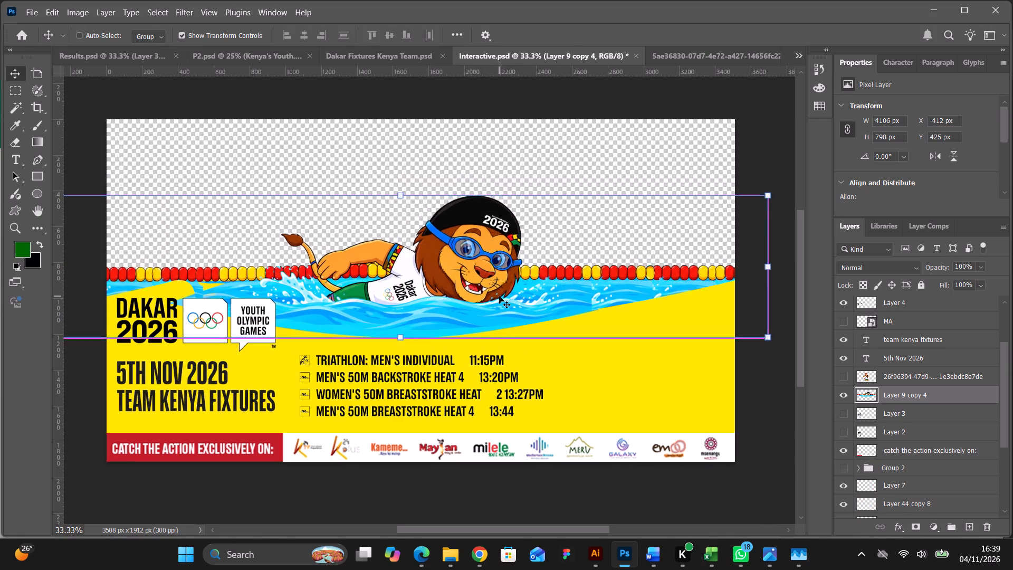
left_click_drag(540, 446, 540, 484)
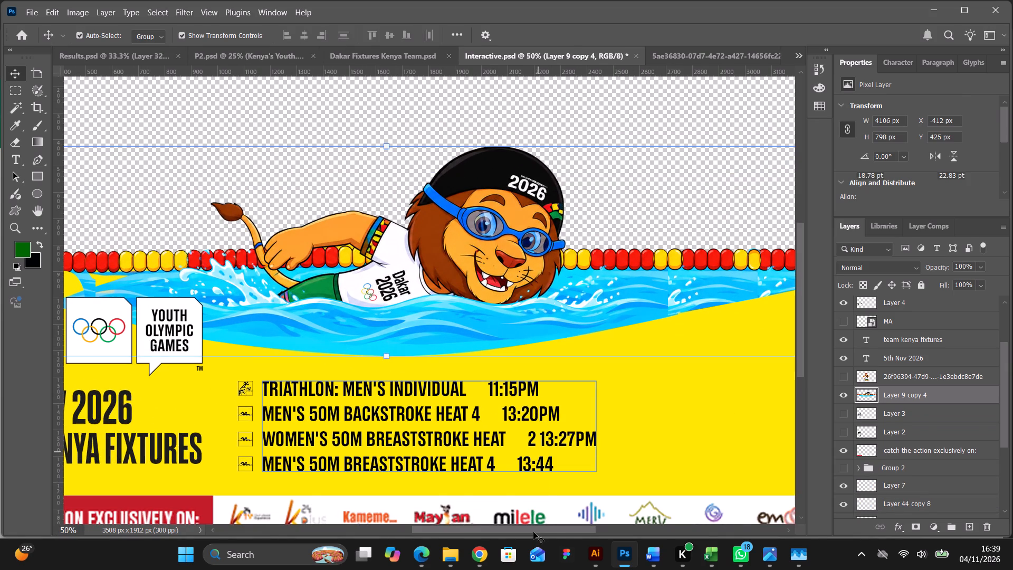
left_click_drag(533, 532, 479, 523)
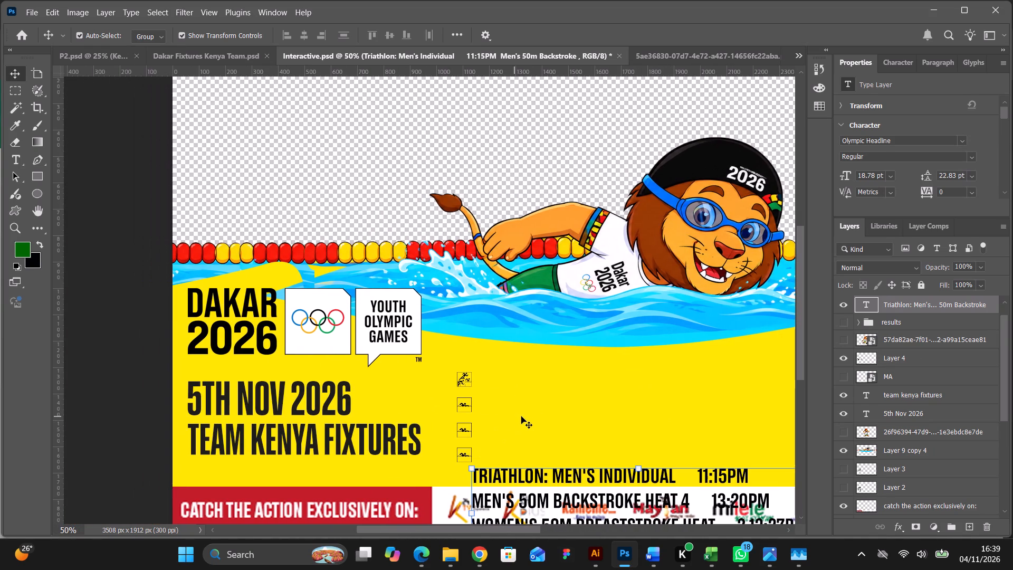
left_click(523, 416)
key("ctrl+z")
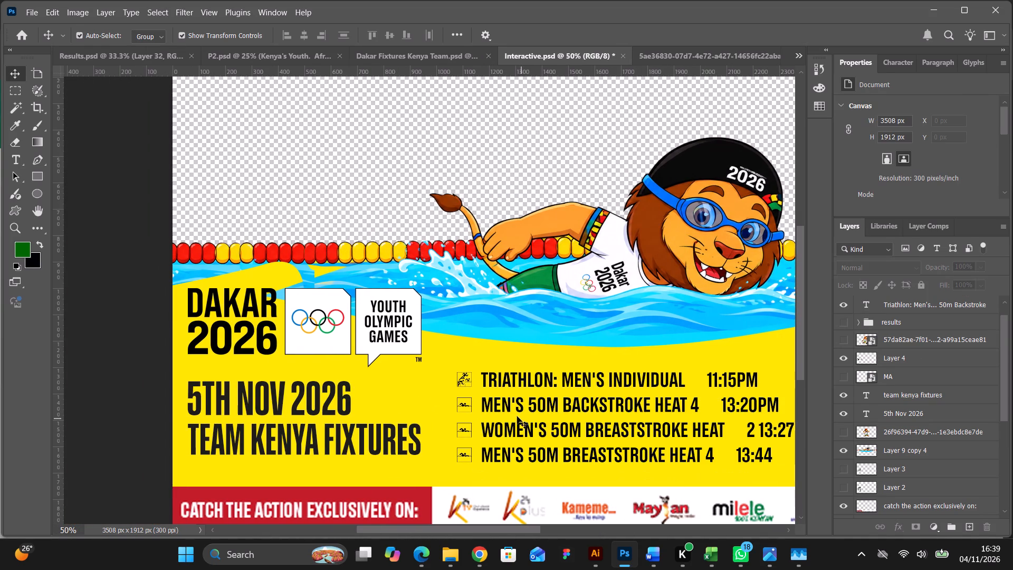
On Layer 9 copy 4, draw the lower edge of a Pen path from the canvas's left edge through the logos to the YOUTH OLYMPIC GAMES box.
left_click(299, 255)
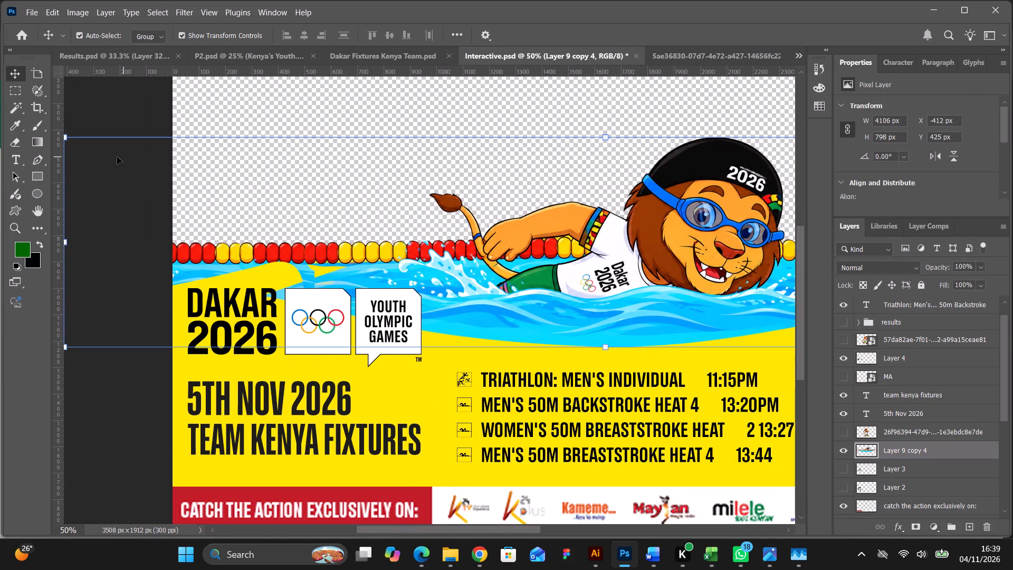
left_click(40, 159)
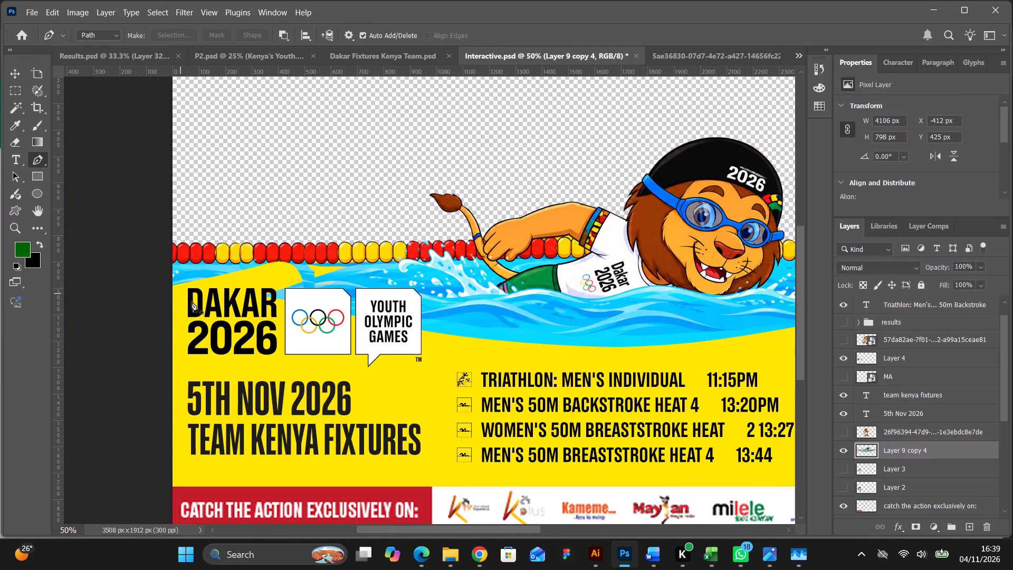
left_click(173, 284)
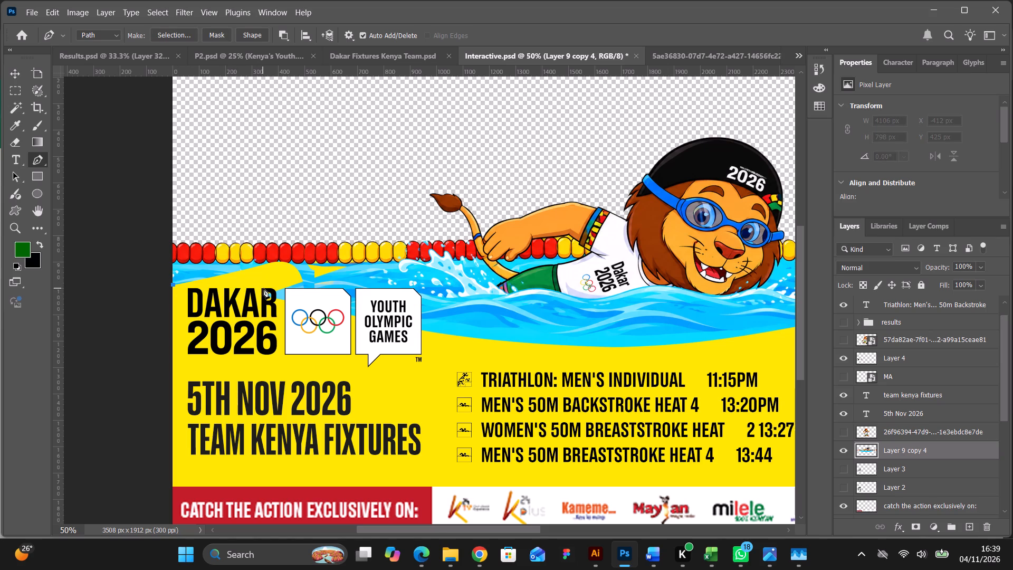
left_click_drag(269, 288, 284, 293)
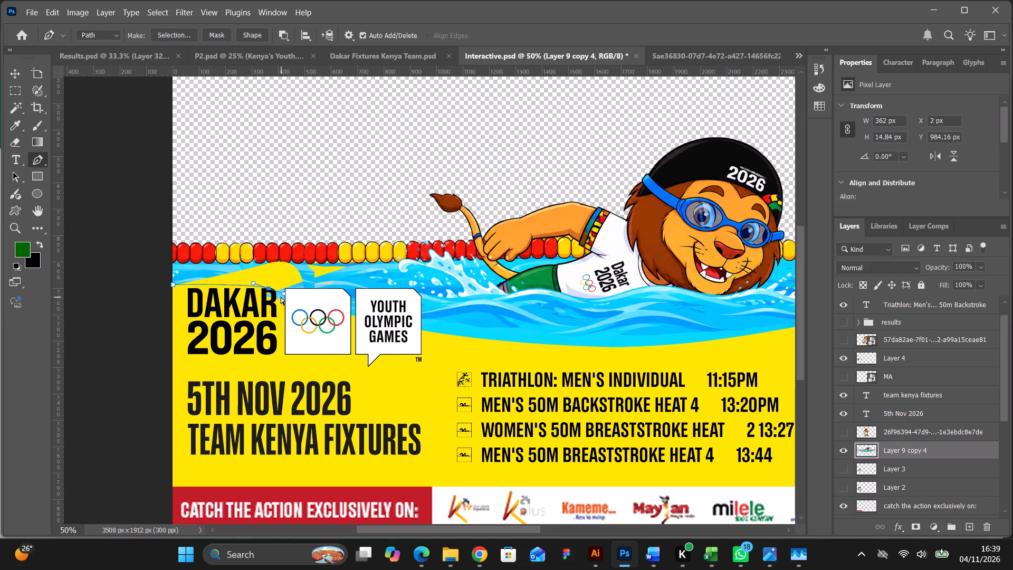
key("ctrl+z")
left_click_drag(285, 301, 308, 310)
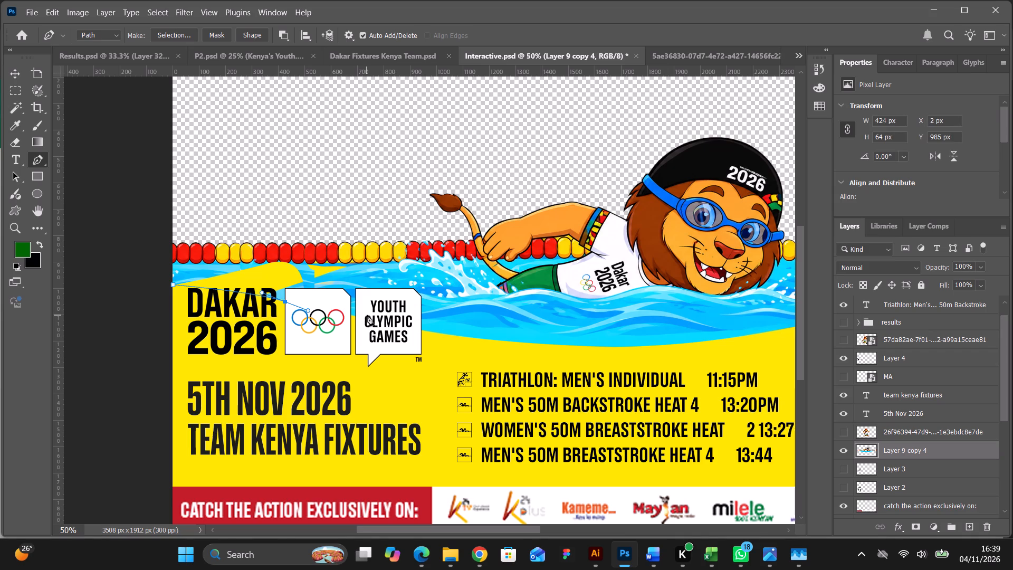
left_click(367, 315)
key("ctrl+z")
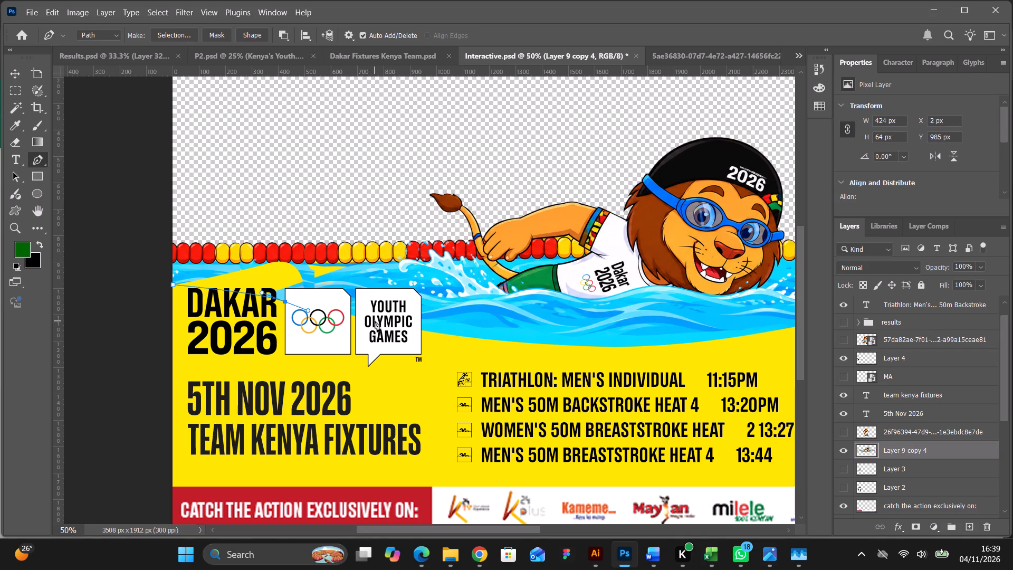
left_click(375, 320)
key("ctrl+z")
left_click(378, 320)
Continue the path back along the water just beneath the lane rope, enclosing both yellow patches above the logos, and close it at its start.
left_click(417, 286)
left_click(403, 273)
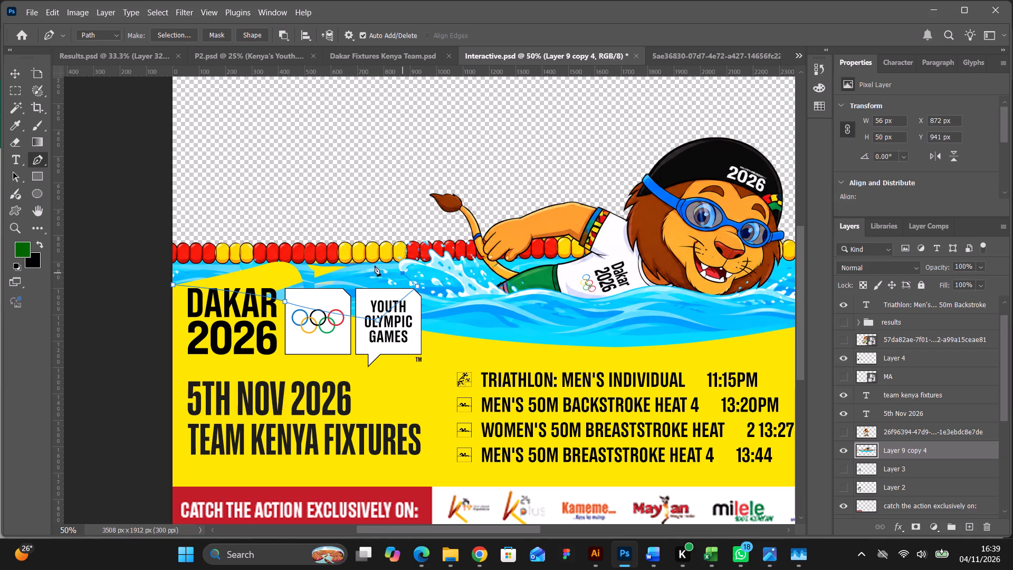
left_click(367, 266)
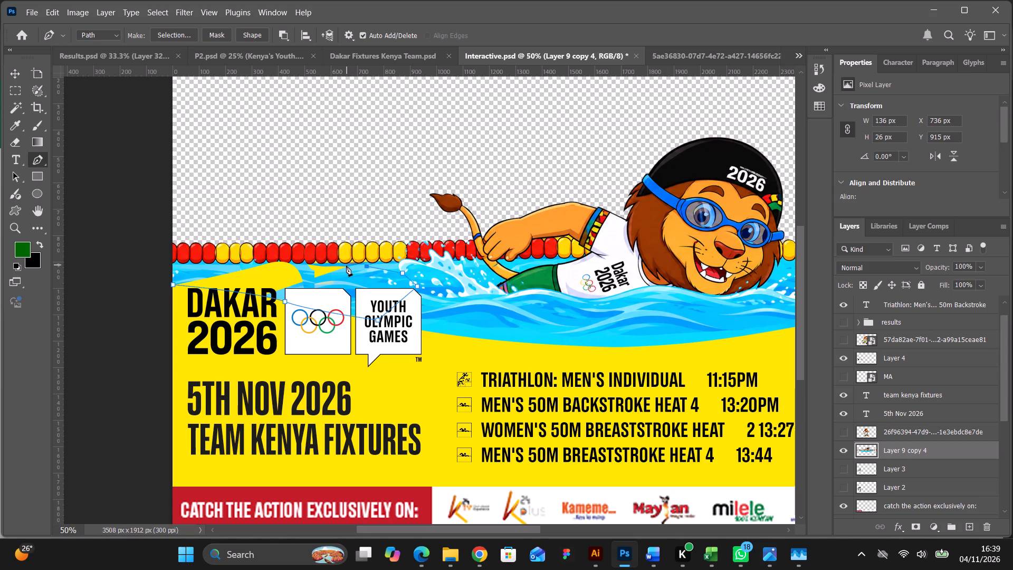
left_click(346, 265)
left_click(328, 265)
left_click(313, 264)
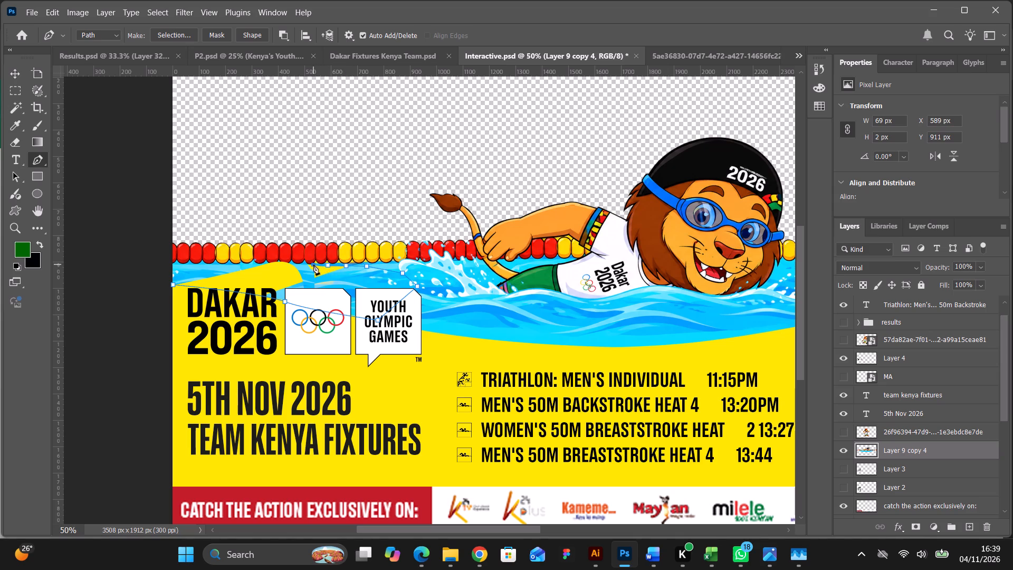
left_click(305, 264)
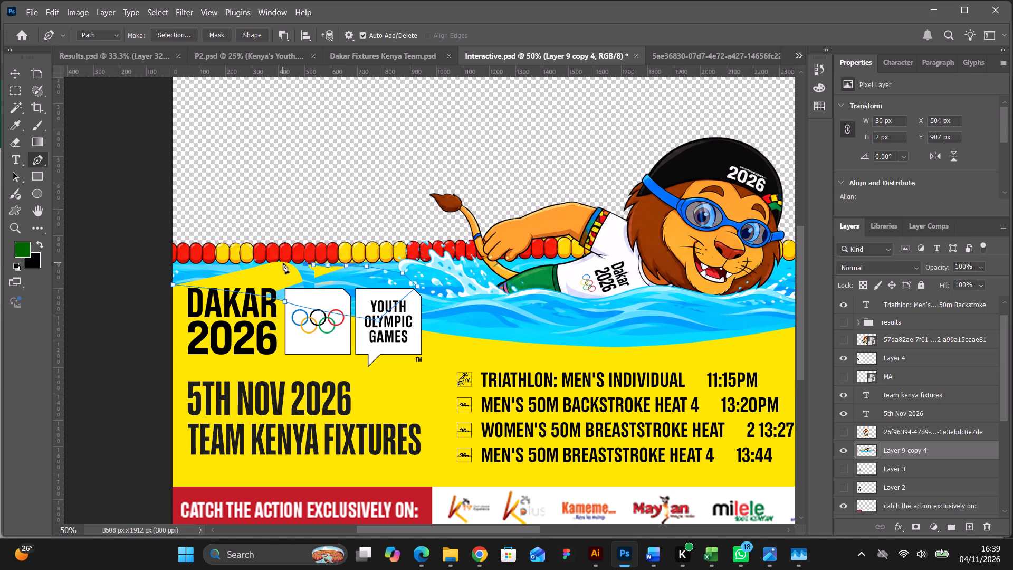
left_click(280, 262)
key("ctrl+z")
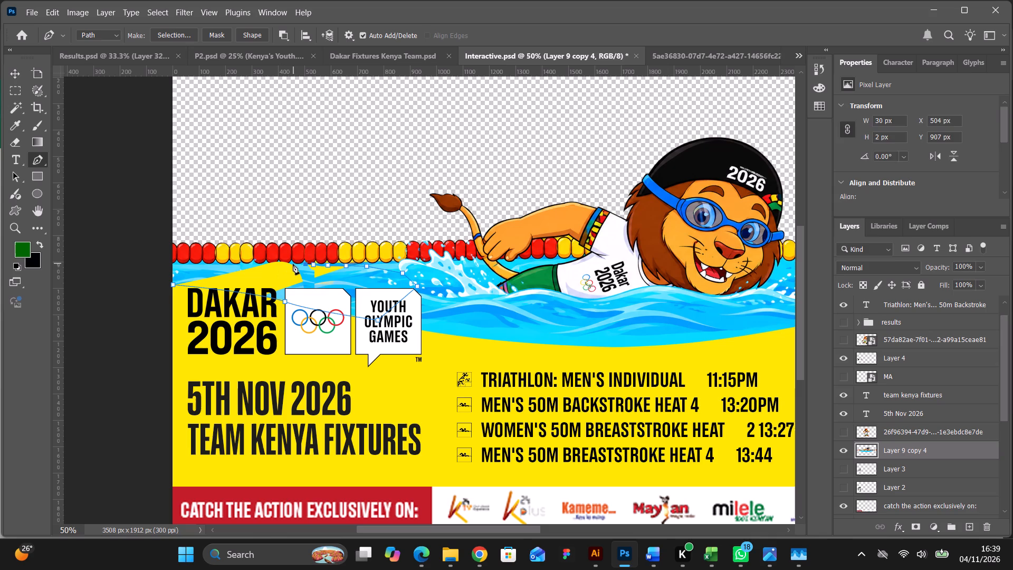
left_click(293, 264)
left_click(287, 262)
left_click(283, 260)
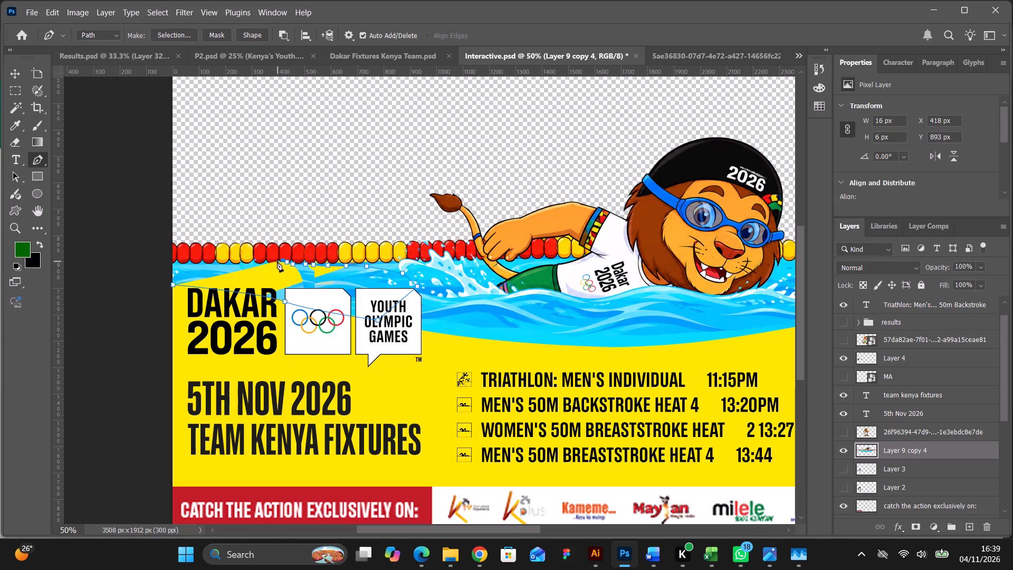
left_click(276, 260)
left_click(269, 261)
left_click(266, 263)
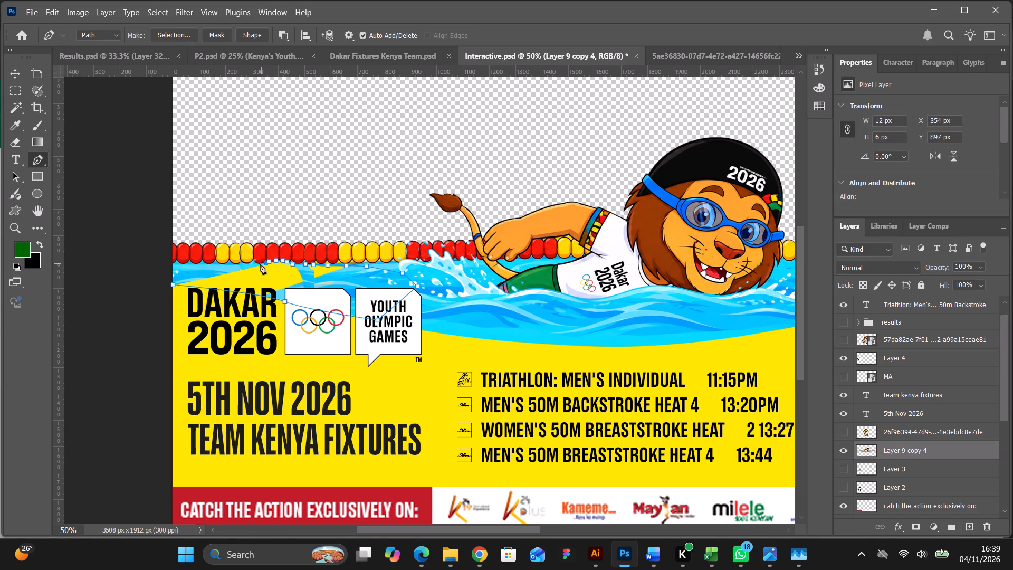
left_click(257, 264)
left_click(243, 265)
left_click(227, 268)
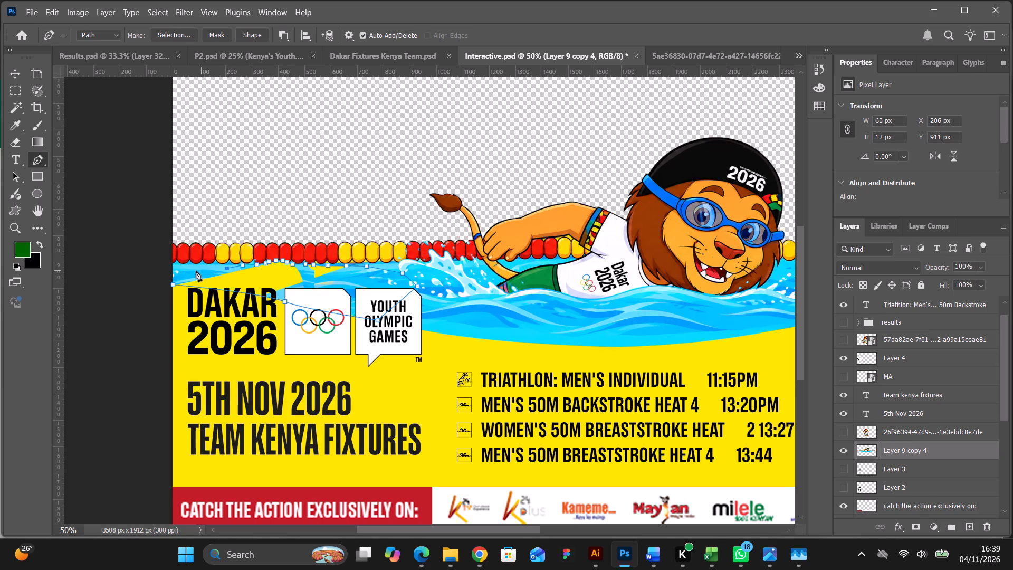
left_click(196, 271)
left_click_drag(174, 283, 171, 297)
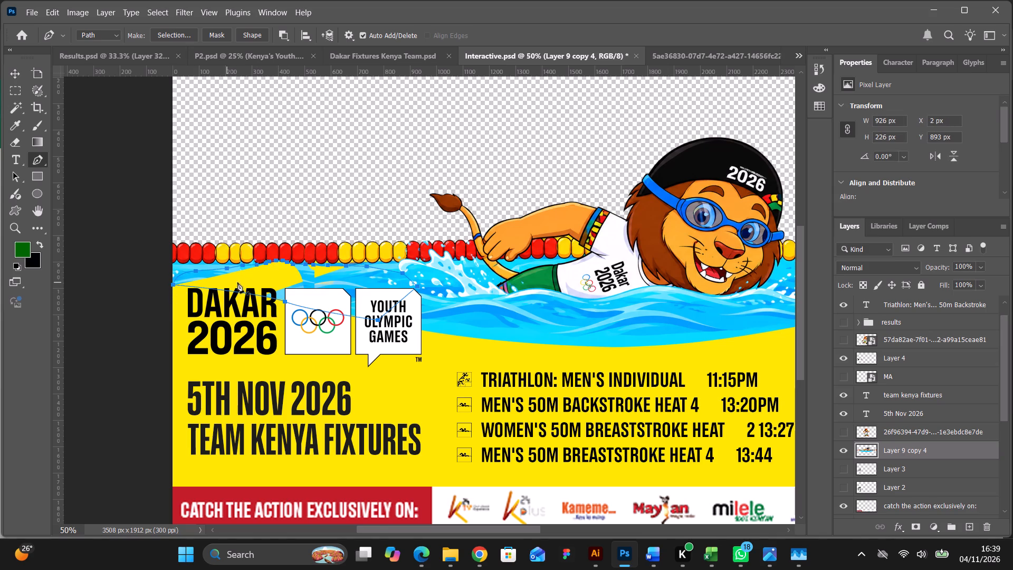
Convert the closed path to a new selection with a 0-pixel feather and invert it so the area above the logos is selected.
right_click(243, 280)
left_click(284, 304)
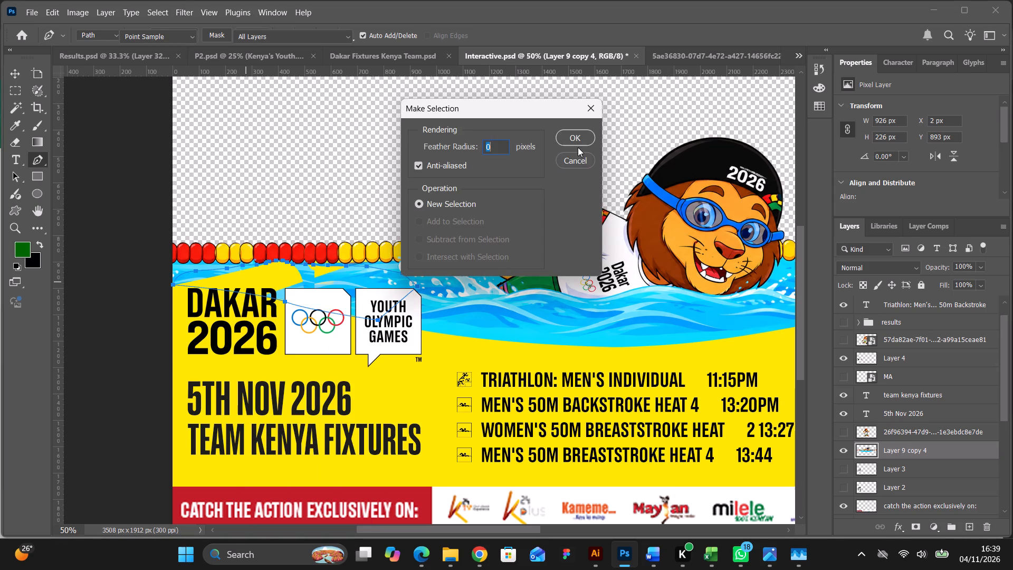
left_click(579, 141)
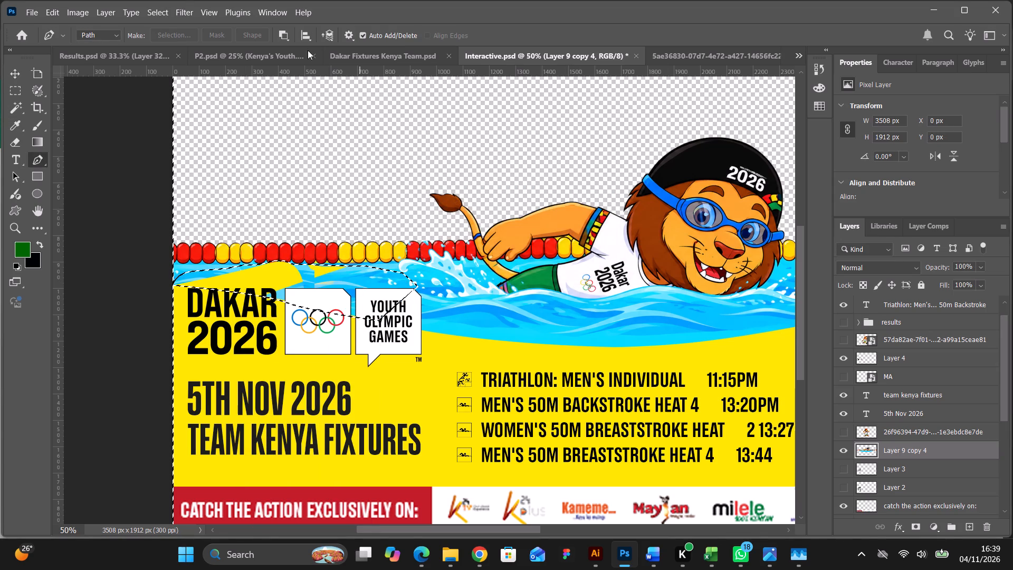
left_click(157, 5)
left_click(176, 61)
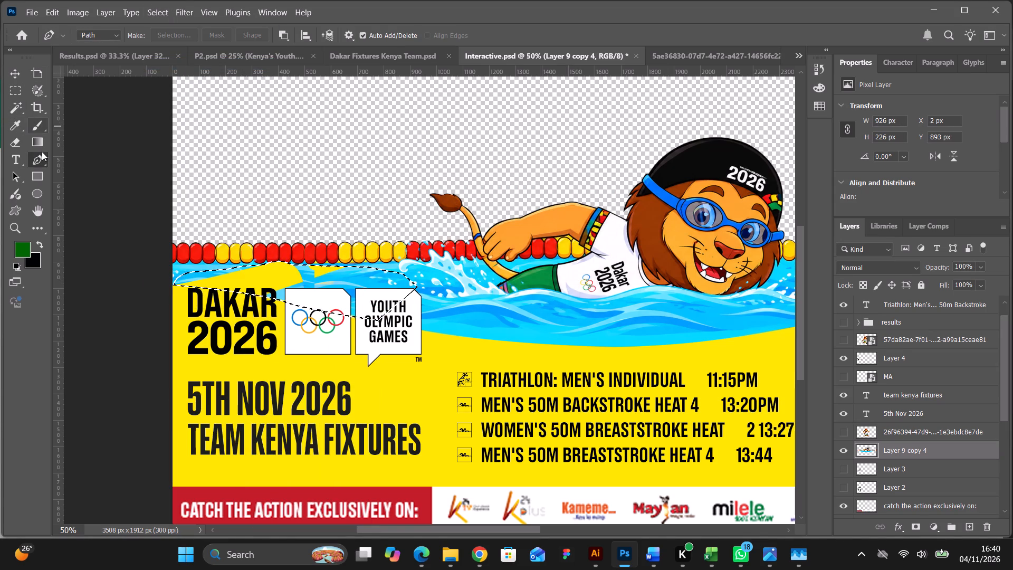
Replace the yellow patches above the logos with water using the Content-Aware Spot Healing Brush, deselect, and touch up the water beneath the rope.
left_click(40, 225)
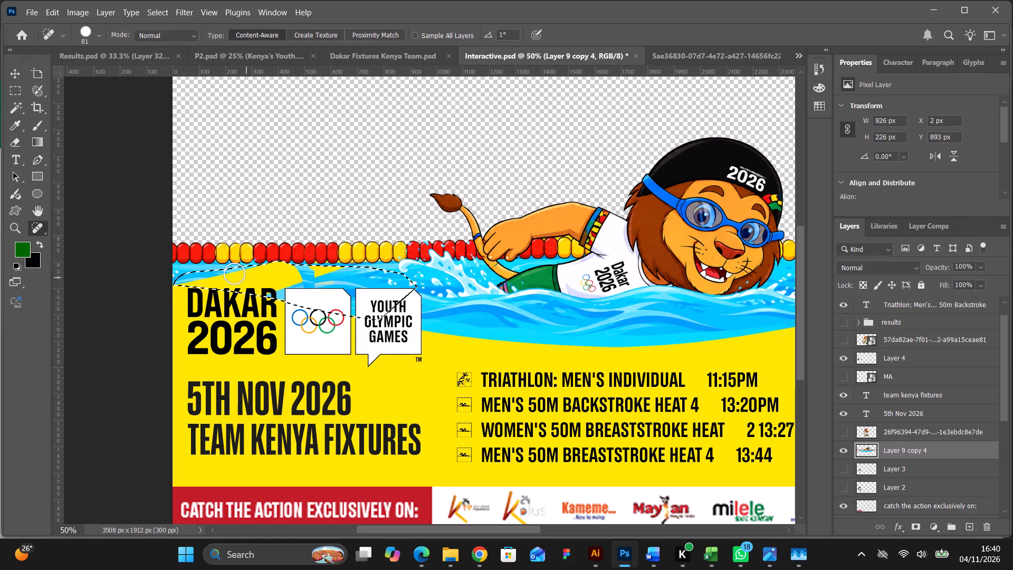
left_click_drag(238, 274, 245, 270)
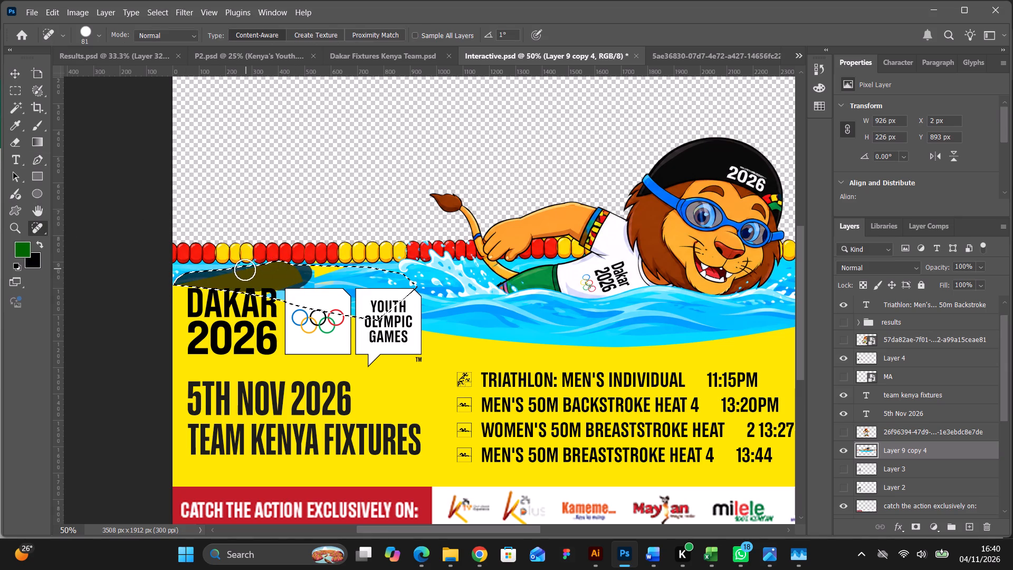
left_click_drag(245, 270, 343, 272)
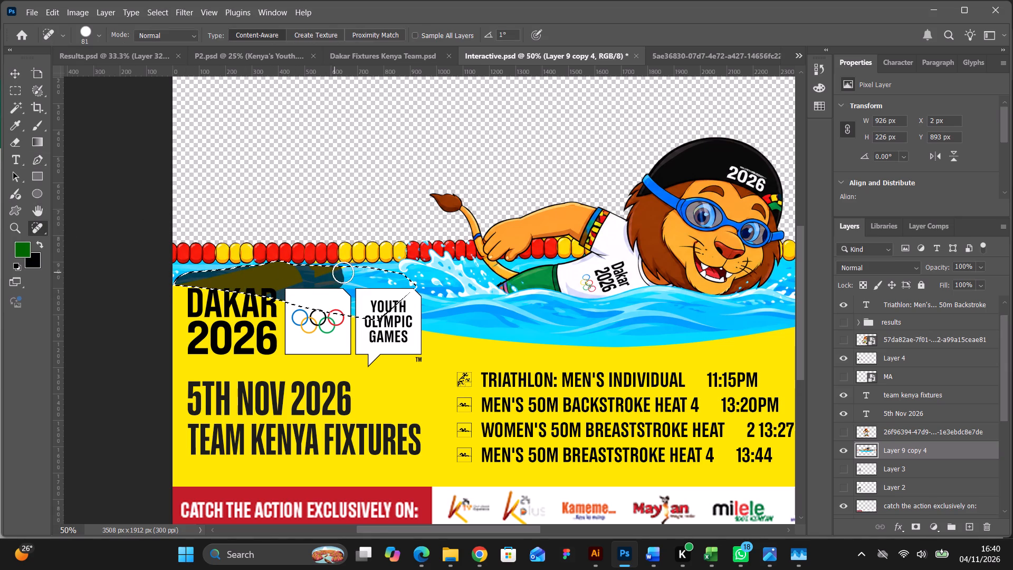
left_click_drag(343, 272, 381, 279)
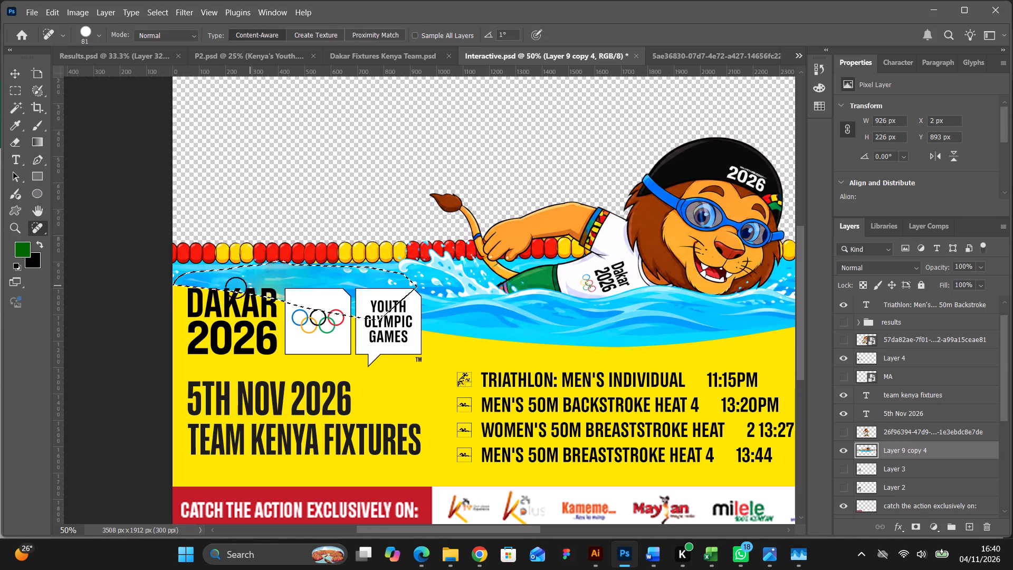
key("ctrl+d")
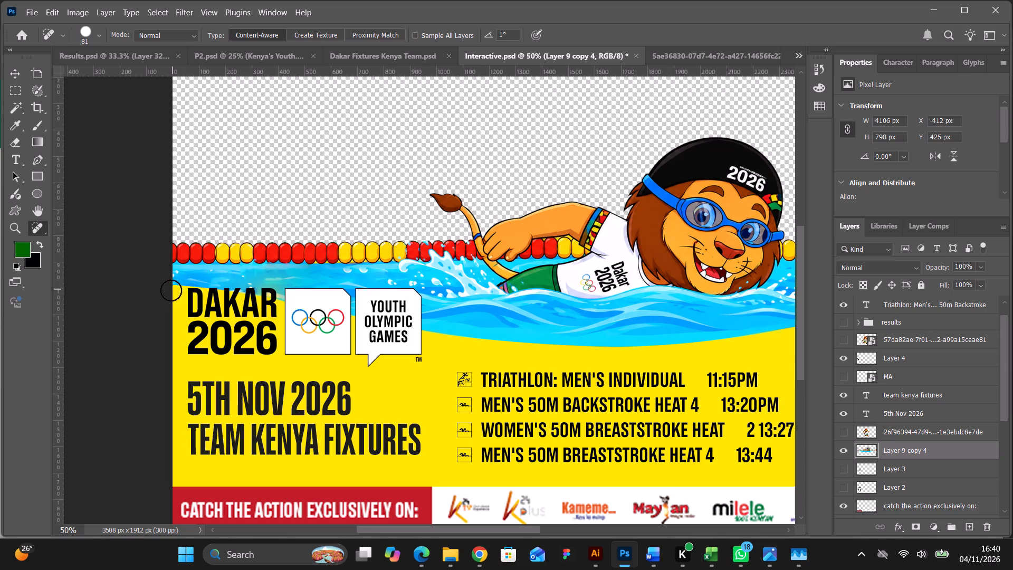
left_click(273, 268)
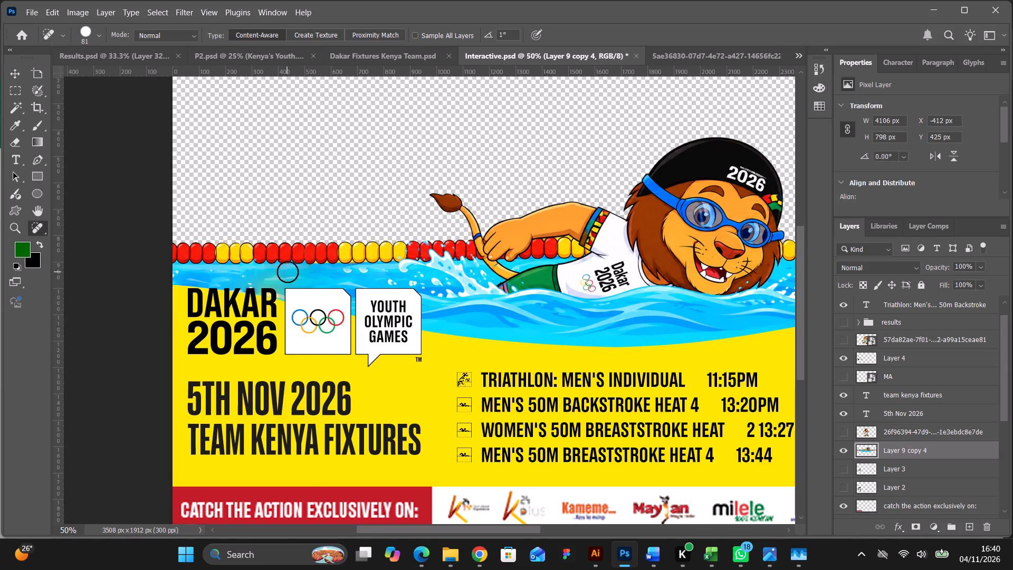
left_click(288, 271)
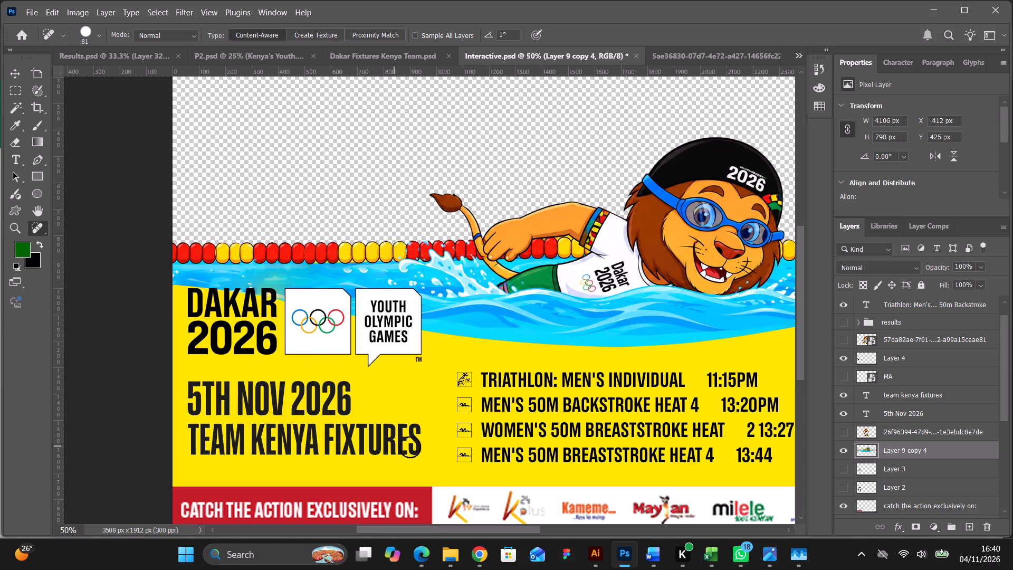
Heal the vertical splash seams in the water beyond the lion's face and the yellow float at the lane rope join with the Spot Healing Brush.
left_click_drag(463, 532, 483, 528)
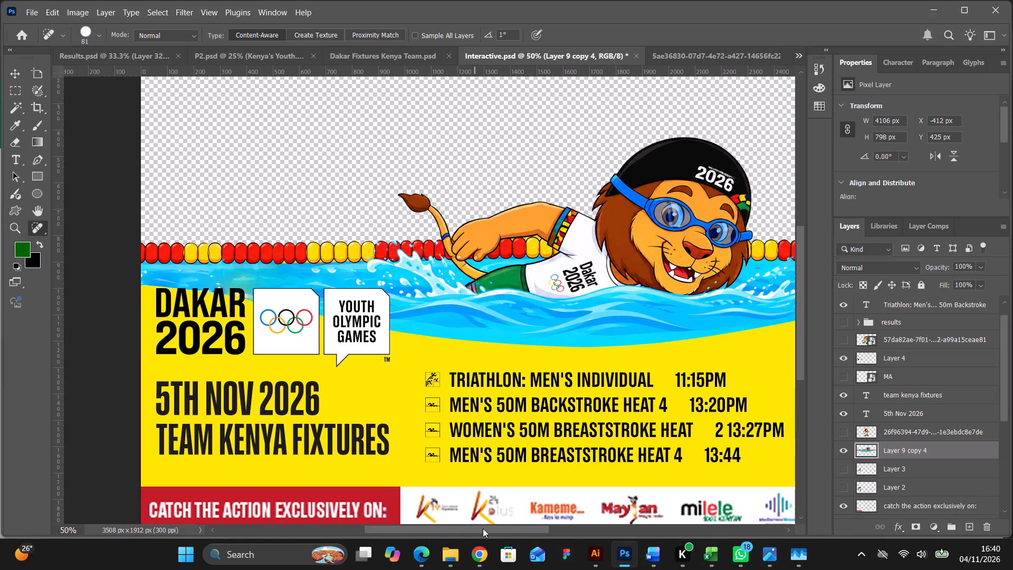
left_click_drag(483, 528, 575, 508)
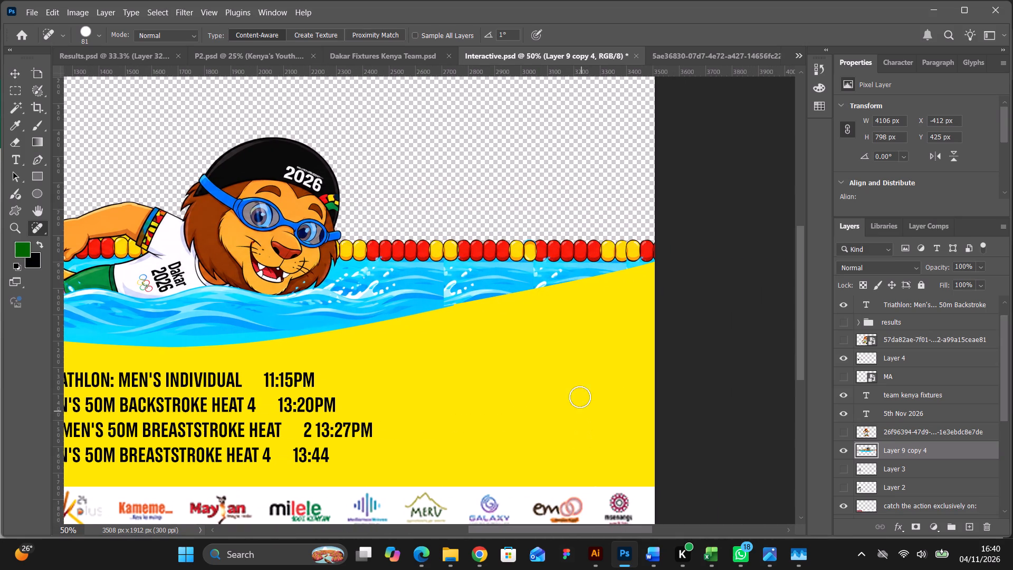
left_click_drag(451, 287, 433, 294)
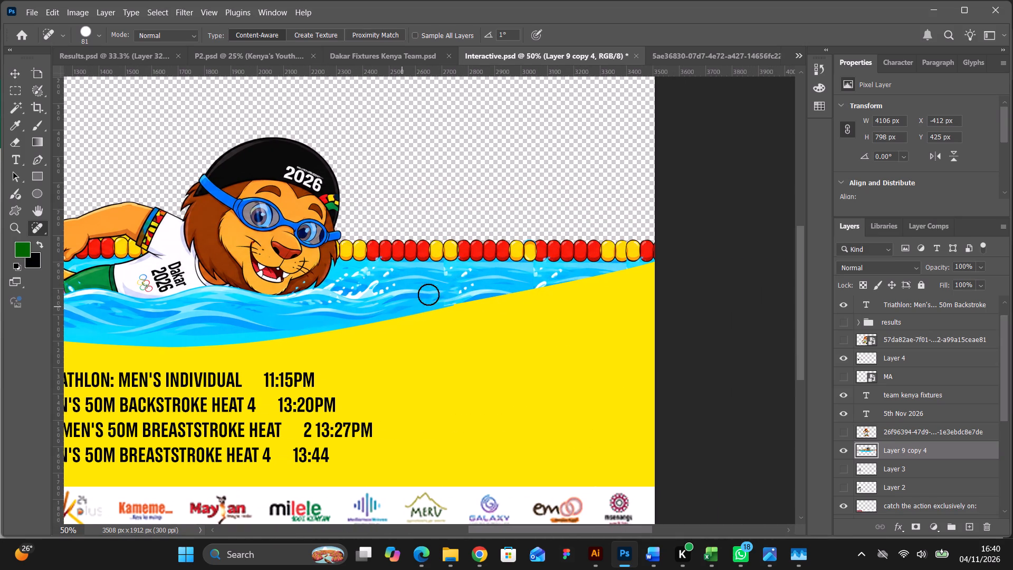
left_click_drag(444, 276, 433, 278)
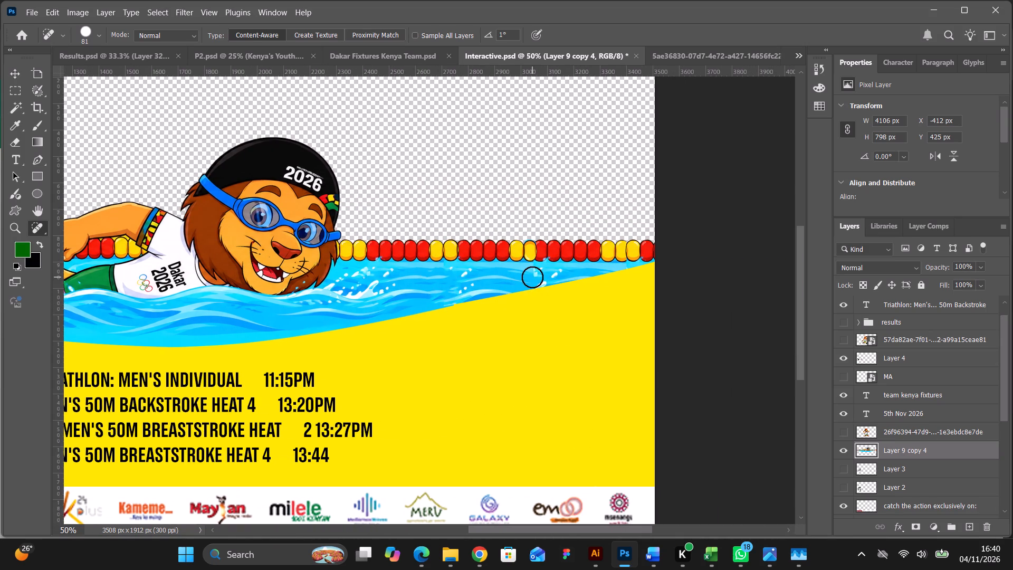
left_click_drag(532, 275, 522, 279)
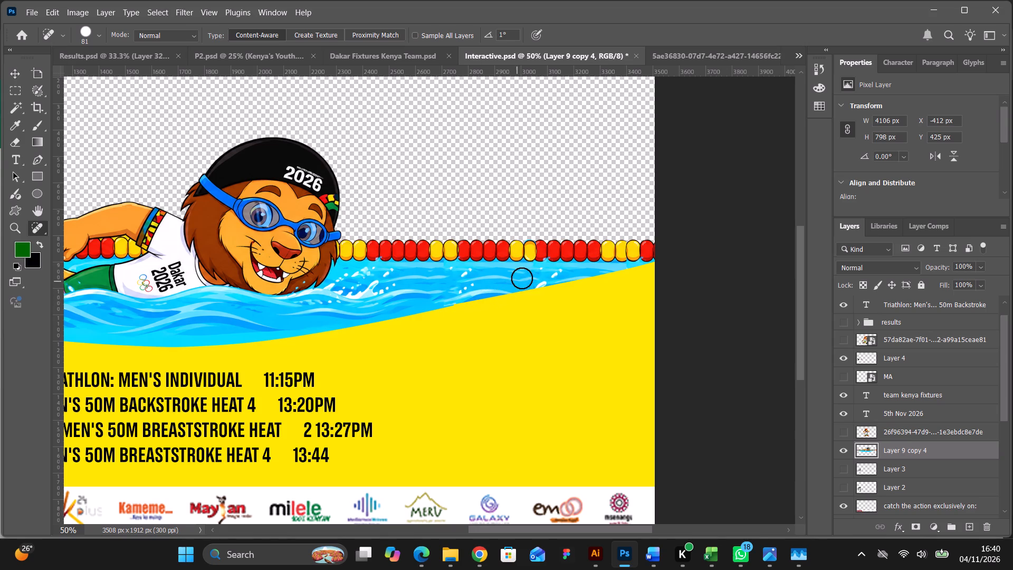
left_click(547, 267)
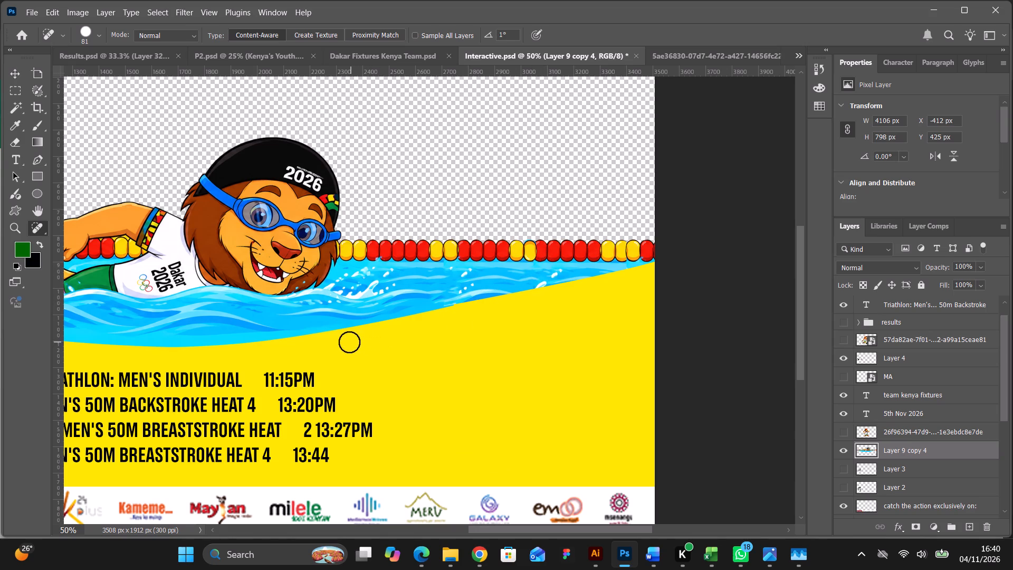
left_click(377, 267)
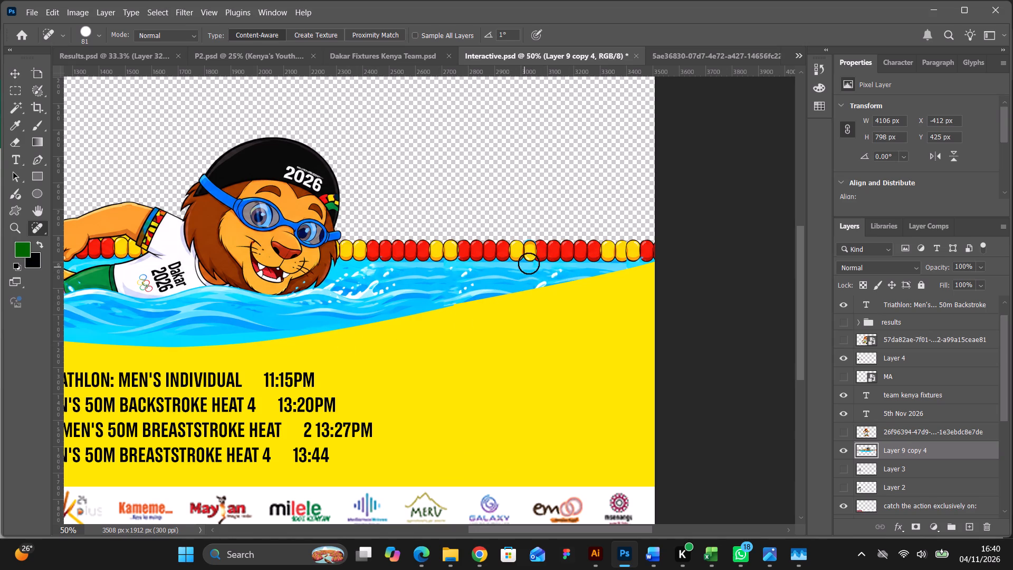
left_click(537, 252)
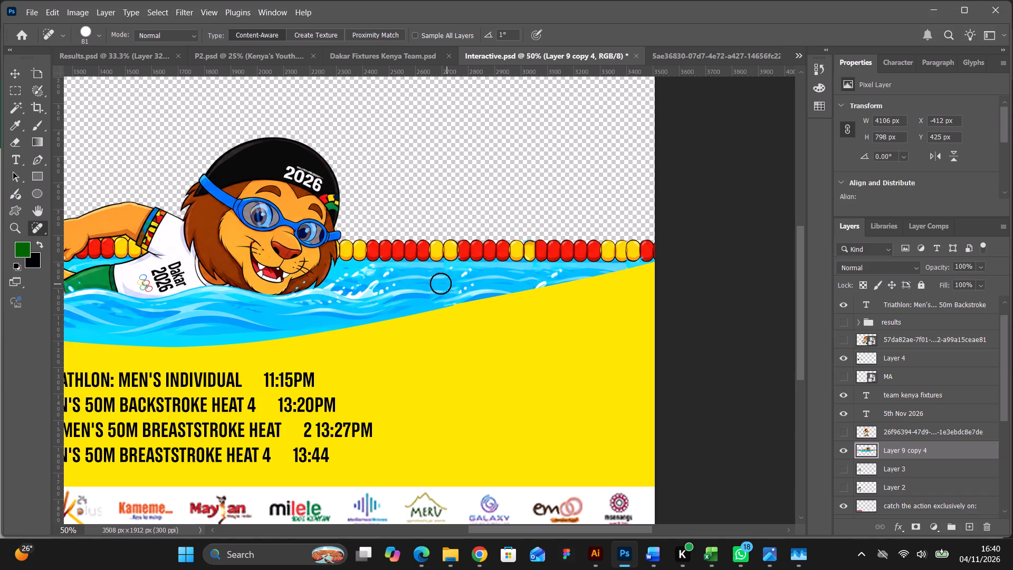
Heal the blemish in the water just beneath the lane rope above the Dakar 2026 logo with the Spot Healing Brush.
left_click_drag(513, 528, 512, 528)
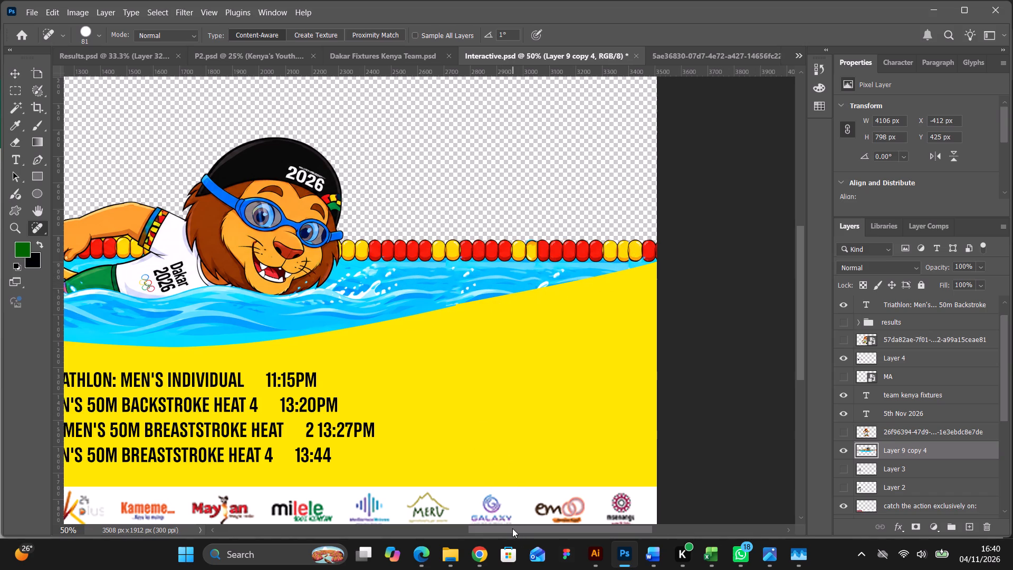
left_click_drag(512, 528, 418, 517)
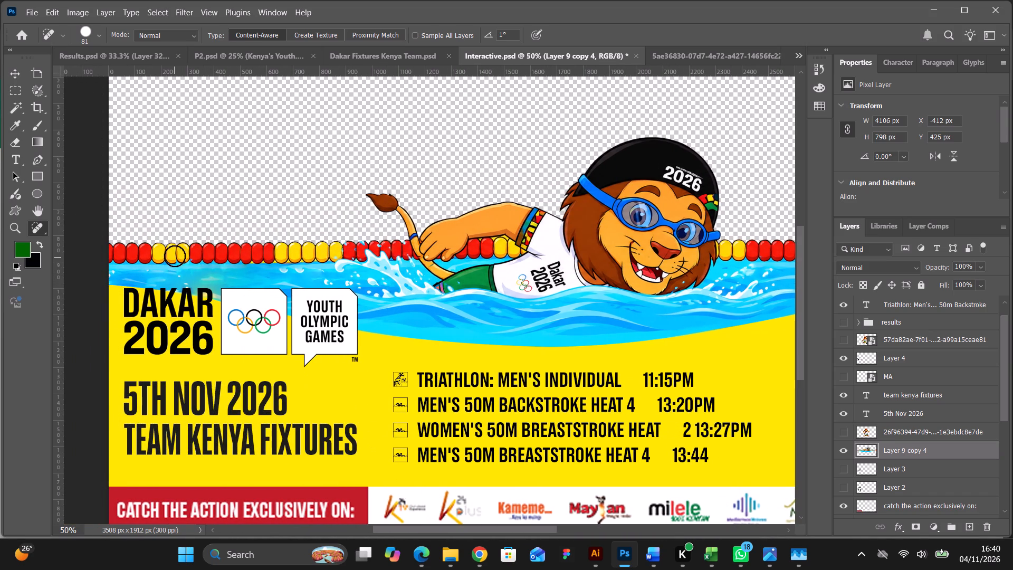
left_click(176, 254)
key("ctrl+z")
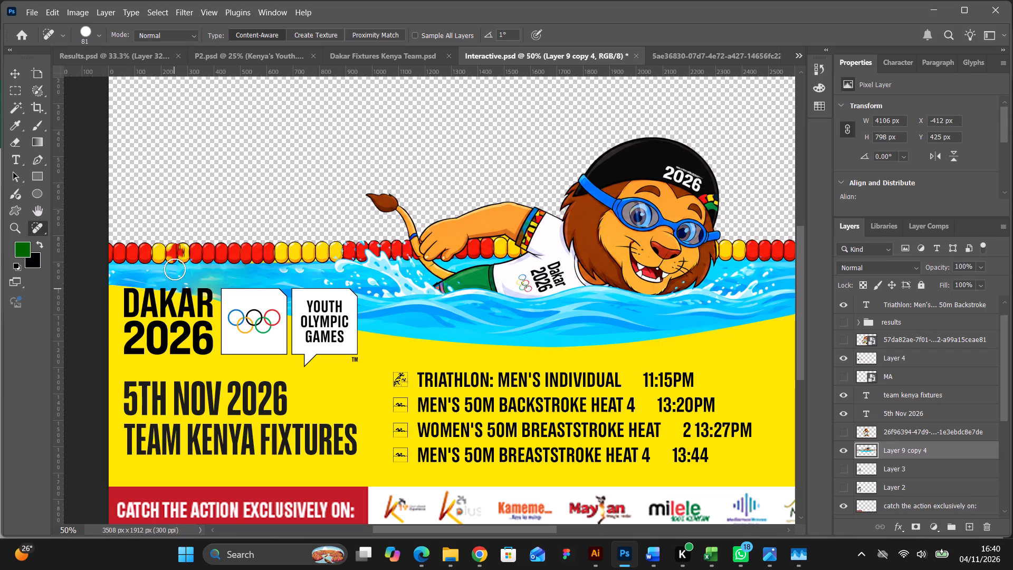
left_click(177, 267)
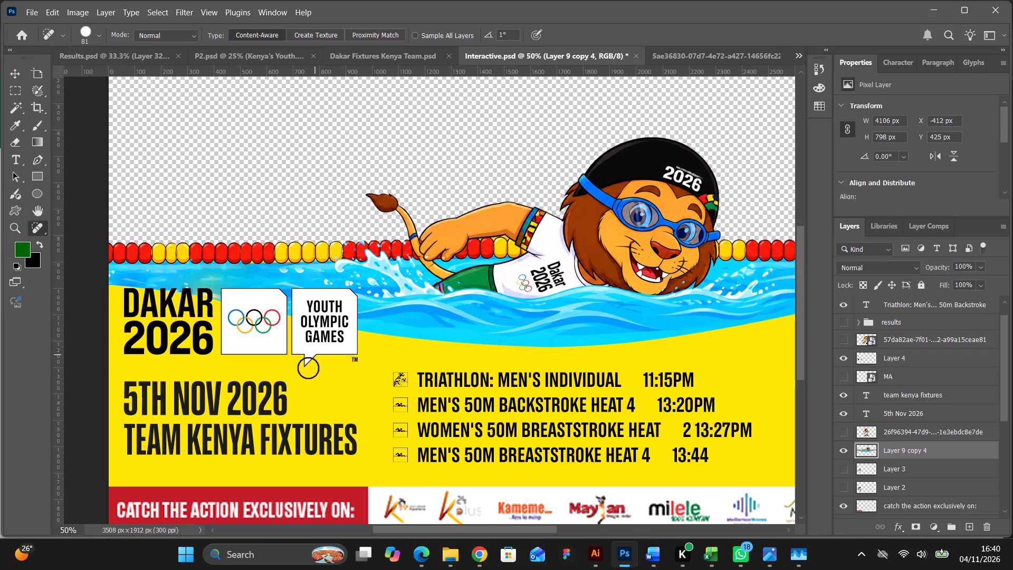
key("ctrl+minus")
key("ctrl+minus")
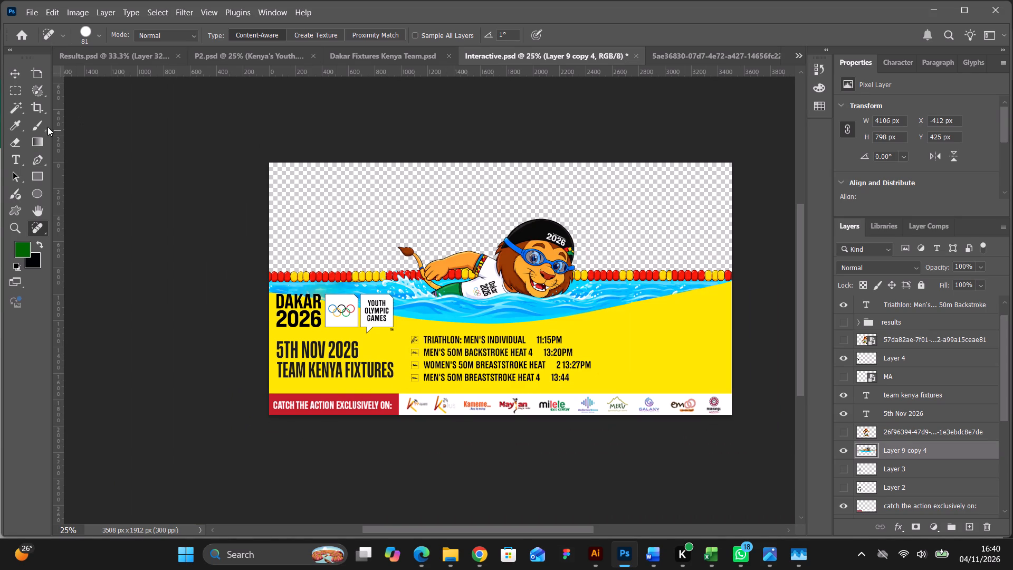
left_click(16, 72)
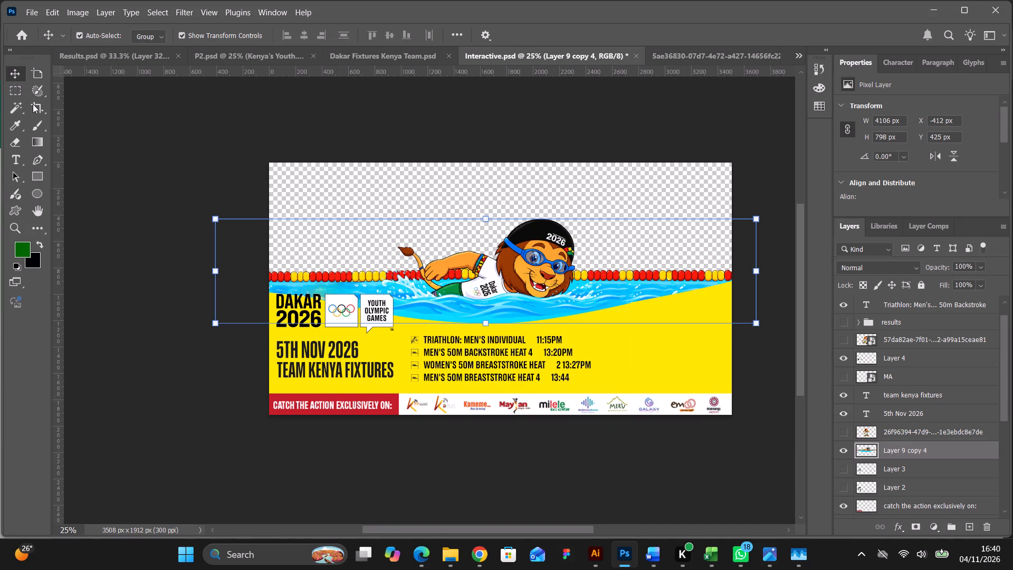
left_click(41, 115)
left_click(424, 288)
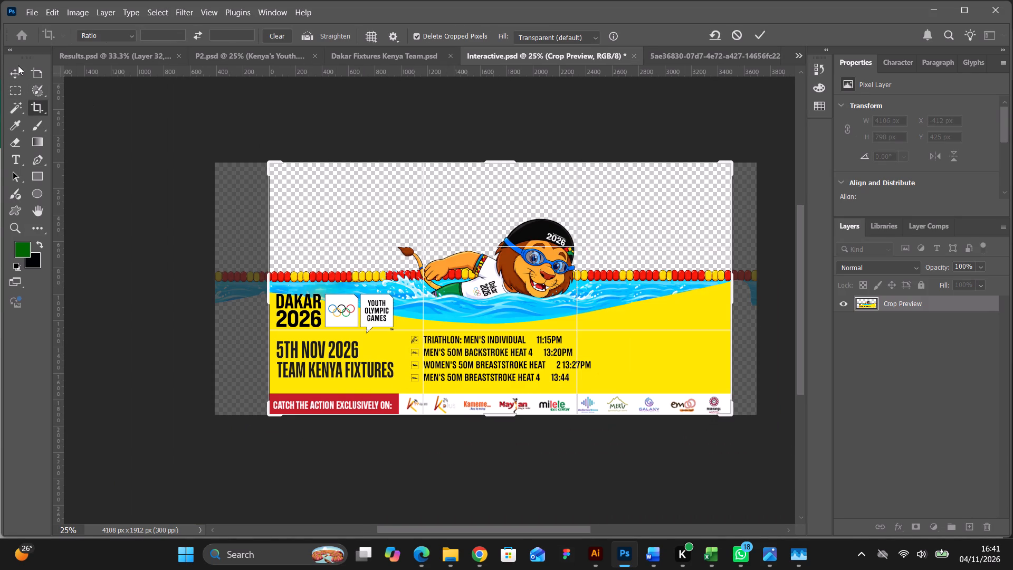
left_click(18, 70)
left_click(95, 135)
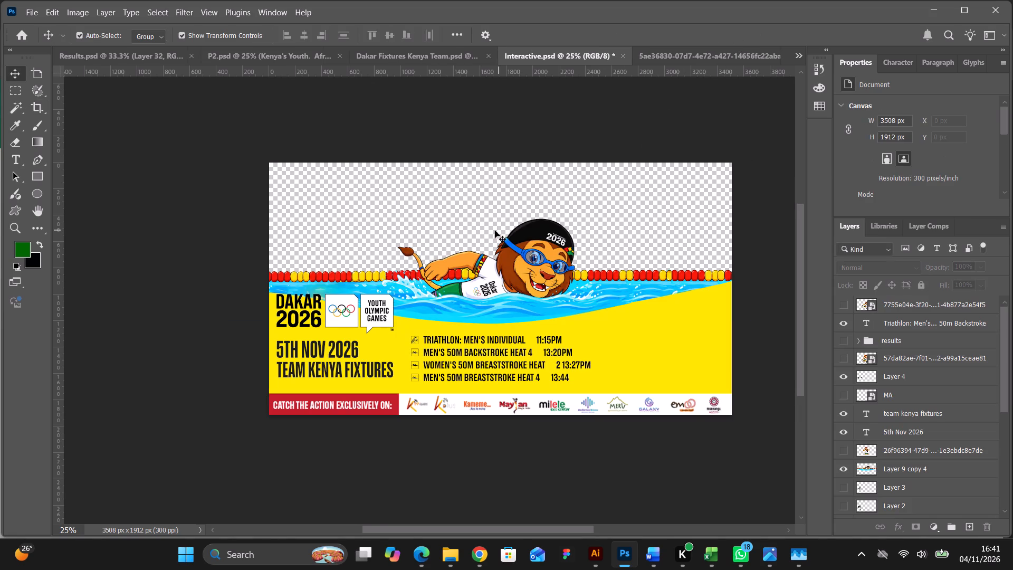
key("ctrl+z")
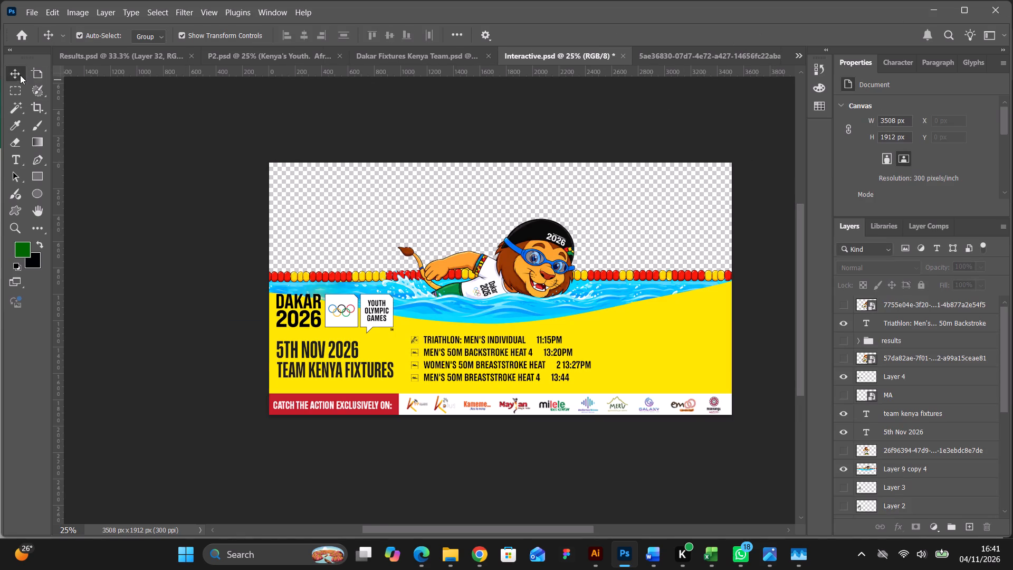
Copy the part of the lion and pool artwork that lies within the canvas to a new layer and delete the original layer.
left_click(20, 75)
left_click(488, 278)
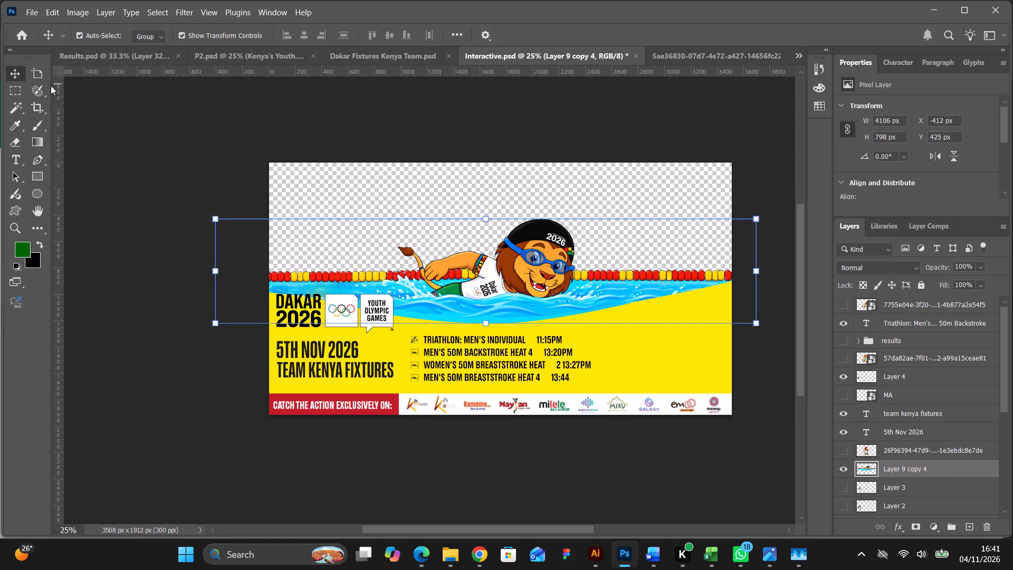
left_click(18, 84)
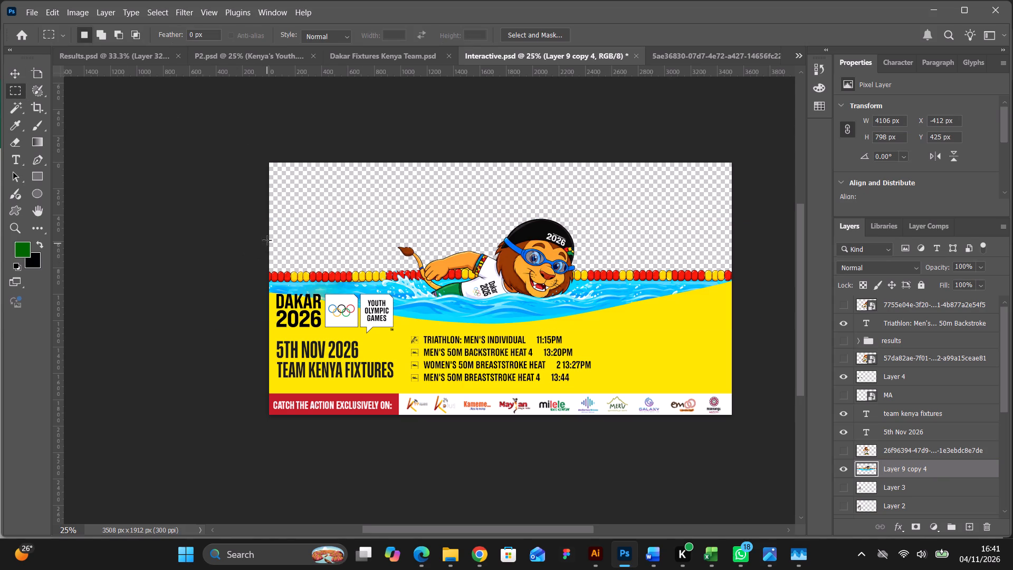
left_click_drag(260, 203, 738, 352)
key("ctrl+j")
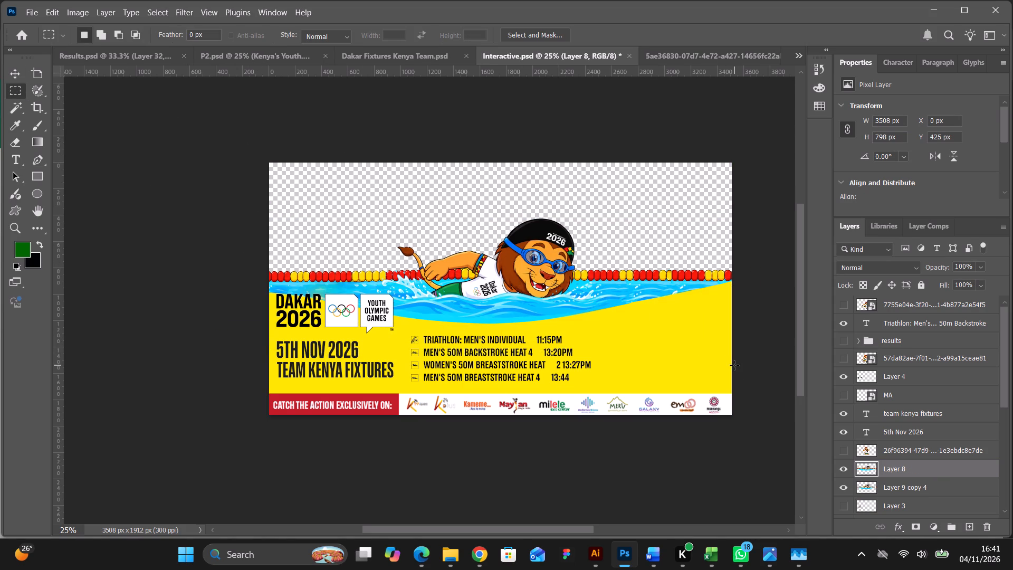
left_click(912, 484)
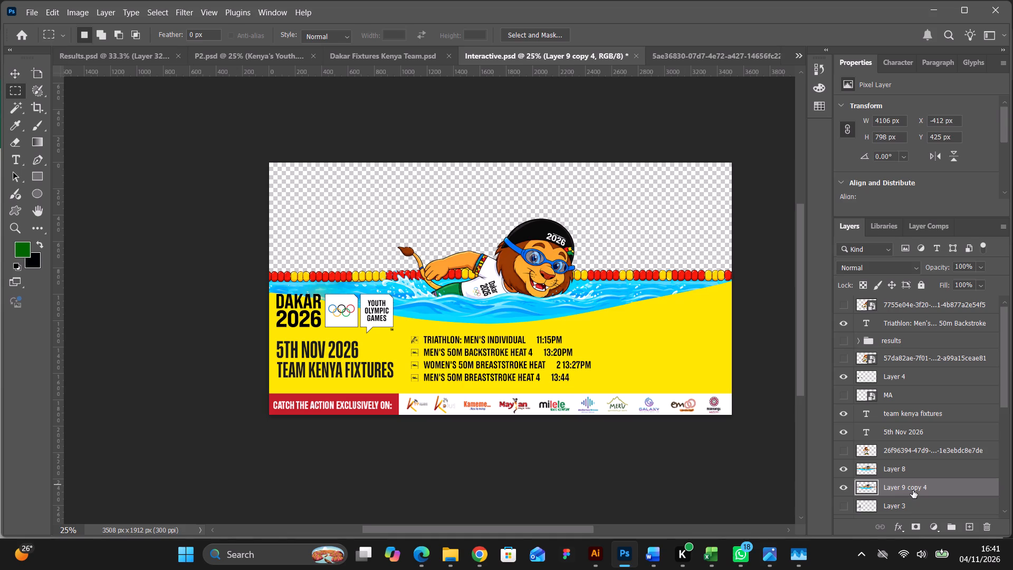
key("BackSpace")
Show the MA layer and move its Shabikia Ma Youth artwork about 53 px down and 14 px left, clear of the lane rope.
key("ctrl+equal")
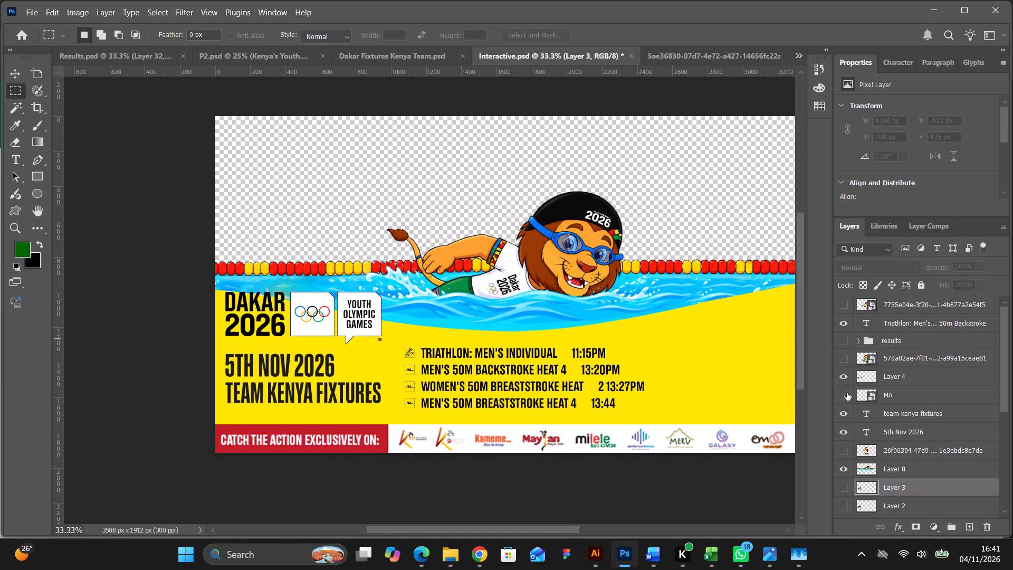
left_click(847, 393)
left_click_drag(565, 528, 586, 530)
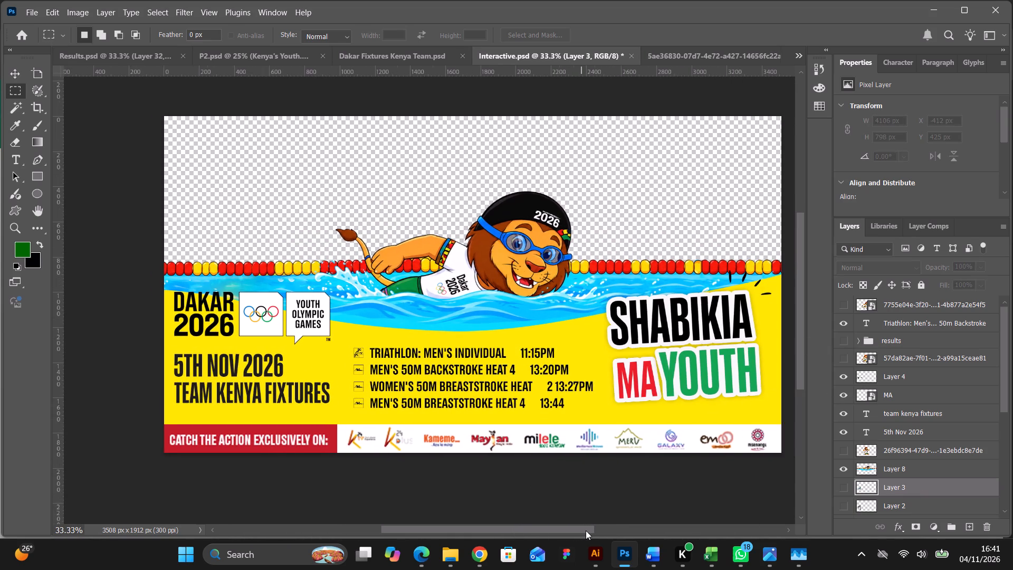
left_click_drag(586, 530, 596, 530)
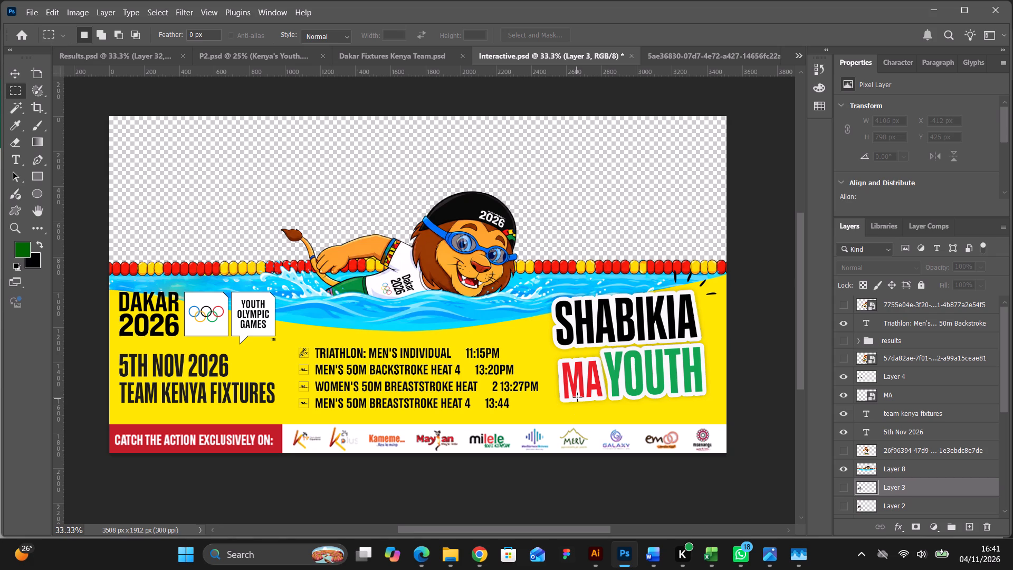
key("ctrl+equal")
scroll(525, 322, "down", 10)
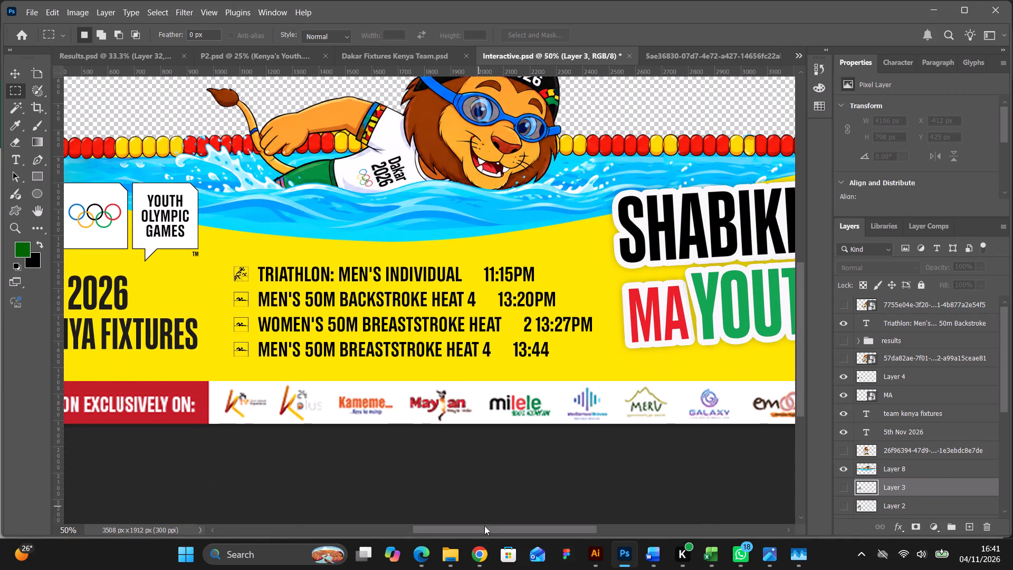
left_click_drag(491, 533, 521, 528)
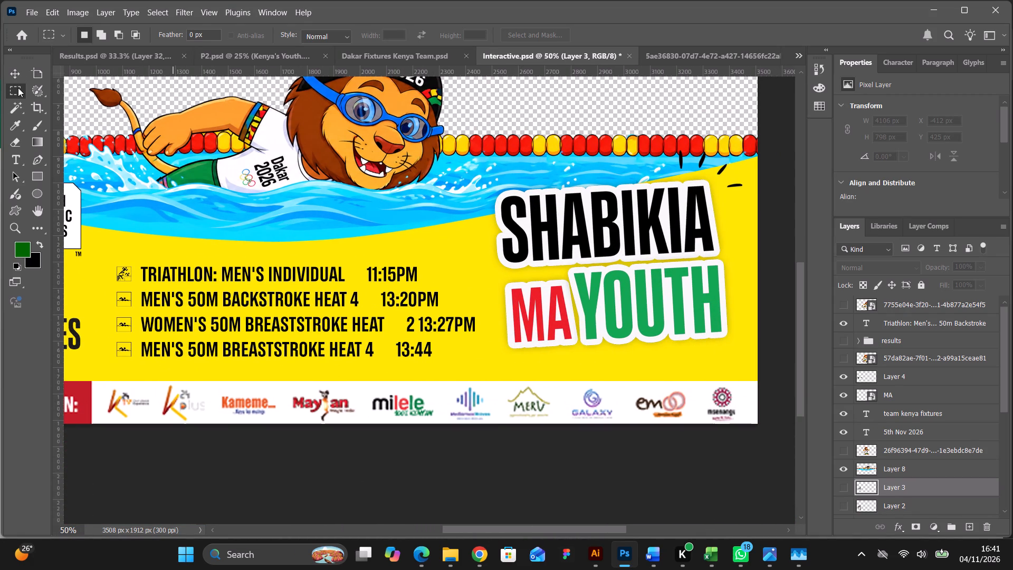
left_click(18, 77)
left_click(652, 229)
left_click_drag(651, 236, 651, 251)
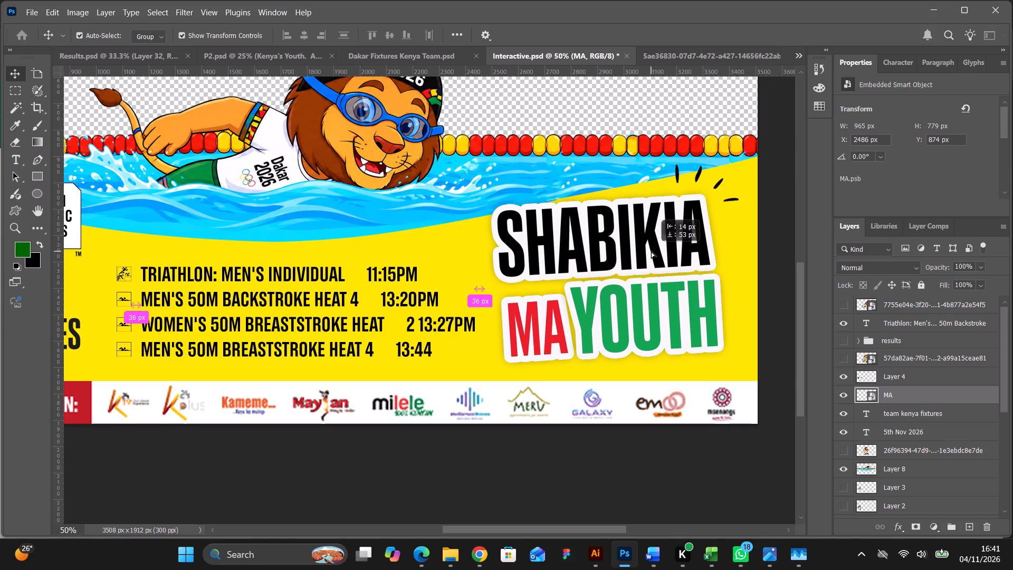
left_click_drag(651, 251, 652, 252)
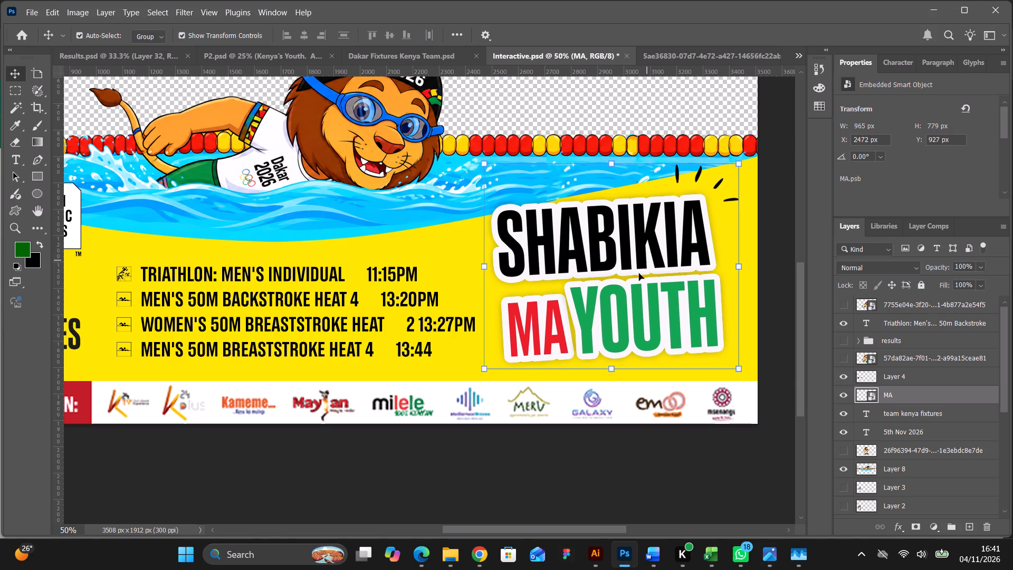
Select the fixtures text with its sport icons and shift them together slightly up and to the left in the yellow area.
left_click(117, 259)
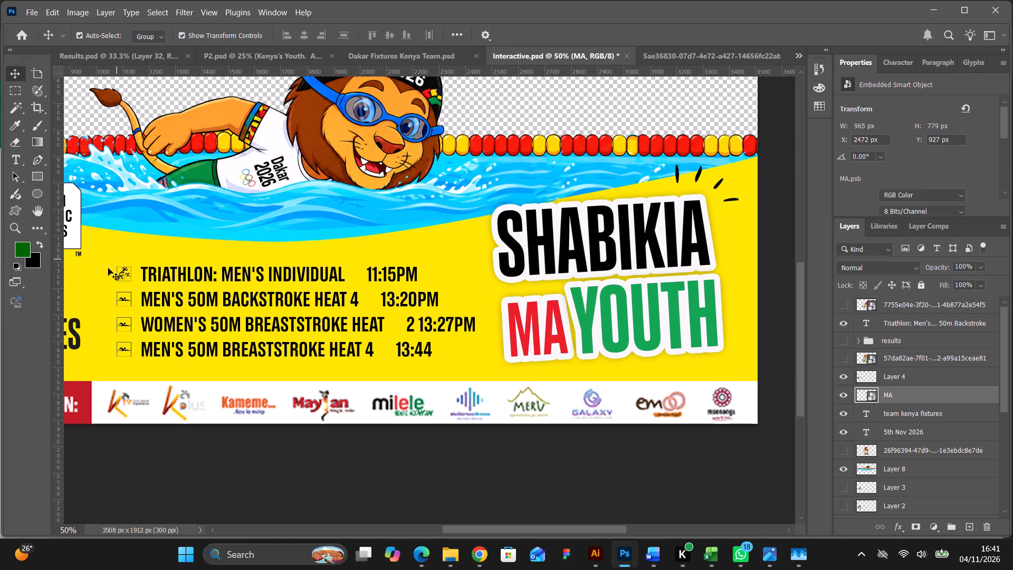
left_click_drag(107, 264, 427, 367)
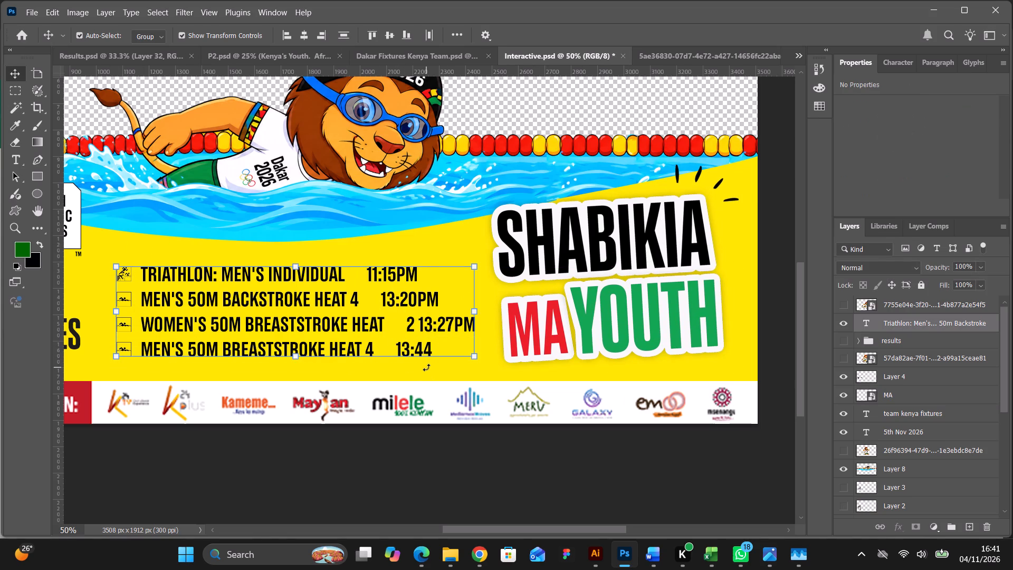
key("Up")
key("Up")
key("Up")
key("Up")
key("Up")
key("Up")
key("Up")
key("Up")
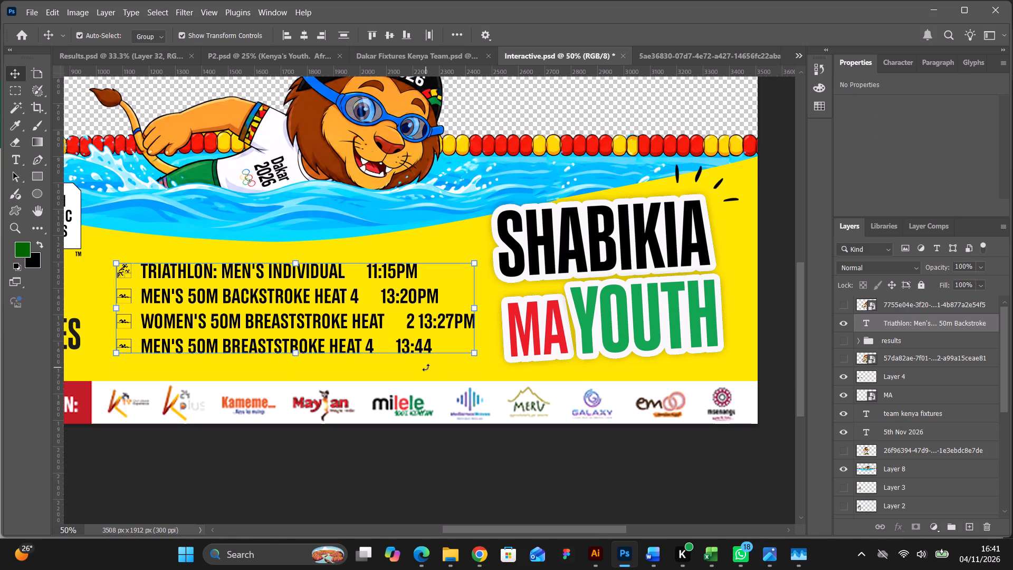
key("Up")
key("Up")
key("Up")
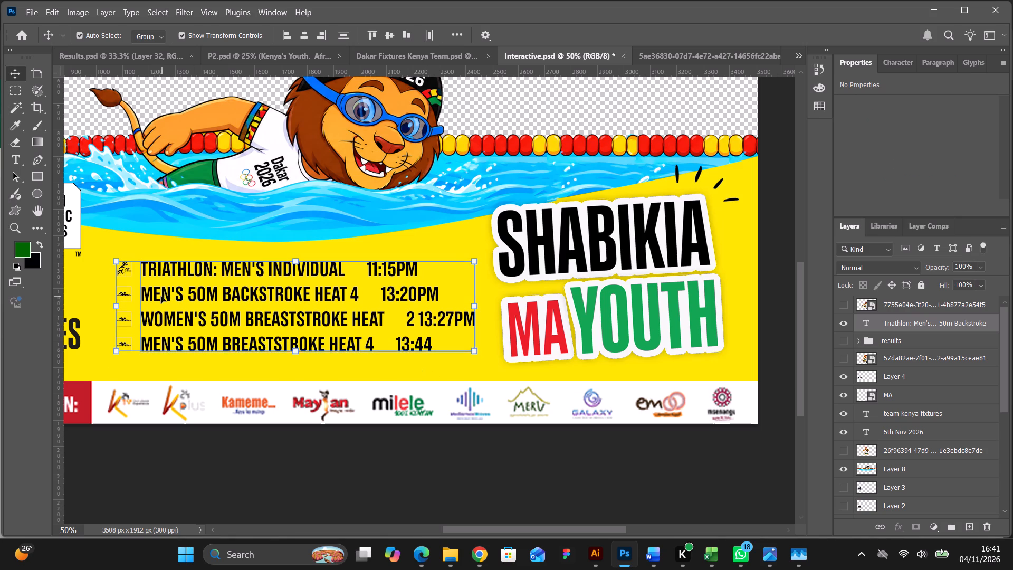
left_click_drag(159, 292, 149, 291)
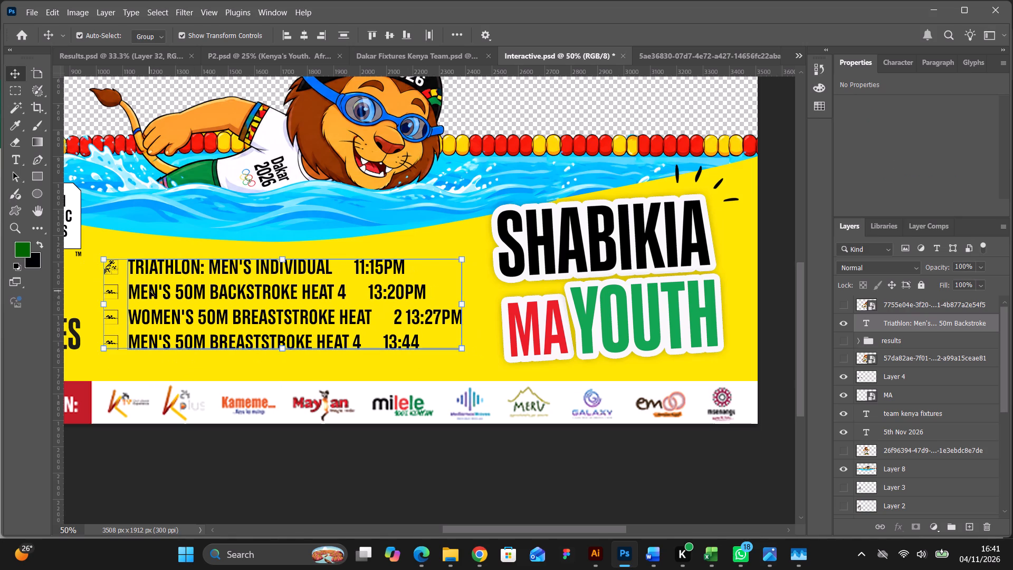
left_click_drag(149, 291, 145, 290)
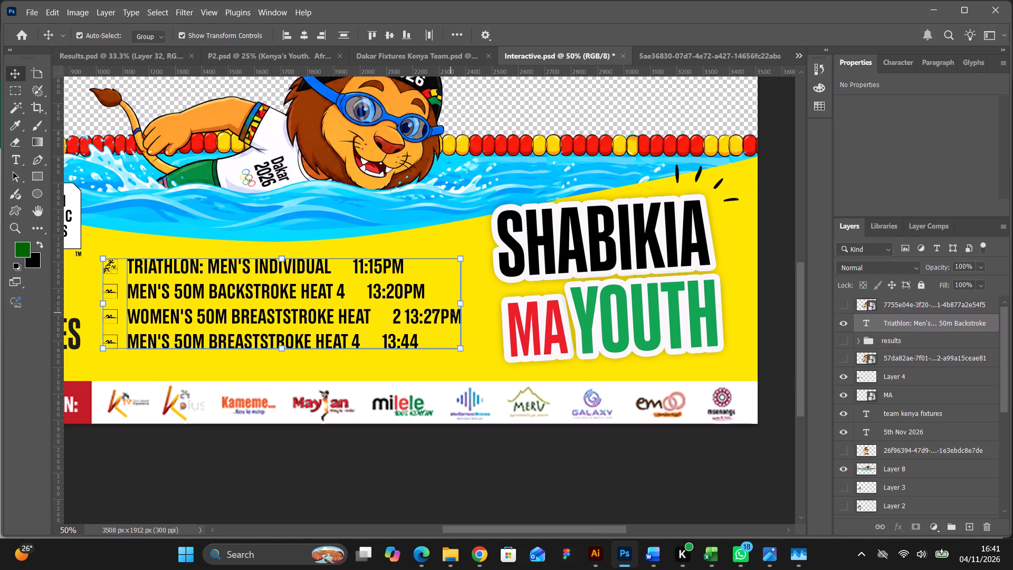
Scale the fixtures text and its icons proportionally to about 105%.
left_click_drag(461, 302, 480, 301)
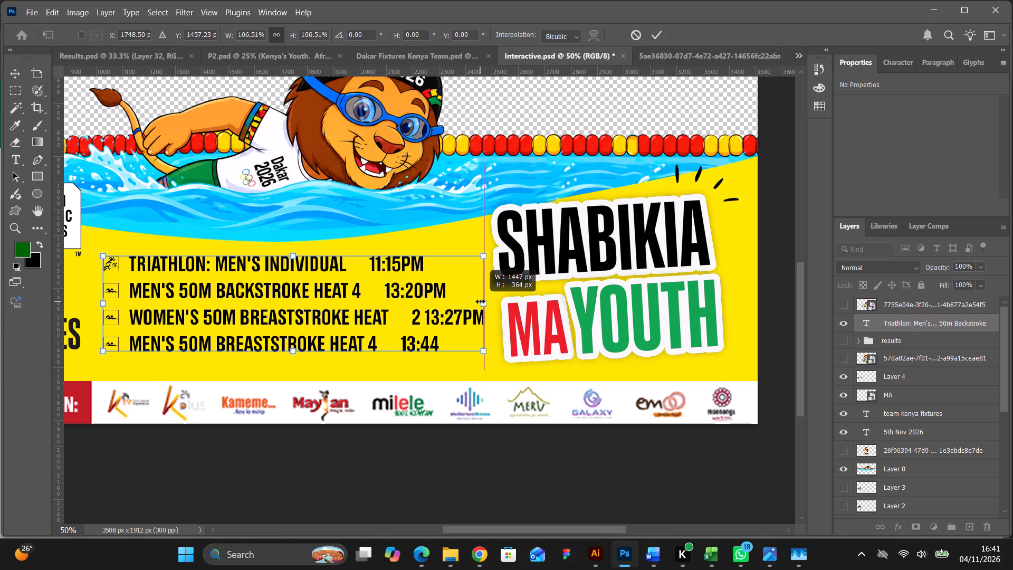
left_click_drag(480, 301, 479, 301)
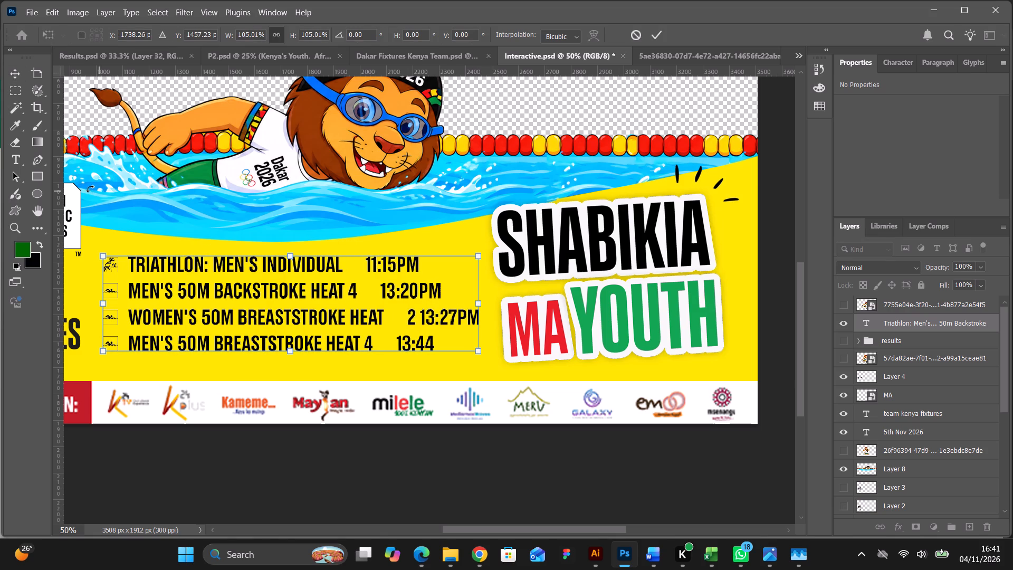
Correct the spacing in the Women's 50m Breaststroke line so it reads "Heat 2" followed by a wide gap before 13:27PM.
left_click(15, 158)
left_click(411, 315)
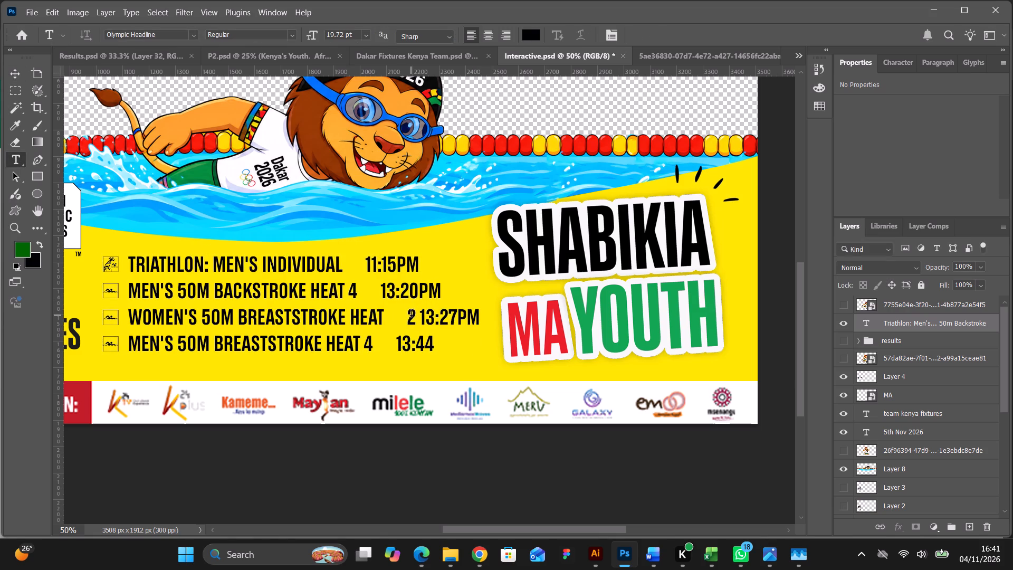
key("BackSpace")
key("BackSpace")
key("BackSpace")
key("BackSpace")
key("BackSpace")
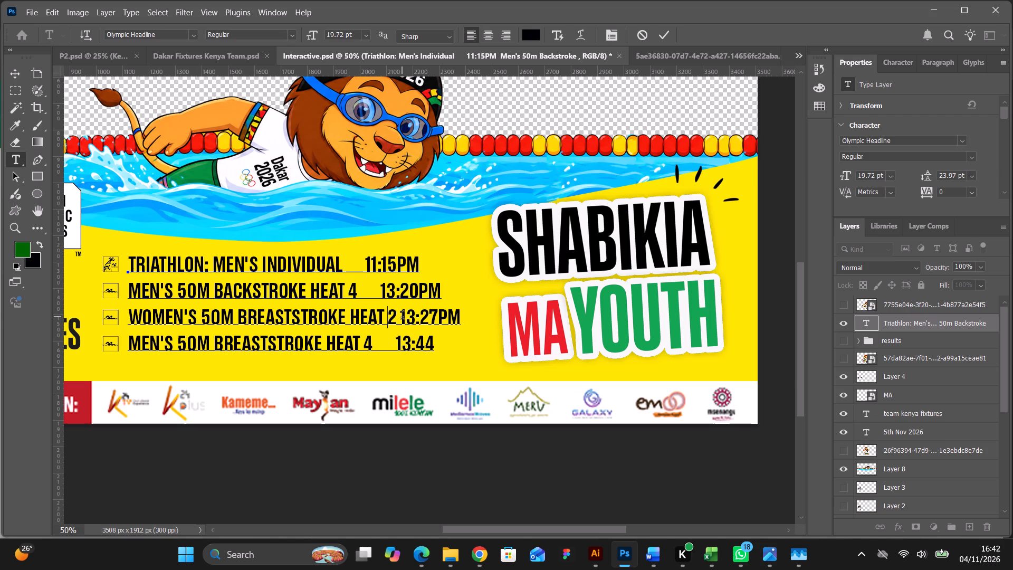
left_click(402, 317)
key("space")
key("space")
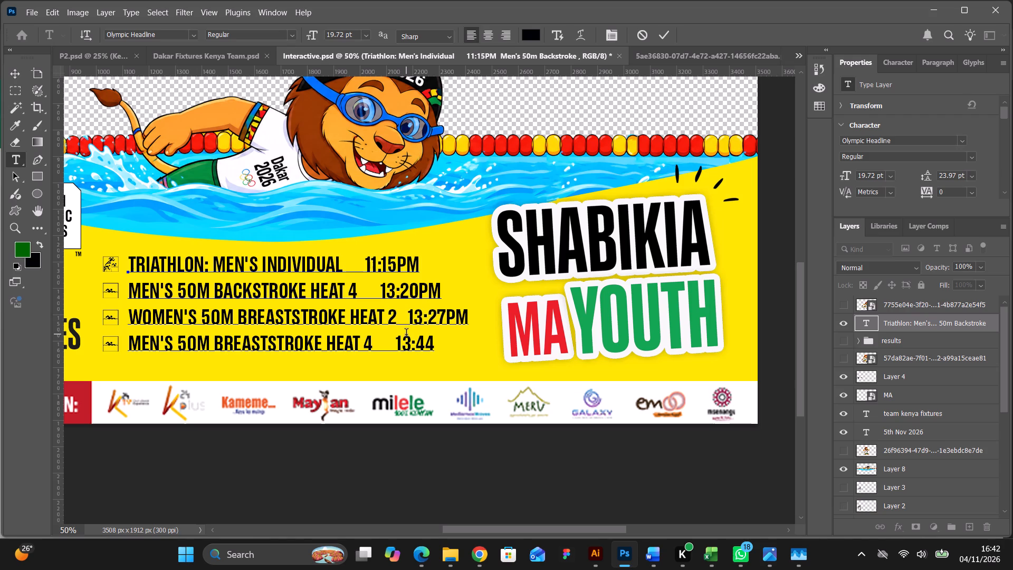
key("space")
key("space")
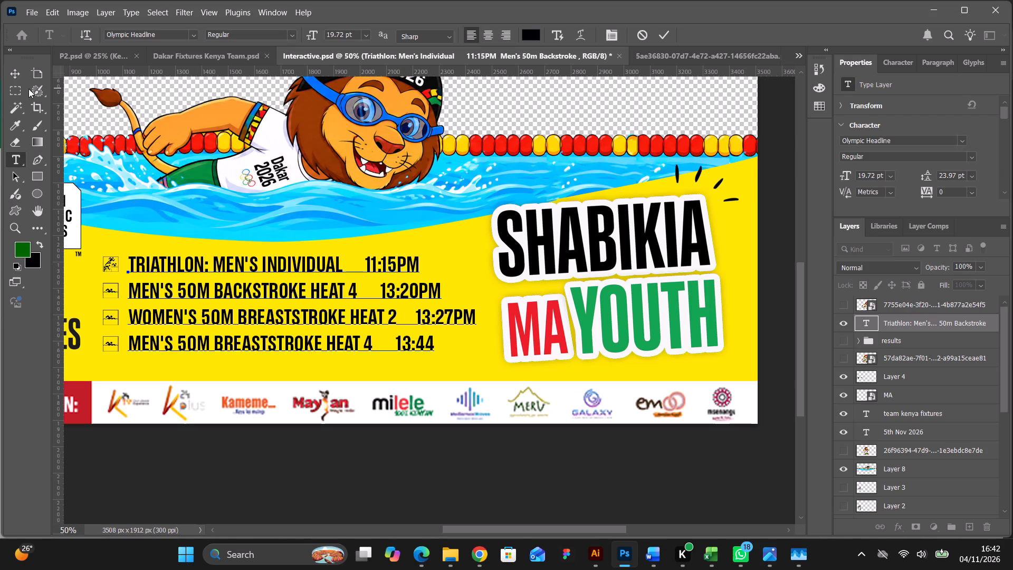
left_click(17, 74)
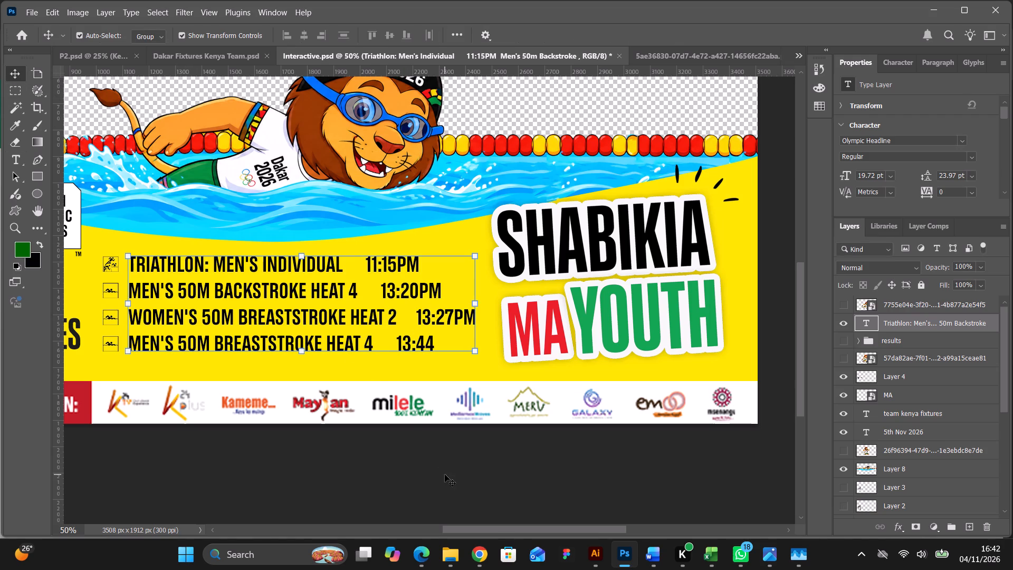
left_click(445, 474)
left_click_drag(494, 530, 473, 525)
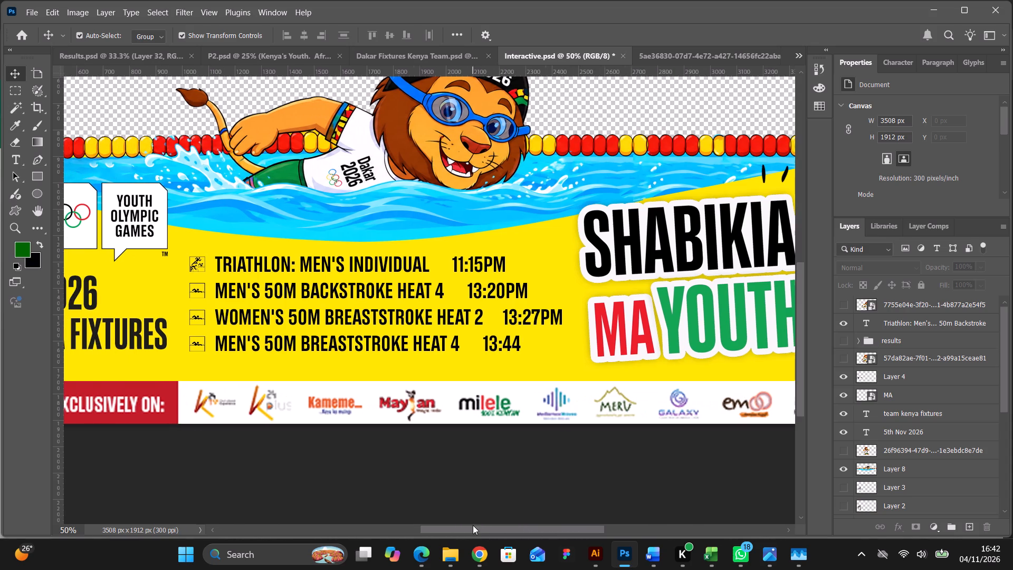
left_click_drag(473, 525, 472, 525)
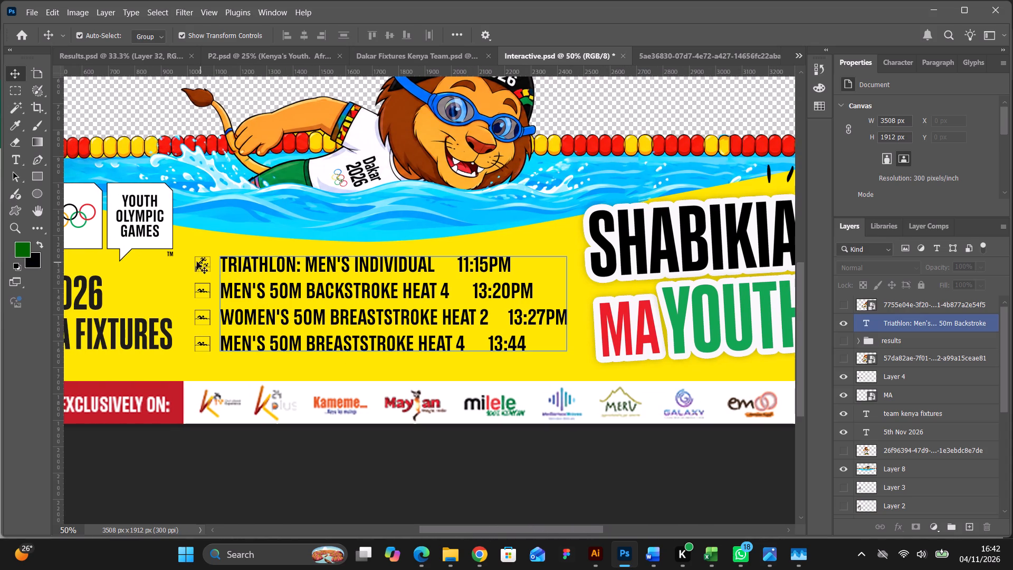
Select the column of sport icons beside the fixtures list and nudge it 10 px right, closer to the text.
left_click_drag(184, 260, 211, 336)
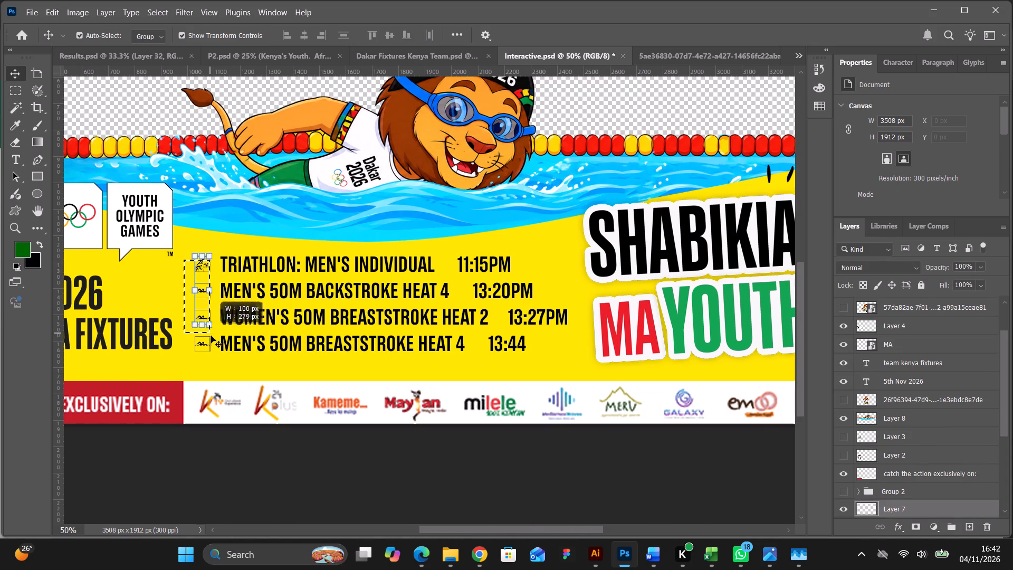
left_click_drag(211, 336, 212, 350)
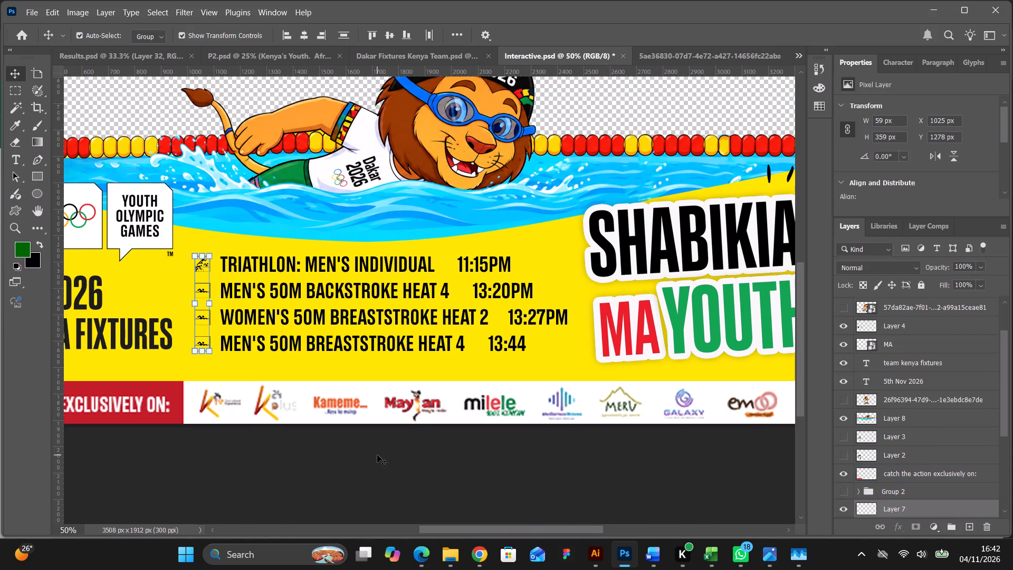
key("Right")
key("Right")
key("Right")
key("Right")
key("Right")
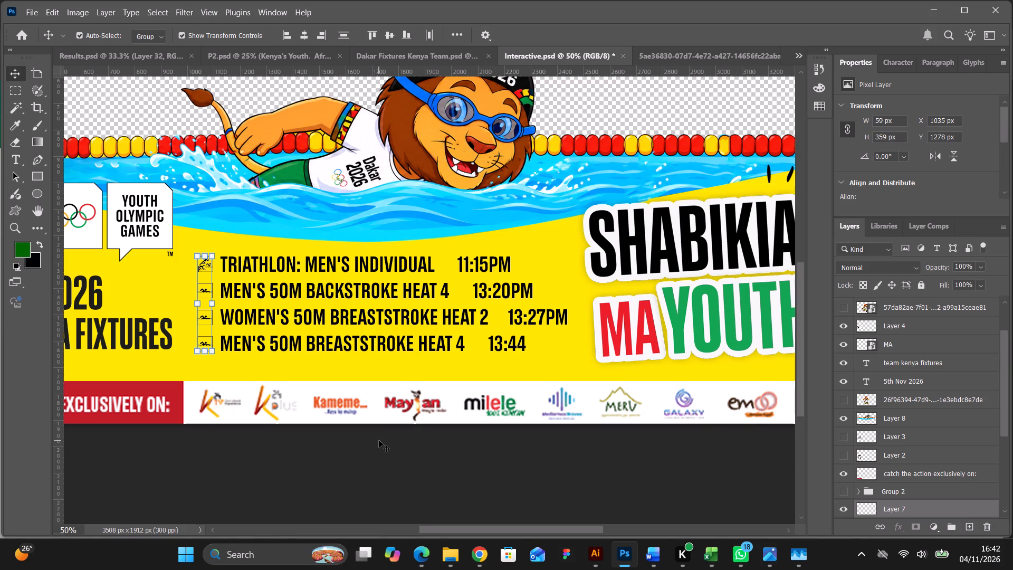
scroll(378, 440, "up", 1)
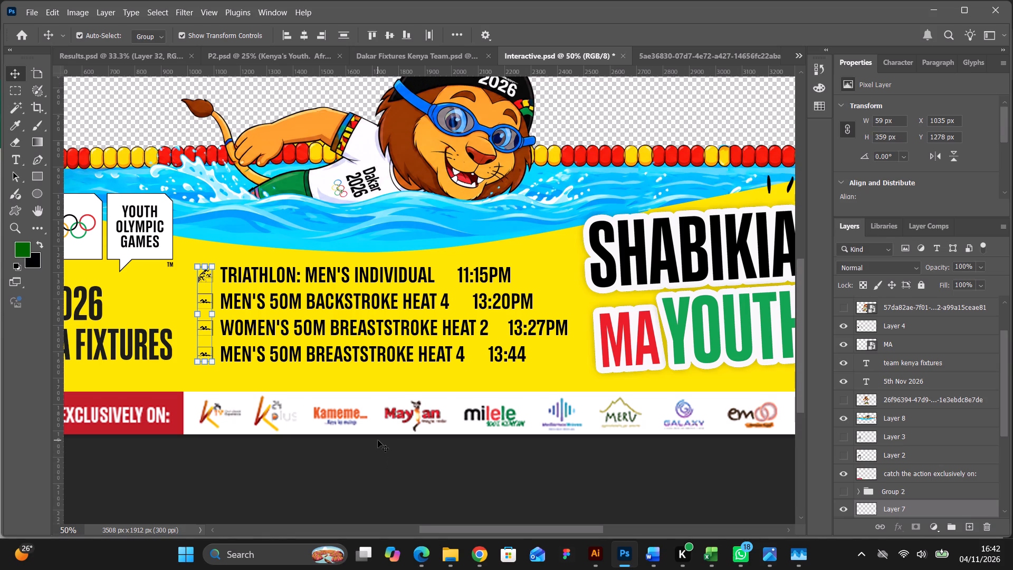
left_click(404, 469)
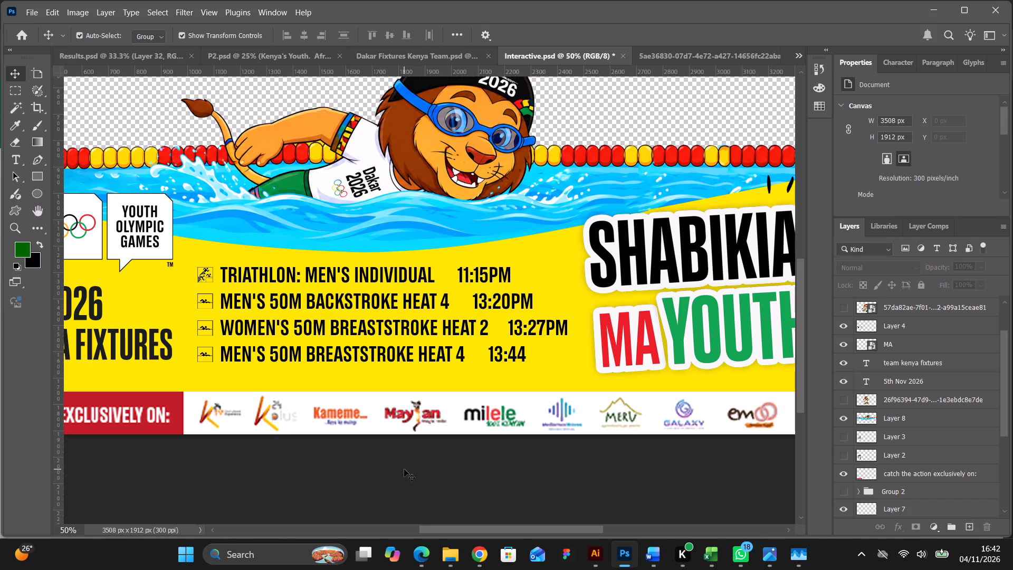
Nudge the Team Kenya Fixtures heading slightly down, and the 5th Nov 2026 date line down by a smaller amount.
left_click(143, 345)
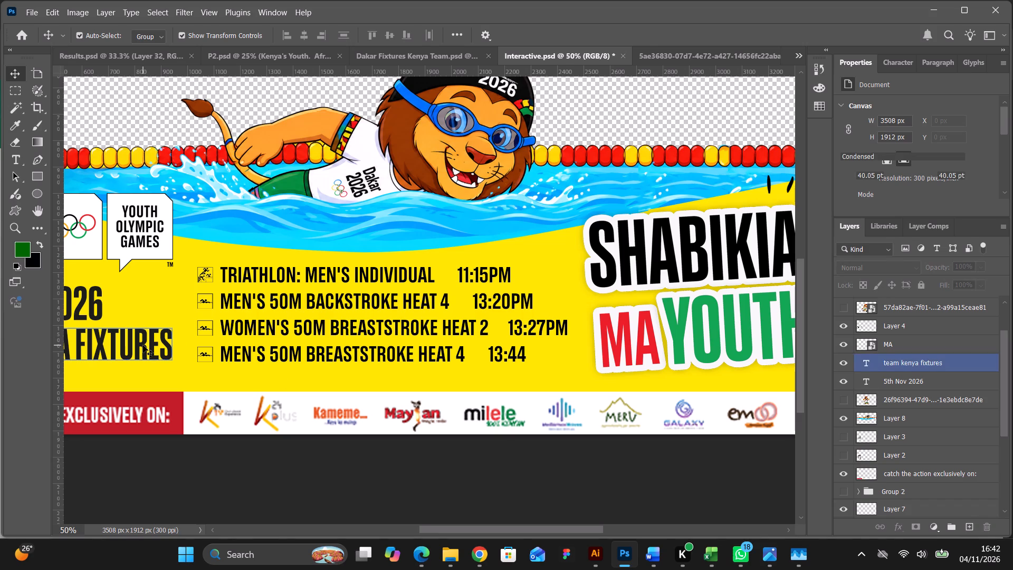
key("Down")
key("Down")
key("Down")
key("Down")
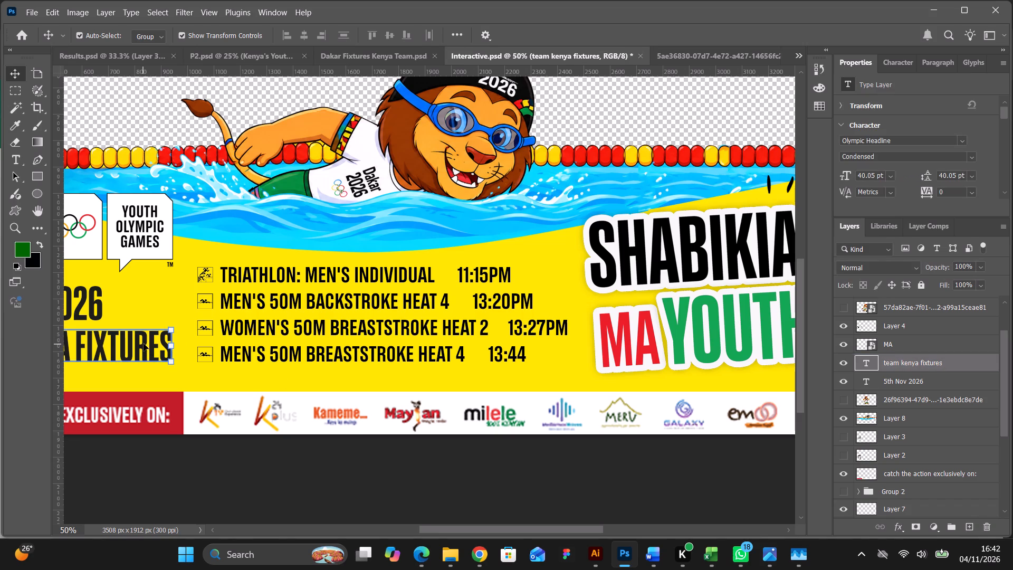
left_click(99, 306)
key("Down")
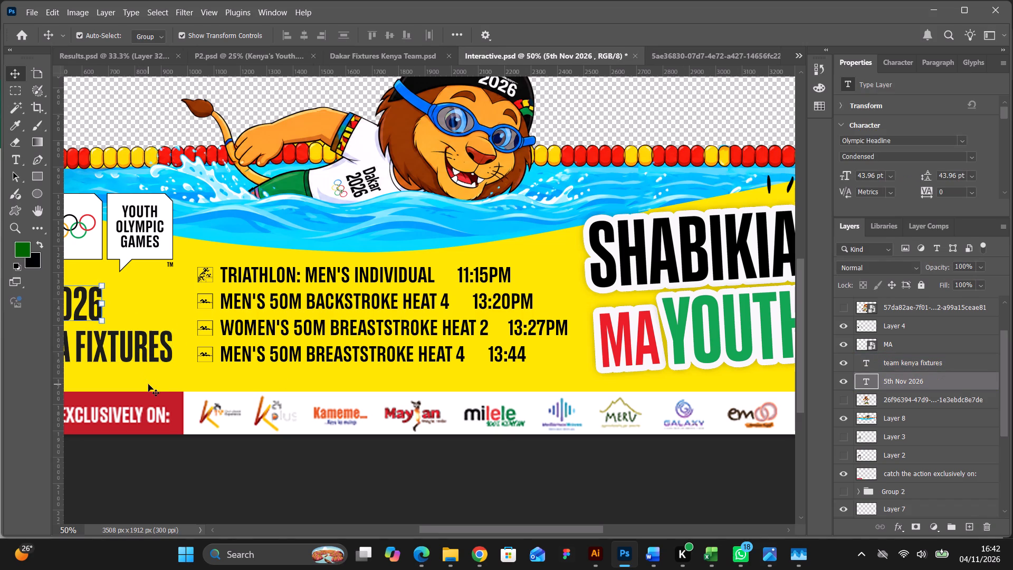
left_click(148, 384)
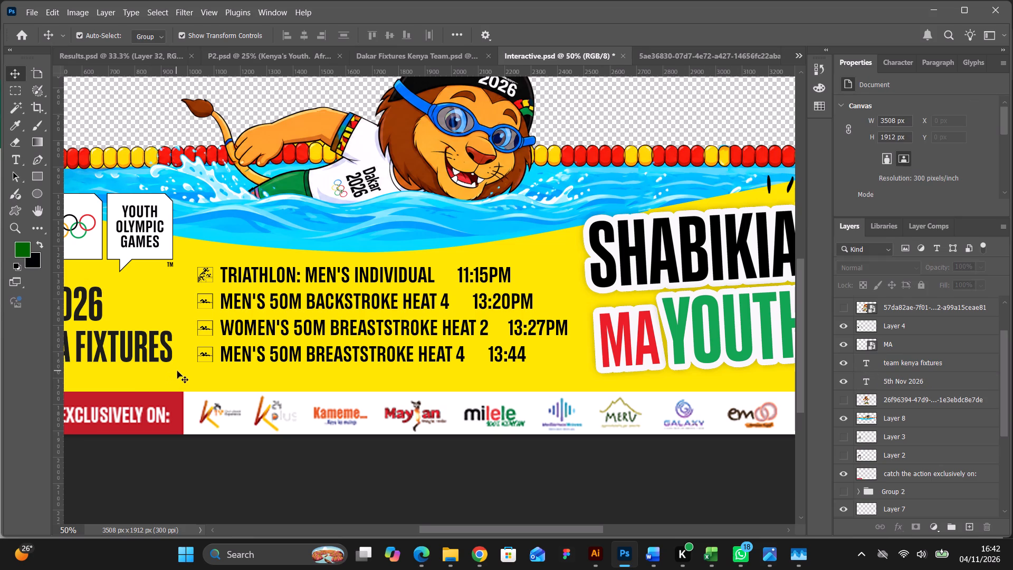
Start a Pen path at the water's edge beside SHABIKIA and run it across the word's top to the canvas's right edge.
left_click_drag(462, 526, 504, 530)
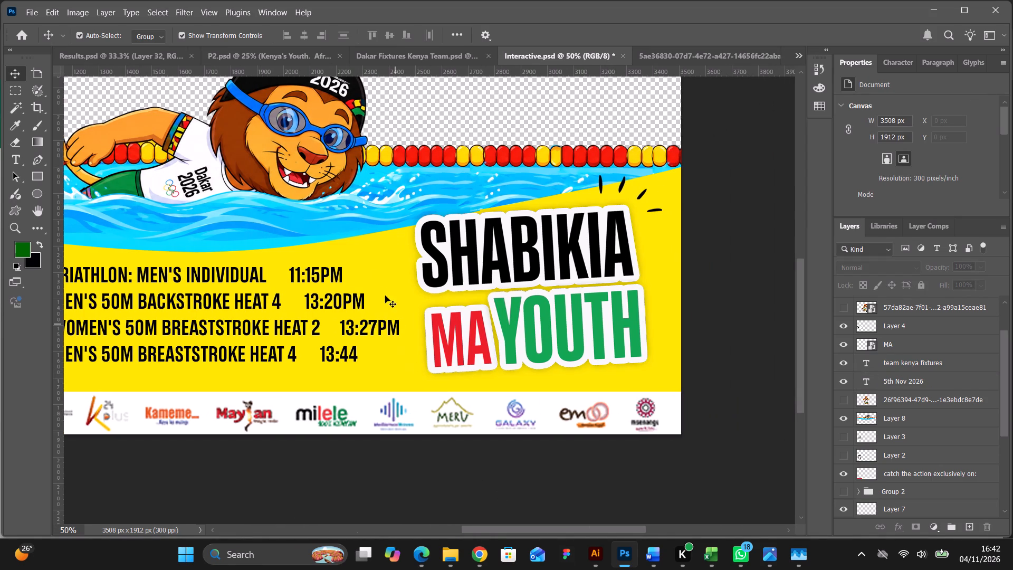
left_click(40, 161)
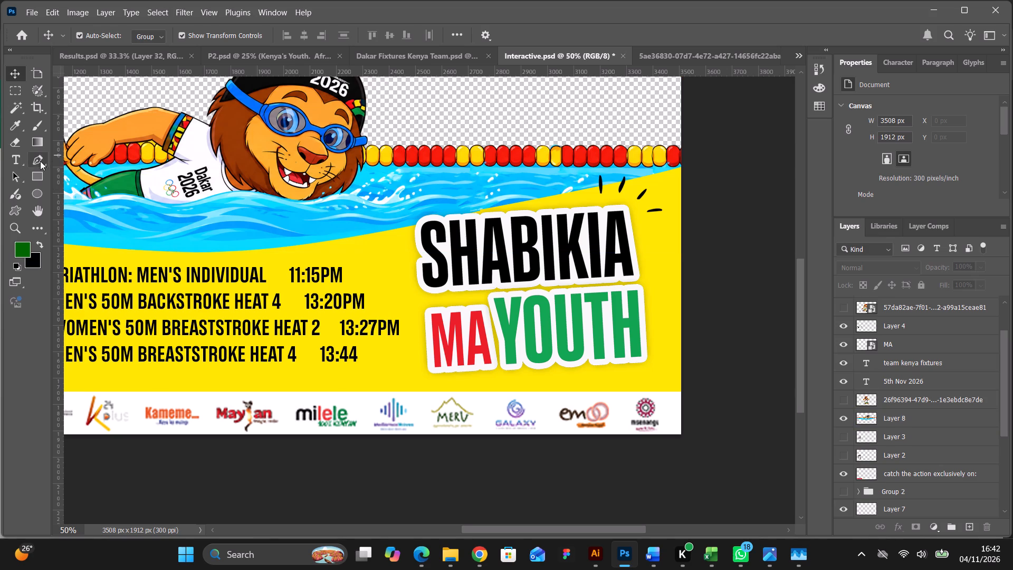
left_click(412, 225)
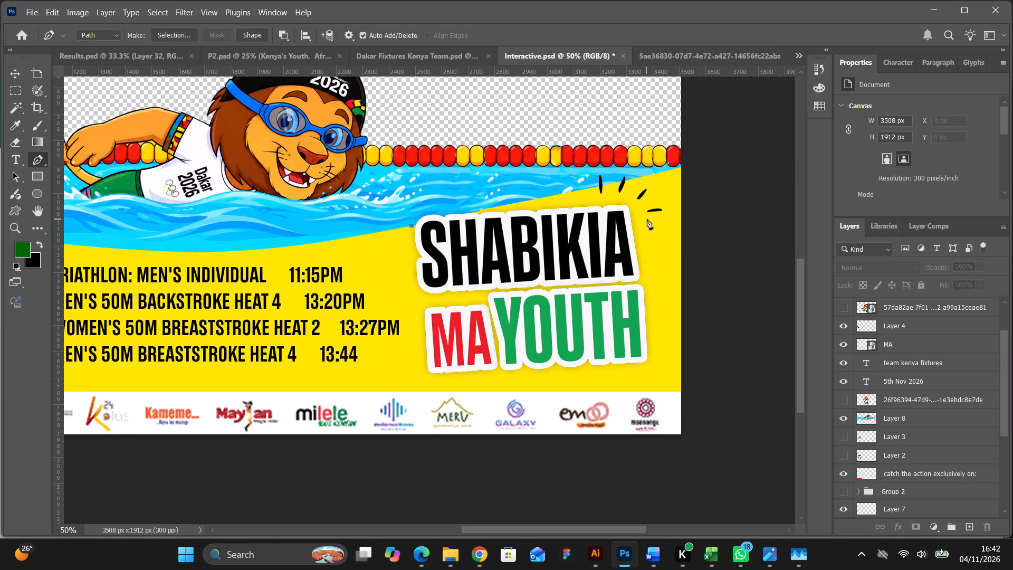
left_click(651, 219)
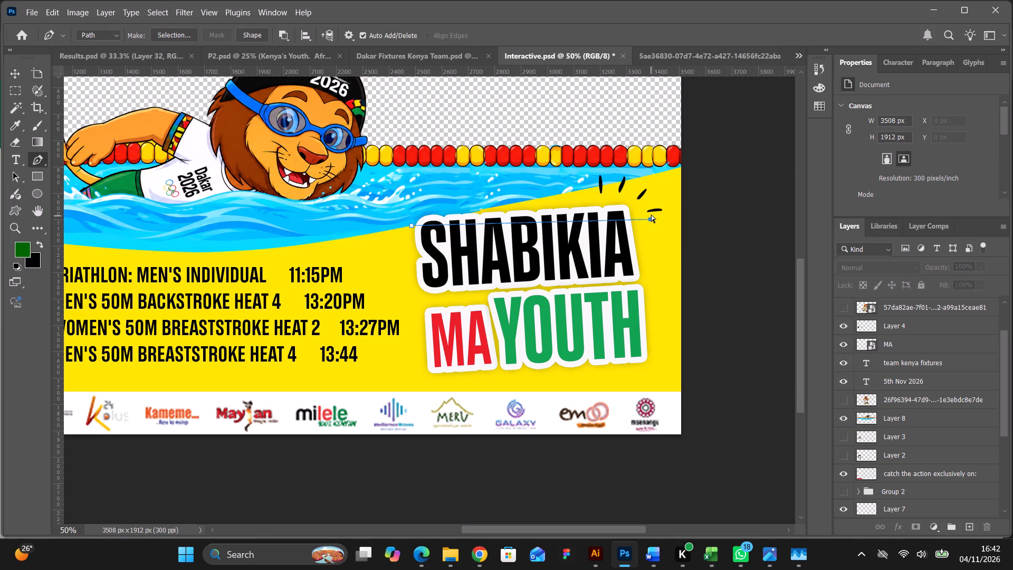
key("ctrl+z")
left_click_drag(677, 208, 690, 203)
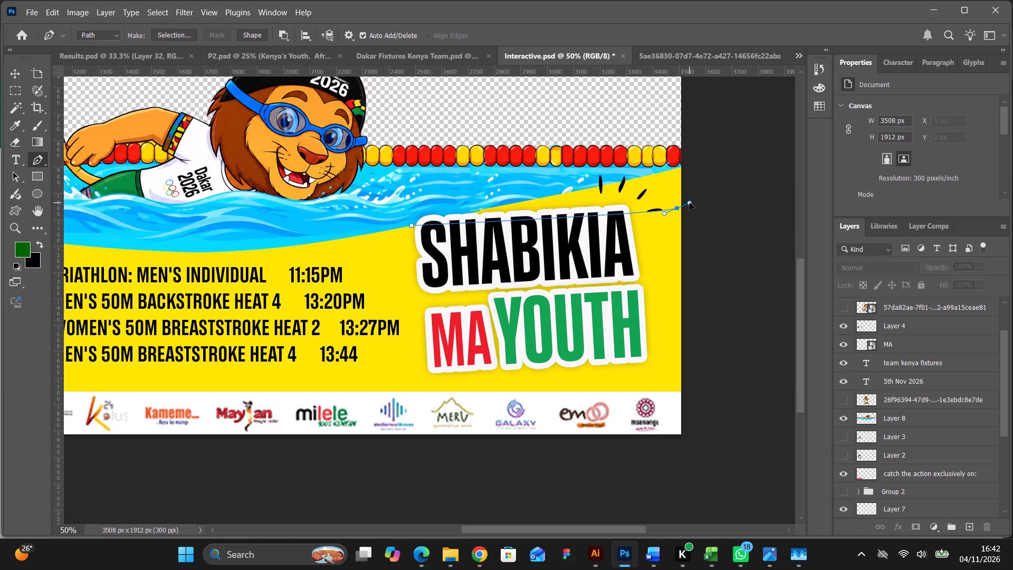
left_click_drag(690, 203, 691, 202)
key("ctrl+z")
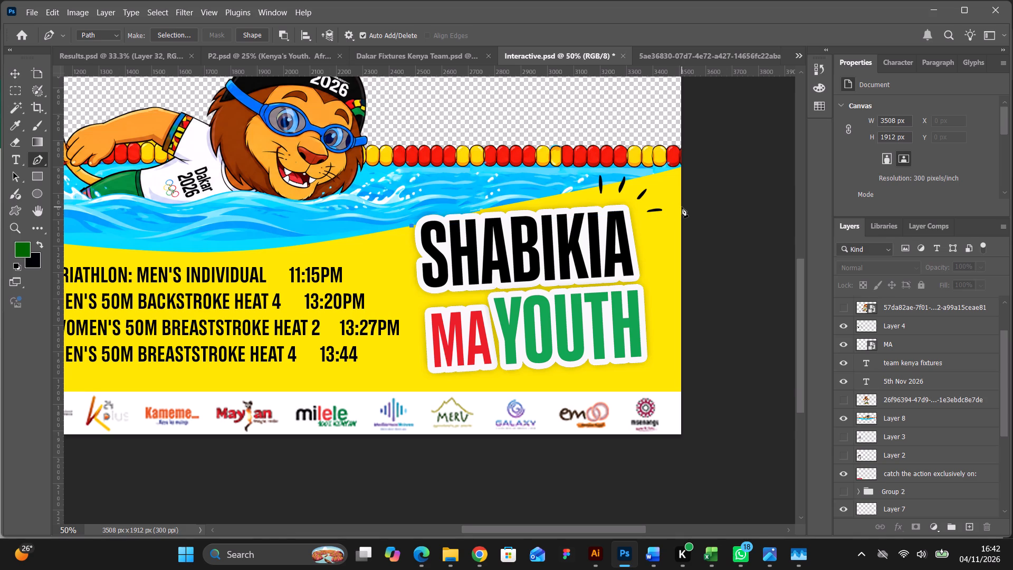
left_click_drag(682, 207, 689, 187)
key("ctrl+z")
left_click_drag(681, 211, 683, 202)
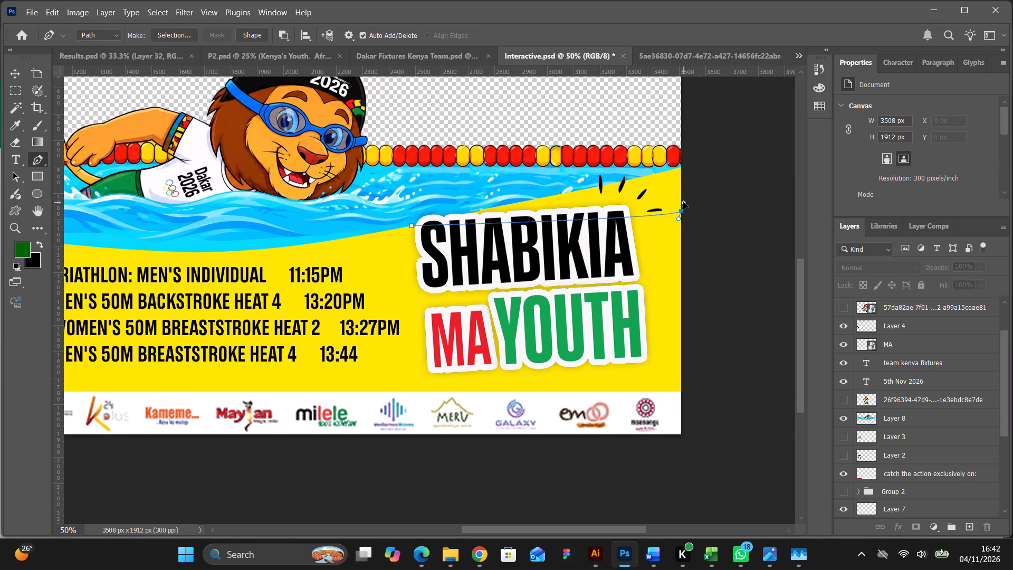
left_click_drag(683, 202, 681, 201)
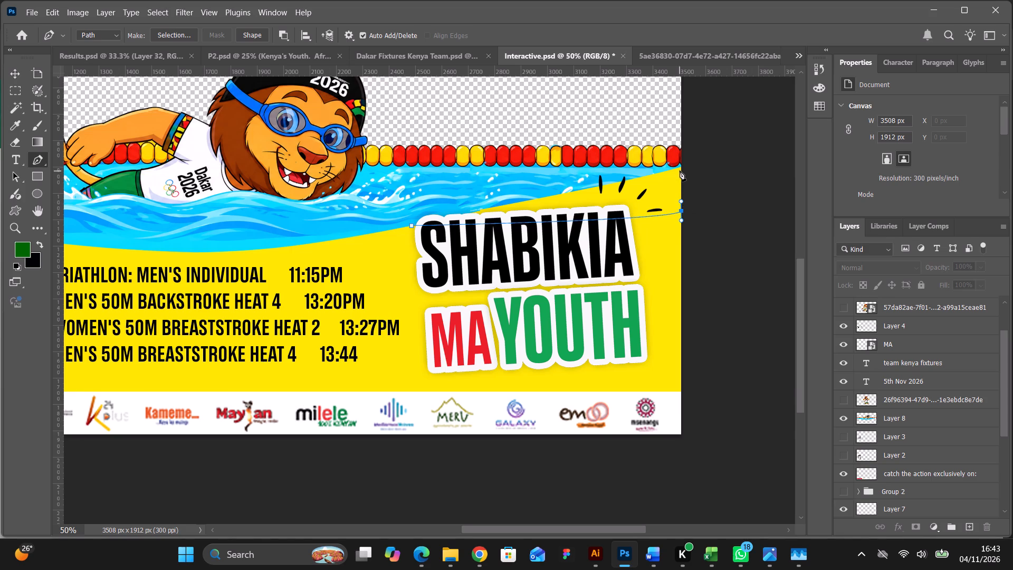
Continue the path up the canvas edge and back through the water above the yellow wedge, closing it beside SHABIKIA.
left_click(681, 165)
left_click_drag(666, 167, 659, 165)
left_click_drag(659, 165, 656, 164)
key("ctrl+z")
left_click_drag(668, 168, 656, 168)
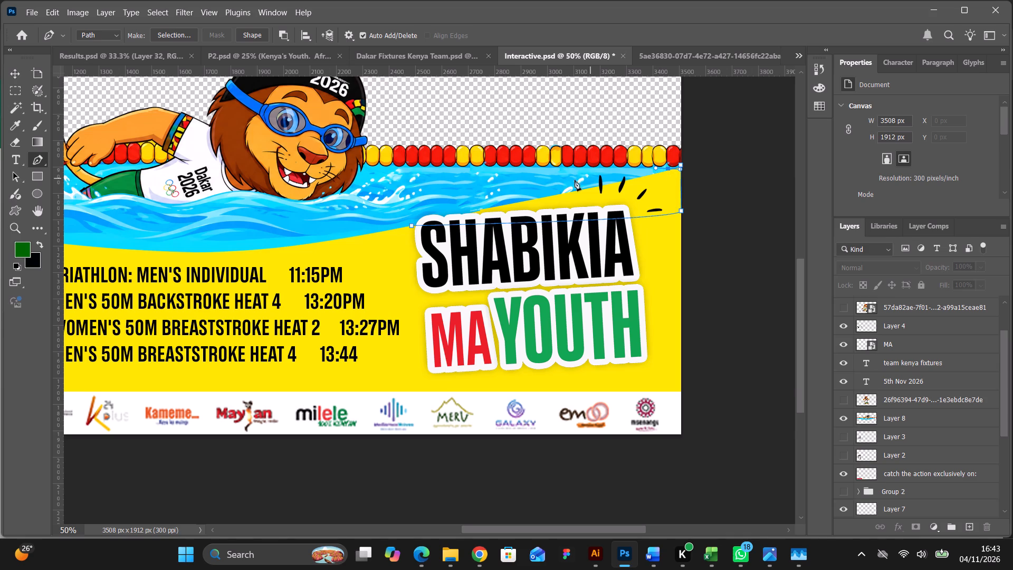
left_click(518, 189)
left_click(473, 198)
left_click(430, 208)
left_click(402, 217)
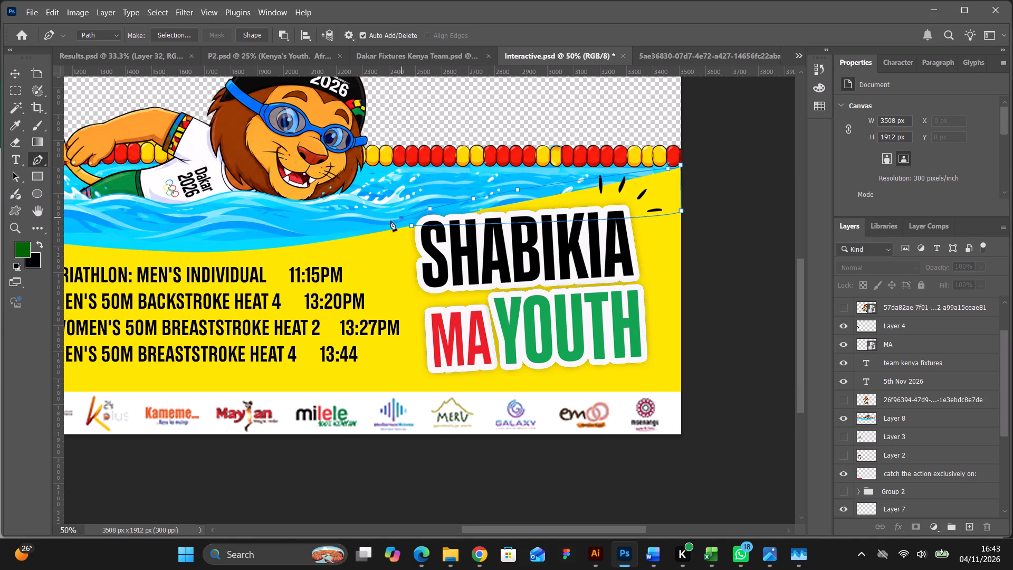
left_click(383, 224)
left_click(379, 231)
left_click_drag(409, 225, 417, 223)
Convert the closed path into a new anti-aliased selection with a feather radius of 0 pixels.
right_click(491, 203)
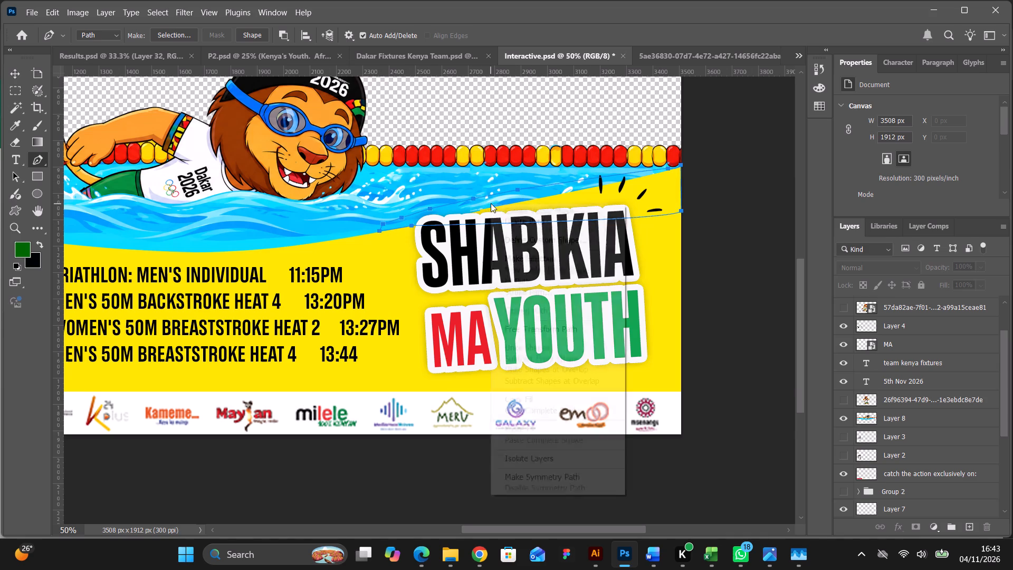
left_click(521, 257)
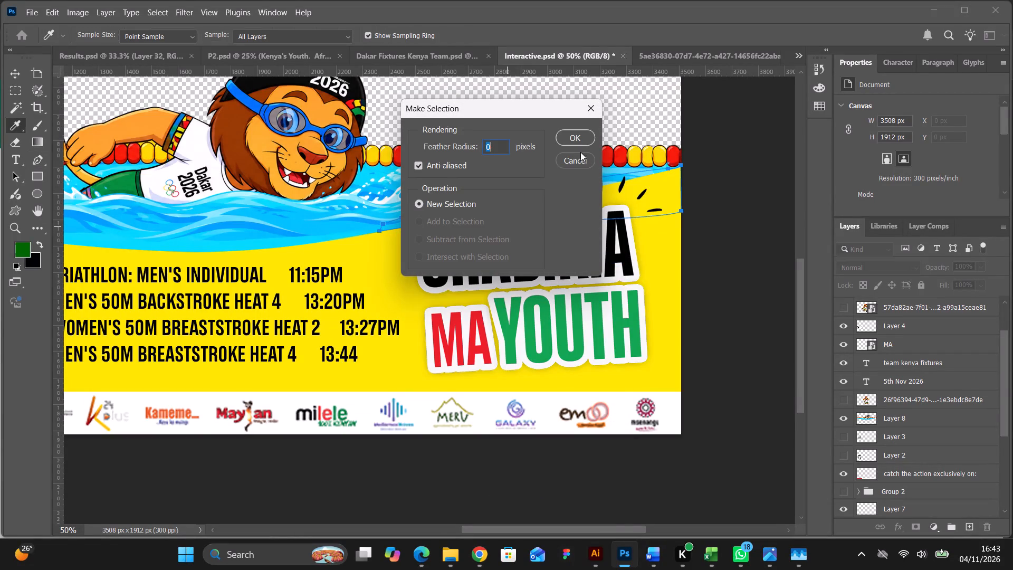
left_click(579, 139)
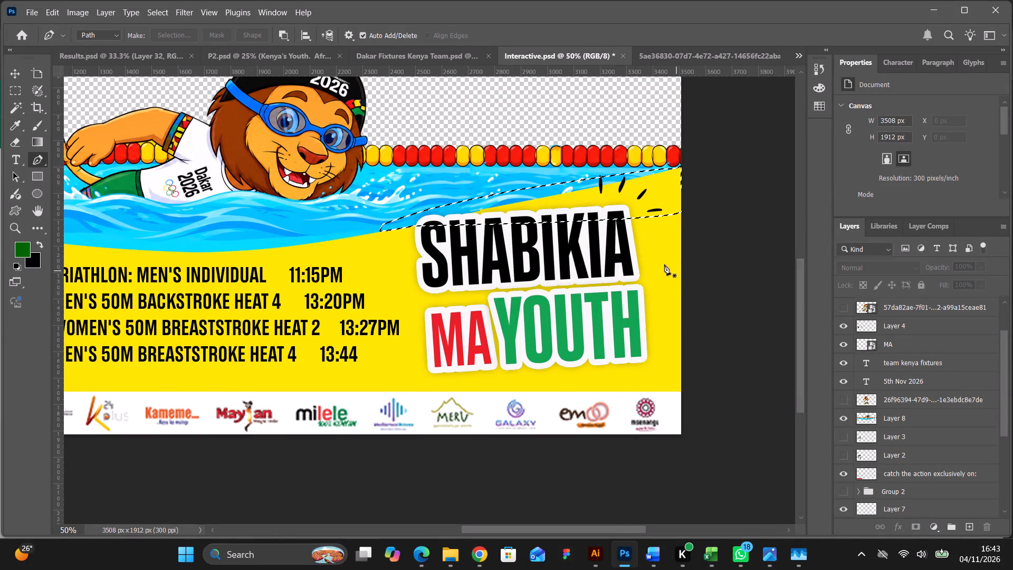
On Layer 8, set up the content-aware Spot Healing Brush with a size of 138 px.
left_click(893, 425)
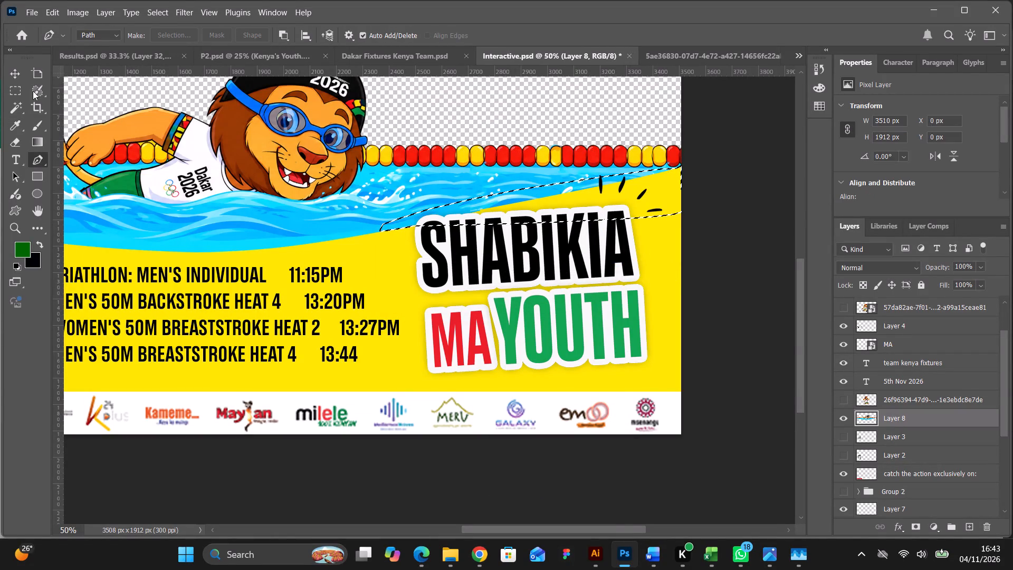
left_click(39, 225)
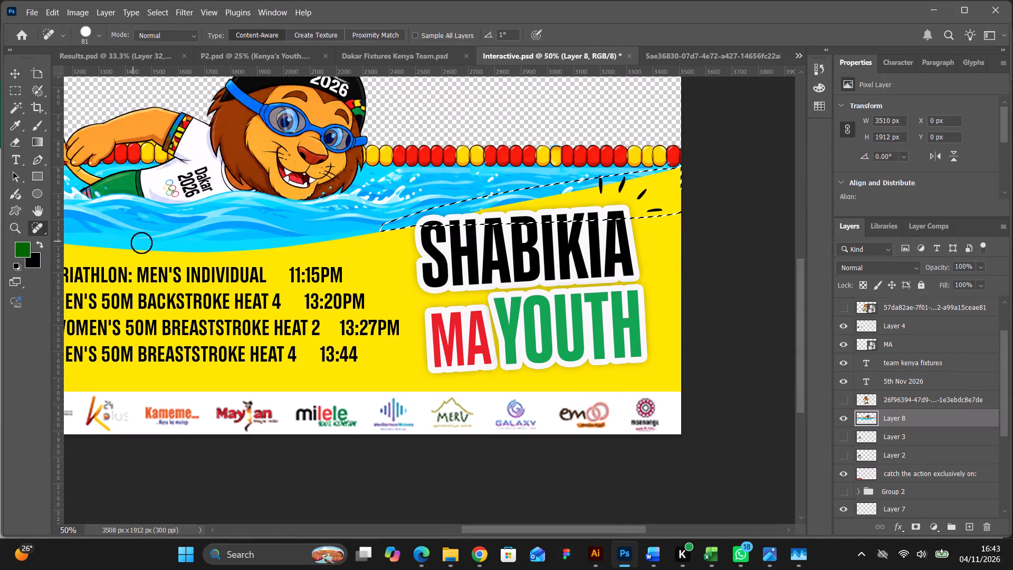
left_click(100, 36)
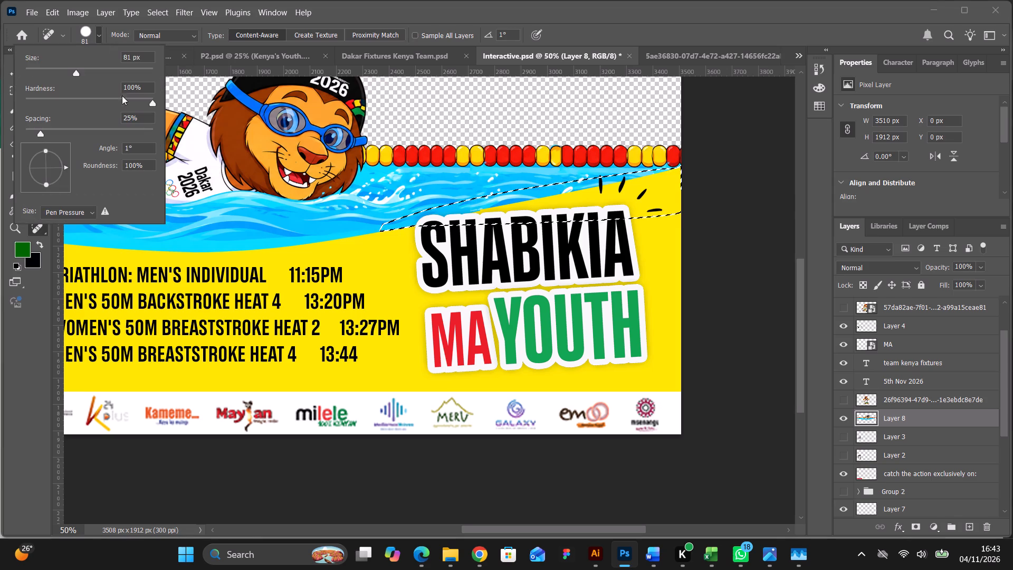
left_click_drag(81, 75, 102, 76)
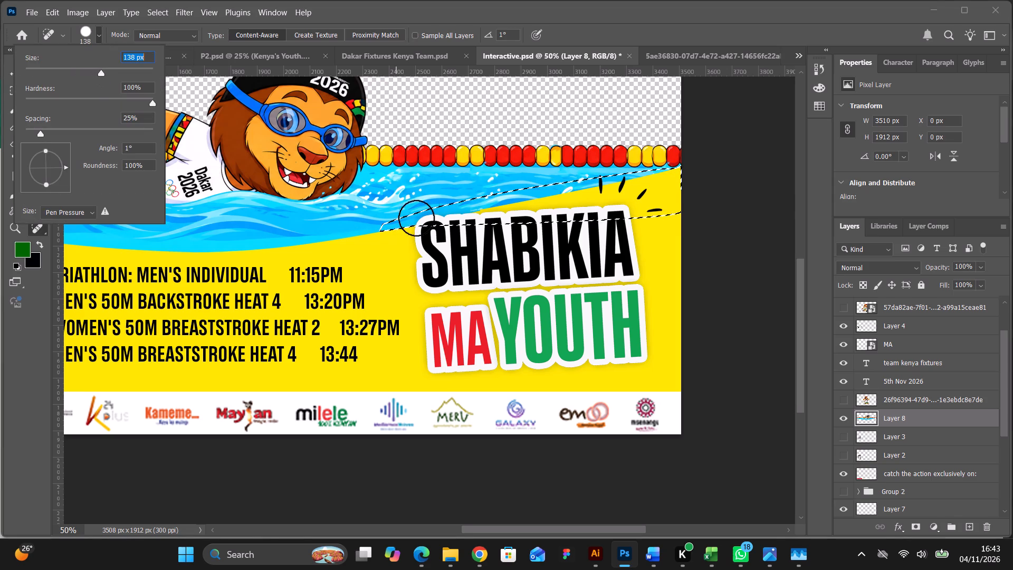
left_click_drag(451, 209, 529, 207)
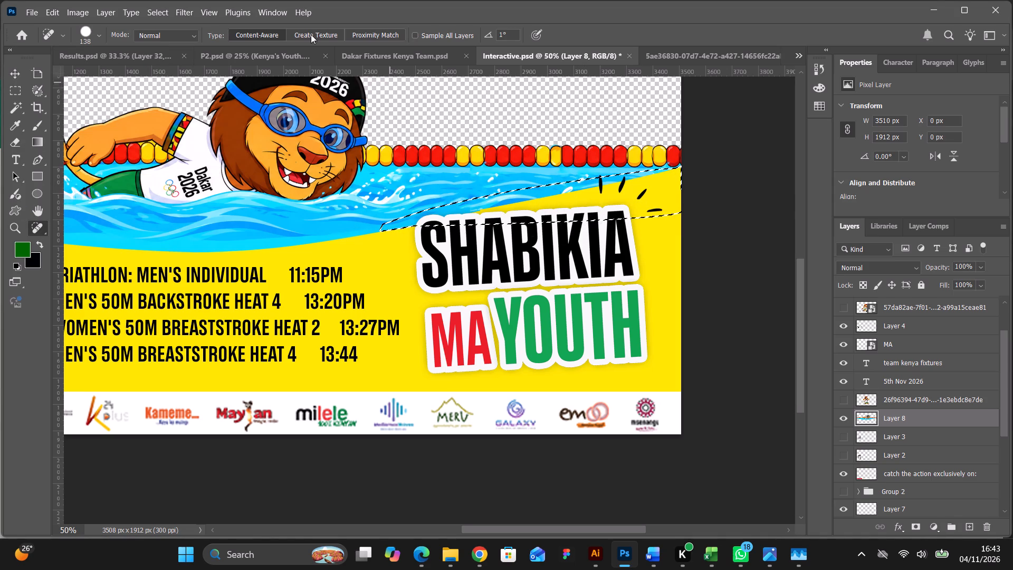
Invert the selection and heal the yellow wedge and remnants above SHABIKIA into blue water on Layer 8, then deselect.
left_click(163, 14)
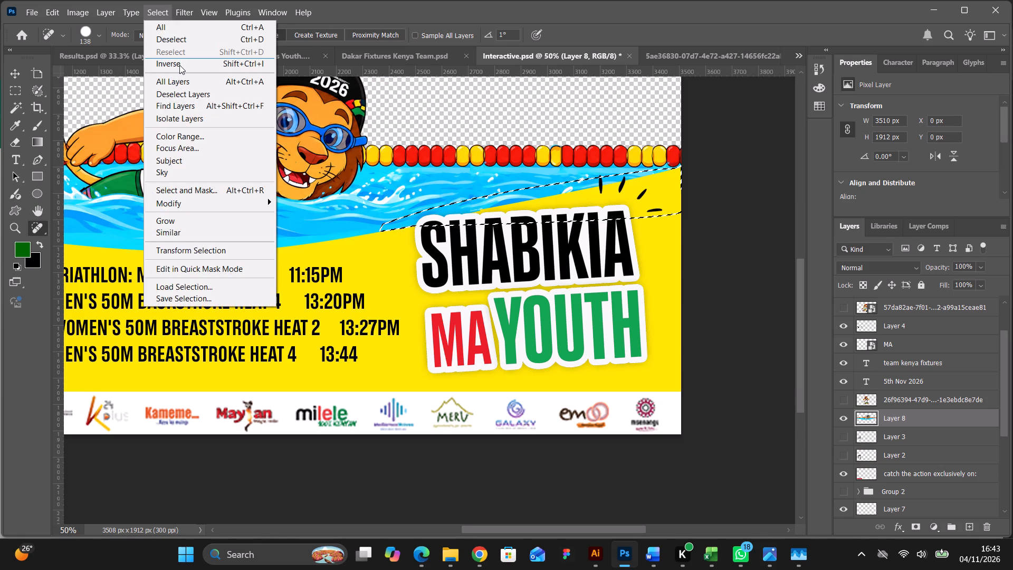
left_click(179, 65)
left_click_drag(469, 208, 682, 177)
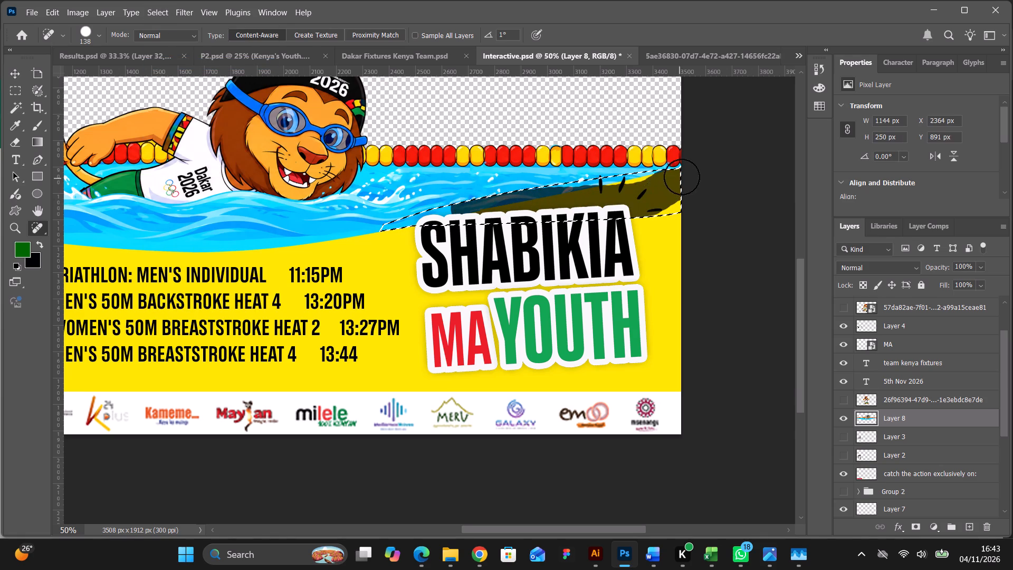
left_click_drag(682, 177, 420, 213)
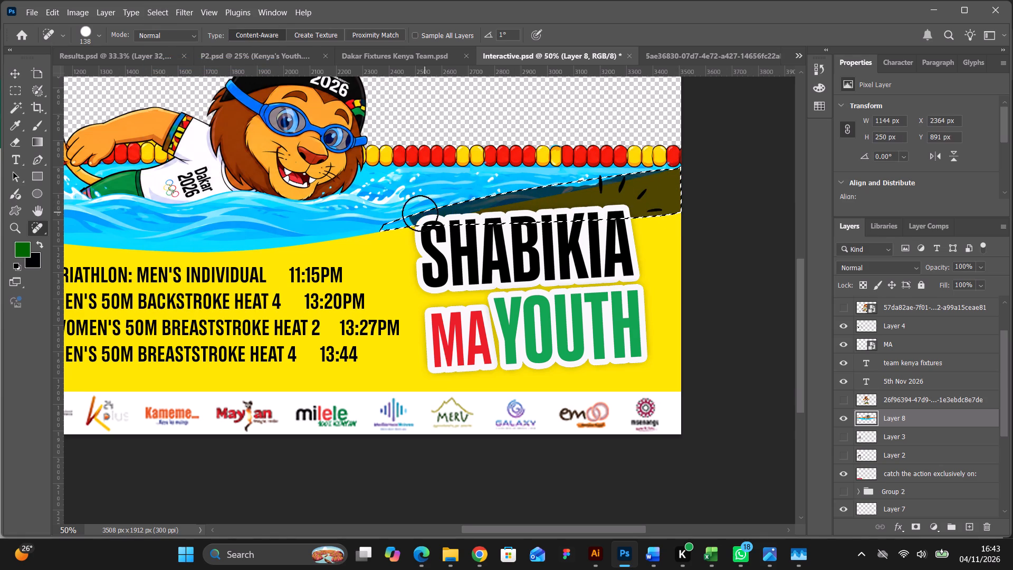
left_click_drag(420, 213, 366, 222)
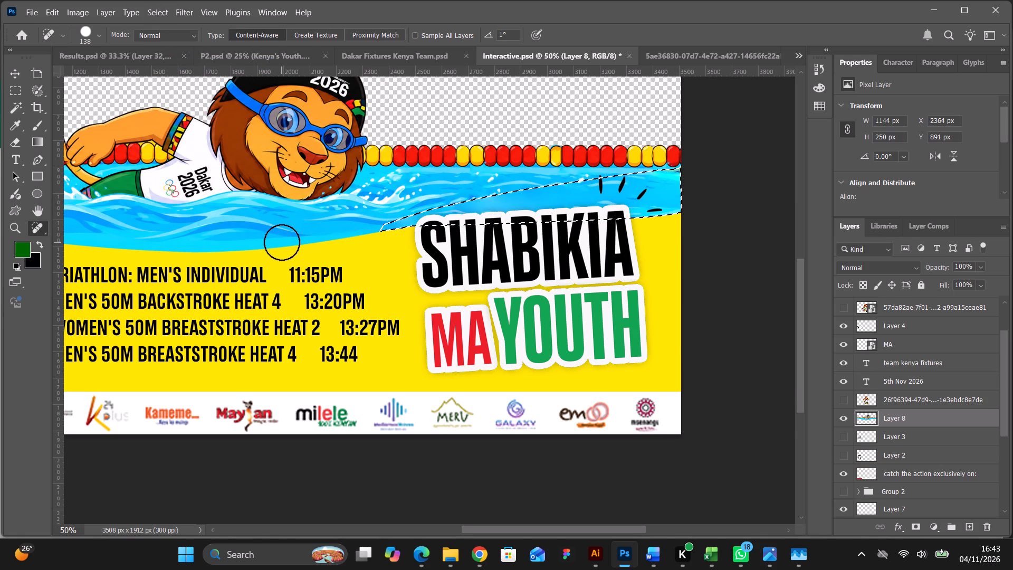
key("ctrl+d")
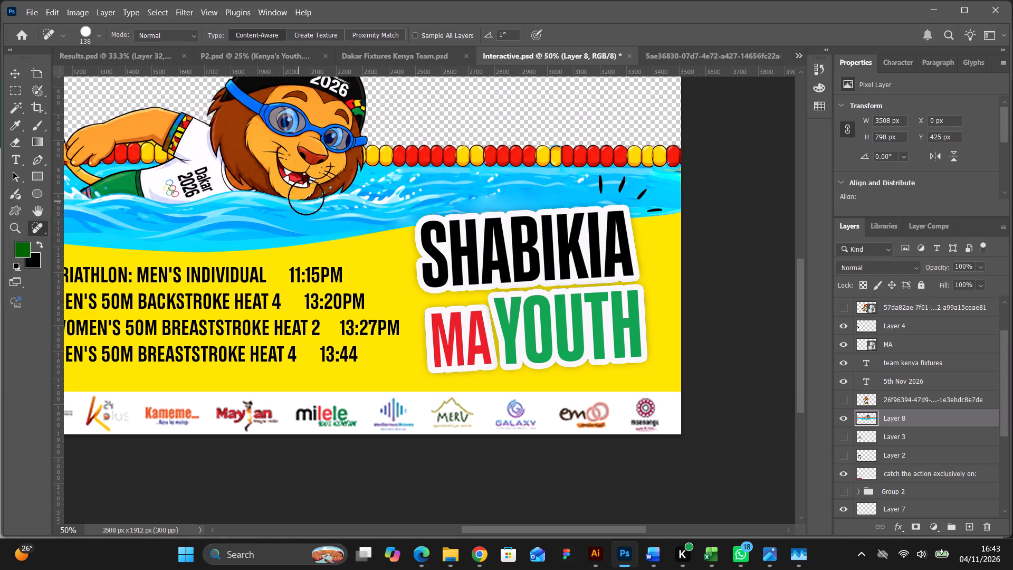
left_click(17, 71)
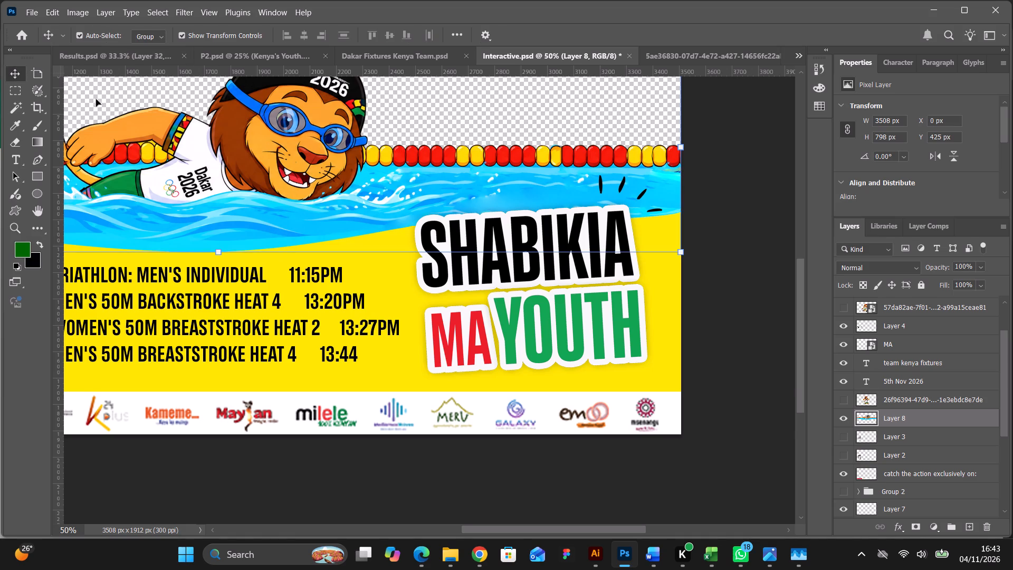
left_click(730, 260)
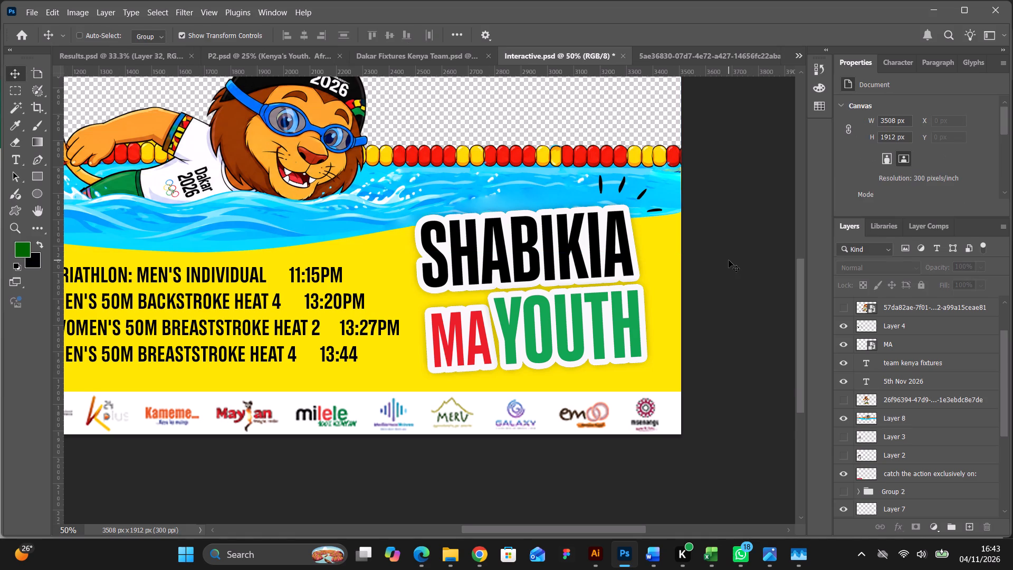
key("ctrl+minus")
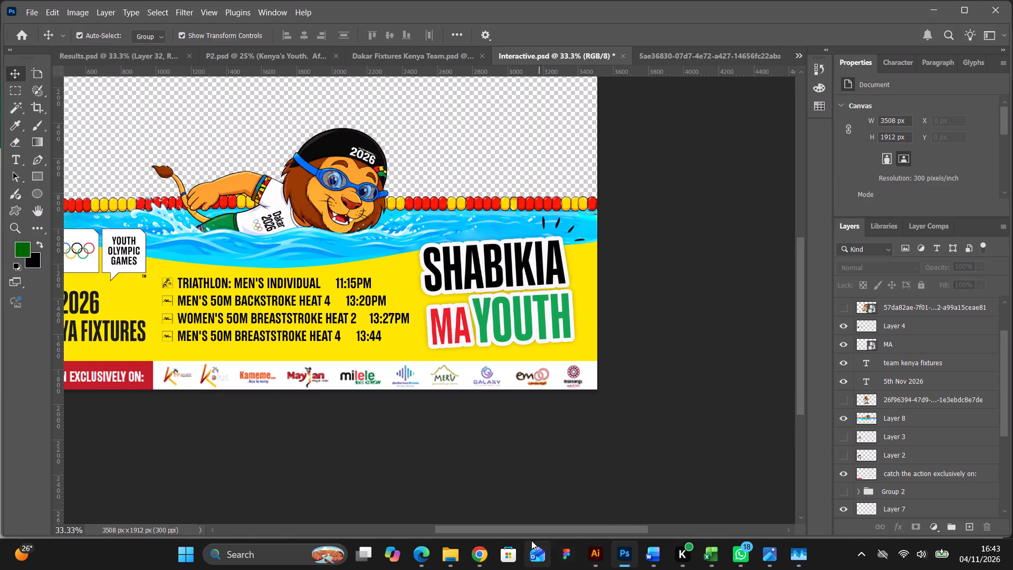
left_click_drag(538, 530, 496, 526)
left_click(566, 490)
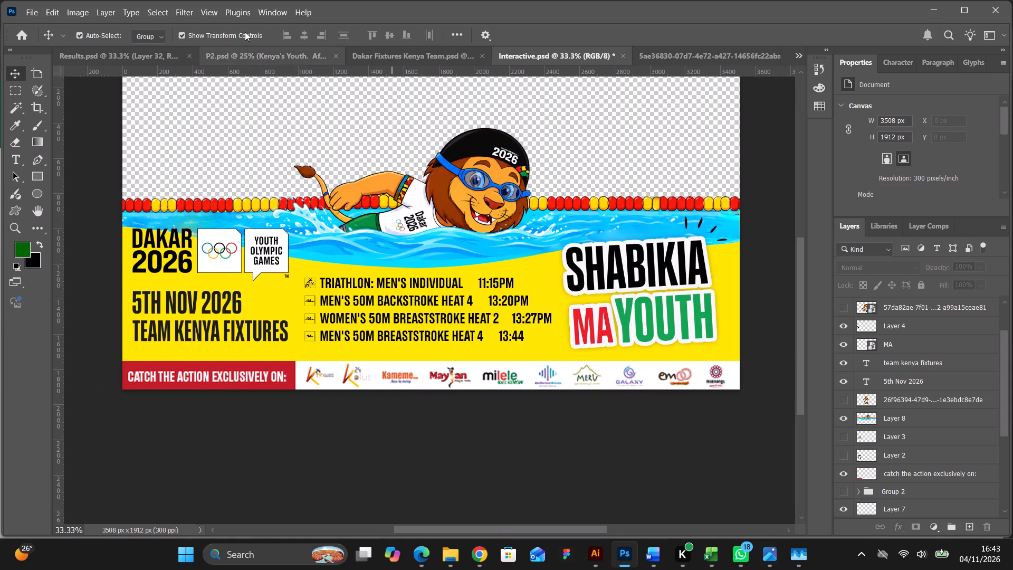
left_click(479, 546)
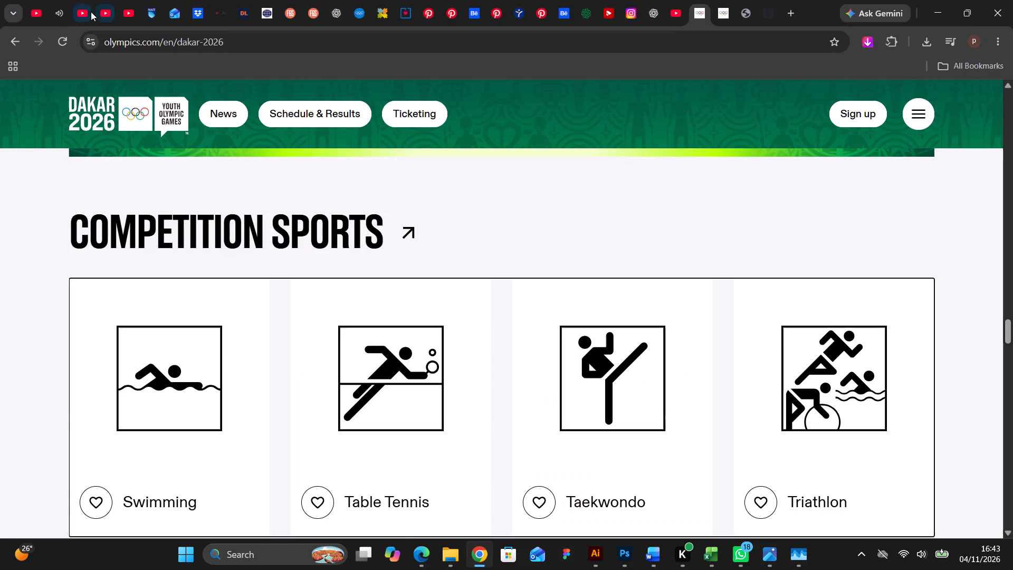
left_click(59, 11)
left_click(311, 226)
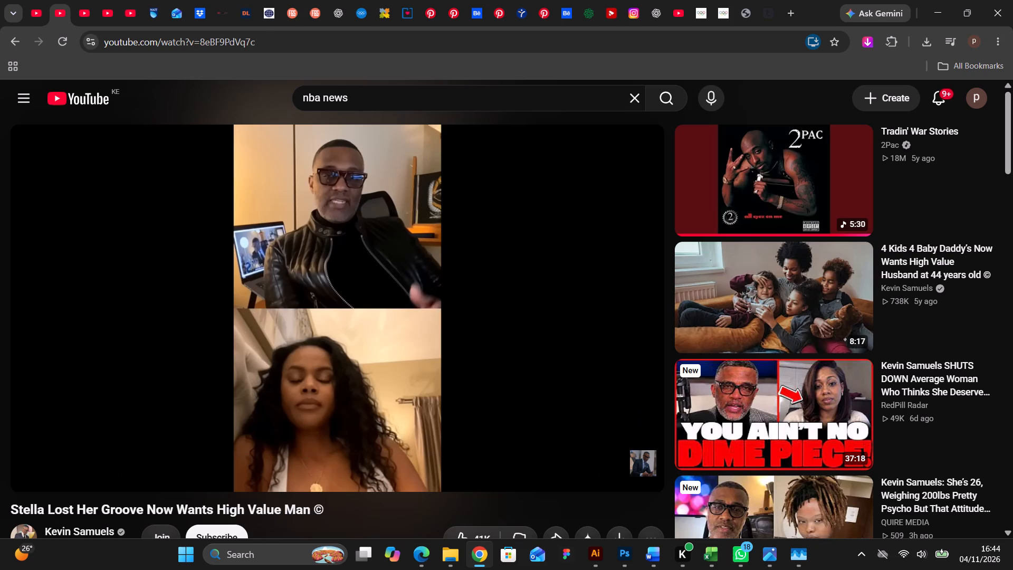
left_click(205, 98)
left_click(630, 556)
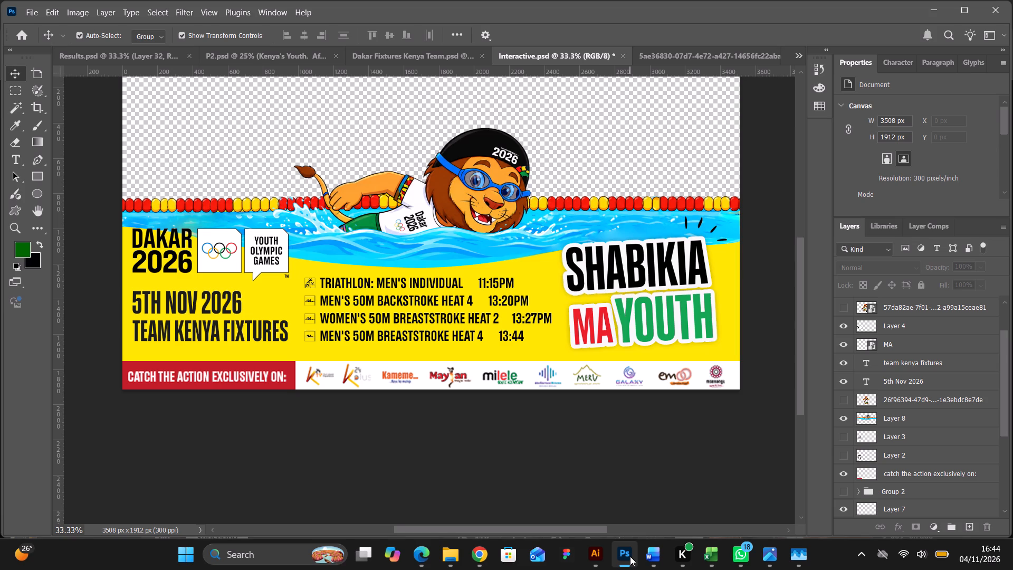
Nudge the SHABIKIA MA YOUTH slogan slightly to the right, to X 2488 px.
left_click(685, 328)
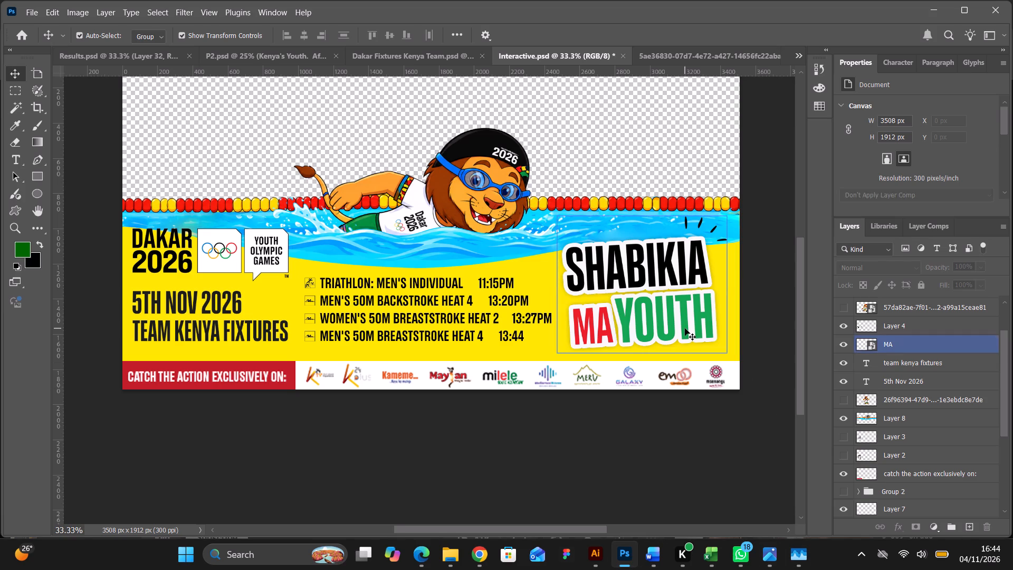
key("Right")
key("Right")
key("Right")
key("Right")
key("Right")
key("Right")
key("Right")
key("Right")
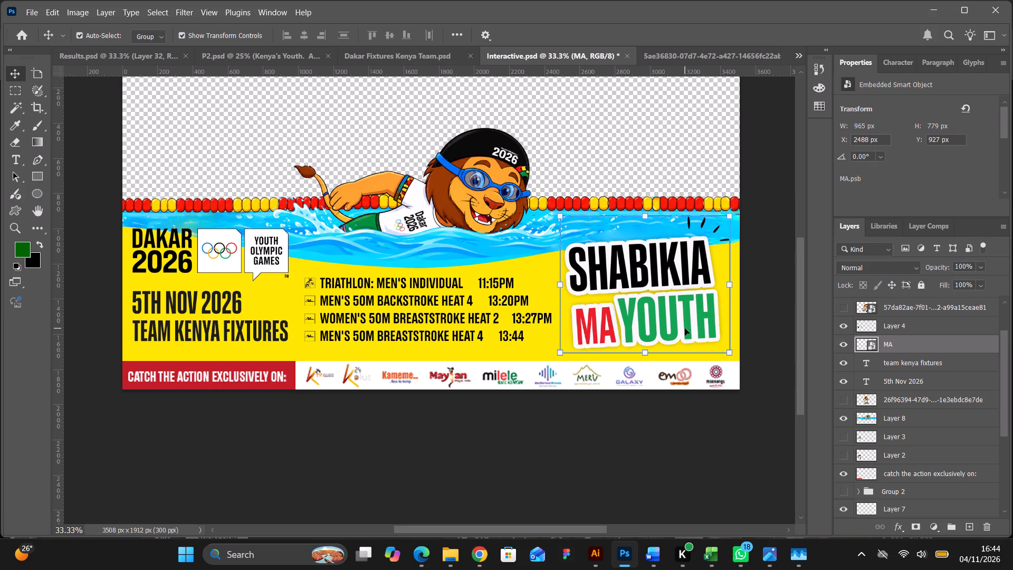
Select the 5TH NOV 2026 and TEAM KENYA FIXTURES text together and nudge both slightly to the right.
left_click(216, 305)
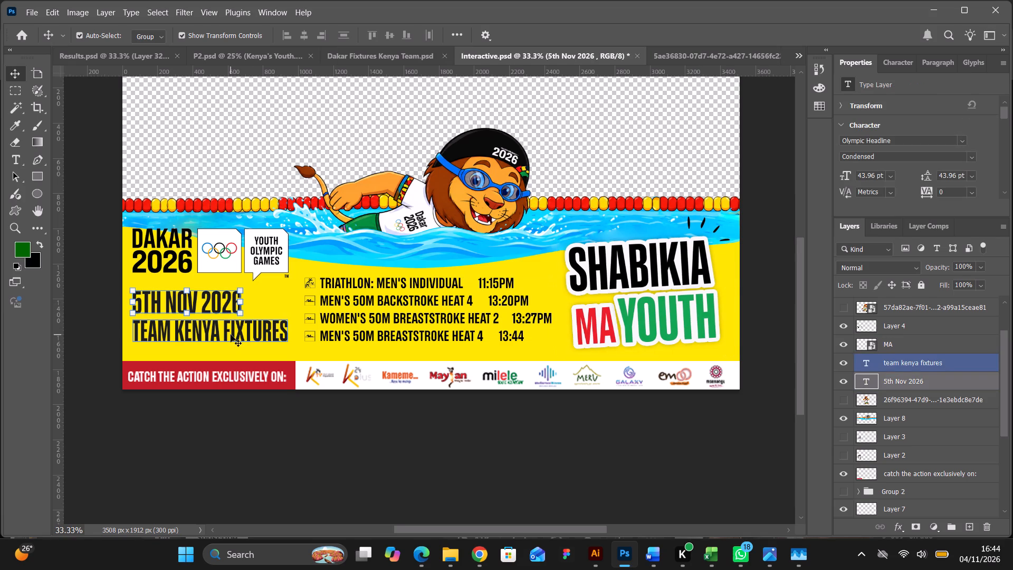
left_click(231, 335)
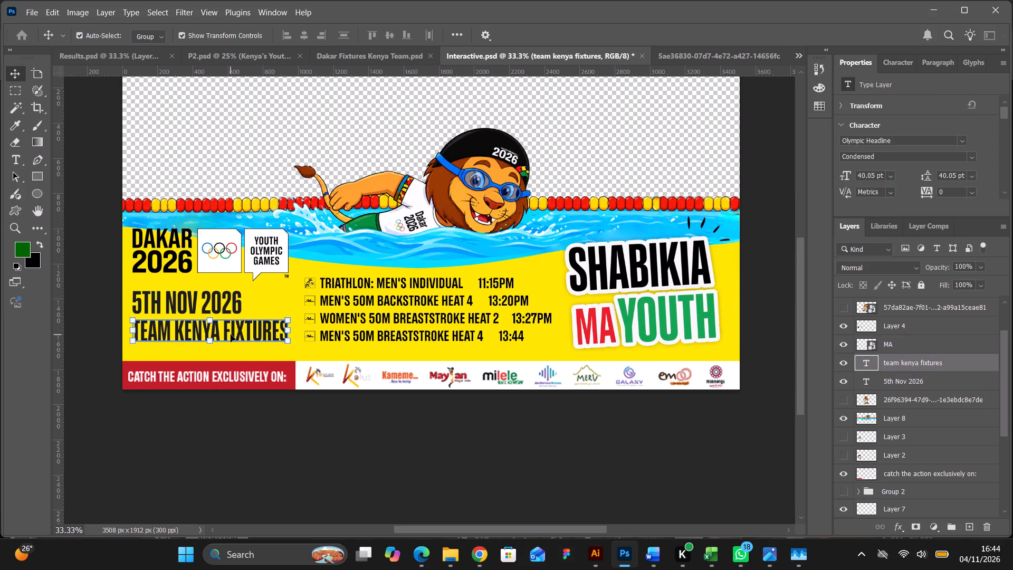
left_click(224, 303, "shift")
key("Right")
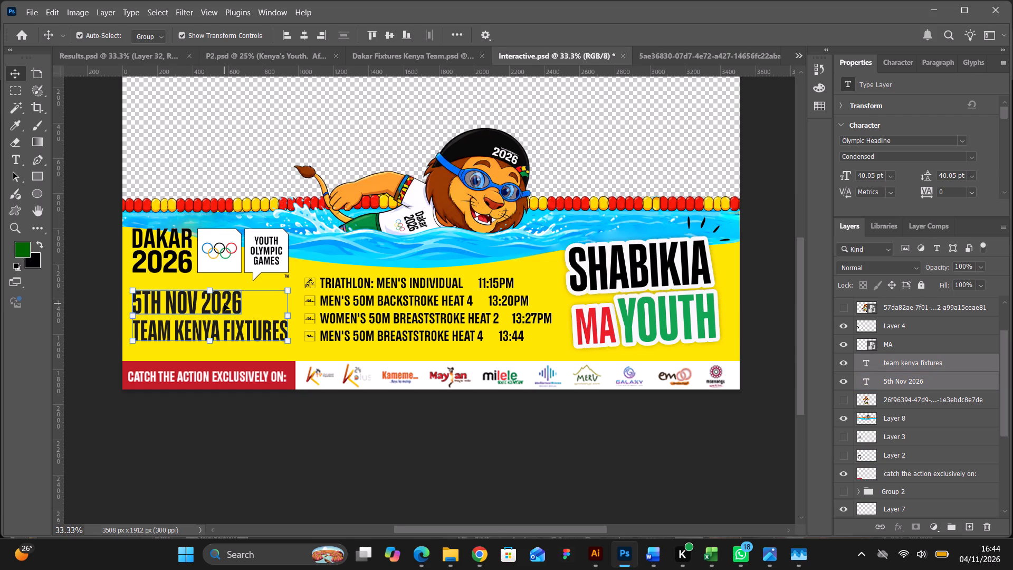
key("Right")
key("Right")
key("Right")
key("Right")
key("Right")
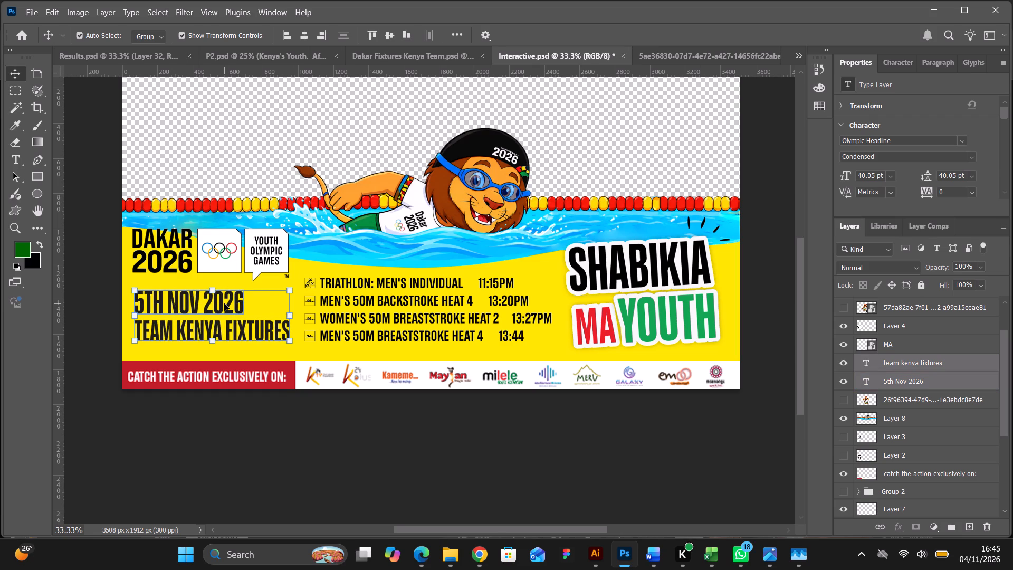
Add the Dakar 2026 logo to the selected text, align their left edges, nudge all three slightly right and deselect.
left_click(218, 247, "shift")
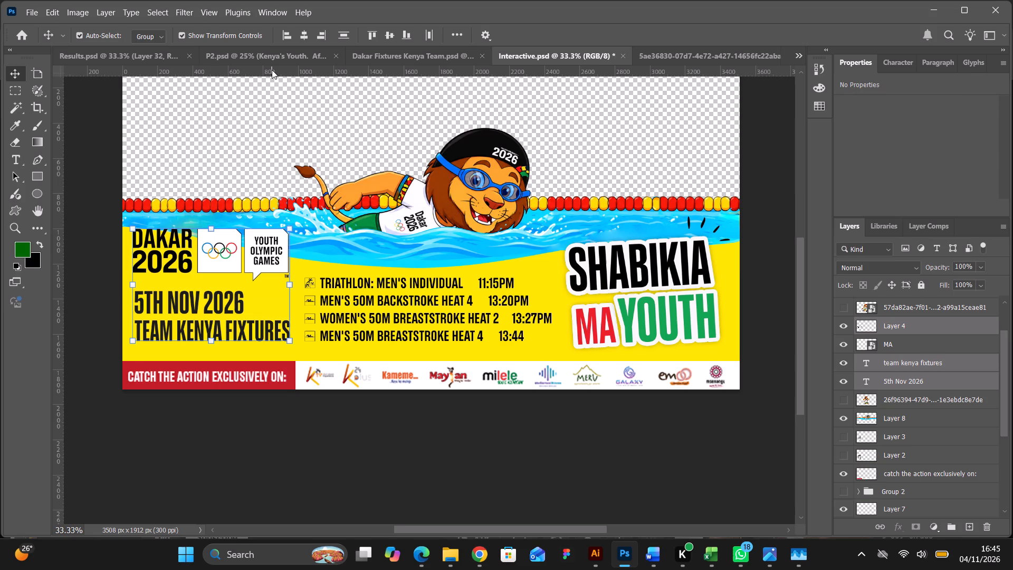
left_click(288, 39)
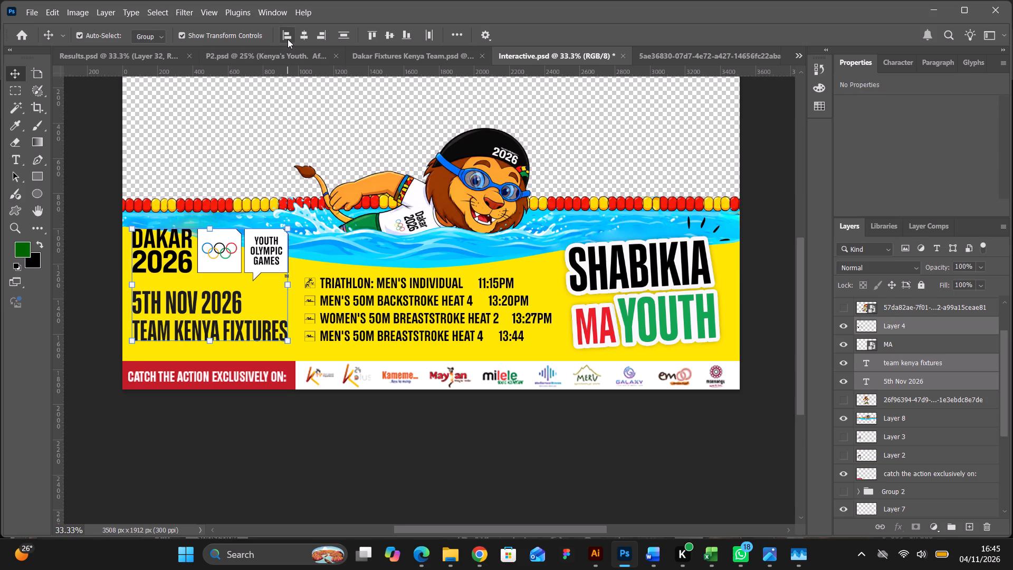
key("Right")
key("Right")
key("Right")
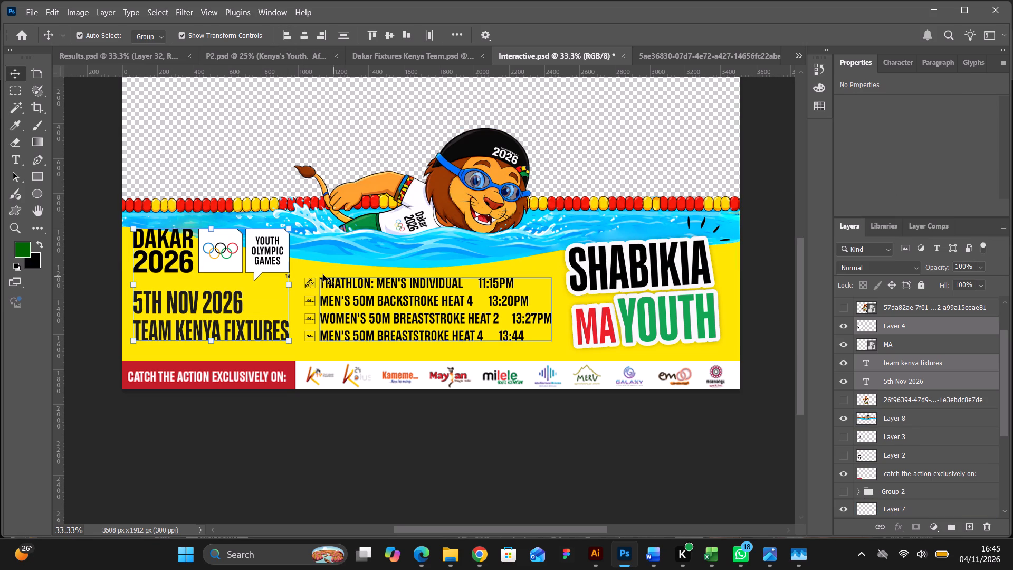
left_click(307, 272)
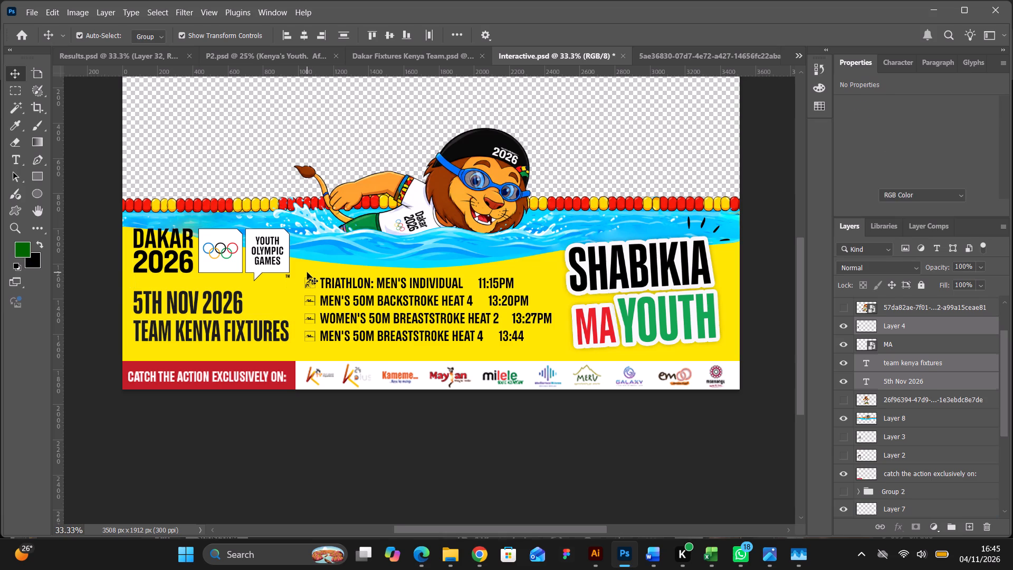
left_click(307, 272)
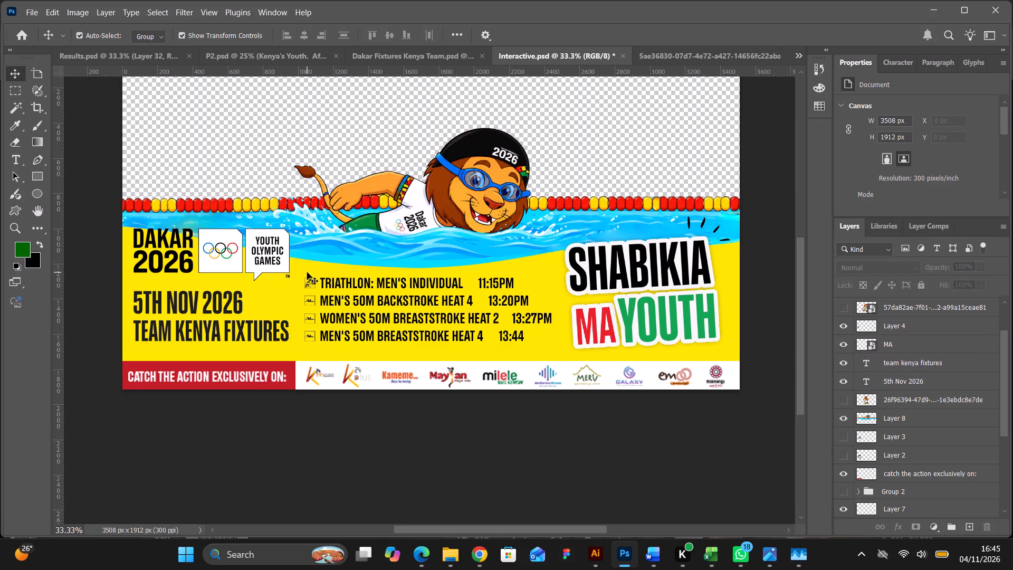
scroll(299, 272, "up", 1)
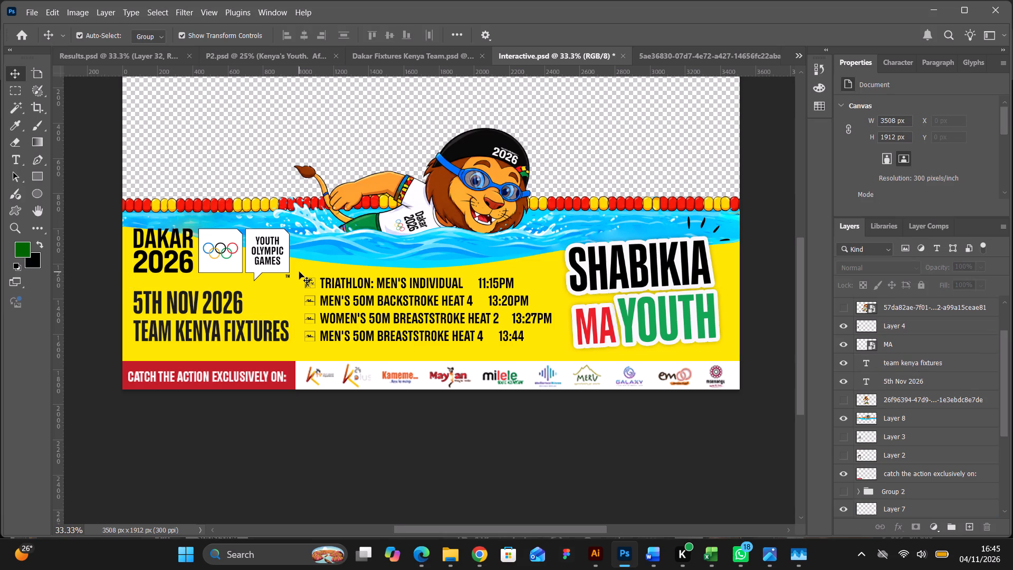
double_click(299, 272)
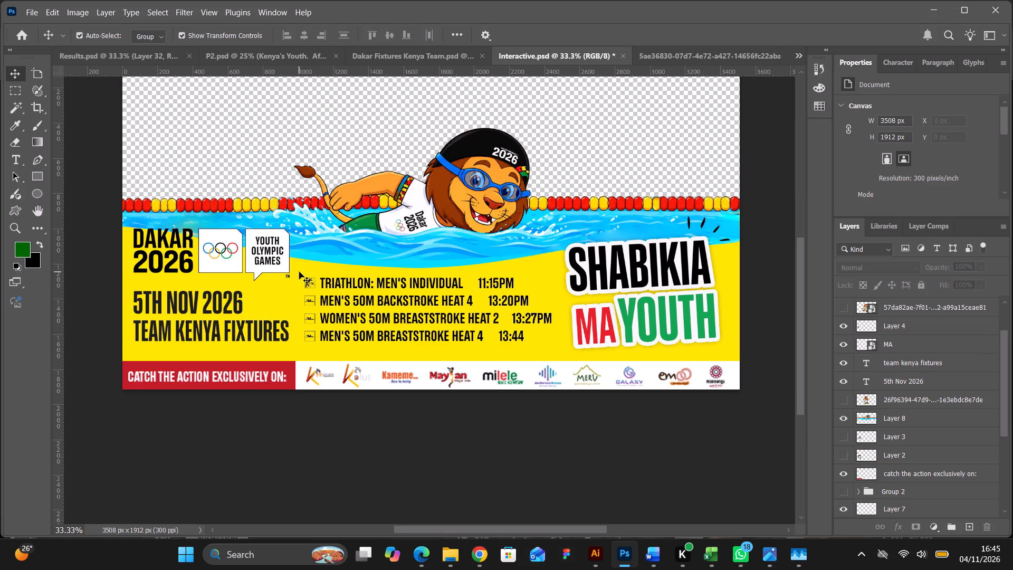
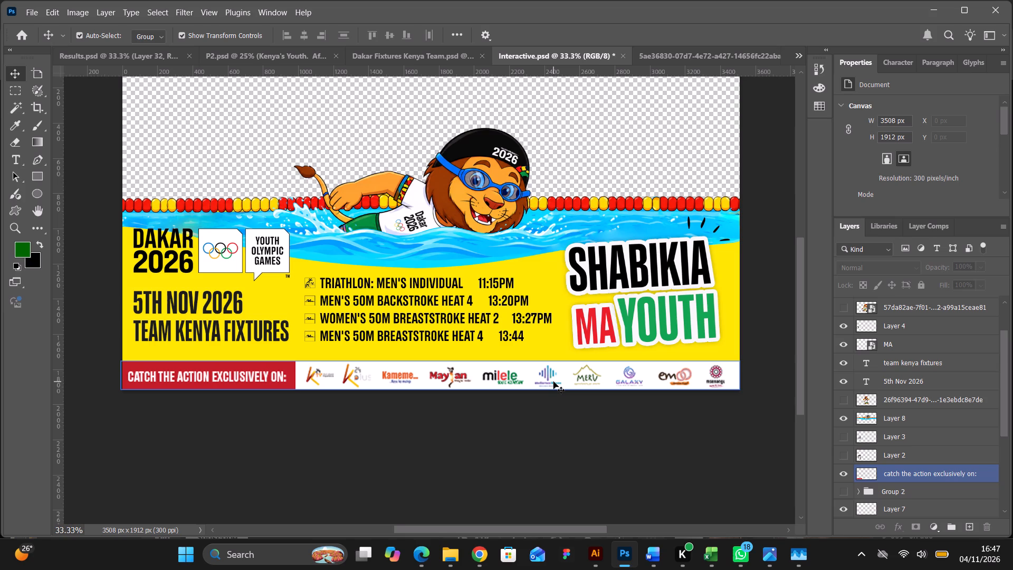
Scale the swimming lion and pool artwork on Layer 8 up proportionally to about 114.65%, keeping its bottom edge in place.
scroll(512, 298, "up", 8)
left_click(489, 273)
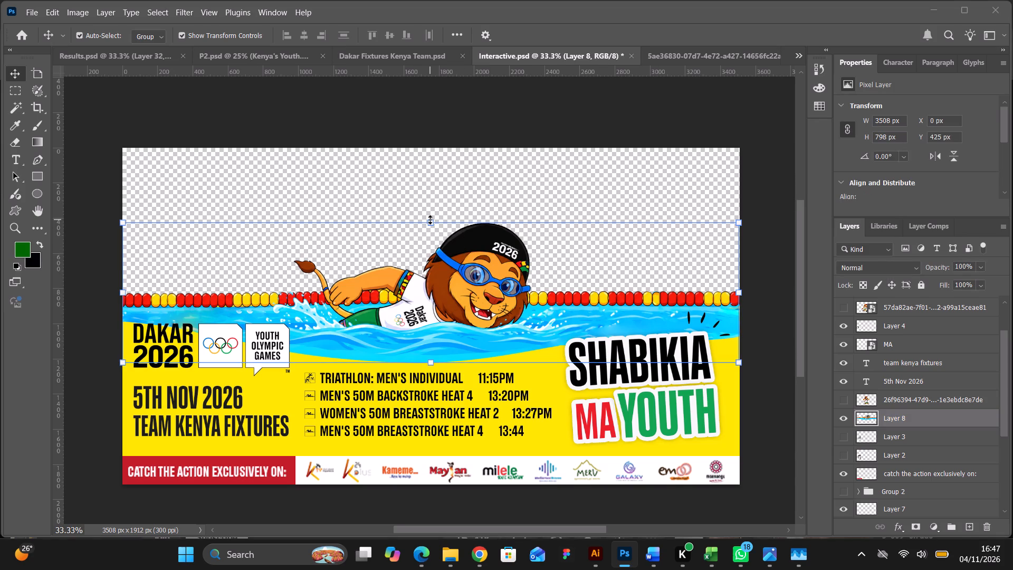
left_click_drag(430, 220, 430, 214)
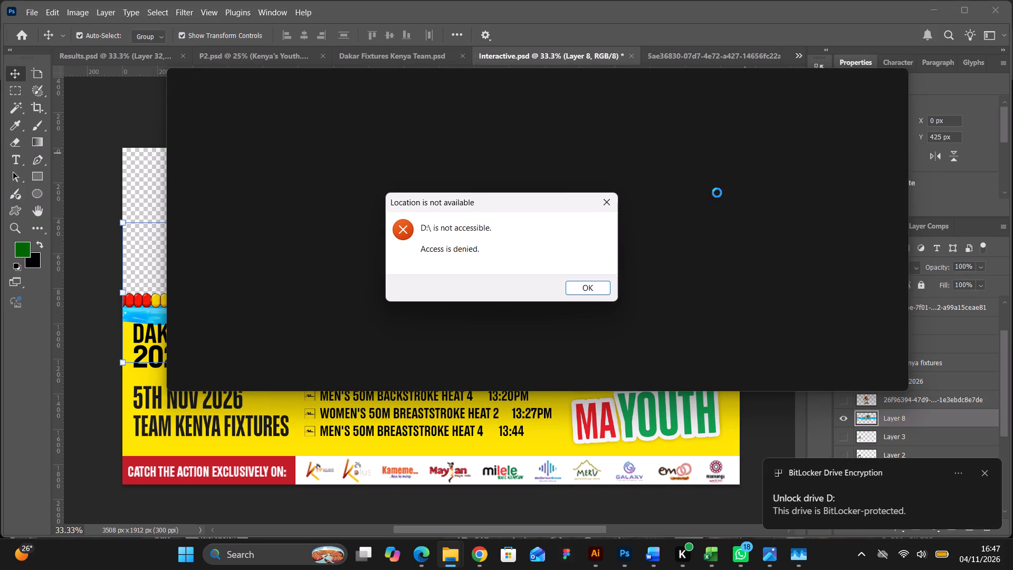
left_click(603, 286)
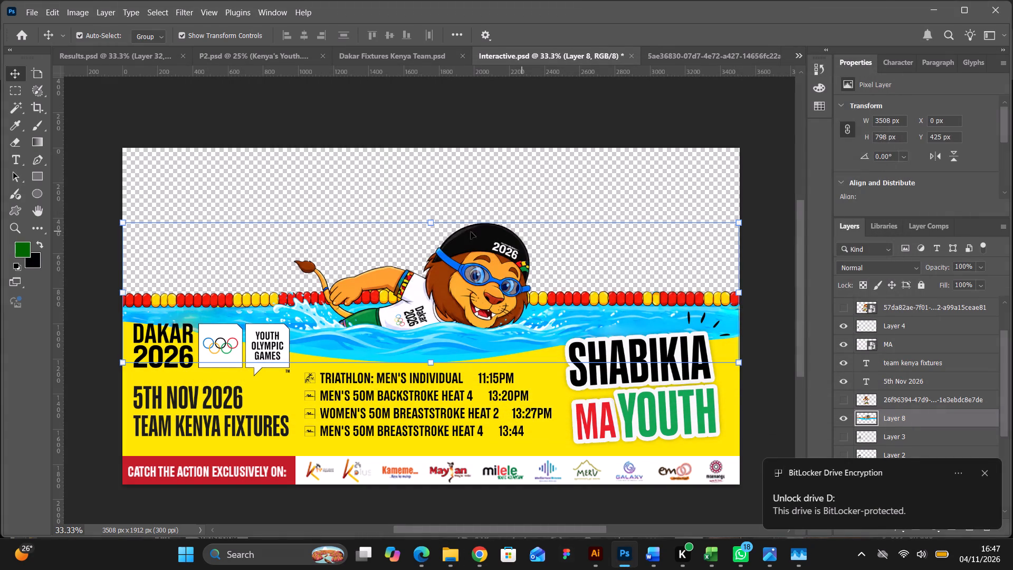
left_click_drag(428, 222, 429, 204)
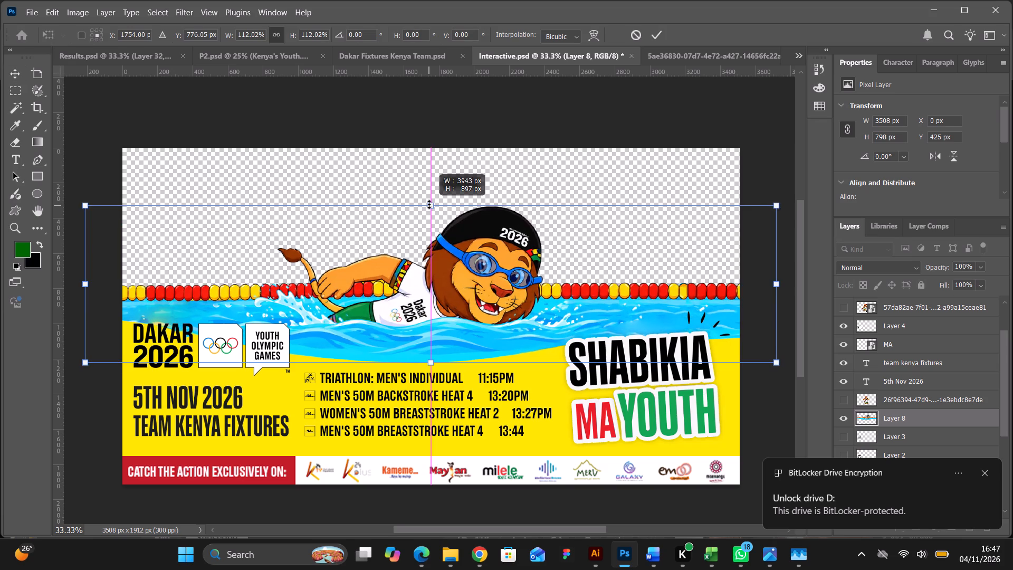
left_click_drag(429, 204, 429, 202)
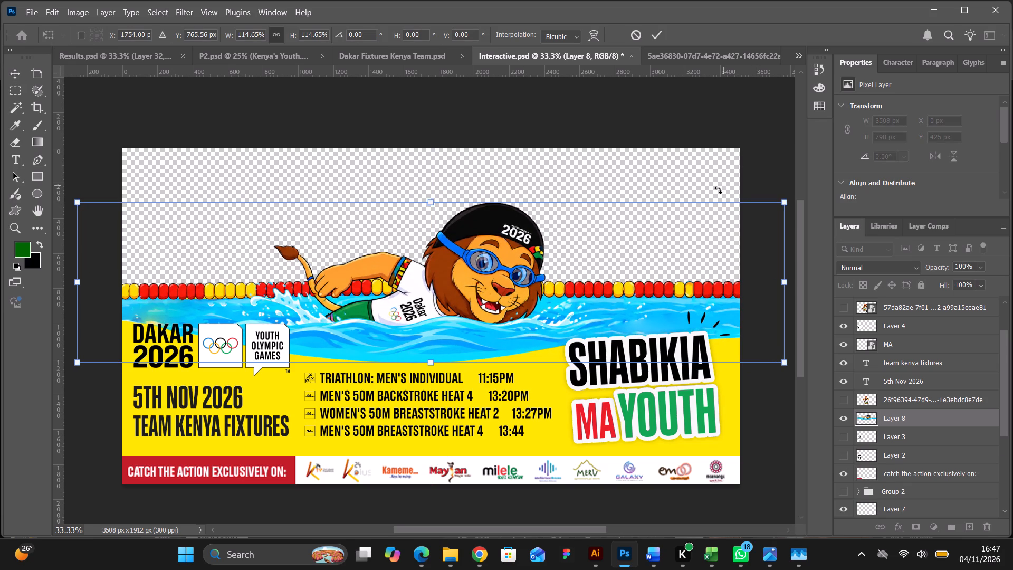
Nudge the enlarged lion artwork right and slightly down to X -182 px, Y 311 px, apply the transform and deselect.
key("Right")
key("Right")
key("Right")
key("Right")
key("Right")
key("Right")
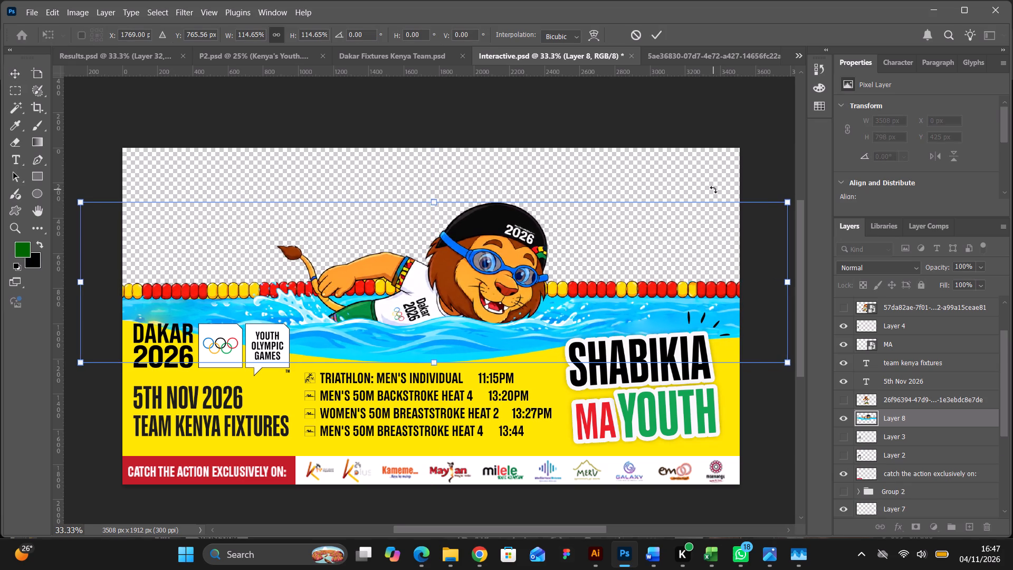
key("Right")
key("Right")
key("Right")
key("Right")
key("Right")
key("Right")
key("Right")
key("Right")
key("Right")
key("Right")
key("Right")
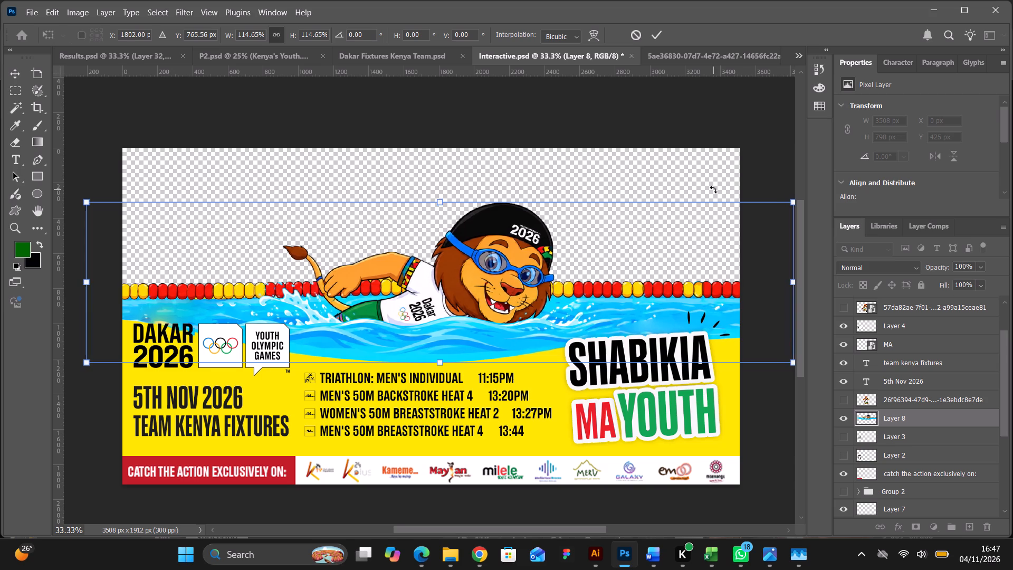
key("Right")
key("Right")
key("Right")
key("Right")
key("Right")
key("Right")
key("Right")
key("Right")
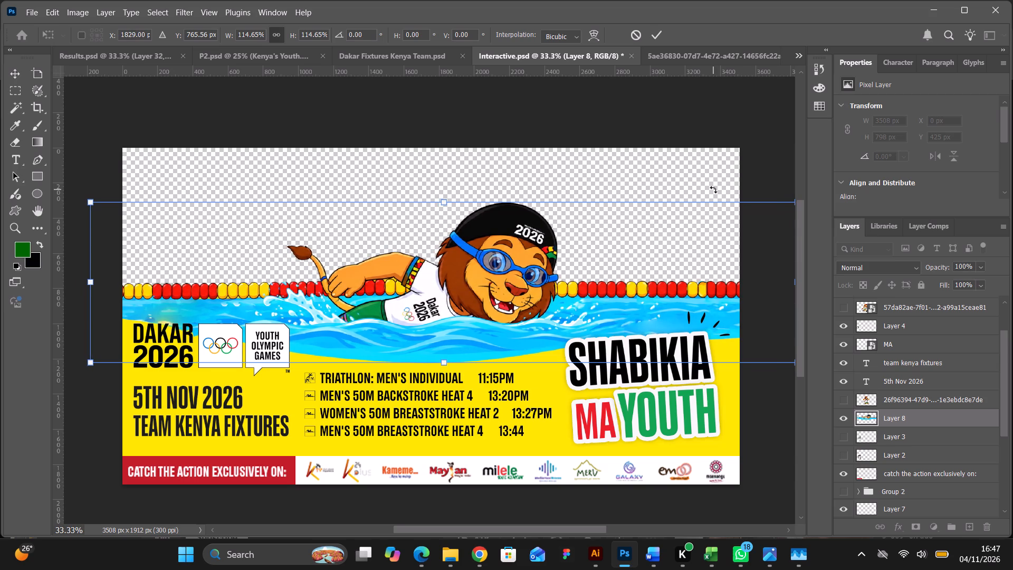
key("Down")
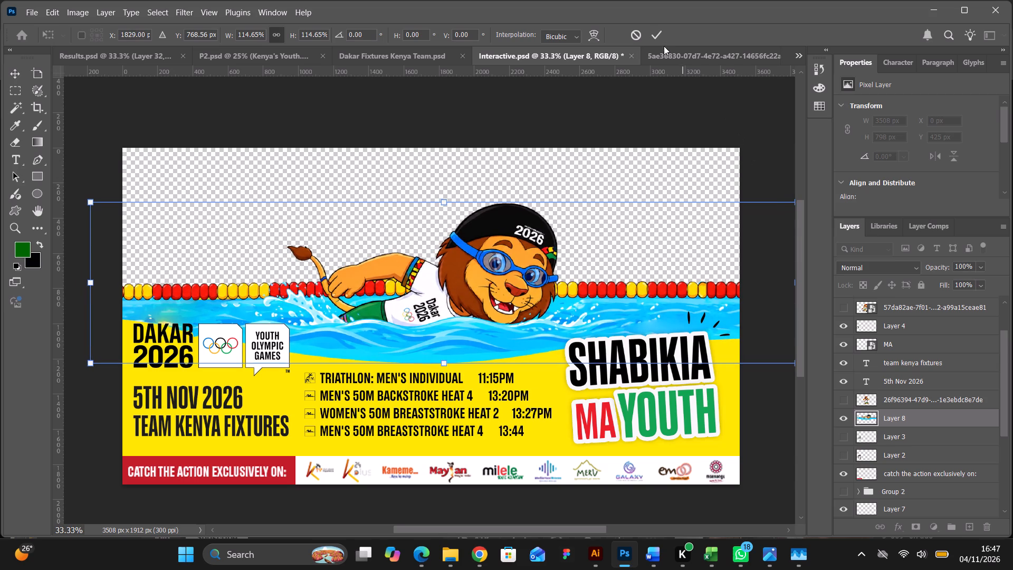
left_click(661, 34)
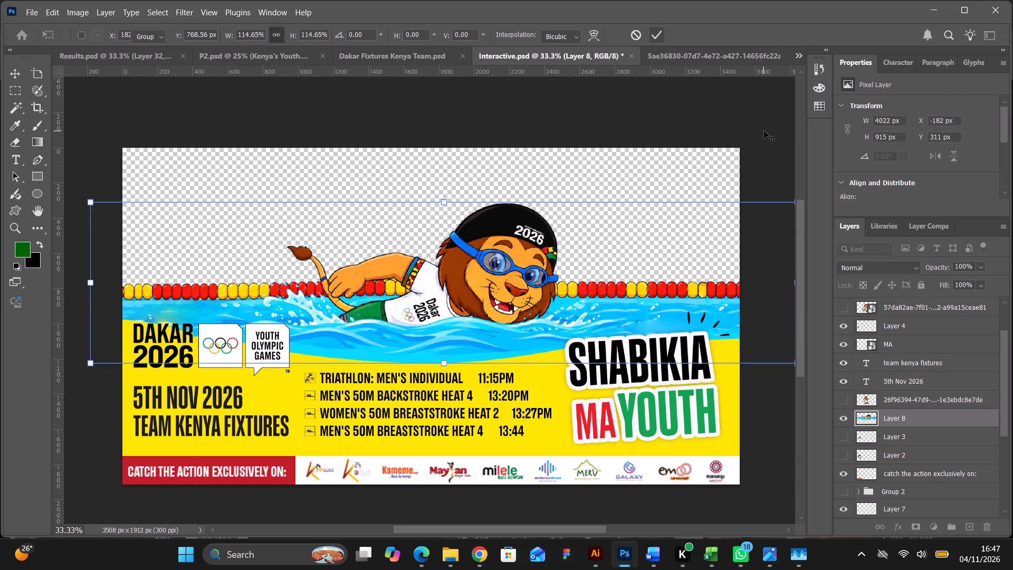
left_click(764, 131)
Unlock the yellow Rectangle 1 background and recolour it with cyan #02d8fd sampled from the pool water.
scroll(764, 131, "down", 10)
key("ctrl+equal")
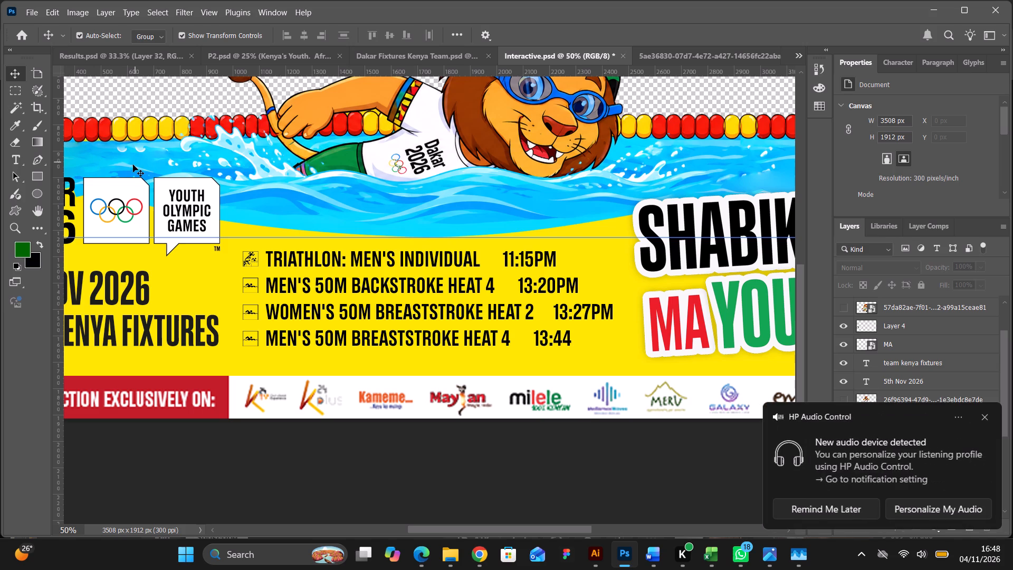
left_click(990, 422)
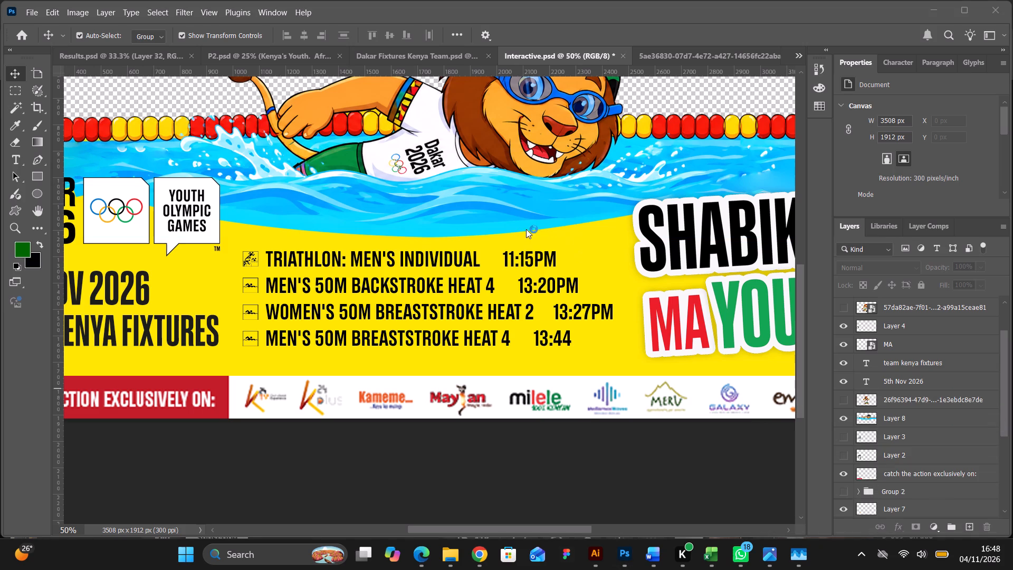
key("ctrl+minus")
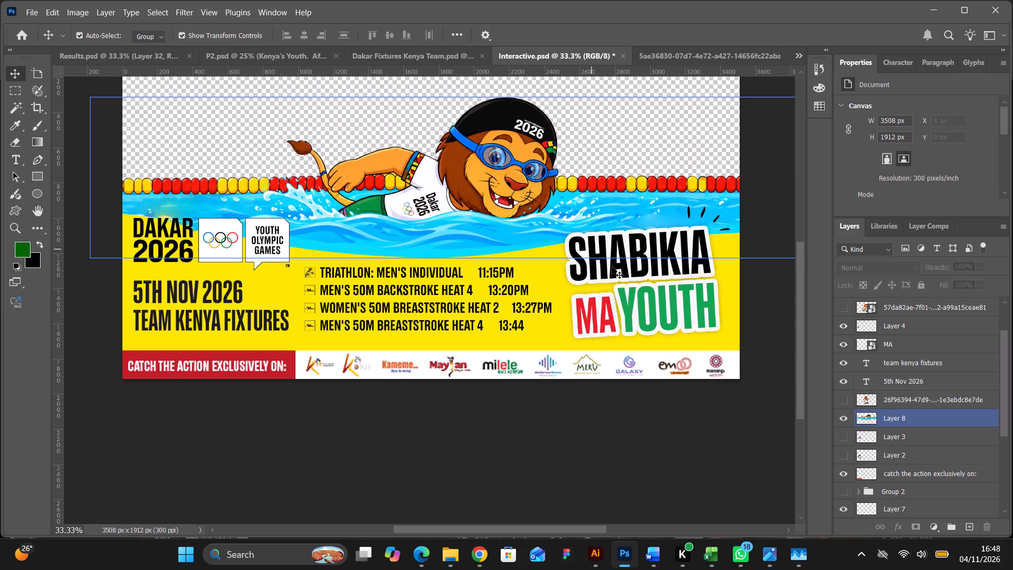
left_click(724, 305)
scroll(954, 437, "down", 15)
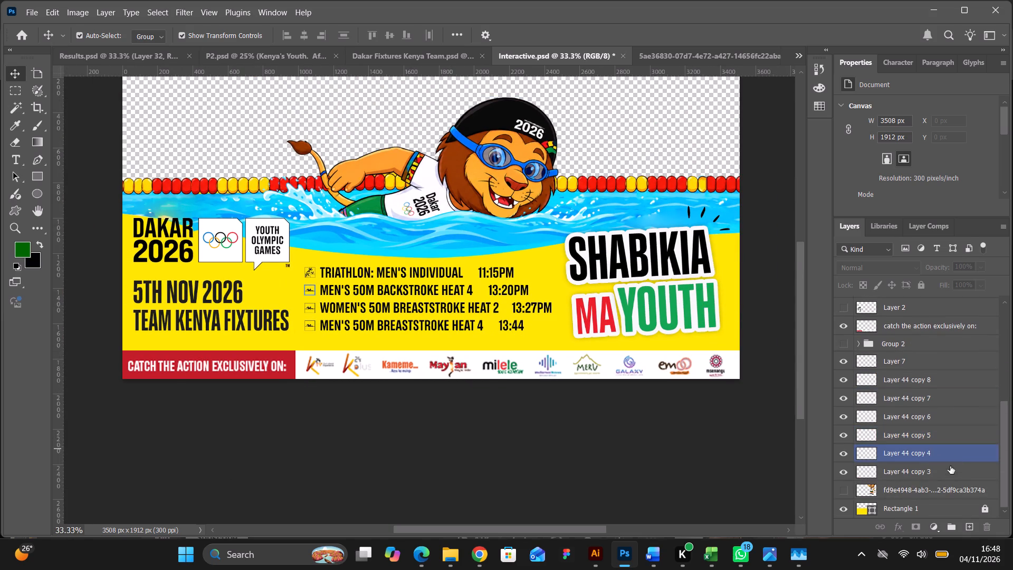
left_click(987, 507)
double_click(874, 509)
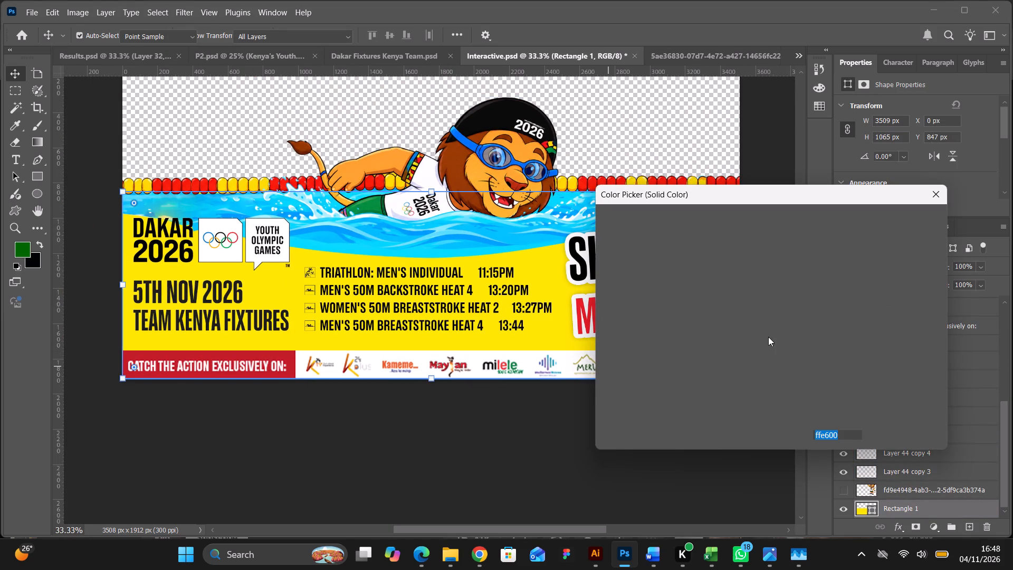
left_click(459, 253)
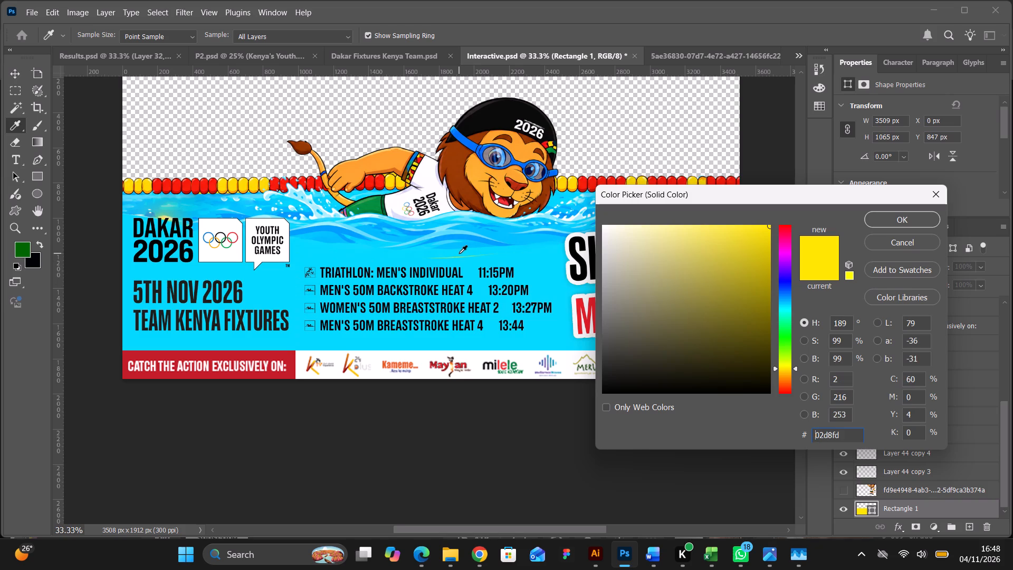
left_click(919, 221)
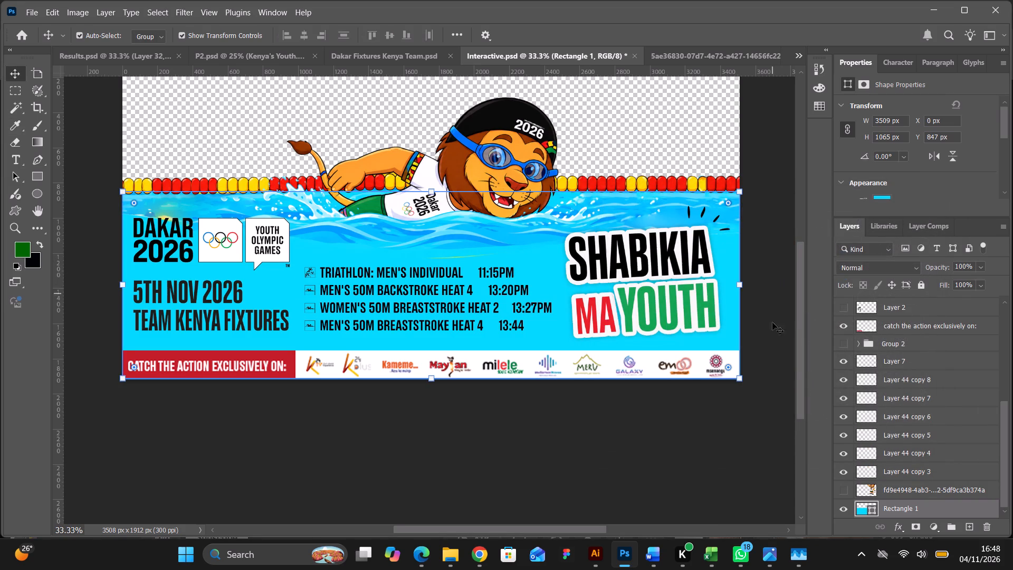
left_click(766, 370)
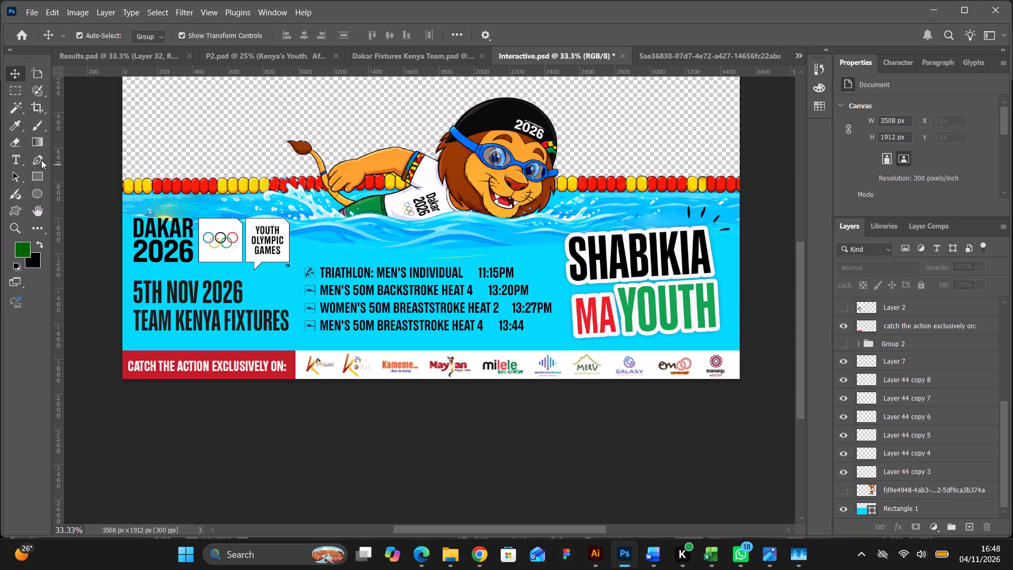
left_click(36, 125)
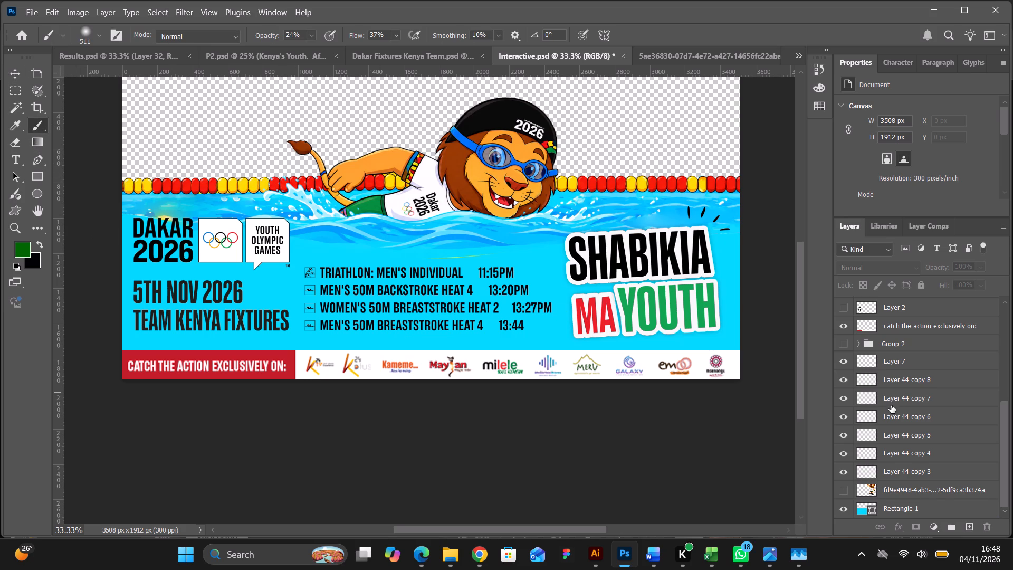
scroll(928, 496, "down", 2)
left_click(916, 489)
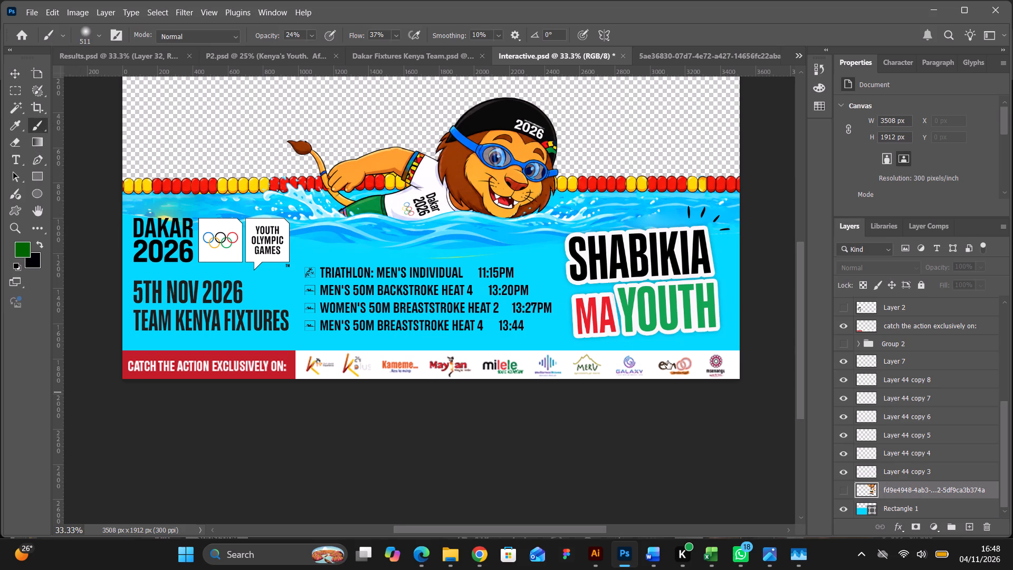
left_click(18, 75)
Duplicate the cyan Rectangle 1 layer and rasterize the copy.
left_click(920, 510)
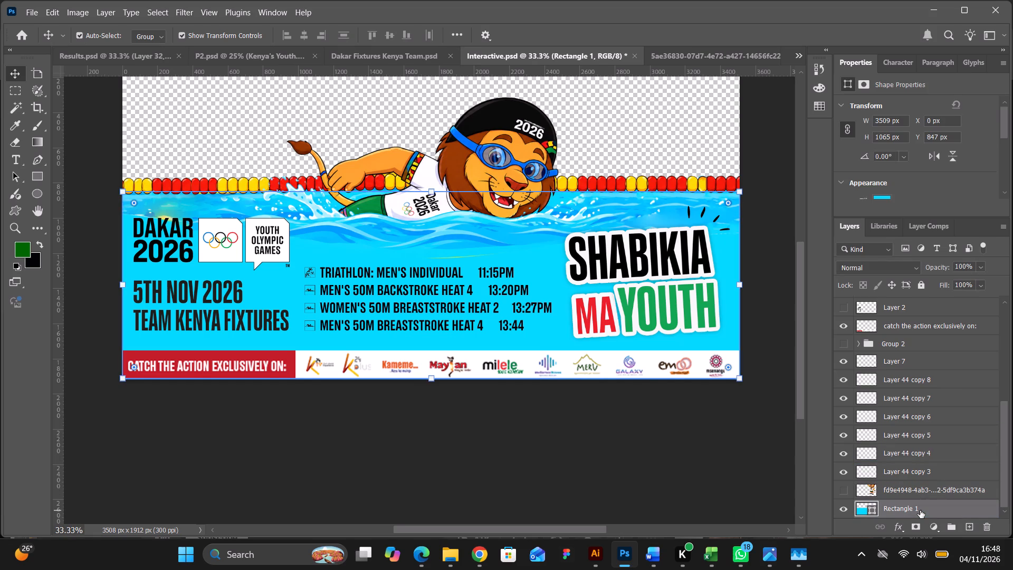
key("ctrl+j")
scroll(920, 510, "down", 2)
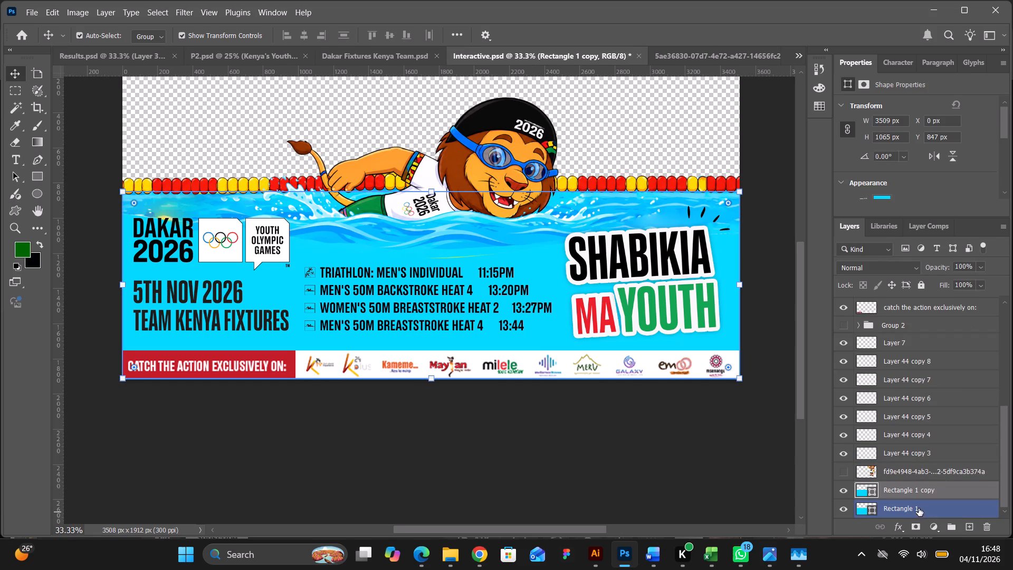
right_click(957, 492)
left_click(913, 414)
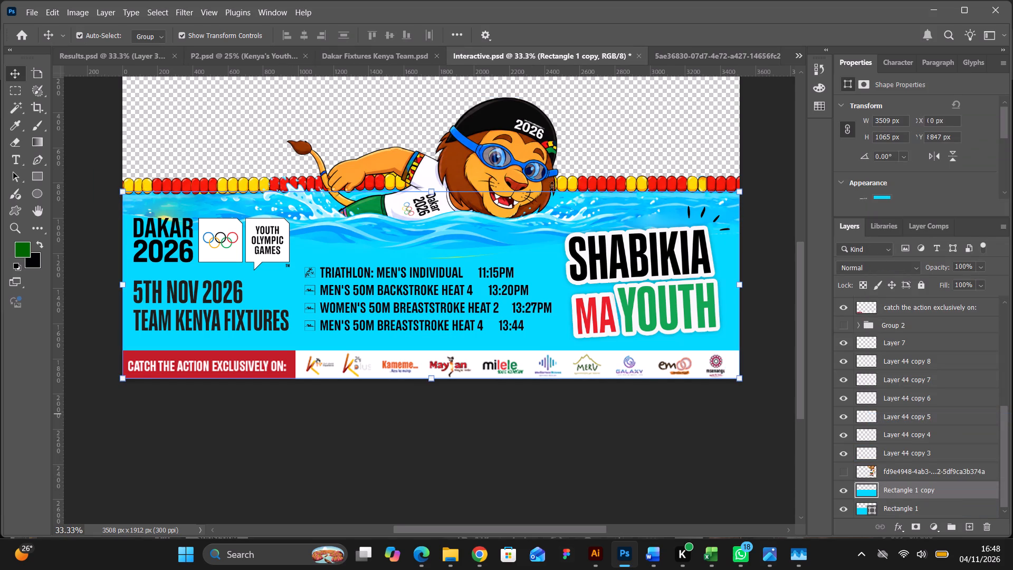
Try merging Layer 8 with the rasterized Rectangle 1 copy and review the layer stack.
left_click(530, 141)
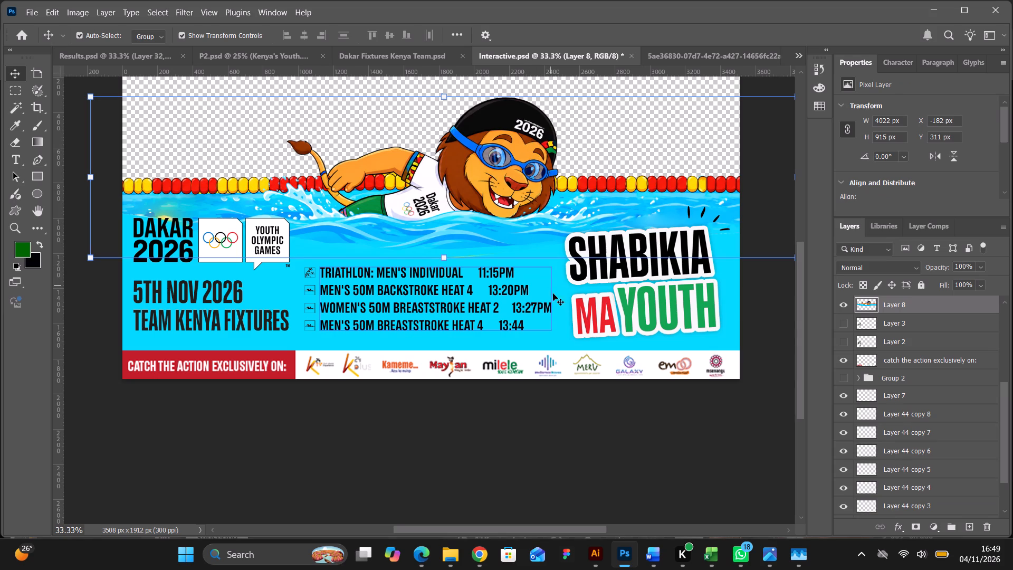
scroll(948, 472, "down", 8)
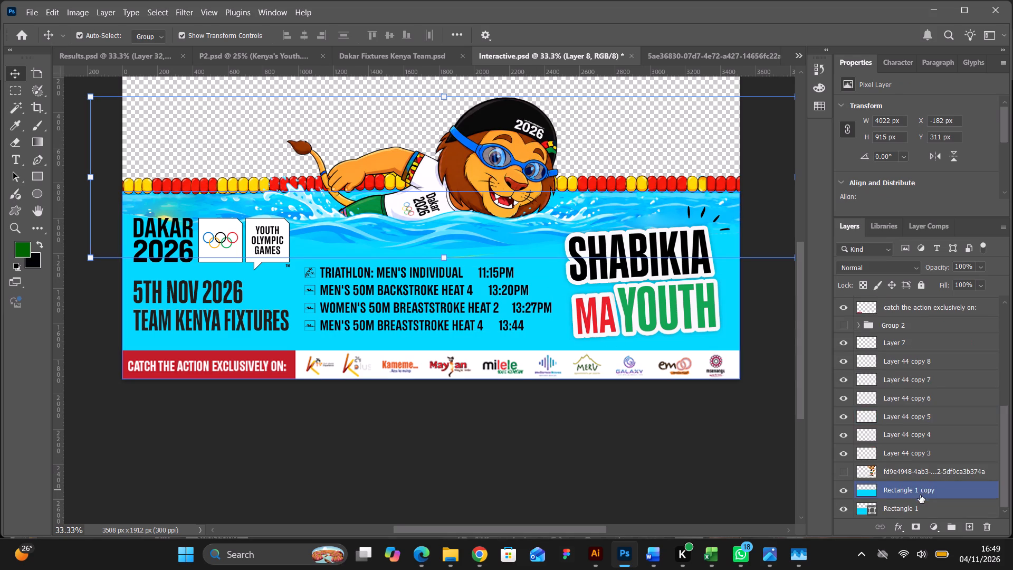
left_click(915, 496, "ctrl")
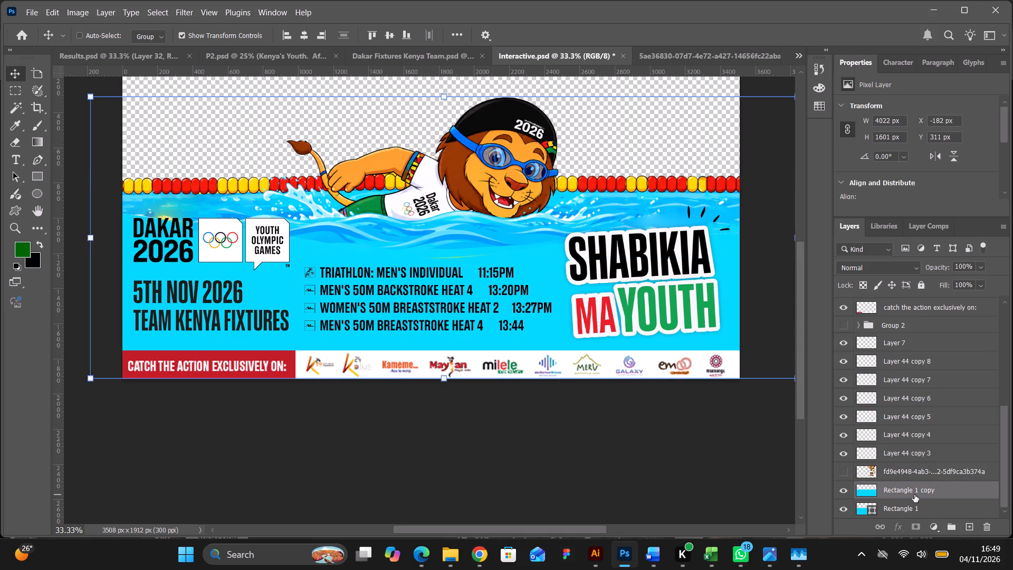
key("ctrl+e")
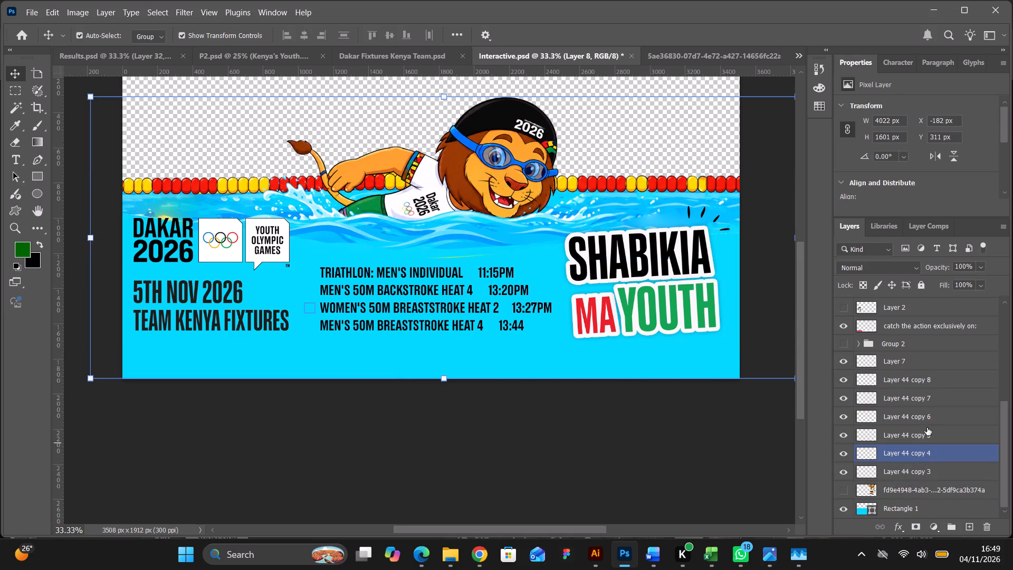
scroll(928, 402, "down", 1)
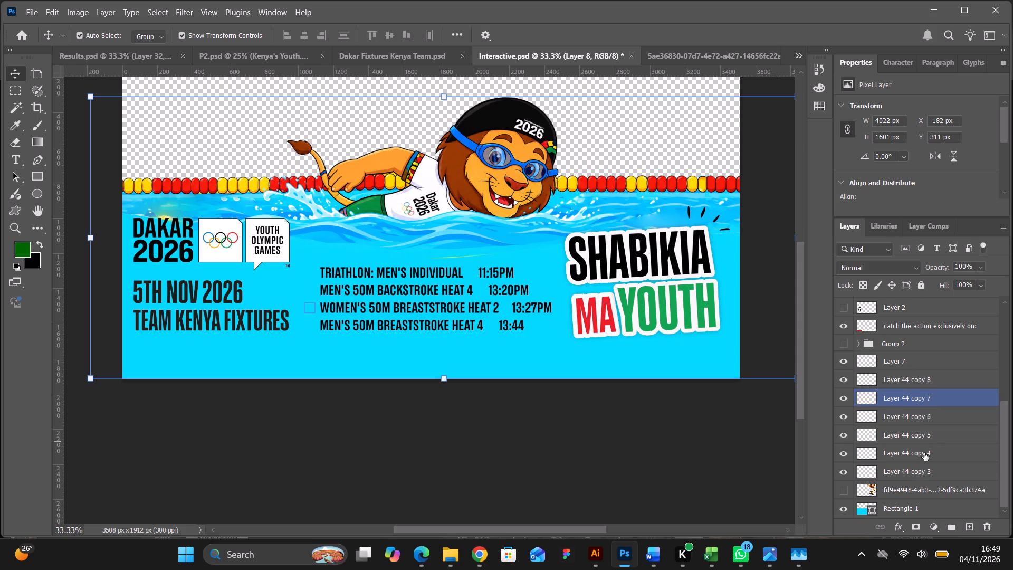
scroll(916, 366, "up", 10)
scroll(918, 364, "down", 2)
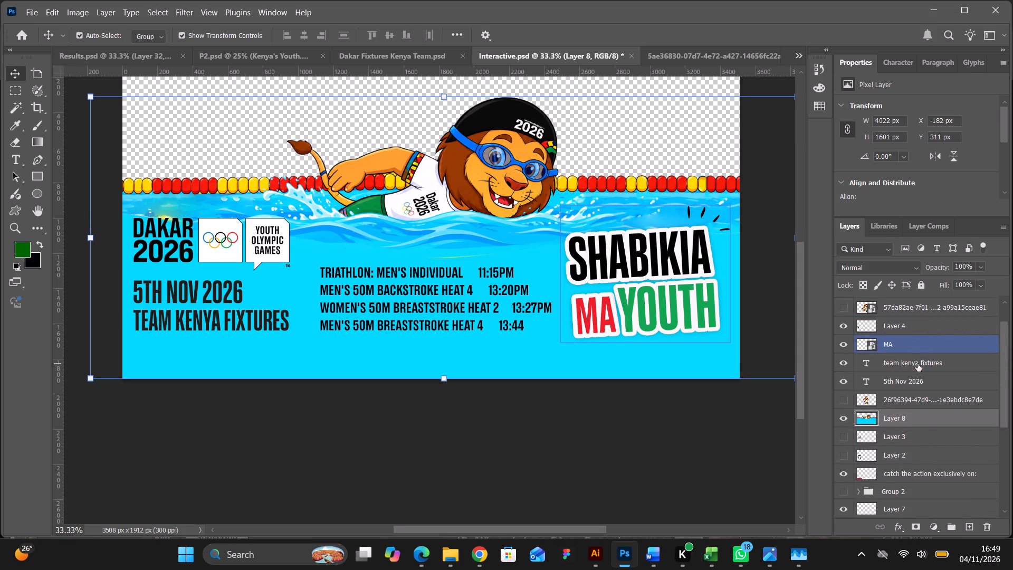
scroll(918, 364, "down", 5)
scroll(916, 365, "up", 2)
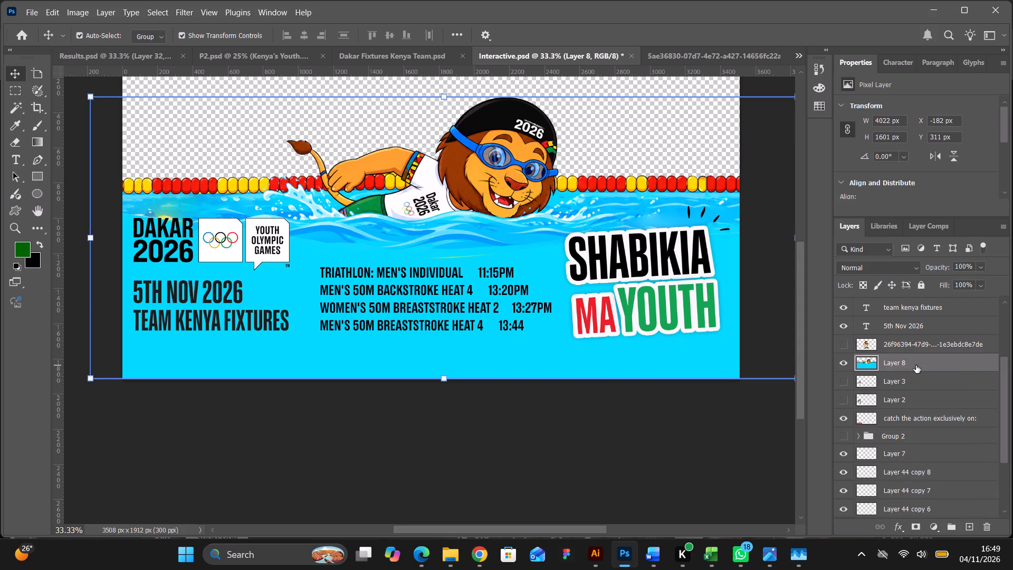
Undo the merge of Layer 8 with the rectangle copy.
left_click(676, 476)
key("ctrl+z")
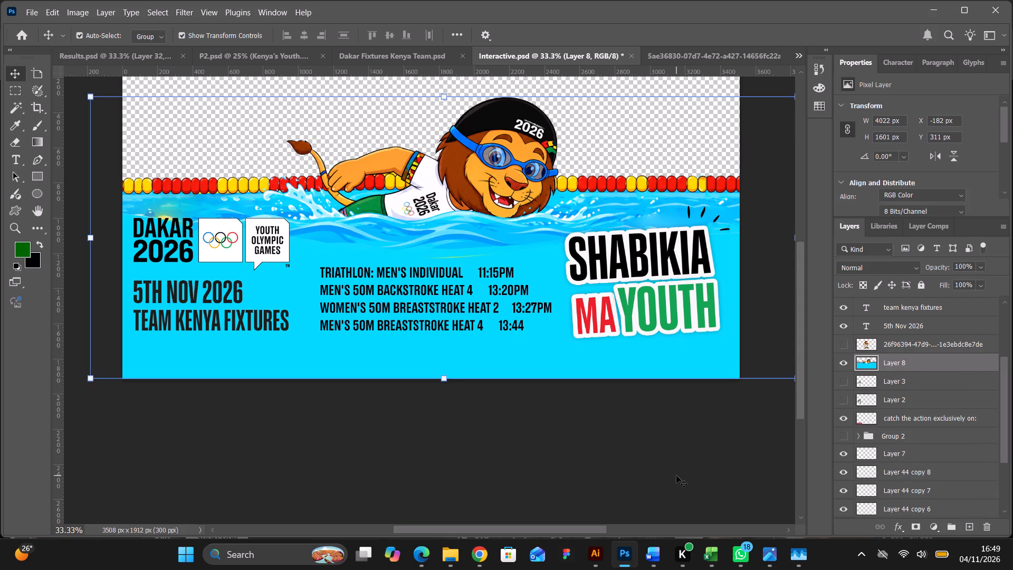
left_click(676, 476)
Duplicate the swimming lion artwork on Layer 8 and hide the copy as a backup.
left_click(494, 197)
left_click(487, 171)
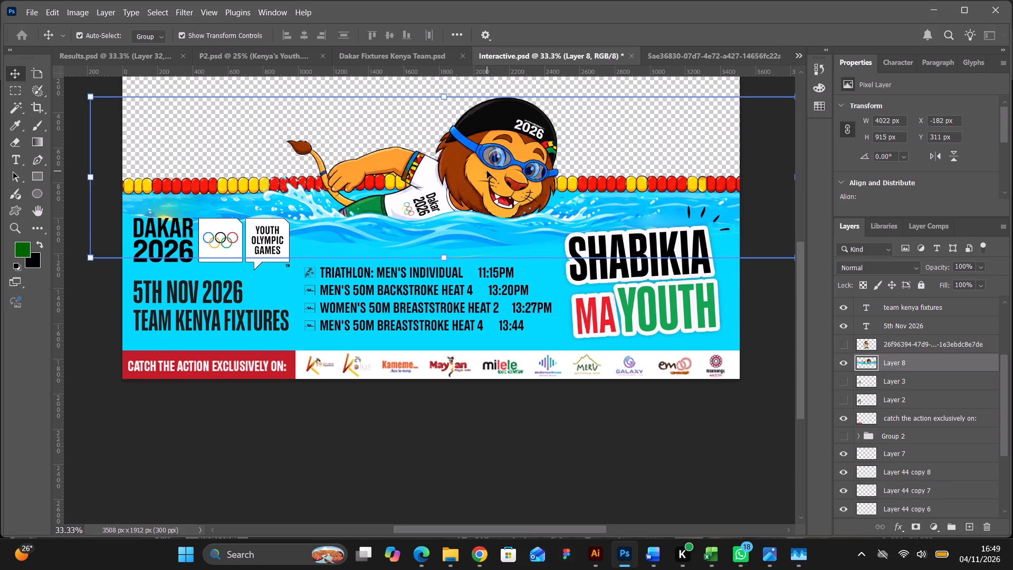
key("ctrl+j")
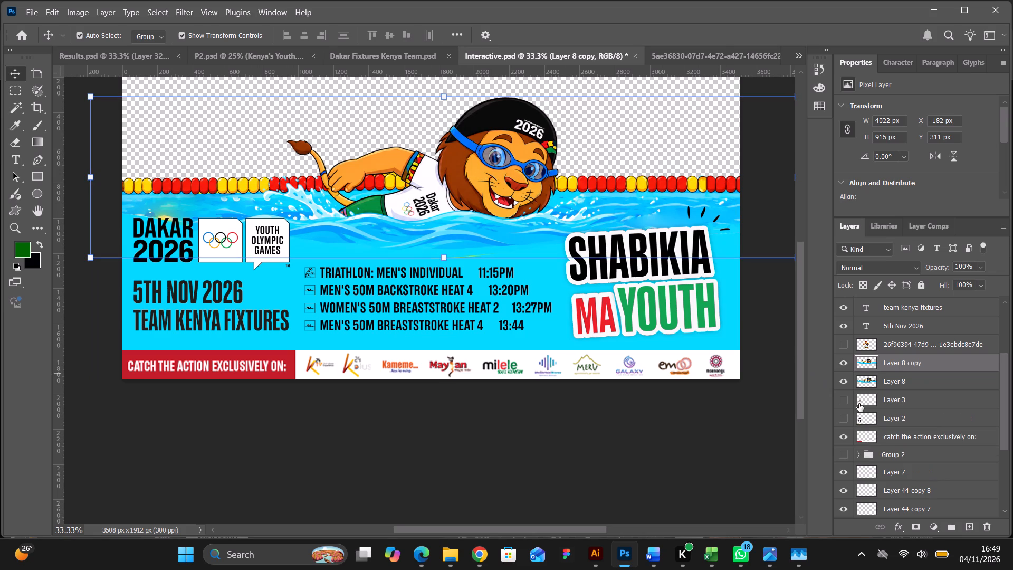
left_click(844, 362)
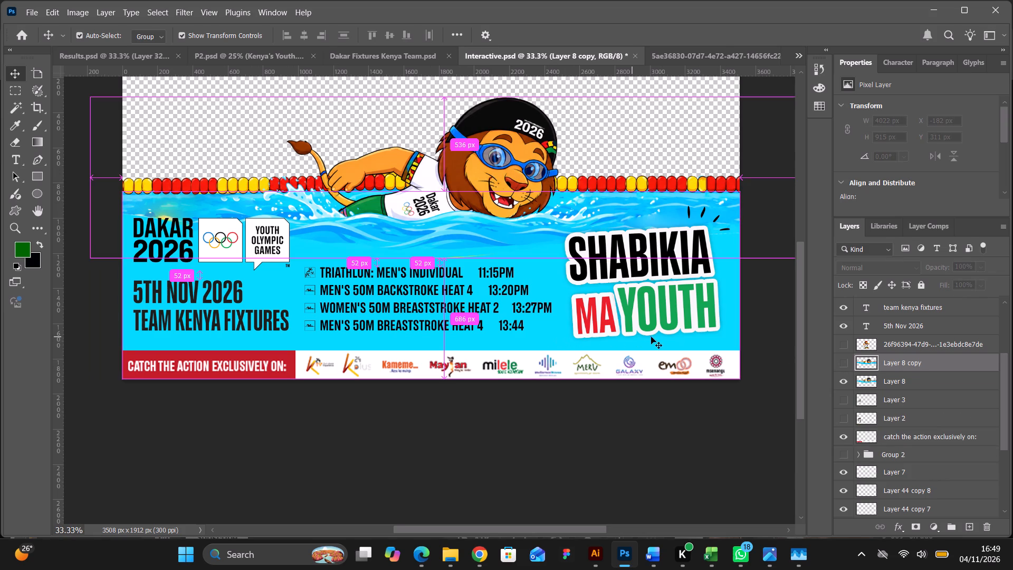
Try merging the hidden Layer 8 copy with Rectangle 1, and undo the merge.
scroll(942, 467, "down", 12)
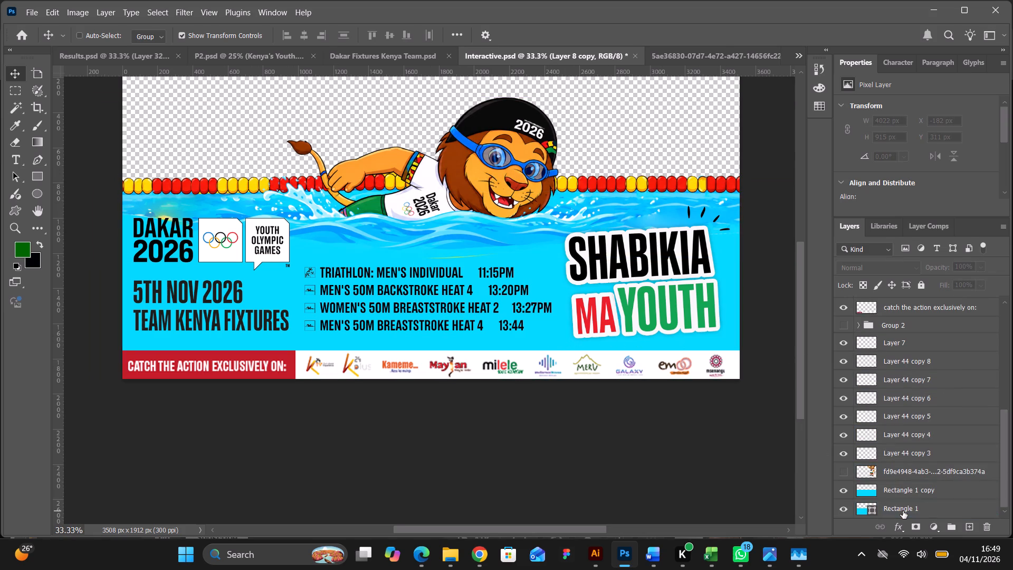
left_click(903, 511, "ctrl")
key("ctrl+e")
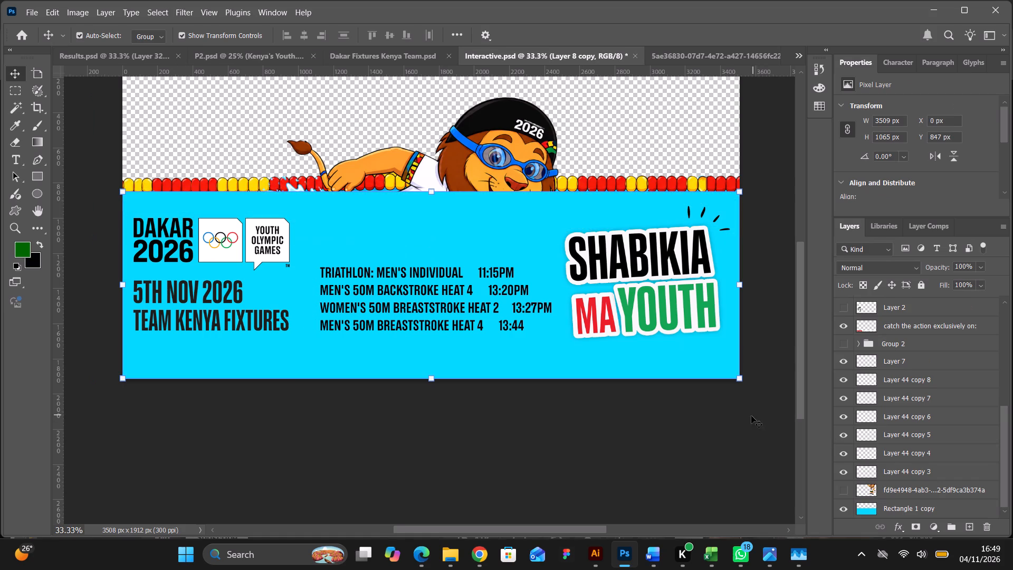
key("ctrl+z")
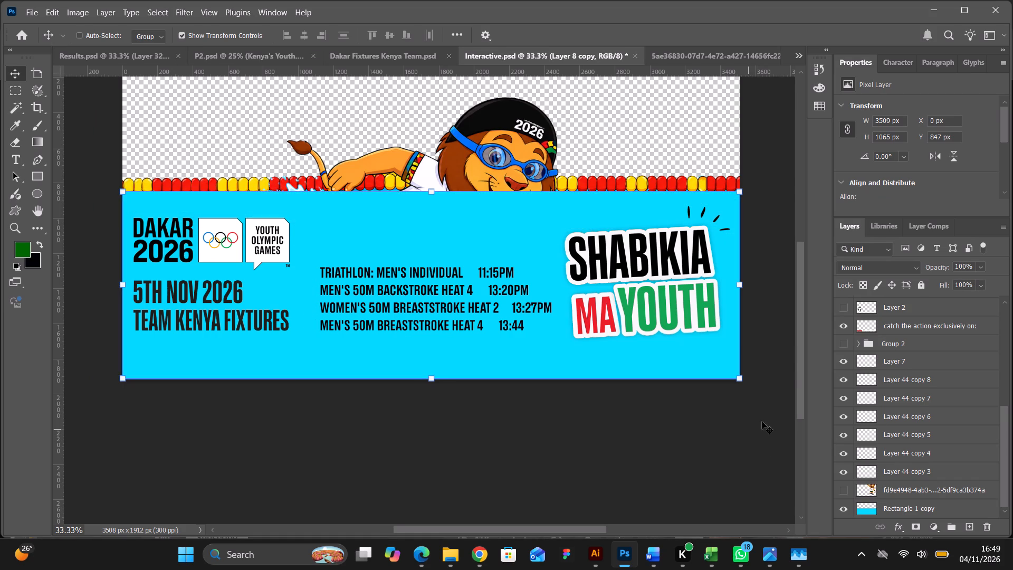
Merge the swimming lion artwork on Layer 8 with the rasterized cyan Rectangle 1 copy.
left_click(509, 157)
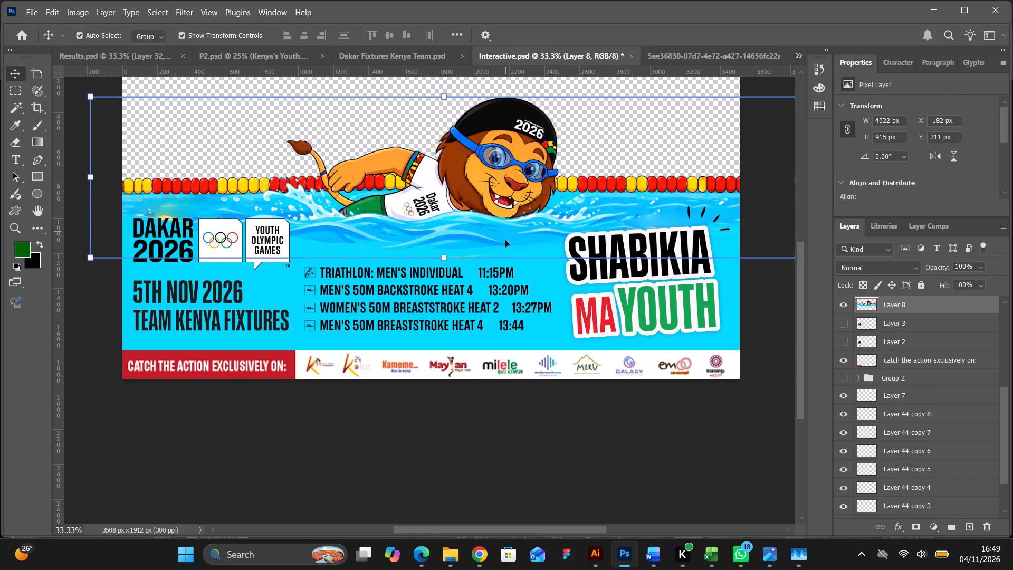
left_click(558, 313, "shift")
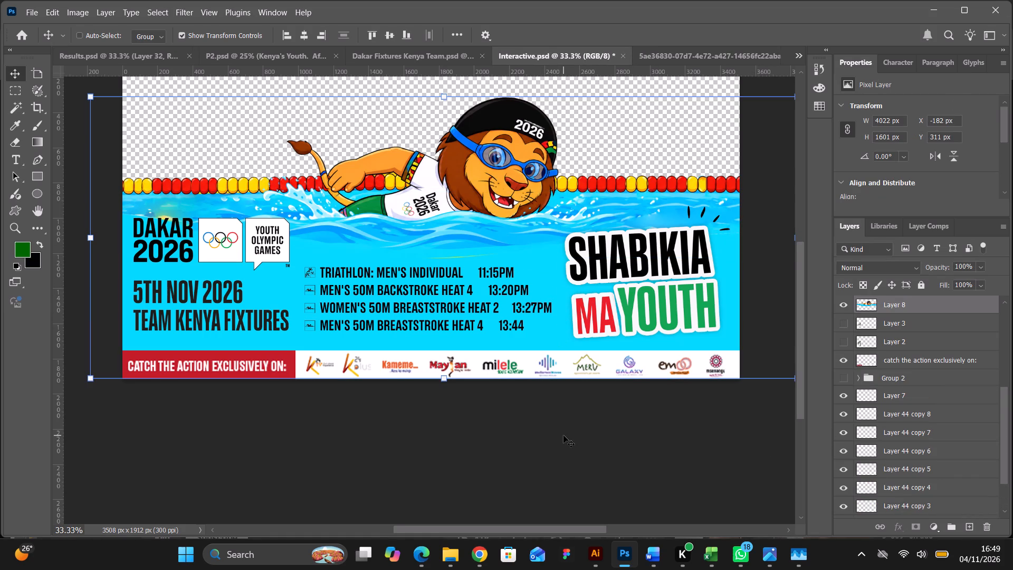
key("ctrl+e")
scroll(837, 477, "down", 1)
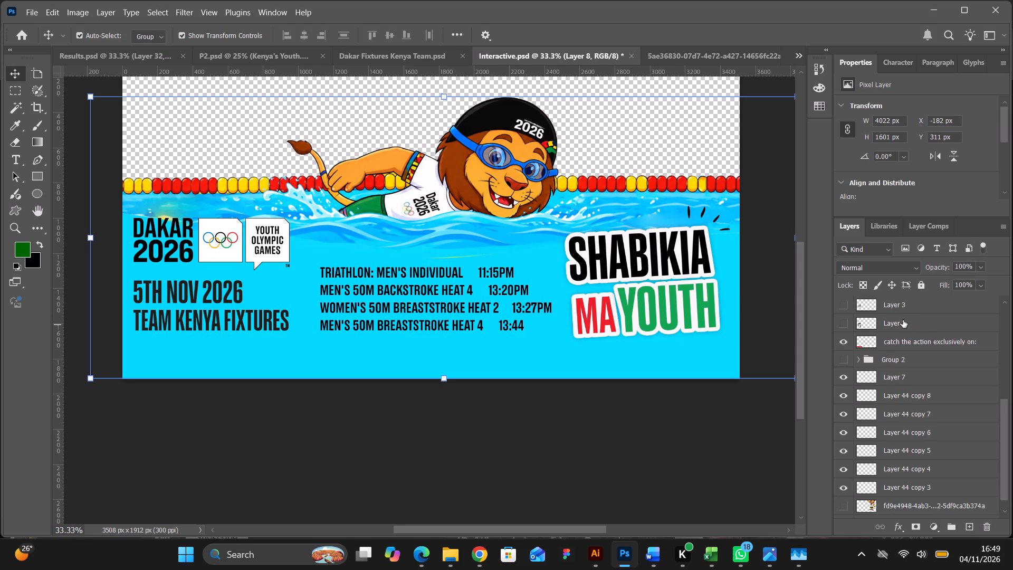
Move the merged Layer 8 down the layer stack, below the sponsor strip and Layer 7.
left_click(525, 190)
scroll(891, 370, "up", 6)
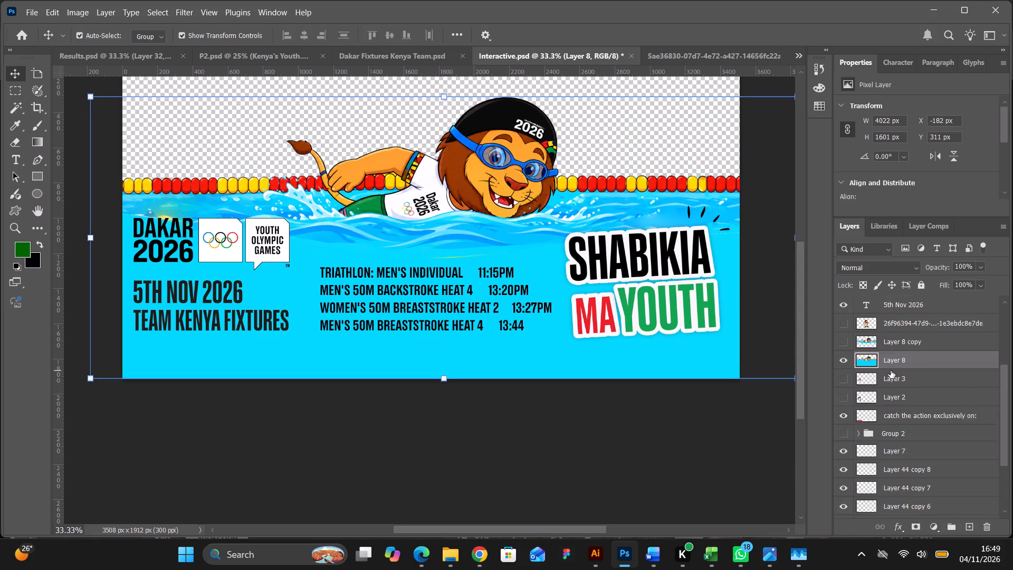
scroll(891, 370, "up", 3)
scroll(892, 368, "down", 3)
left_click_drag(897, 396, 900, 455)
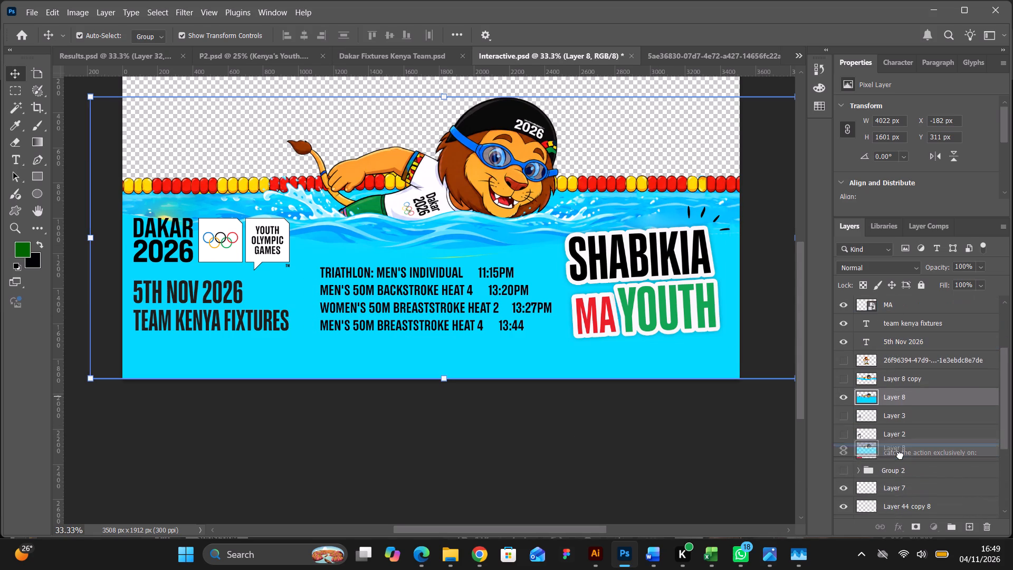
left_click_drag(900, 455, 906, 489)
scroll(913, 487, "down", 2)
left_click(687, 468)
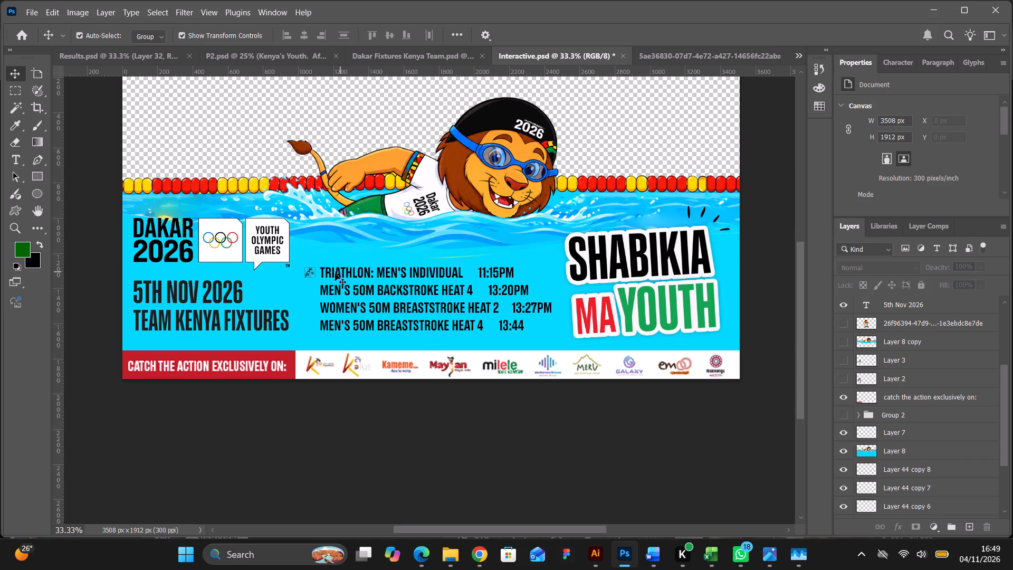
Delete the small triathlon icon on Layer 7 beside the first event in the fixtures list.
left_click(310, 273)
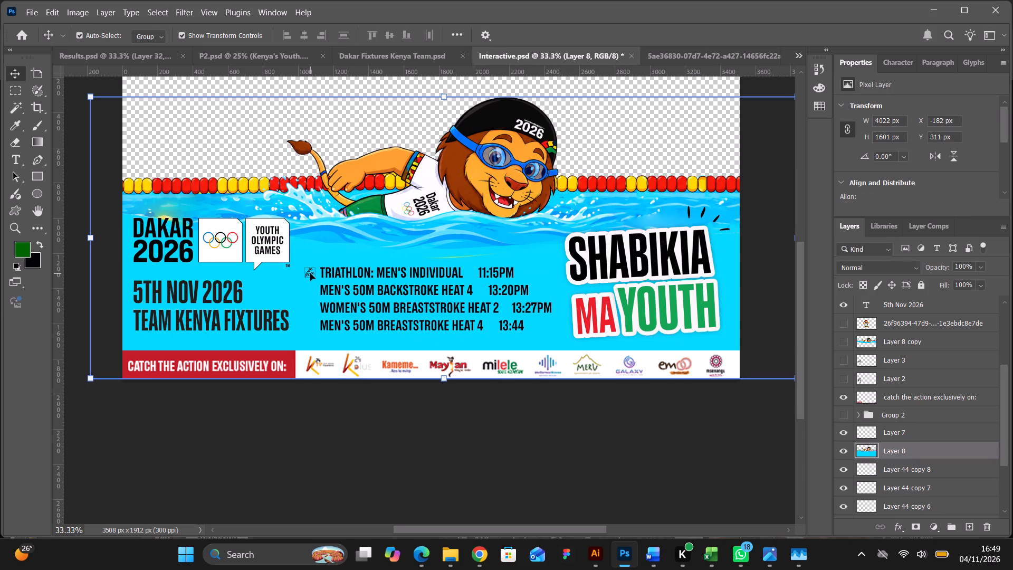
left_click(340, 272)
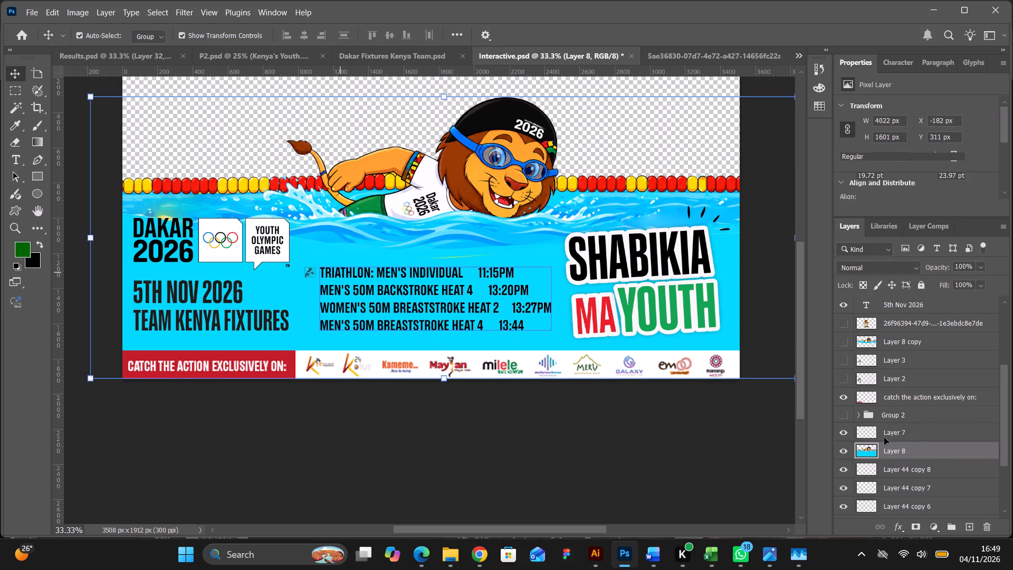
left_click(839, 435)
left_click(839, 435)
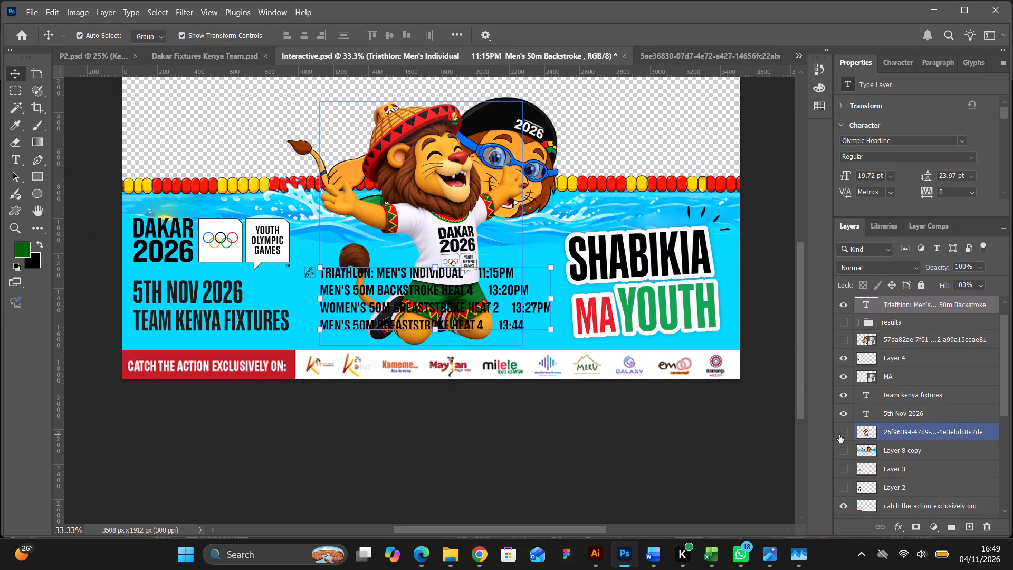
scroll(915, 460, "down", 7)
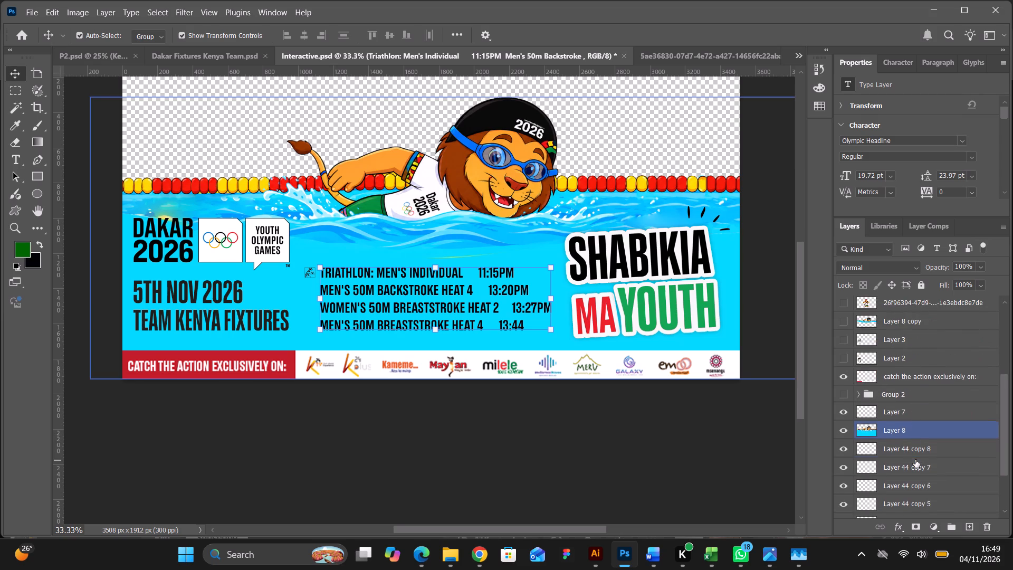
scroll(915, 460, "down", 4)
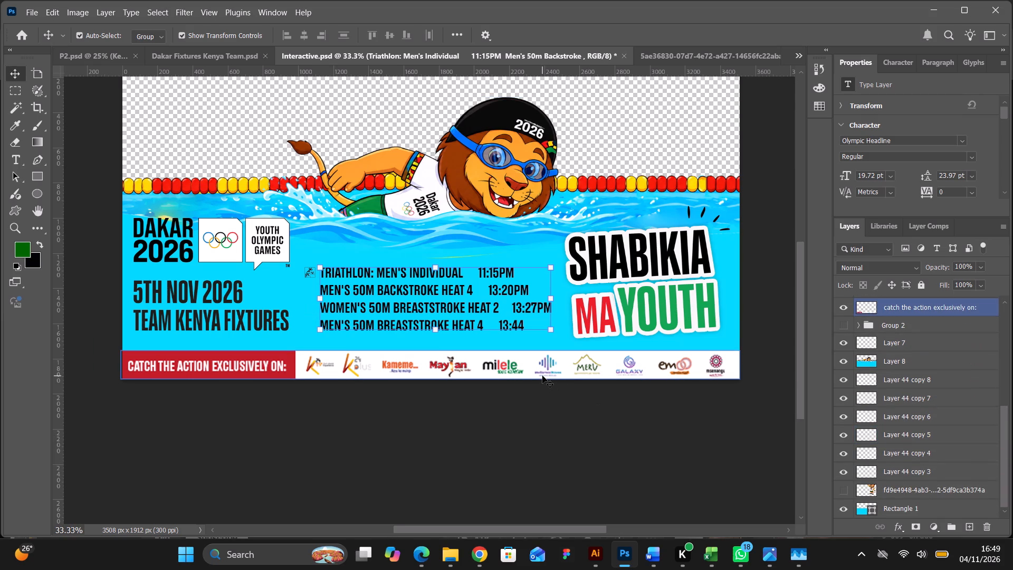
key("ctrl+equal")
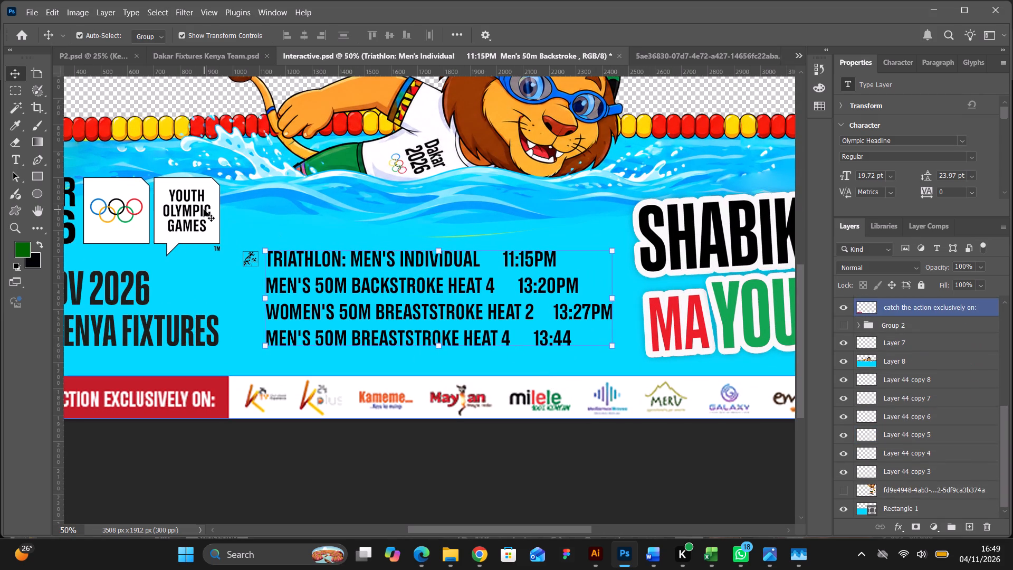
left_click(248, 260)
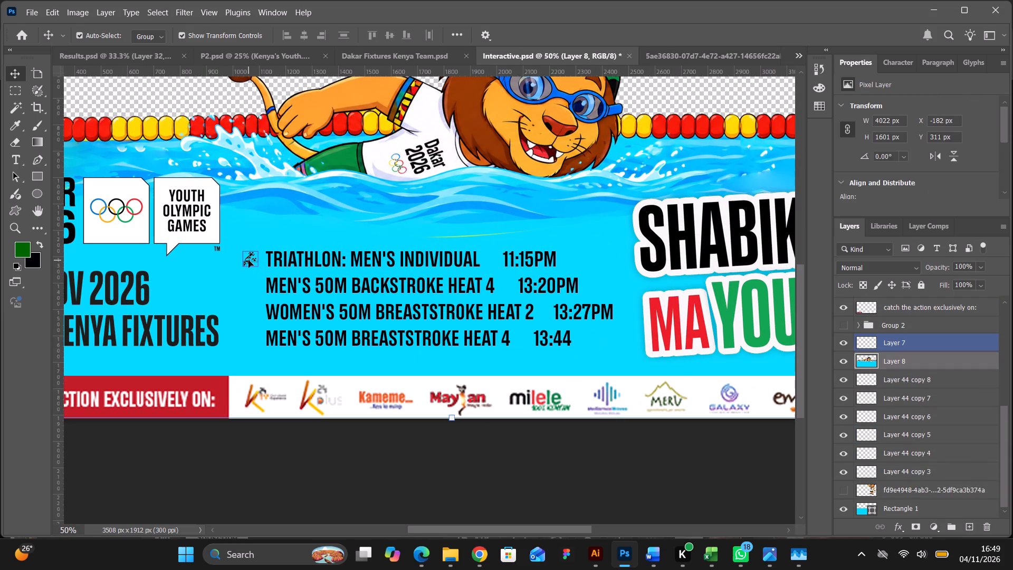
left_click(249, 260)
key("BackSpace")
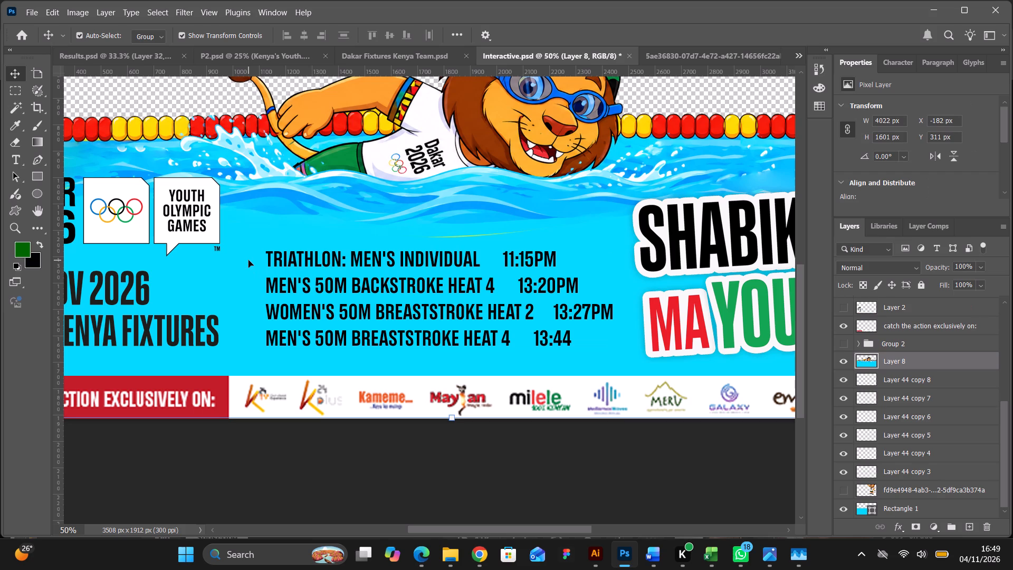
key("ctrl+minus")
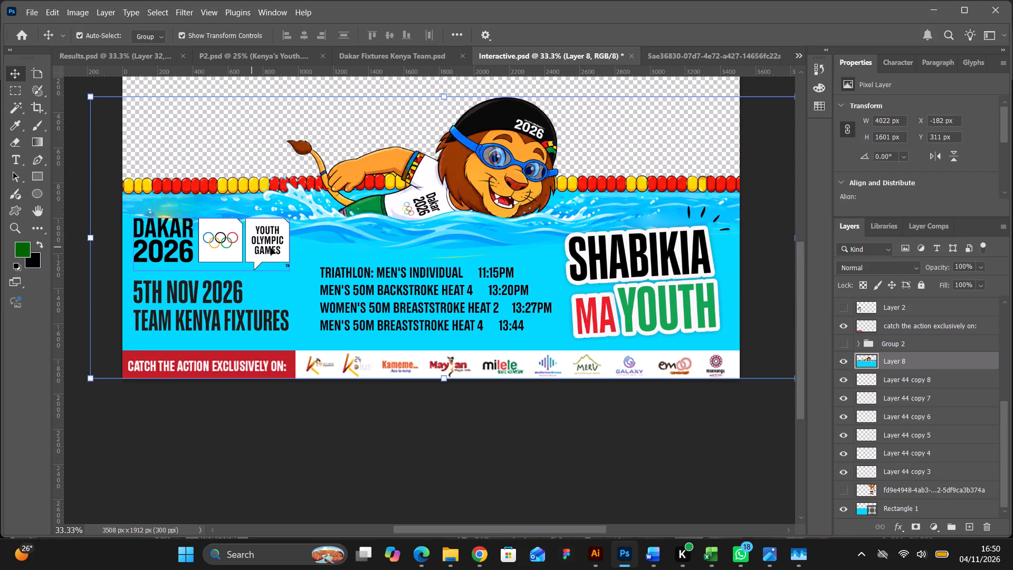
Heal away the yellow marks in Layer 8's water above the DAKAR 2026 logo and the fixtures list with the content-aware Spot Healing Brush.
left_click(346, 271)
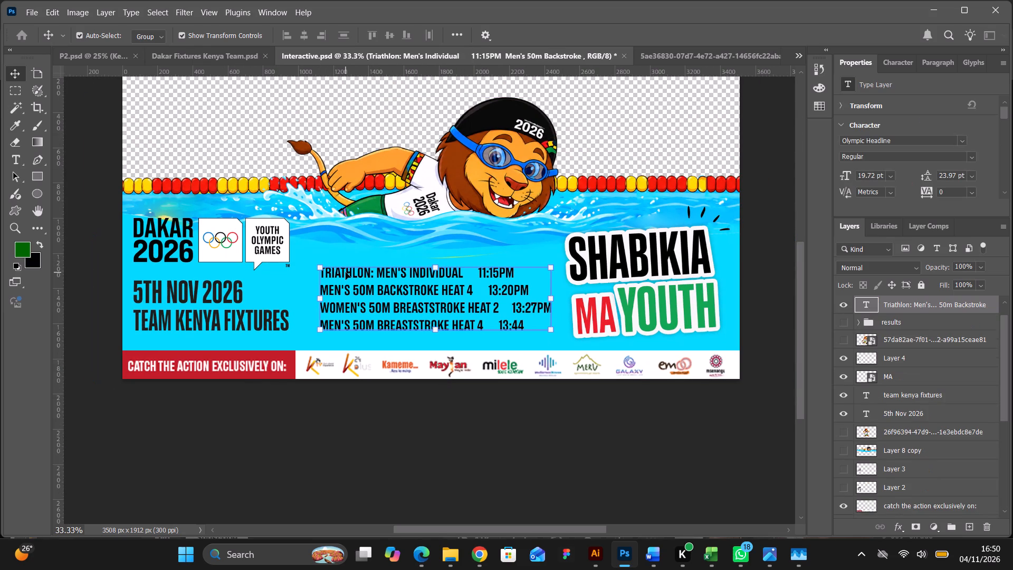
left_click(183, 200)
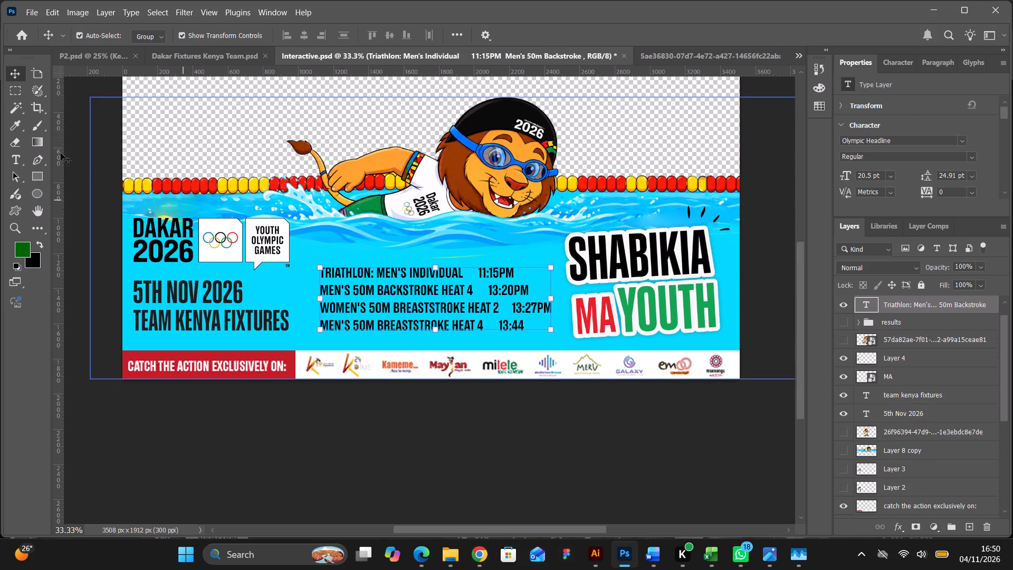
left_click(40, 226)
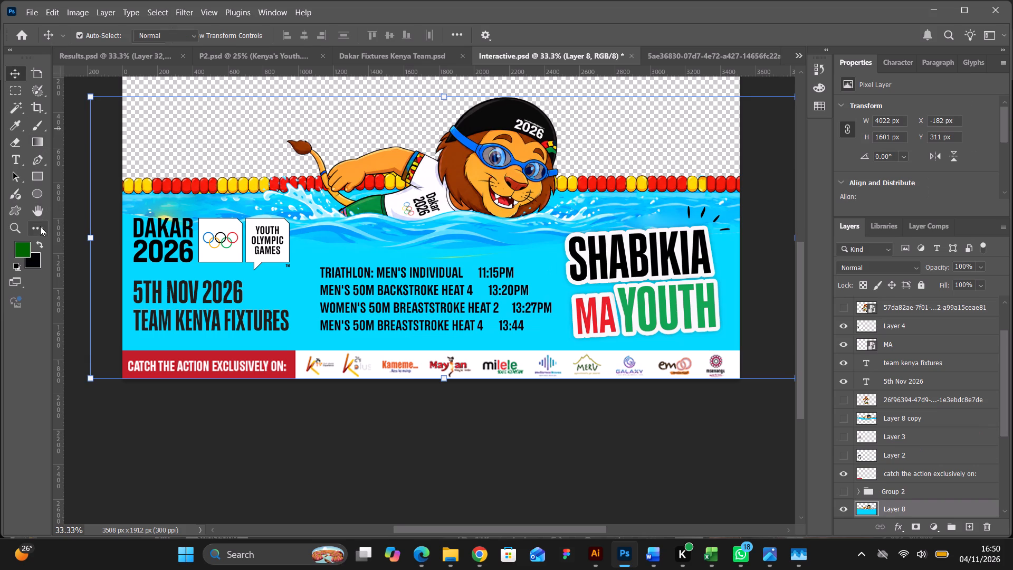
left_click_drag(167, 221, 151, 220)
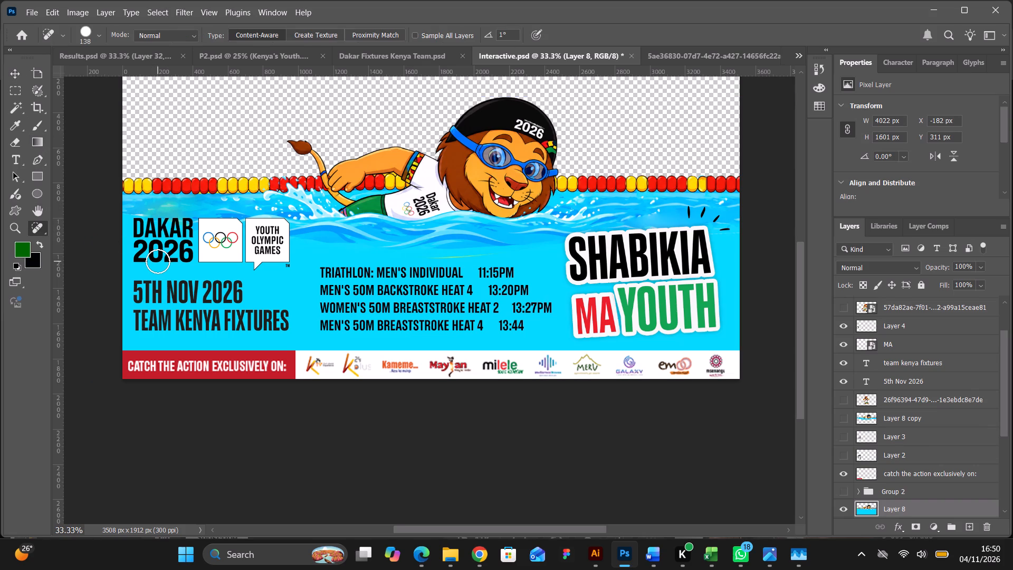
left_click(144, 220)
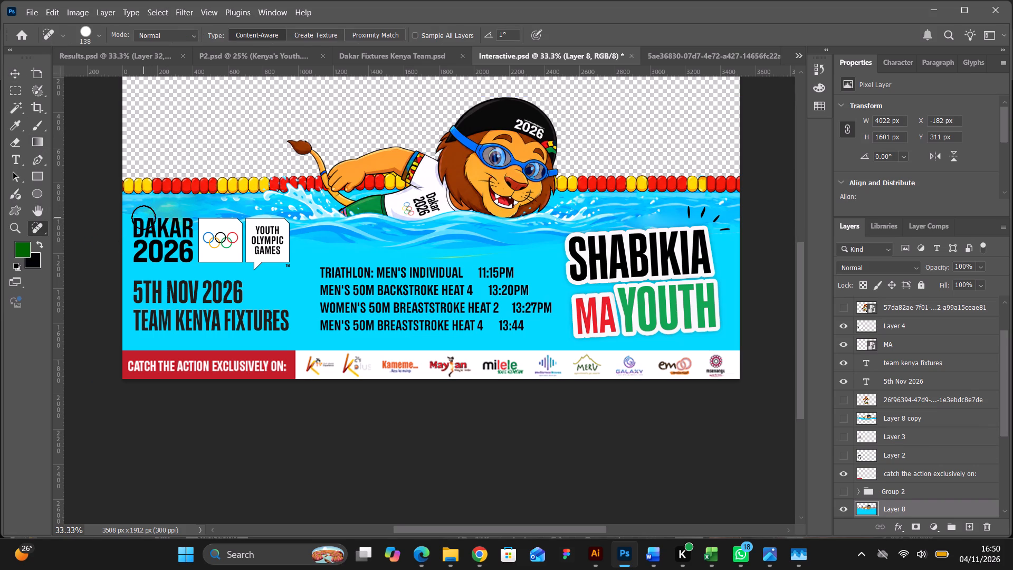
left_click_drag(145, 213, 196, 226)
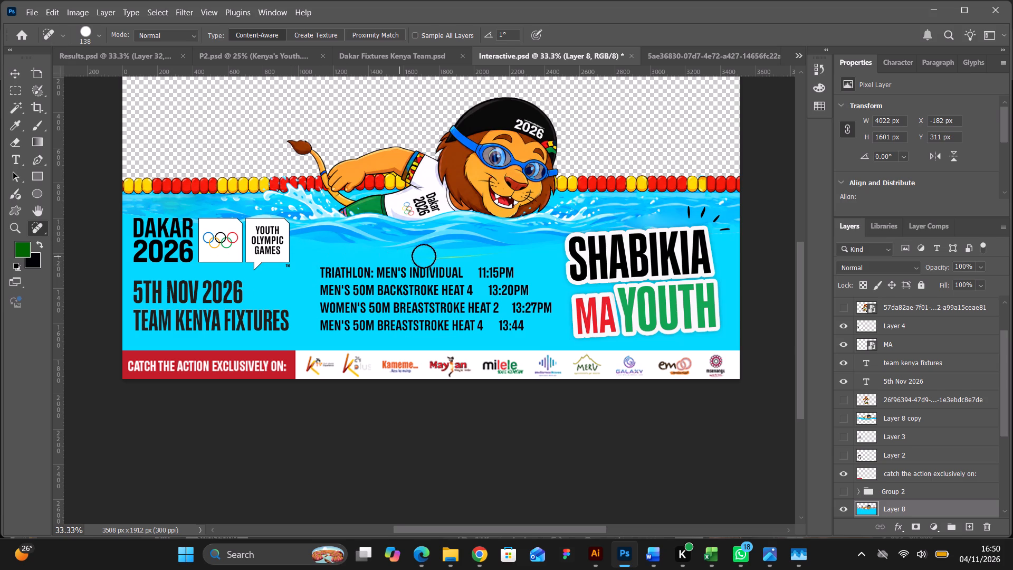
left_click_drag(434, 256, 491, 256)
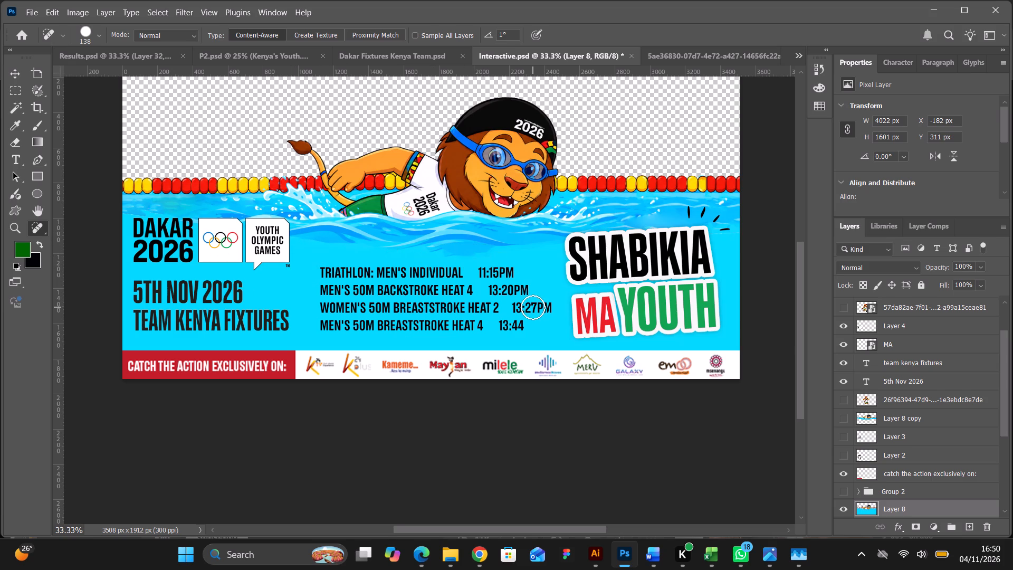
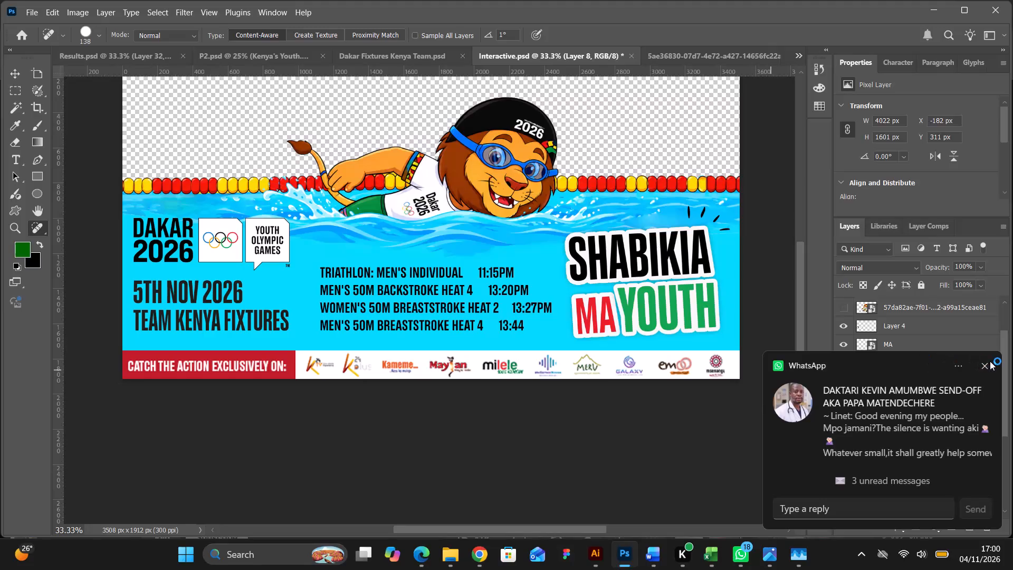
Cut the 11:15PM time and the spaces before it from the Triathlon: Men's Individual line of the fixtures list.
left_click(990, 361)
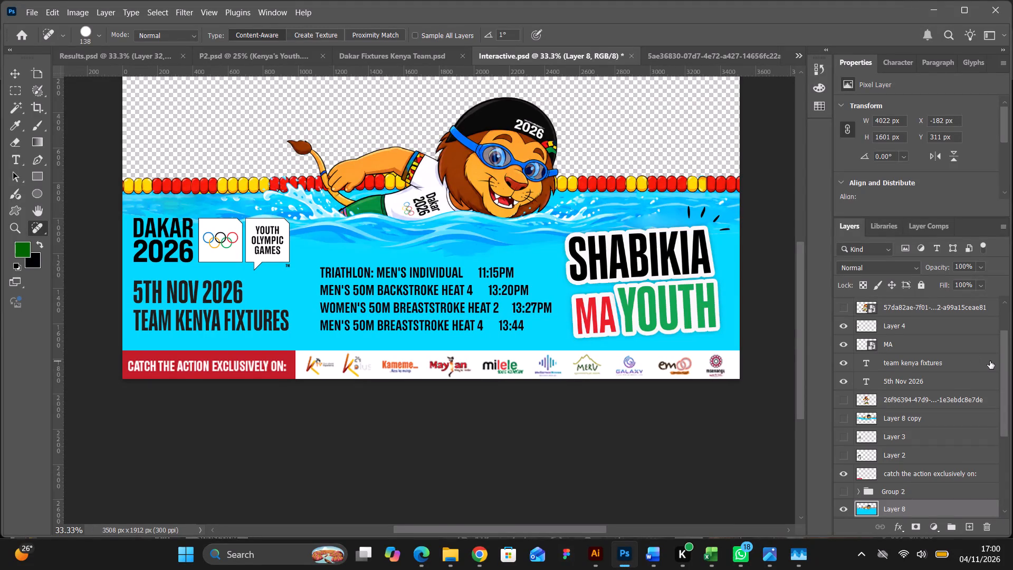
key("ctrl+equal")
scroll(779, 330, "down", 7)
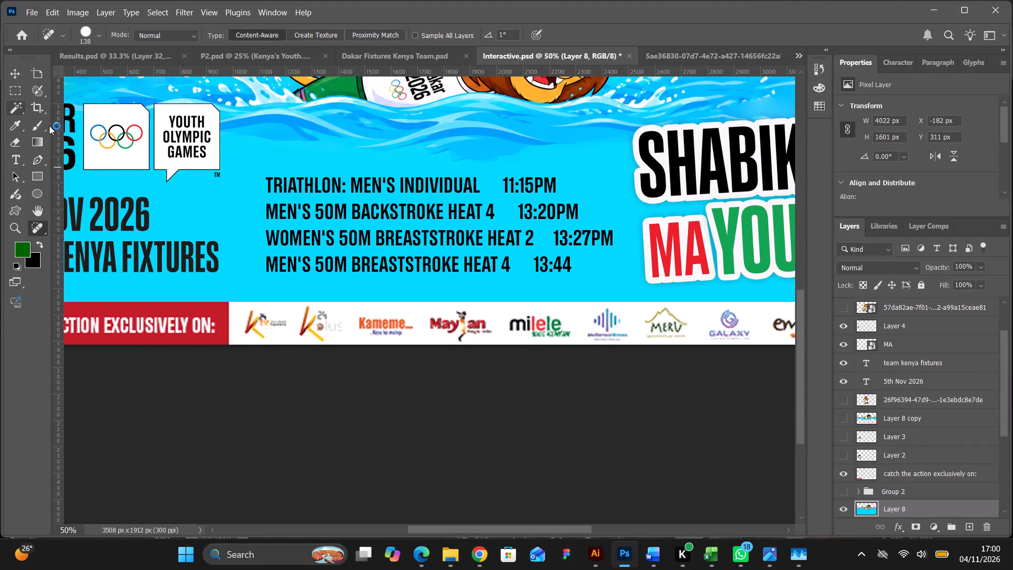
left_click(16, 156)
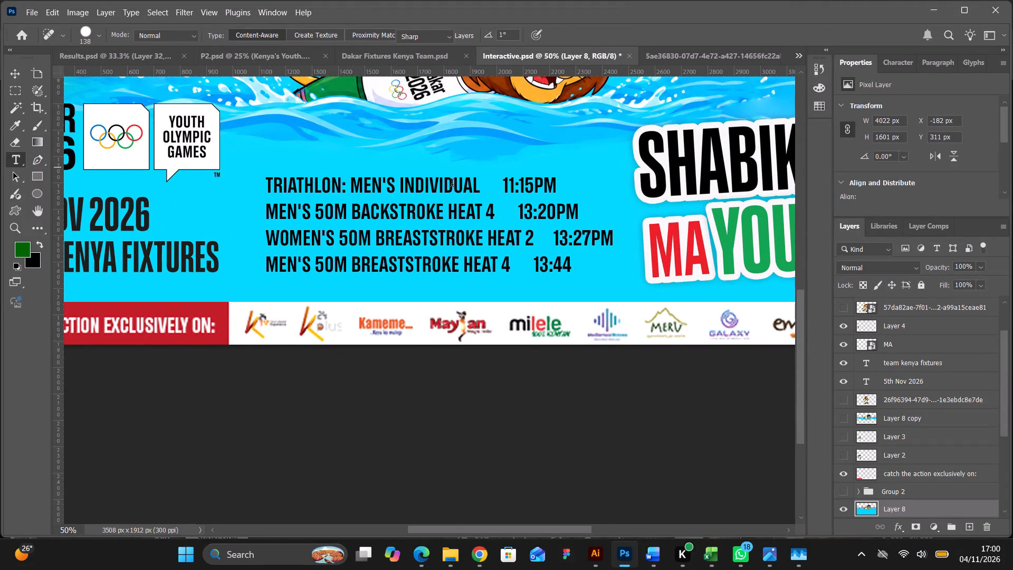
left_click_drag(503, 182, 561, 182)
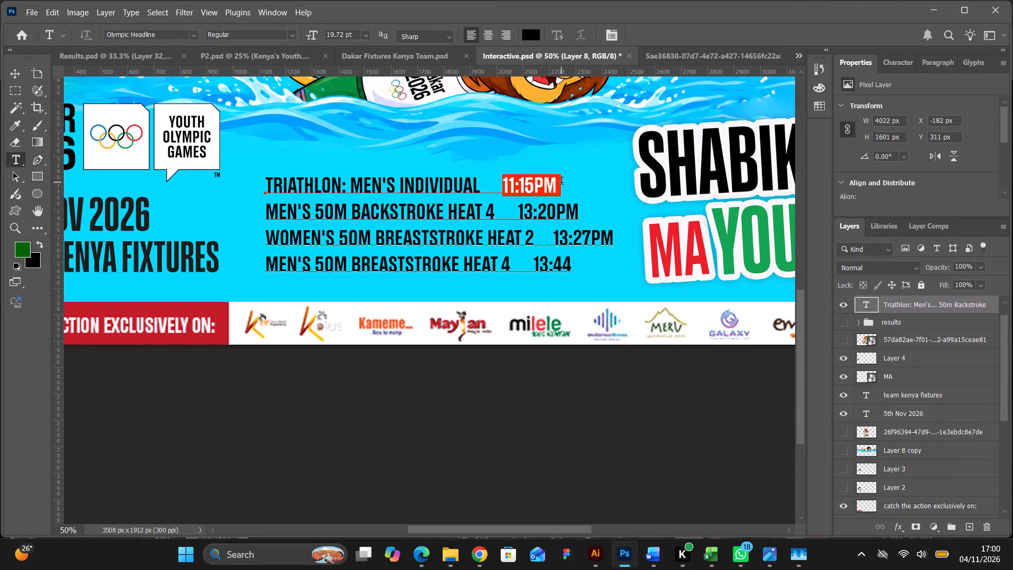
key("ctrl+c")
key("ctrl+x")
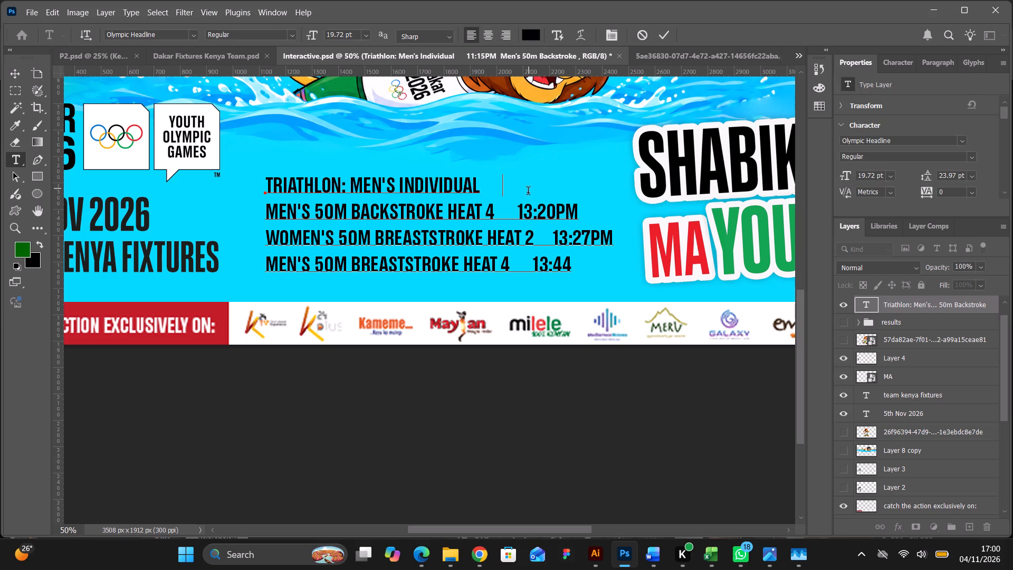
key("BackSpace")
key("BackSpace")
key("BackSpace")
key("BackSpace")
key("BackSpace")
key("BackSpace")
Delete the 13:20PM and 13:27PM times with their leading spaces from the Men's 50m Backstroke and Women's 50m Breaststroke lines.
left_click_drag(515, 207, 585, 210)
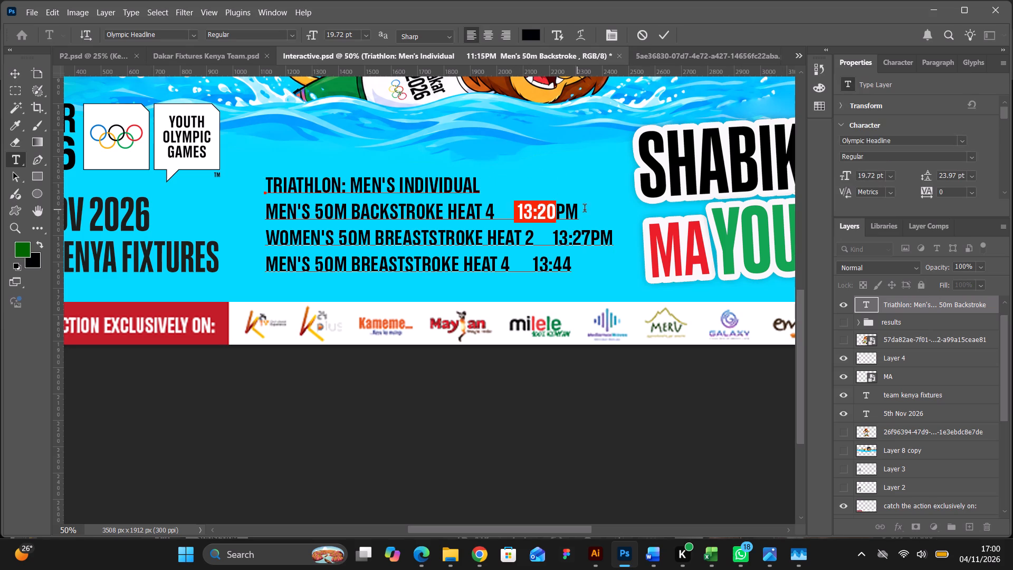
left_click_drag(585, 210, 596, 210)
key("BackSpace")
key("BackSpace")
key("BackSpace")
key("BackSpace")
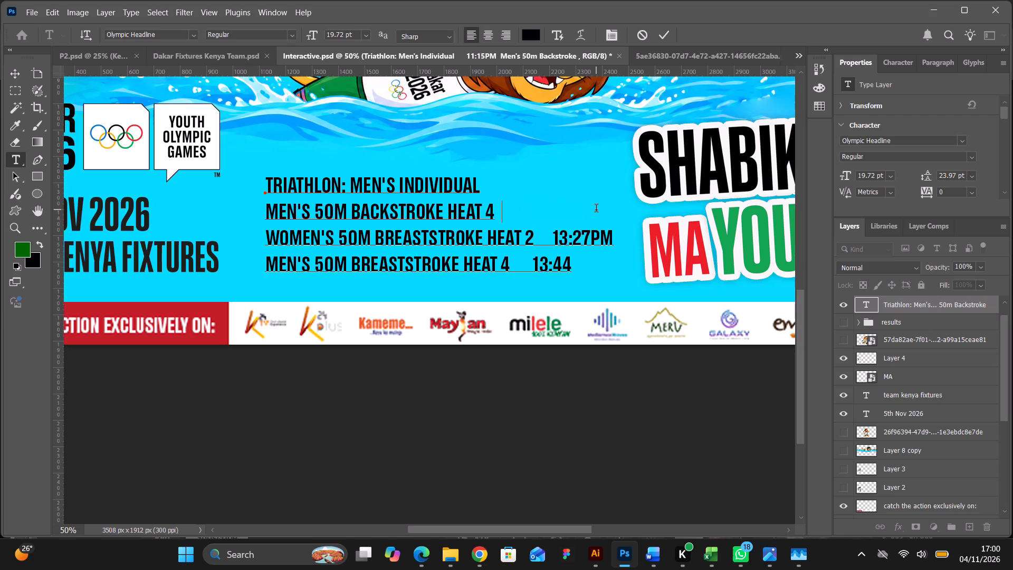
key("BackSpace")
key("BackSpace")
left_click_drag(551, 230, 568, 232)
Delete the 13:27PM and 13:44 times from the two breaststroke lines of the fixtures list.
left_click_drag(568, 232, 611, 237)
key("BackSpace")
key("BackSpace")
key("BackSpace")
key("BackSpace")
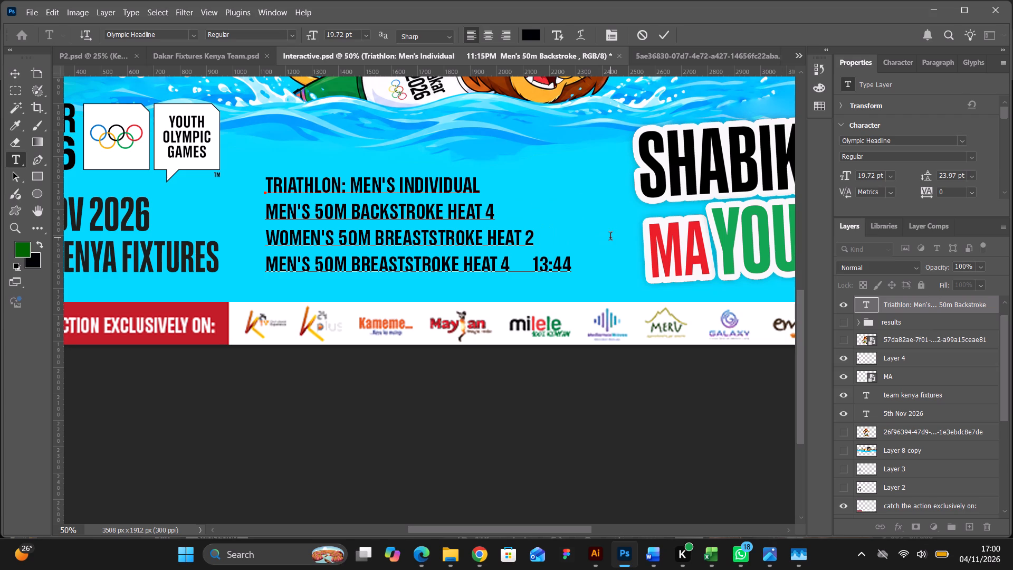
key("BackSpace")
left_click_drag(514, 265, 602, 258)
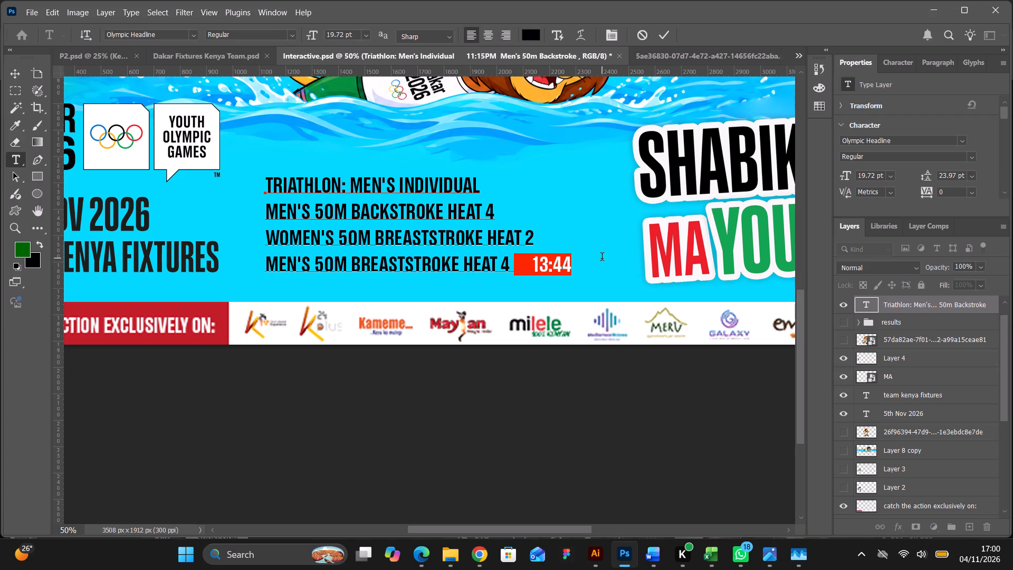
key("BackSpace")
key("BackSpace")
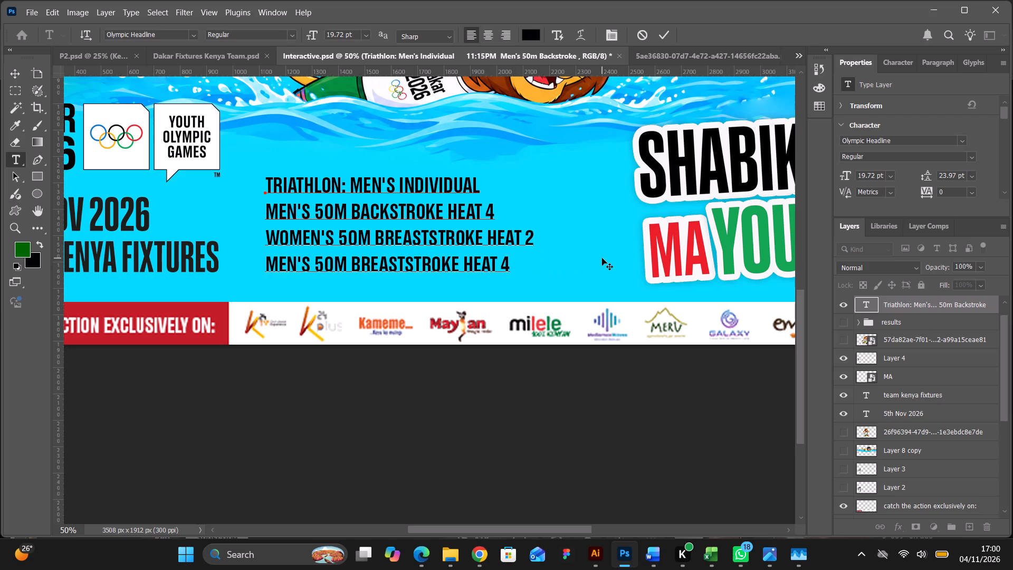
left_click(9, 71)
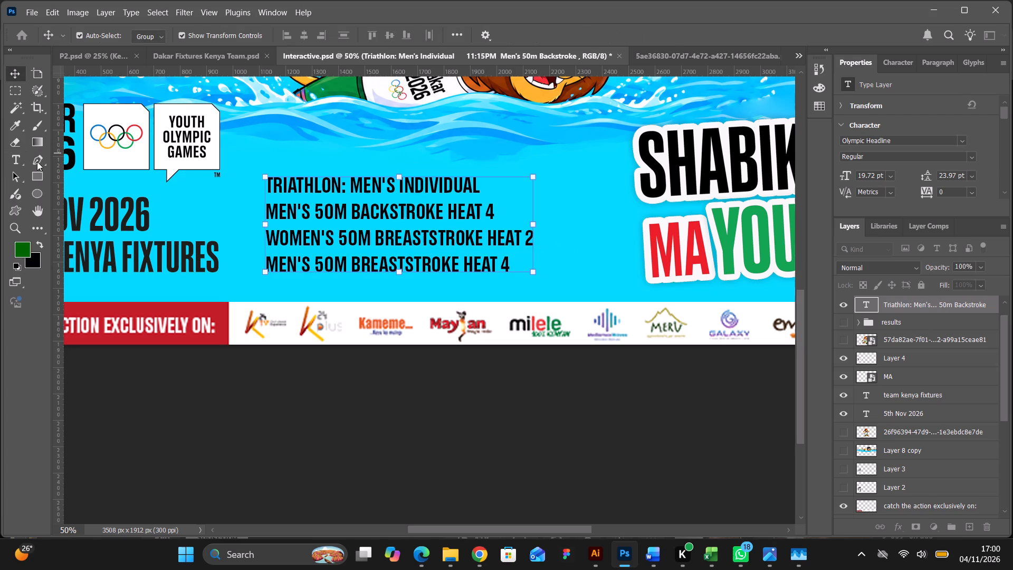
Paste 11:15PM as a separate text layer and position it beside the Triathlon: Men's Individual line.
left_click(16, 164)
left_click(525, 177)
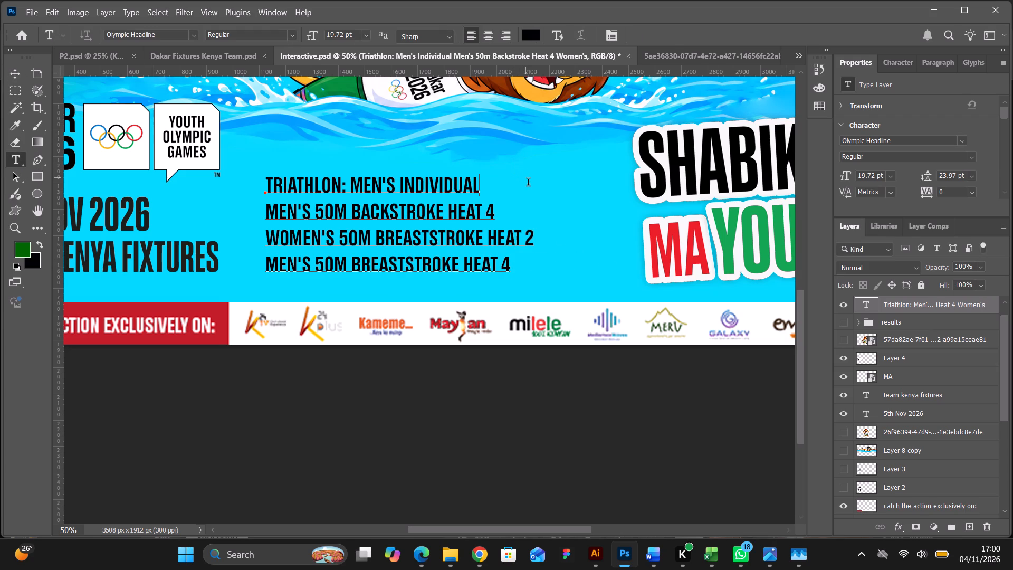
left_click(665, 36)
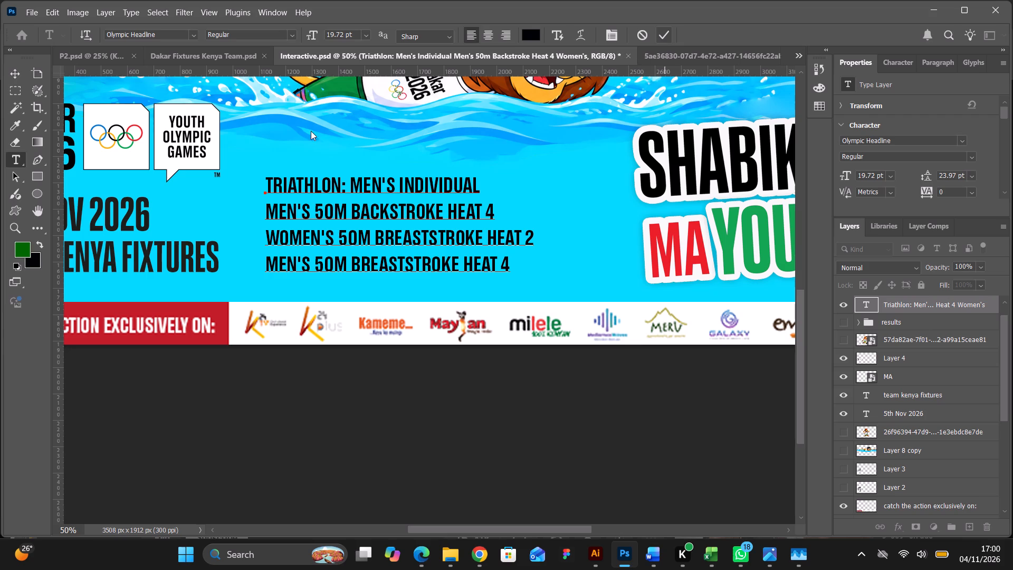
left_click(588, 225)
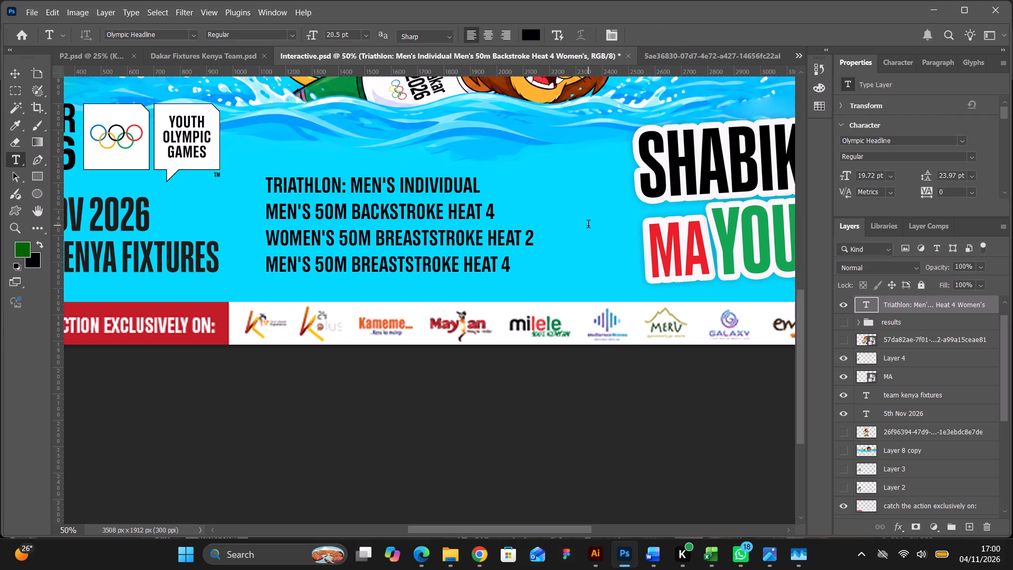
key("ctrl+v")
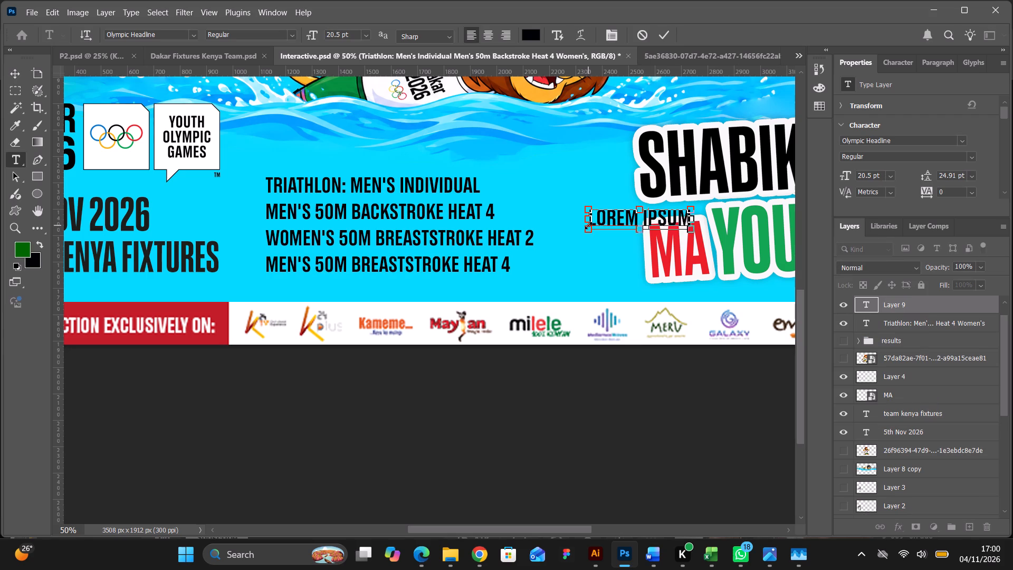
left_click(24, 73)
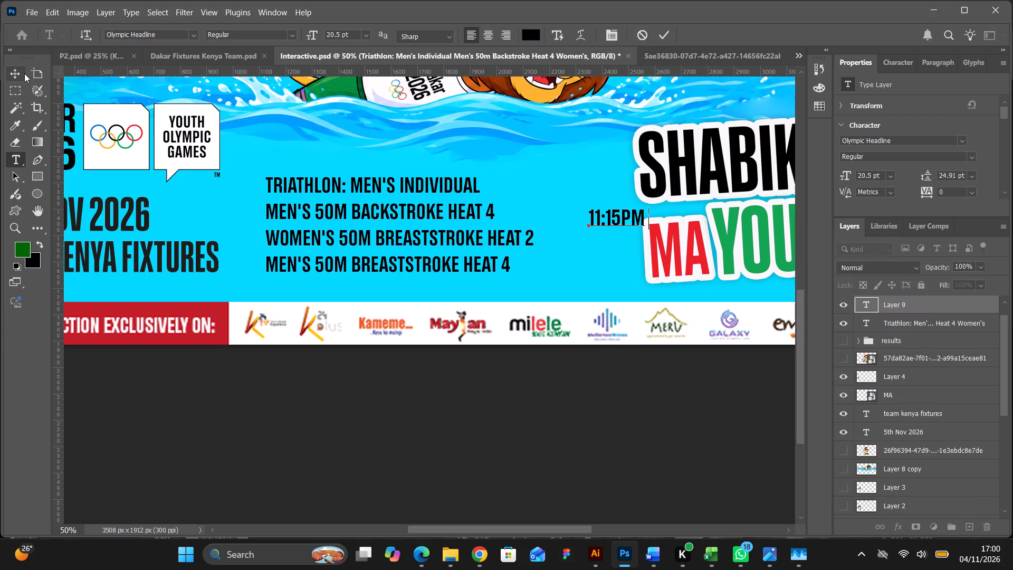
left_click_drag(601, 221, 575, 198)
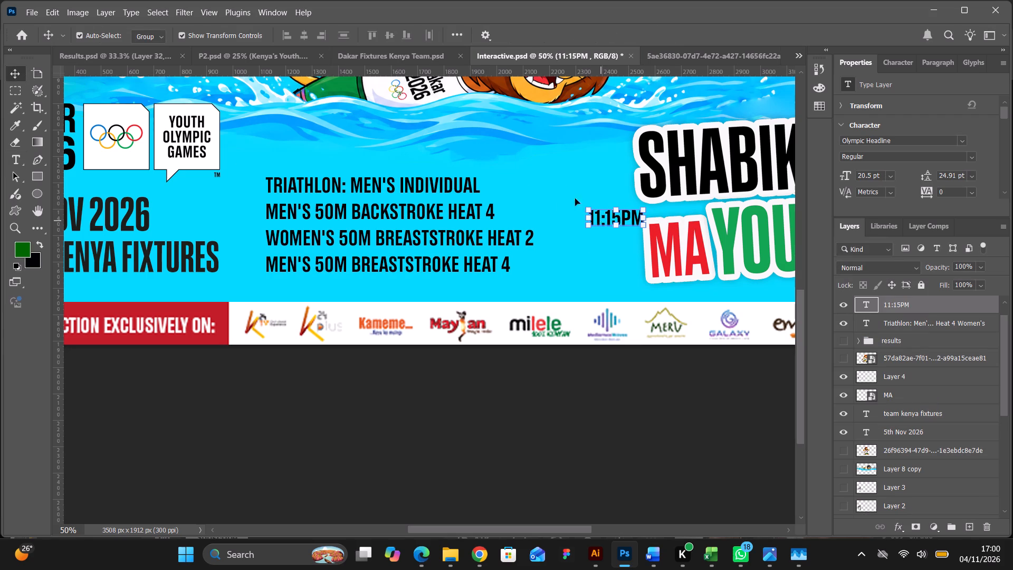
left_click_drag(575, 198, 544, 186)
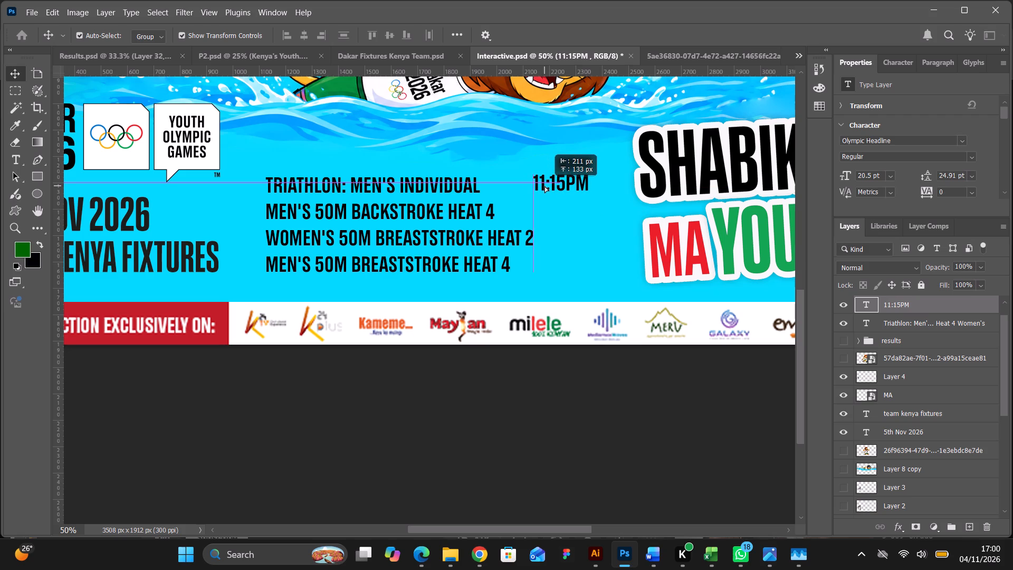
left_click_drag(544, 186, 546, 187)
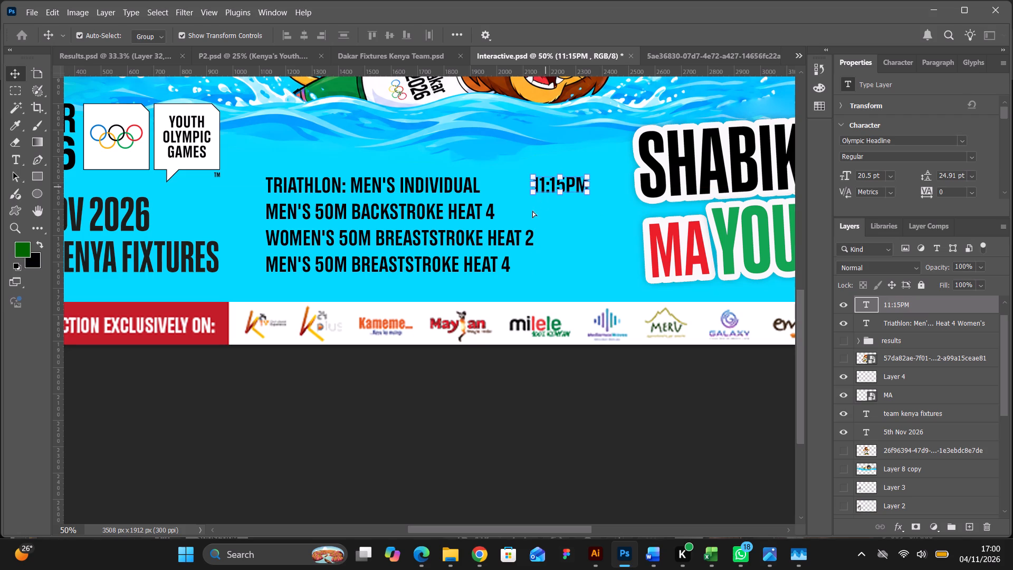
Move the fixtures list text slightly left, away from the 11:15PM time.
left_click_drag(379, 183, 366, 182)
Move the DAKAR 2026 logo group on Layer 4 straight up by about 41 px.
scroll(347, 180, "up", 8)
left_click_drag(205, 207, 208, 195)
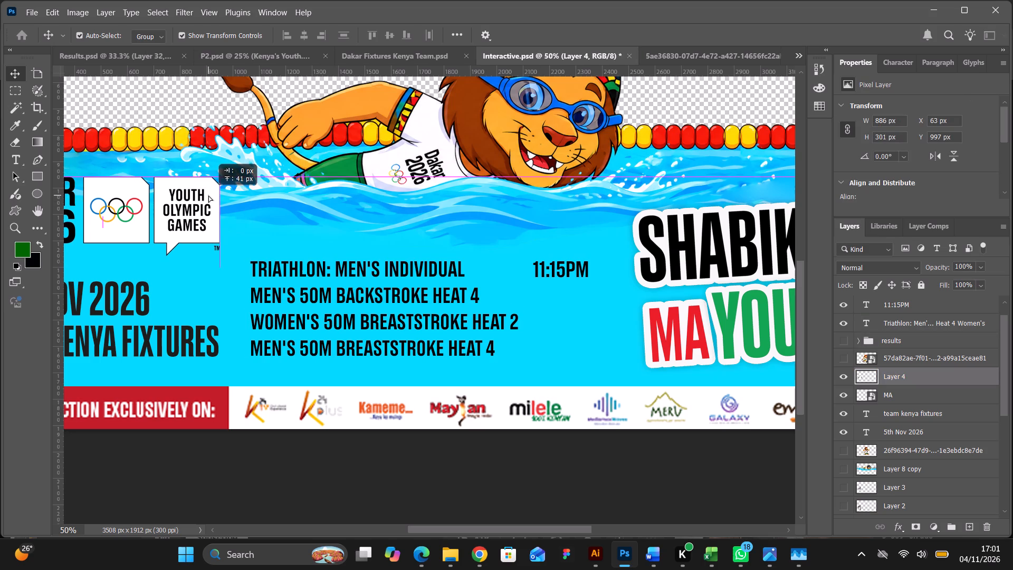
left_click_drag(208, 195, 209, 195)
scroll(291, 229, "down", 3)
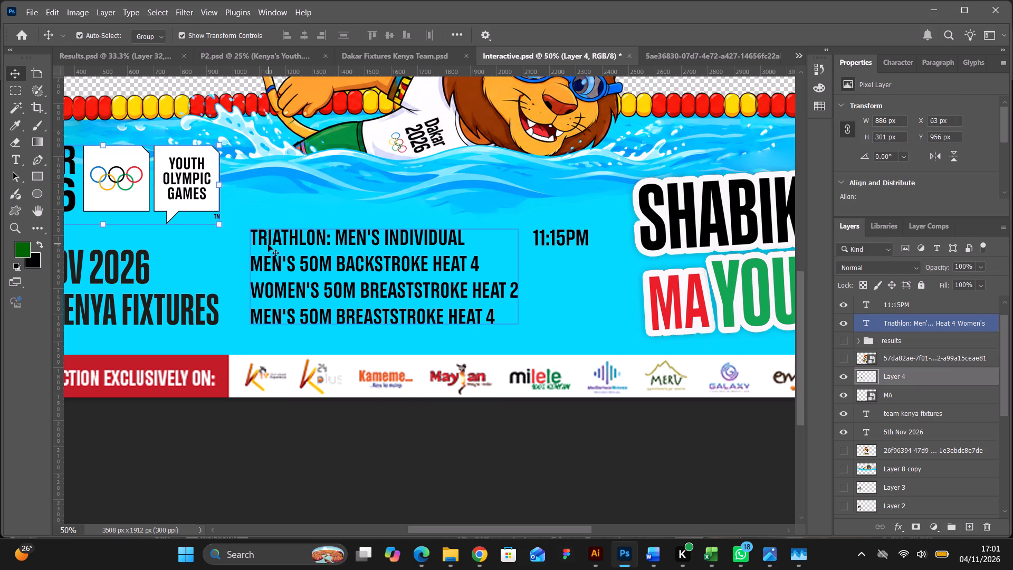
left_click(140, 277)
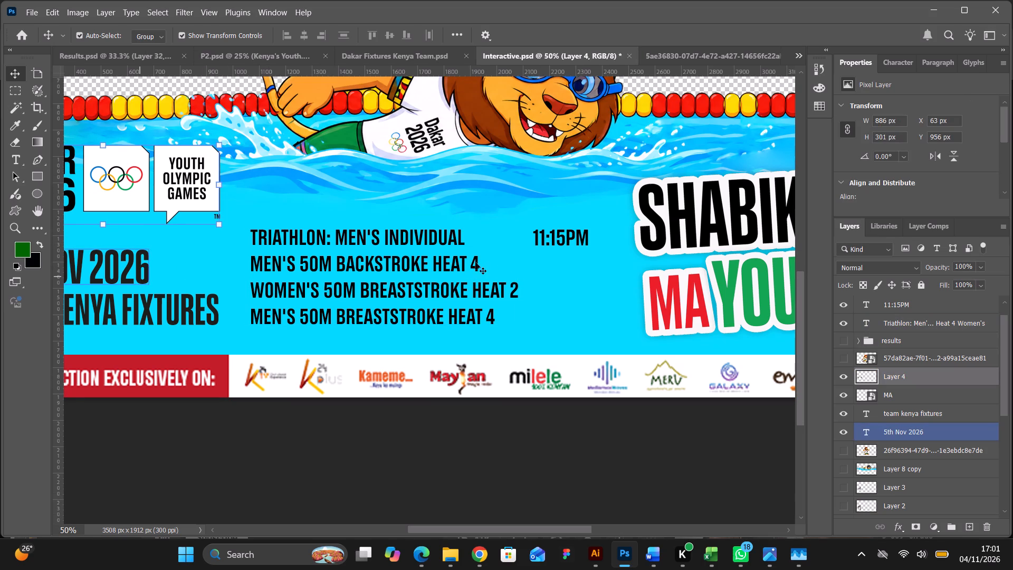
Duplicate the 11:15PM text and place the copy beside the Men's 50m Backstroke Heat 4 line.
left_click(555, 239)
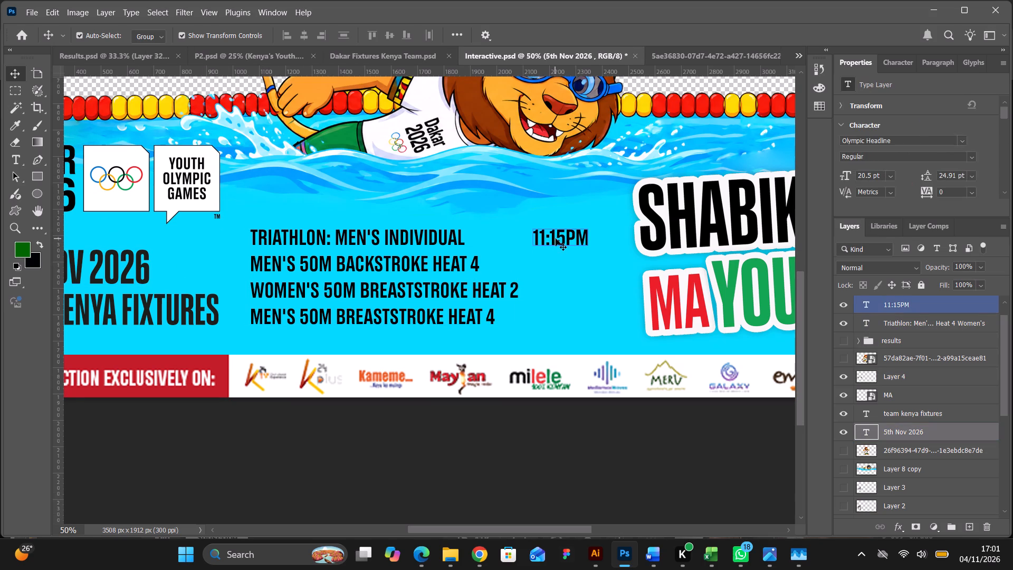
key("ctrl+j")
left_click_drag(556, 239, 556, 248)
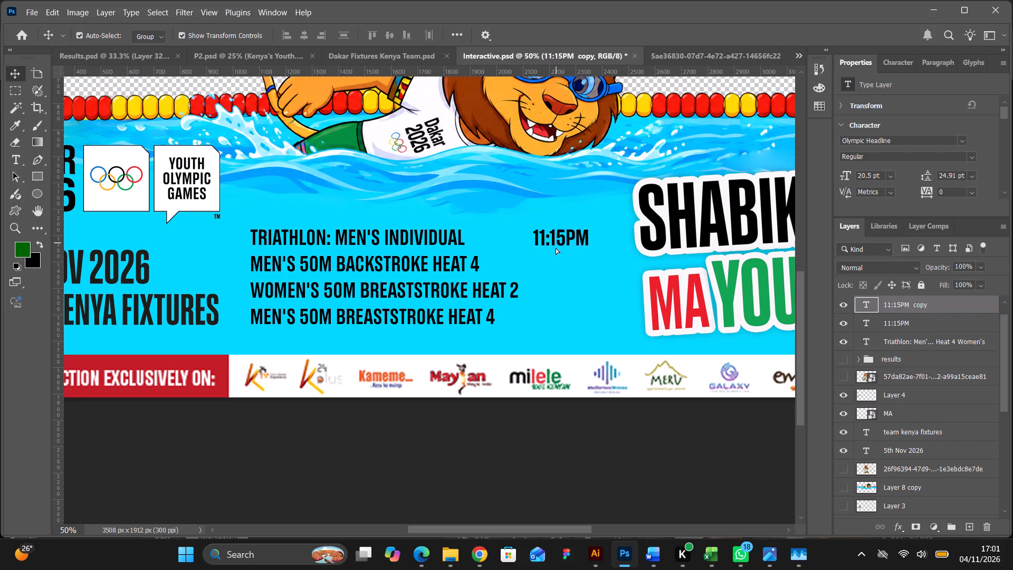
left_click_drag(556, 248, 559, 265)
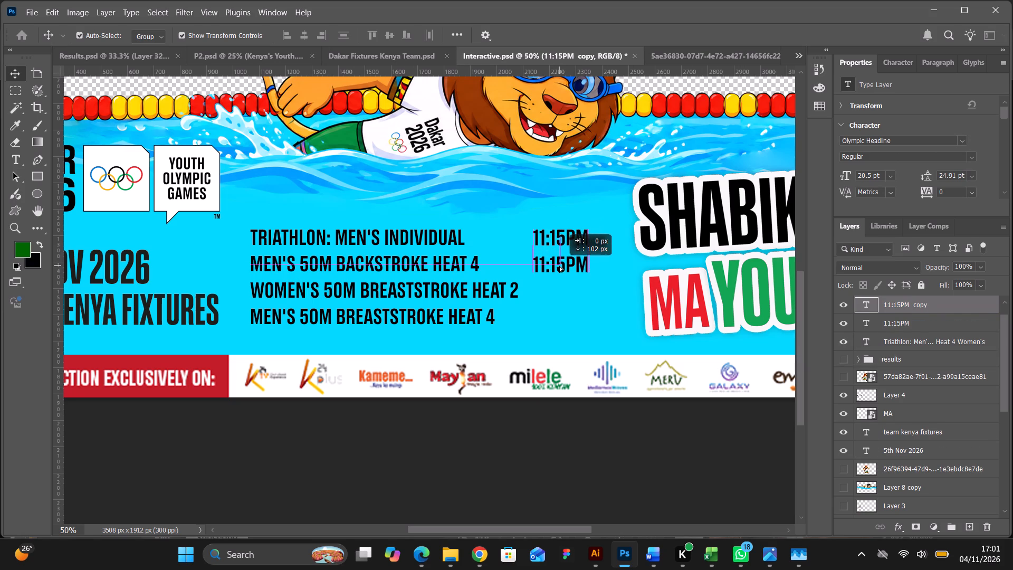
left_click_drag(559, 265, 560, 263)
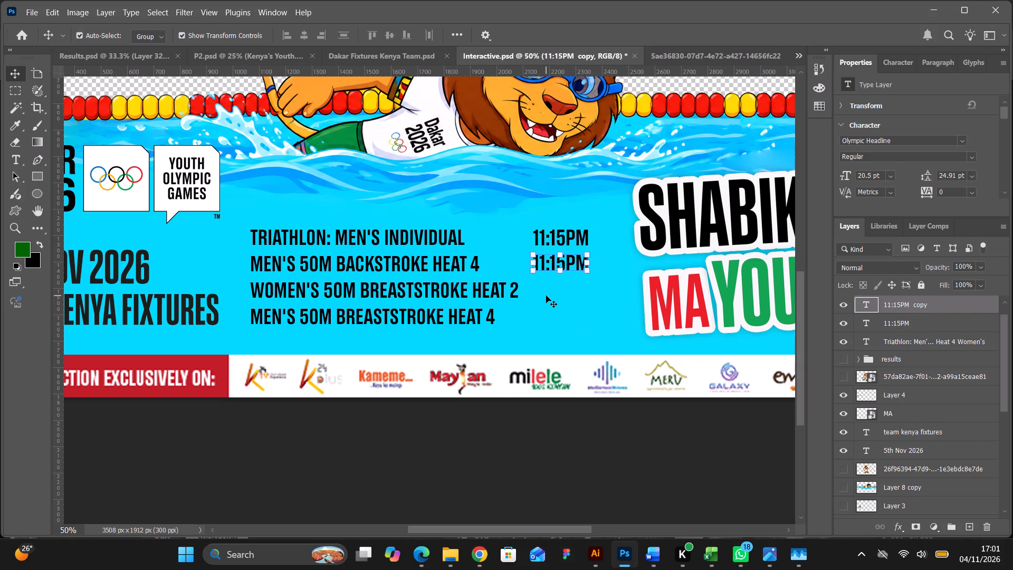
Hide the on-canvas extras and undo the downward move of the duplicated 11:15PM text.
key("ctrl+h")
left_click_drag(561, 265, 561, 284)
key("ctrl+z")
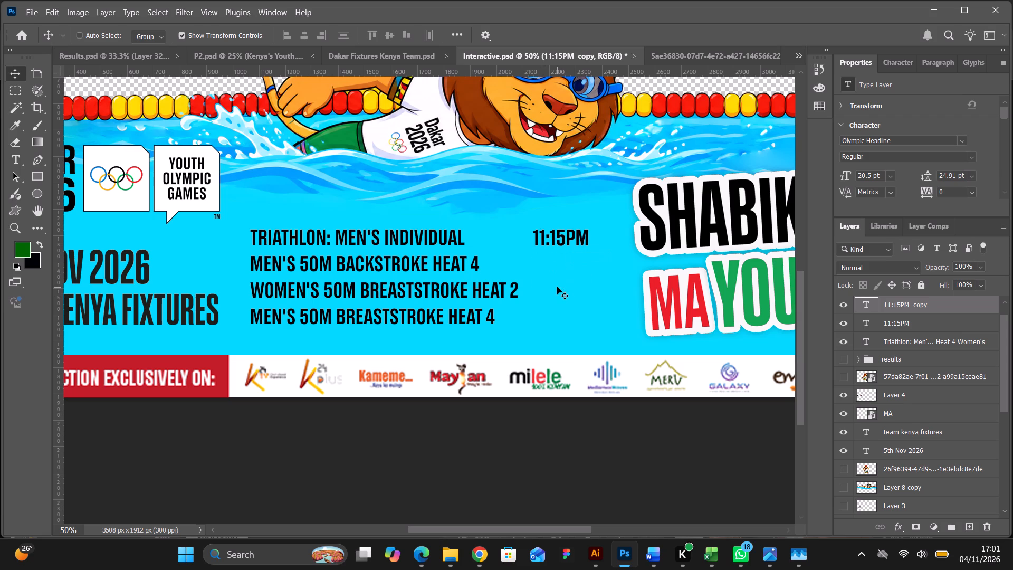
Make another 11:15PM copy and place the two copies beside the Men's 50m Backstroke and Women's 50m Breaststroke lines.
key("ctrl+j")
left_click_drag(562, 234, 564, 280)
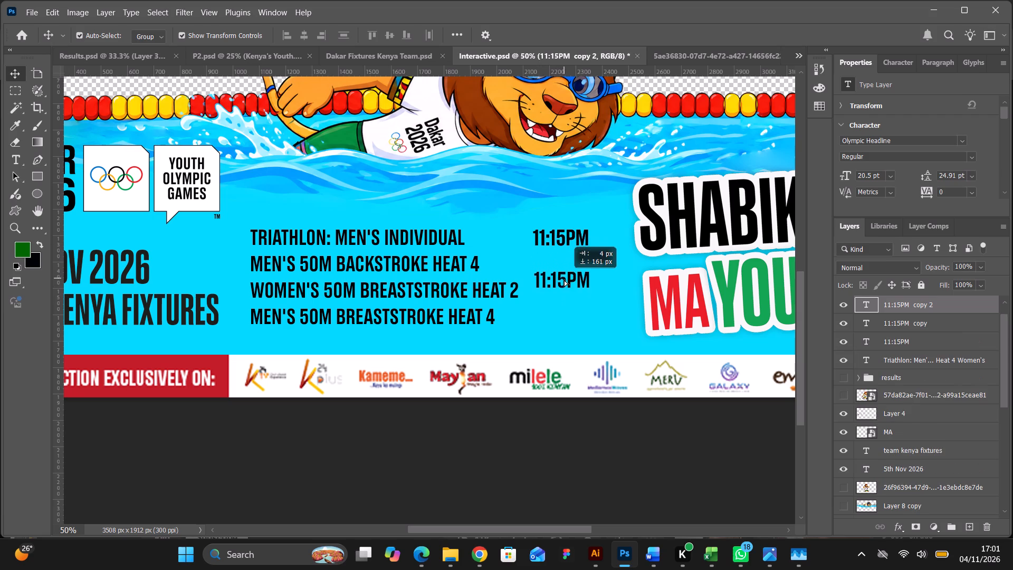
left_click_drag(564, 280, 563, 286)
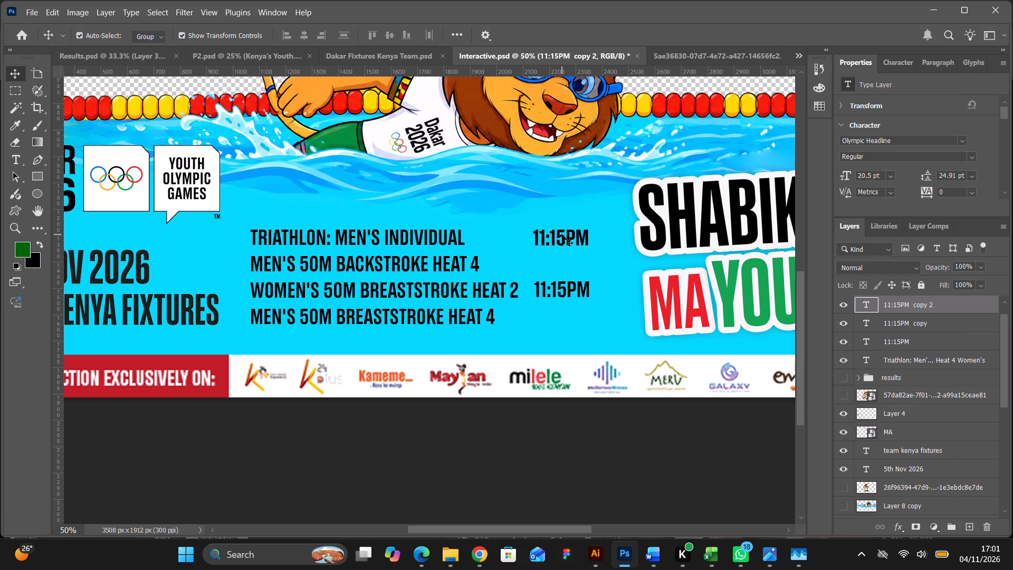
left_click_drag(562, 234, 563, 261)
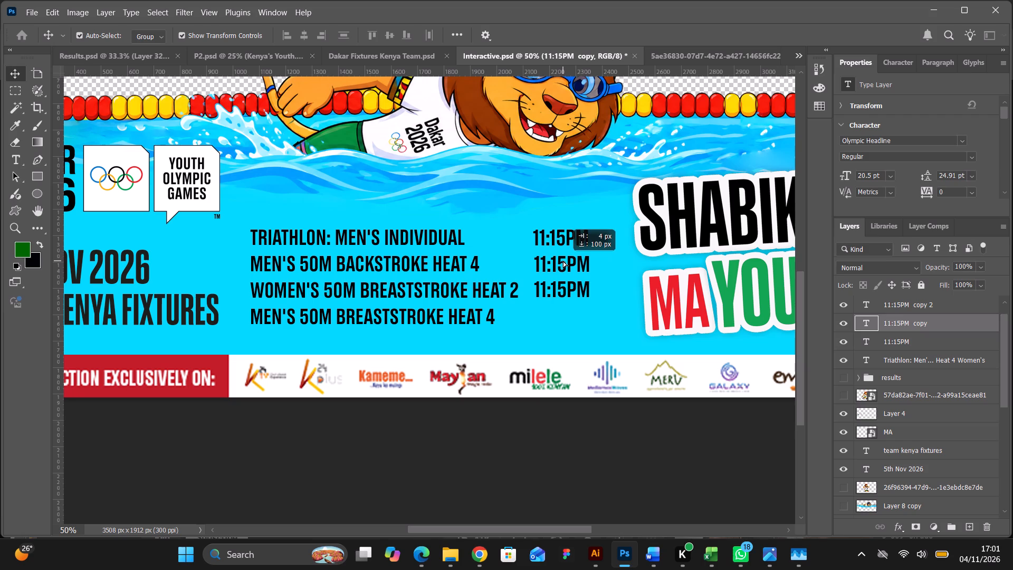
left_click_drag(563, 261, 563, 260)
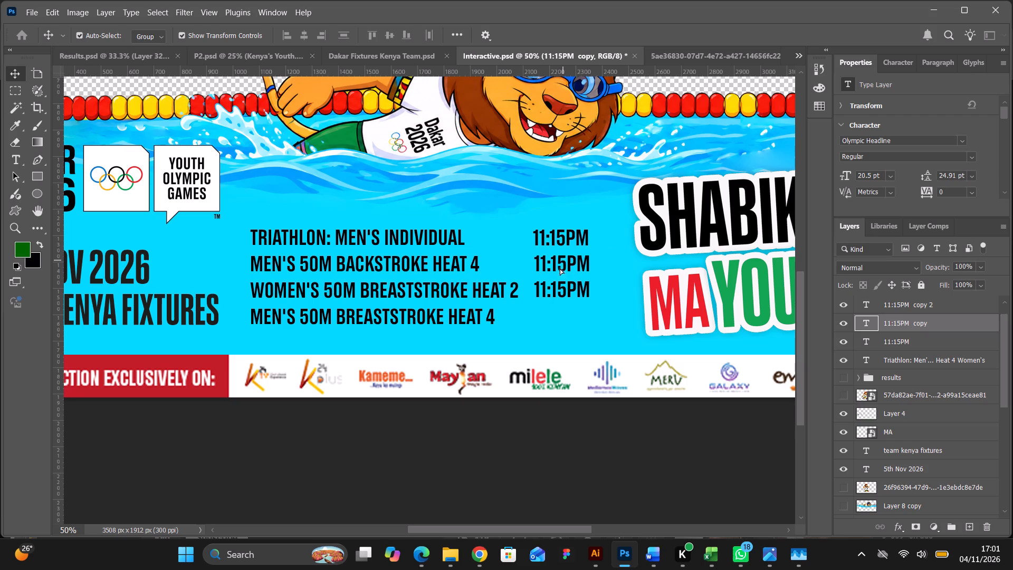
Duplicate the Women's 50m Breaststroke time and place the copy beside the Men's 50m Breaststroke Heat 4 line.
left_click(566, 292)
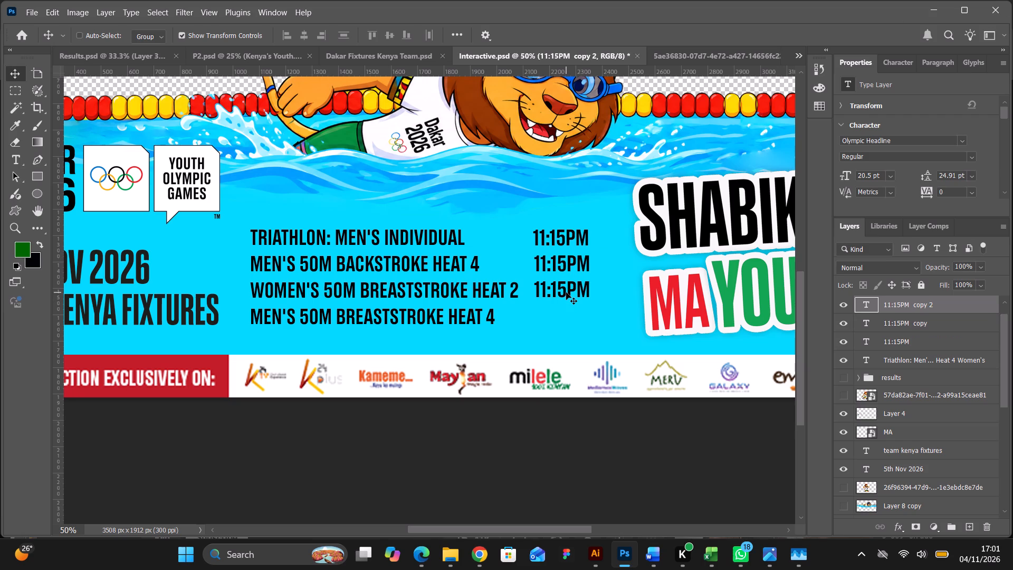
key("ctrl+j")
left_click_drag(562, 292, 566, 320)
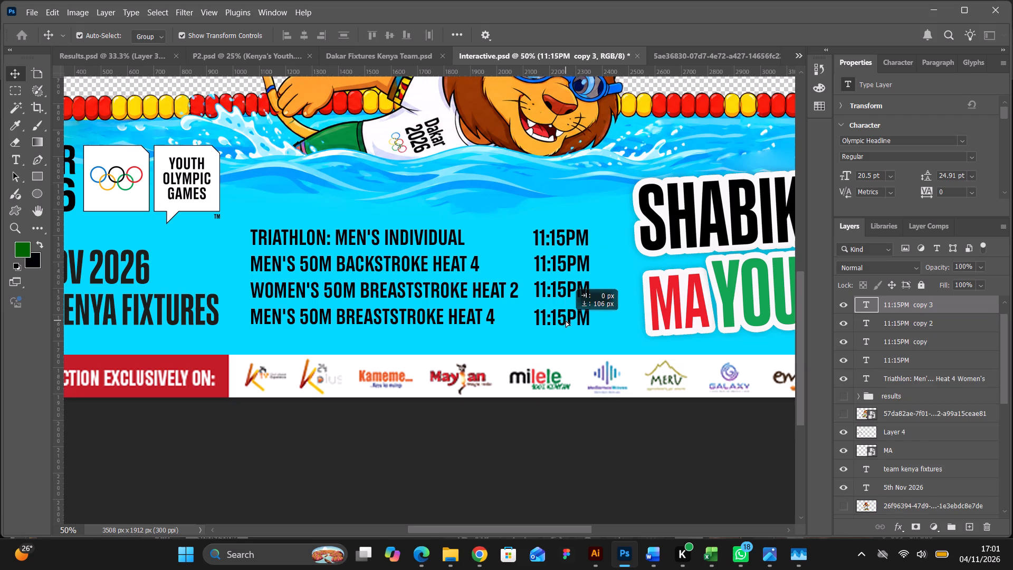
left_click_drag(566, 320, 563, 317)
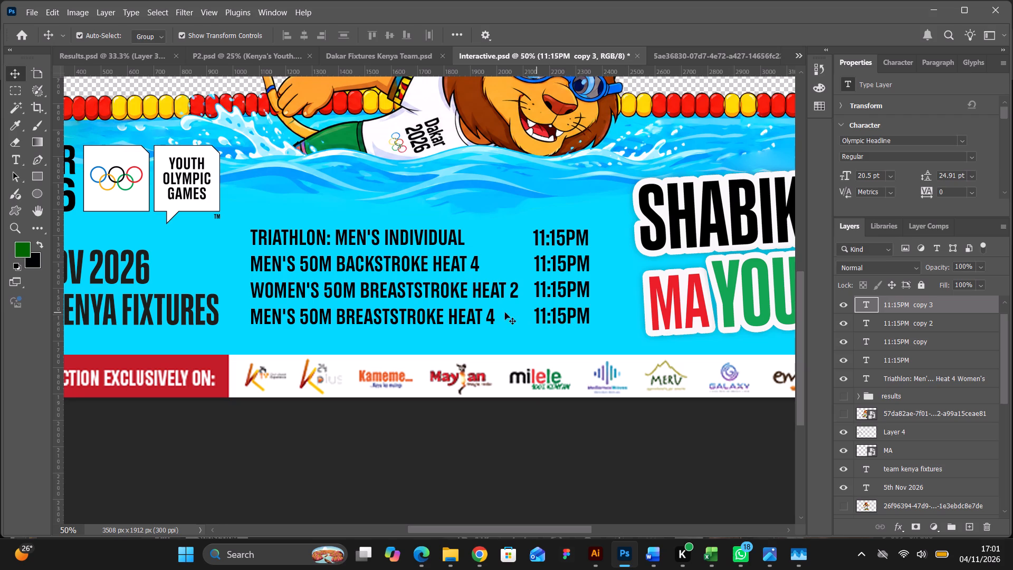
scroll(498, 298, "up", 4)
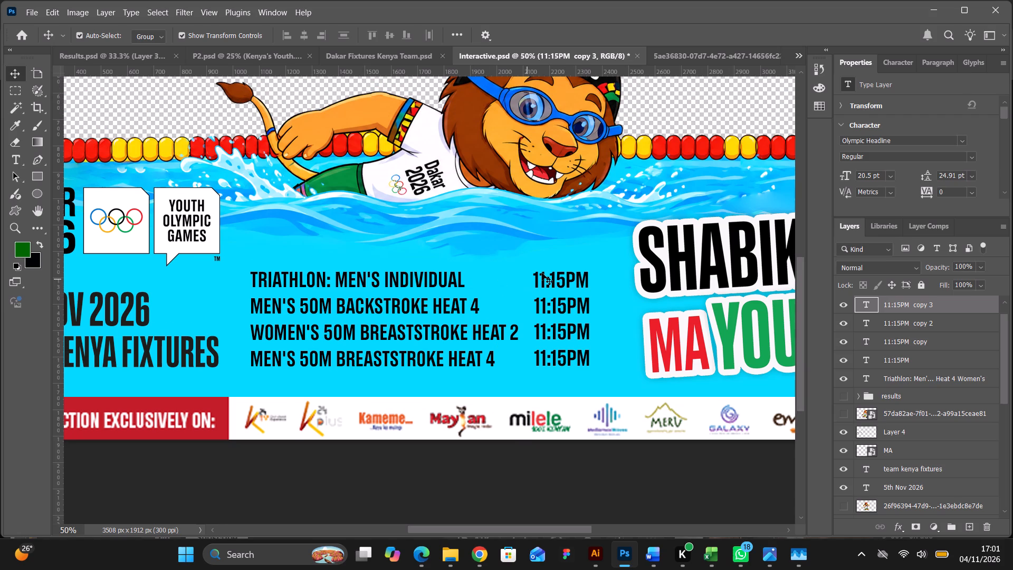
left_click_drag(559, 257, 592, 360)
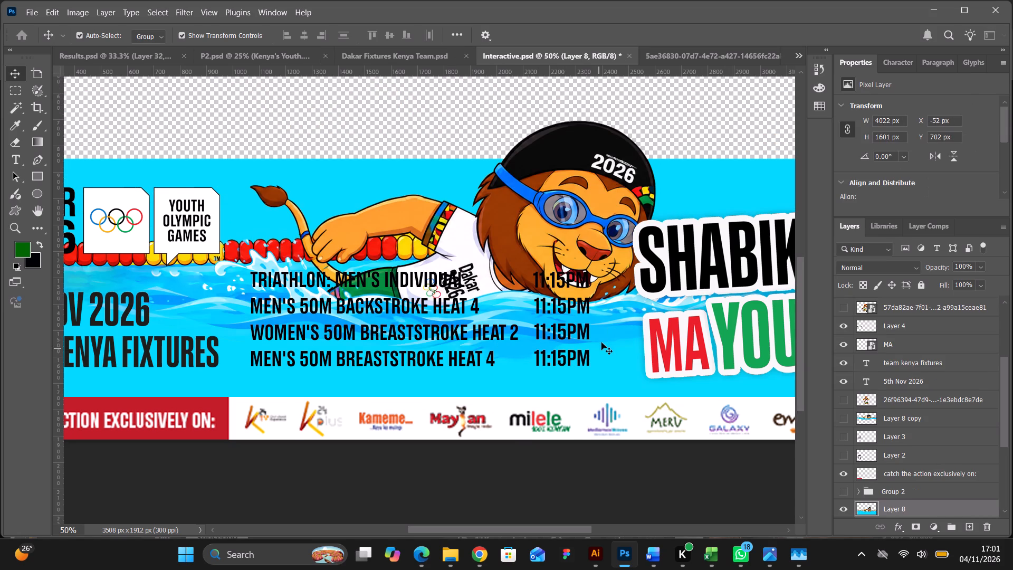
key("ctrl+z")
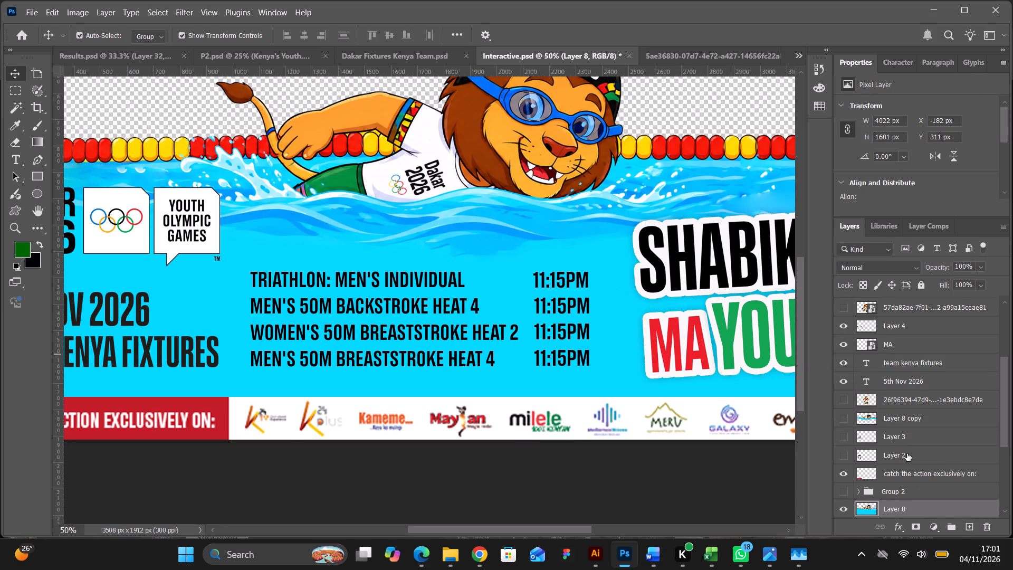
Lock Layer 8 with the swimming lion artwork against all edits.
left_click(918, 288)
Select all four 11:15PM time layers beside the fixtures list and nudge them to the right.
left_click(587, 258)
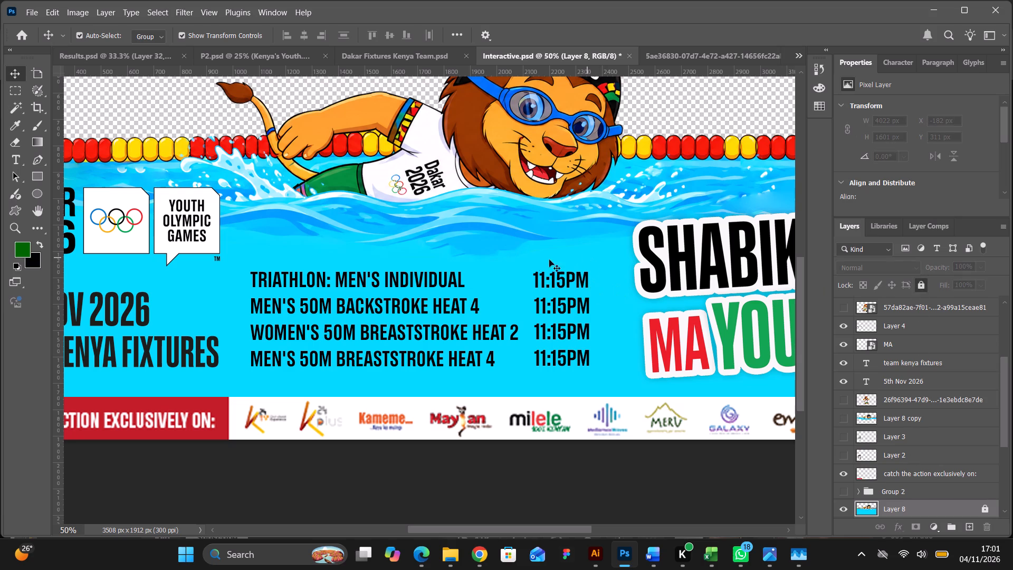
left_click_drag(535, 251, 588, 370)
left_click(588, 370)
left_click_drag(540, 246, 548, 268)
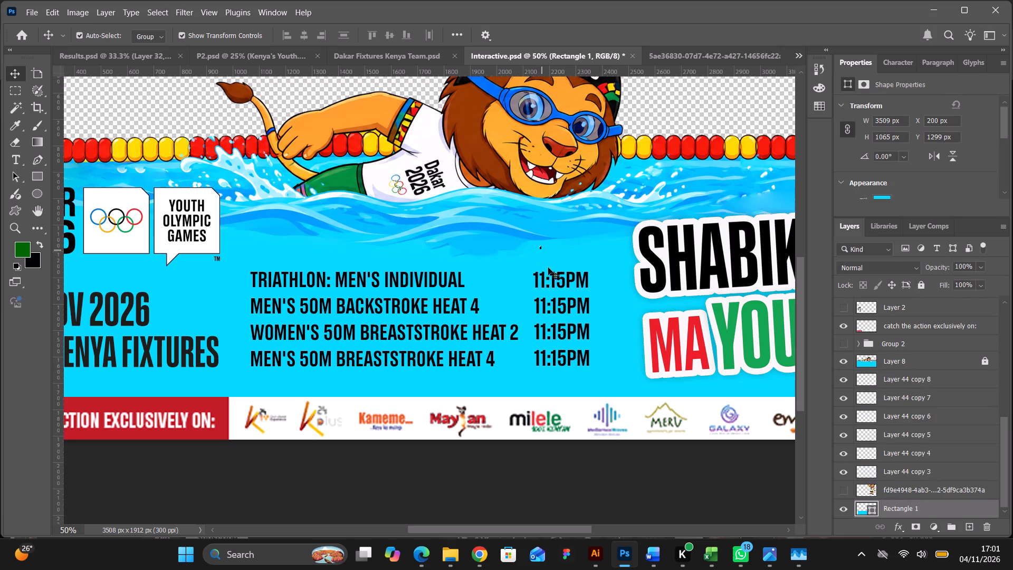
left_click_drag(548, 268, 597, 369)
key("ctrl+minus")
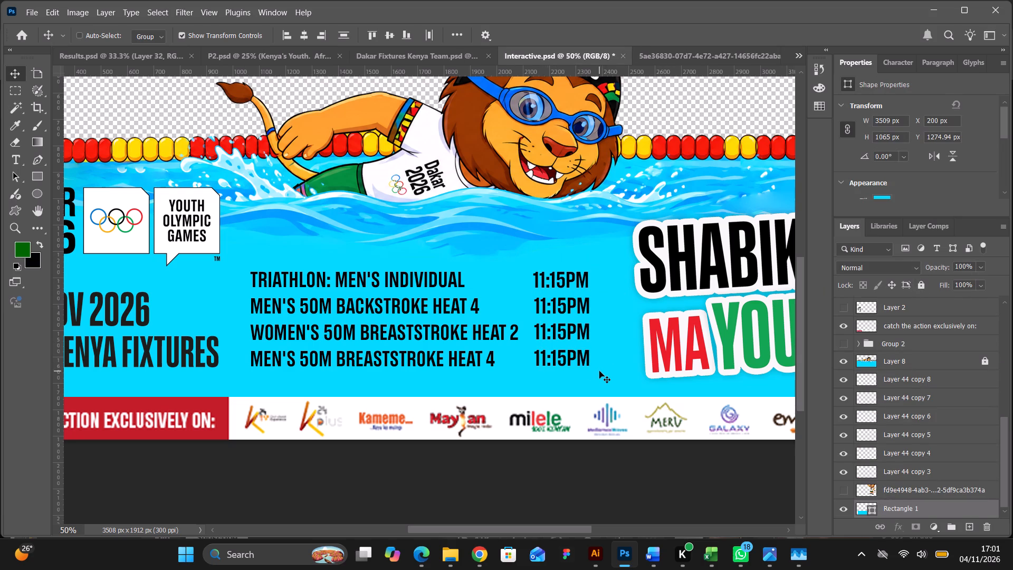
key("Right")
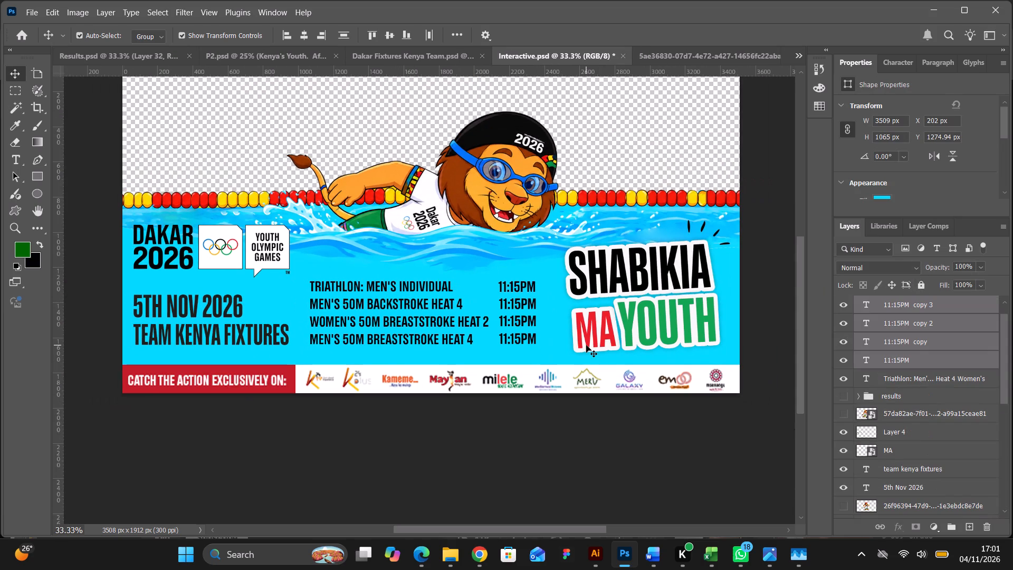
Nudge the four selected 11:15PM time layers one more step to the right.
key("Right")
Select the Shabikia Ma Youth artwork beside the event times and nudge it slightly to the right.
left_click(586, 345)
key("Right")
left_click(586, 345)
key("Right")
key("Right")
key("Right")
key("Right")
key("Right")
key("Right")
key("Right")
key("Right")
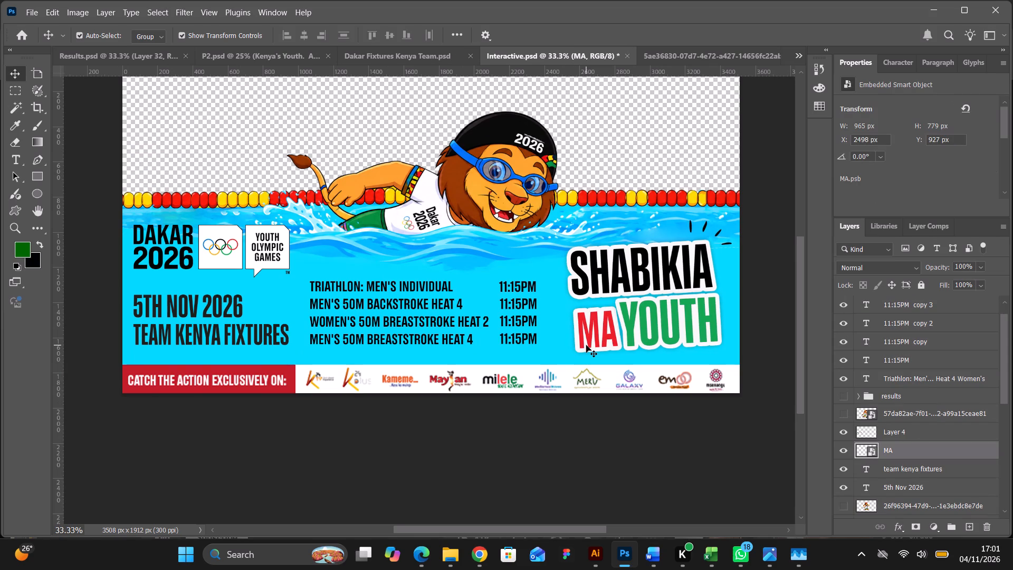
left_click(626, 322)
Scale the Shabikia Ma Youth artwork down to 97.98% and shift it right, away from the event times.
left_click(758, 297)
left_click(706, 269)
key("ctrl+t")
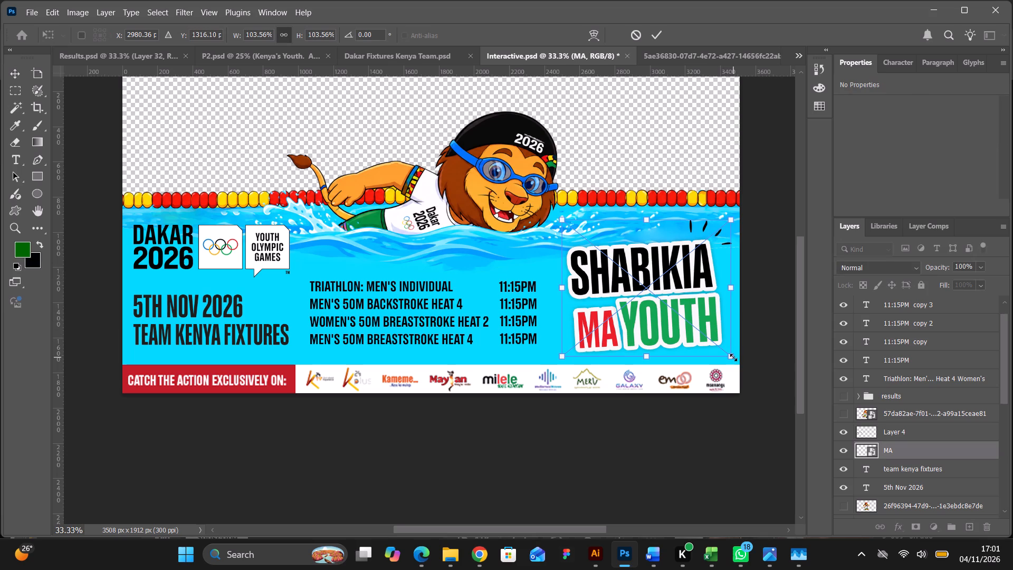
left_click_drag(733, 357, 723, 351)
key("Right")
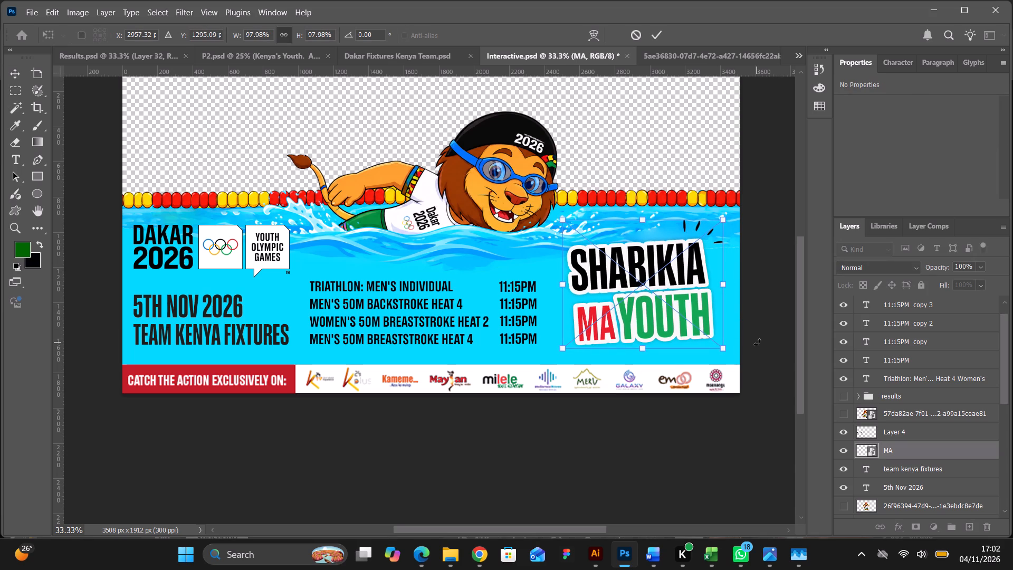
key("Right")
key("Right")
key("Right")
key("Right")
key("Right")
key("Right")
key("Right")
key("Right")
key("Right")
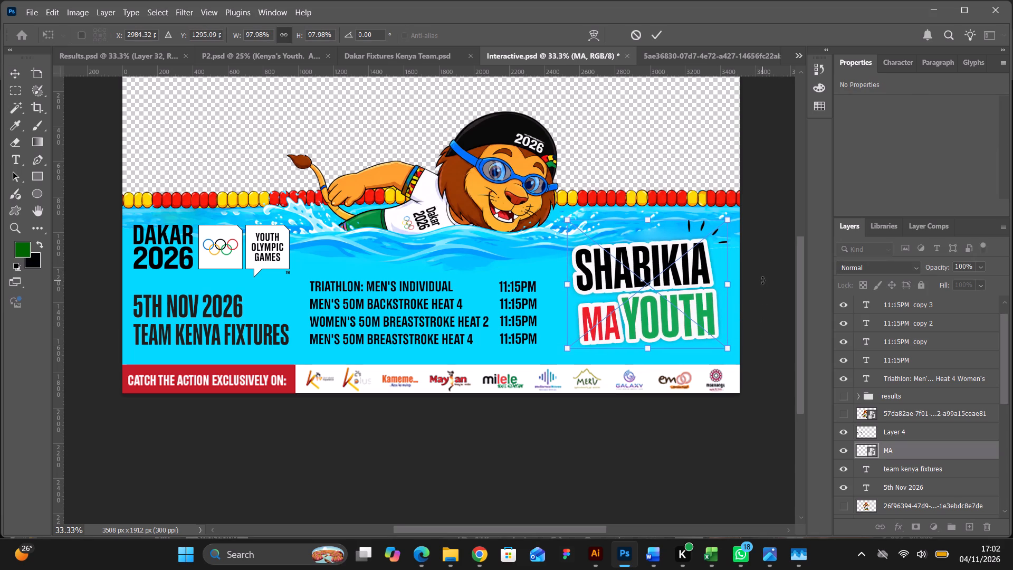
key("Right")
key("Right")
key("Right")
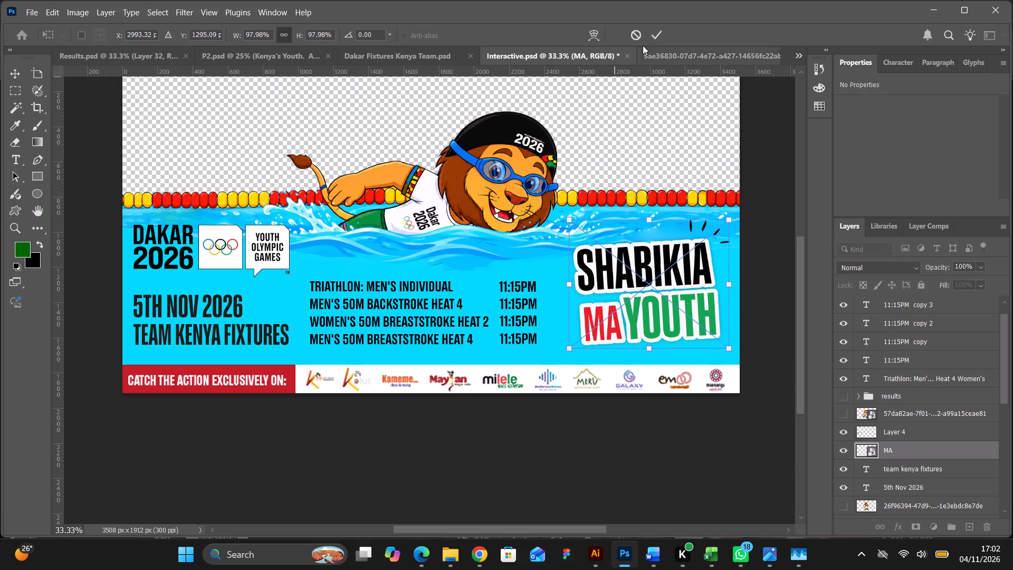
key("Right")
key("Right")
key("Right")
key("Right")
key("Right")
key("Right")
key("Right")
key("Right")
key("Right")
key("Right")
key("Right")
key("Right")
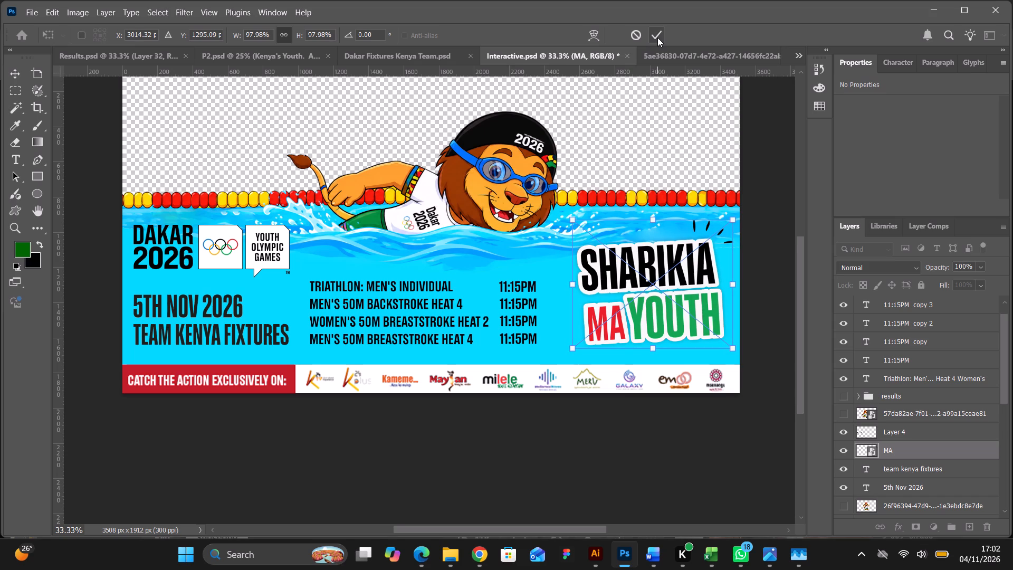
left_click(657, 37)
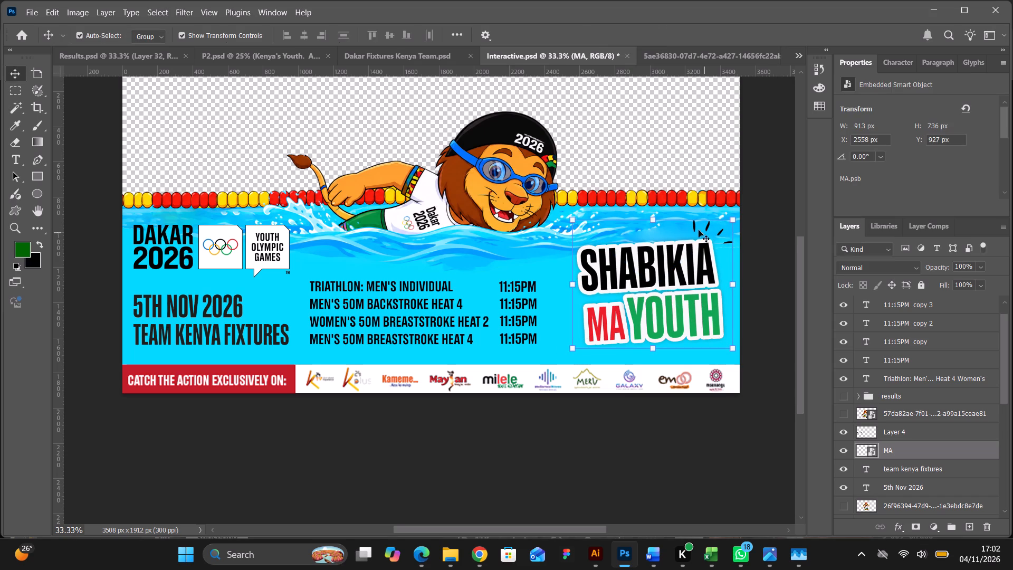
Enlarge the Shabikia Ma Youth artwork to 108.74% and reposition it between the time column and the banner's right edge.
left_click_drag(656, 218, 652, 207)
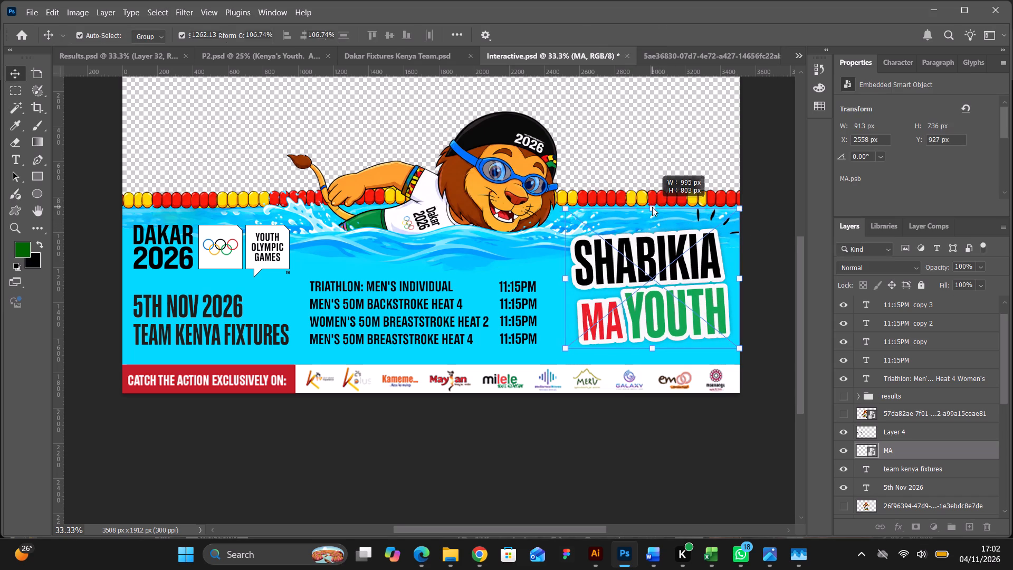
left_click_drag(652, 207, 651, 204)
left_click_drag(673, 246, 662, 241)
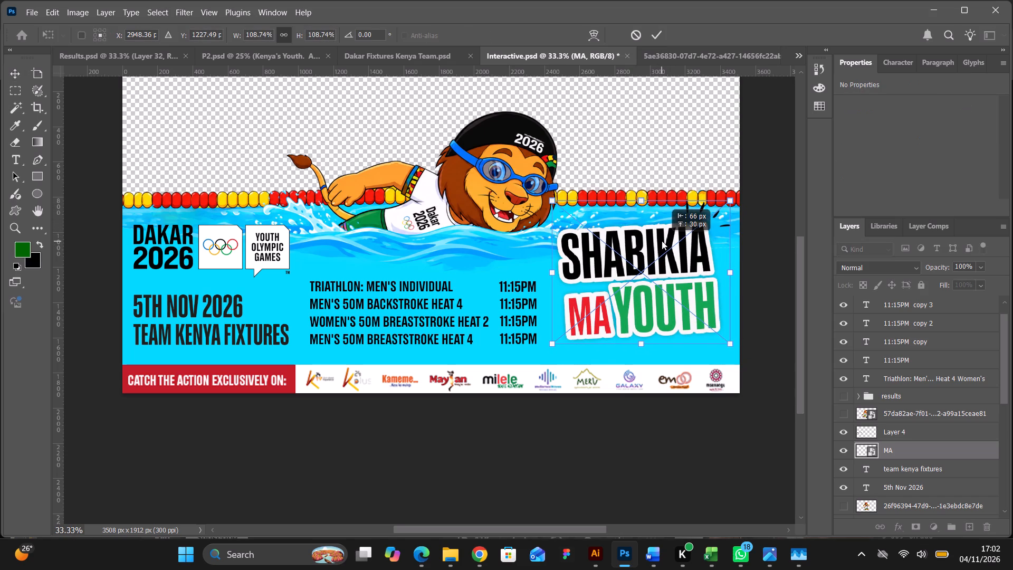
left_click_drag(662, 241, 663, 248)
left_click(657, 32)
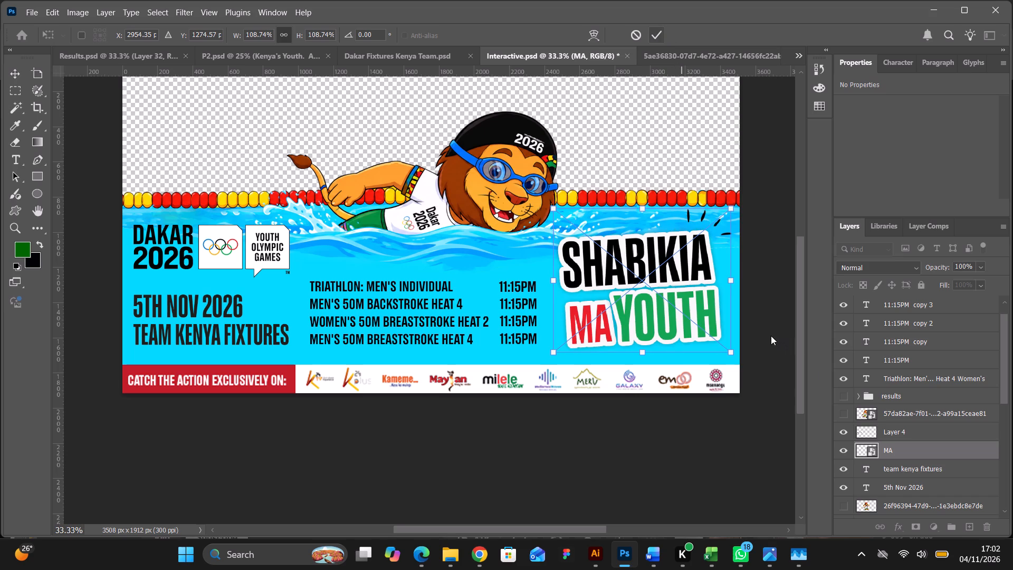
left_click(769, 332)
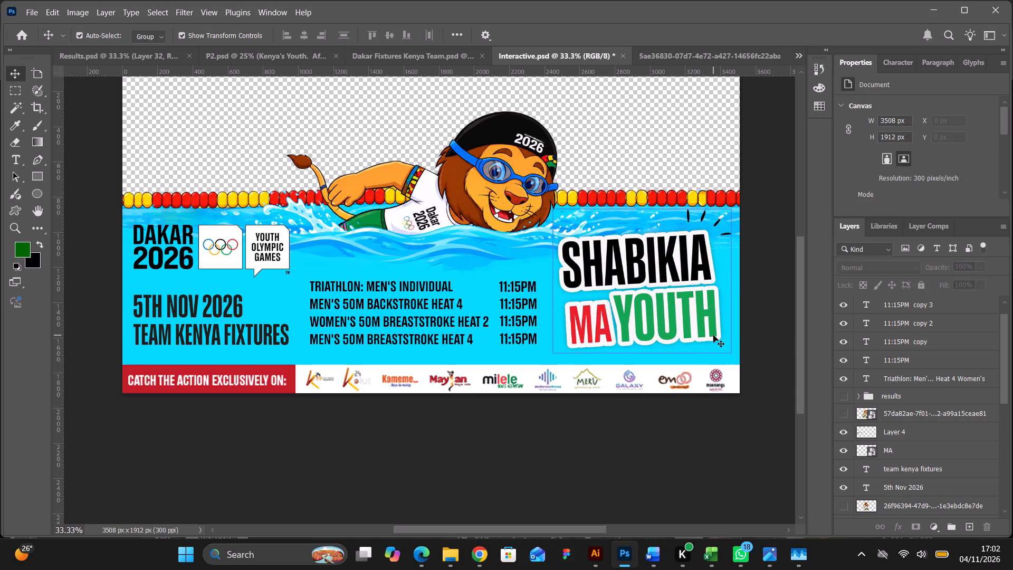
Start editing the fixtures text with the Type tool.
key("ctrl+equal")
scroll(499, 257, "down", 6)
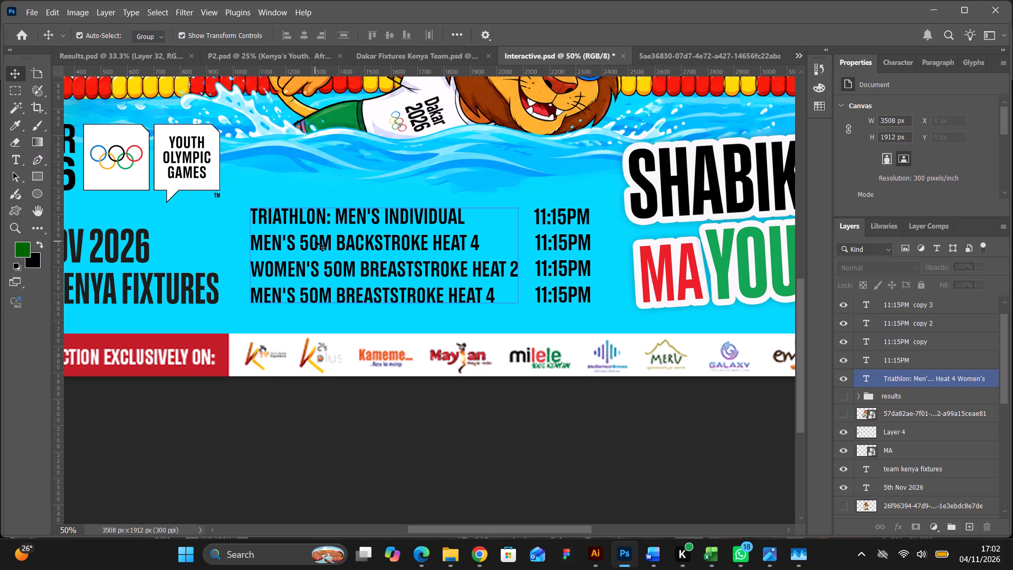
left_click(18, 157)
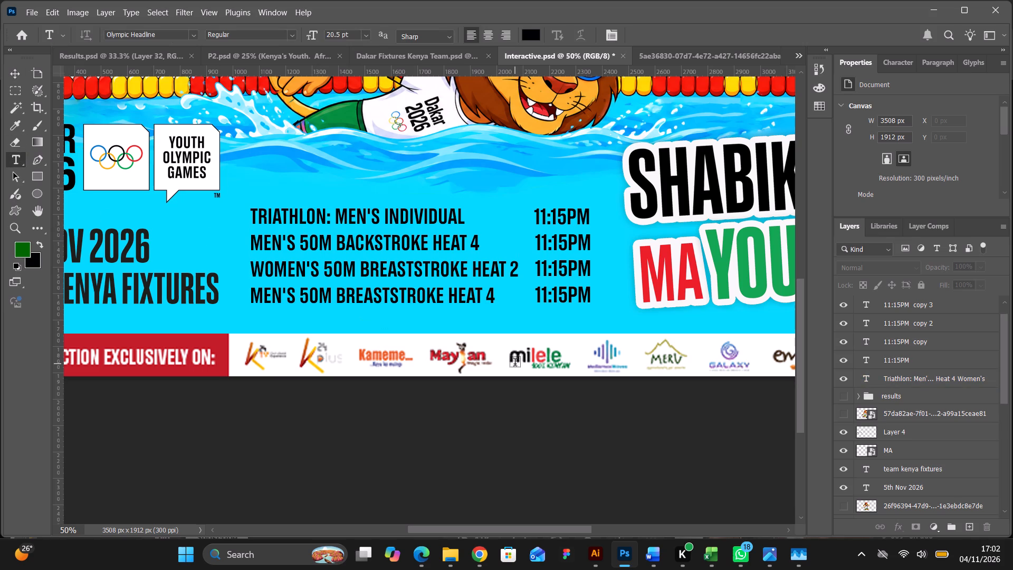
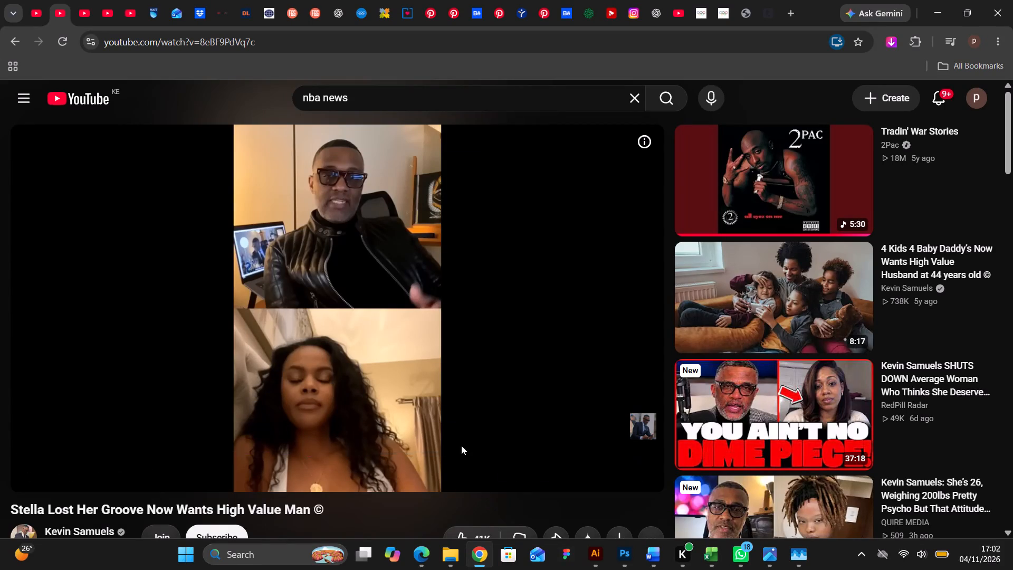
Switch to Photoshop, set the event names text's line spacing to 26 pt and nudge the text slightly down.
left_click(620, 554)
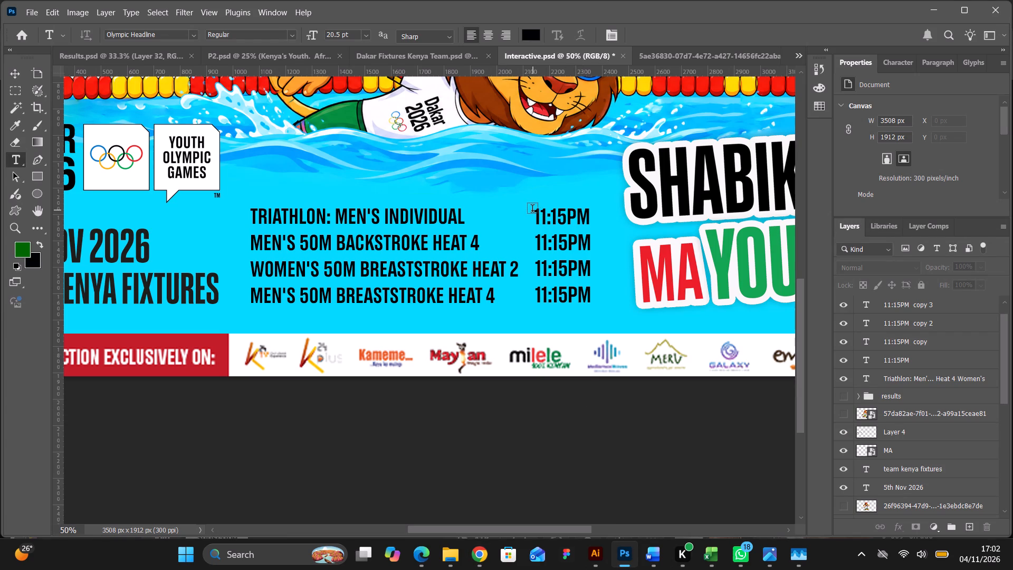
left_click_drag(532, 210, 553, 213)
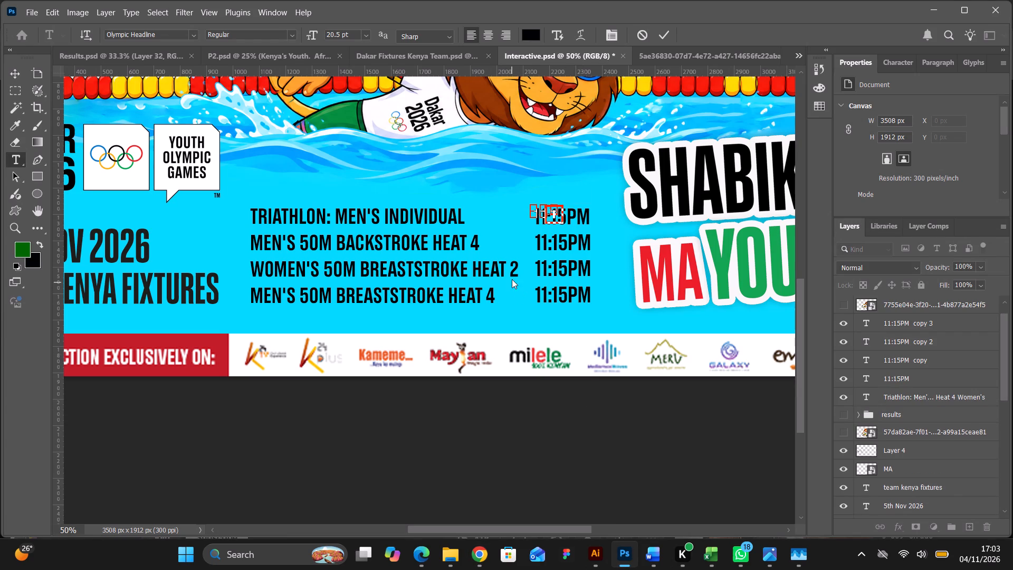
left_click(643, 34)
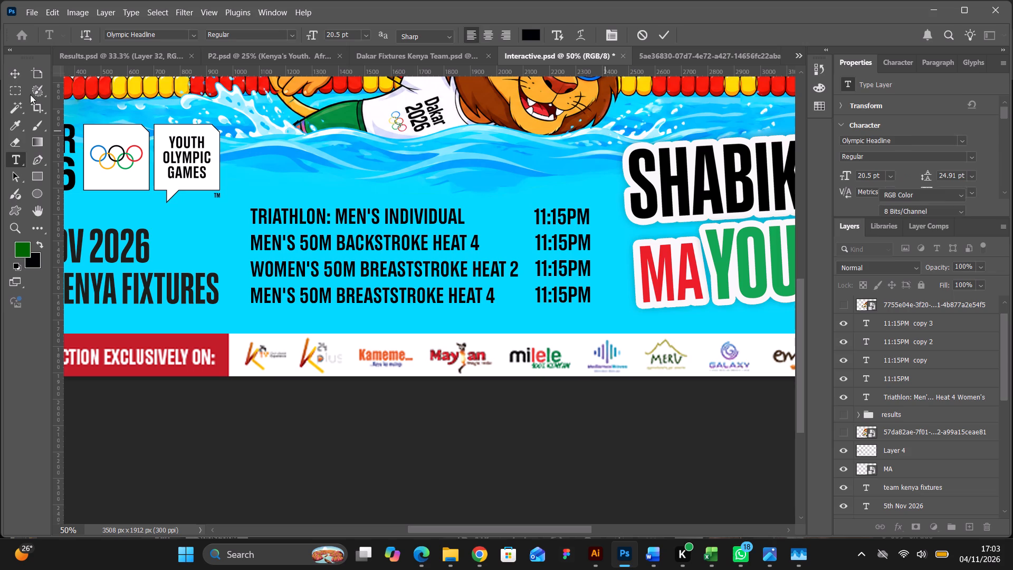
left_click(15, 76)
left_click(331, 215)
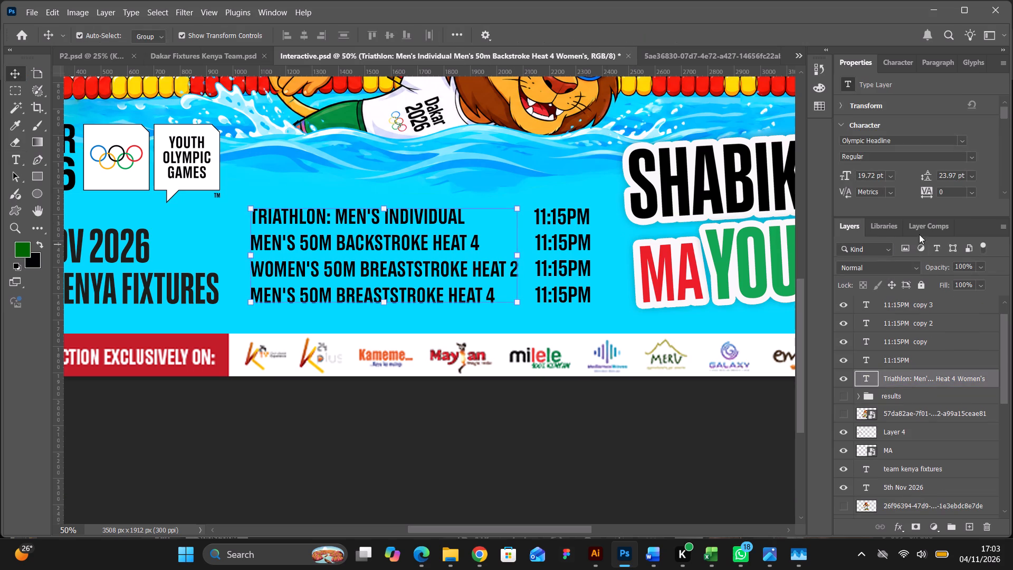
left_click_drag(957, 175, 938, 176)
left_click_drag(938, 176, 925, 178)
type("26")
key("Return")
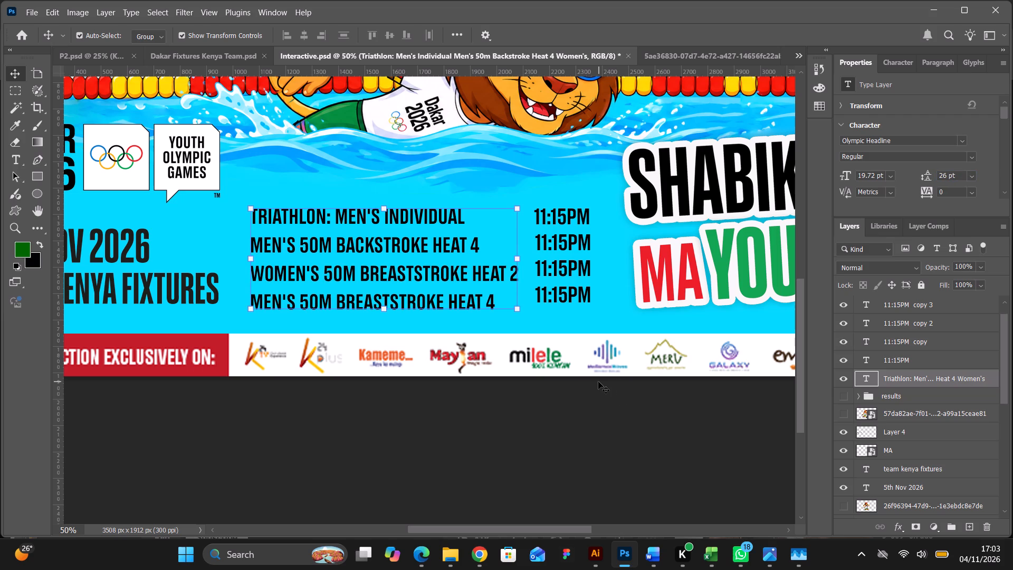
key("Down")
key("Down")
key("Up")
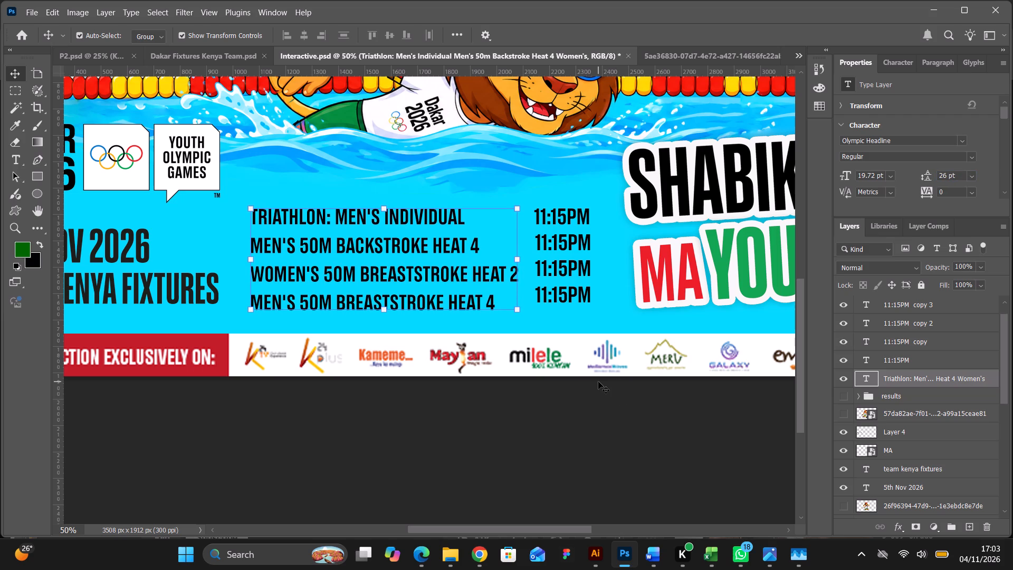
Select the Team Kenya Fixtures and 5th Nov 2026 texts together and nudge them down beside the event list.
left_click(186, 286)
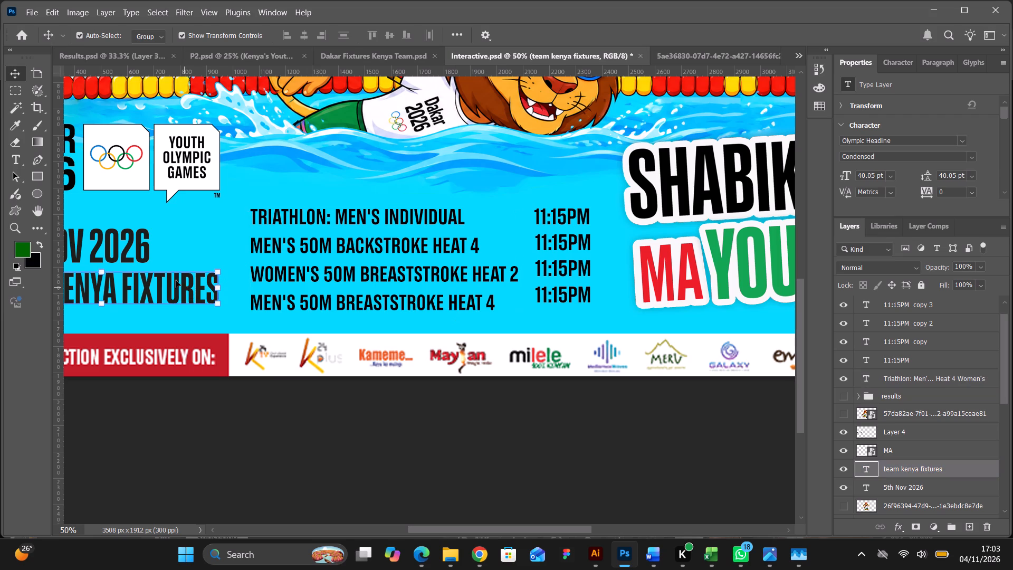
left_click(139, 241, "shift")
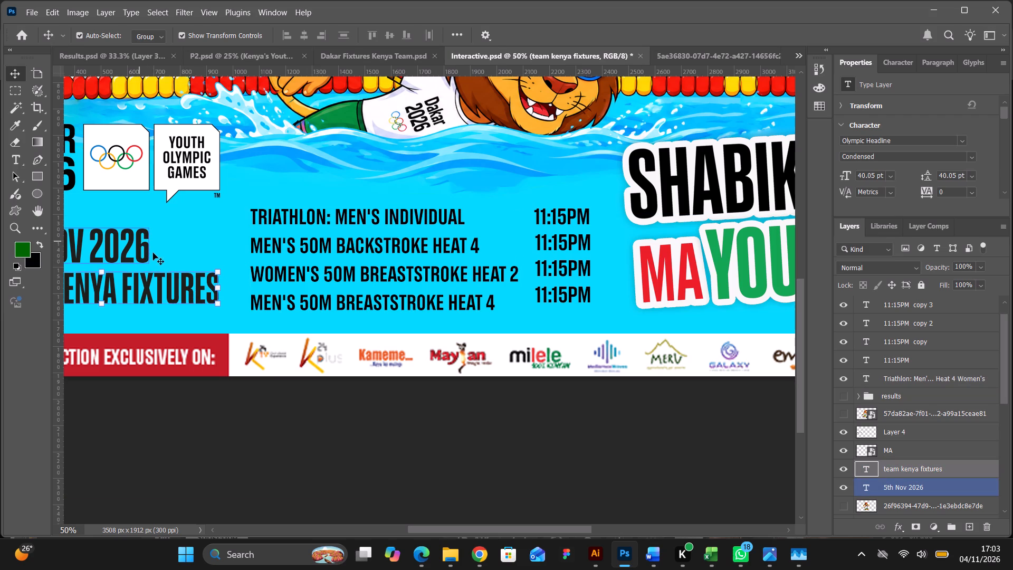
key("Down")
key("Down")
key("Down")
key("Down")
key("Down")
key("Down")
key("Down")
key("Down")
key("Down")
key("Down")
key("Down")
key("Down")
key("Down")
key("Down")
key("Down")
key("Down")
key("Down")
key("Down")
key("Down")
key("Down")
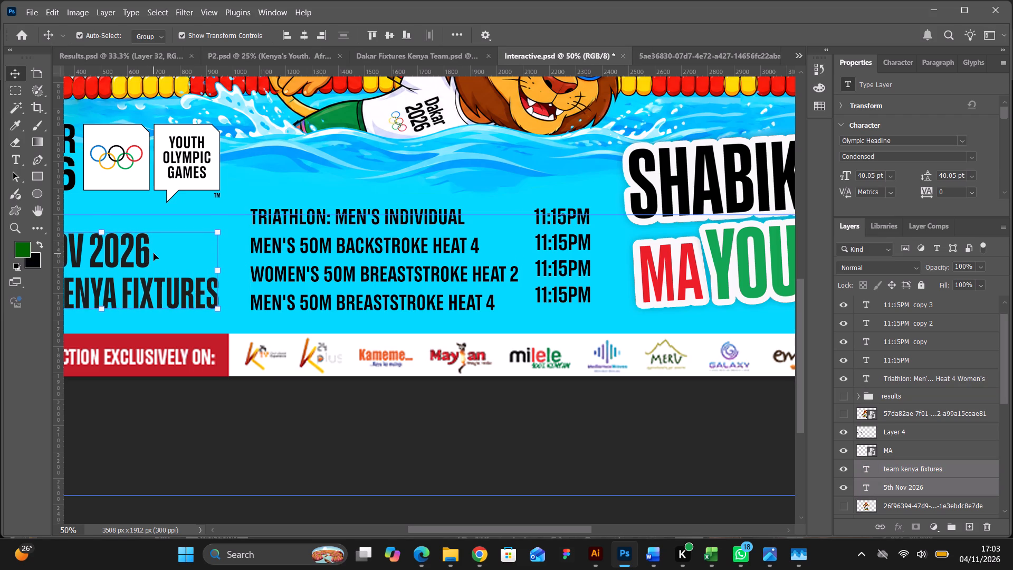
key("Down")
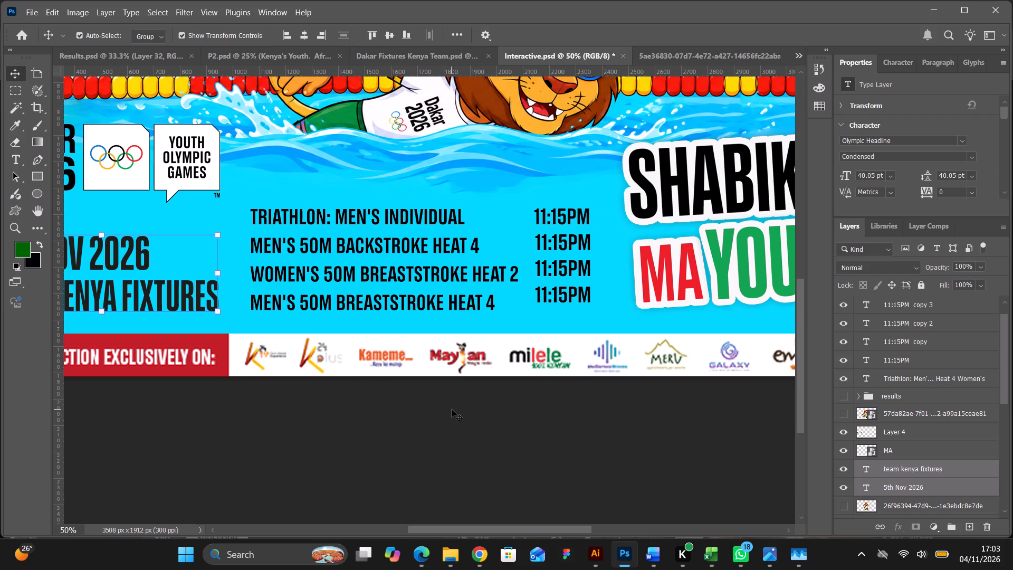
left_click(452, 410)
Align the bottom edge of the last 11:15PM time with the bottom of the event names text.
left_click(560, 297)
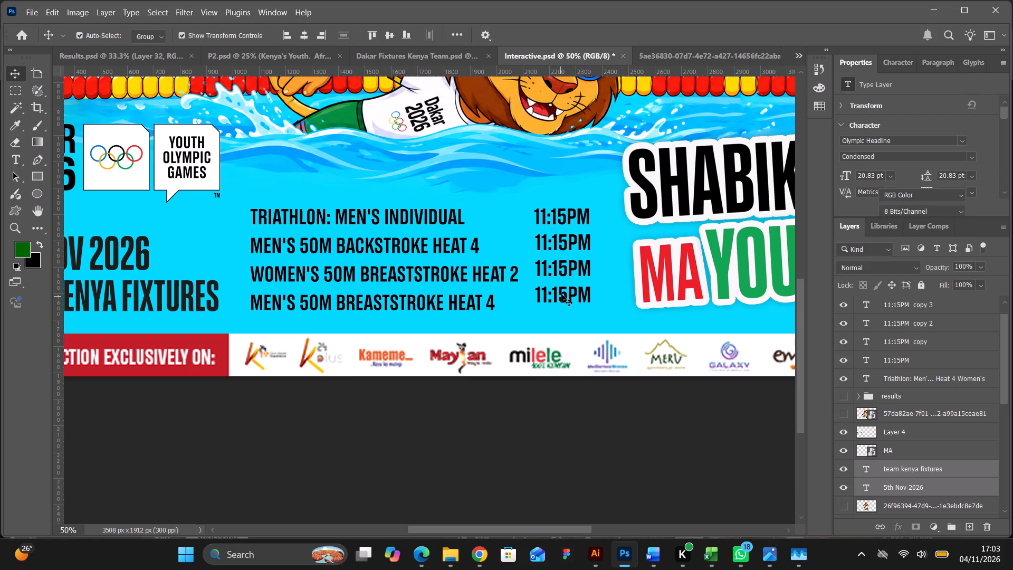
left_click(562, 292)
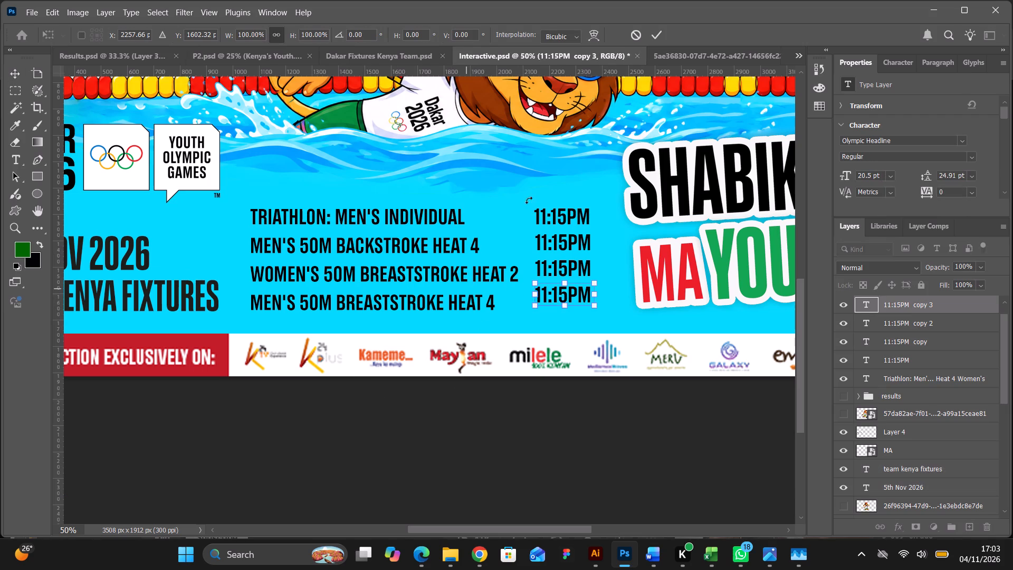
left_click(654, 34)
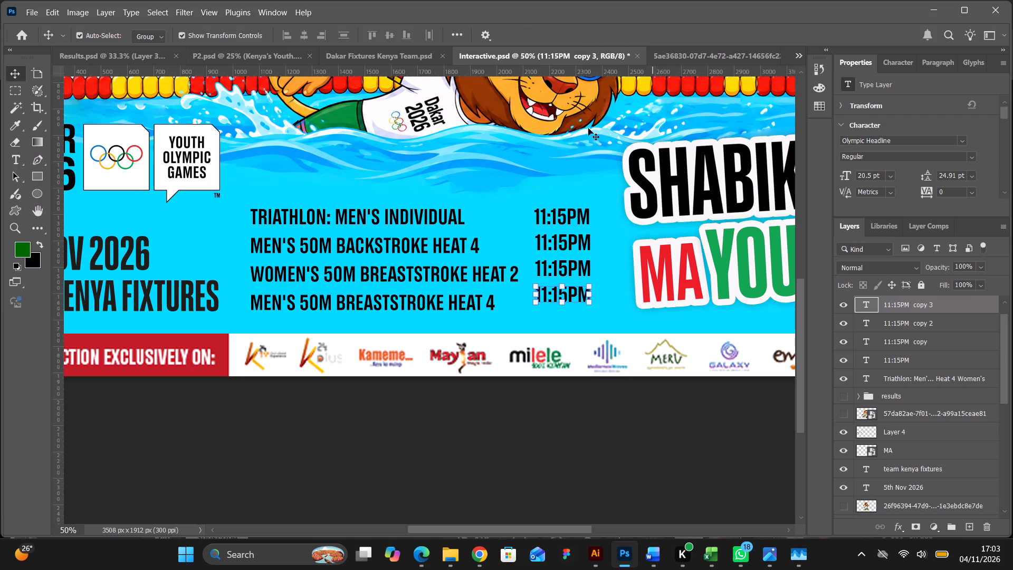
left_click(465, 304)
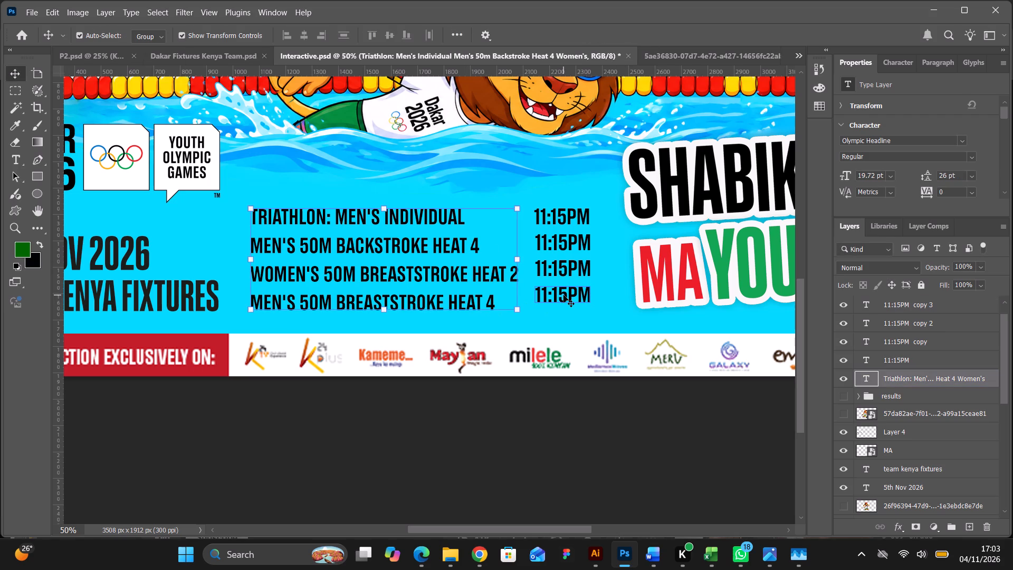
left_click(564, 293, "shift")
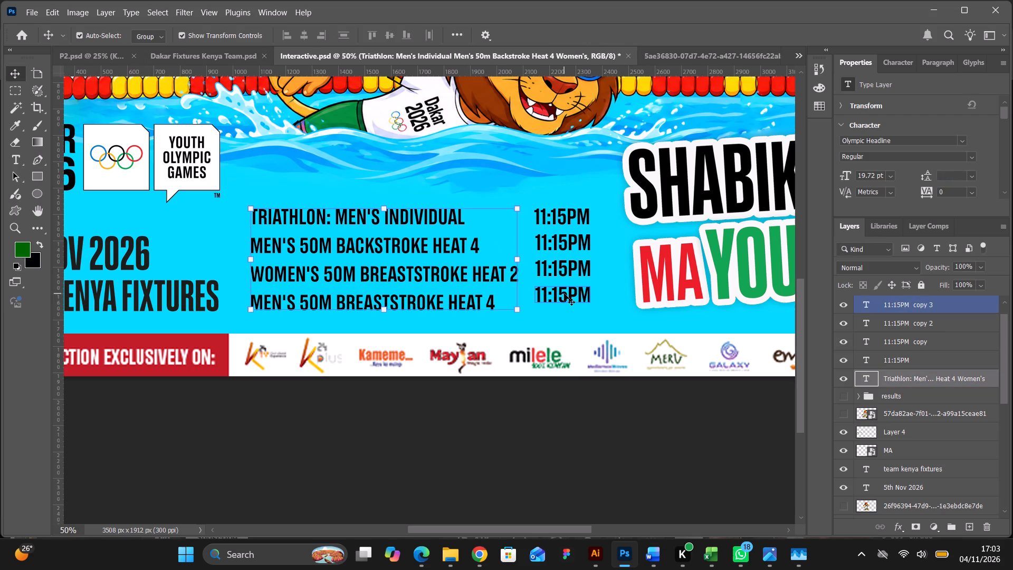
left_click(408, 37)
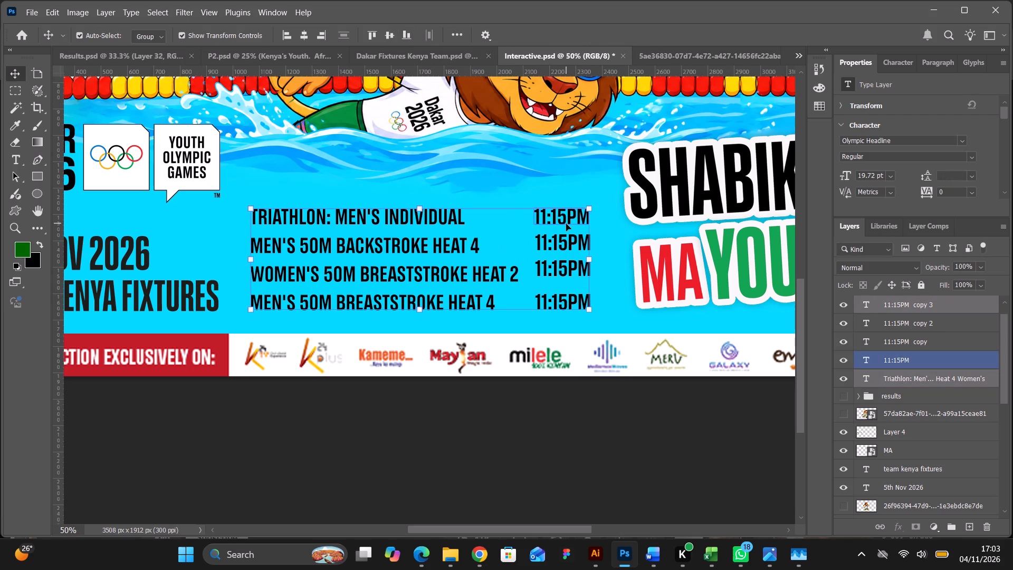
left_click(568, 244, "shift")
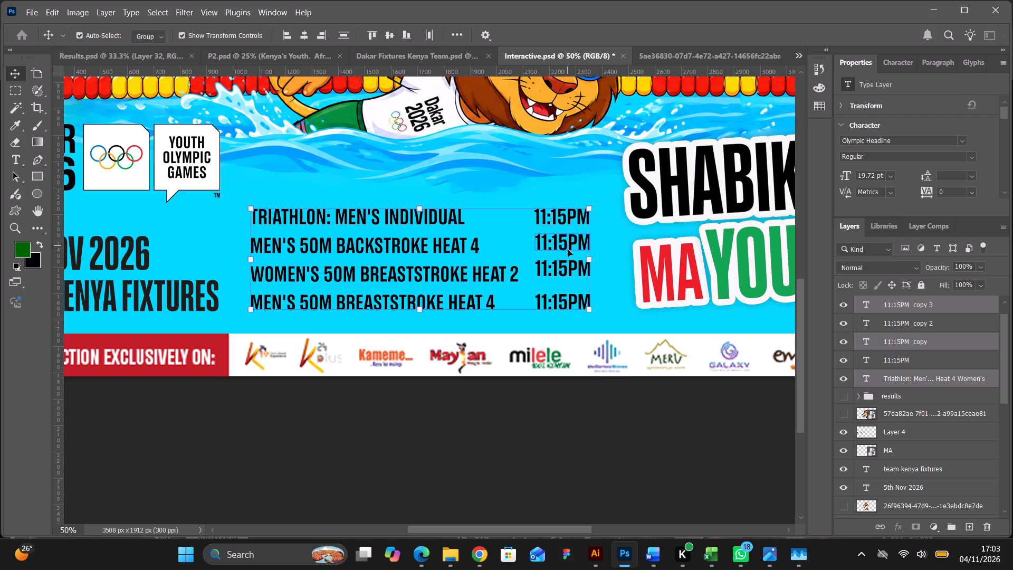
left_click(605, 413)
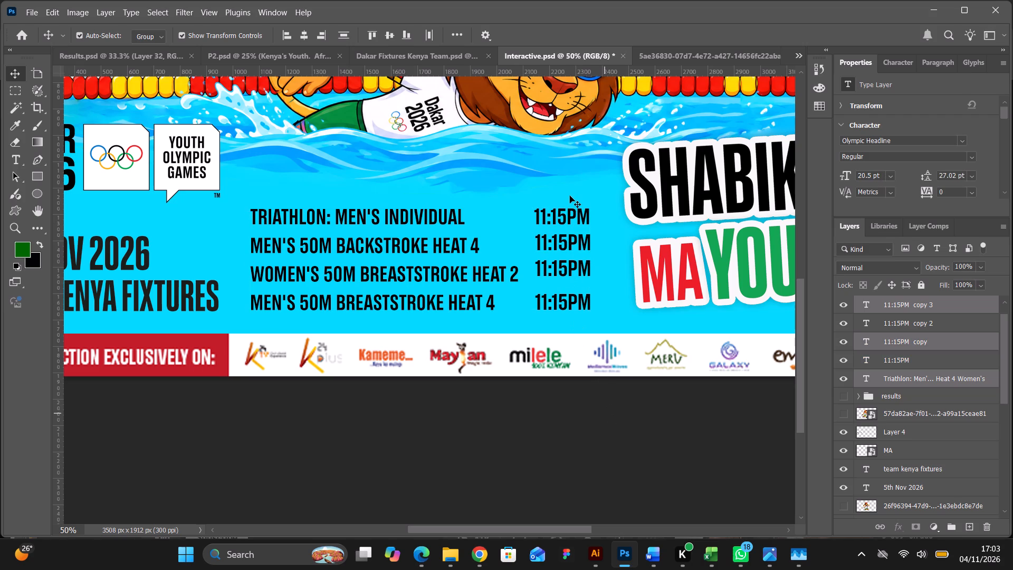
Select the four 11:15PM times and distribute them evenly in height to match the event rows.
left_click_drag(570, 196, 601, 305)
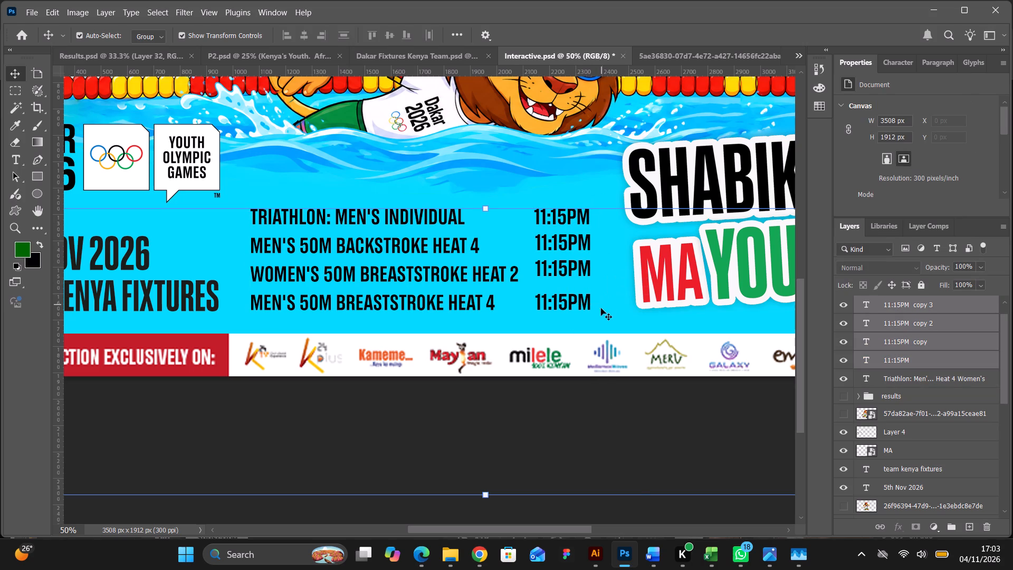
left_click(632, 489)
left_click(629, 458)
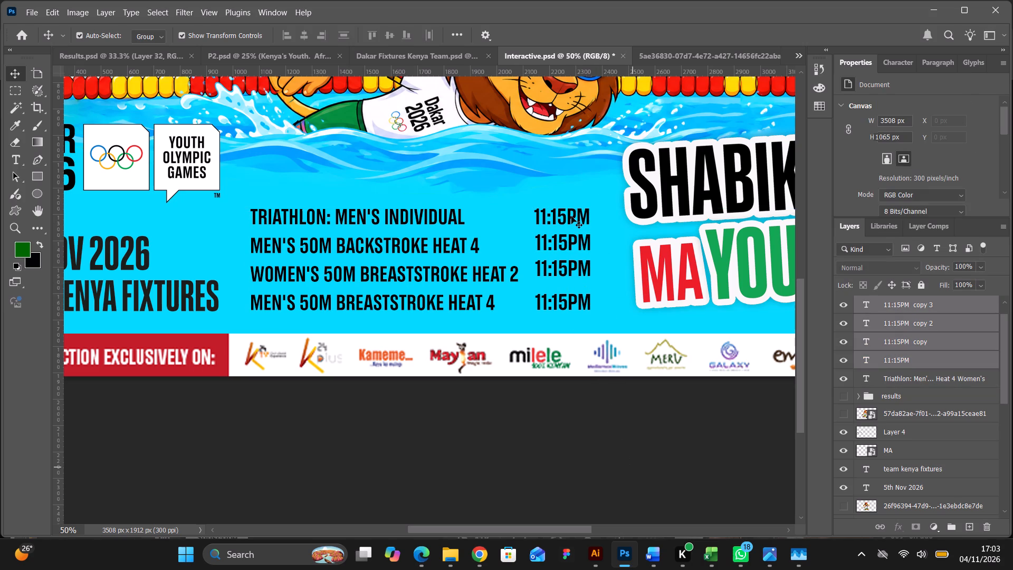
left_click(571, 216)
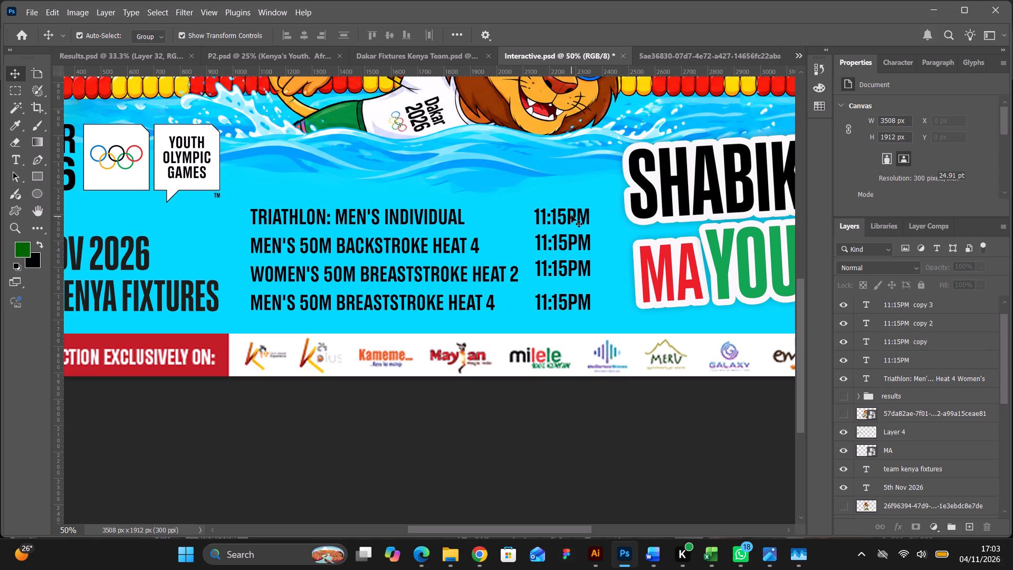
left_click(571, 215)
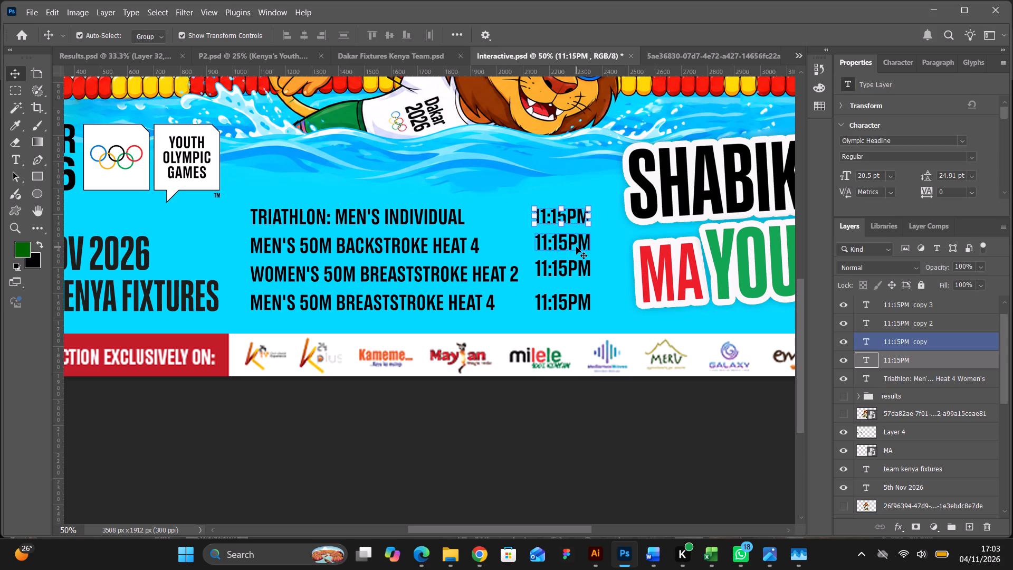
left_click(576, 247, "shift")
left_click(581, 272, "shift")
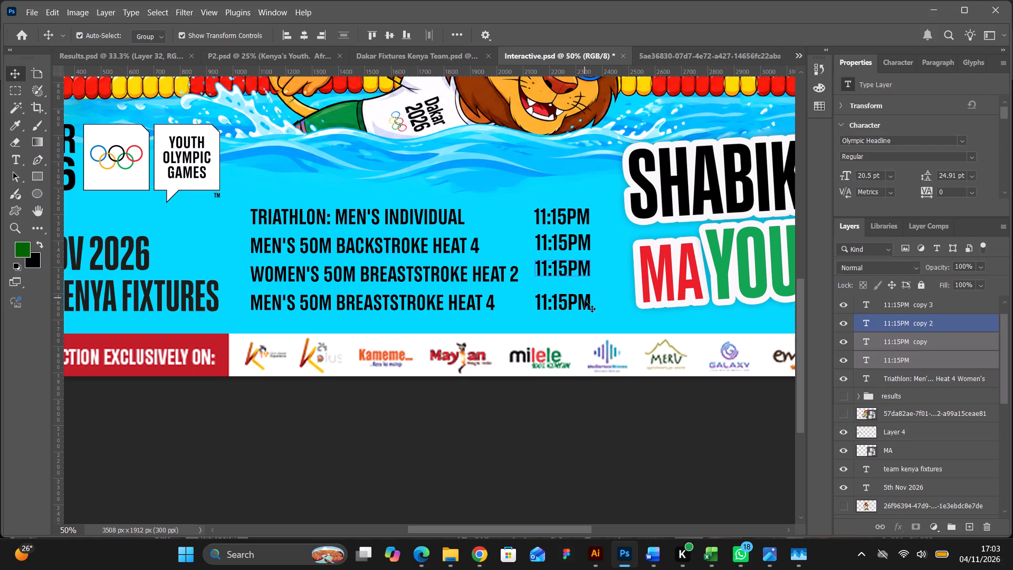
left_click(584, 301, "shift")
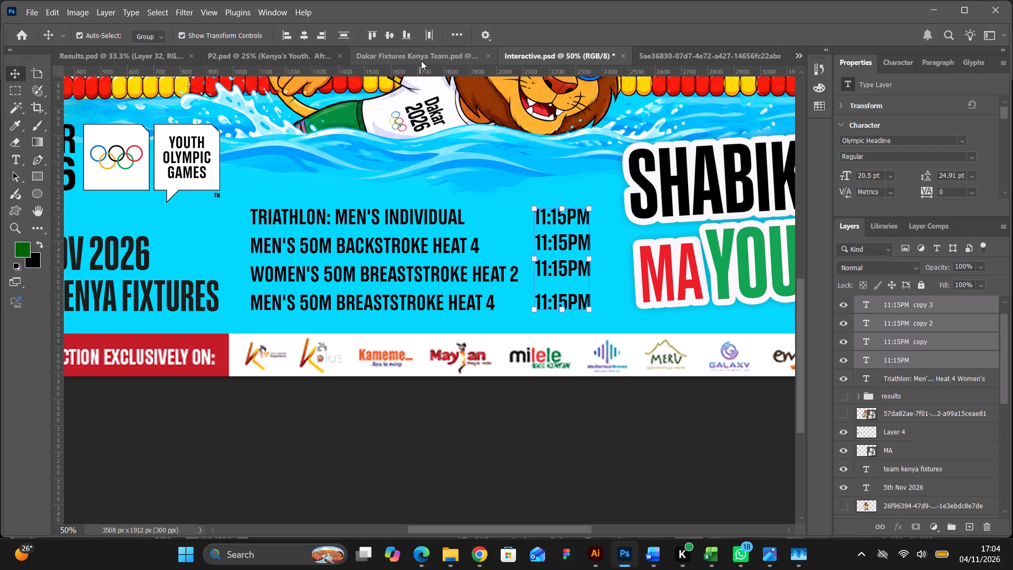
left_click(347, 34)
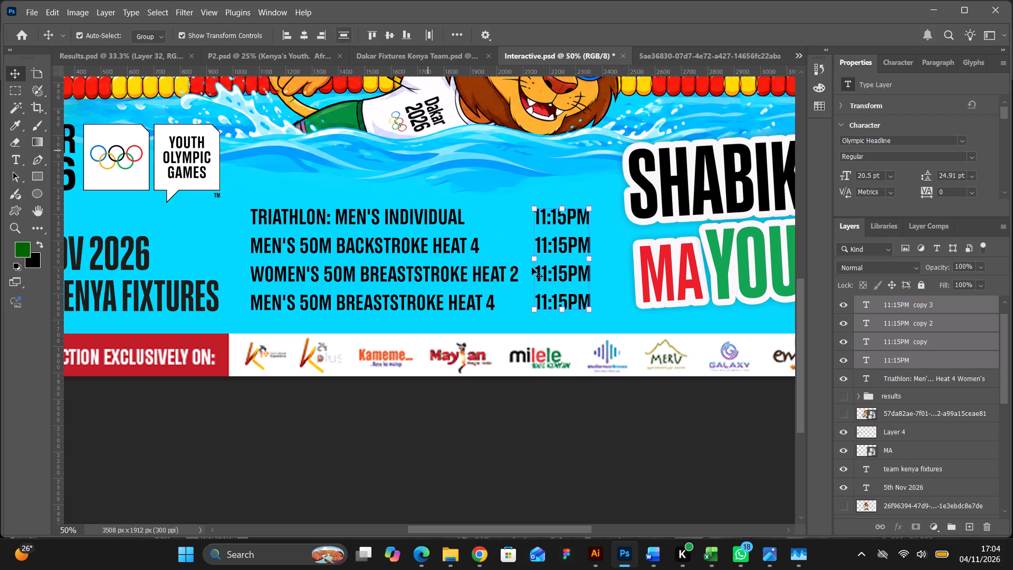
left_click(626, 415)
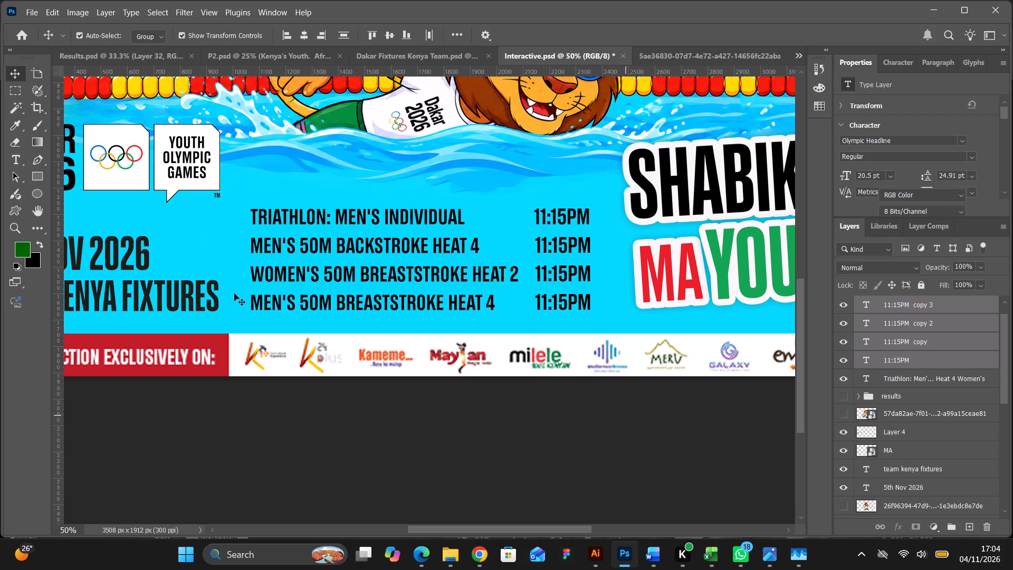
Look through the open Results and P2 documents and check the event times in the Dakar Fixtures Kenya Team poster.
left_click(478, 554)
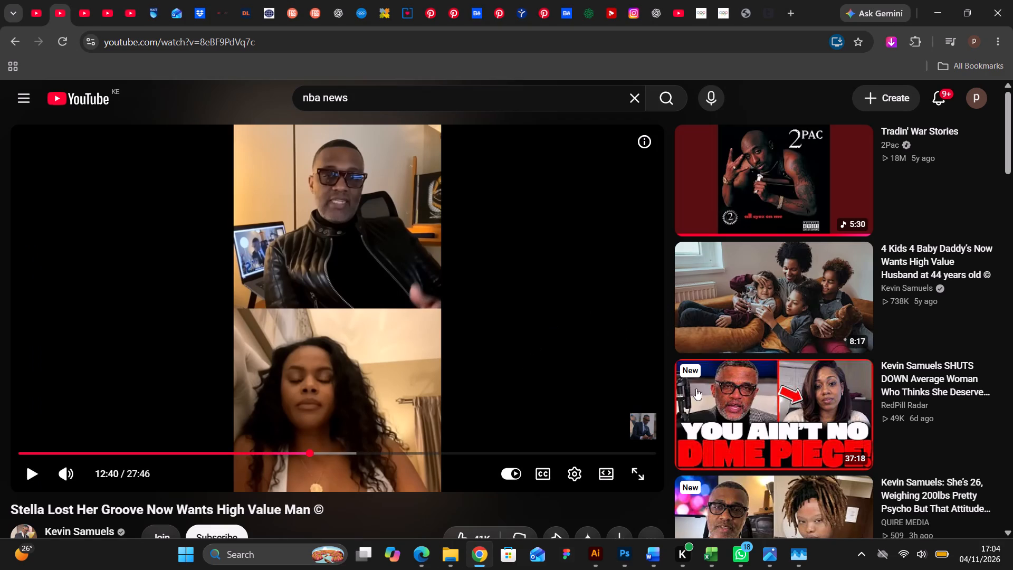
left_click(628, 555)
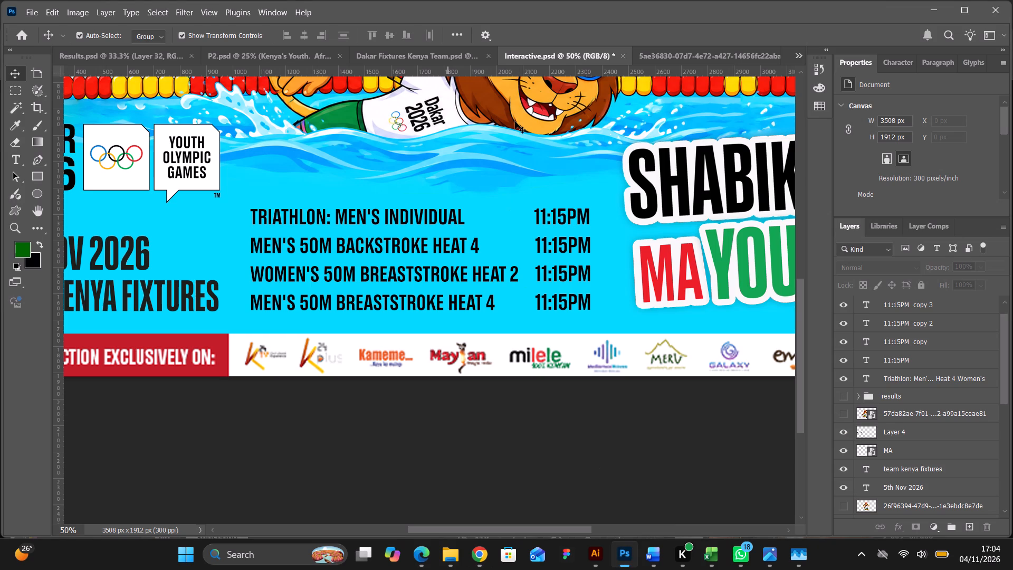
left_click(454, 54)
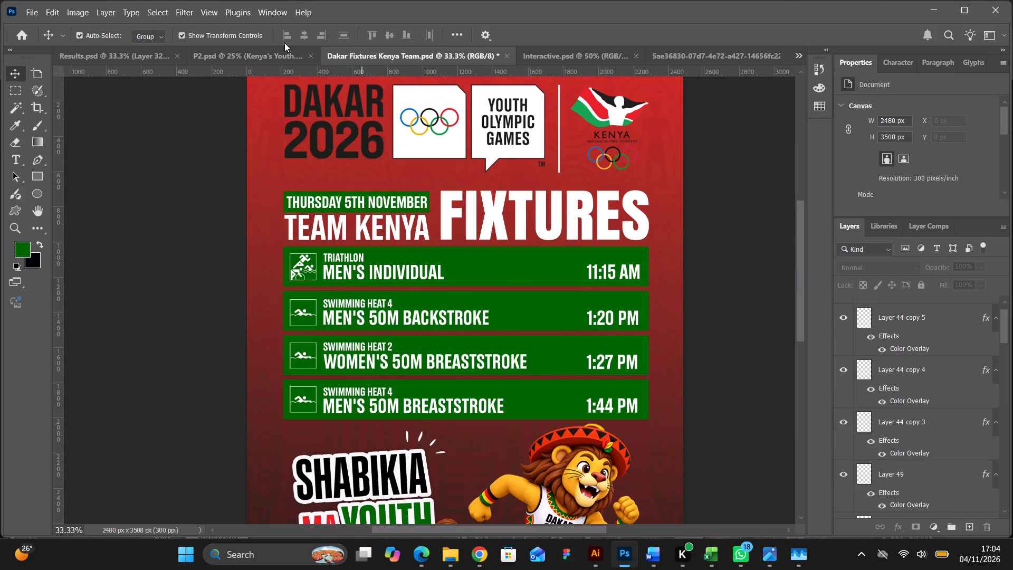
left_click(137, 56)
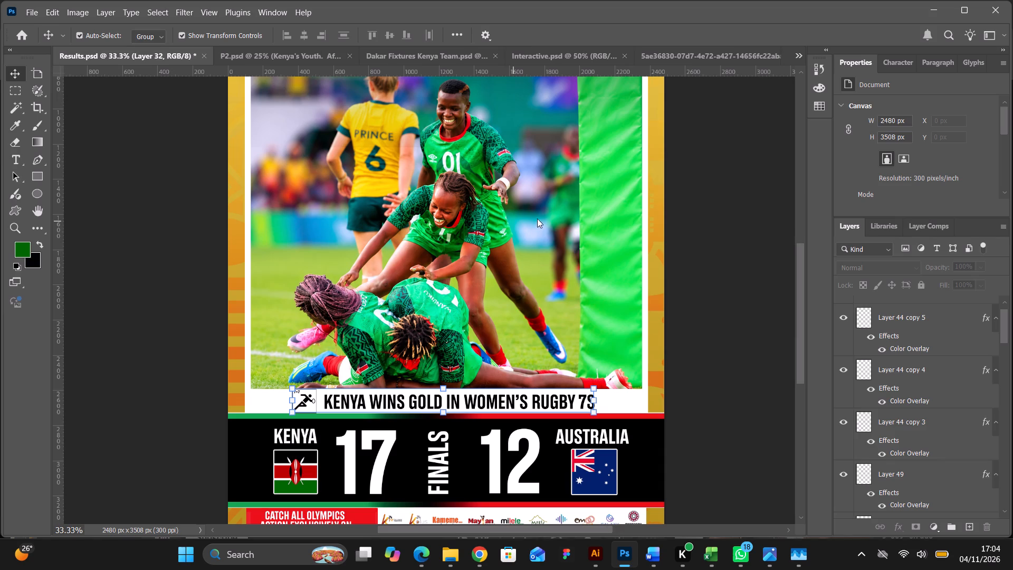
left_click(274, 56)
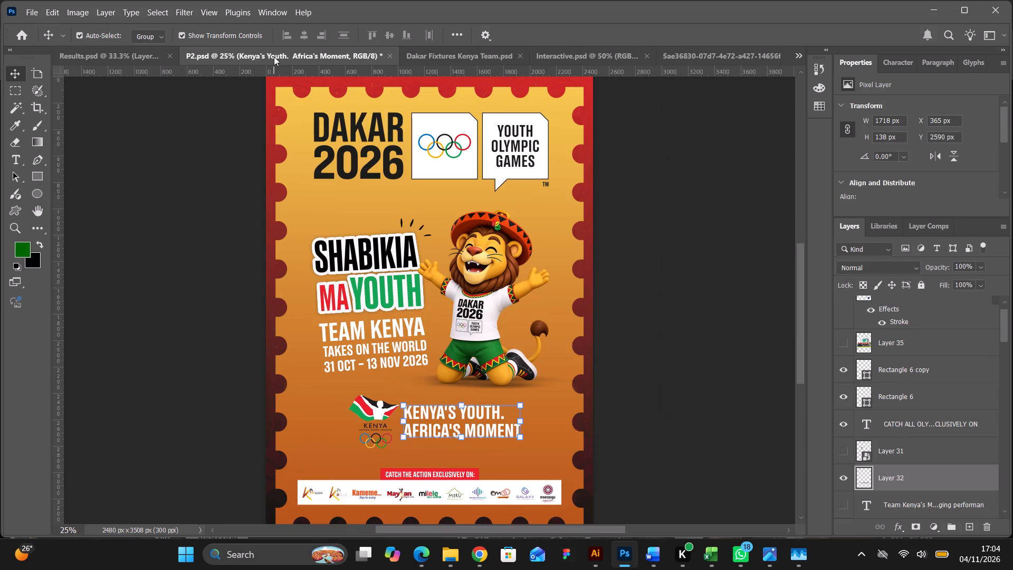
left_click(499, 58)
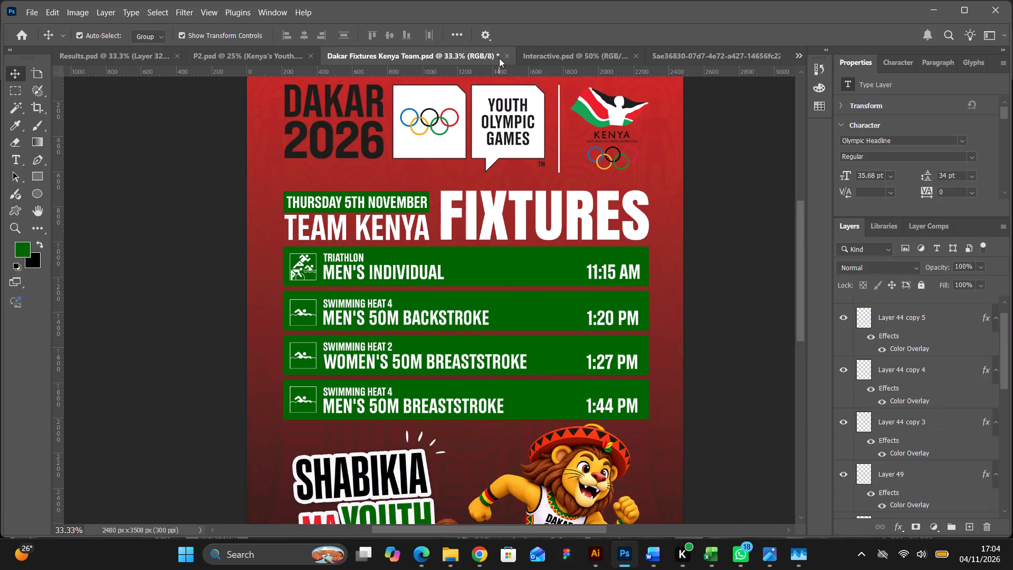
In the Interactive document, change the time beside Men's 50m Backstroke Heat 4 to 1:20PM.
left_click(574, 58)
scroll(531, 200, "down", 7)
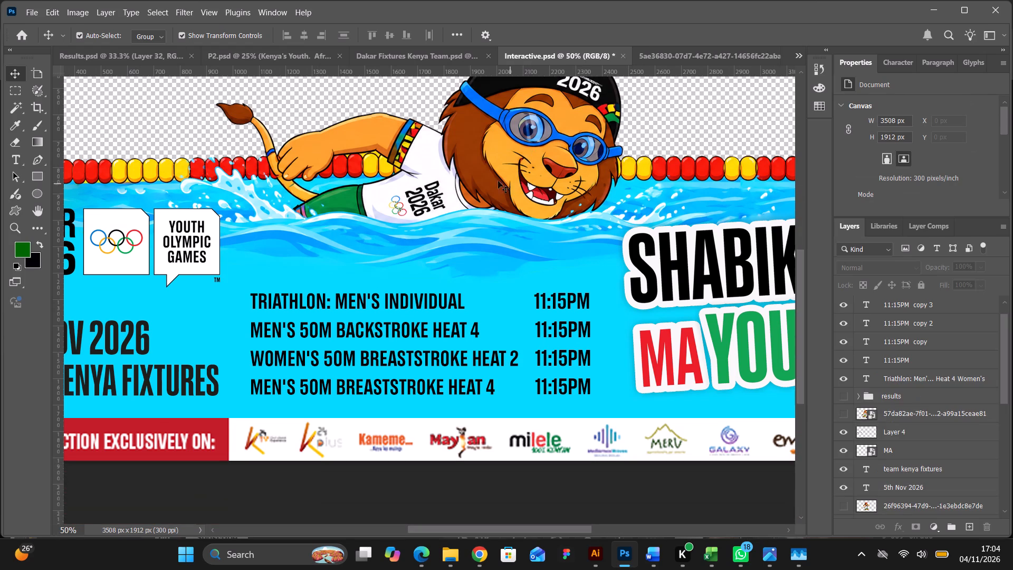
scroll(498, 181, "down", 4)
left_click(17, 160)
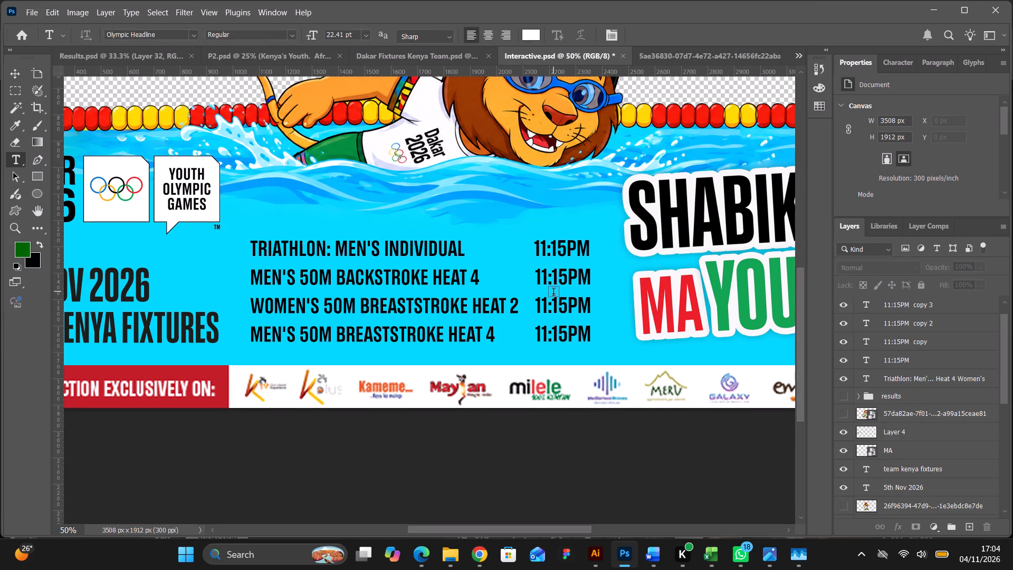
left_click_drag(546, 275, 534, 275)
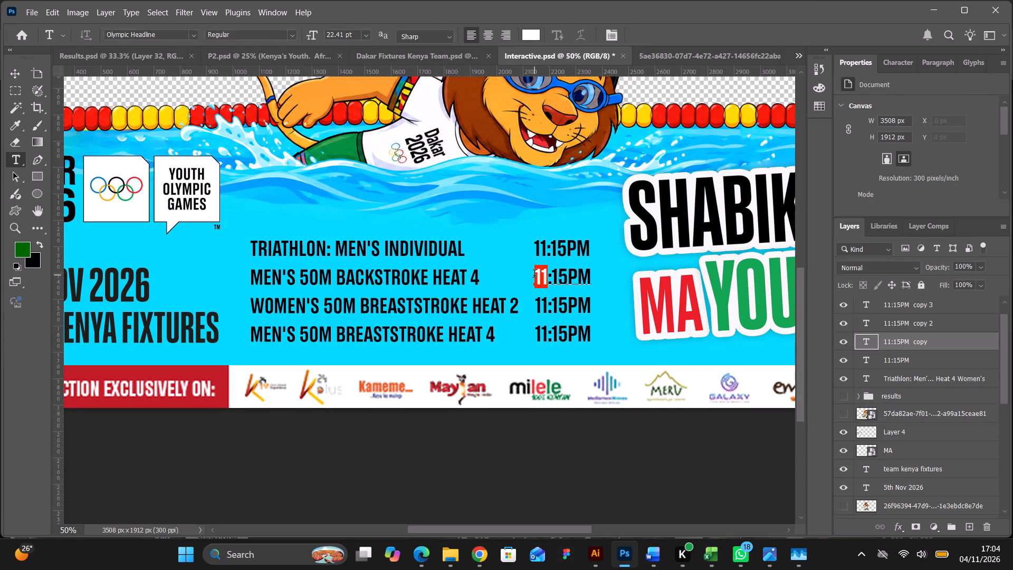
key("1")
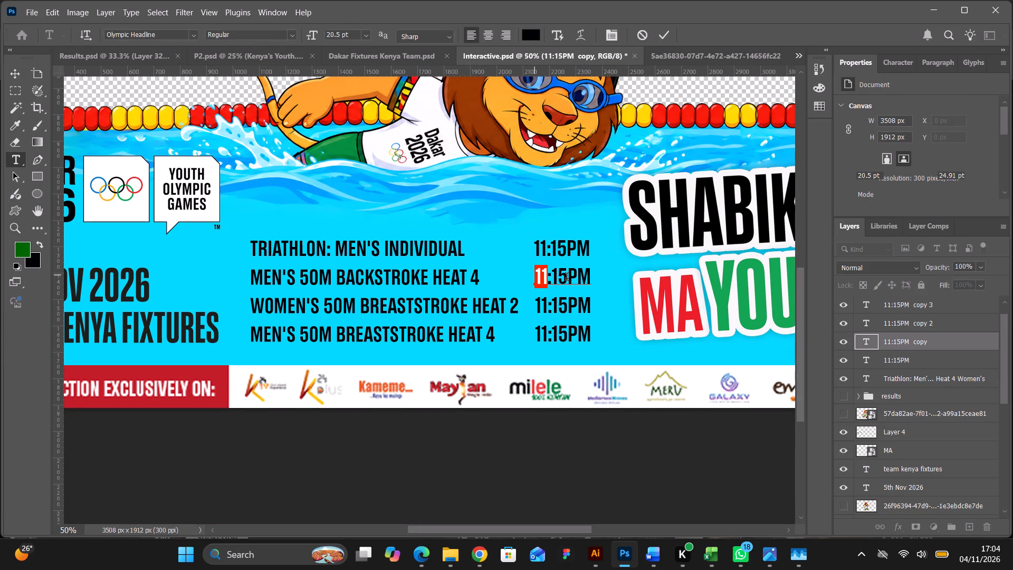
left_click_drag(547, 271, 548, 272)
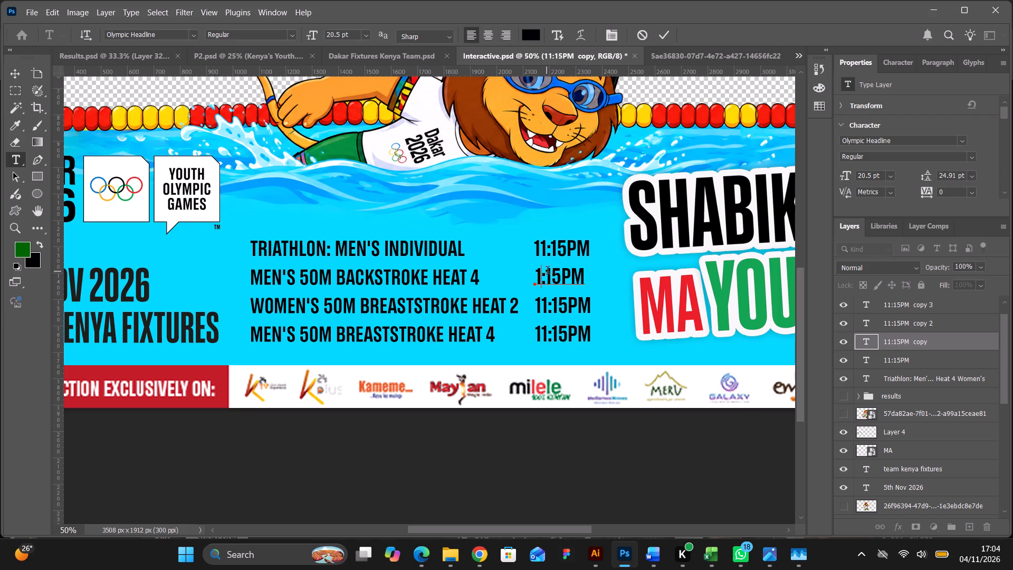
left_click_drag(548, 272, 559, 282)
key("2")
key("0")
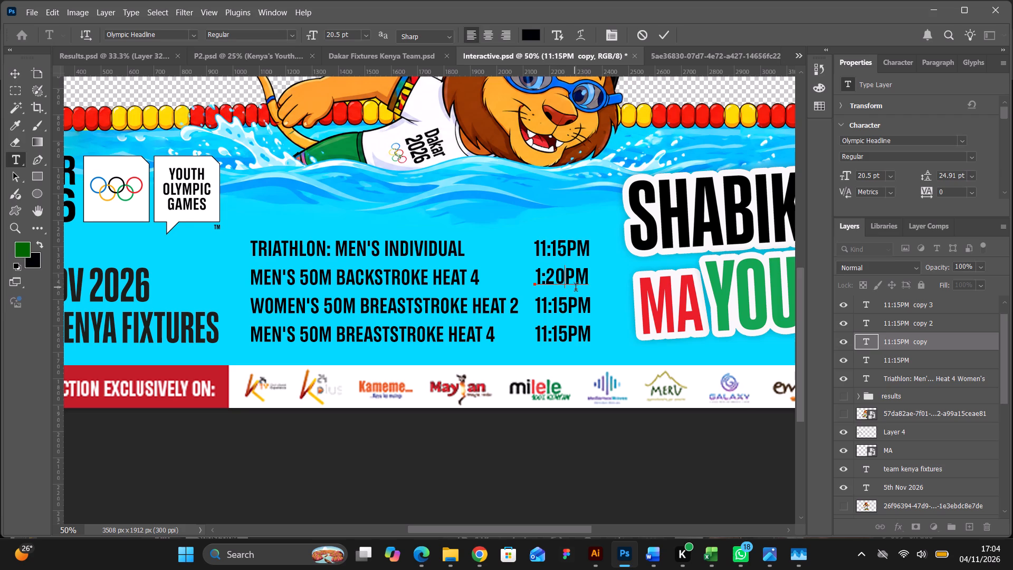
left_click(665, 39)
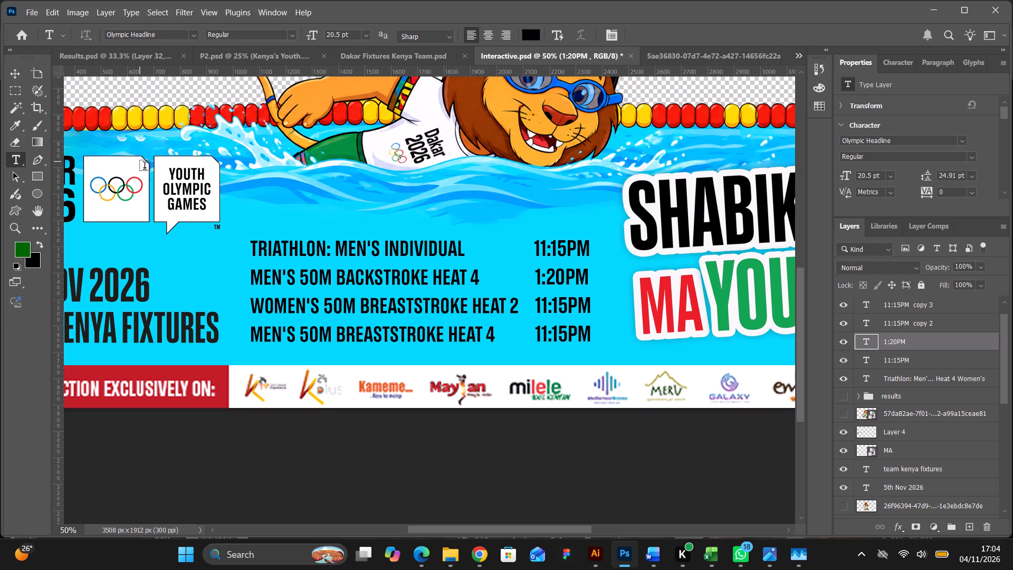
Change the time beside Women's 50m Breaststroke Heat 2 to 1:27PM.
left_click(683, 59)
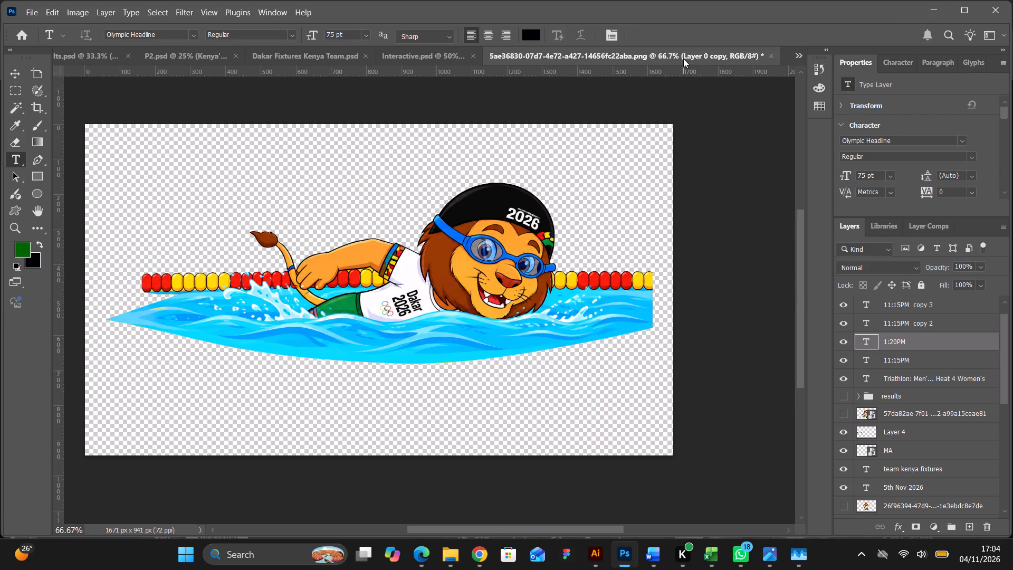
left_click(439, 61)
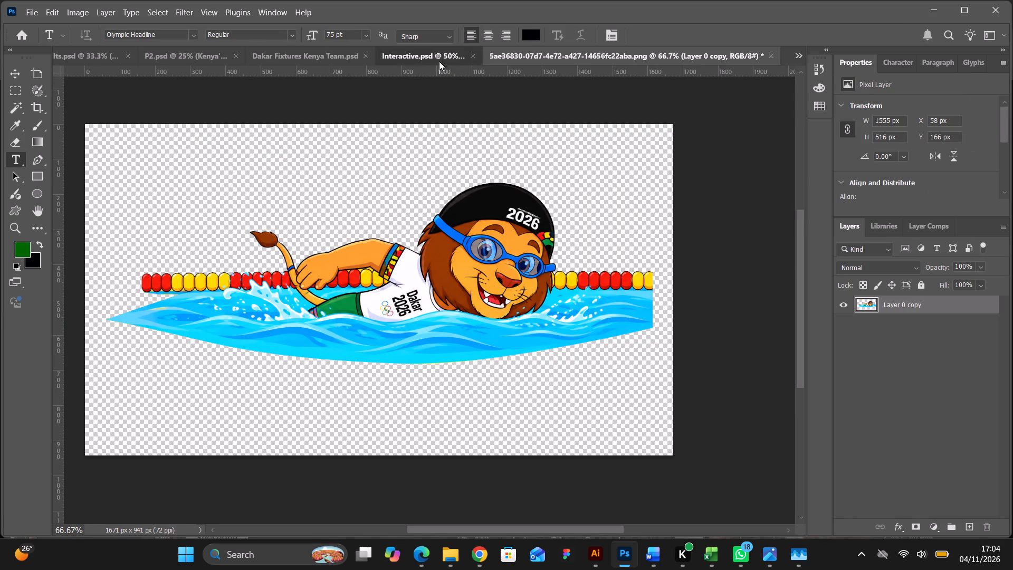
scroll(327, 261, "down", 5)
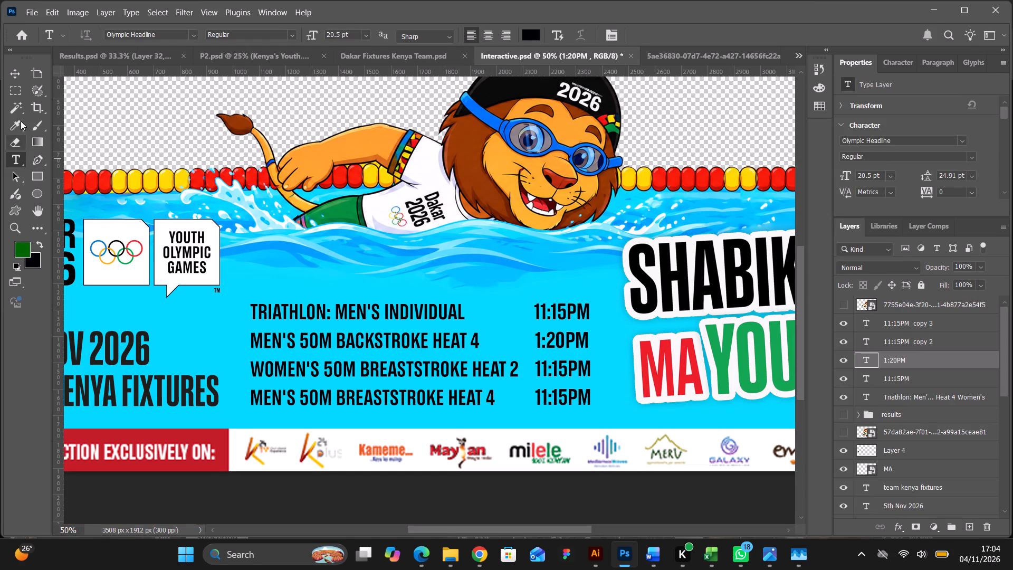
left_click(546, 367)
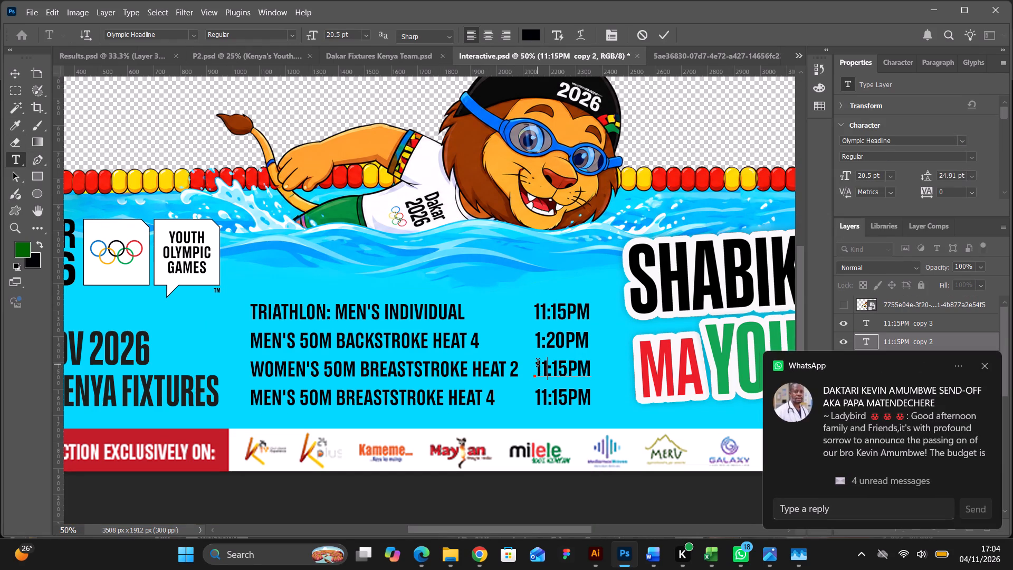
left_click_drag(538, 364, 565, 368)
key("1")
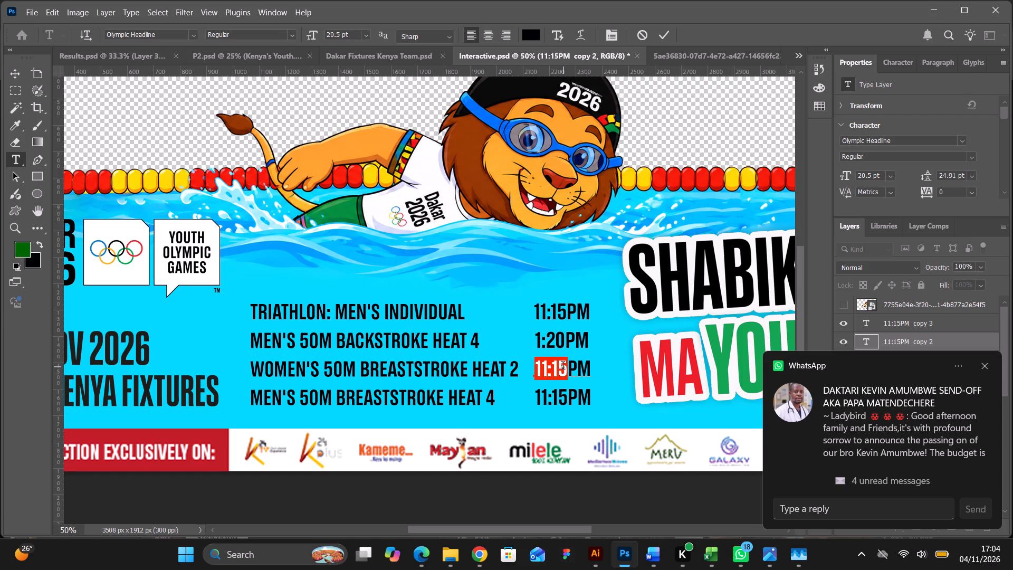
type(":27")
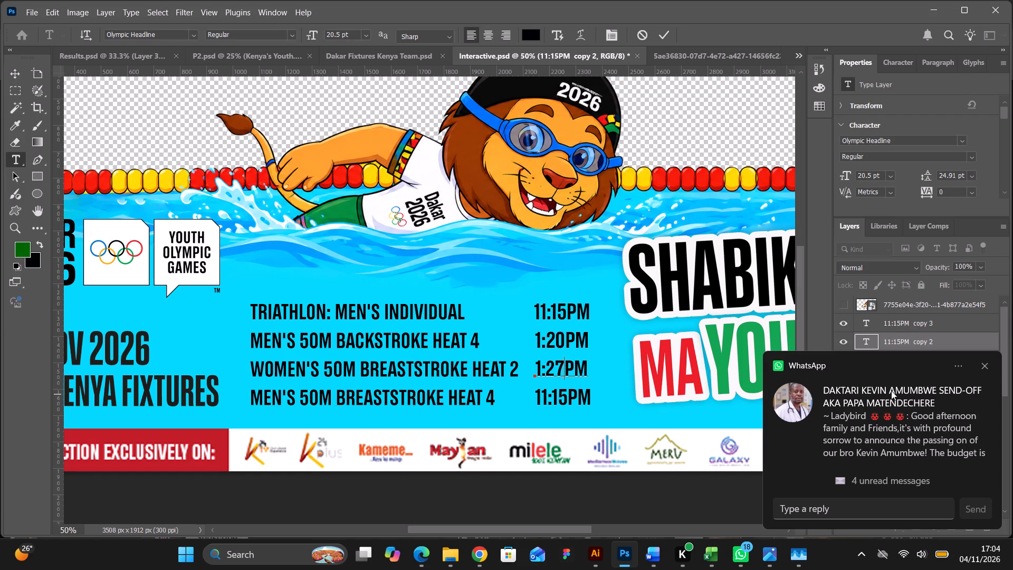
left_click(980, 364)
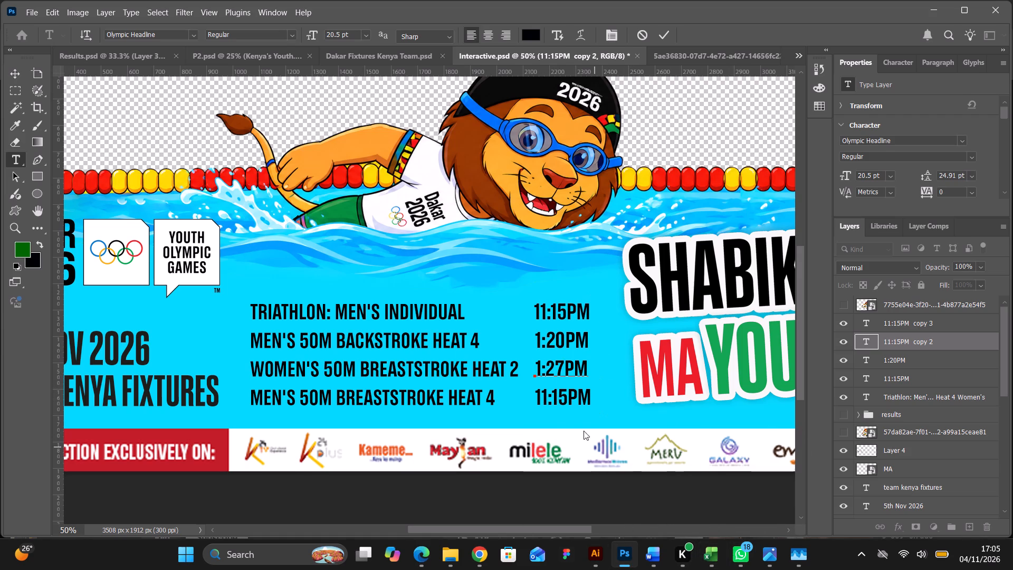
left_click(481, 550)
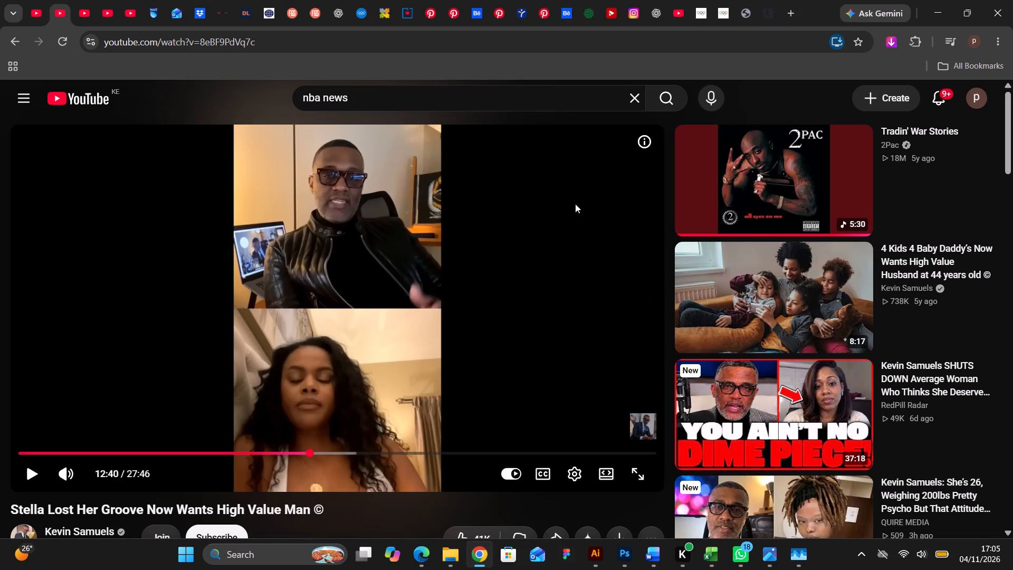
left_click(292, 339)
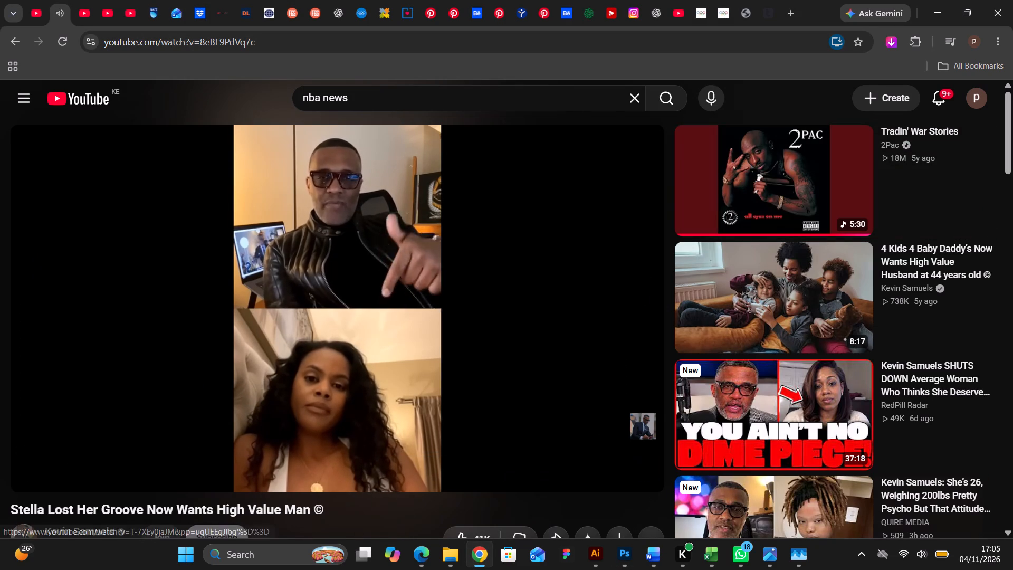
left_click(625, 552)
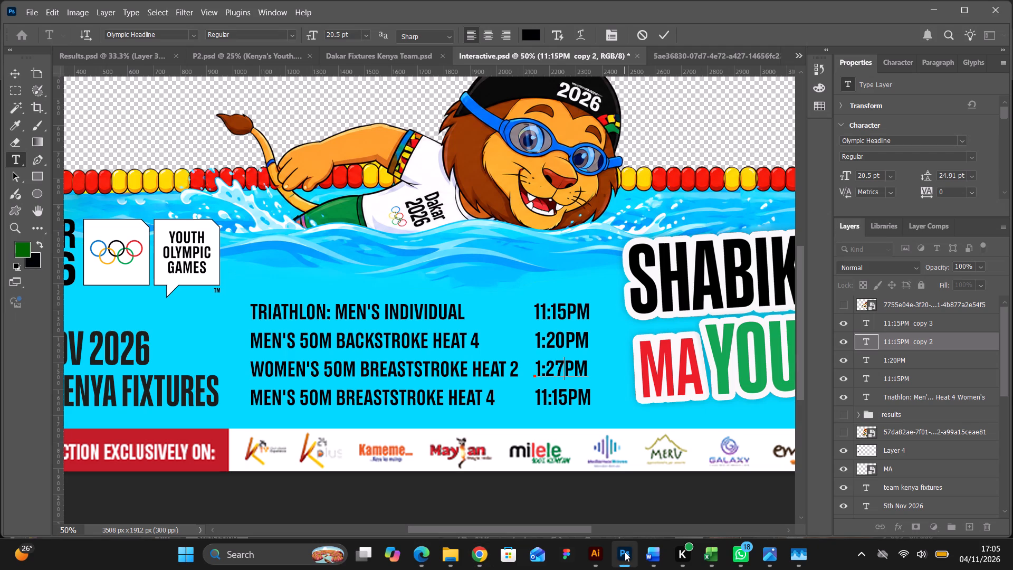
Check the last event time in the Dakar Fixtures poster and set the Men's 50m Breaststroke Heat 4 time to 1:44PM.
left_click(403, 55)
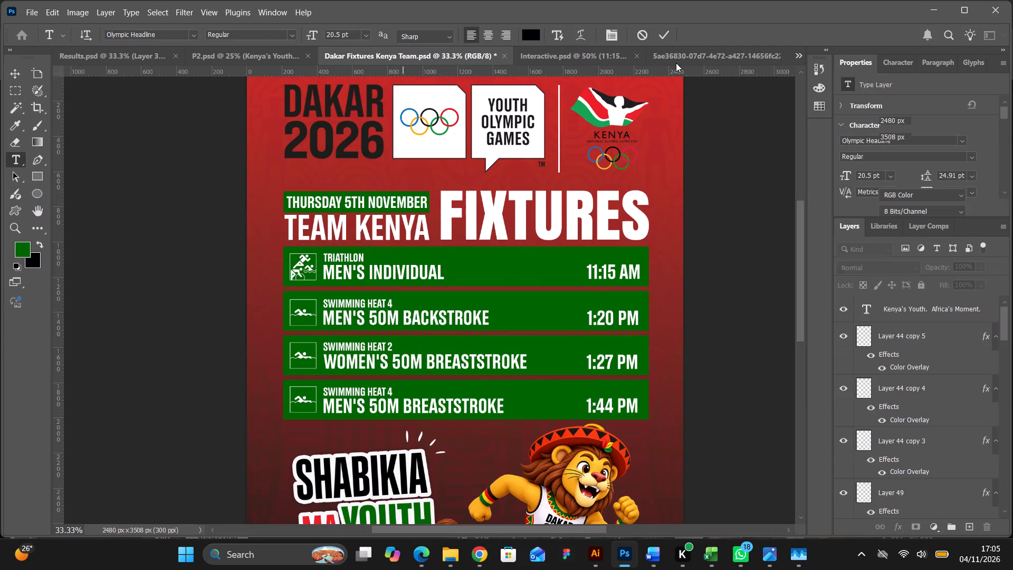
left_click(599, 54)
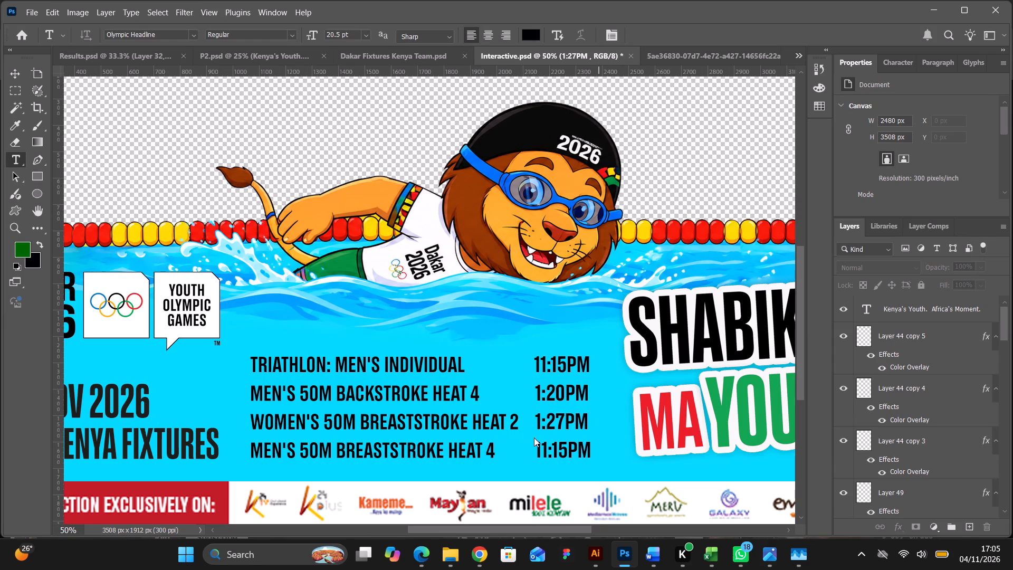
left_click(549, 446)
left_click_drag(566, 452, 556, 450)
left_click_drag(556, 450, 538, 451)
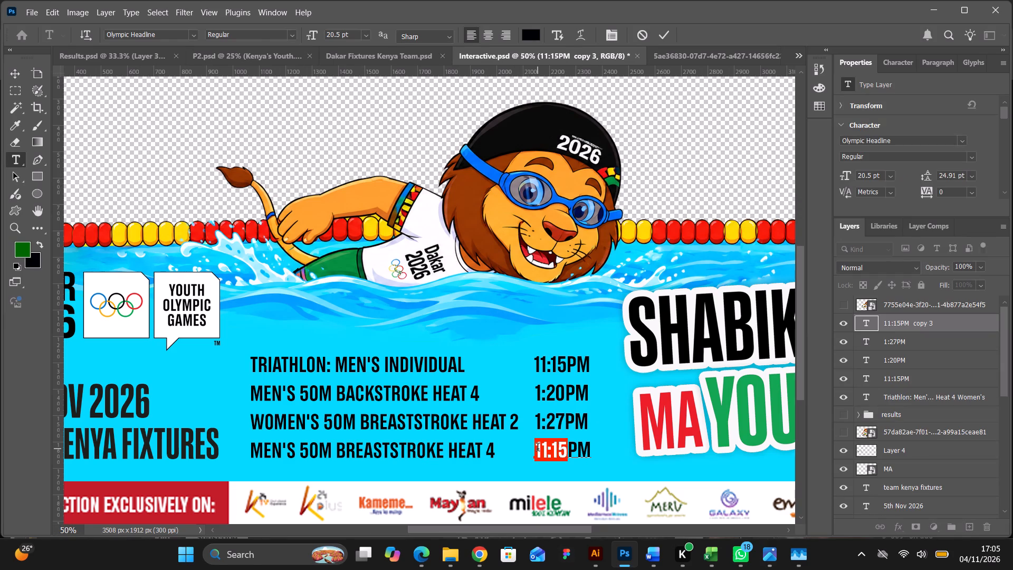
key("1")
key("shift+colon")
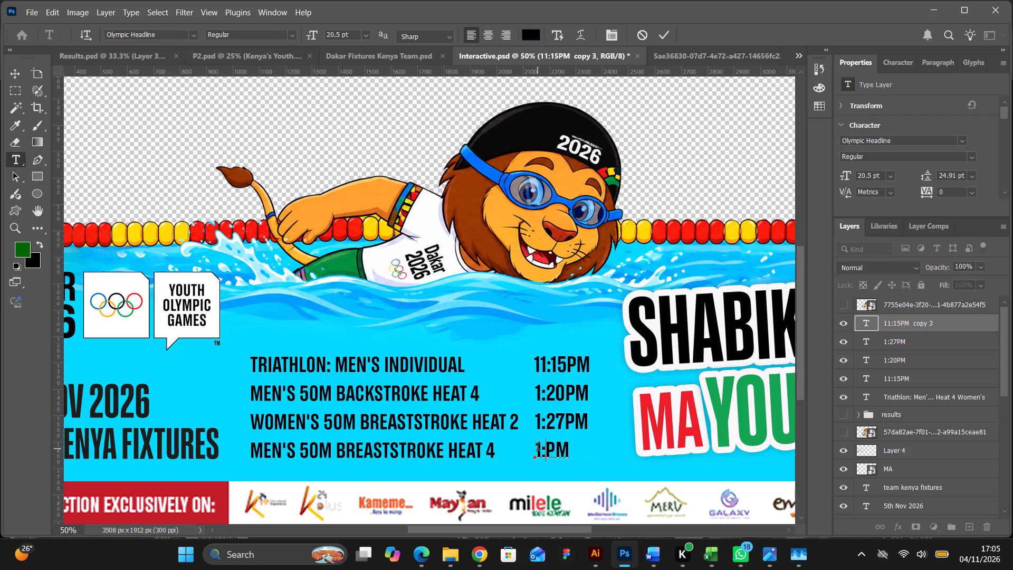
type("44")
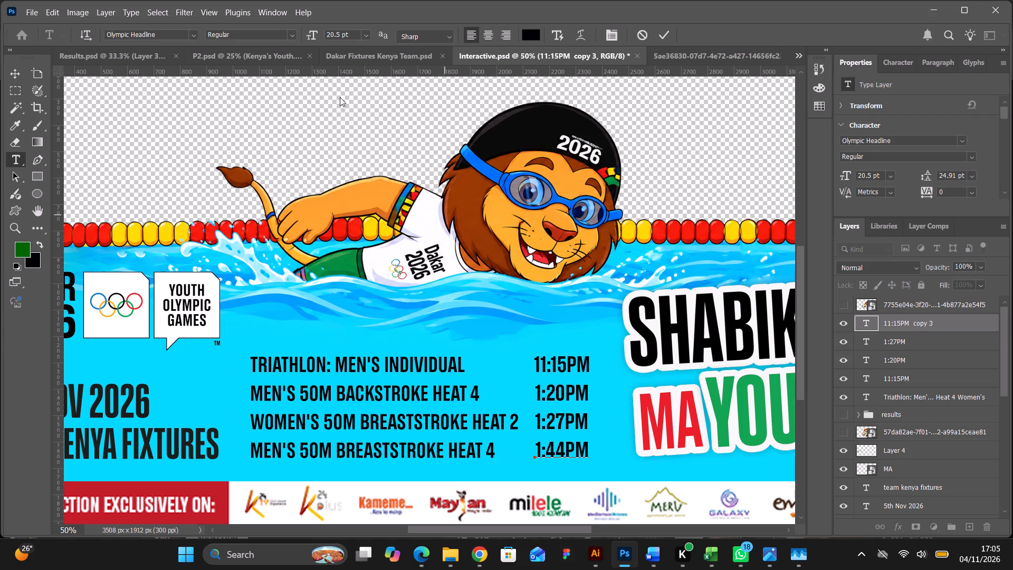
left_click(20, 69)
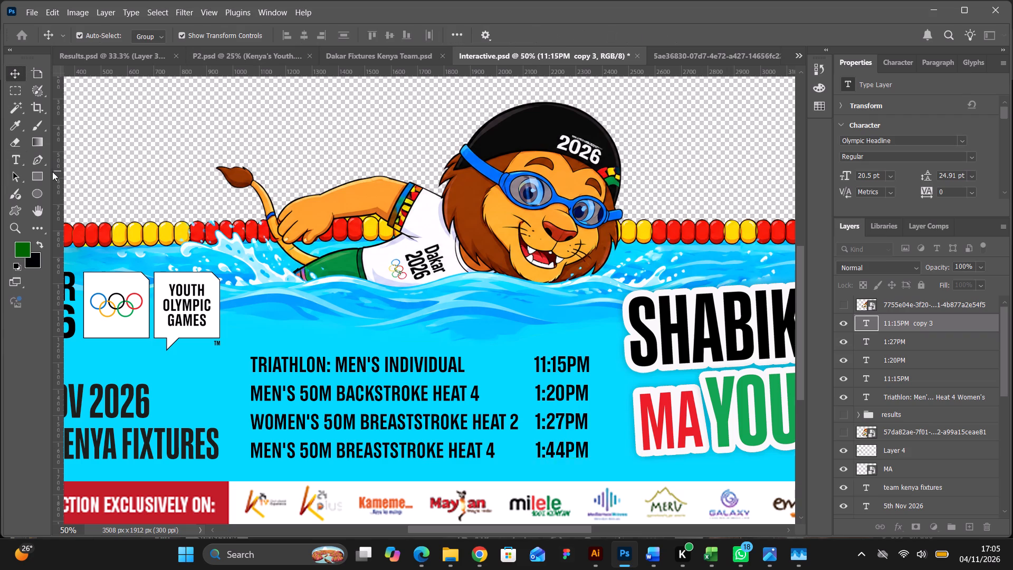
Draw a rectangle about 244 by 103 px over the 11:15PM time and move its layer directly beneath Layer 4.
left_click(37, 176)
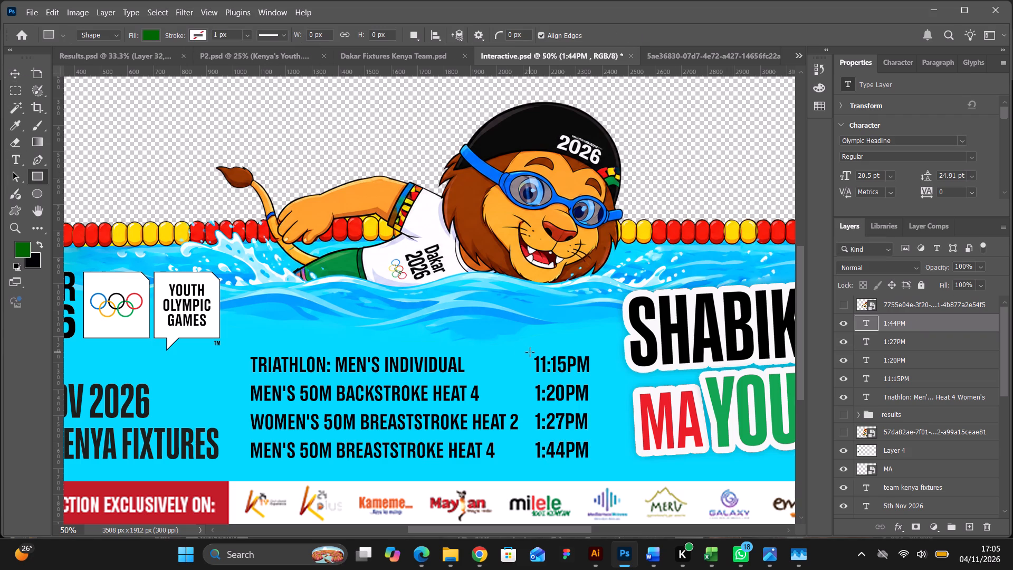
left_click_drag(528, 349, 586, 374)
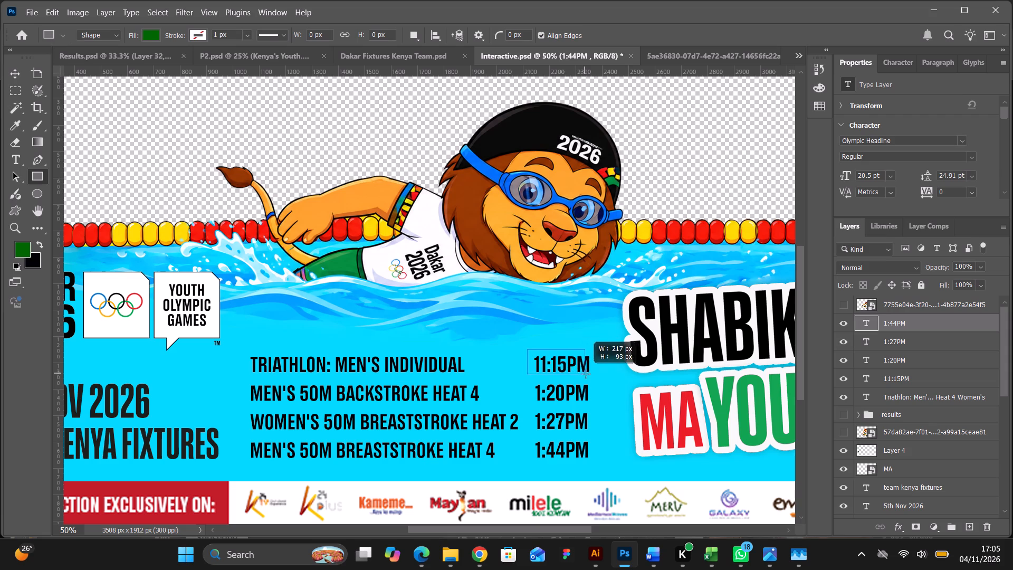
left_click_drag(586, 374, 591, 376)
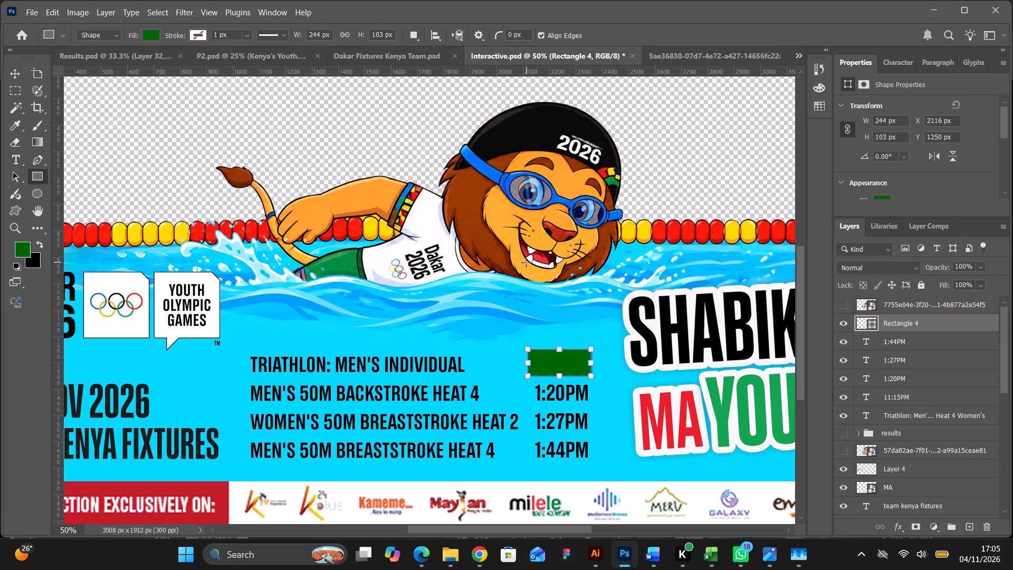
left_click_drag(909, 327, 918, 402)
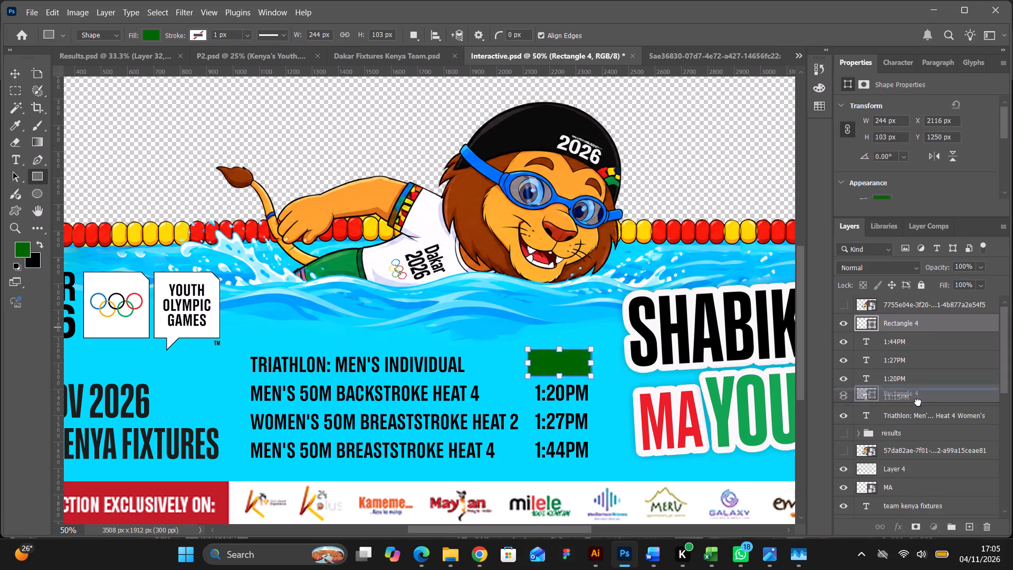
left_click_drag(918, 402, 922, 477)
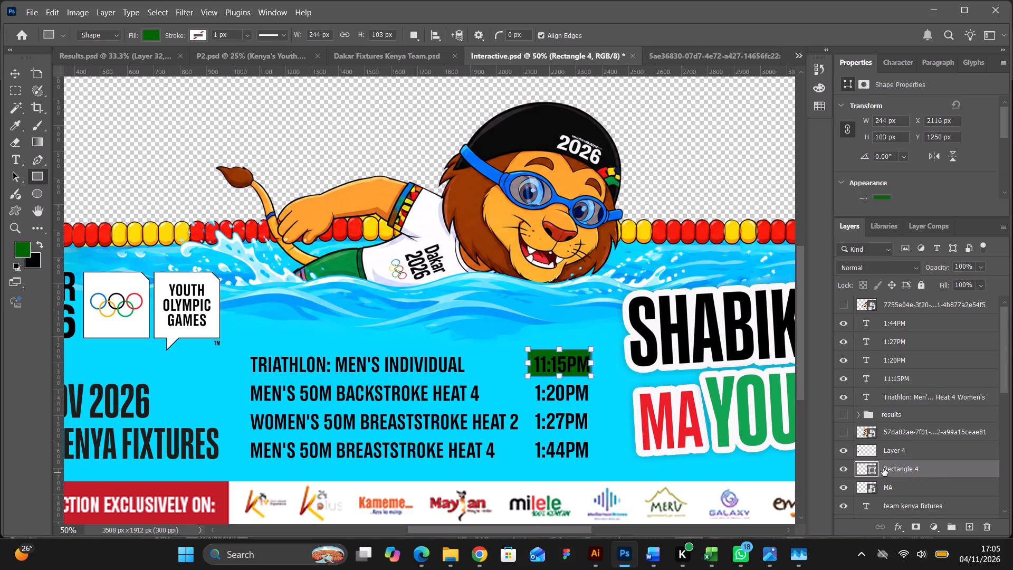
Recolour the rectangle behind the 11:15PM time to red eb1f28, sampled from the MA lettering.
double_click(874, 471)
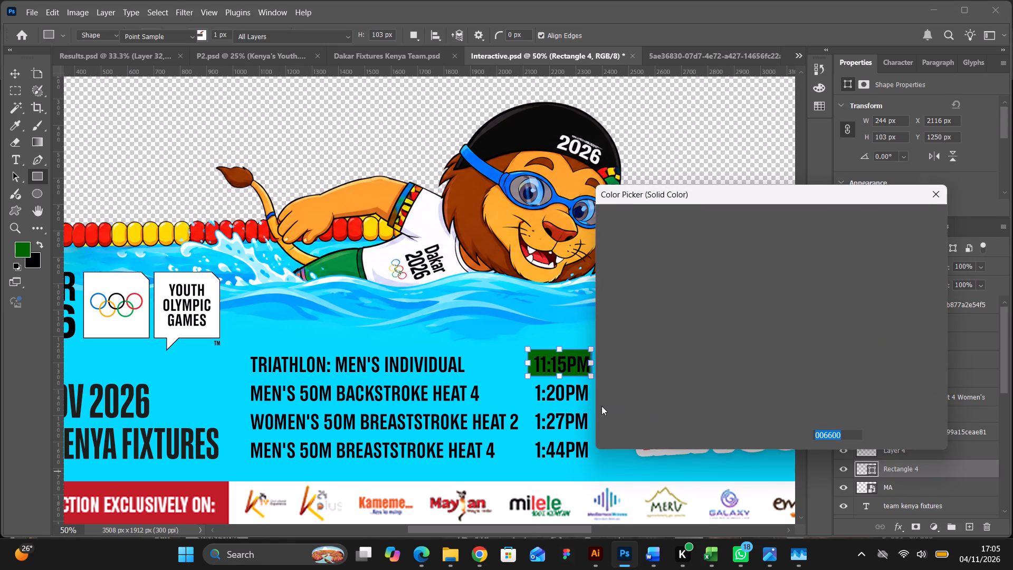
left_click_drag(817, 198, 821, 198)
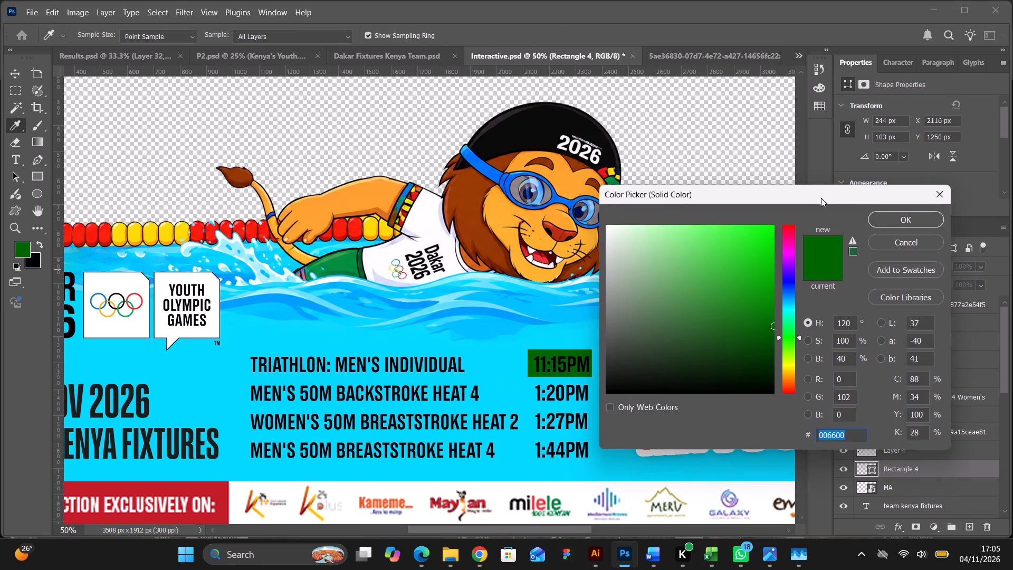
left_click_drag(821, 198, 945, 158)
left_click(665, 401)
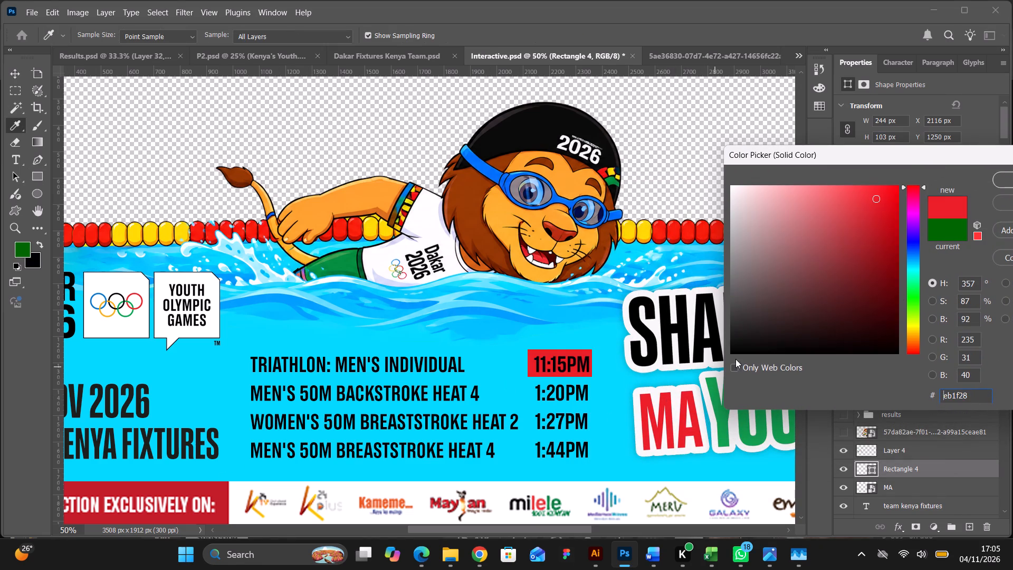
left_click(1003, 178)
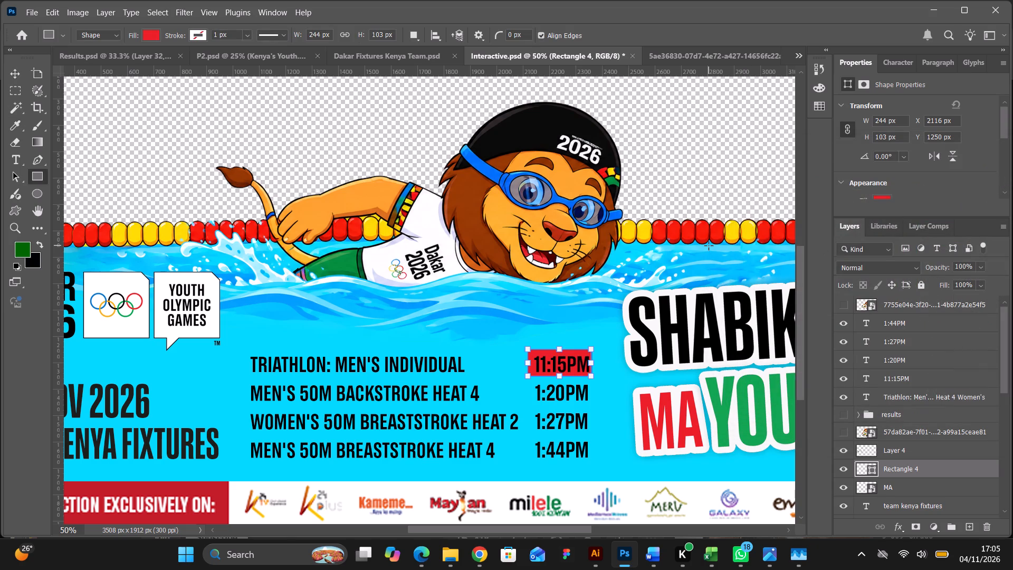
Nudge the red rectangle behind the 11:15PM time horizontally to X 2122 px so it centres on the text.
key("Right")
key("Right")
key("Right")
key("Right")
left_click(20, 68)
key("Right")
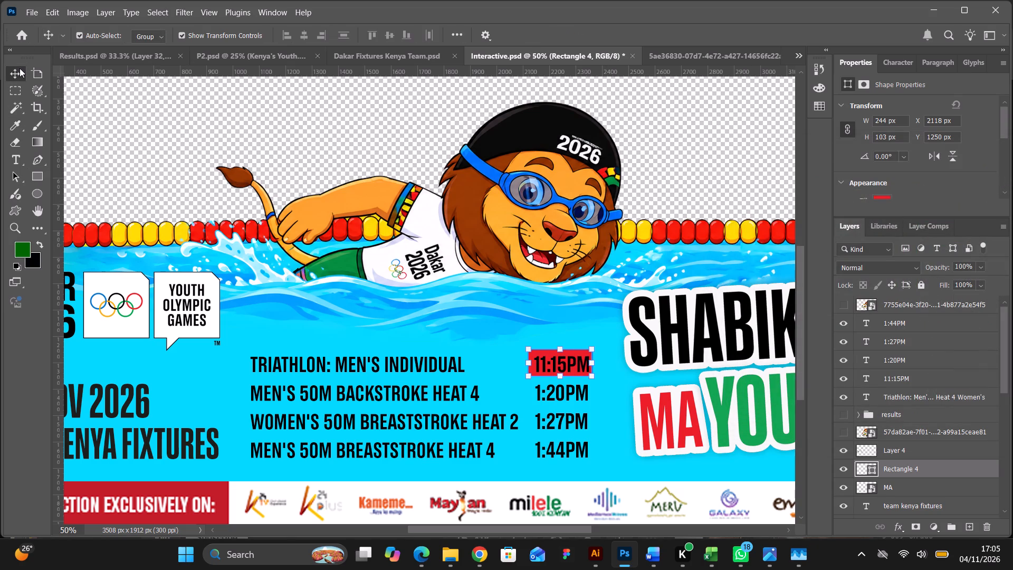
key("Right")
key("Right")
key("Right")
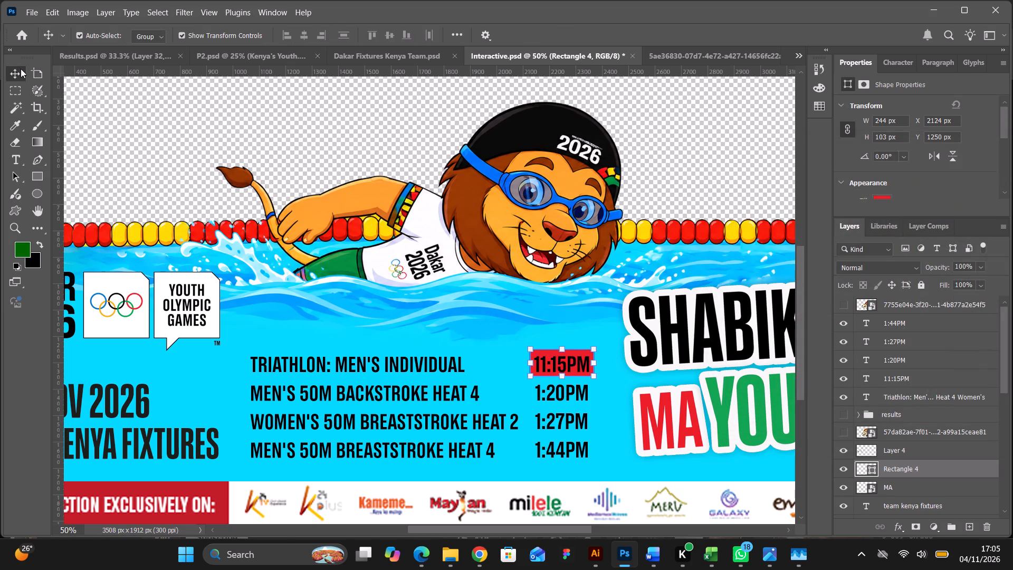
key("Left")
scroll(411, 253, "down", 10)
left_click(535, 467)
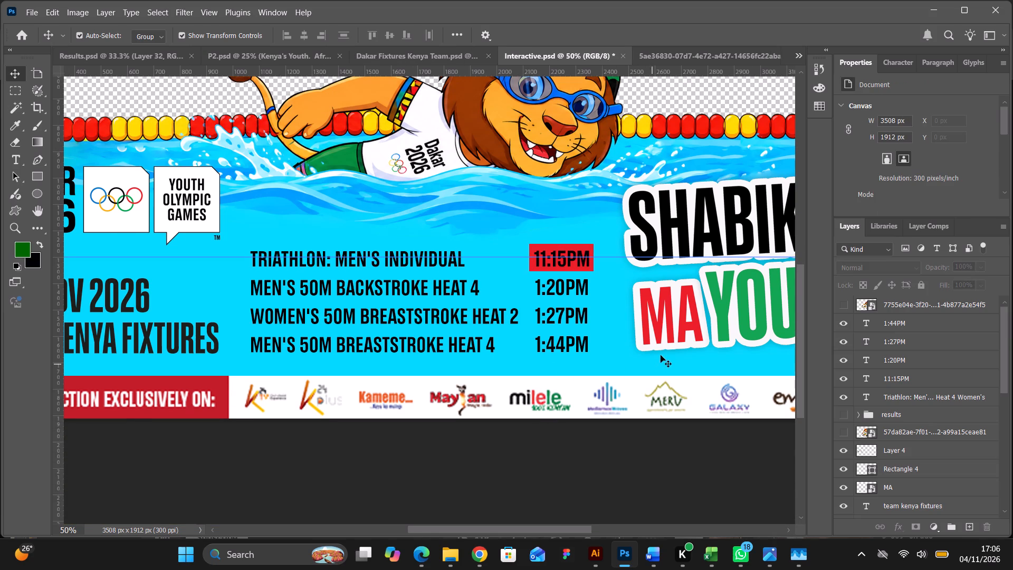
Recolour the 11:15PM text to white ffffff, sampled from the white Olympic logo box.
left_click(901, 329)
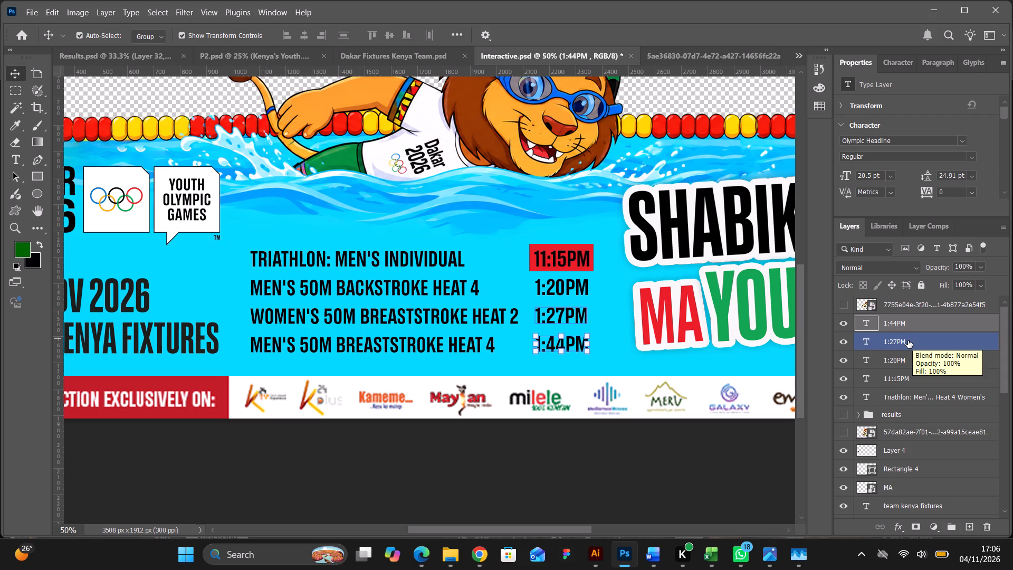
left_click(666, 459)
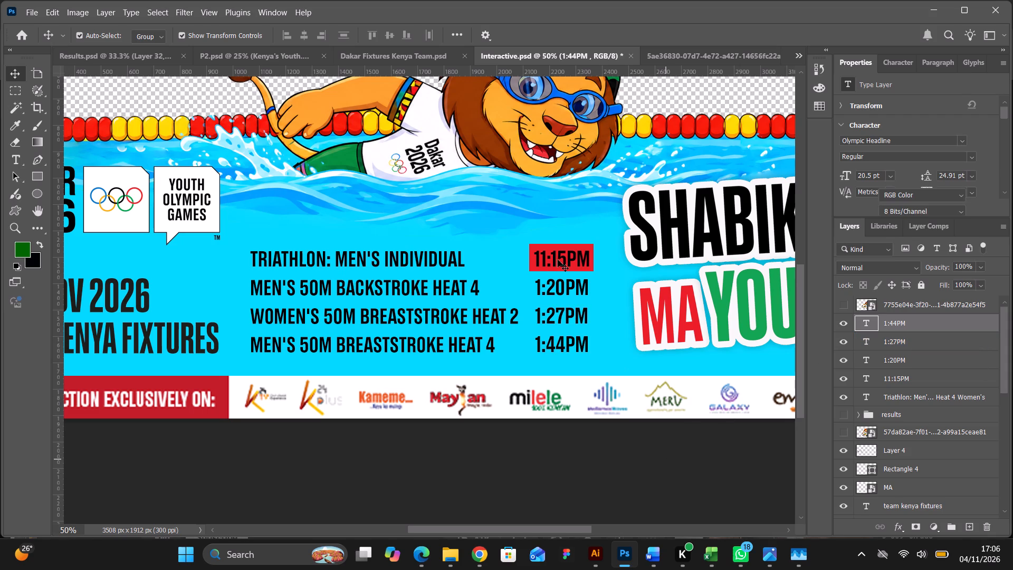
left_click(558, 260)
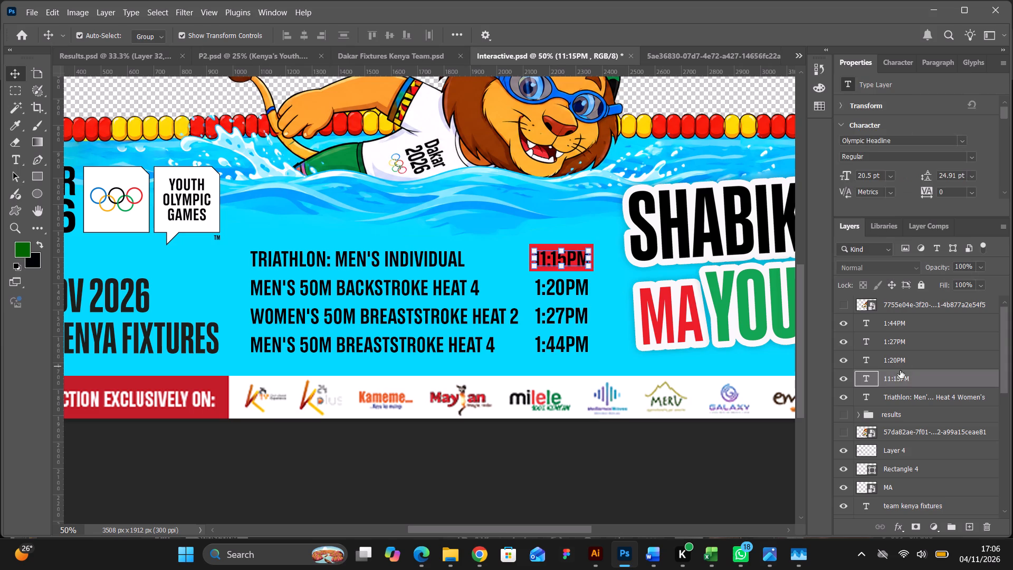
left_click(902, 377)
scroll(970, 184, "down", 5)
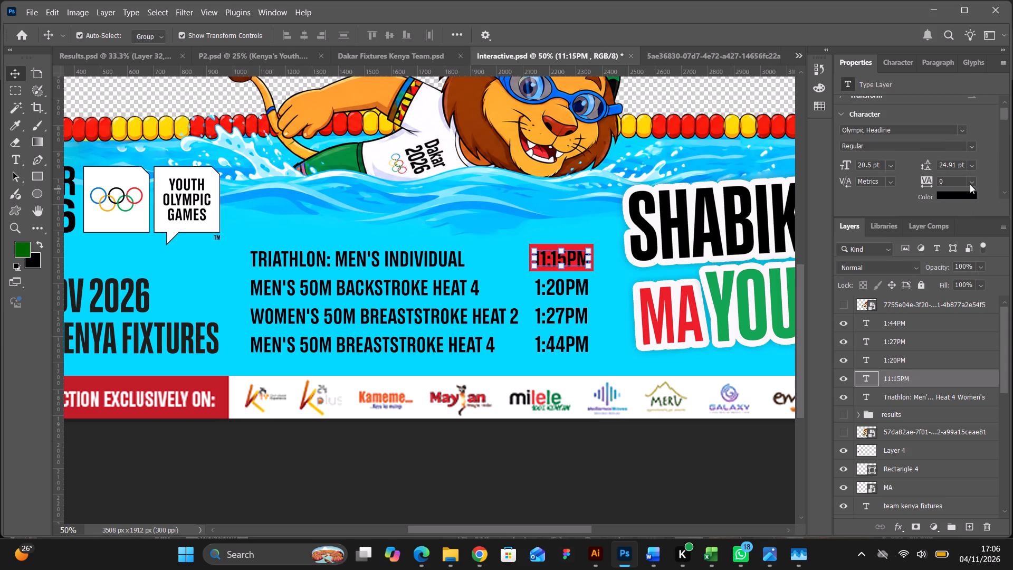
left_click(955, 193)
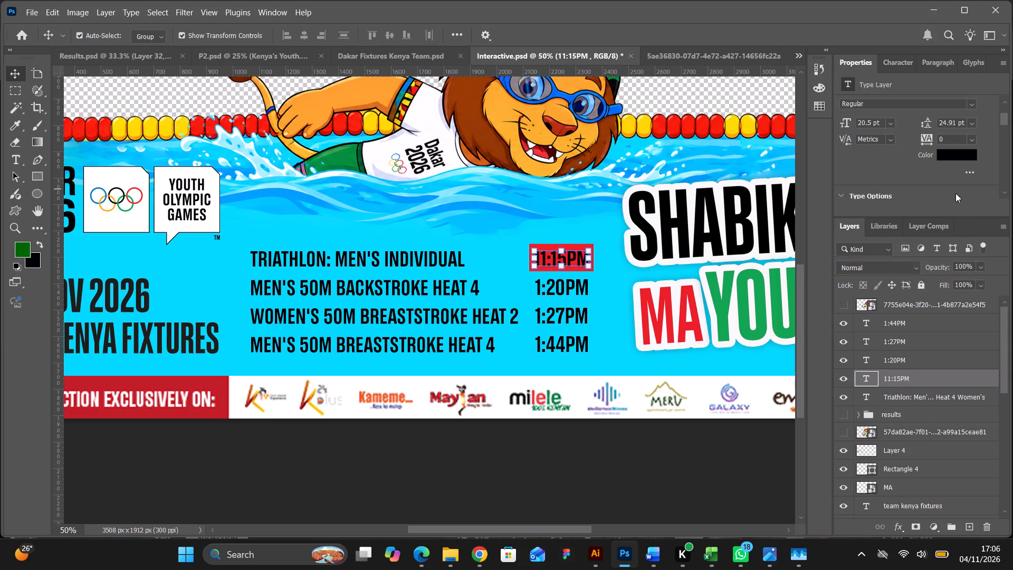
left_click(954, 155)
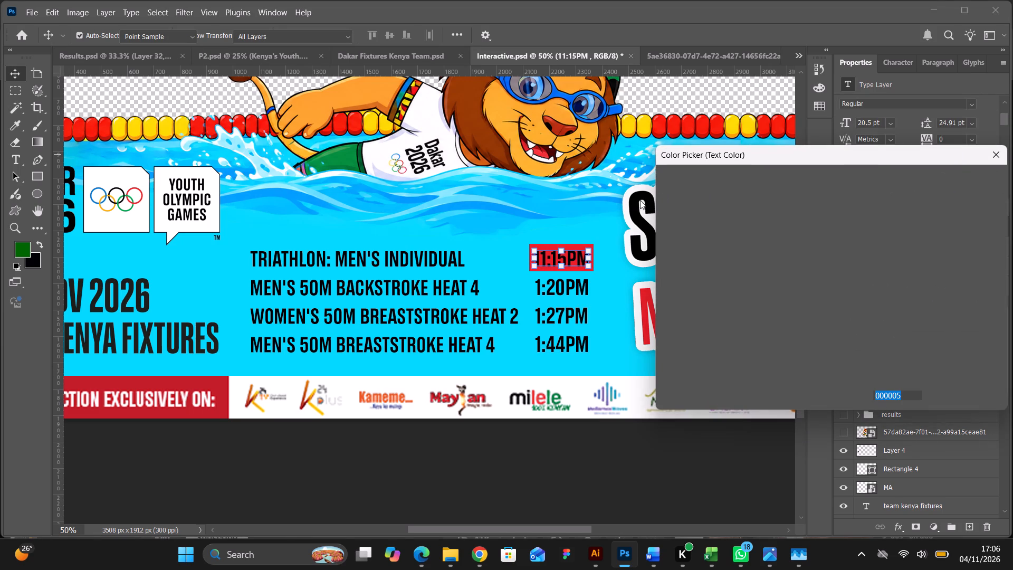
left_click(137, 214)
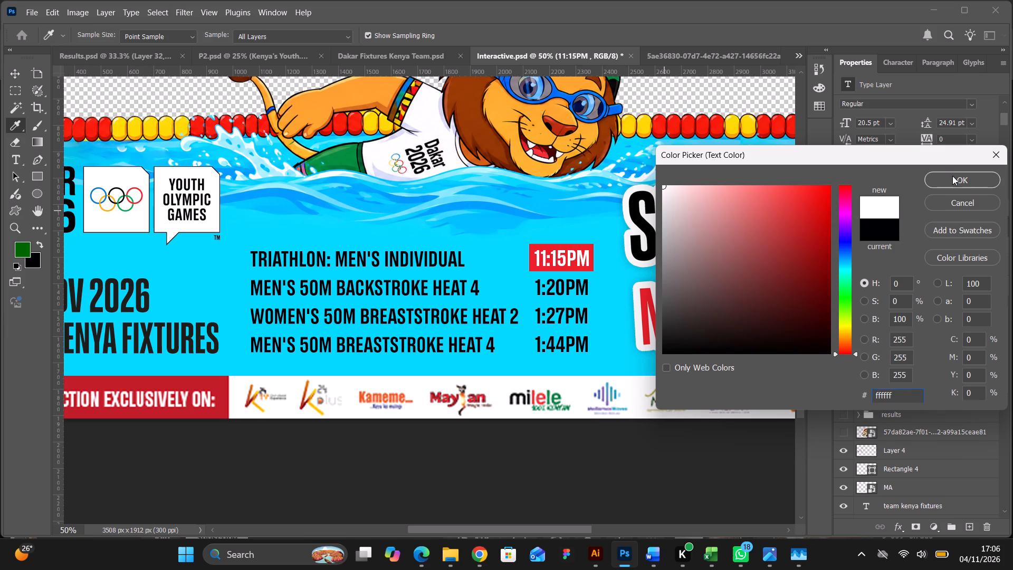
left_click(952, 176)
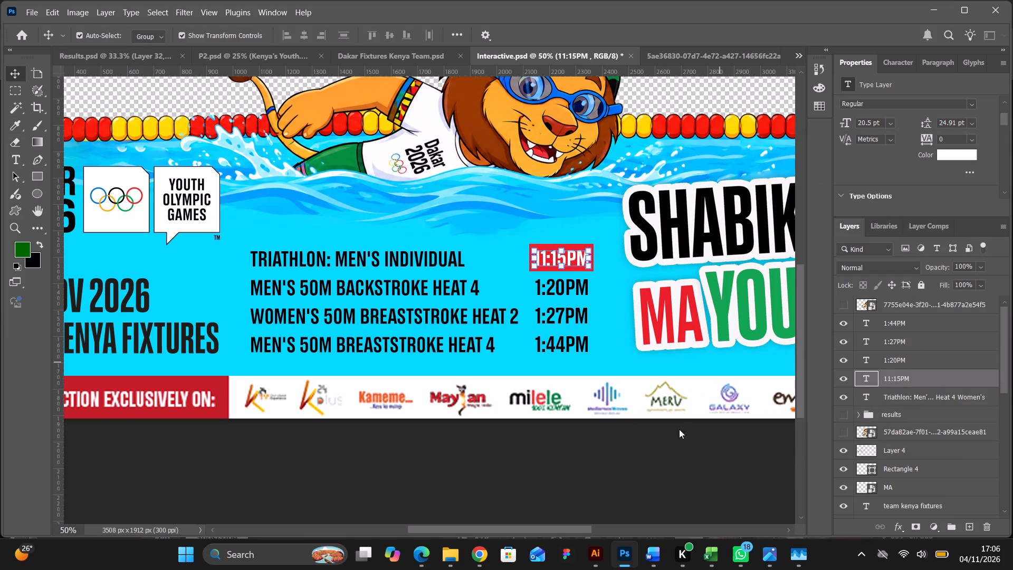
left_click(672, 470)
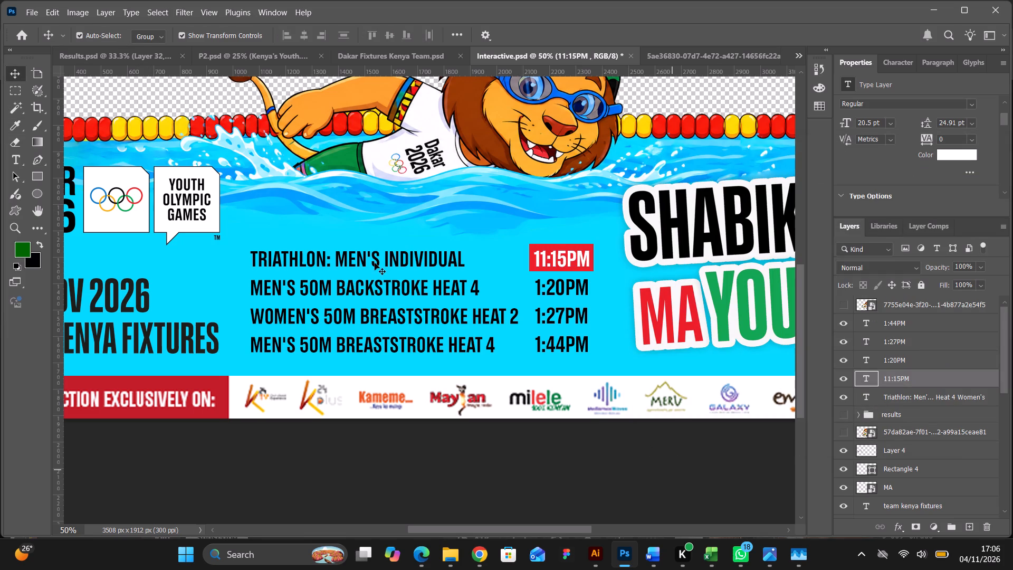
Duplicate the red rectangle behind 11:15PM and position the copy behind the 1:20PM time at about X 2122.5, Y 1364 px.
left_click(534, 244)
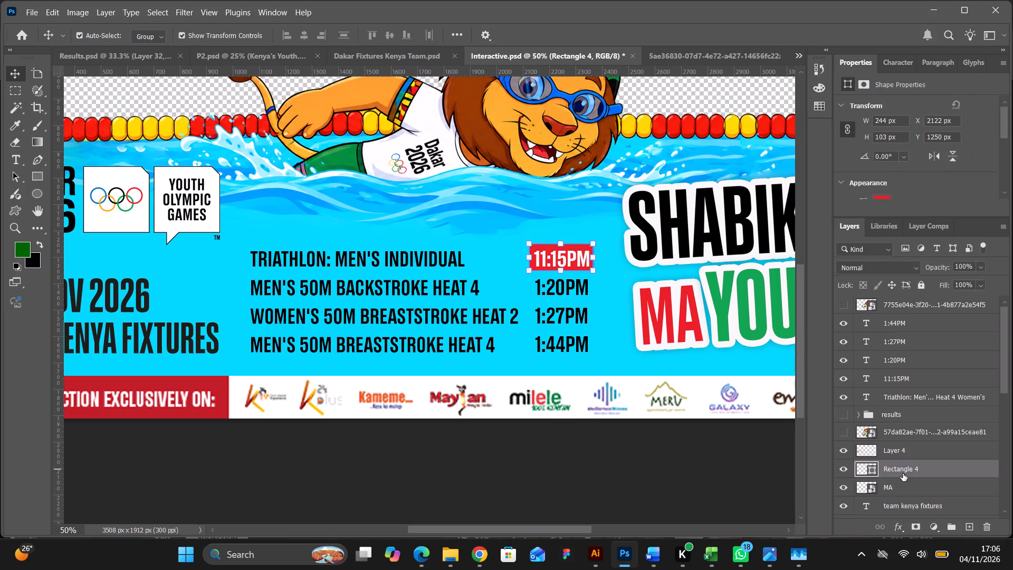
key("ctrl+j")
key("ctrl+t")
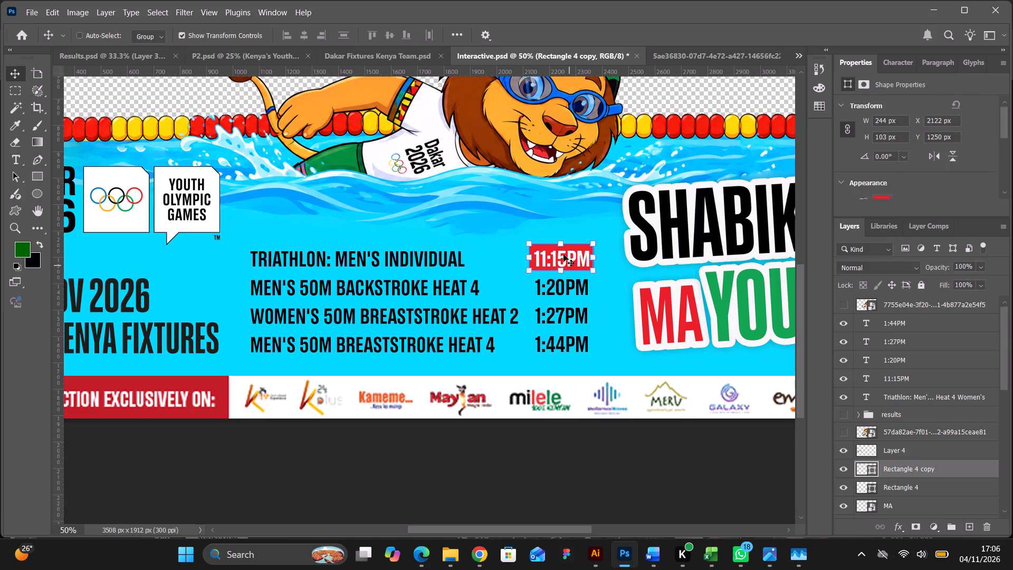
left_click_drag(567, 247, 575, 287)
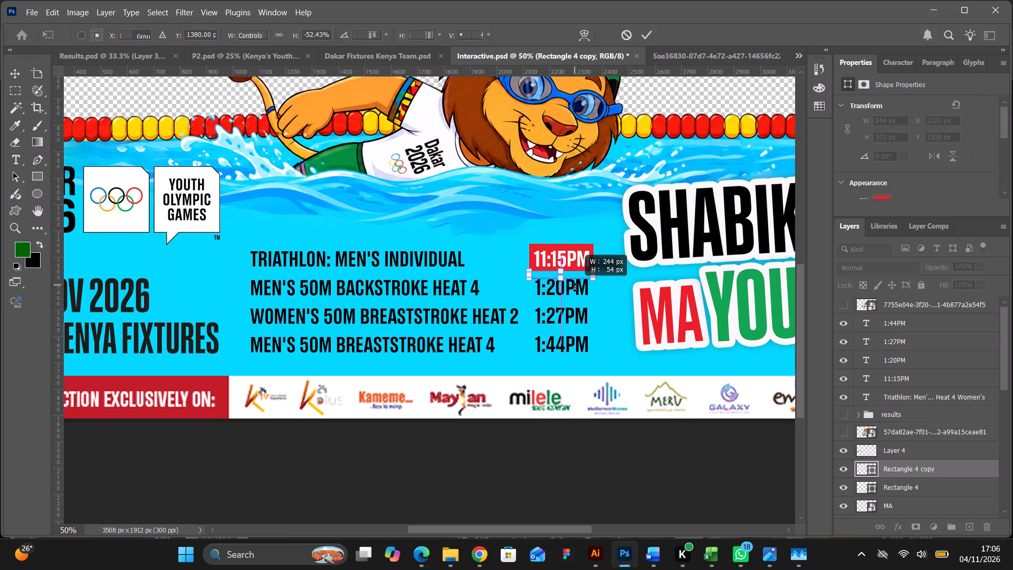
left_click_drag(575, 287, 575, 288)
key("ctrl+z")
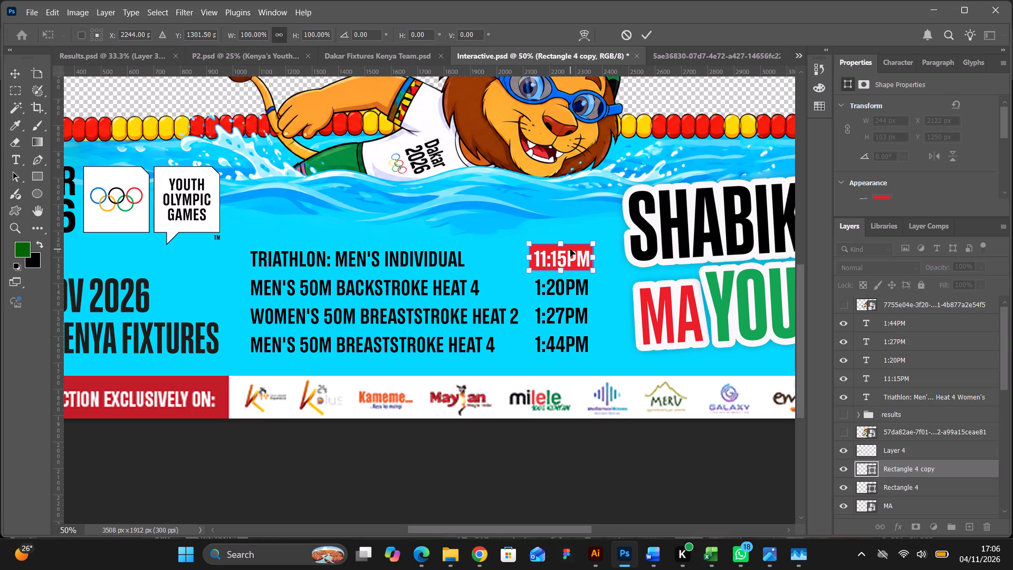
left_click_drag(570, 248, 571, 280)
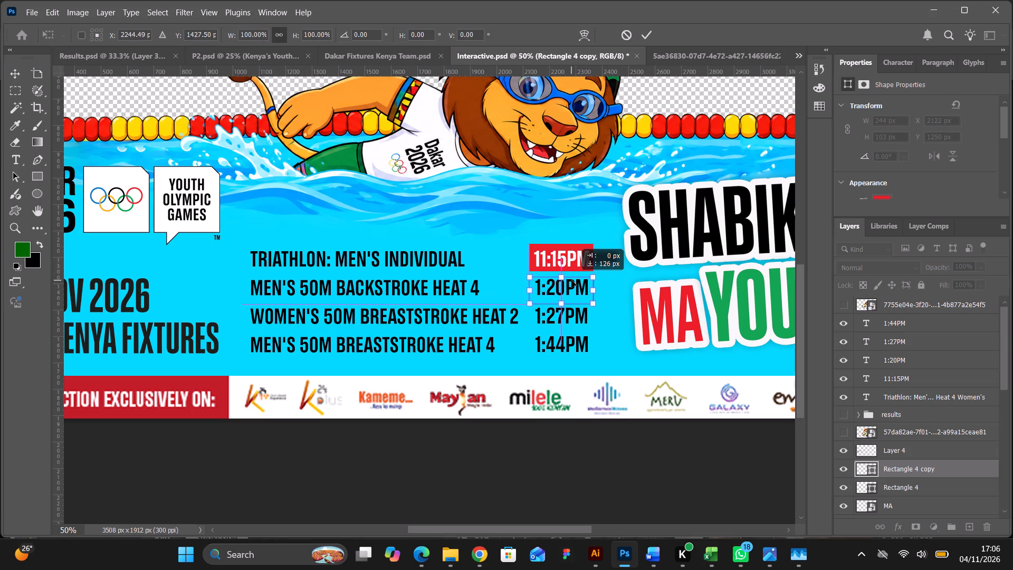
left_click_drag(571, 280, 571, 280)
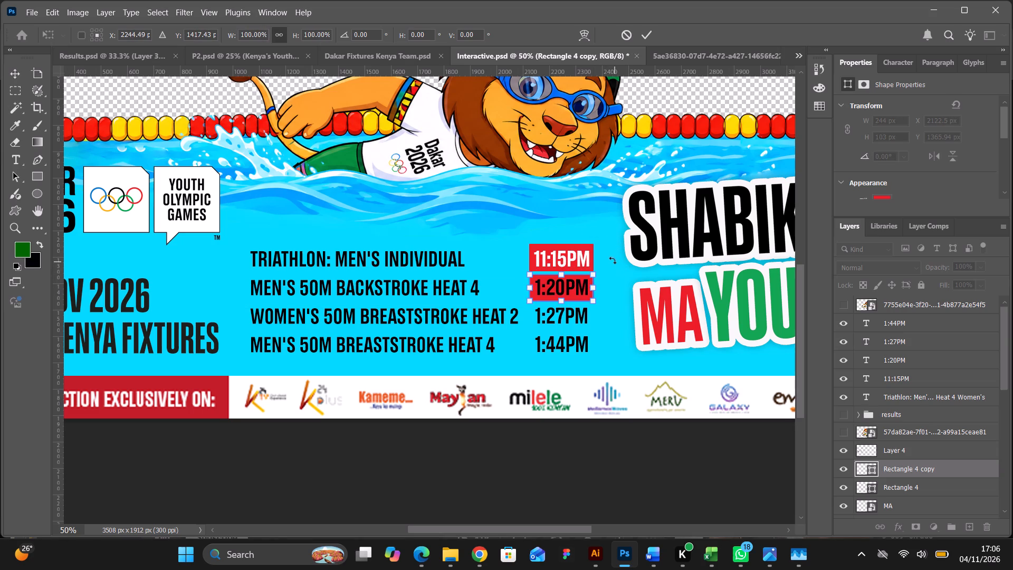
left_click(647, 36)
left_click(623, 436)
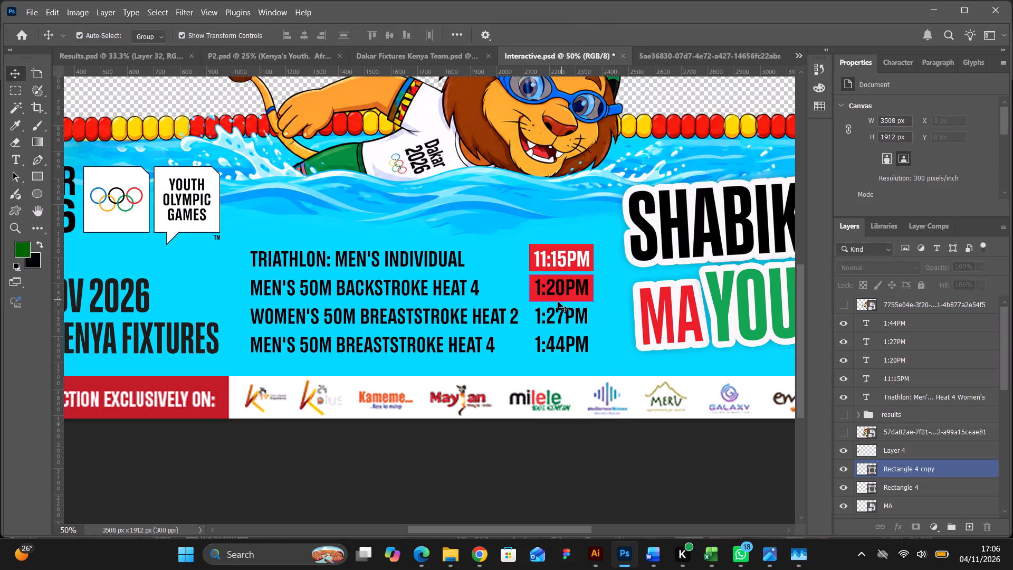
left_click(503, 315)
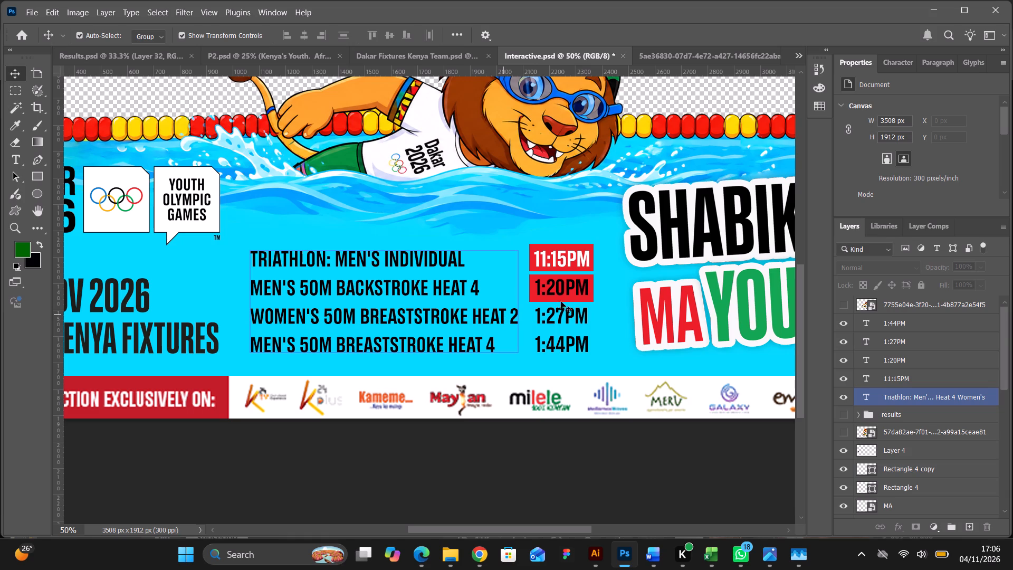
left_click(588, 299)
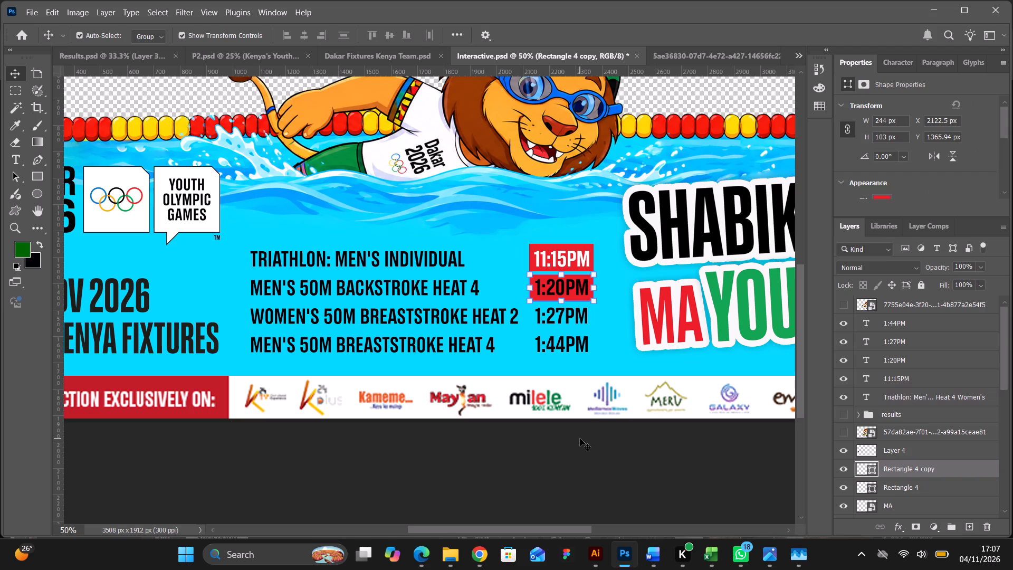
key("Up")
left_click(587, 463)
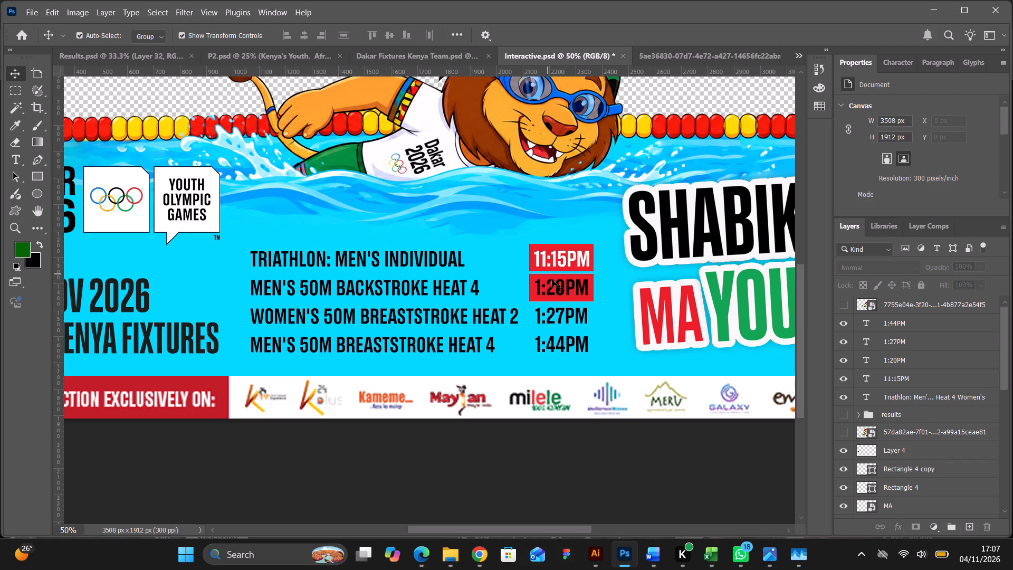
Duplicate the 1:20PM rectangle and place the copy behind the 1:27PM time at about X 2122.5, Y 1473 px.
left_click(576, 300)
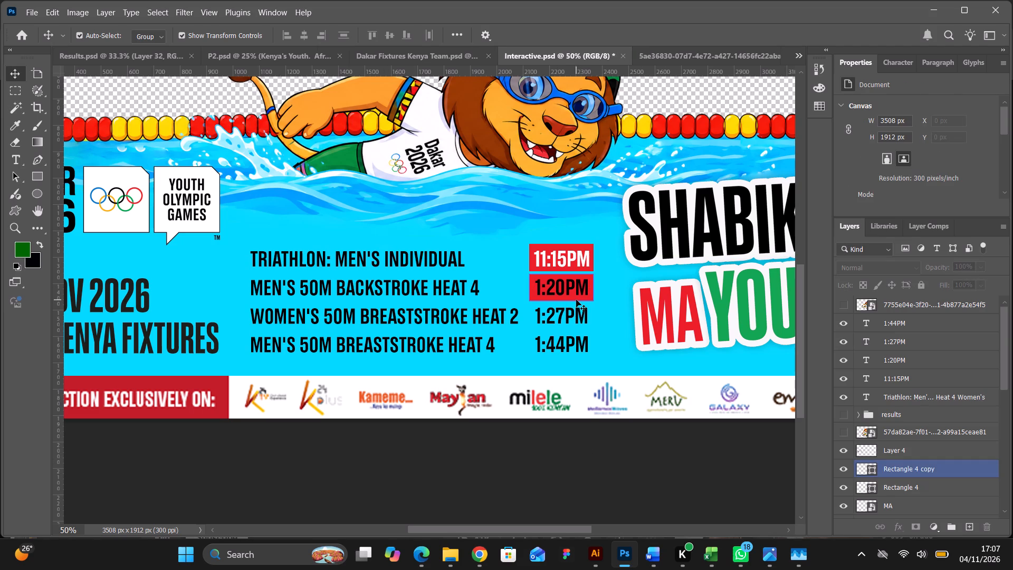
key("ctrl+j")
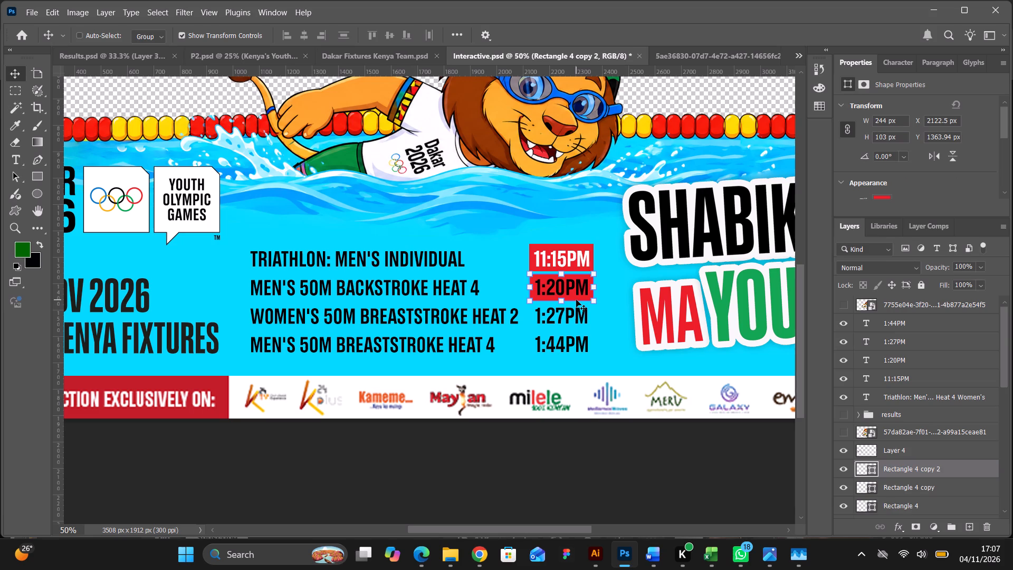
left_click_drag(576, 299, 582, 319)
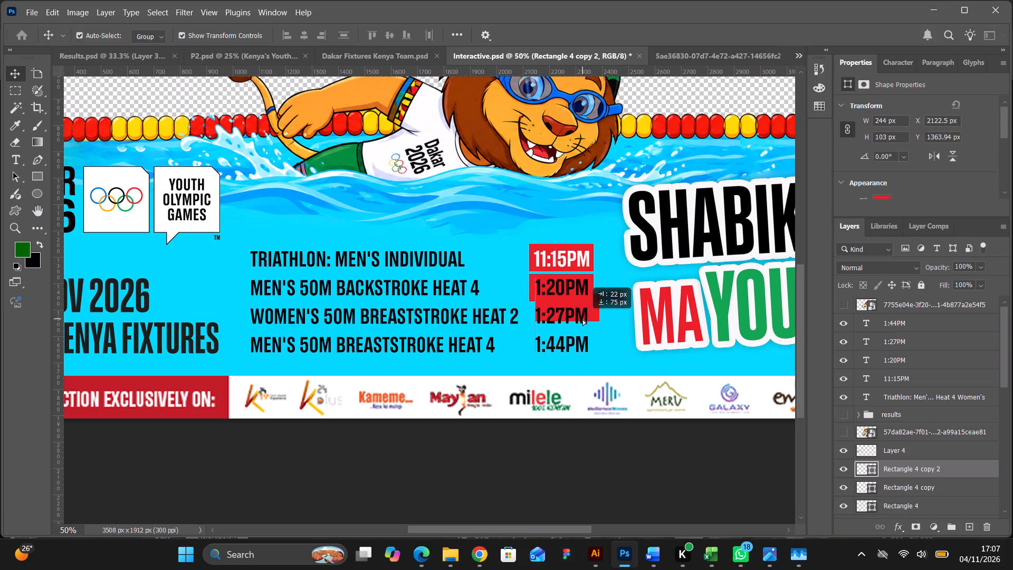
left_click_drag(582, 319, 576, 328)
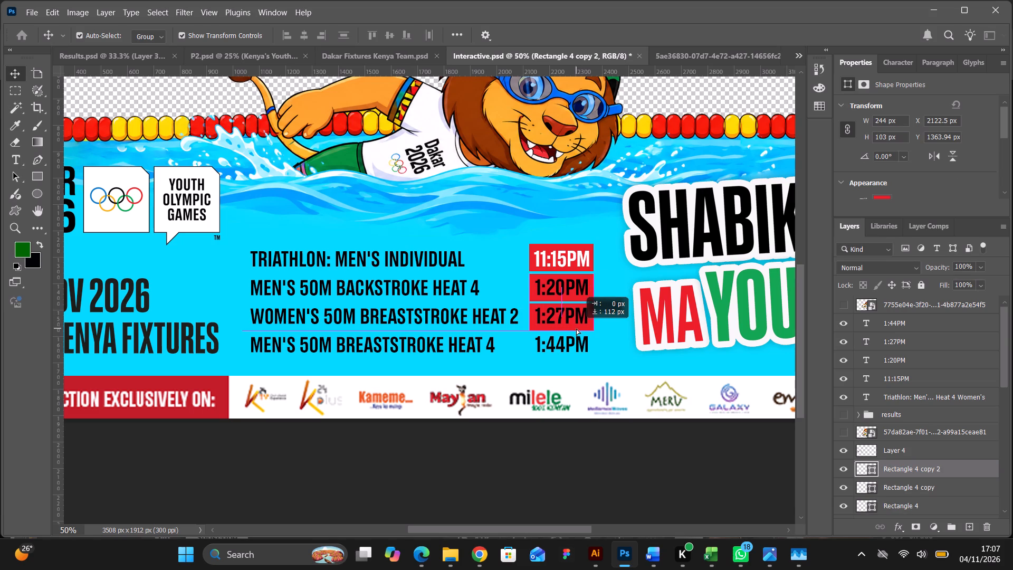
left_click_drag(576, 328, 577, 327)
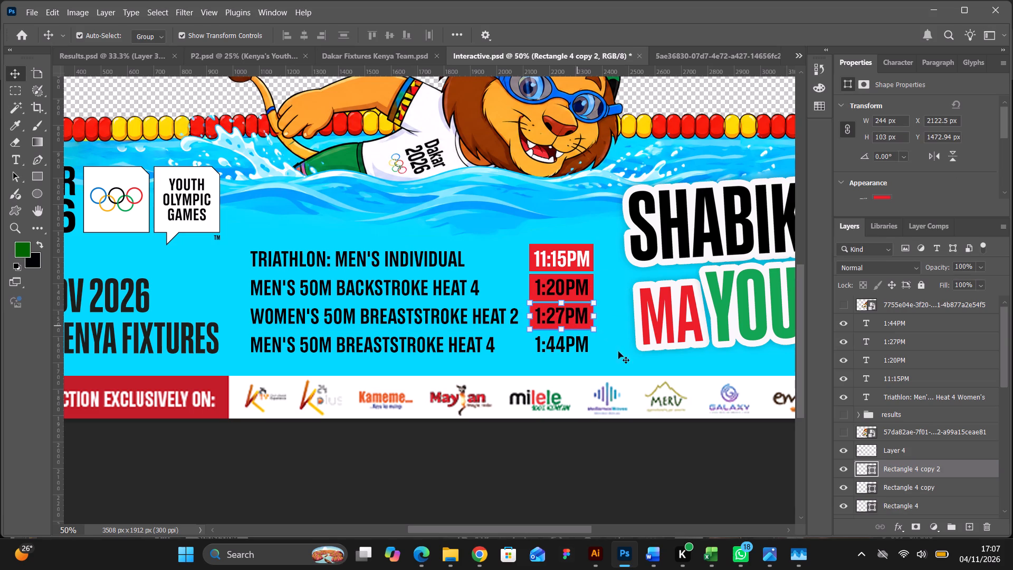
left_click(626, 451)
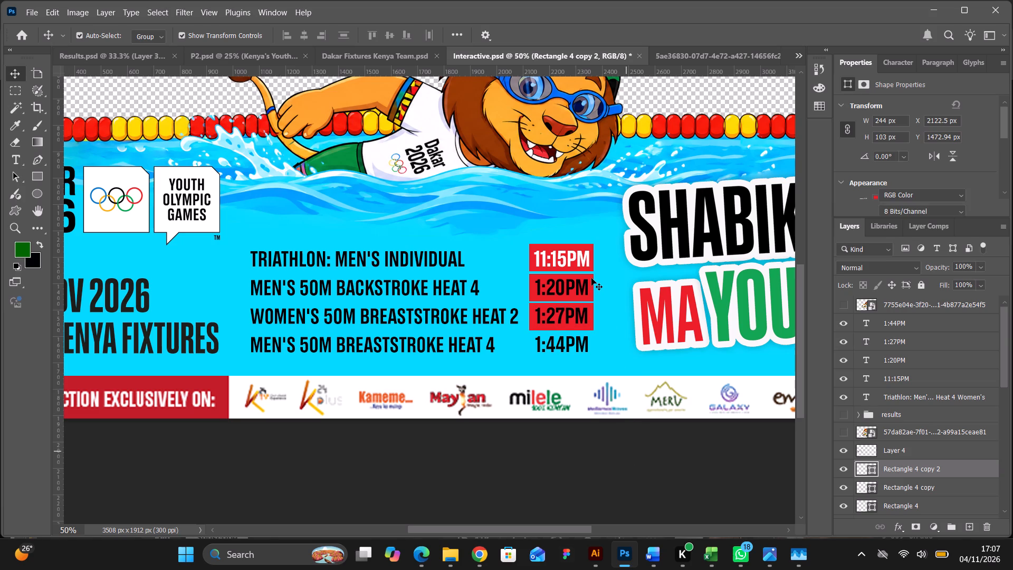
Nudge the red rectangle behind the 1:20PM time slightly upward to even out the spacing between rectangles.
left_click(591, 278)
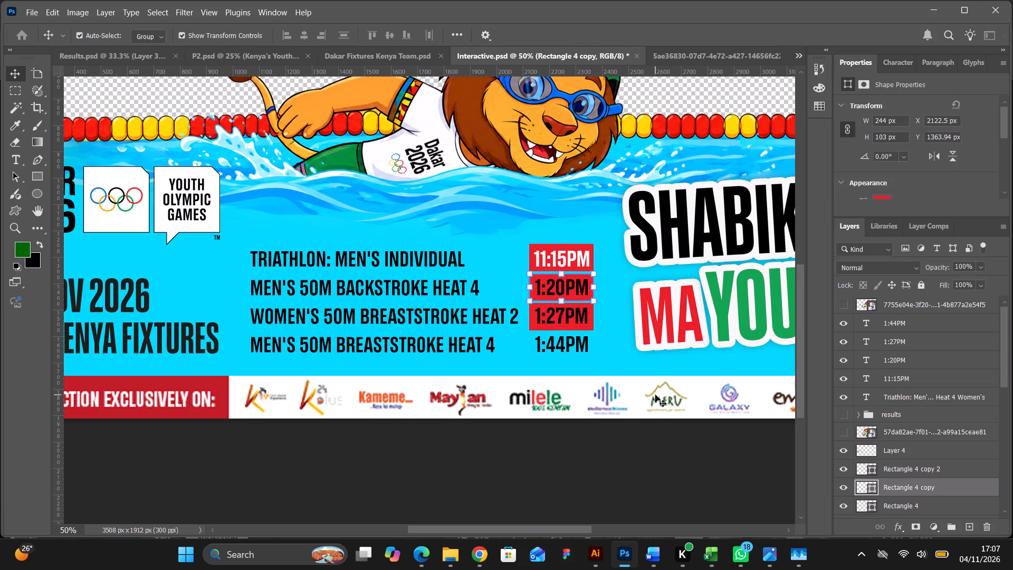
key("Up")
left_click(652, 427)
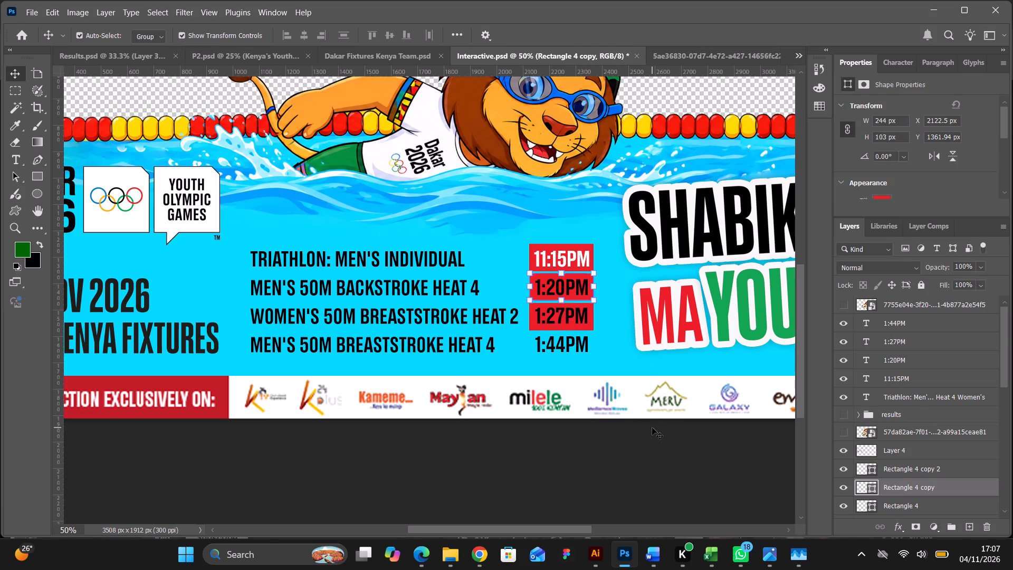
Duplicate the red rectangle behind 1:27PM and place the copy behind the 1:44PM time at about X 2120.5, Y 1585 px.
left_click(592, 312)
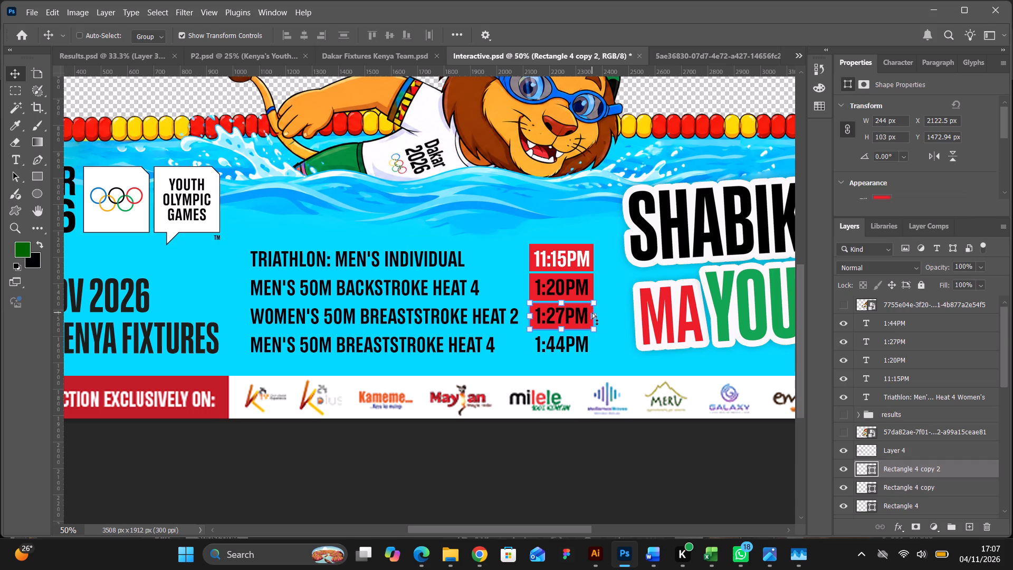
key("ctrl+j")
left_click(623, 470)
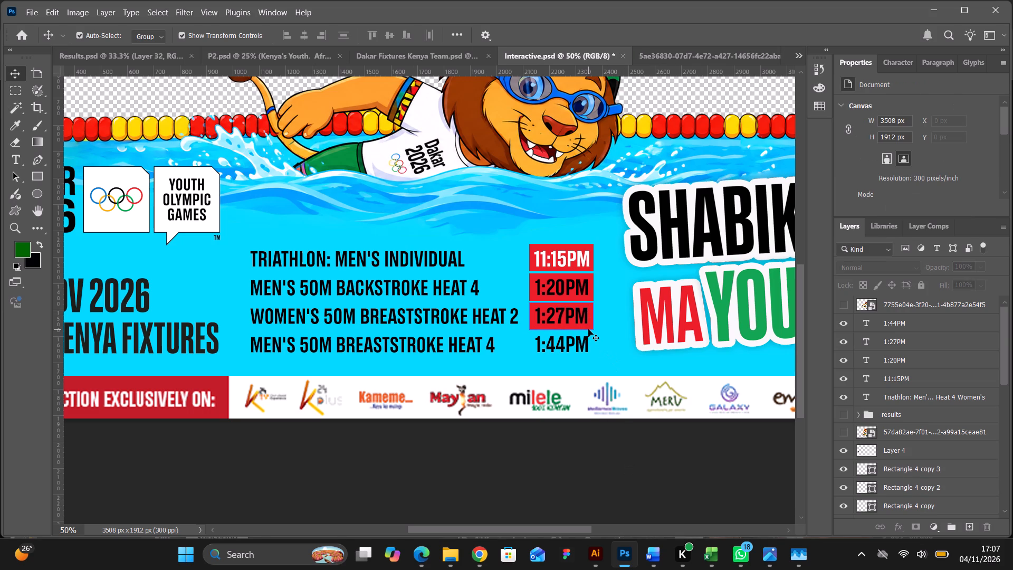
left_click_drag(588, 329, 591, 354)
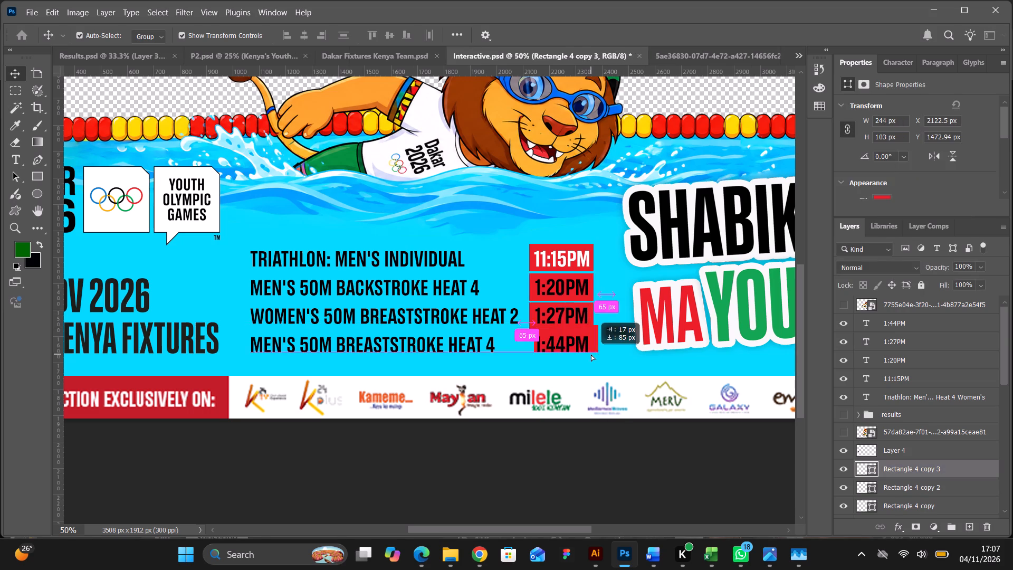
left_click_drag(591, 354, 588, 359)
left_click(595, 443)
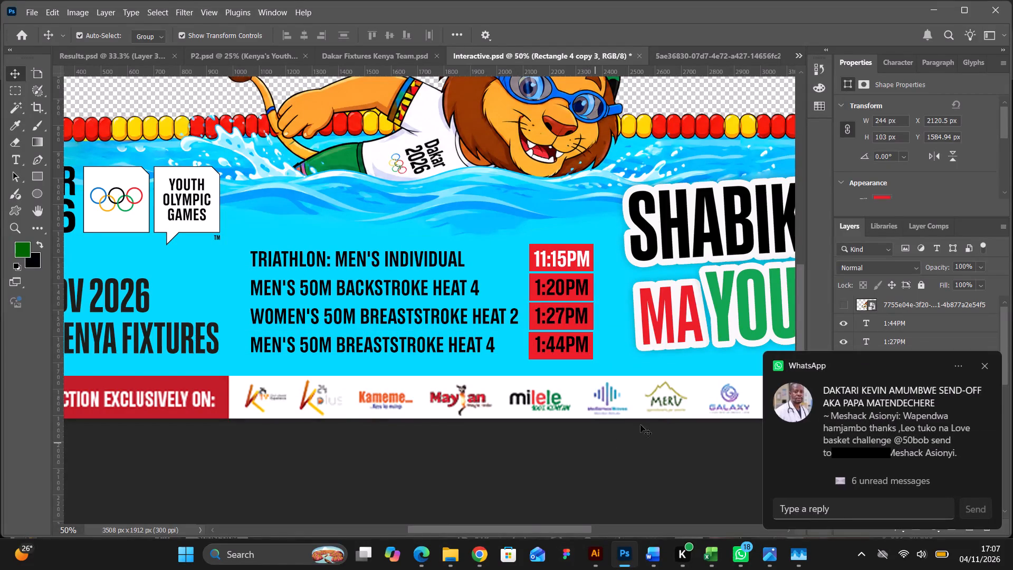
left_click(983, 368)
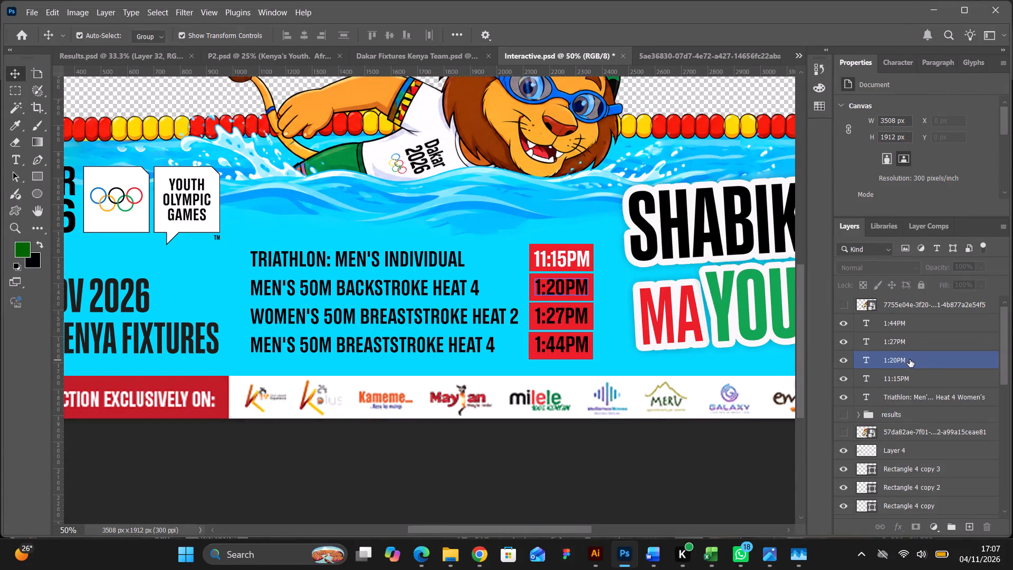
Select the 11:15PM, 1:20PM, 1:27PM and 1:44PM text layers together and open their shared text colour for editing.
left_click(910, 359)
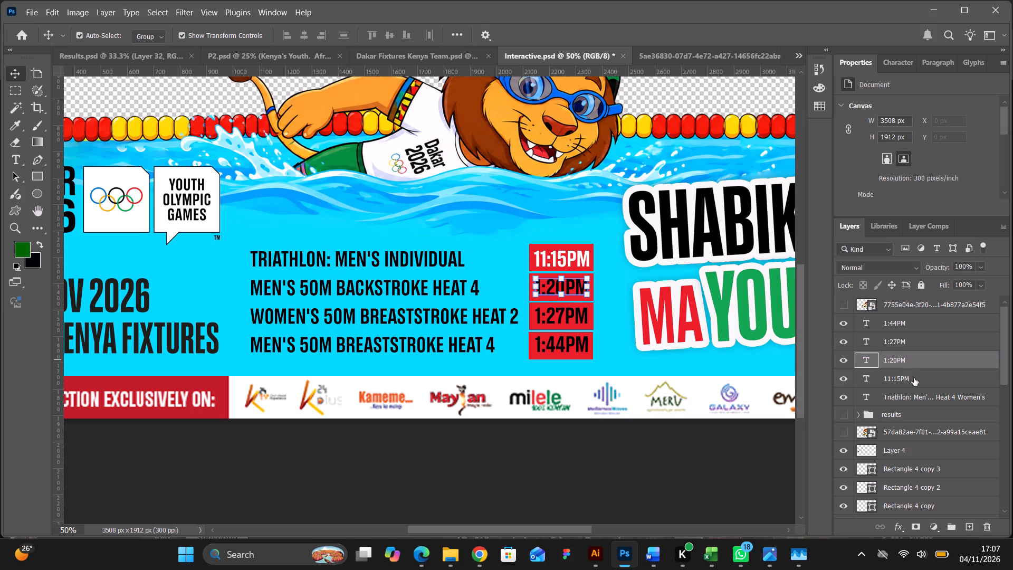
left_click(914, 378, "ctrl")
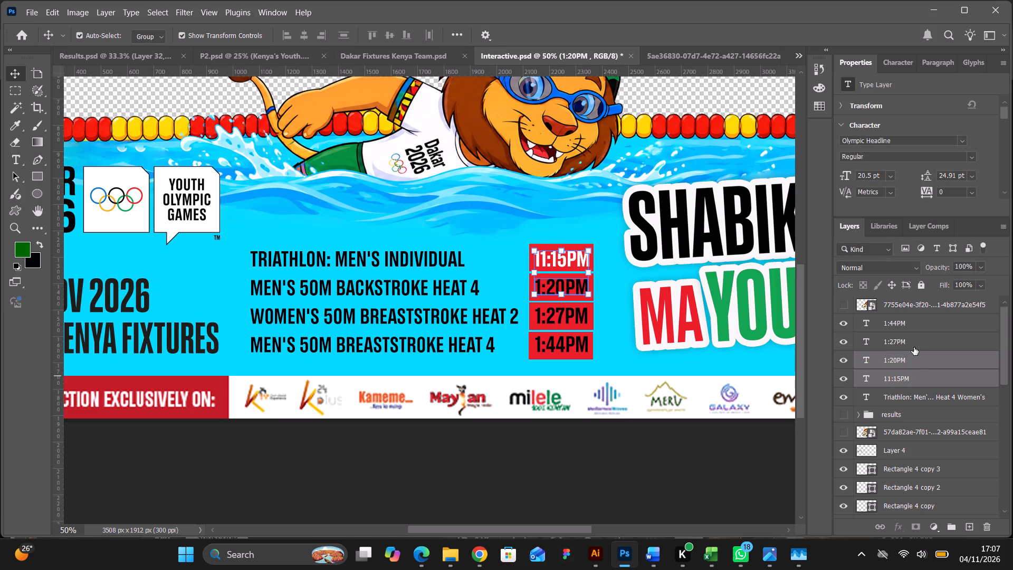
left_click(914, 347, "ctrl")
left_click(913, 326, "ctrl")
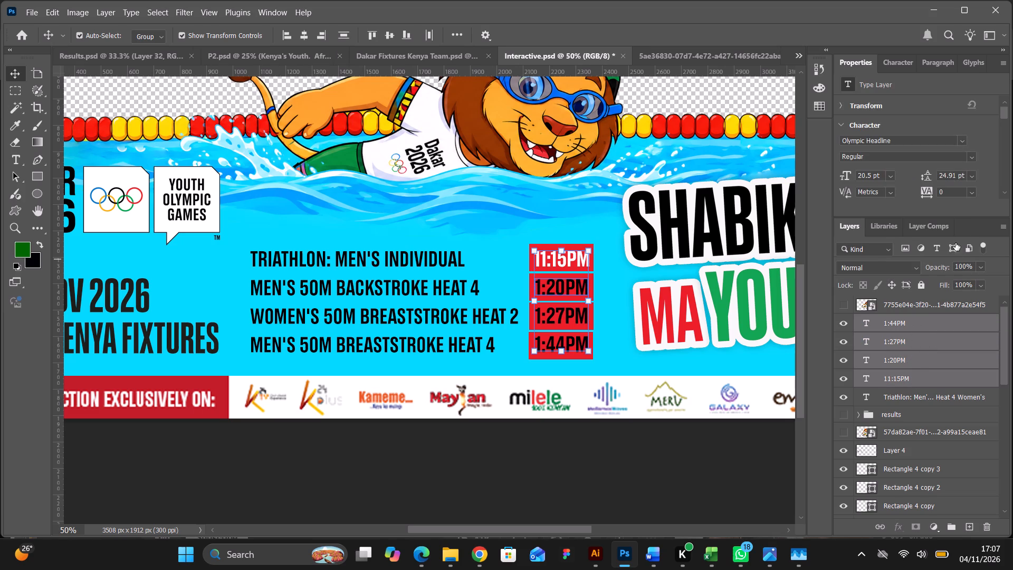
scroll(968, 201, "up", 1)
scroll(969, 200, "down", 6)
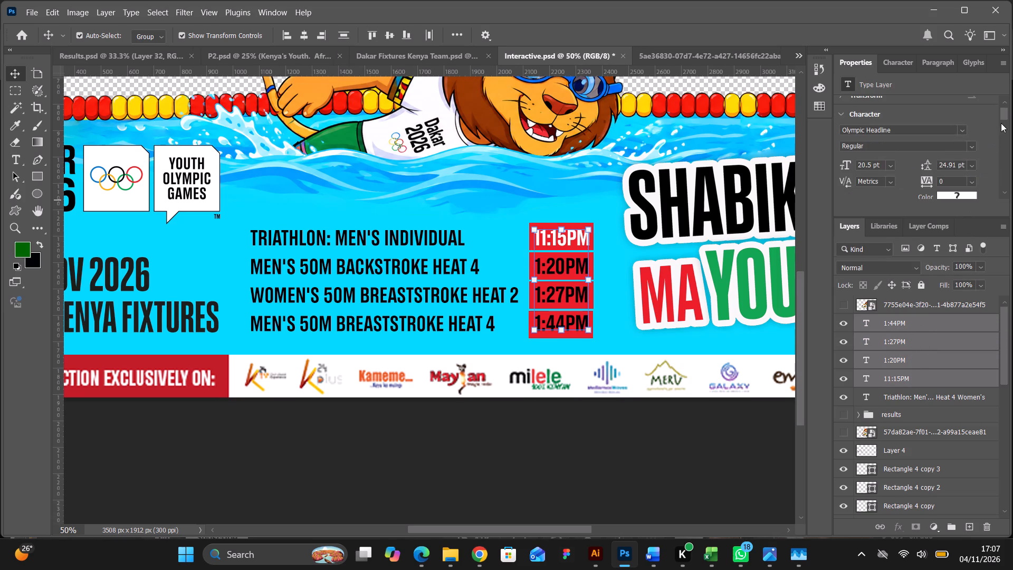
left_click(945, 179)
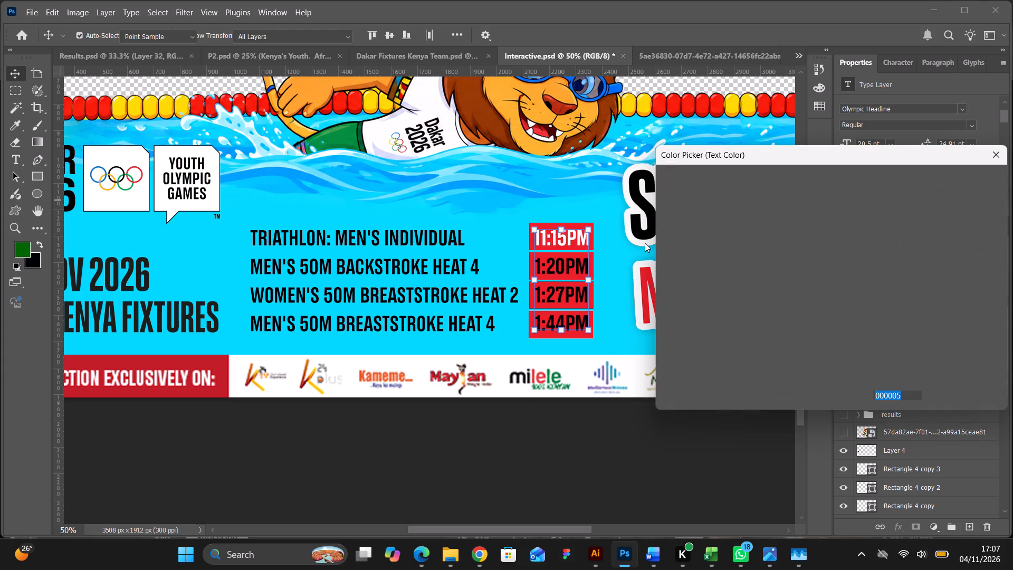
Recolour the four event time texts to off-white f7f7f7, sampled from the pale outline around the SHABIK lettering.
left_click(629, 224)
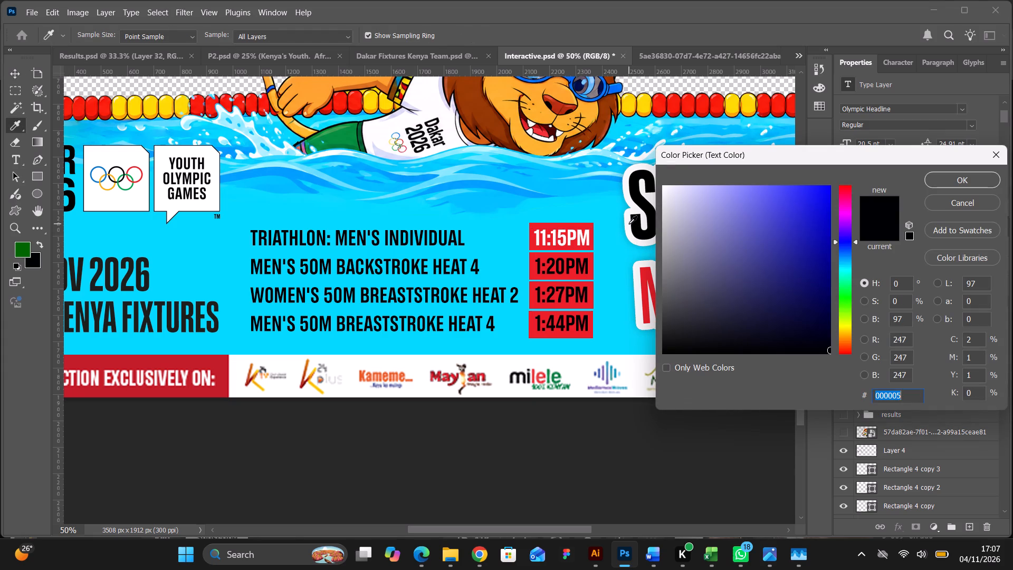
left_click(950, 180)
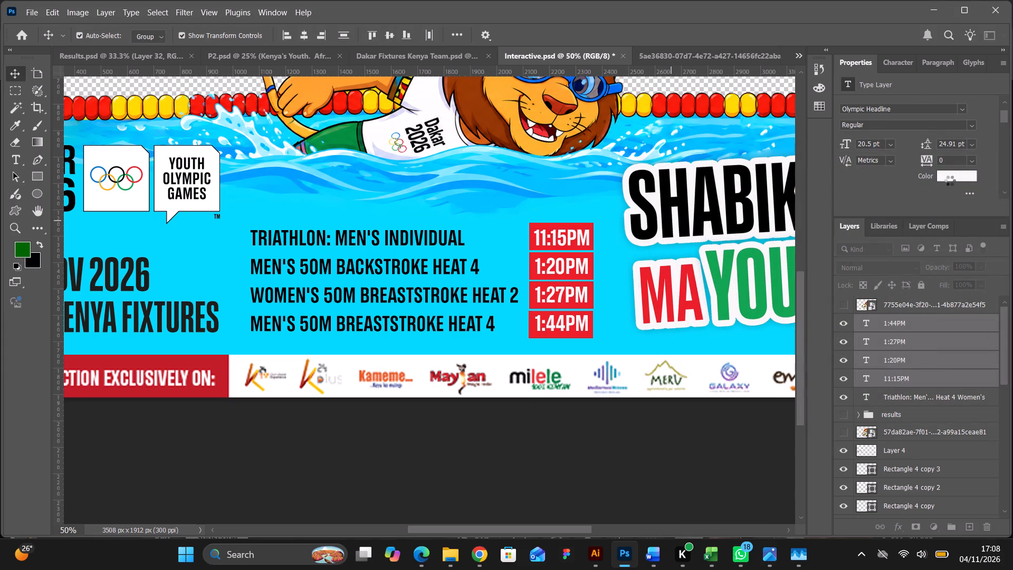
Draw a thin red divider rectangle, about 1059 x 10 px, beneath the Triathlon row at about X 1061, Y 1350 px.
left_click(708, 452)
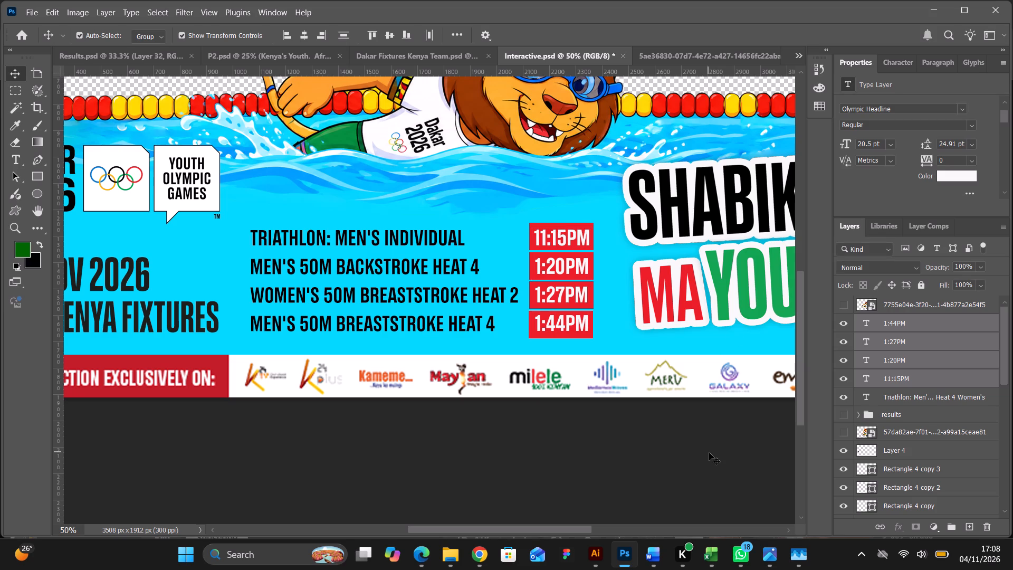
scroll(658, 461, "up", 2)
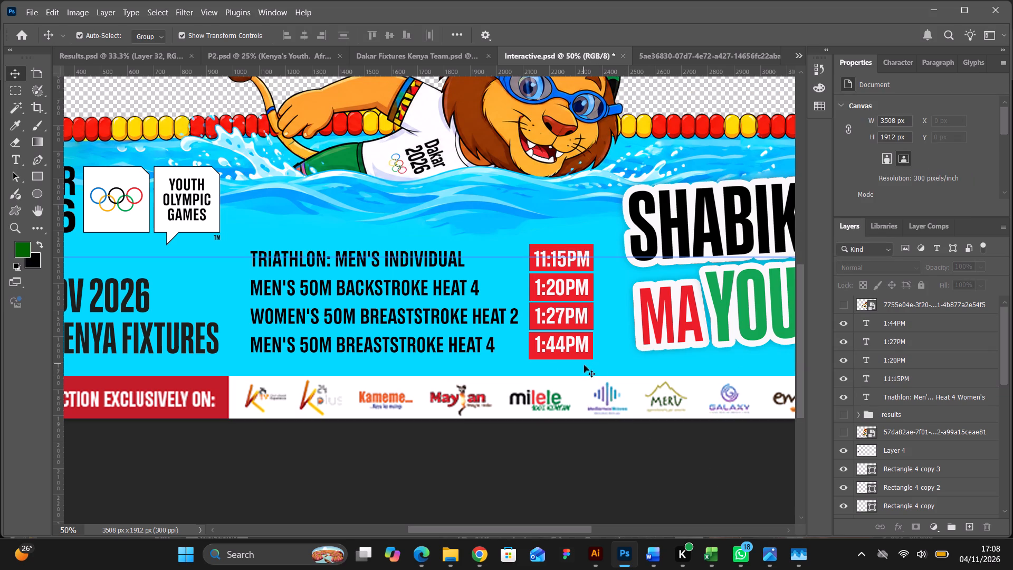
left_click(504, 481)
scroll(403, 377, "up", 3)
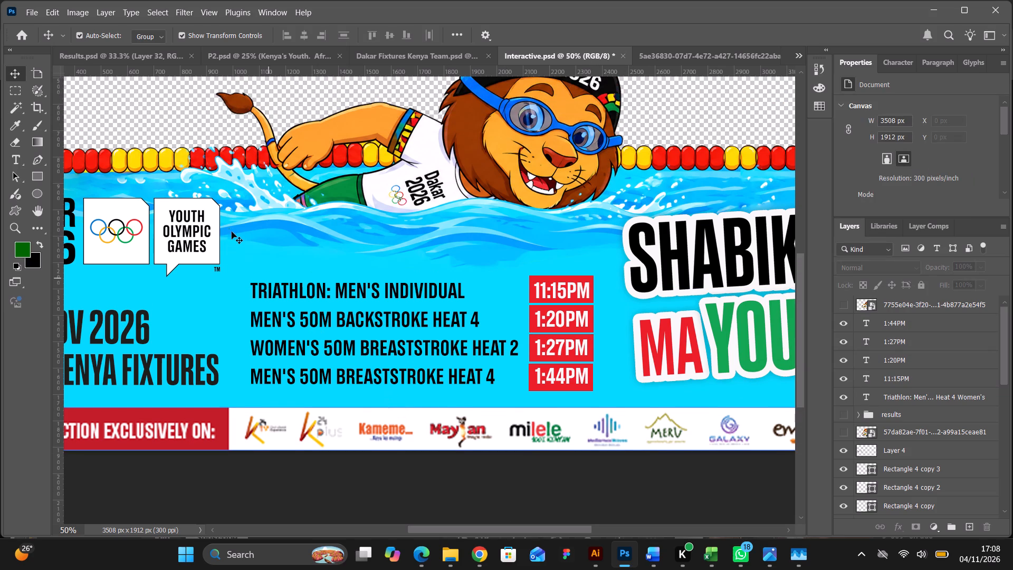
scroll(230, 230, "up", 2)
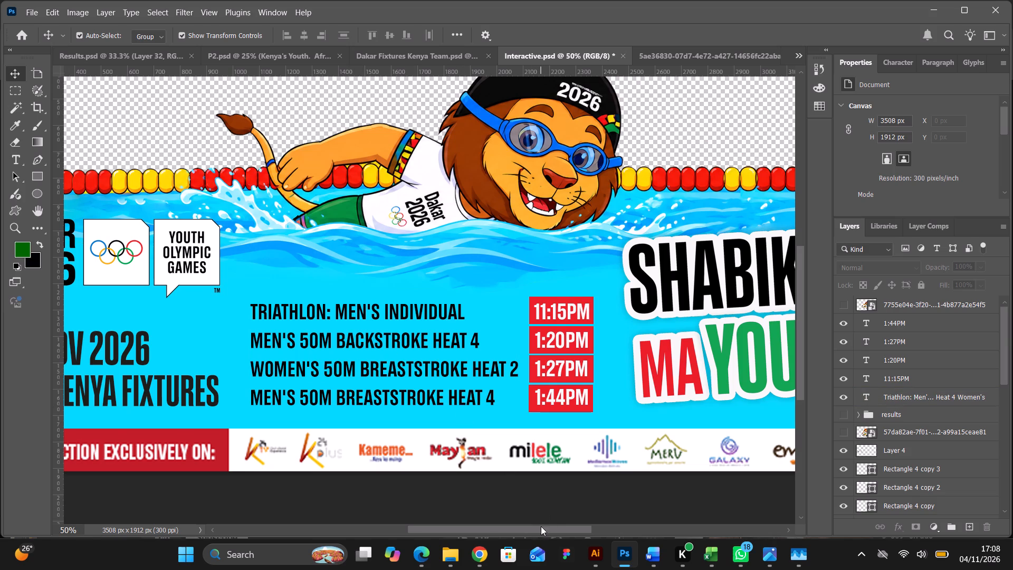
left_click_drag(539, 529, 496, 518)
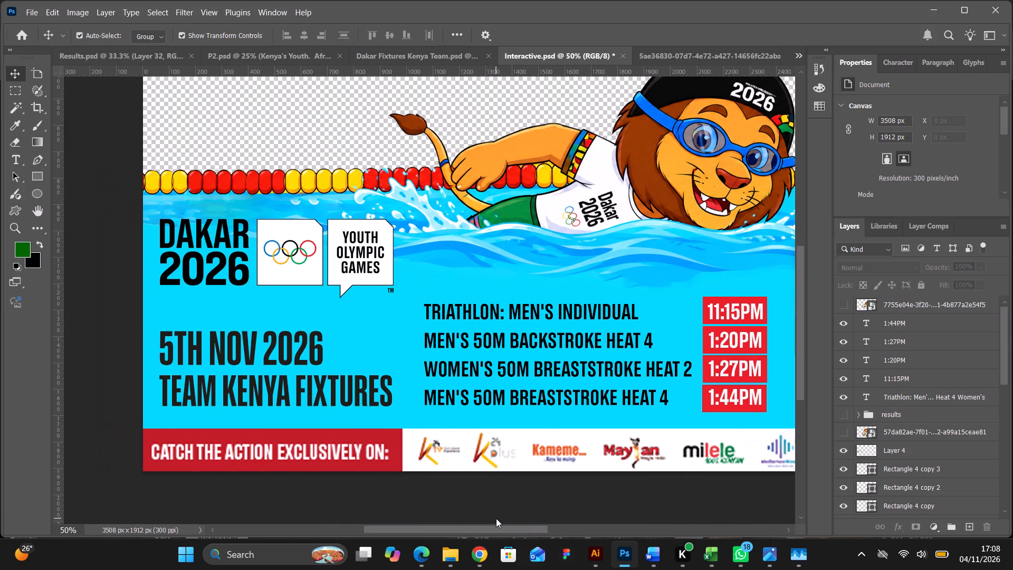
left_click_drag(496, 518, 502, 519)
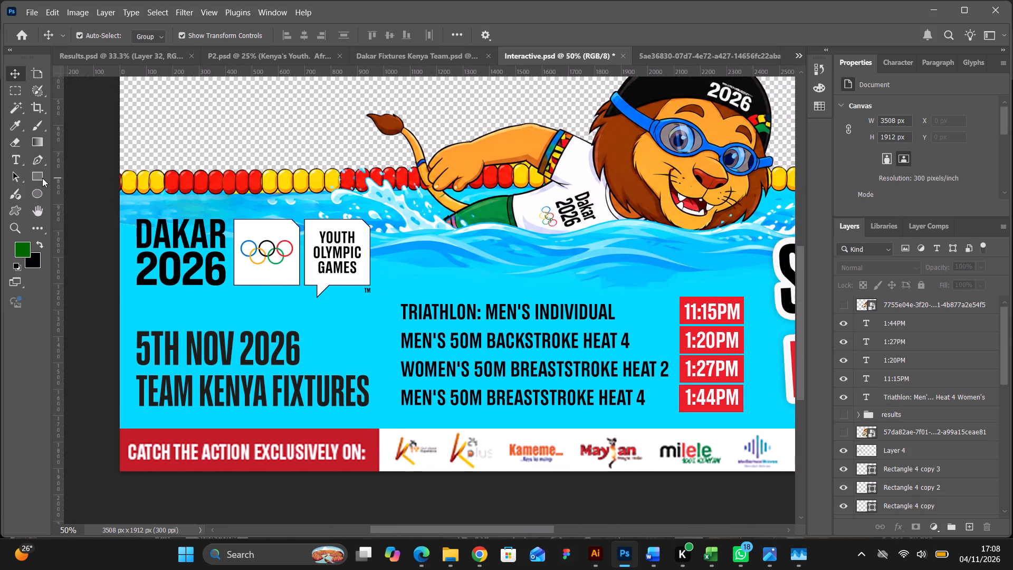
left_click(42, 177)
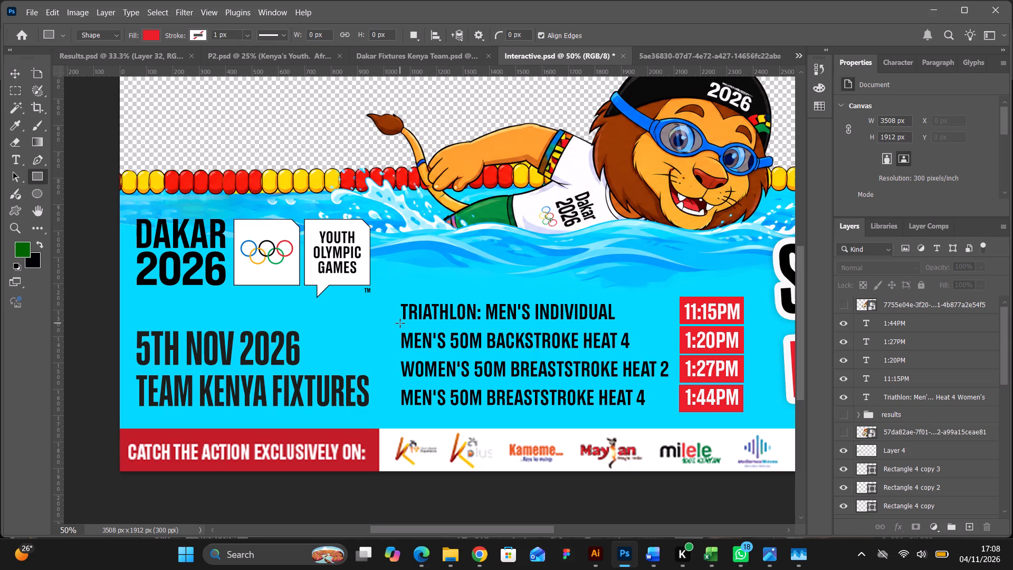
left_click_drag(400, 325, 569, 328)
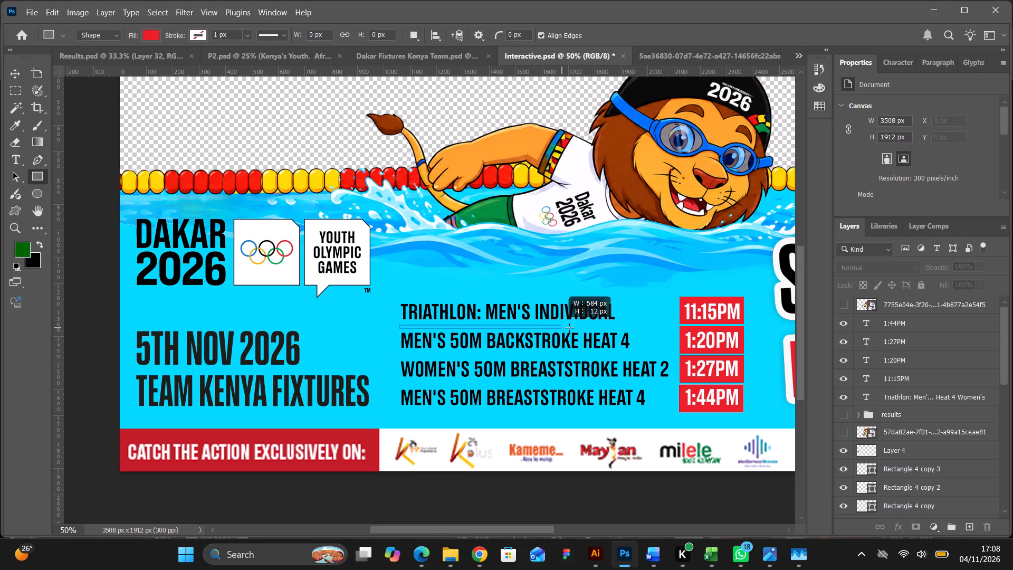
left_click_drag(569, 328, 675, 322)
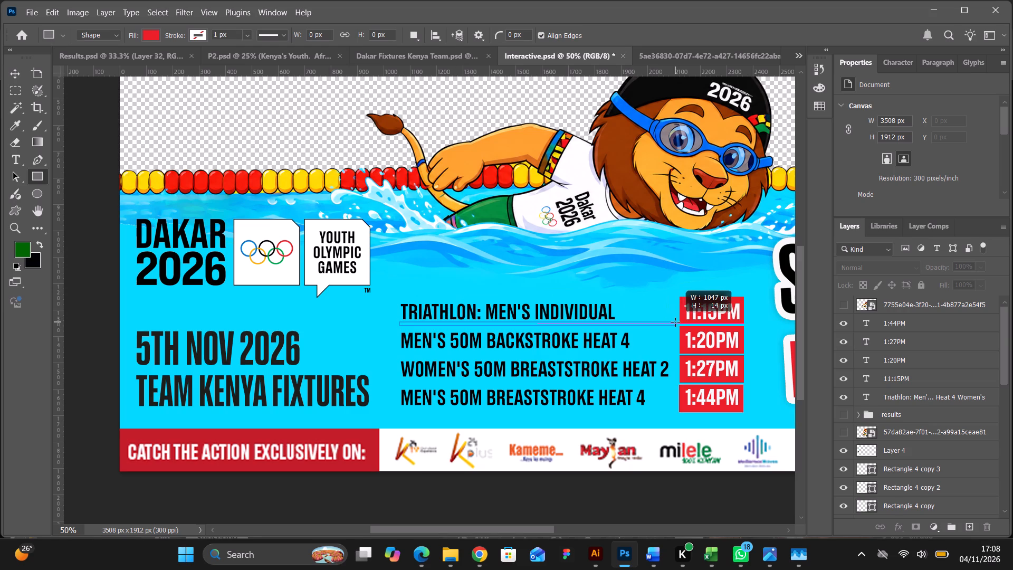
left_click_drag(675, 322, 678, 323)
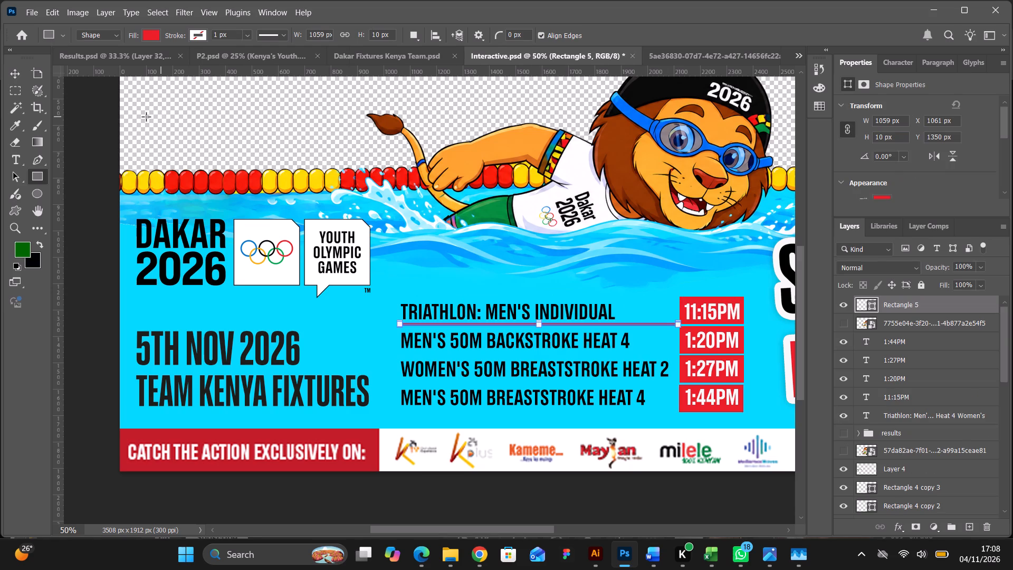
left_click(20, 74)
scroll(450, 277, "down", 8)
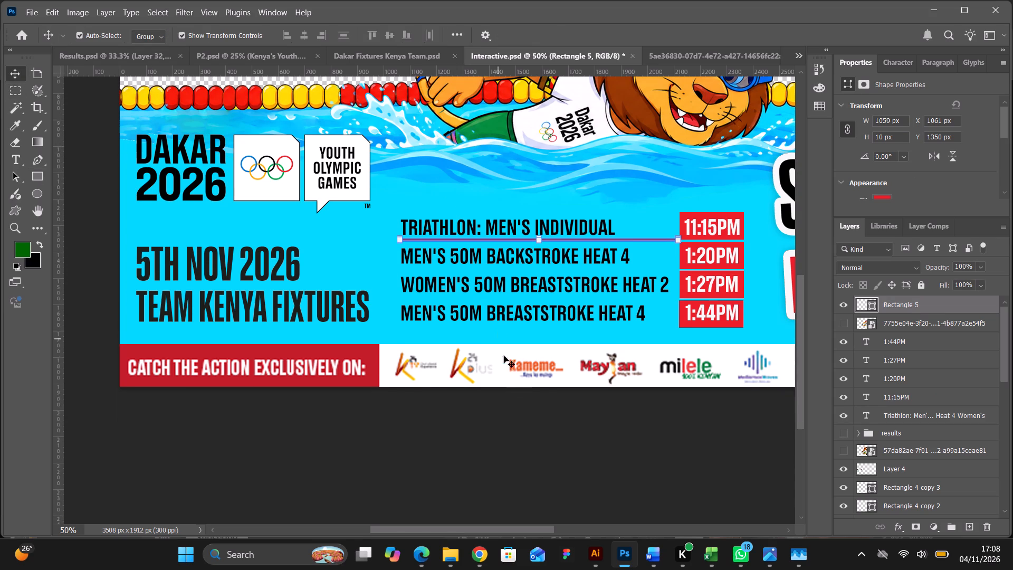
left_click(522, 439)
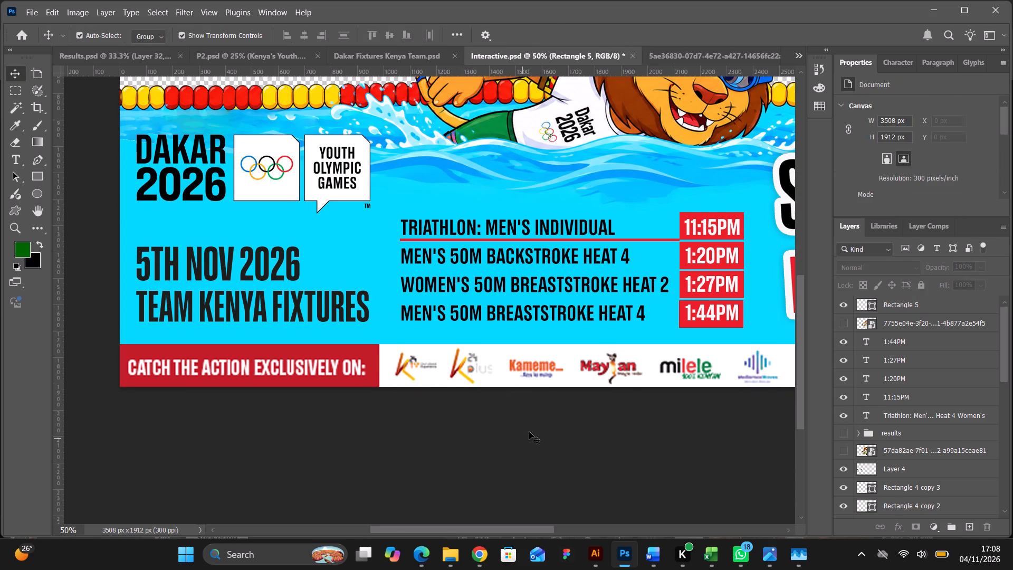
Duplicate the red divider line and place the copy beneath the Men's 50M Backstroke row at about Y 1463 px.
left_click(620, 240)
key("ctrl+j")
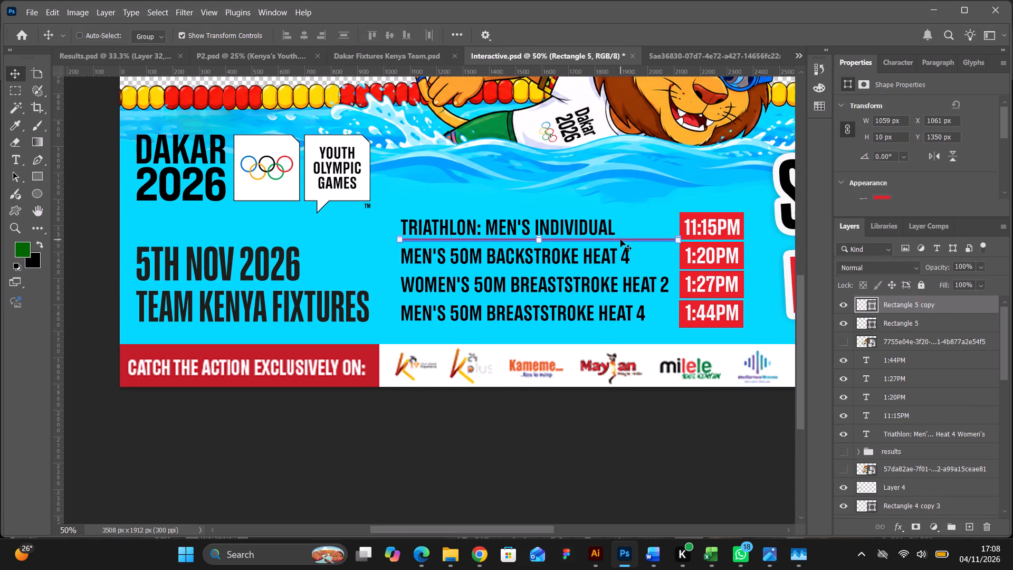
left_click_drag(620, 240, 624, 261)
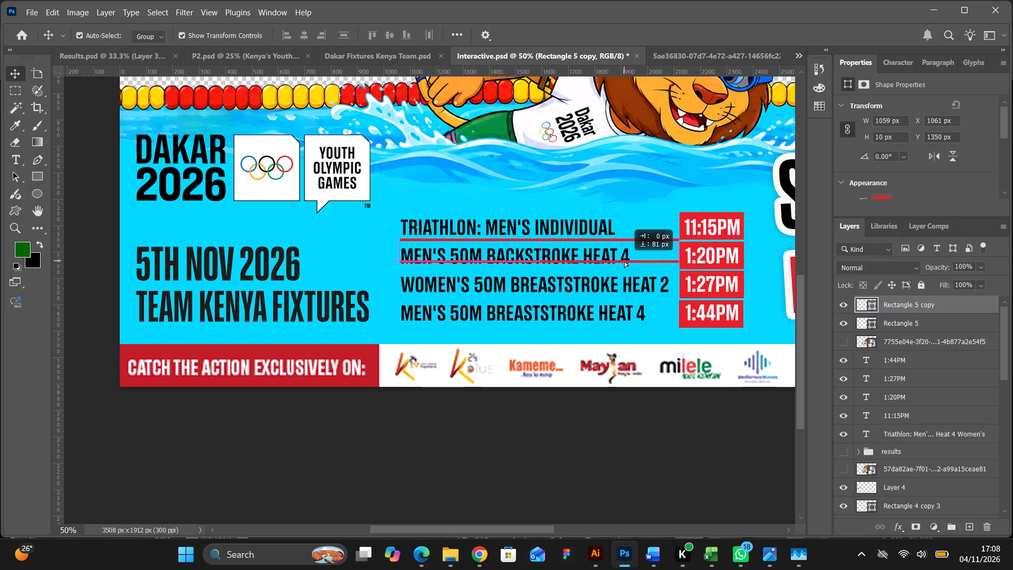
left_click_drag(624, 261, 624, 269)
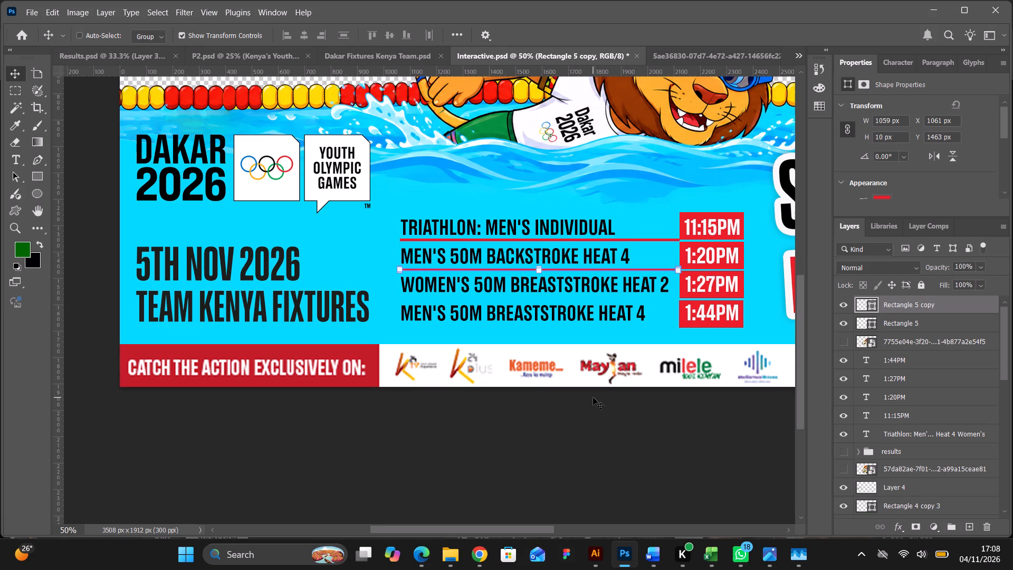
Duplicate the second divider line and place the copy beneath the Women's 50M Breaststroke row at about Y 1574 px.
key("ctrl+j")
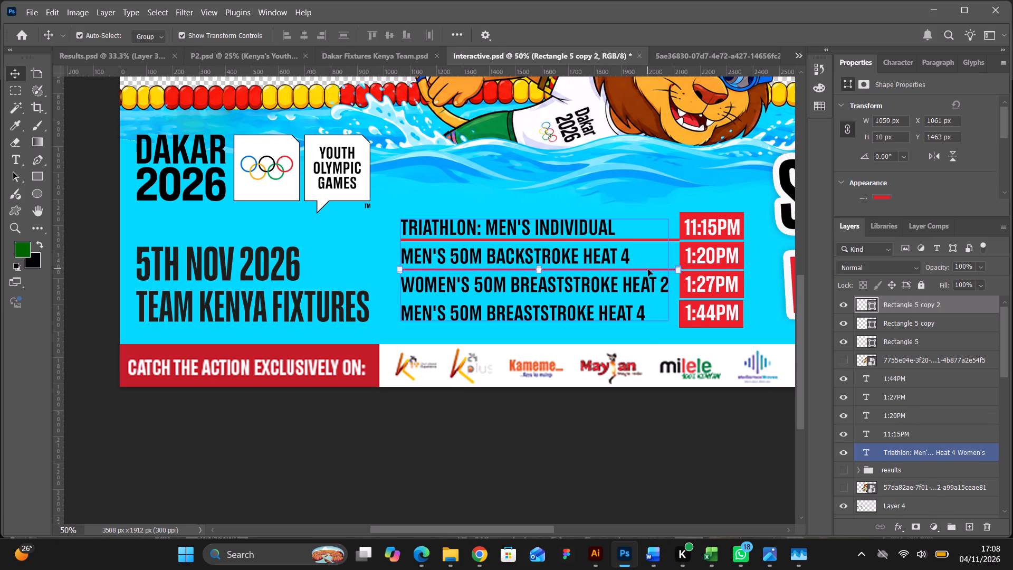
left_click_drag(656, 269, 658, 296)
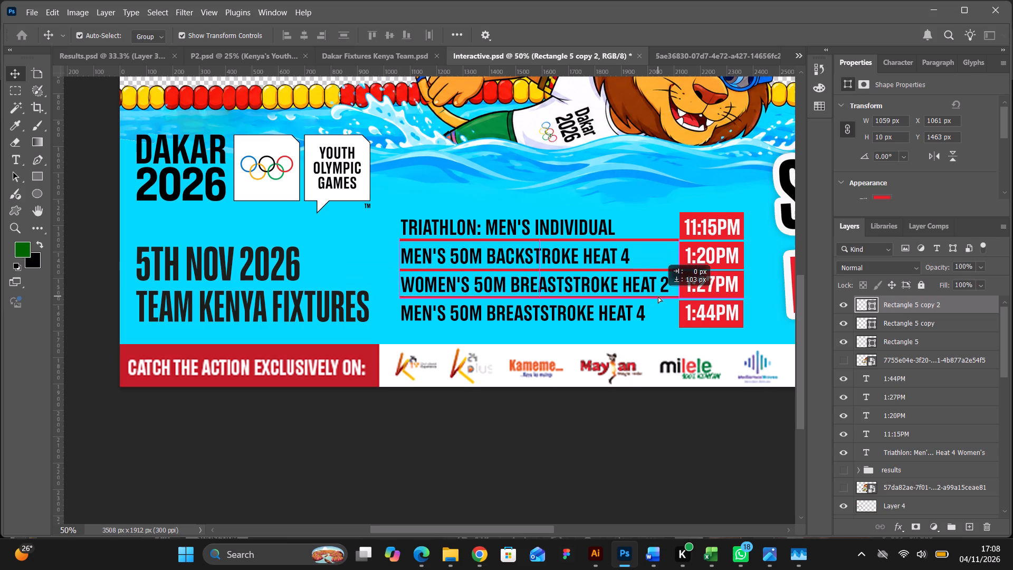
left_click_drag(658, 296, 658, 298)
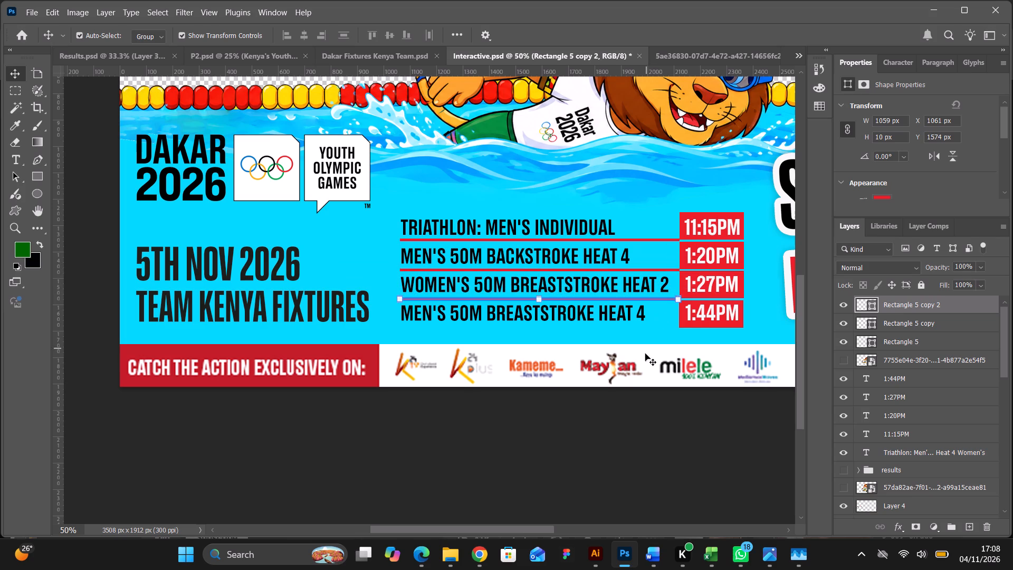
left_click(642, 431)
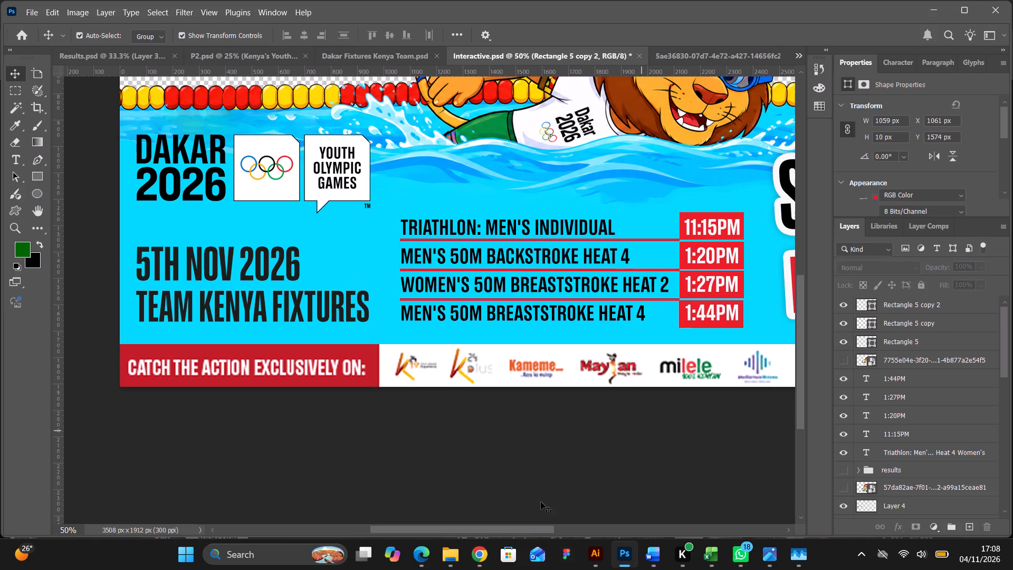
Nudge the SHABIKIA MA YOUTH lettering down to about Y 886 px.
left_click_drag(523, 527, 573, 523)
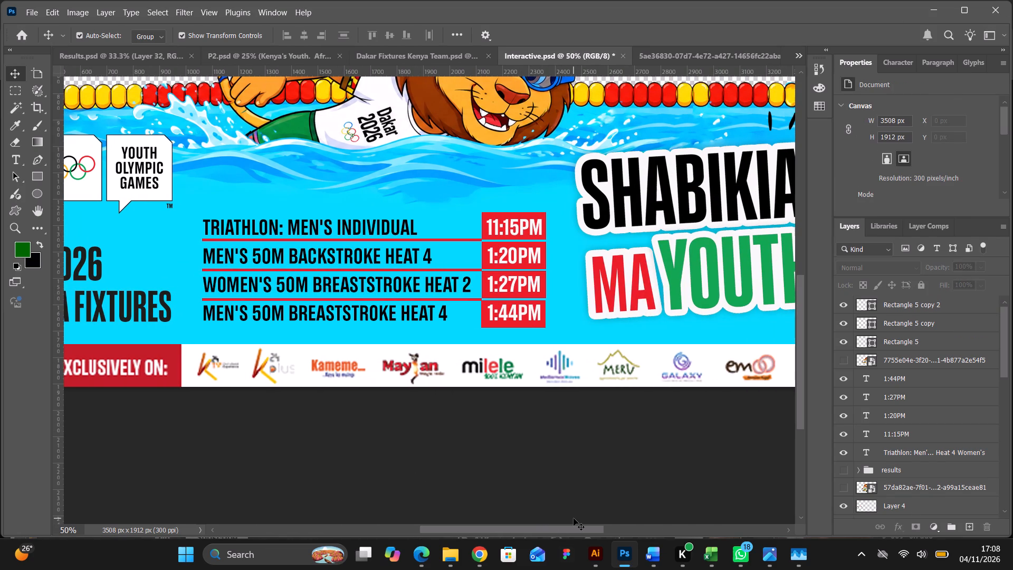
key("ctrl+minus")
scroll(602, 532, "up", 3)
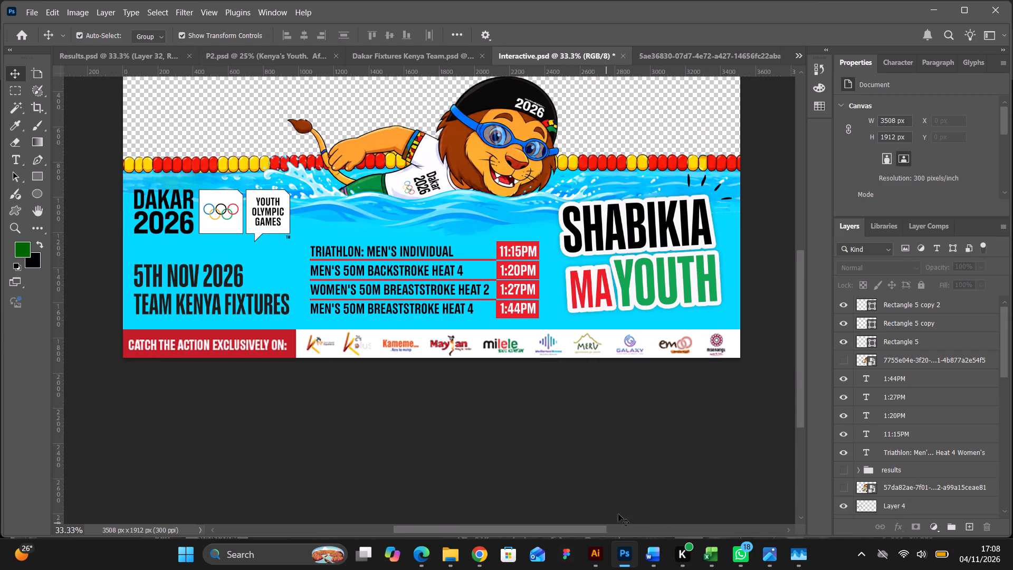
left_click(649, 296)
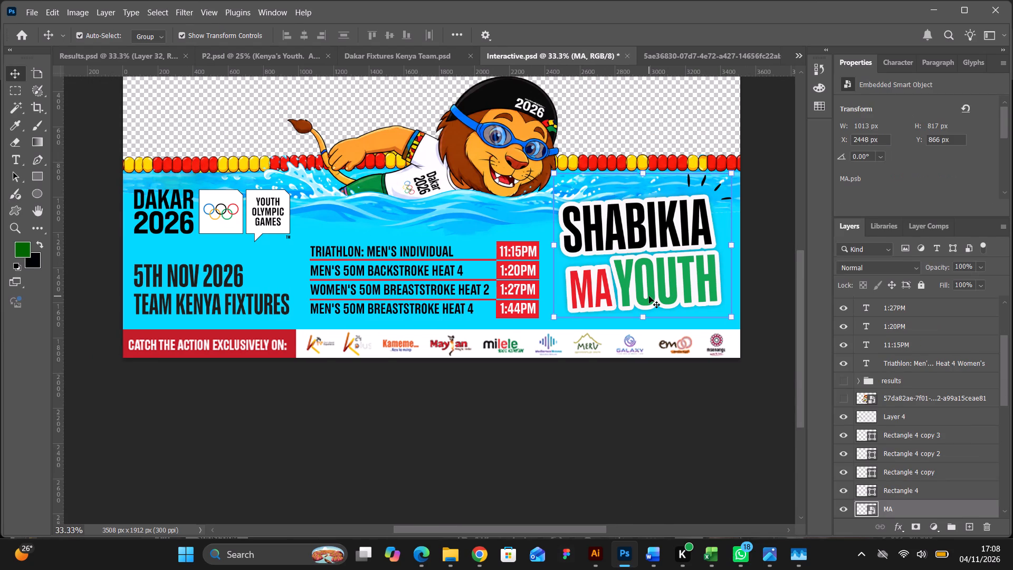
key("Down")
key("Down")
key("Down")
key("Down")
key("Down")
key("Down")
key("Down")
key("Down")
key("Down")
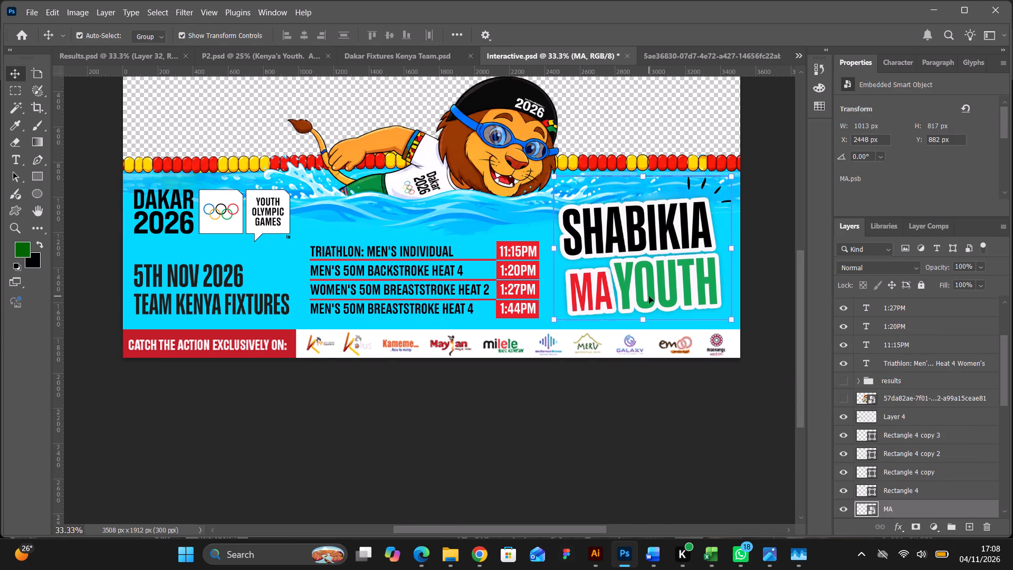
key("Down")
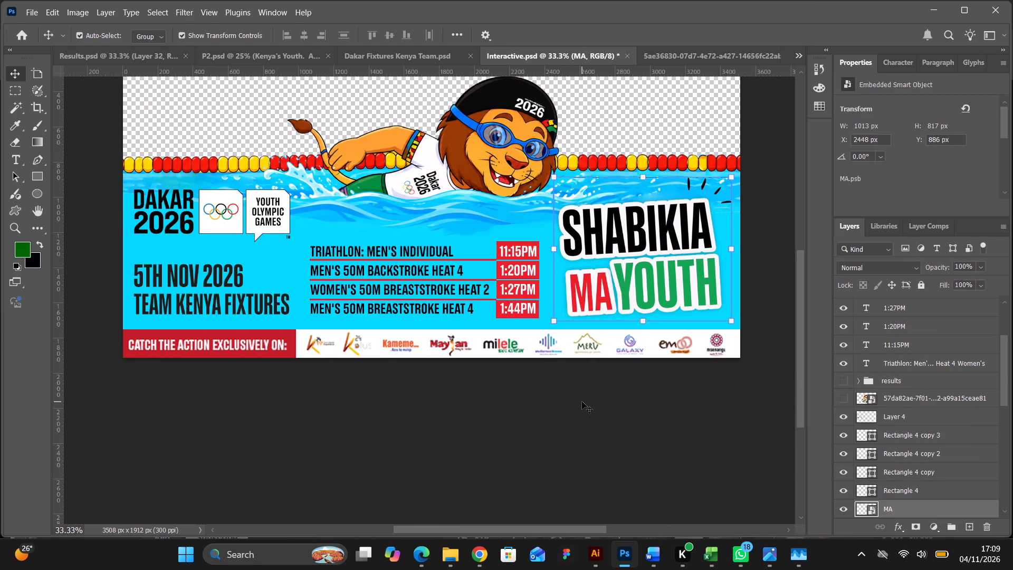
left_click(582, 402)
scroll(587, 388, "up", 6)
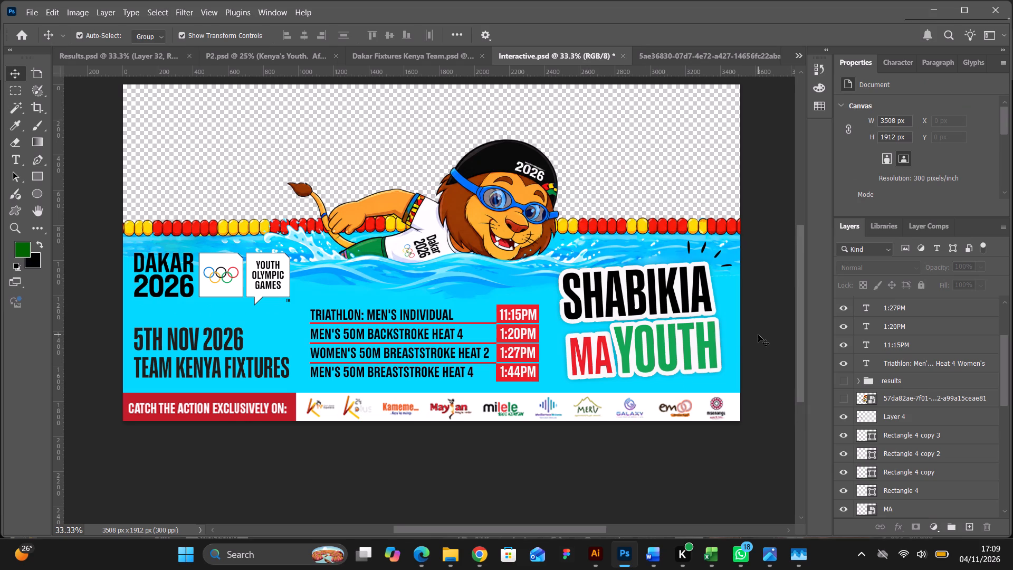
left_click(758, 335)
Copy the text CATCH ALL OLYMPICS ACTION EXCLUSIVELY ON from the red strip in the Results.psd poster.
left_click(432, 54)
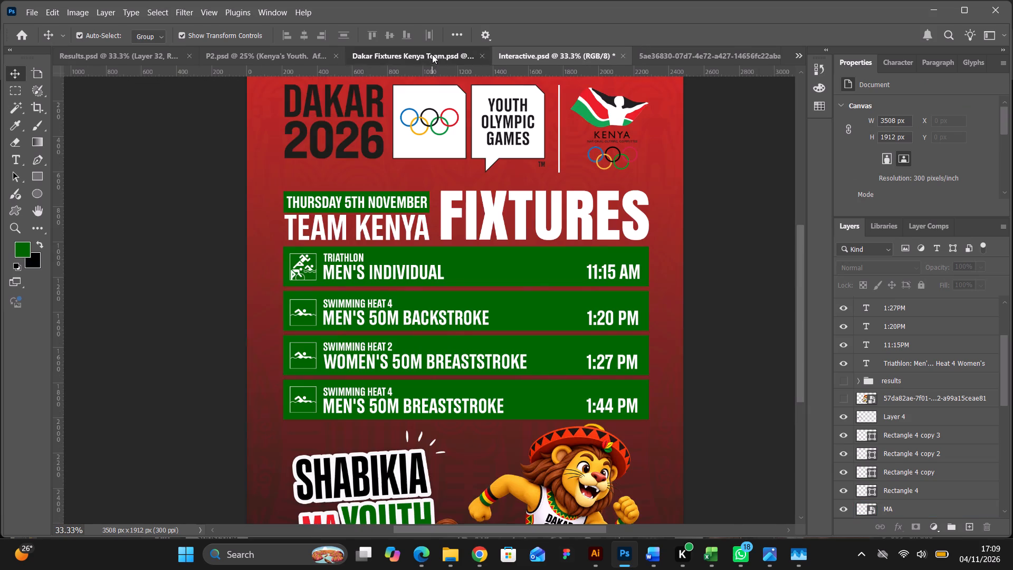
scroll(490, 260, "down", 20)
scroll(490, 260, "down", 2)
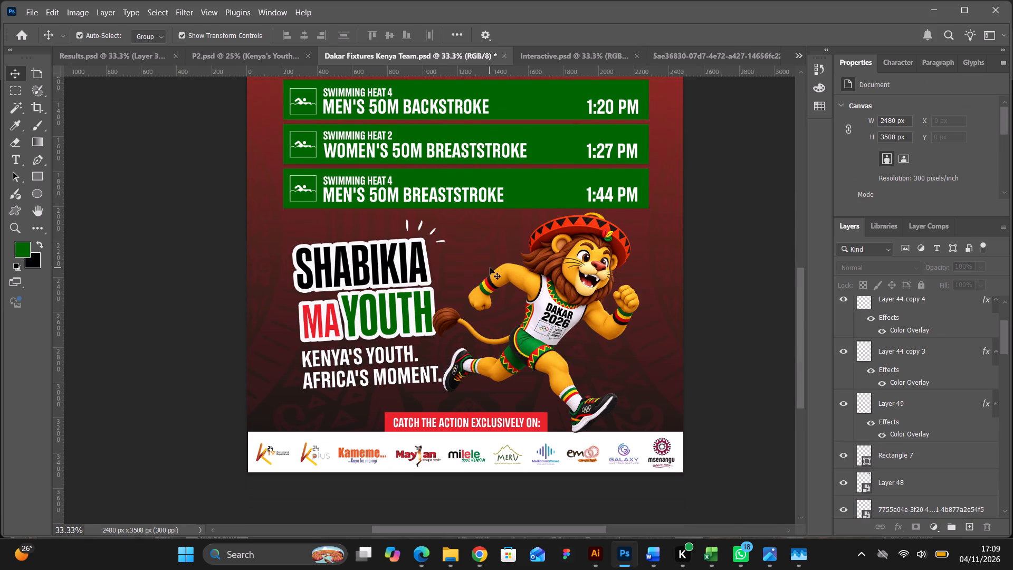
scroll(490, 268, "down", 3)
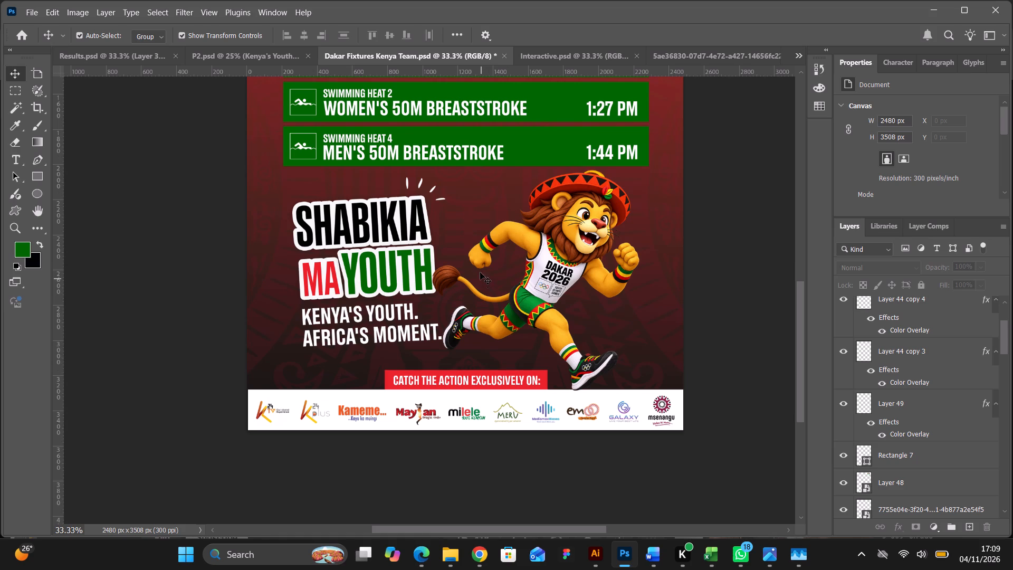
left_click(209, 62)
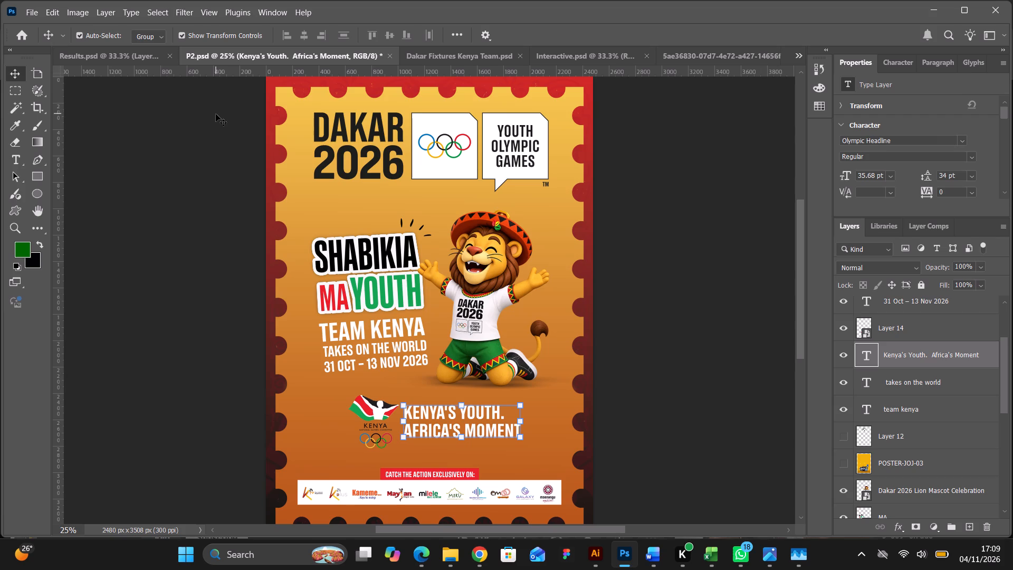
left_click(140, 58)
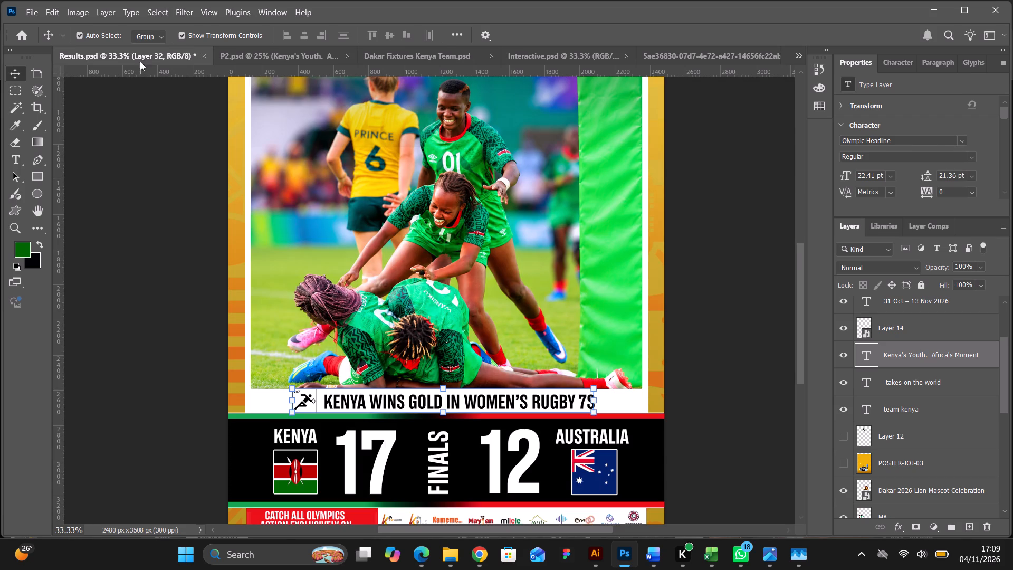
scroll(240, 227, "down", 5)
left_click(18, 158)
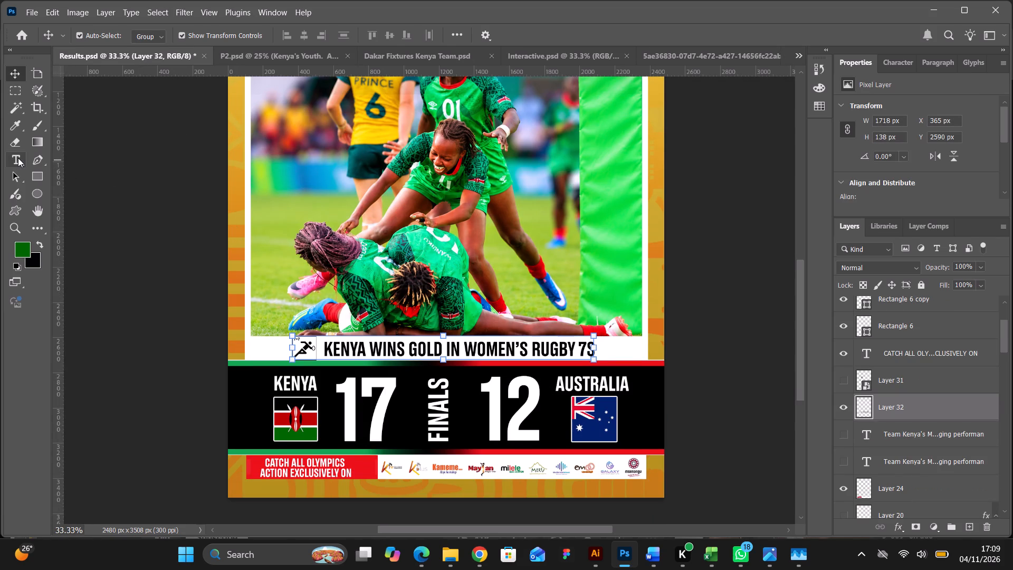
left_click(346, 473)
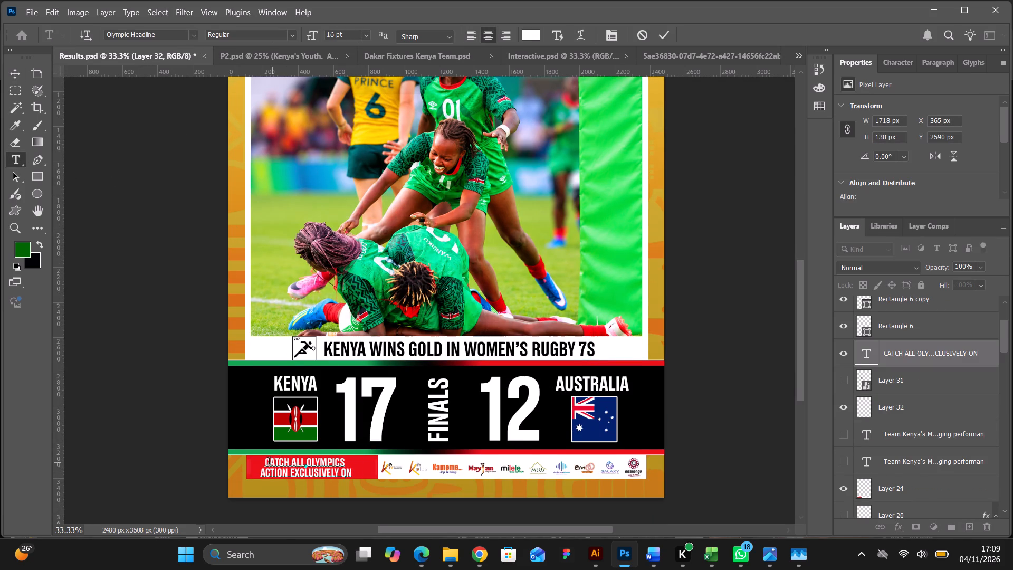
left_click_drag(266, 463, 344, 483)
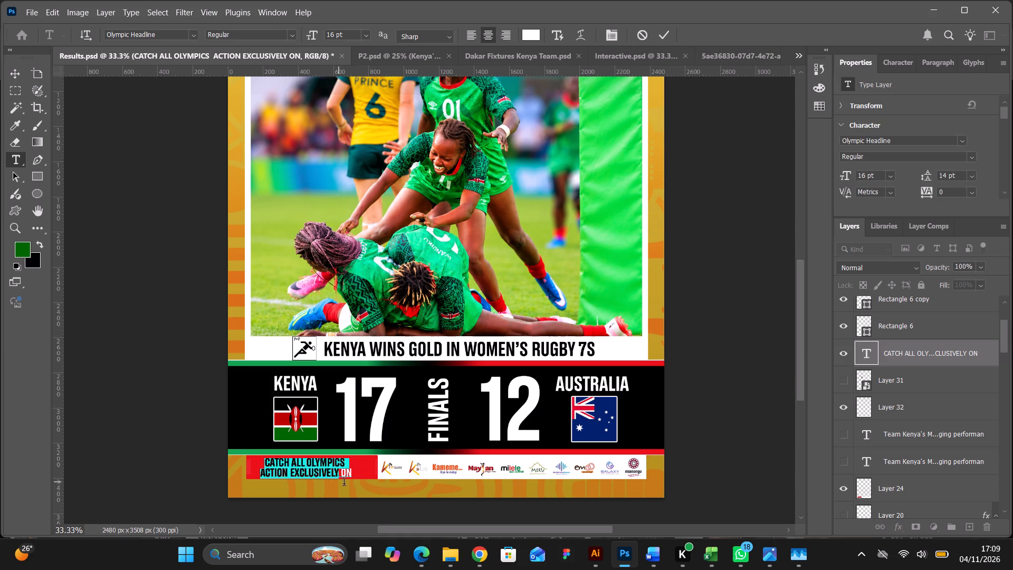
left_click_drag(344, 483, 364, 487)
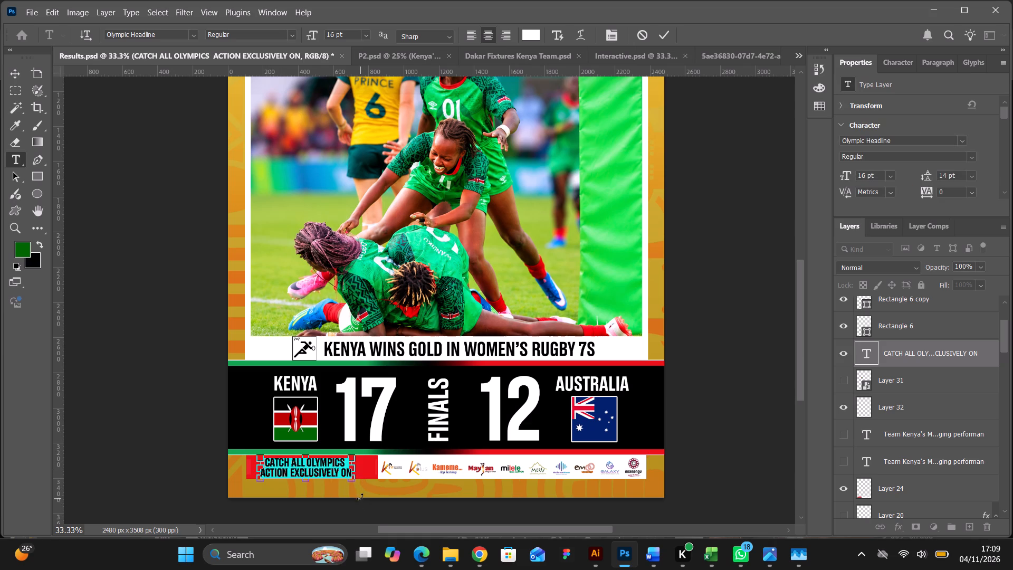
key("ctrl+c")
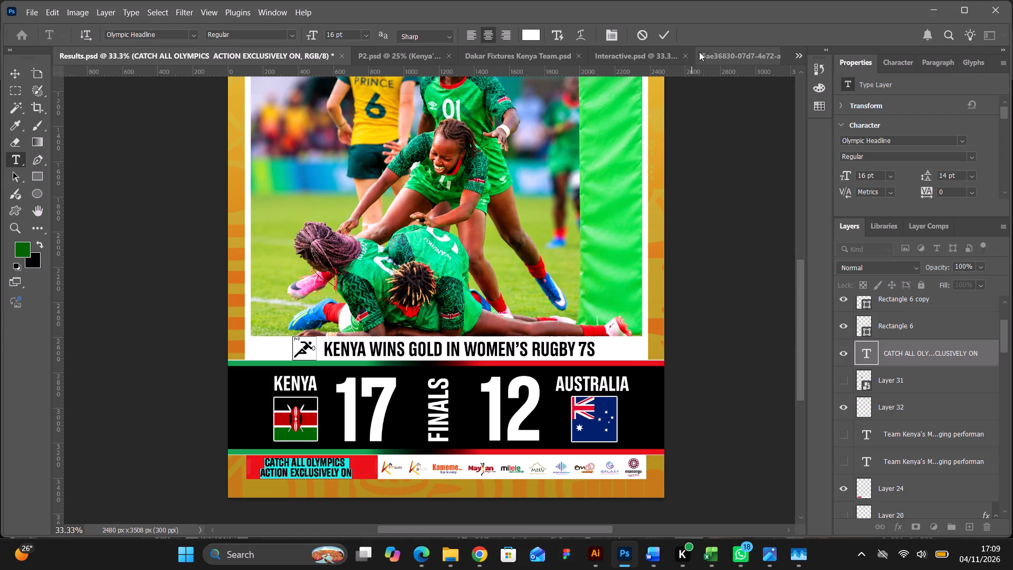
In Interactive.psd, draw a red rectangle about 1007 x 177 px over the CATCH THE ACTION EXCLUSIVELY ON strip beside the logos.
left_click(651, 62)
scroll(385, 281, "down", 4)
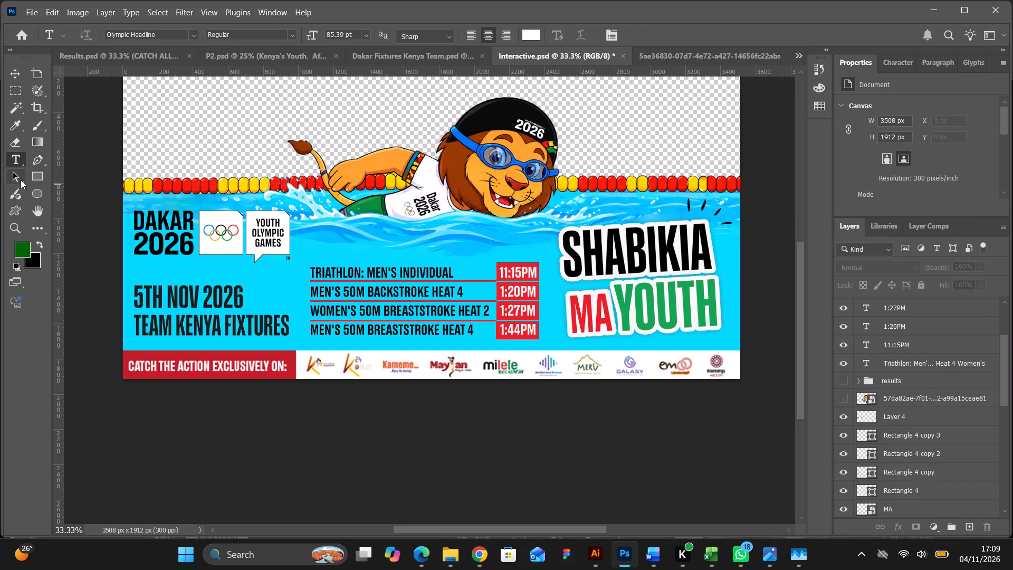
left_click(35, 178)
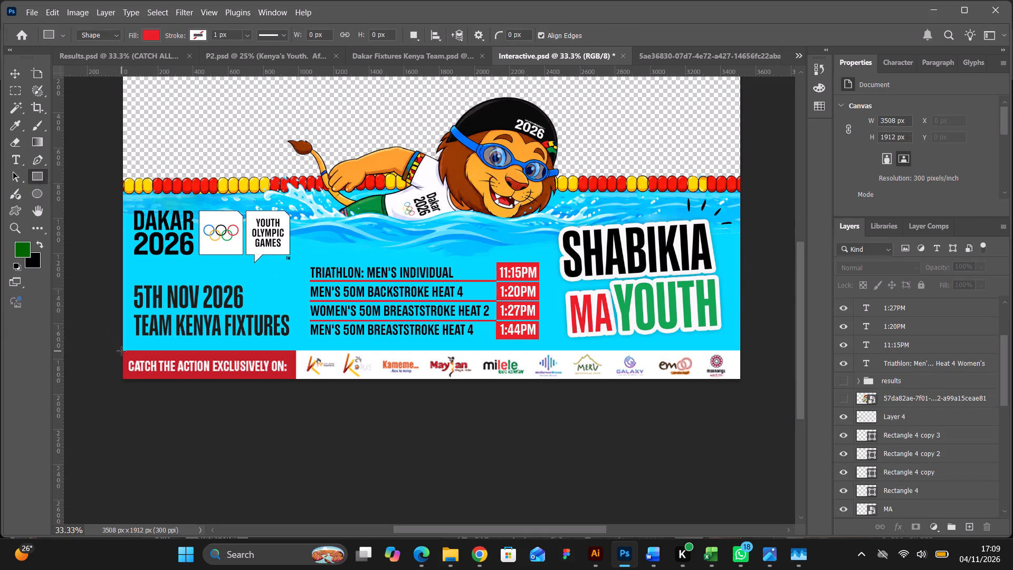
left_click_drag(120, 350, 239, 389)
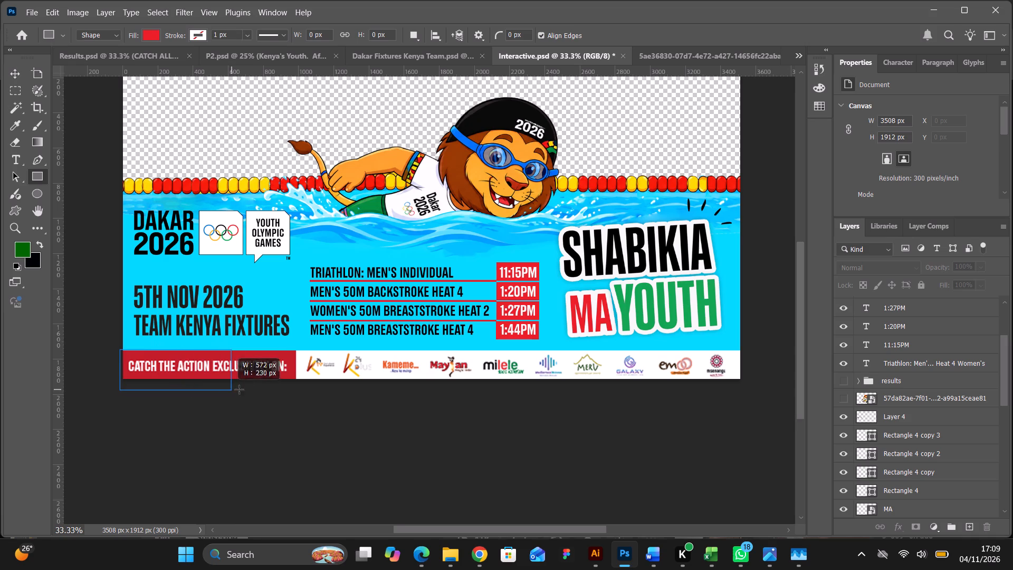
left_click_drag(239, 389, 297, 381)
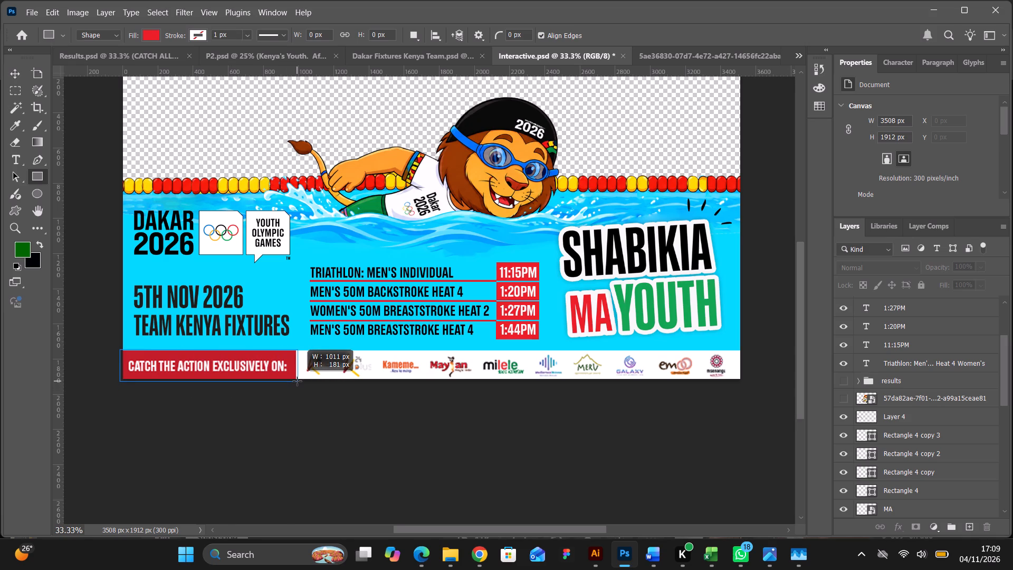
left_click_drag(297, 381, 297, 381)
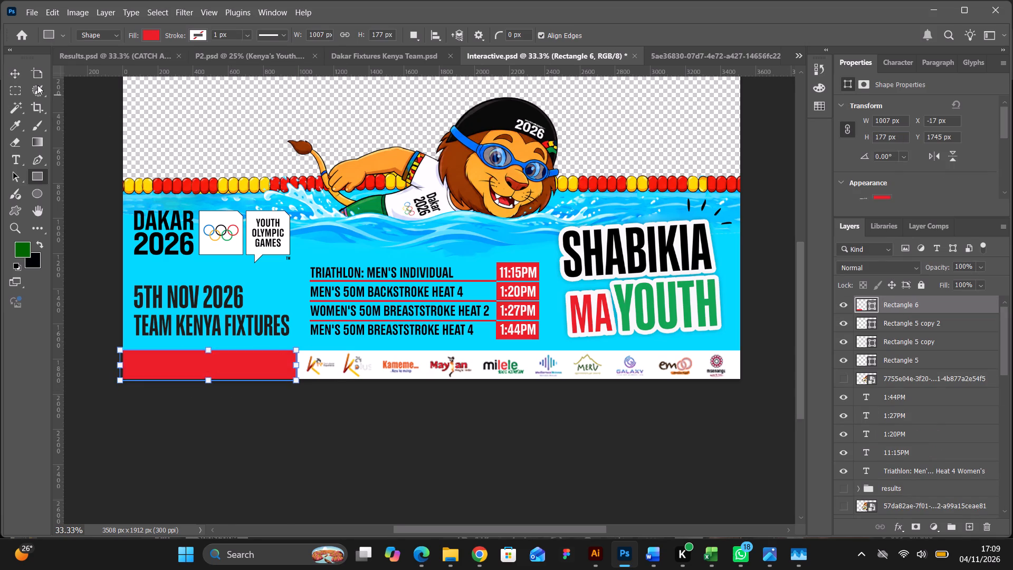
left_click(21, 73)
Paste the copied CATCH ALL OLYMPICS ACTION EXCLUSIVELY ON text as a new text layer above the fixtures artwork.
left_click(17, 157)
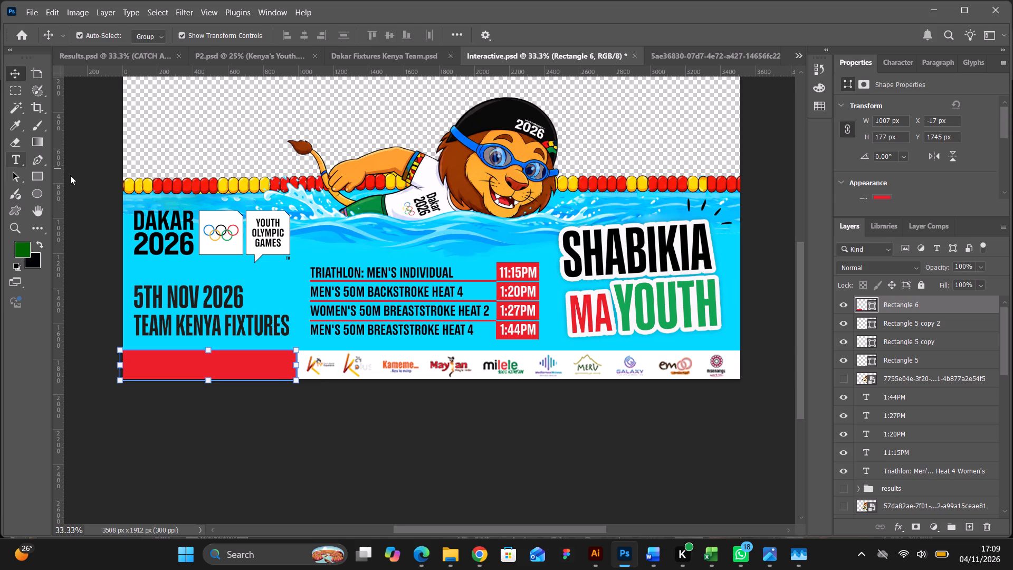
left_click(157, 141)
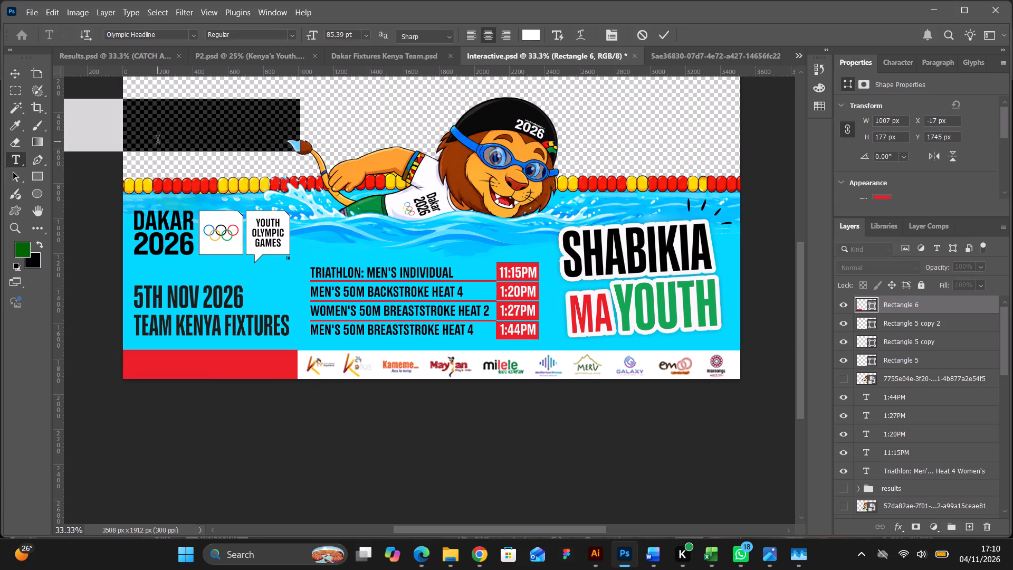
key("ctrl+v")
left_click(15, 74)
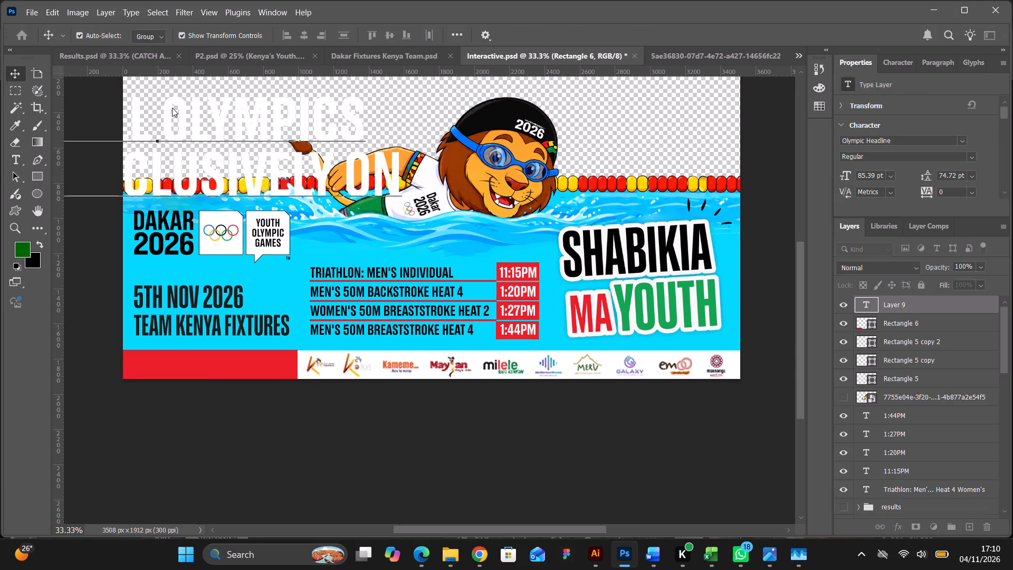
Scale the pasted tagline down to about 23.36% and place it on the red rectangle beside the logos.
left_click(179, 116)
left_click_drag(179, 116, 190, 136)
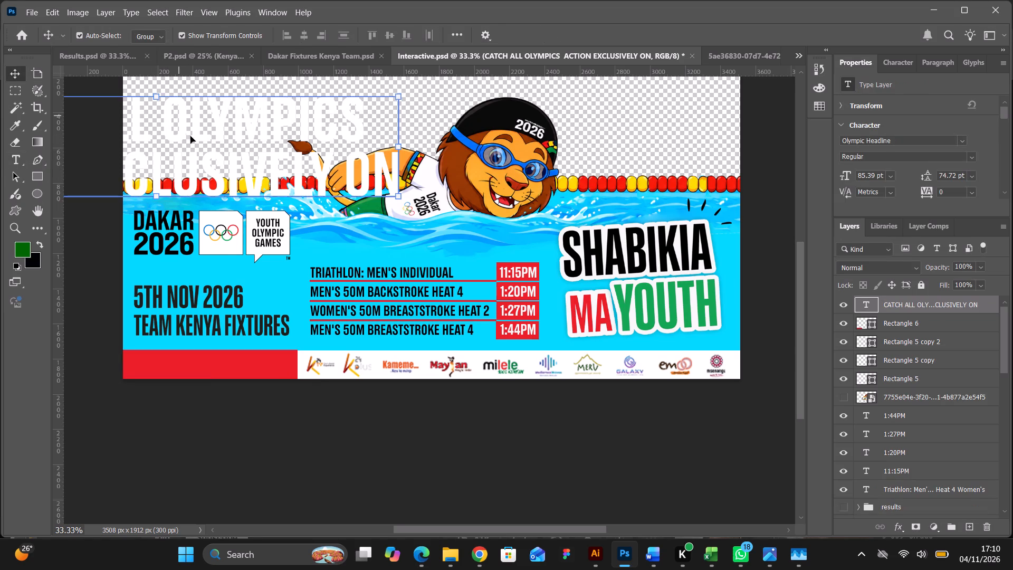
left_click_drag(190, 136, 441, 261)
left_click_drag(662, 293, 607, 296)
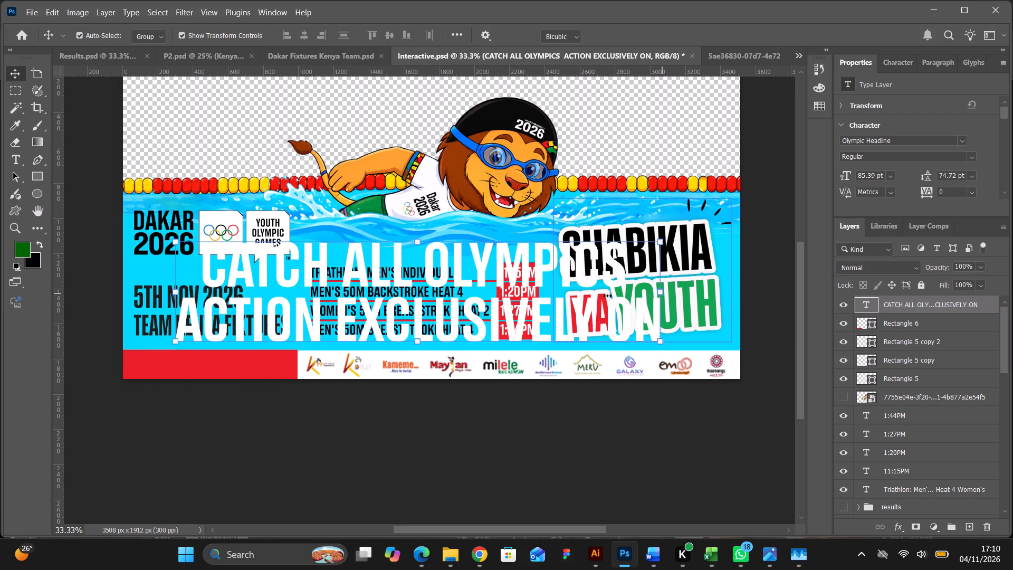
left_click_drag(607, 296, 391, 291)
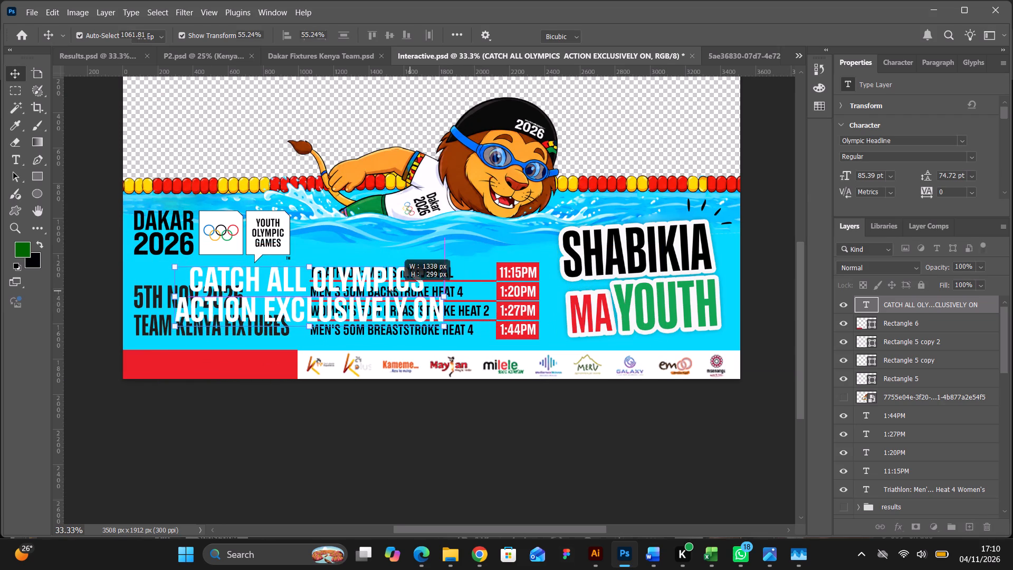
left_click_drag(391, 291, 295, 291)
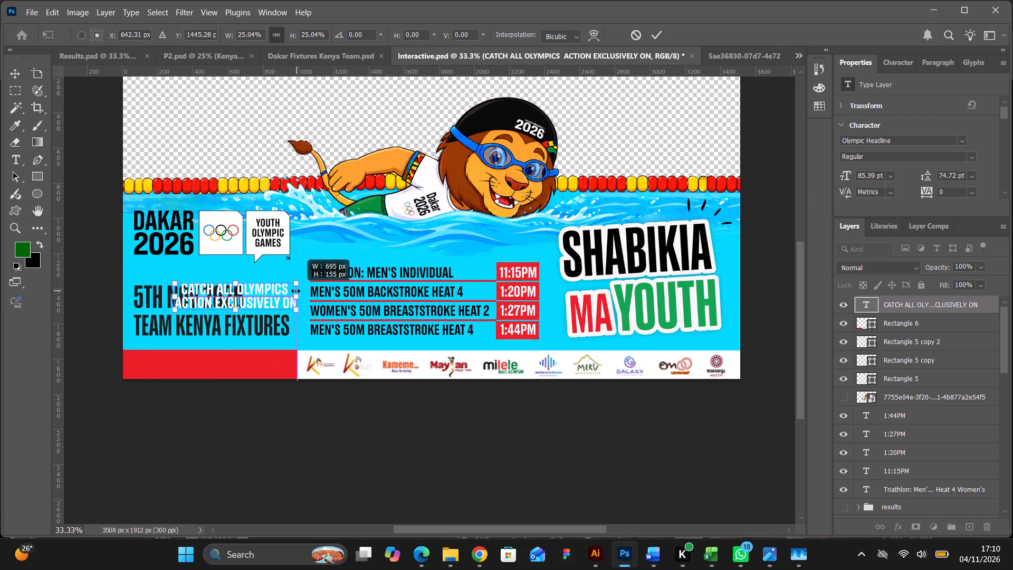
left_click_drag(295, 291, 288, 291)
left_click_drag(266, 289, 266, 299)
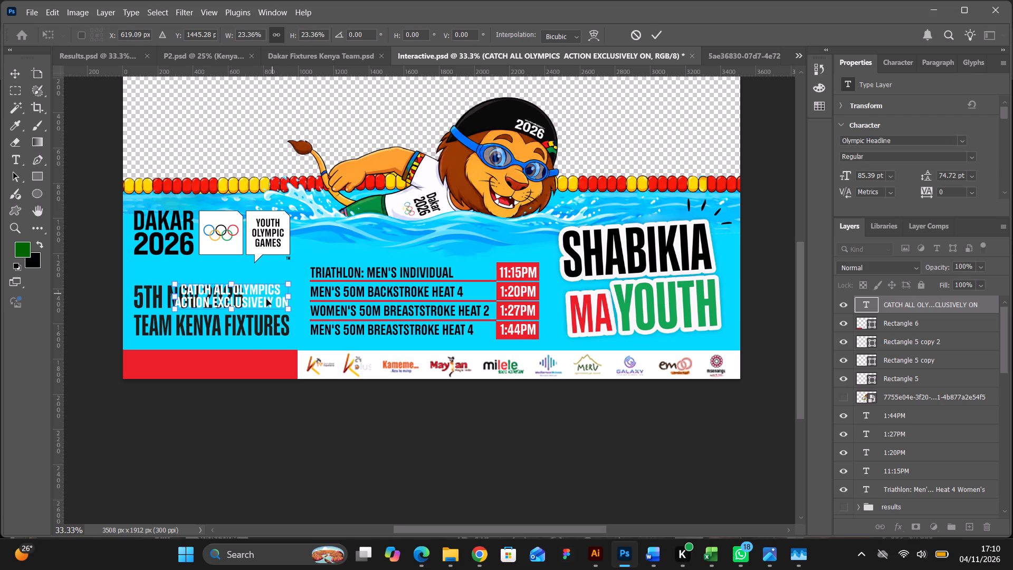
left_click_drag(266, 299, 237, 358)
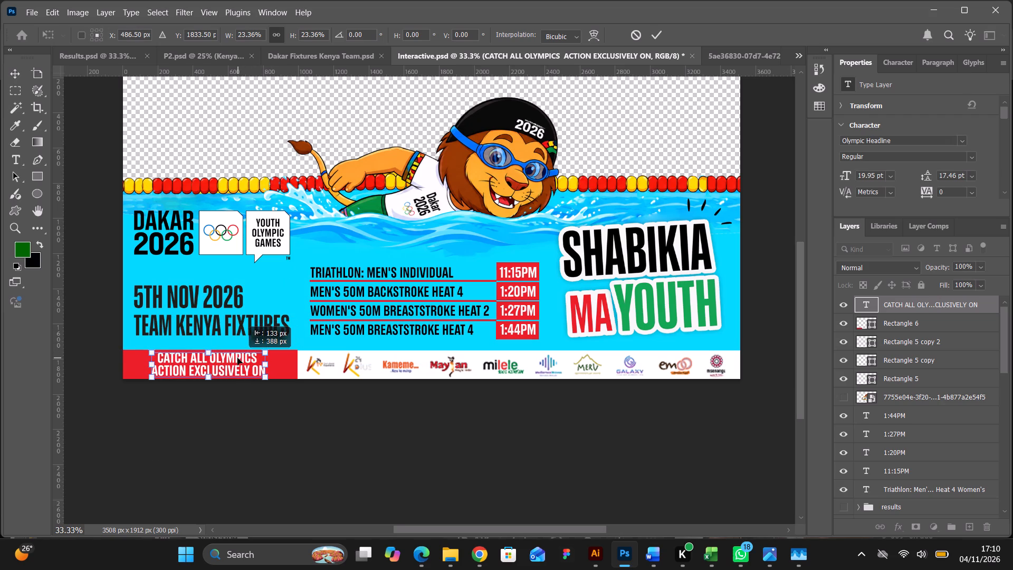
left_click_drag(237, 358, 229, 358)
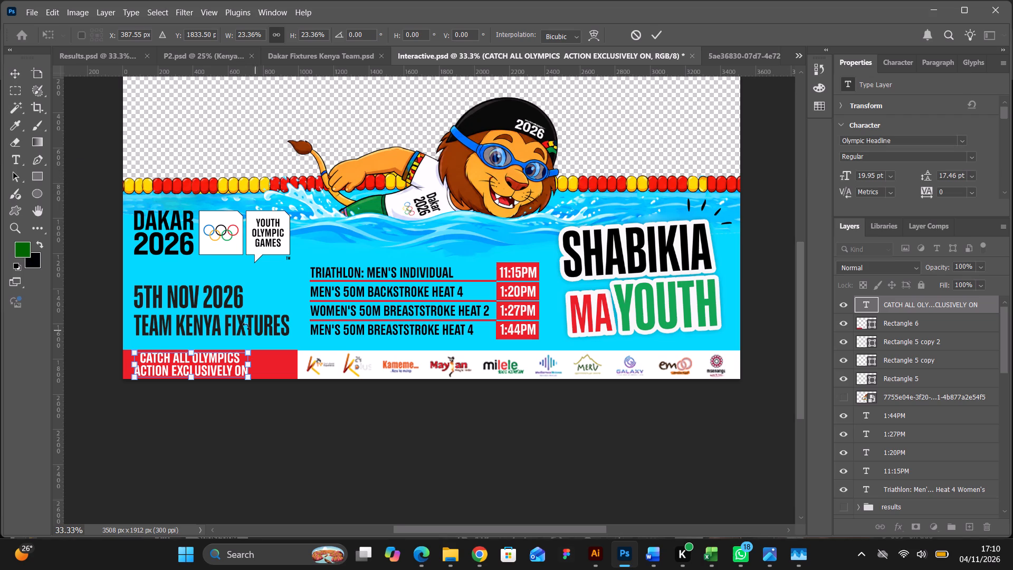
double_click(222, 362)
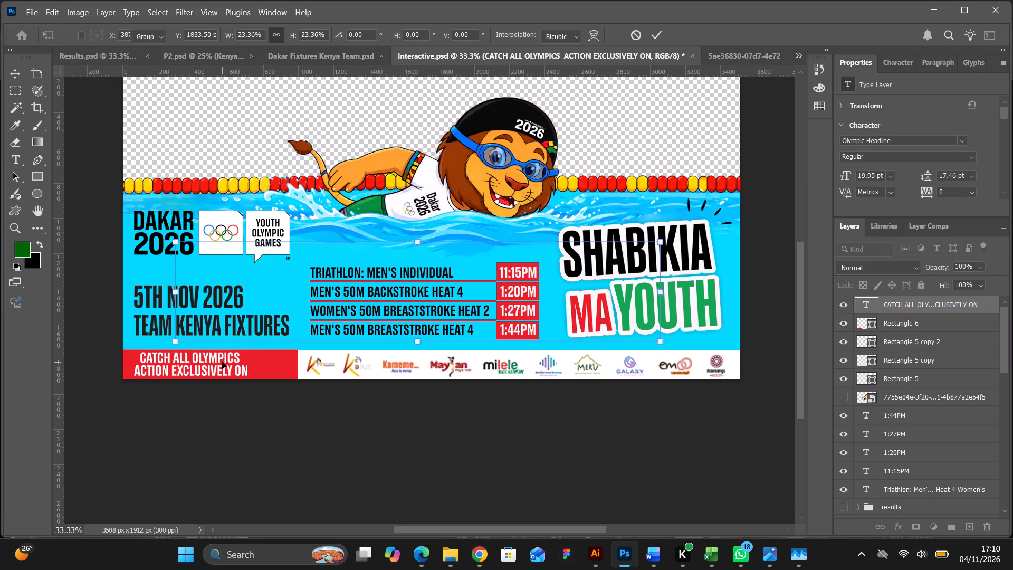
Left-align the tagline's two lines and reposition it on the red rectangle, in line with the TEAM KENYA FIXTURES text above.
double_click(222, 362)
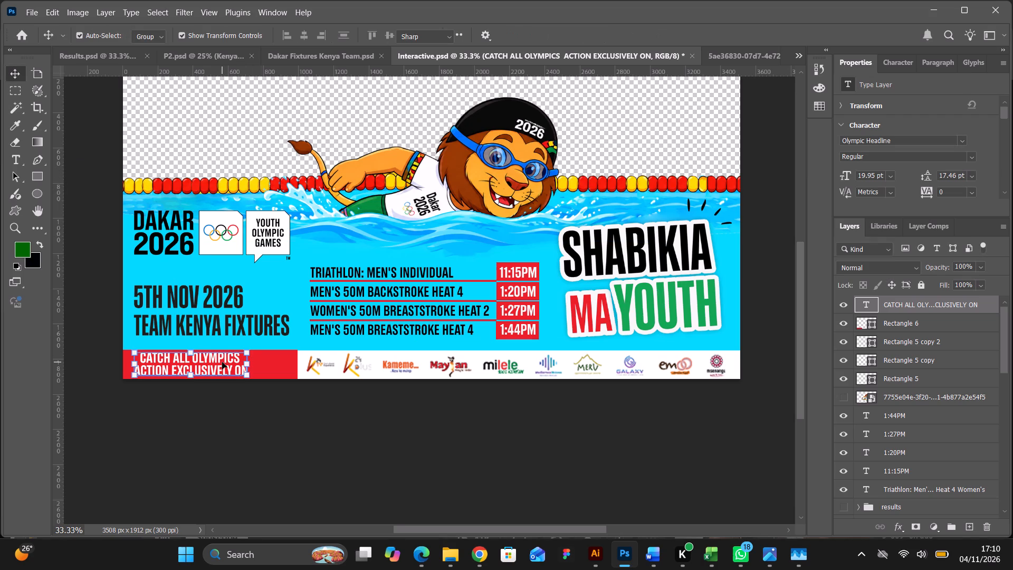
left_click(469, 30)
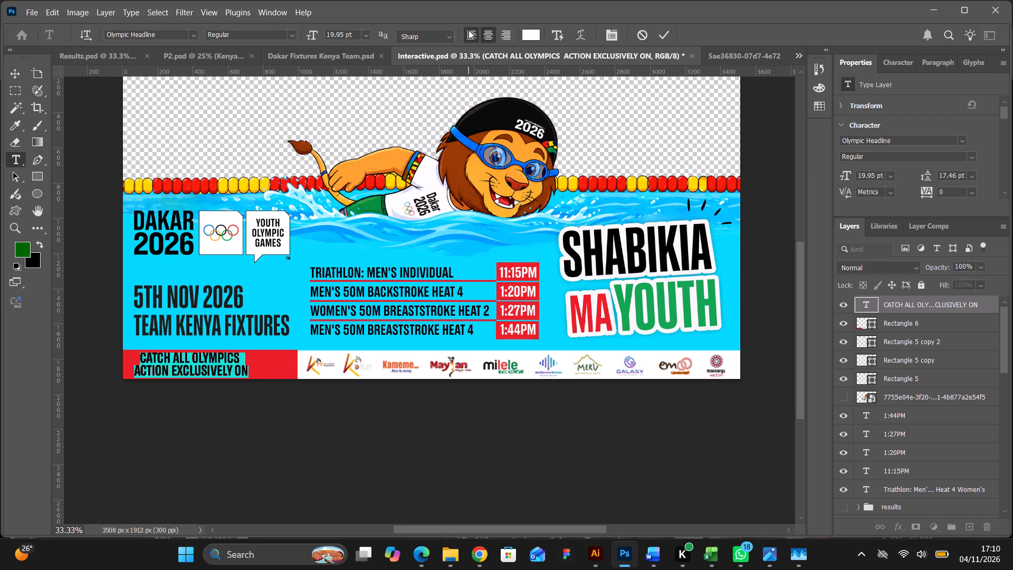
left_click(16, 72)
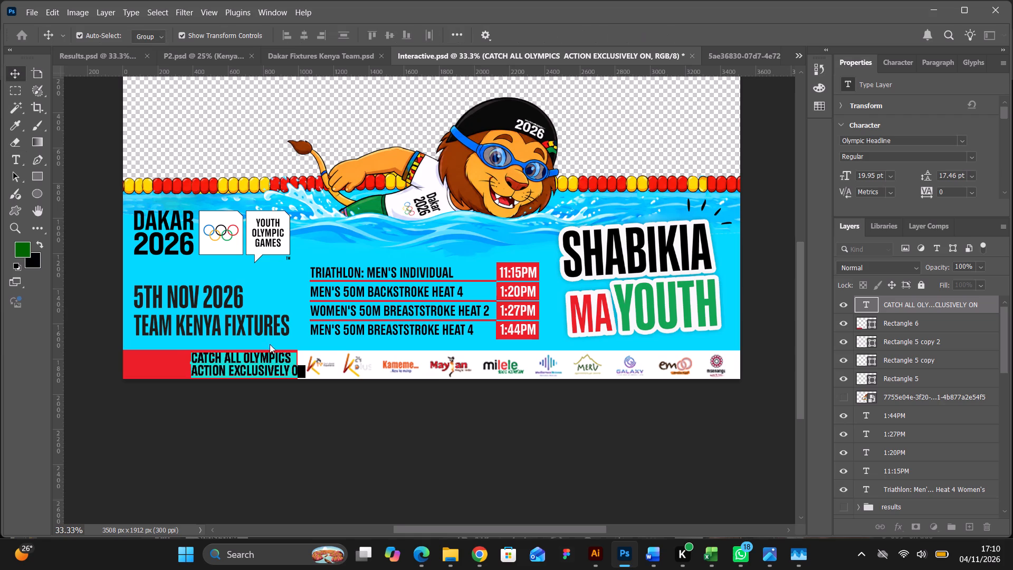
left_click_drag(261, 362, 223, 366)
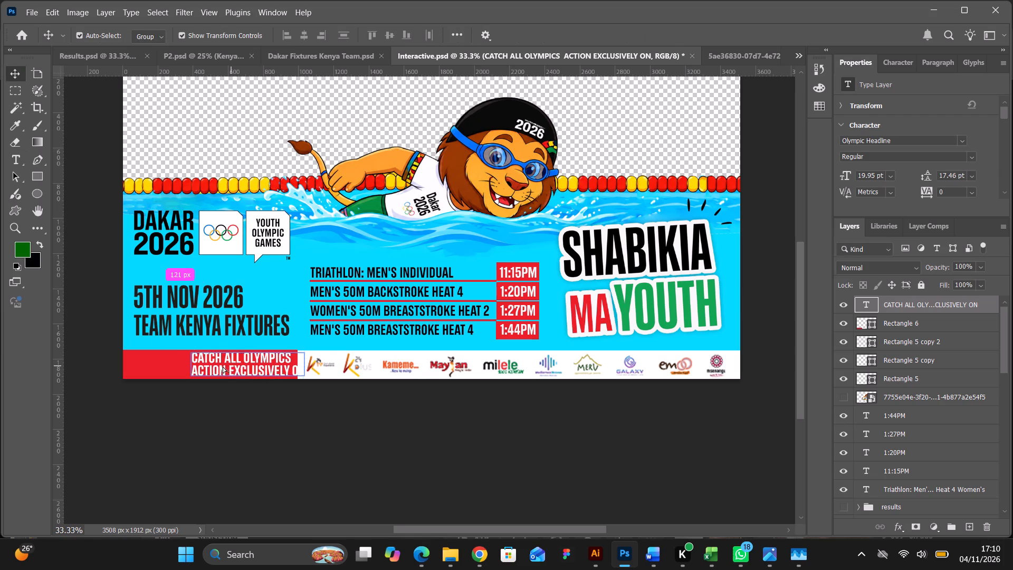
left_click_drag(223, 366, 206, 363)
left_click(217, 406)
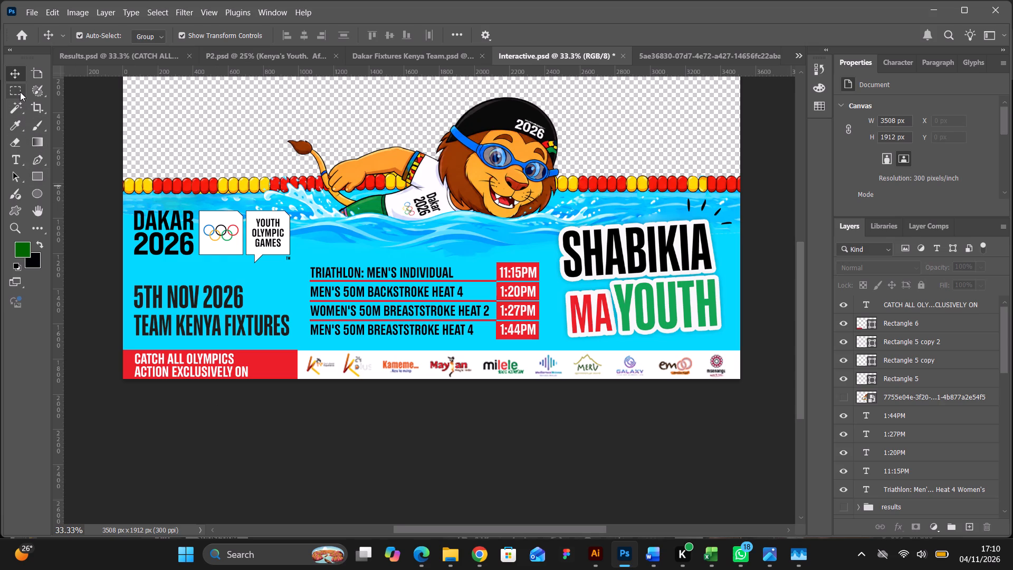
Add a colon at the end of the tagline so it reads CATCH ALL OLYMPICS ACTION EXCLUSIVELY ON:.
left_click(17, 161)
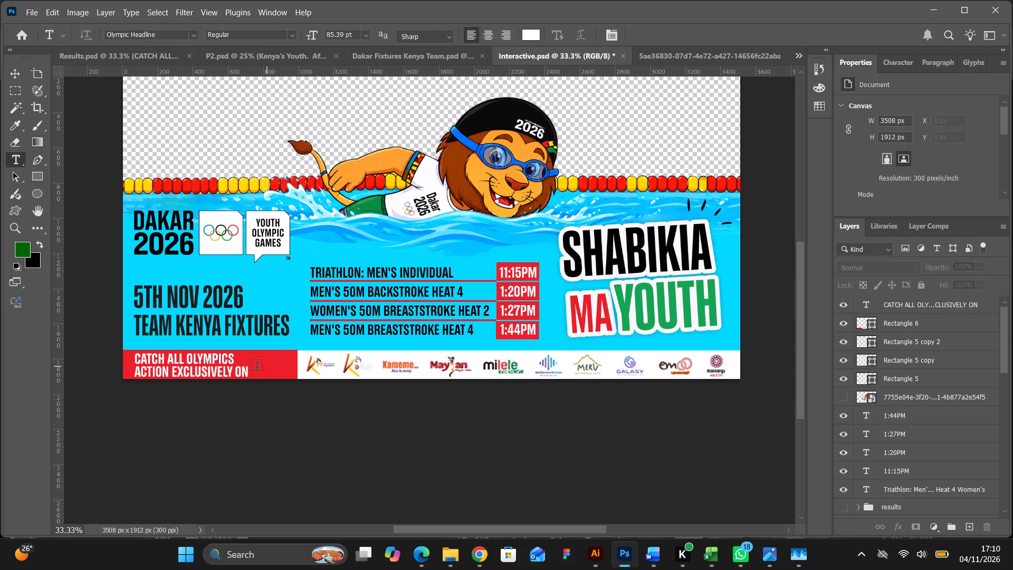
left_click(246, 372)
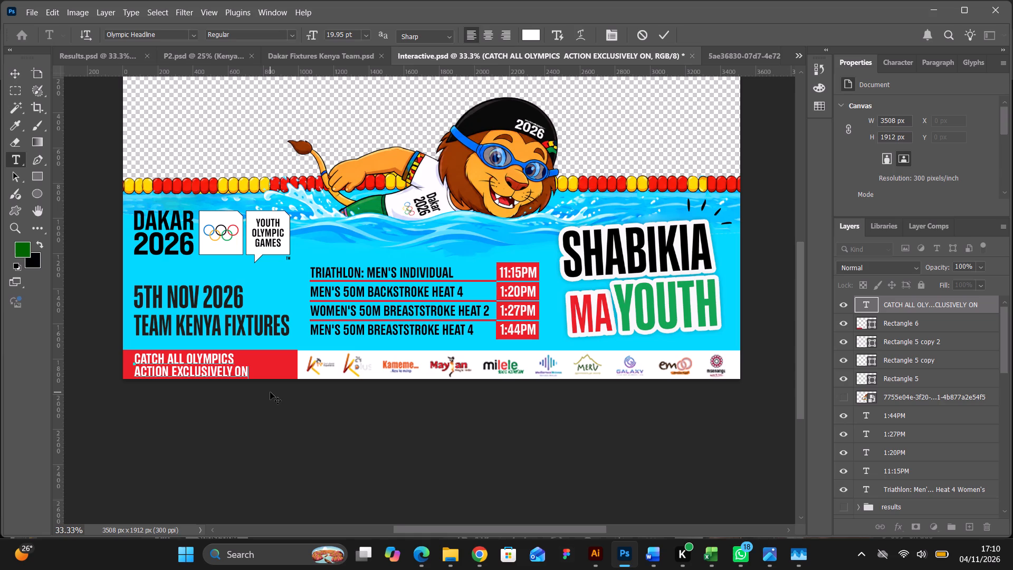
key("shift+colon")
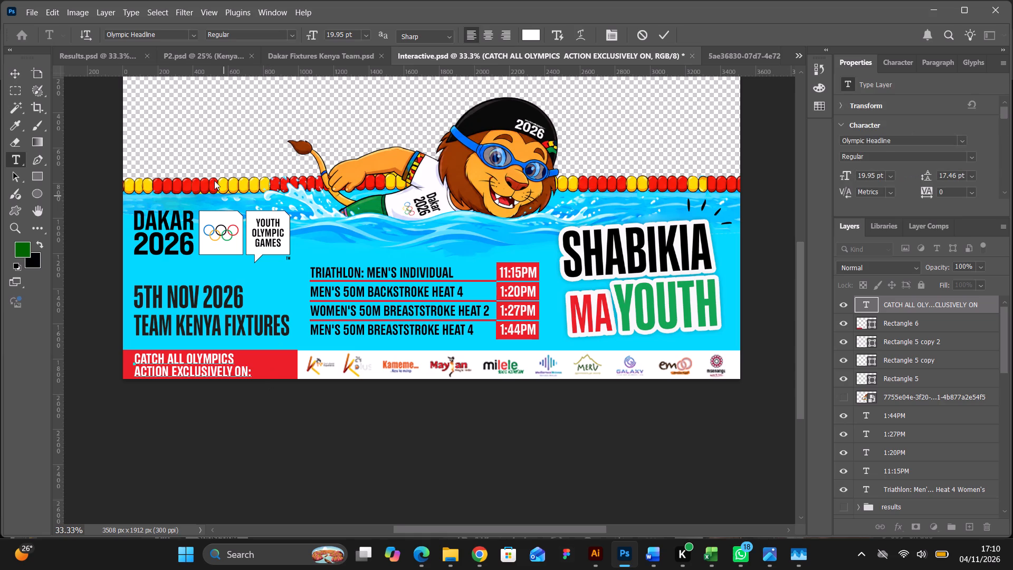
Finish the tagline text edit and deselect its layer.
left_click(17, 78)
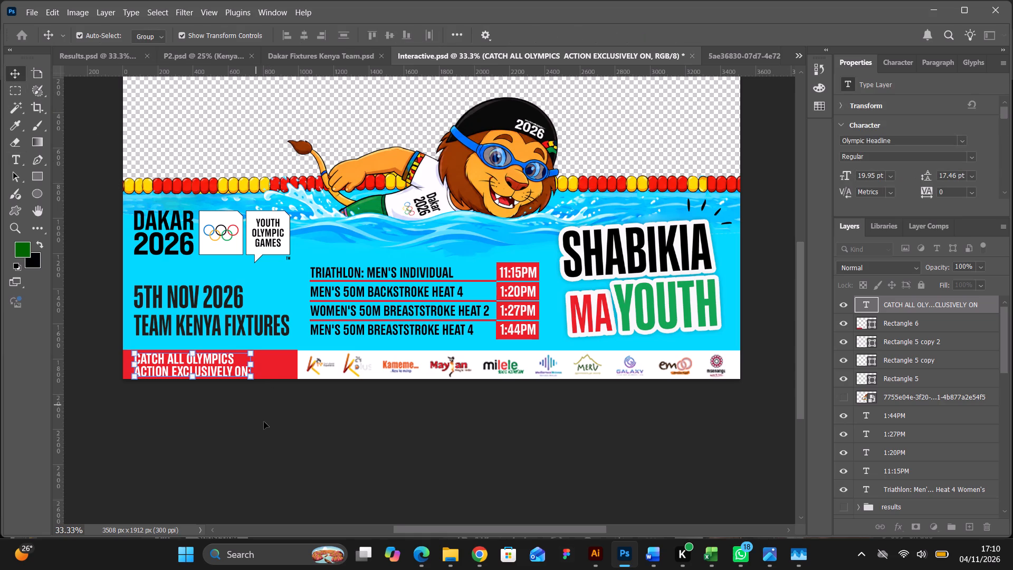
left_click(264, 422)
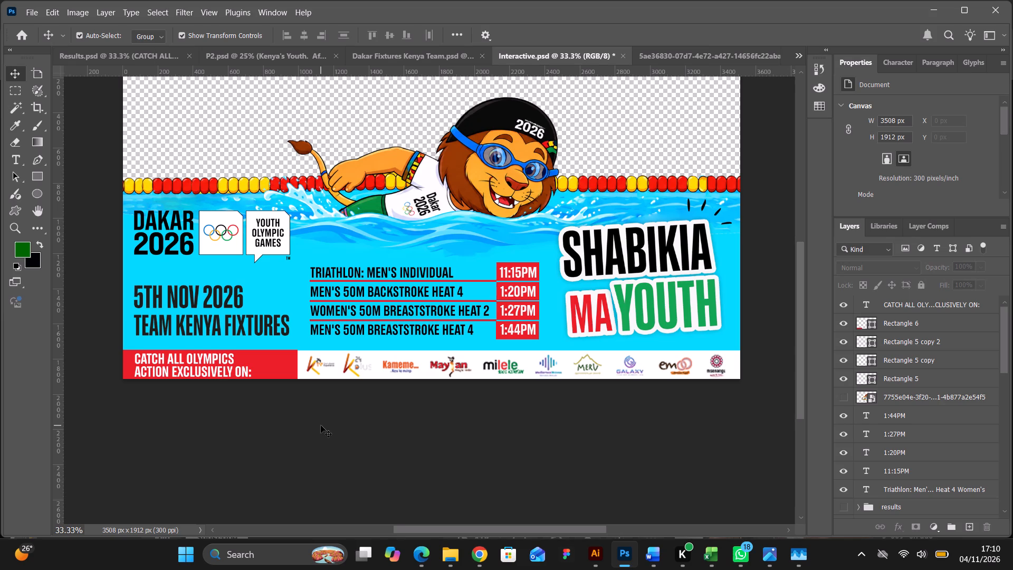
Copy the full-width white broadcaster logo strip from the bottom of the Dakar Fixtures Kenya Team.psd poster.
left_click(432, 53)
scroll(425, 62, "down", 11)
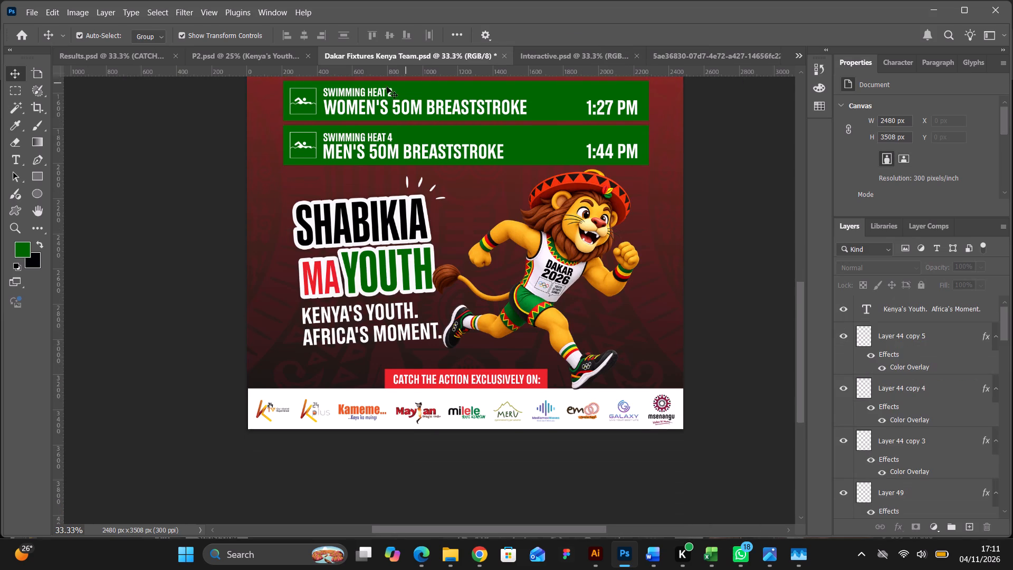
scroll(387, 87, "down", 2)
left_click(11, 91)
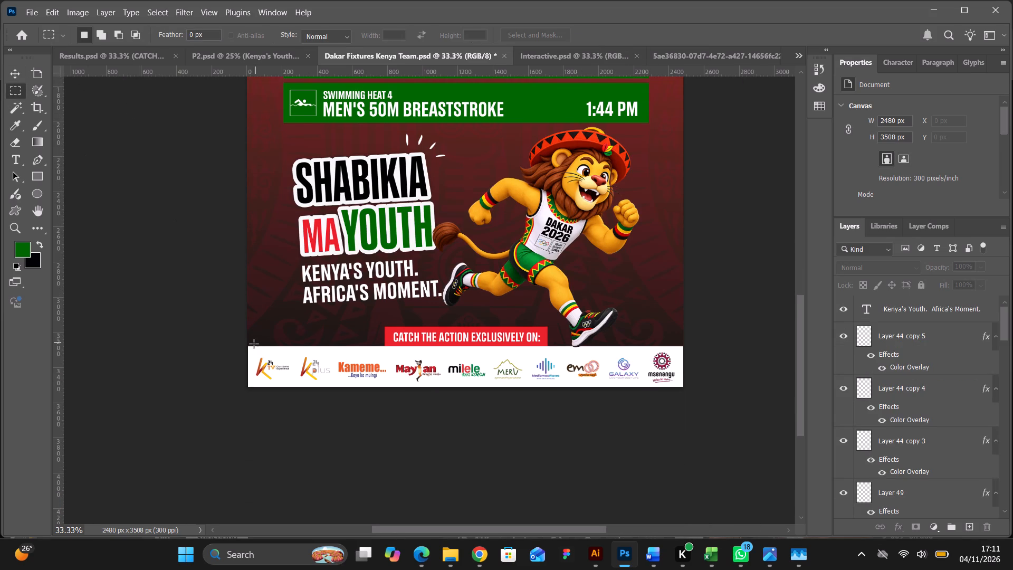
left_click_drag(247, 346, 550, 398)
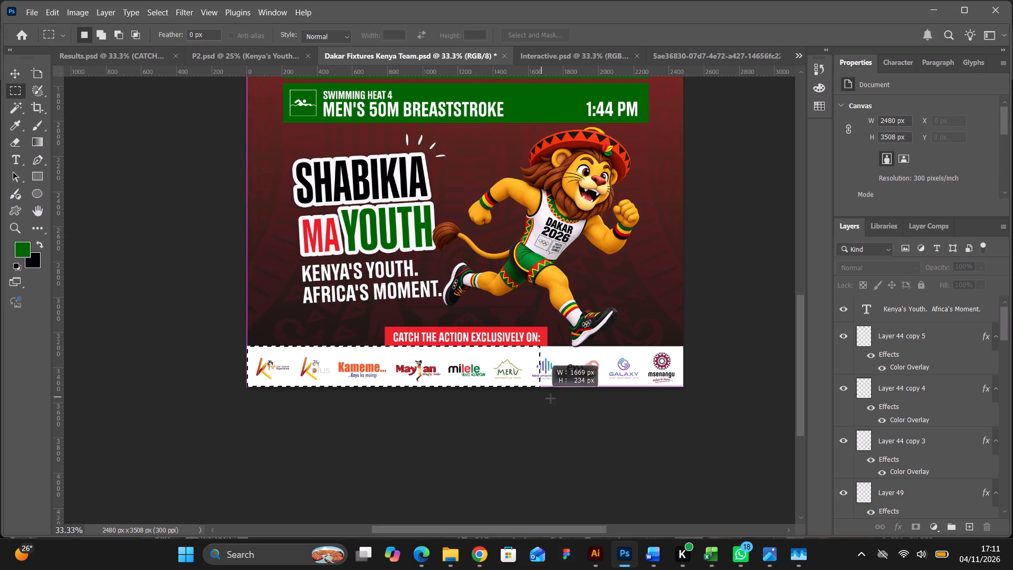
left_click_drag(550, 398, 683, 393)
left_click(18, 70)
left_click(324, 356)
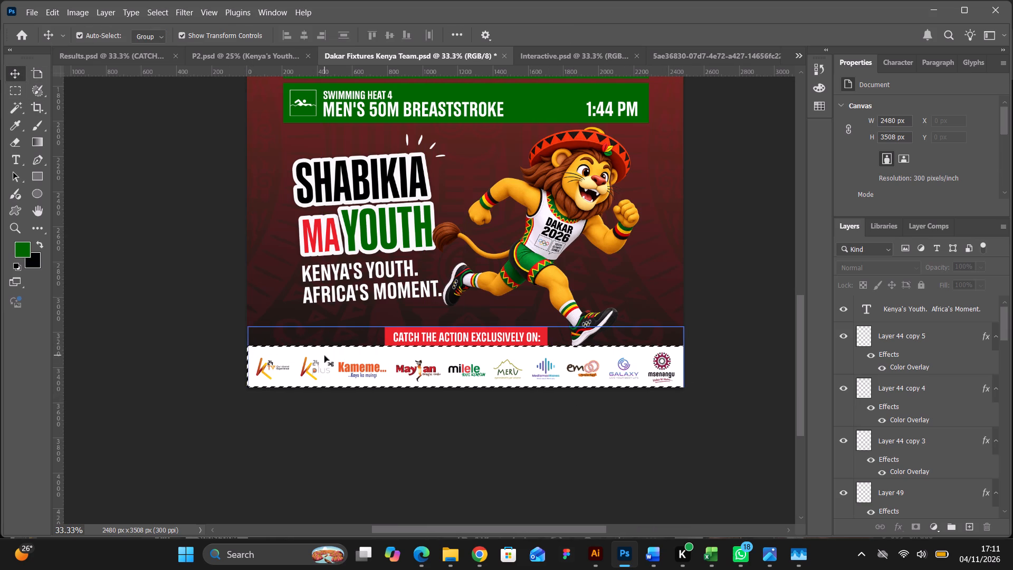
left_click(724, 348)
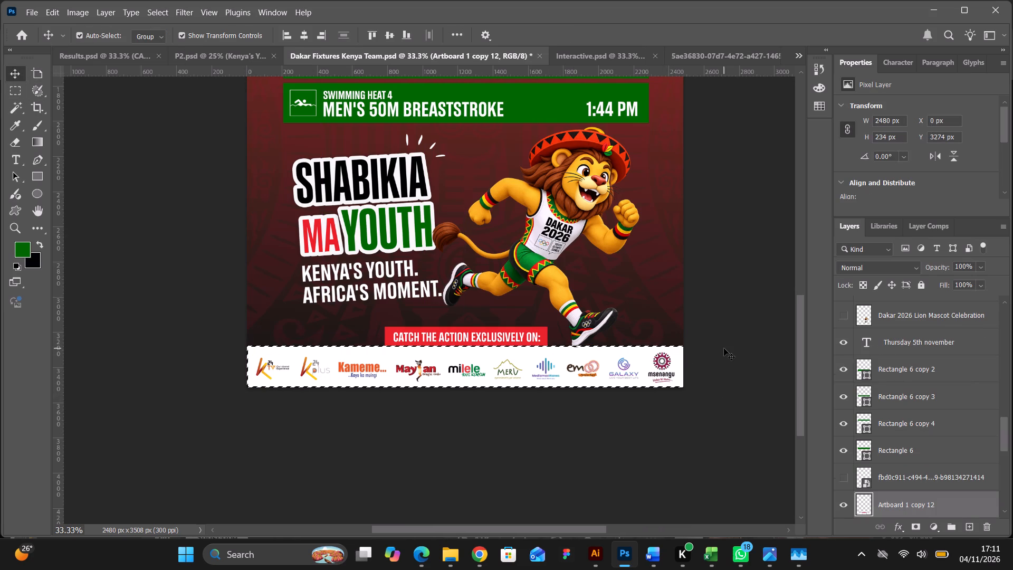
key("ctrl+c")
key("ctrl+x")
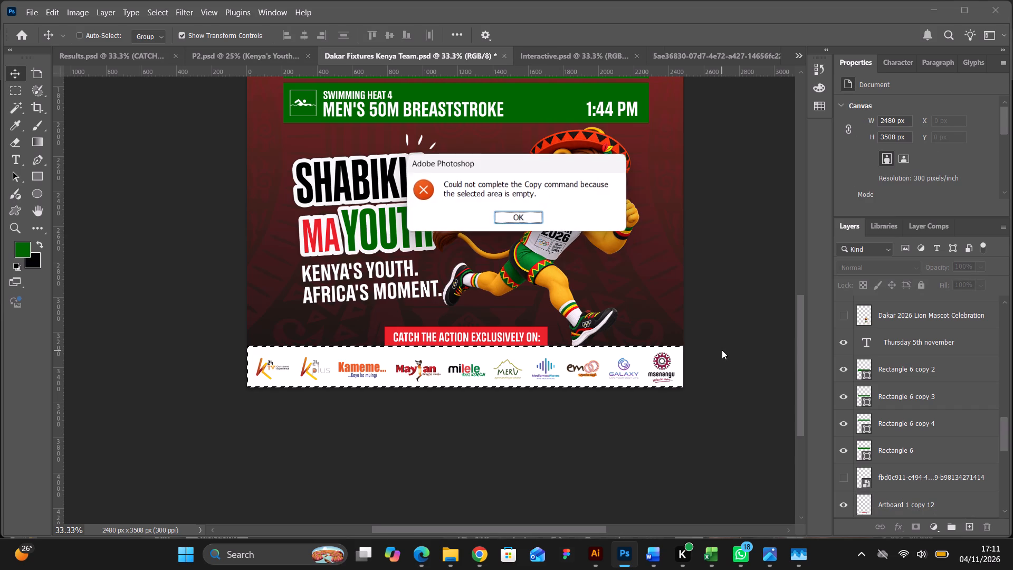
left_click(522, 217)
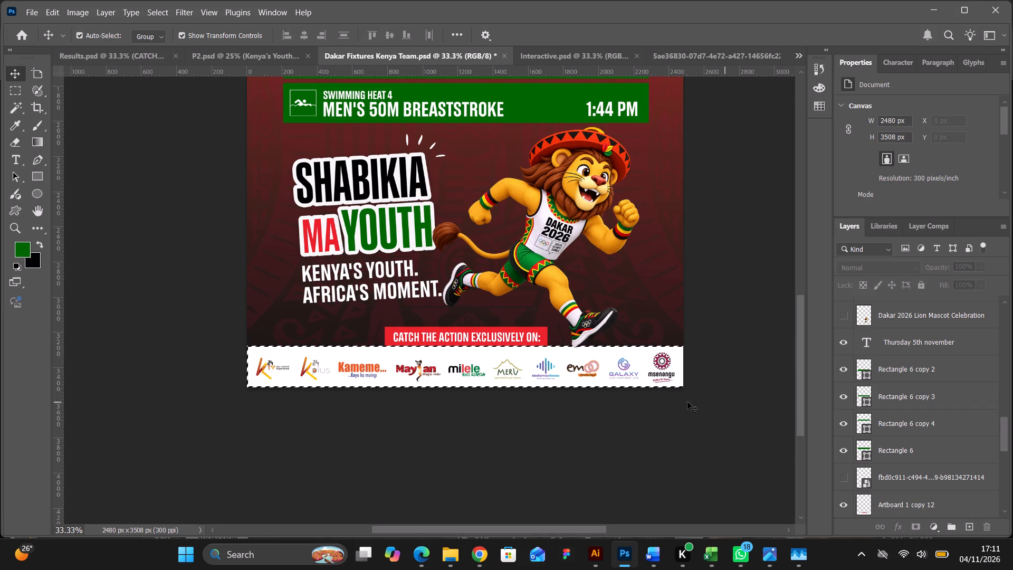
left_click(643, 370)
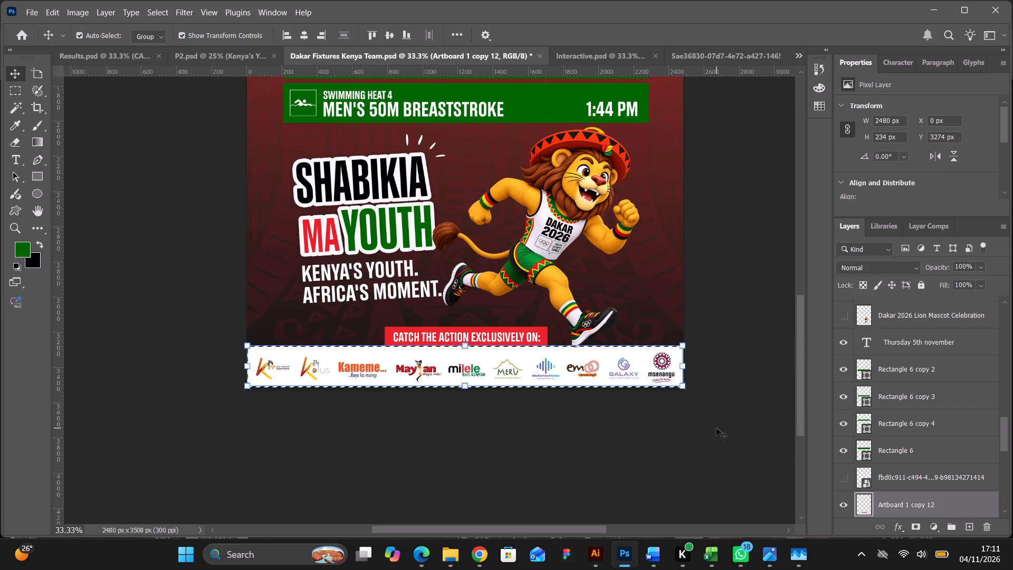
key("ctrl+c")
key("ctrl+x")
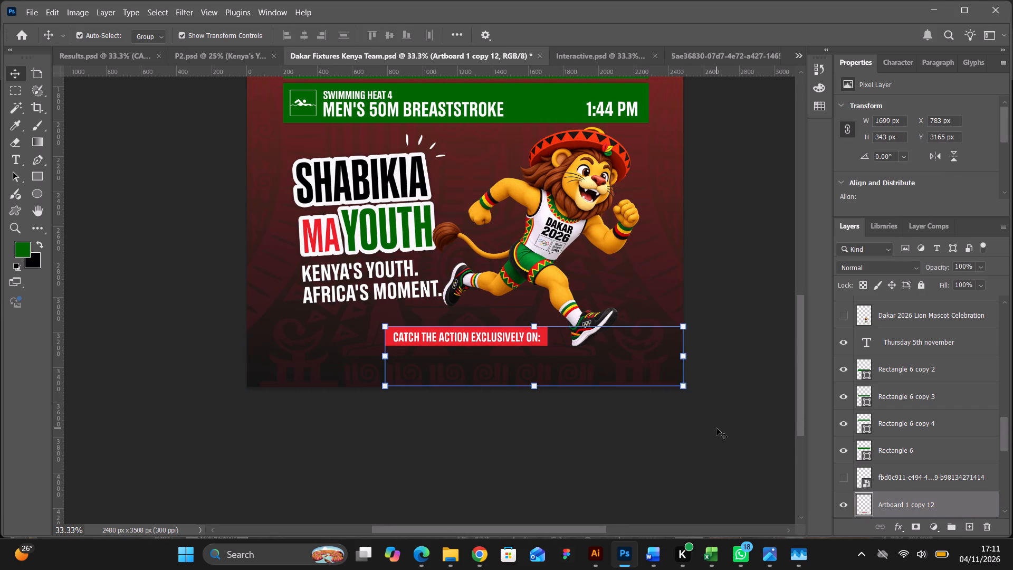
key("ctrl+z")
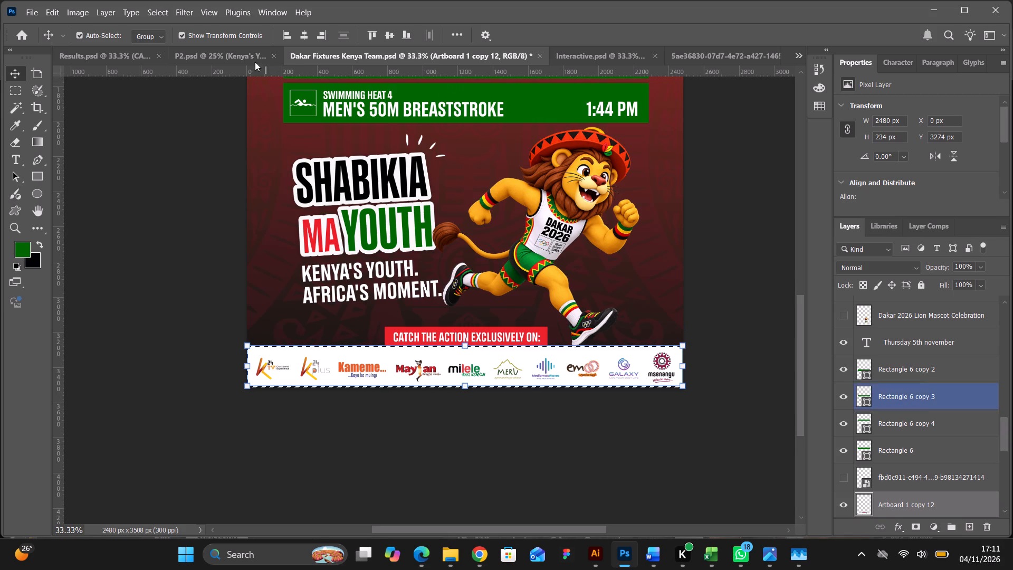
Check the broadcaster logo strip at the bottom of the P2.psd poster.
left_click(233, 59)
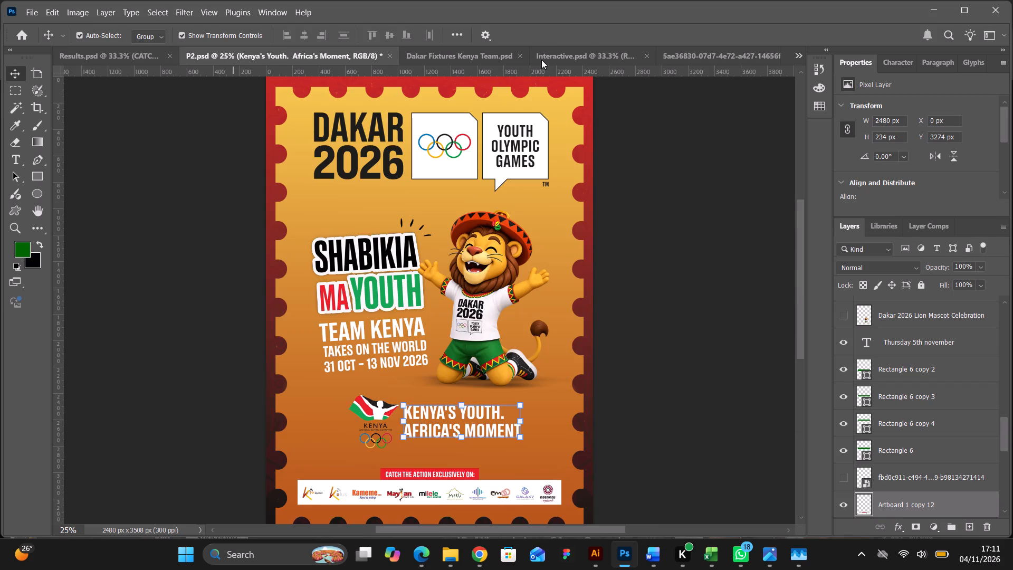
scroll(598, 247, "down", 8)
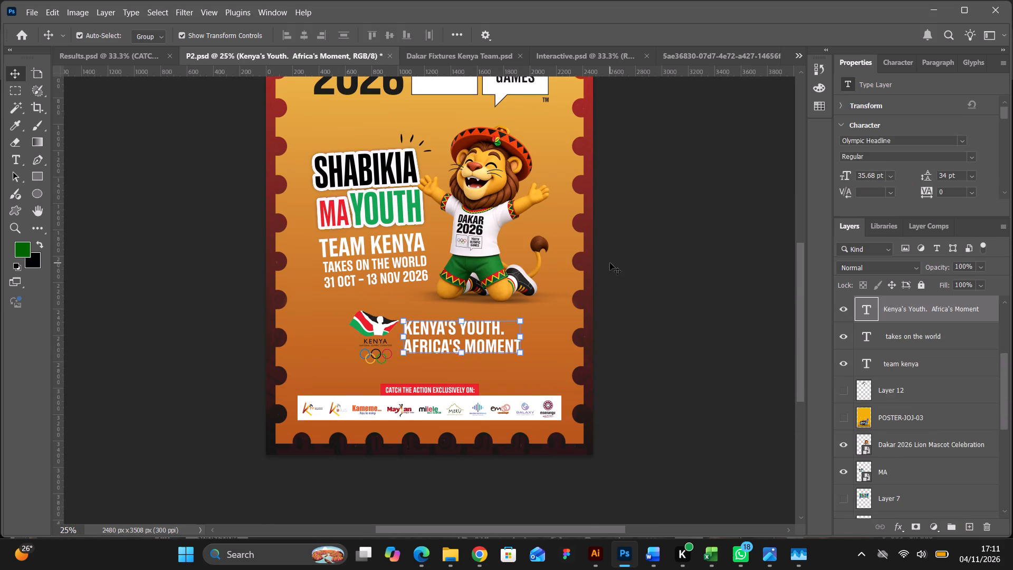
left_click(534, 407)
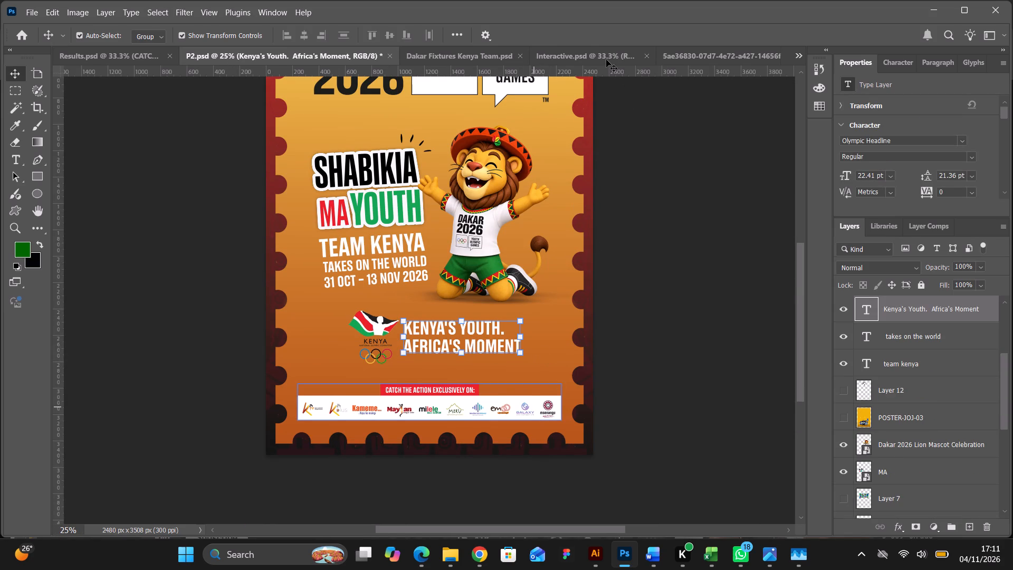
Paste the copied logo strip into Interactive.psd and place it over the existing logos, beside the red tagline rectangle.
left_click(606, 60)
scroll(517, 205, "down", 8)
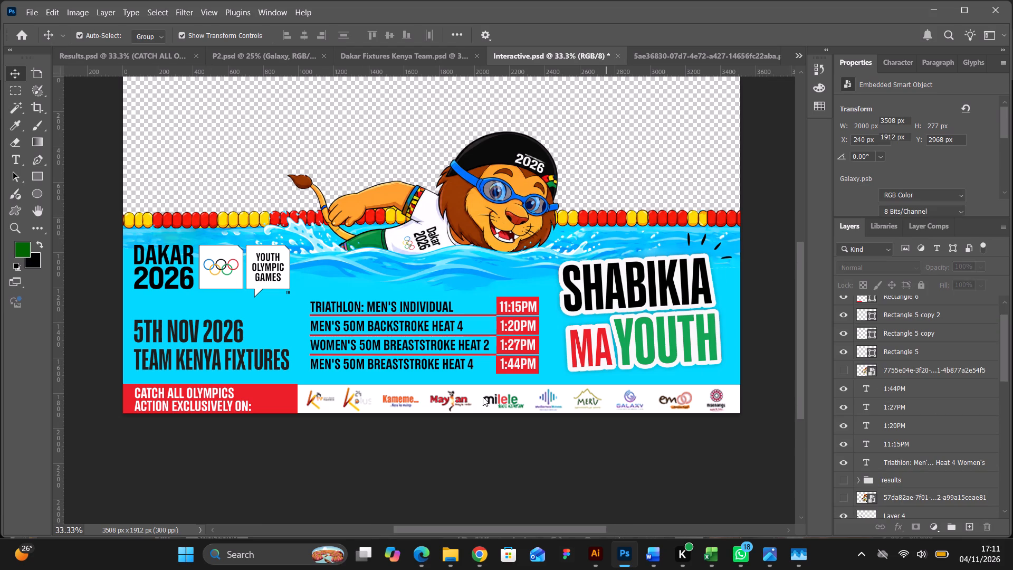
left_click(476, 401)
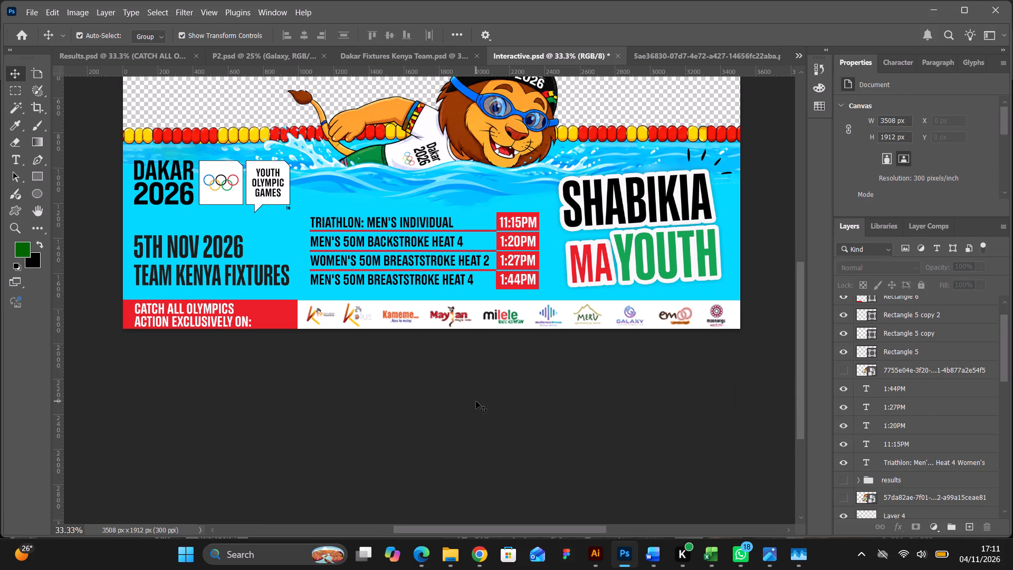
key("ctrl+v")
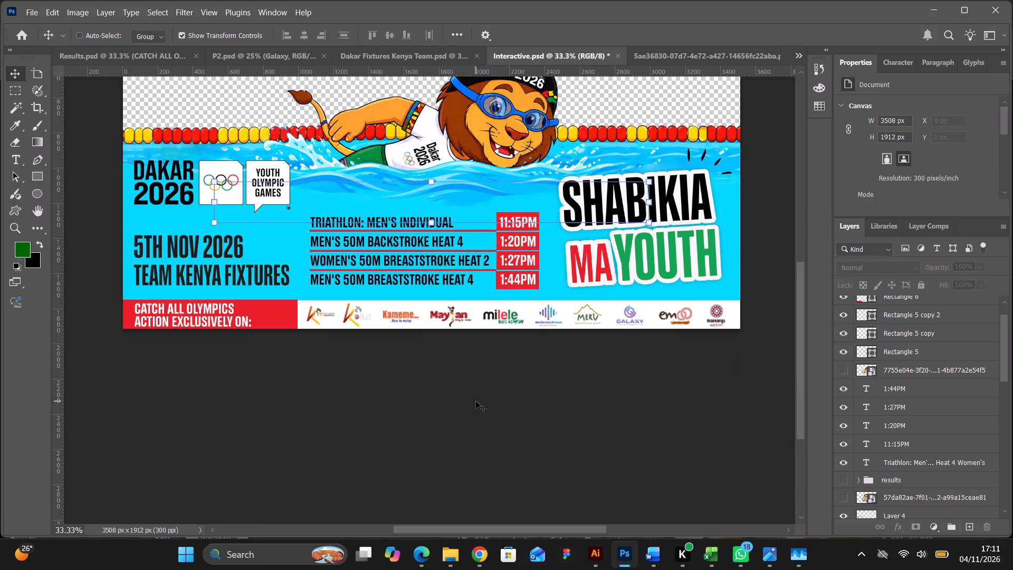
left_click_drag(379, 195, 466, 315)
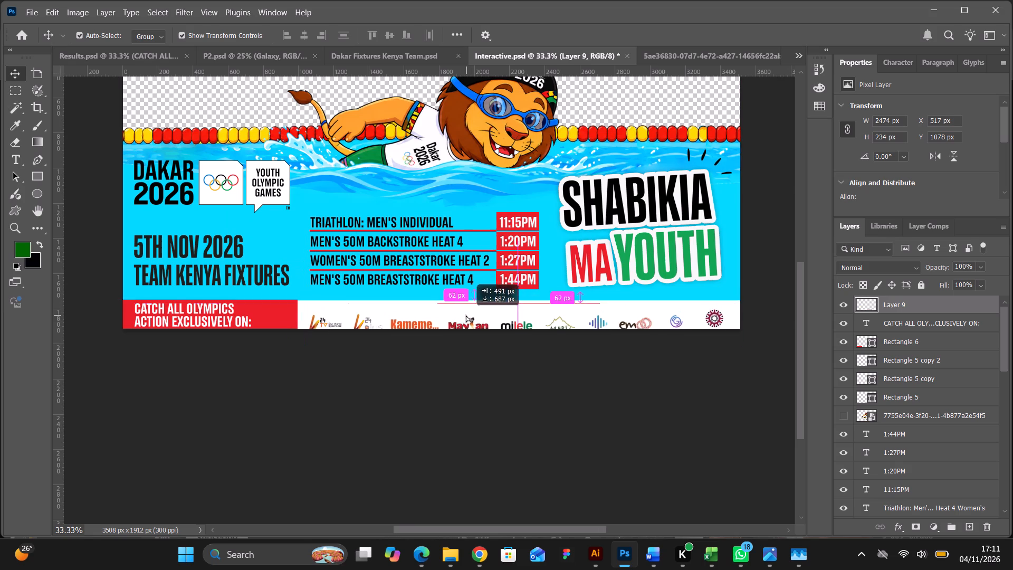
left_click_drag(466, 315, 465, 313)
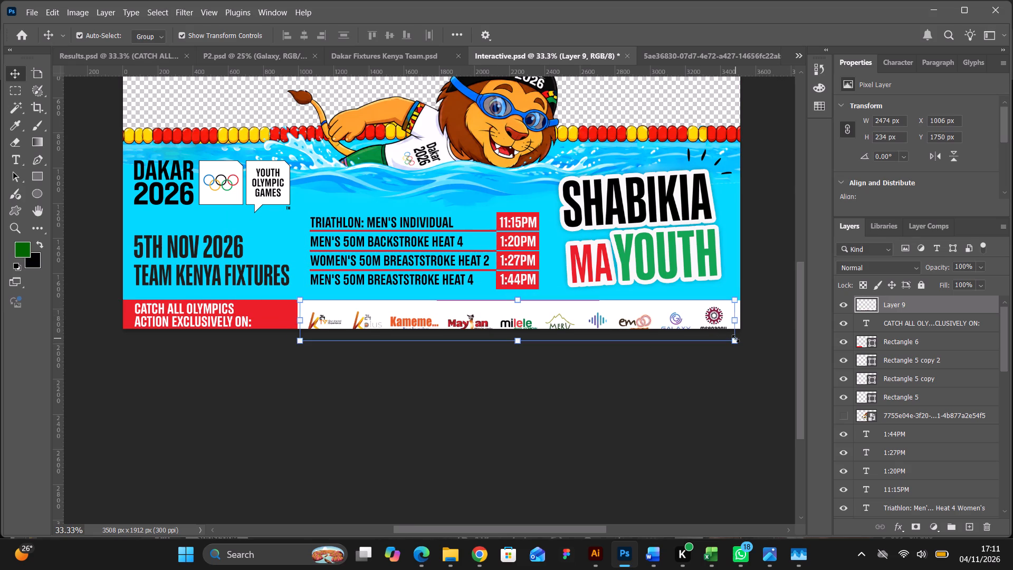
Scale the pasted logo strip down to about 71.6% and nudge it flush against the red rectangle.
left_click_drag(735, 340, 705, 316)
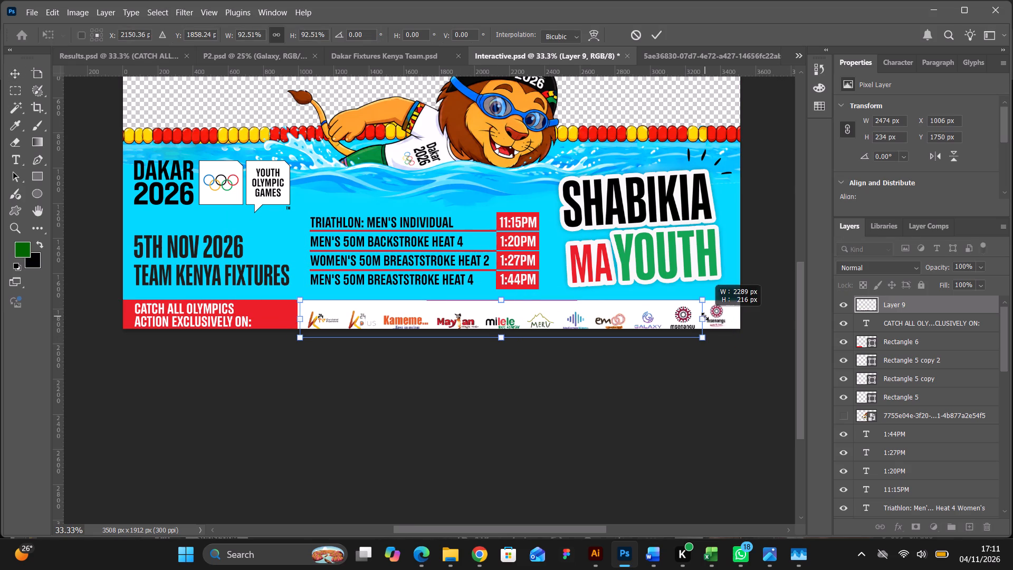
left_click_drag(705, 316, 639, 292)
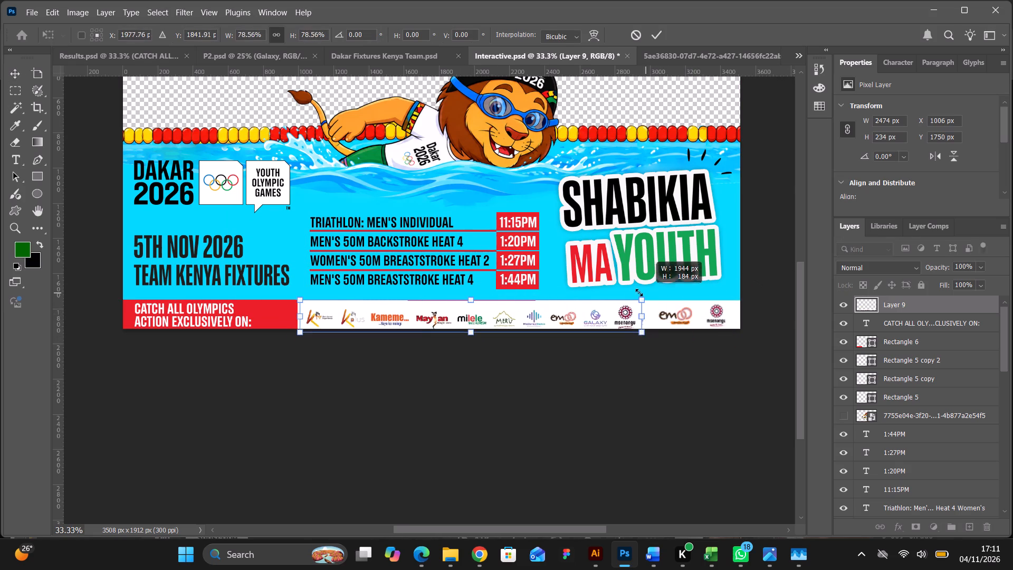
left_click_drag(639, 292, 615, 294)
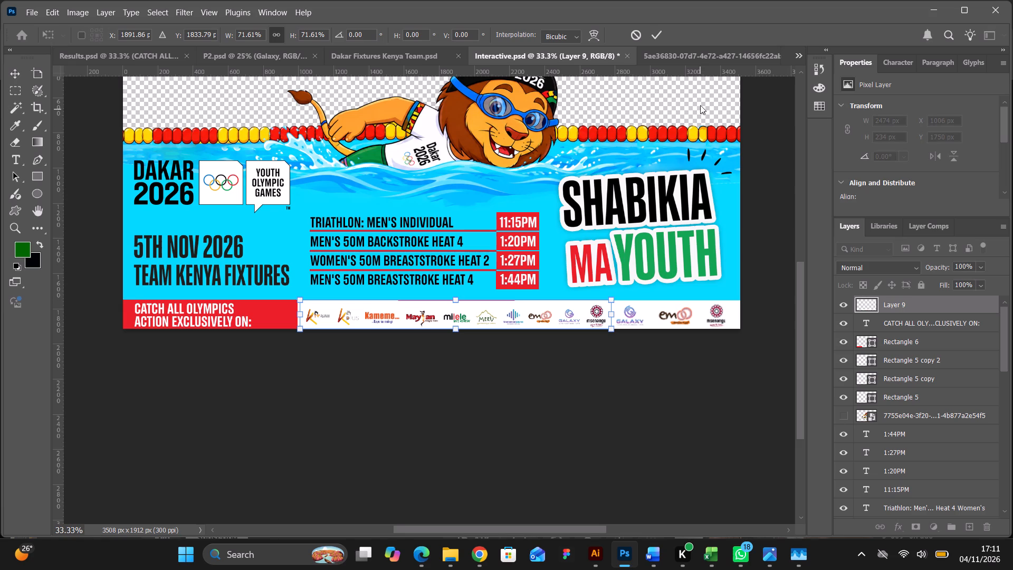
left_click(660, 30)
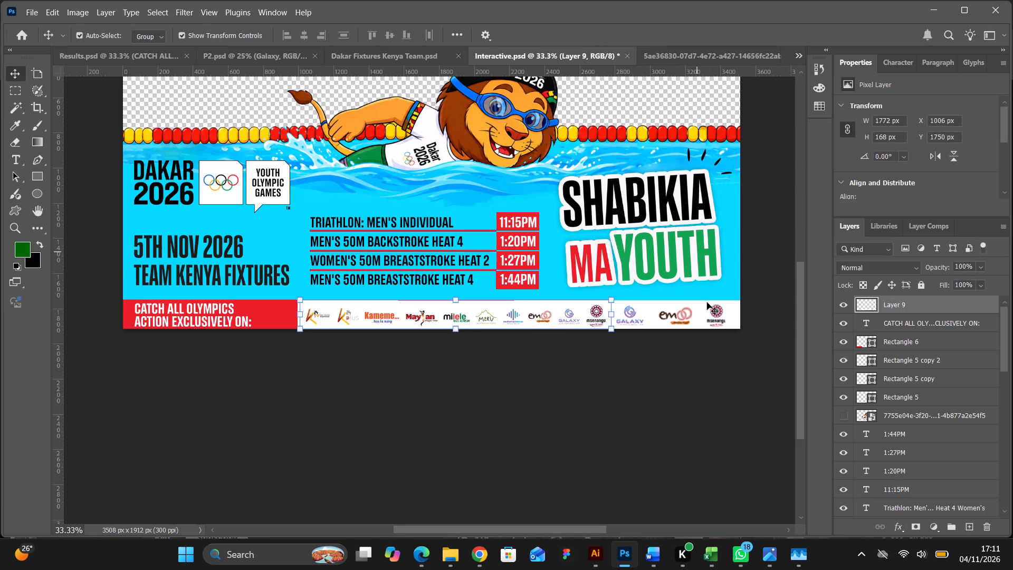
key("Left")
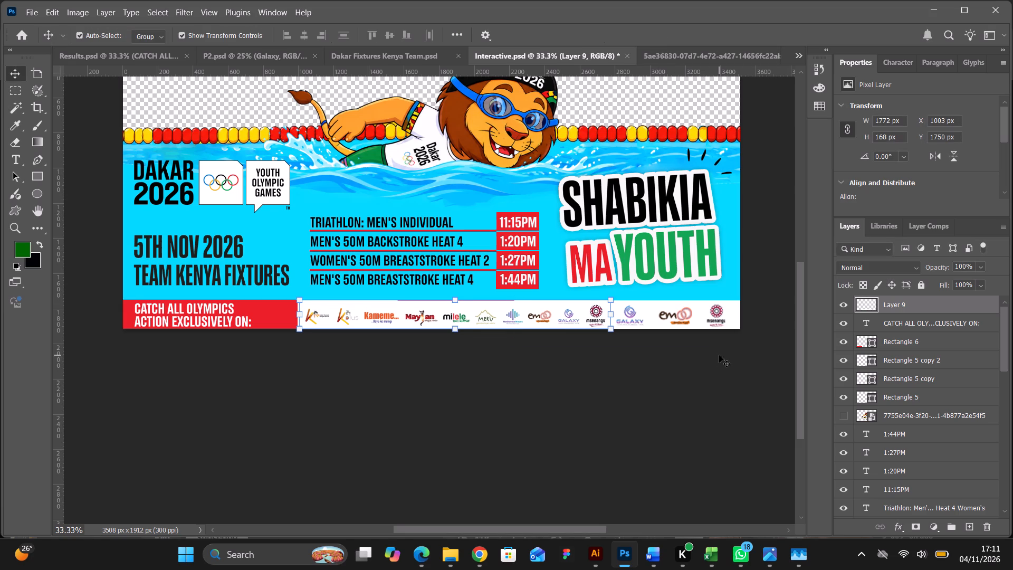
key("Left")
key("Left")
key("Left")
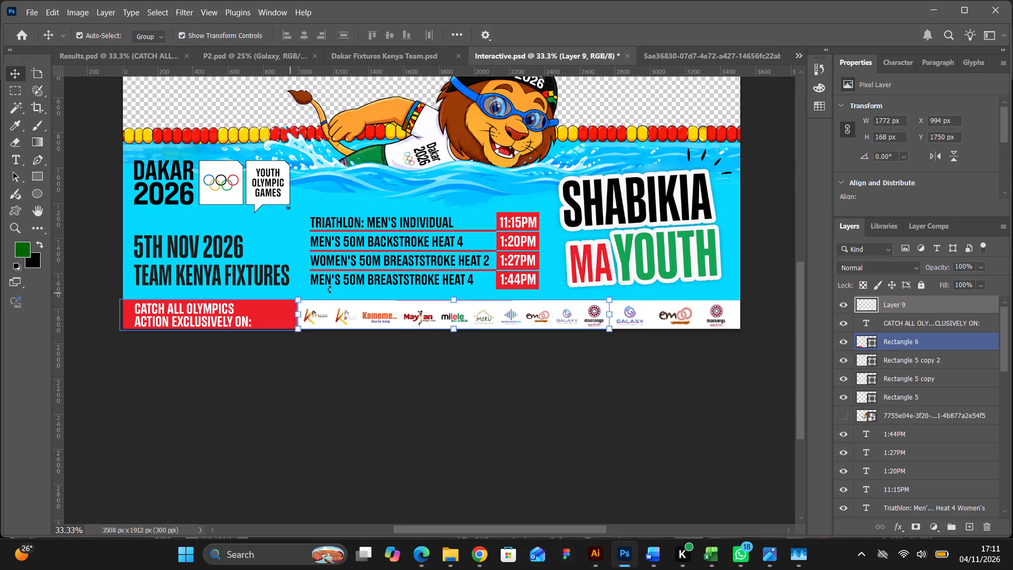
Merge the pasted logo strip and the red tagline rectangle into one layer.
left_click(77, 163)
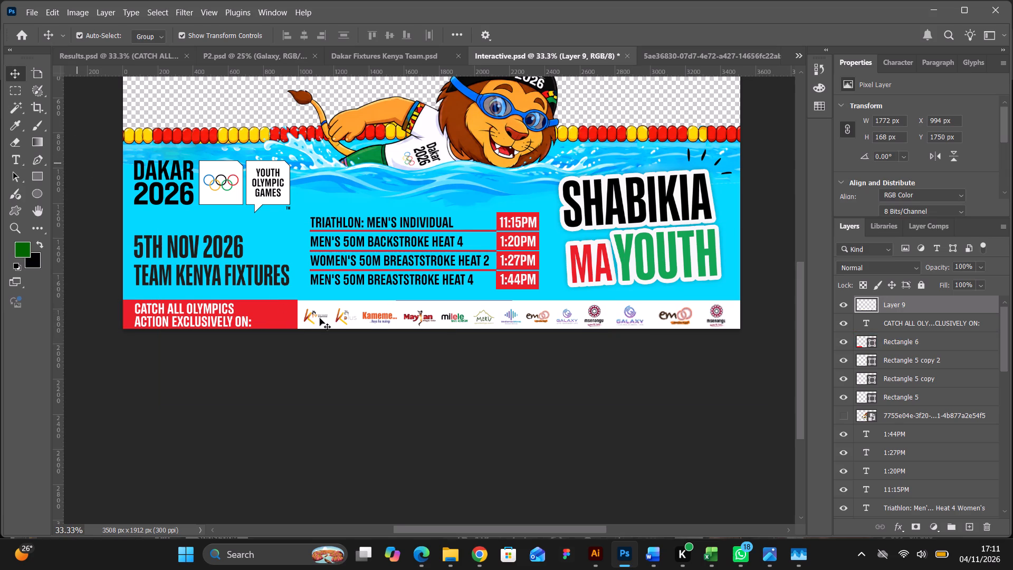
left_click(321, 316)
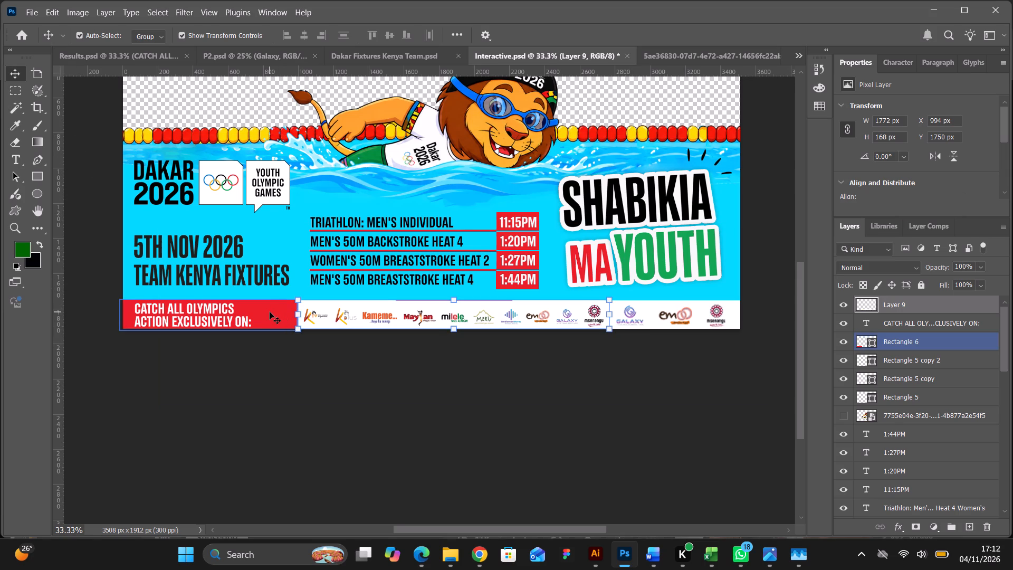
left_click(270, 312, "shift")
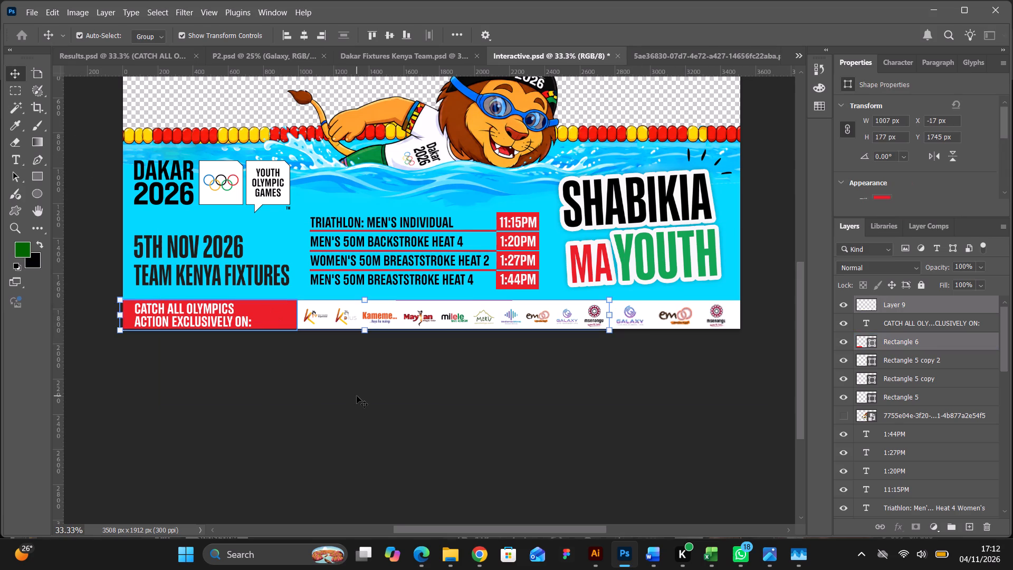
key("ctrl+e")
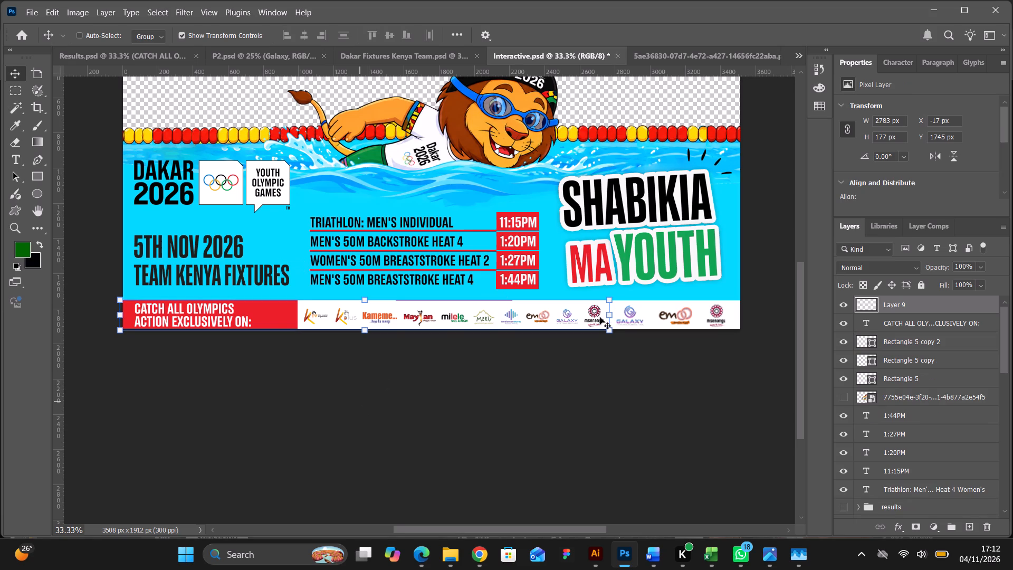
Scale the merged strip up proportionally to about 3525 px wide and nudge it right so it spans the canvas.
left_click_drag(609, 317, 616, 316)
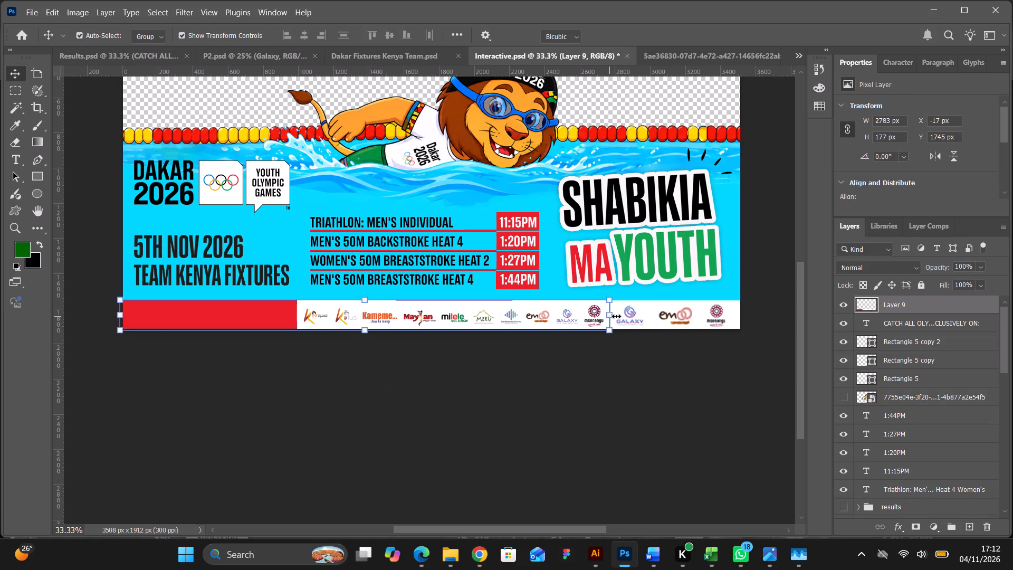
left_click_drag(616, 316, 656, 316)
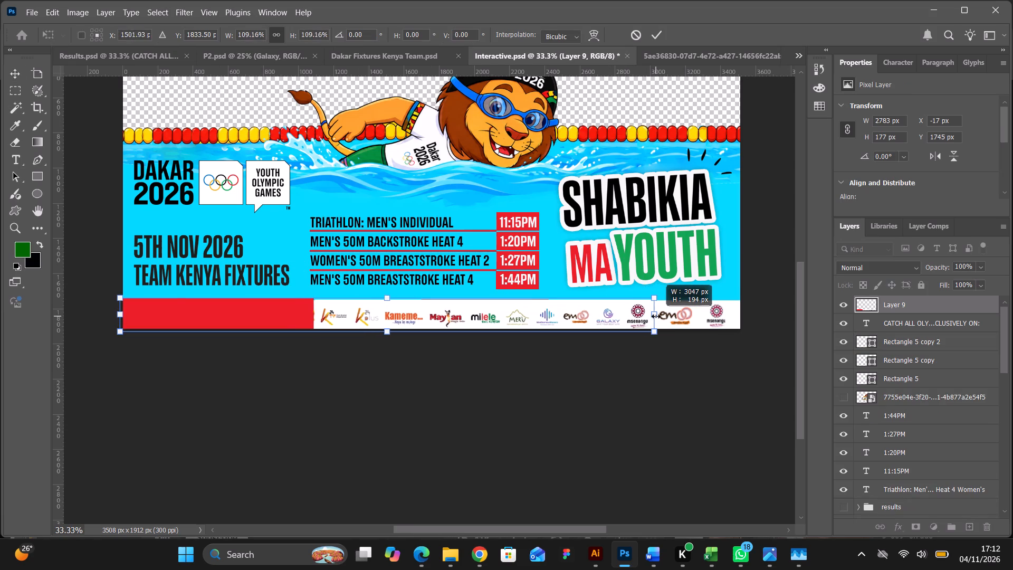
left_click_drag(656, 316, 702, 310)
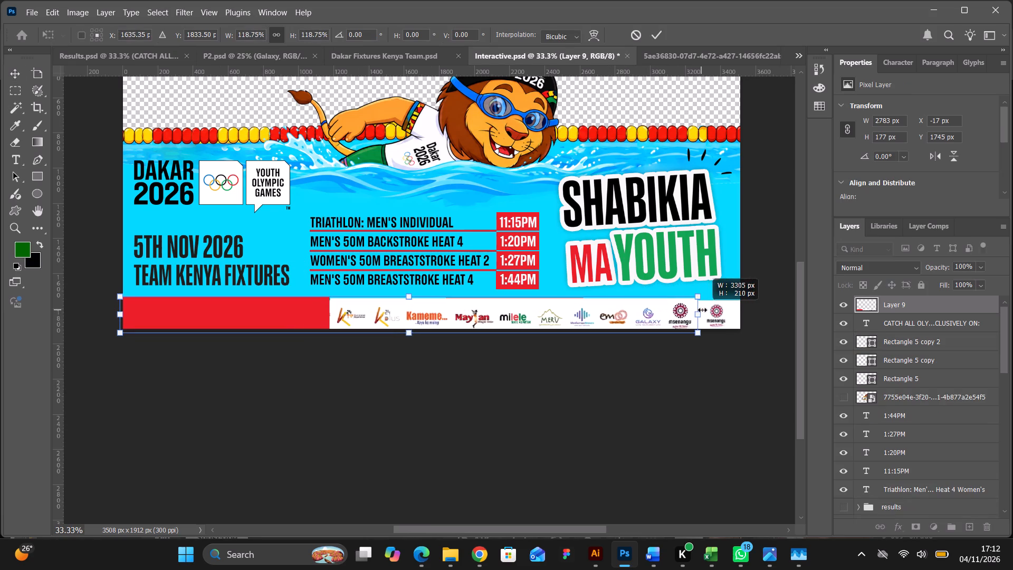
left_click_drag(702, 310, 738, 308)
left_click(656, 34)
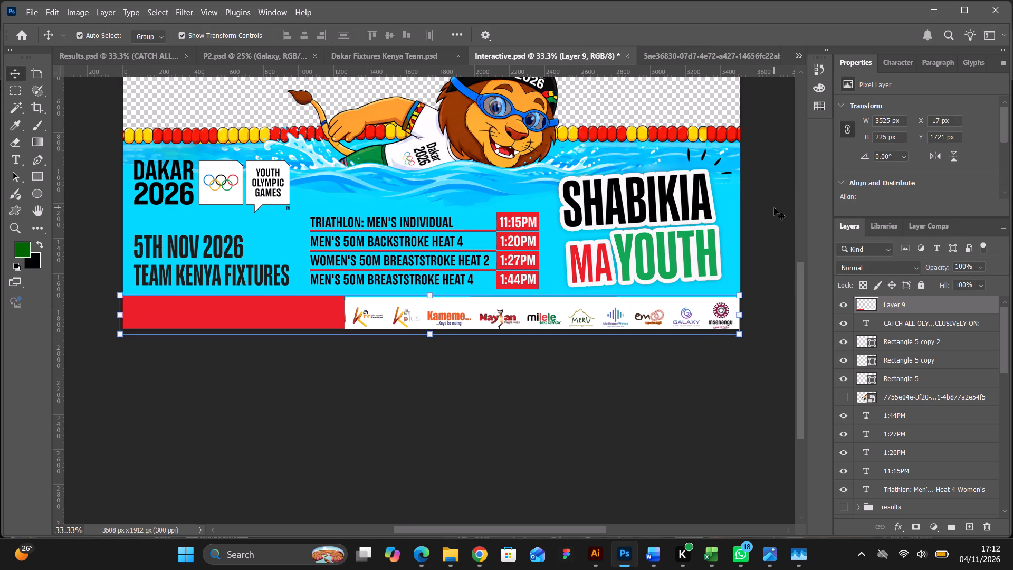
key("Right")
key("Right")
key("Right")
key("Right")
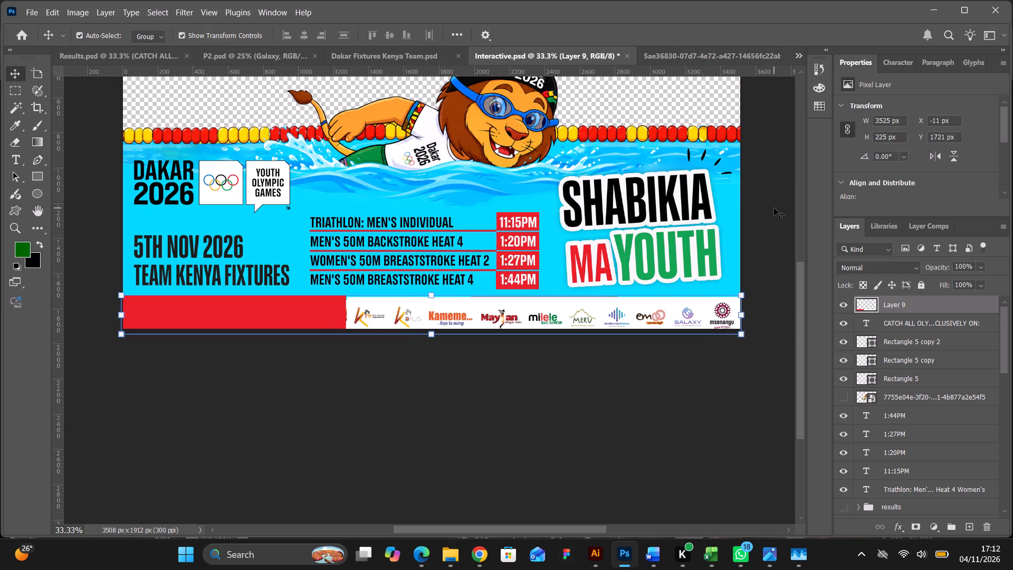
Undo the enlargement of the merged strip and its merge, restoring separate logo strip, tagline text and red rectangle layers.
left_click(774, 208)
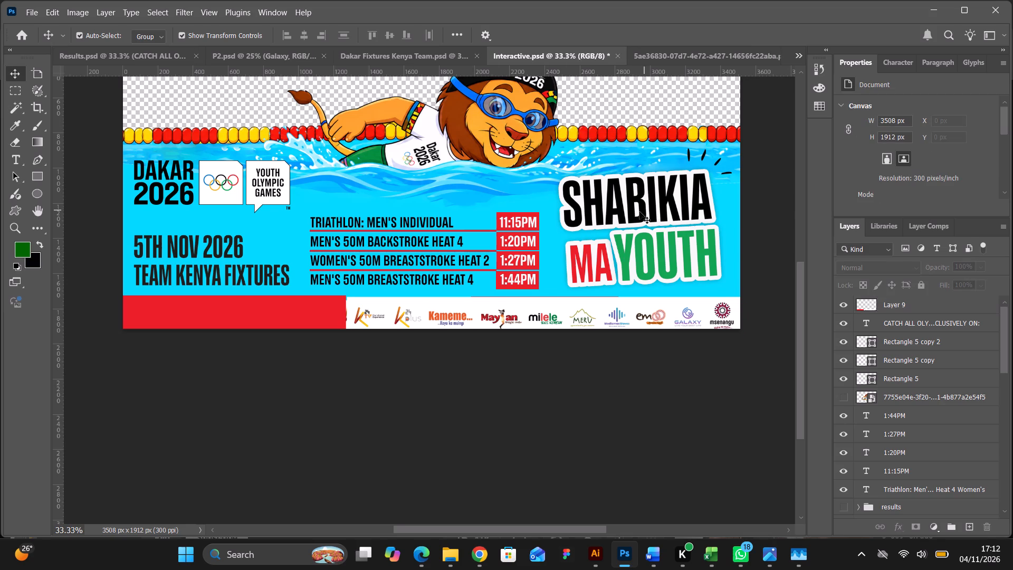
key("ctrl+equal")
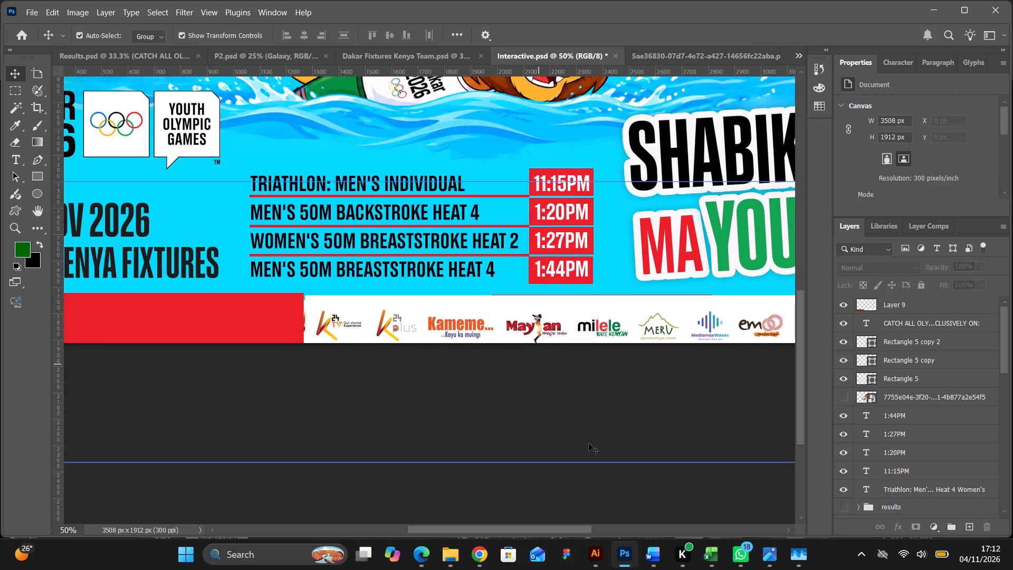
scroll(511, 402, "down", 10)
left_click(446, 278)
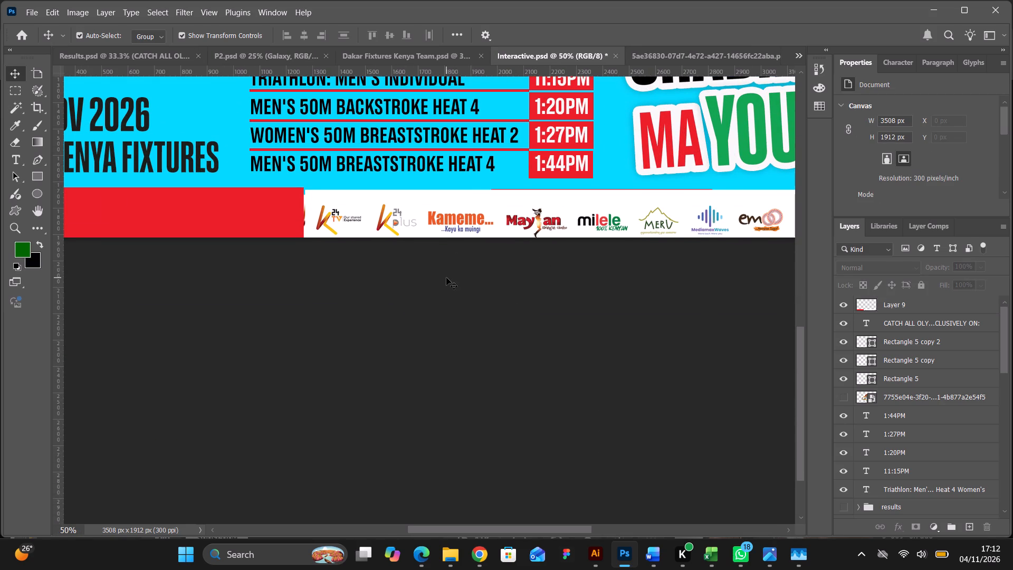
key("ctrl+z")
key("ctrl+z")
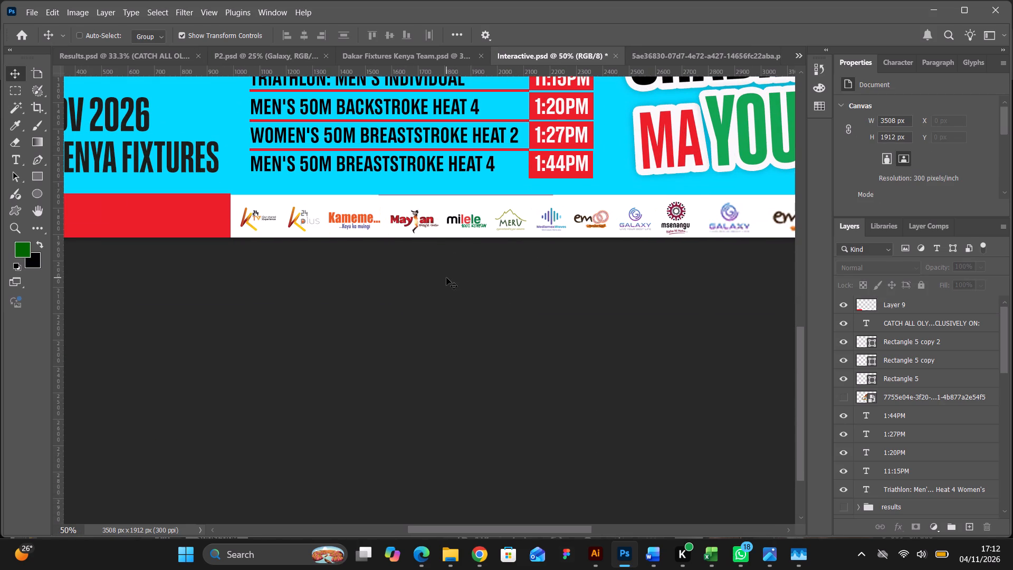
key("ctrl+z")
key("ctrl+z")
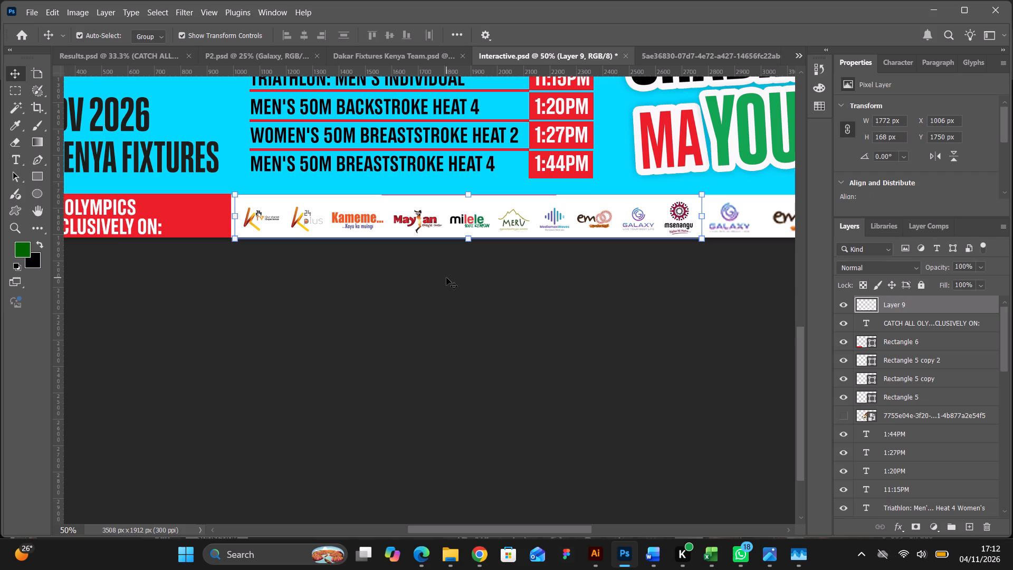
Nudge the pasted logo strip left to X 992 px so it sits flush against the red tagline rectangle.
left_click(393, 288)
left_click(337, 210)
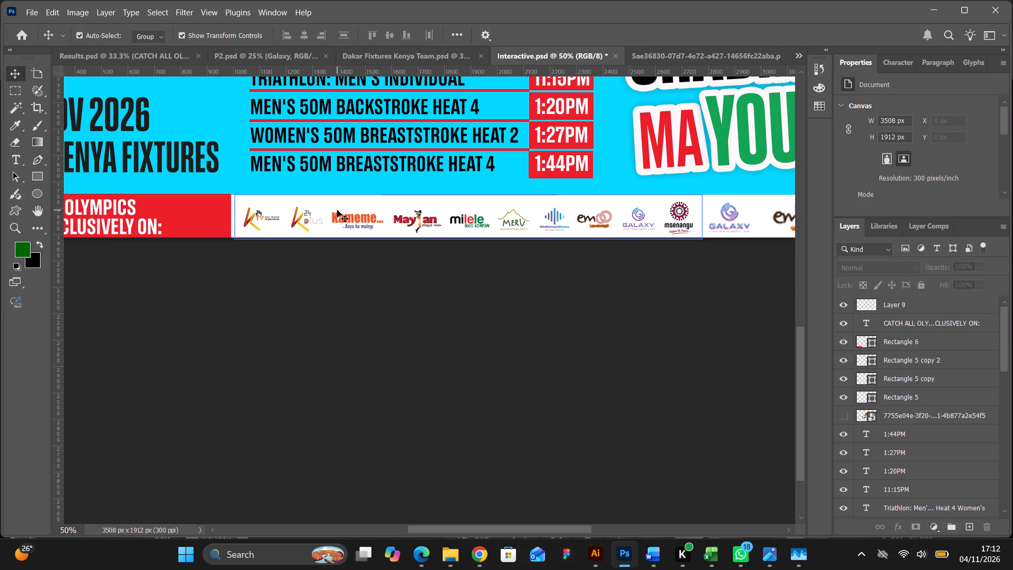
left_click(20, 91)
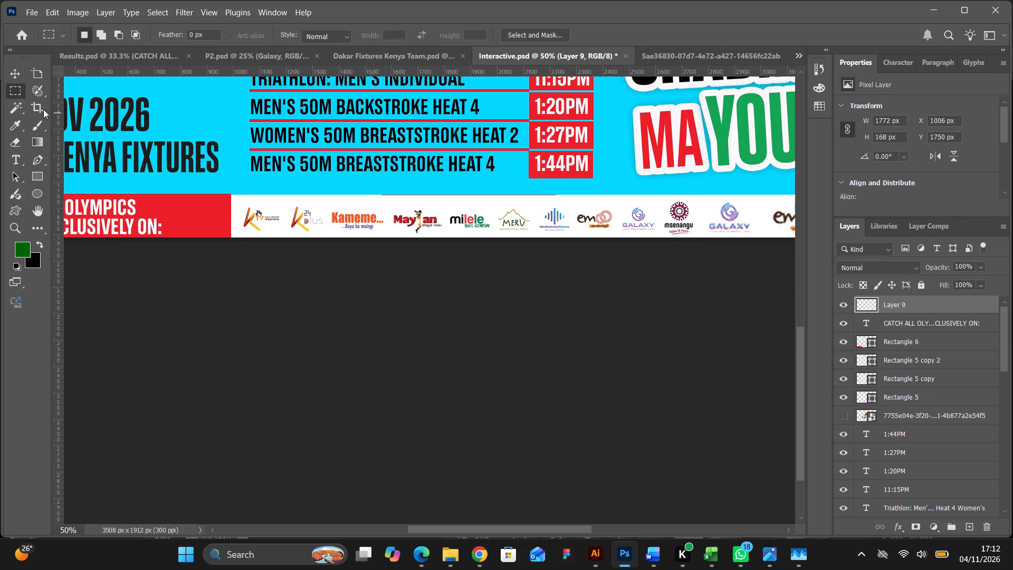
left_click(13, 71)
left_click(298, 201)
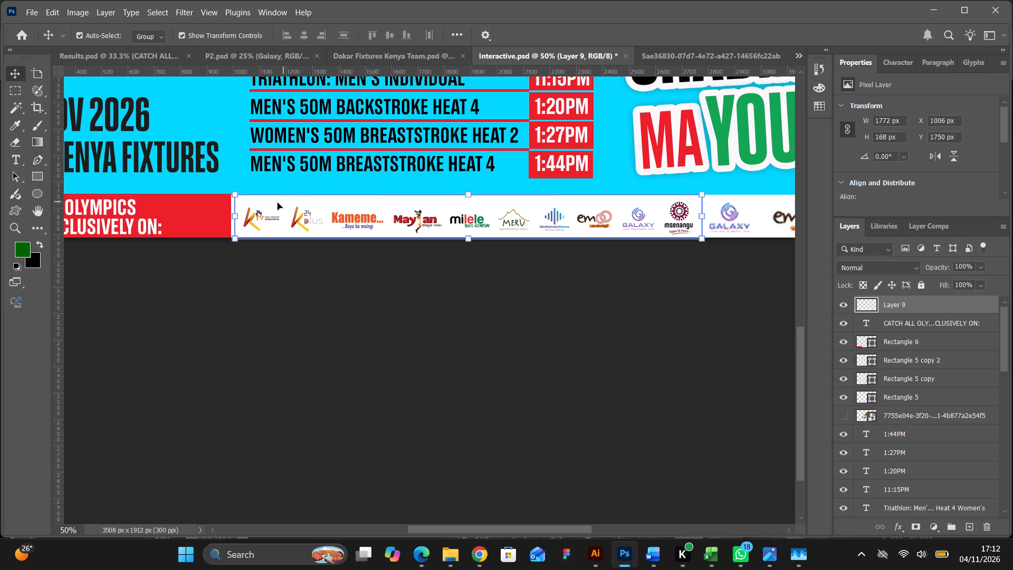
key("Left")
key("Left")
key("Left")
key("Left")
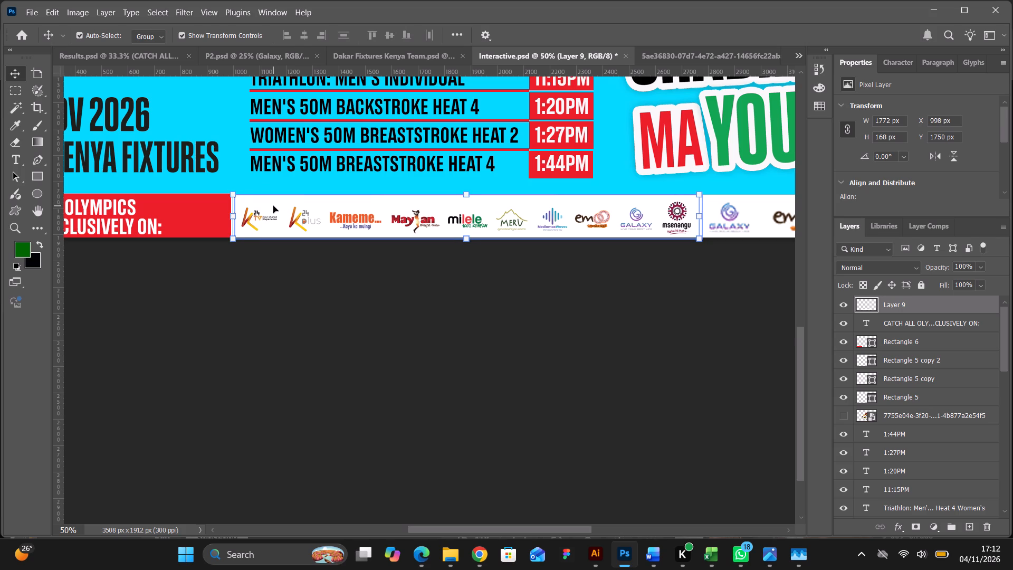
key("Left")
key("Left")
key("Left")
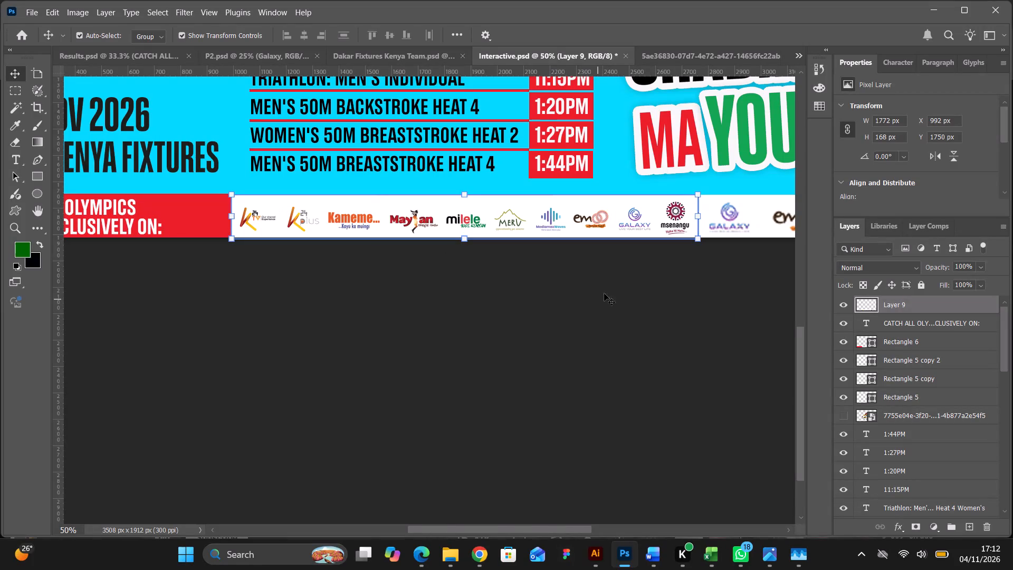
left_click(464, 292)
left_click(383, 221)
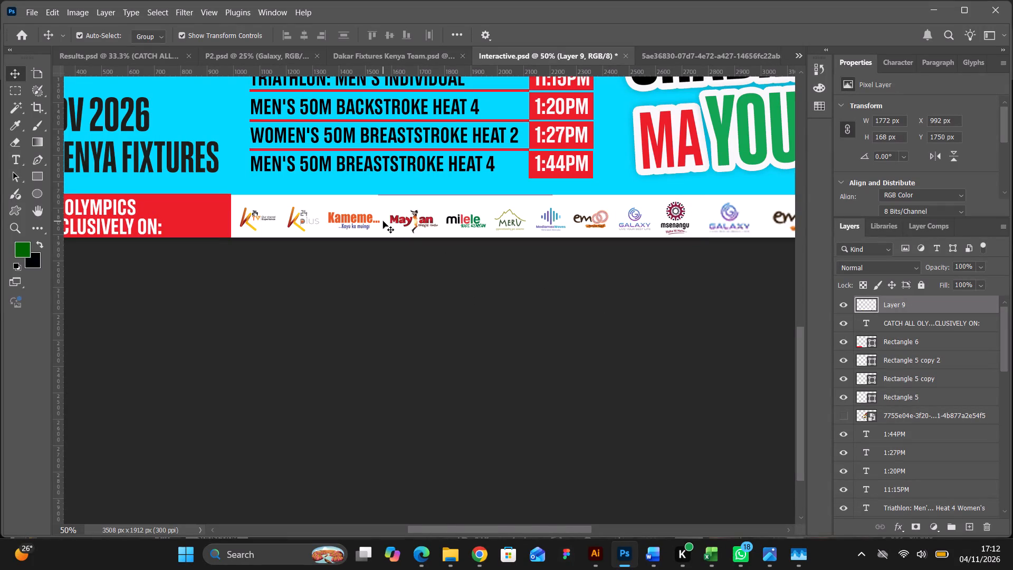
Scale the logo strip up proportionally to about 143.47%, 2542 px wide, so it reaches the canvas's right edge.
left_click(389, 212)
key("ctrl+t")
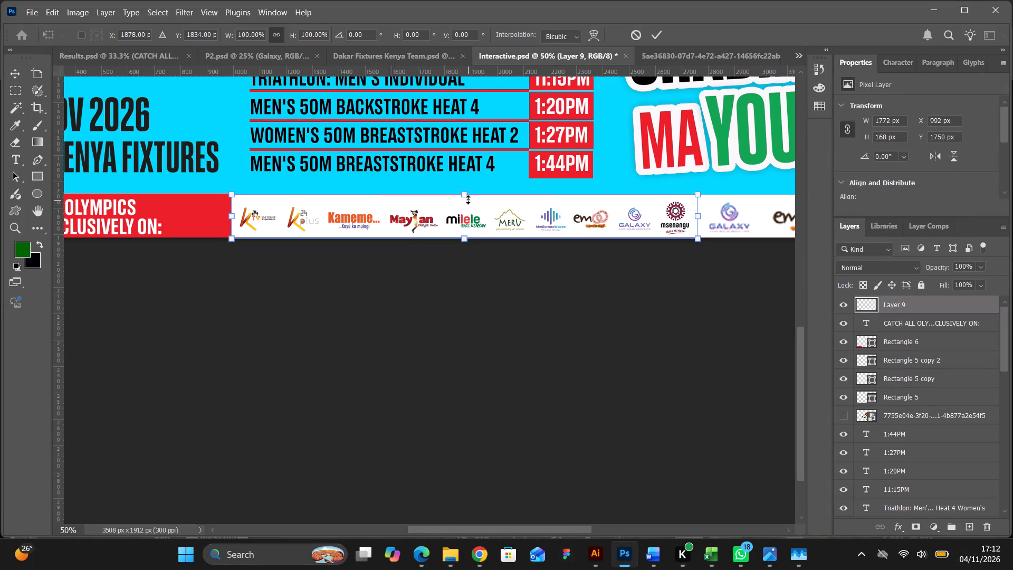
left_click_drag(464, 195, 467, 193)
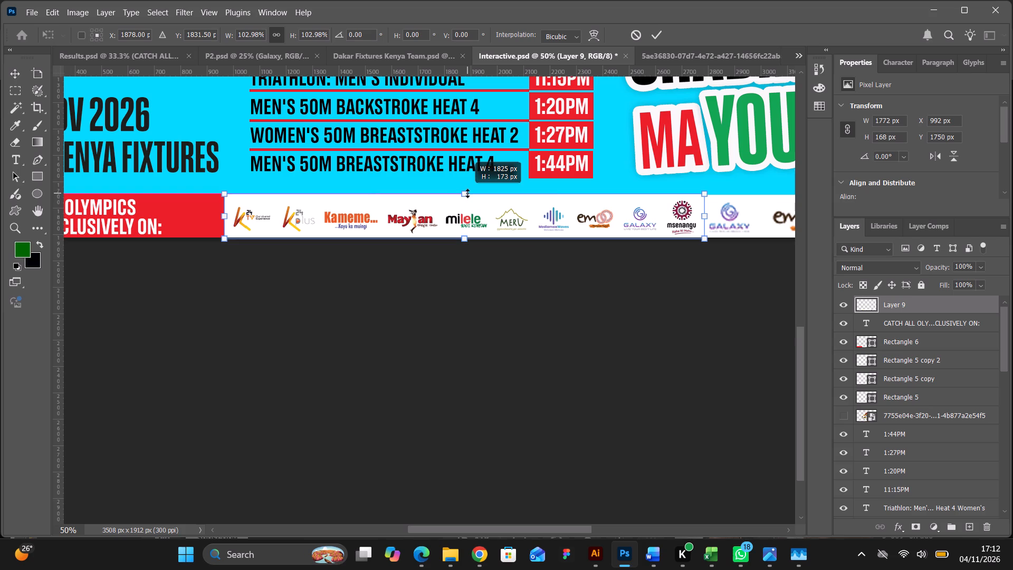
left_click_drag(467, 193, 470, 194)
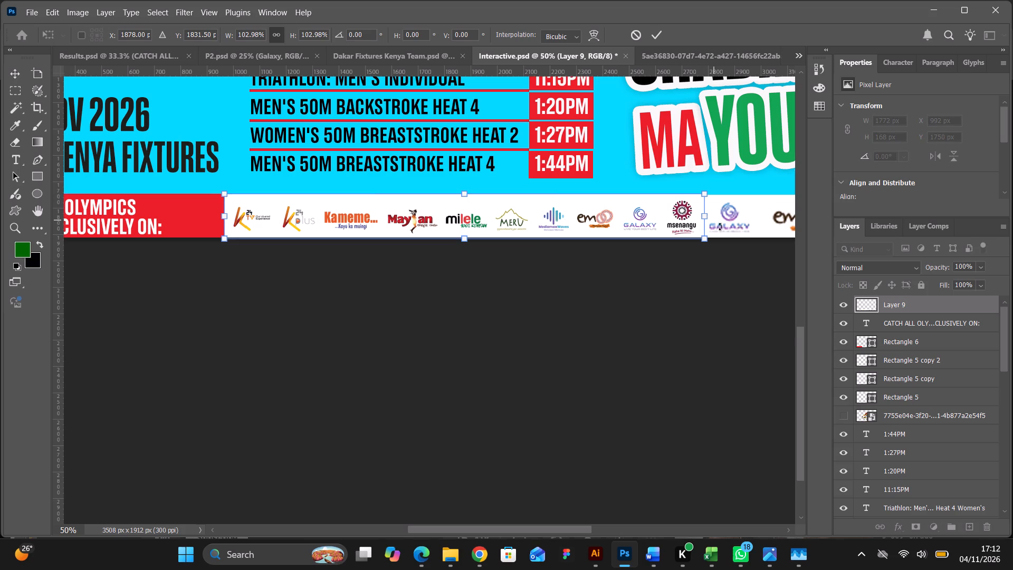
left_click_drag(553, 526, 610, 527)
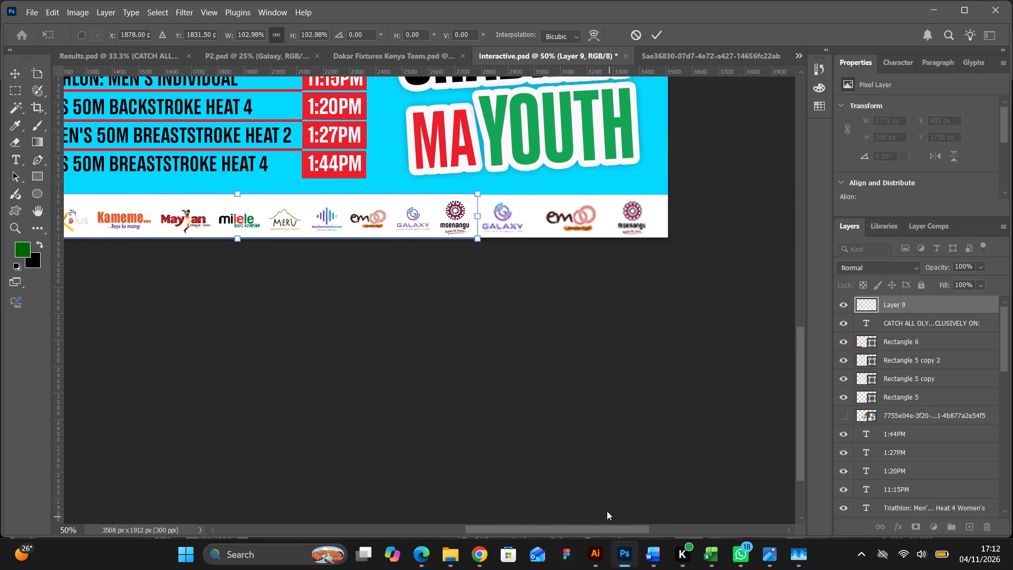
left_click_drag(476, 216, 480, 214)
left_click_drag(480, 214, 578, 205)
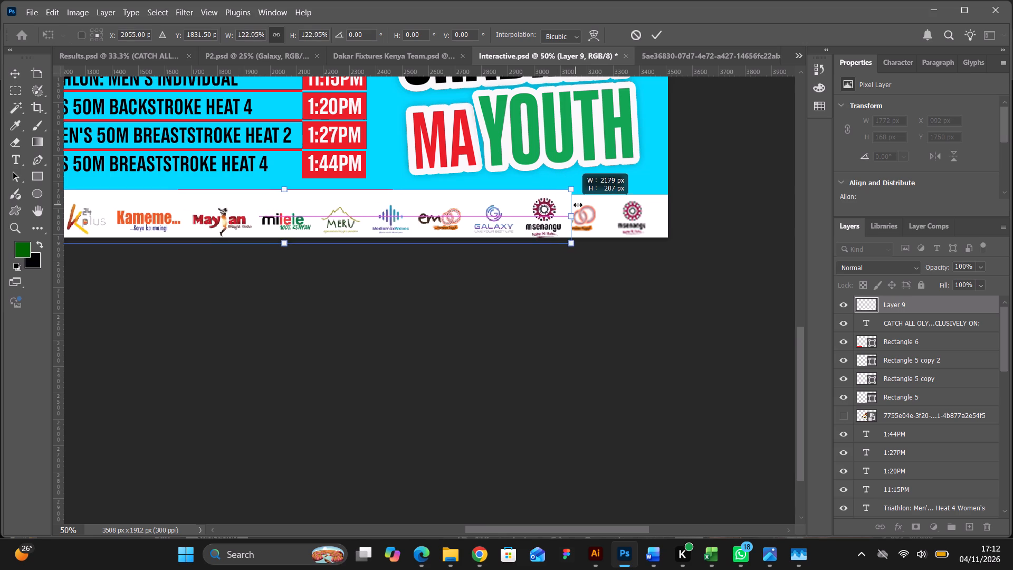
left_click_drag(578, 205, 663, 198)
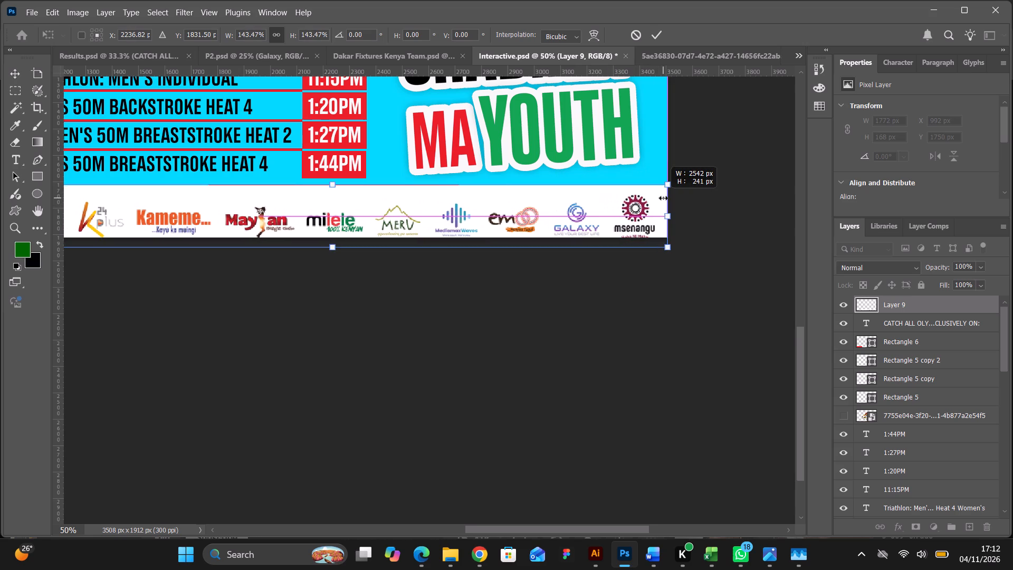
left_click_drag(663, 198, 664, 198)
left_click(663, 35)
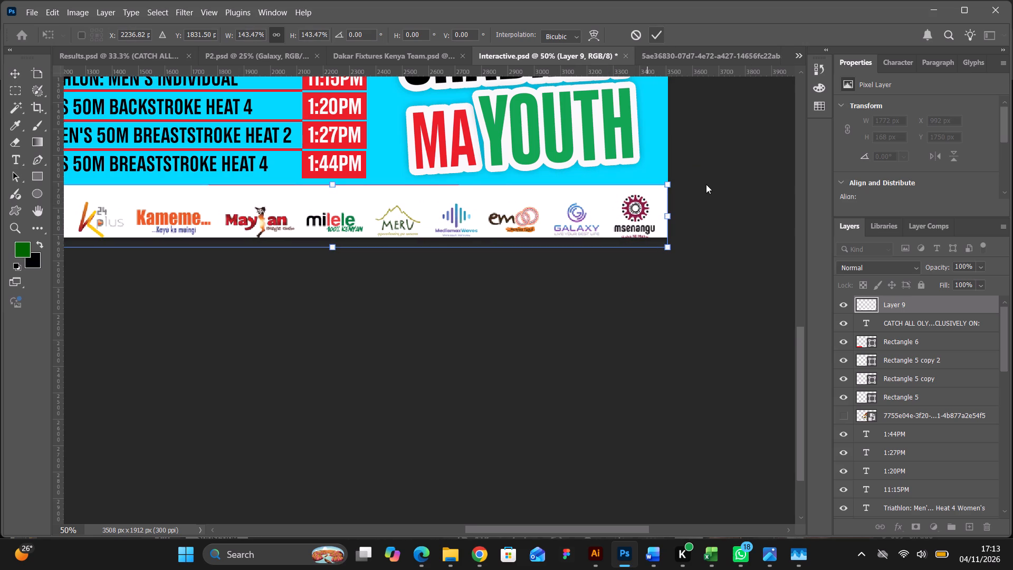
Nudge the enlarged logo strip up to Y 1675 px so it lines up with the canvas's bottom edge.
key("Up")
key("Up")
key("Up")
key("Up")
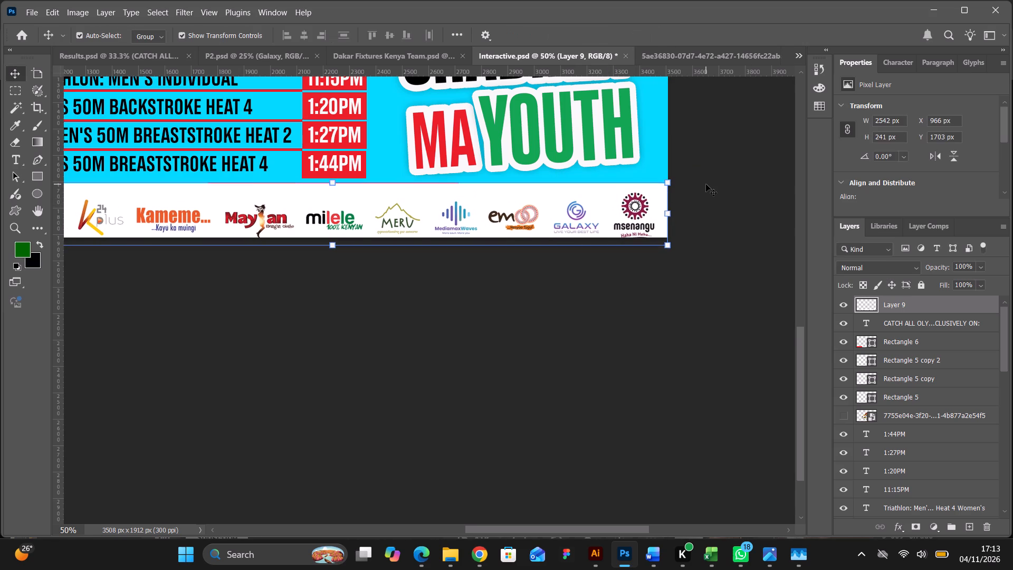
key("Up")
key("Up")
key("Up")
key("Up")
key("Up")
key("Up")
key("Up")
key("Up")
key("Up")
key("Up")
key("Up")
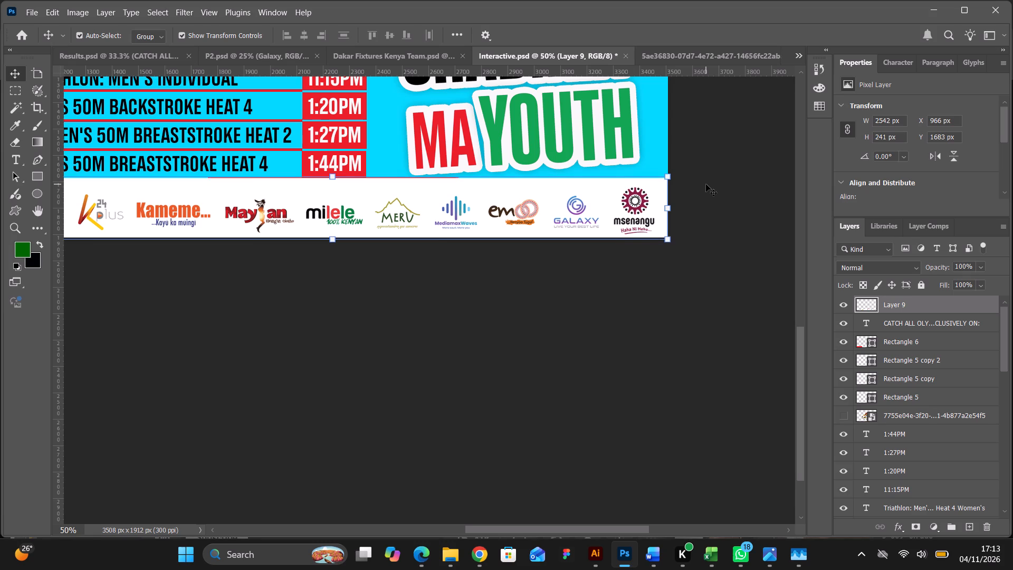
key("Up")
key("Up")
key("Up")
key("Up")
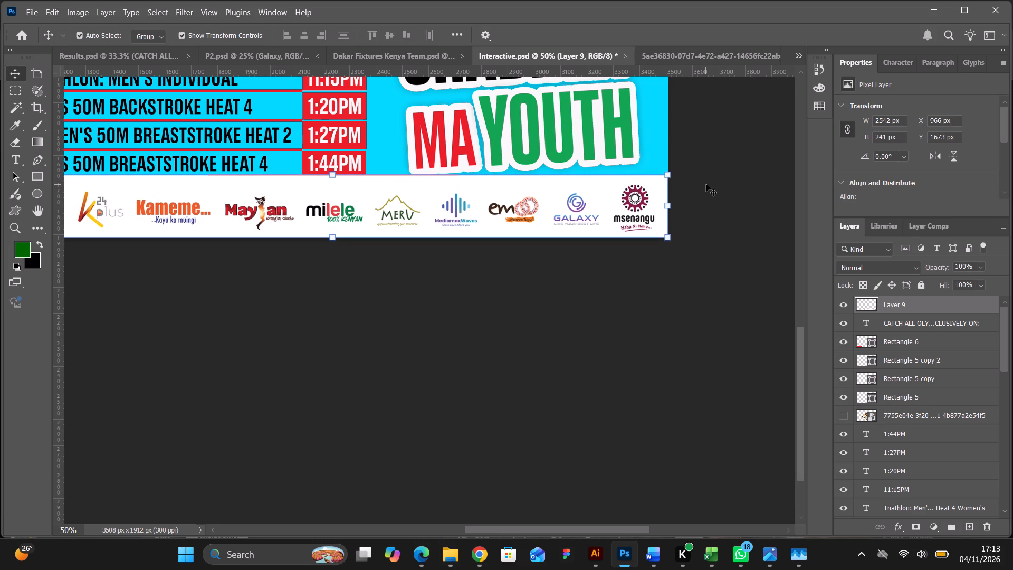
key("Down")
left_click(706, 184)
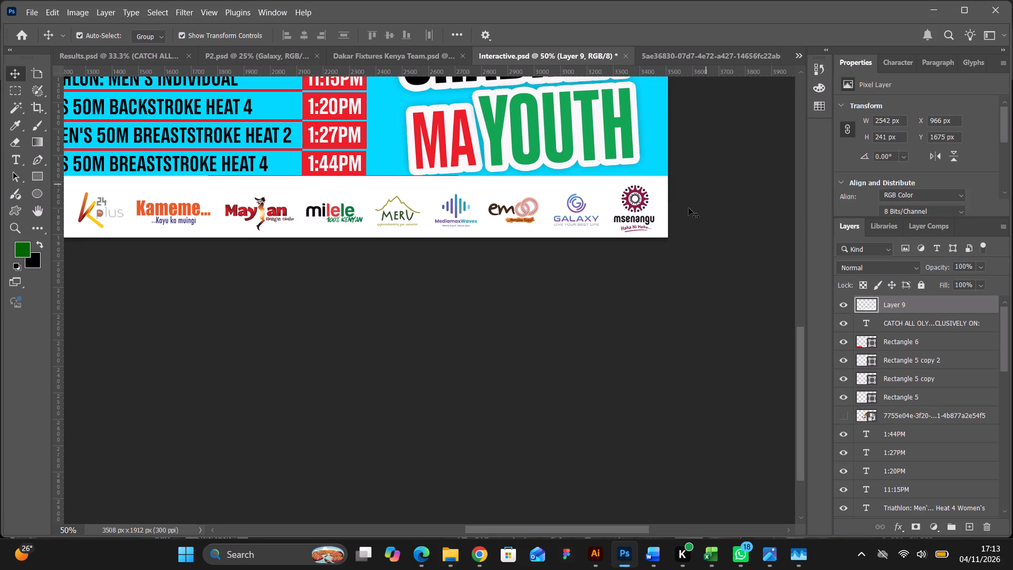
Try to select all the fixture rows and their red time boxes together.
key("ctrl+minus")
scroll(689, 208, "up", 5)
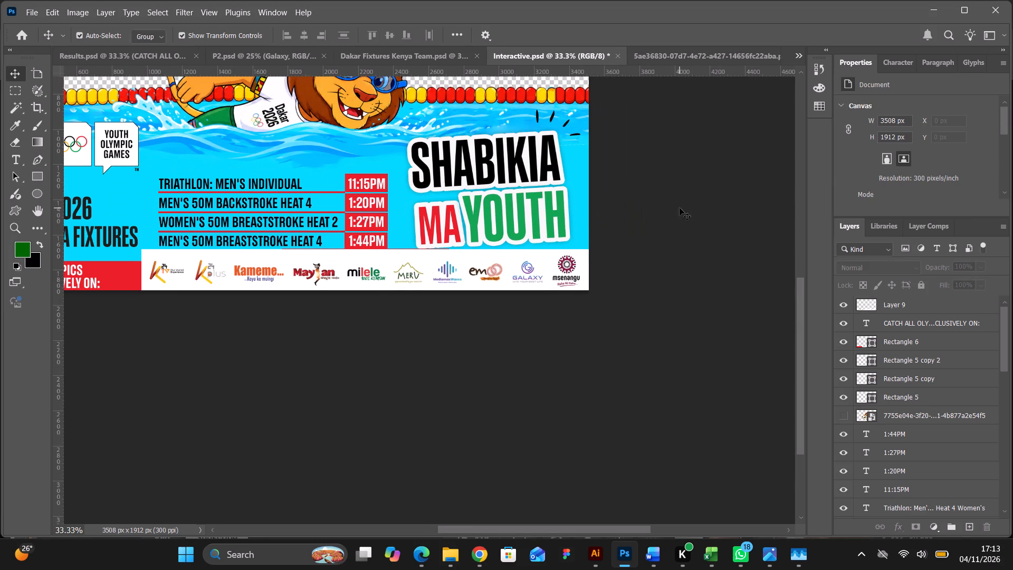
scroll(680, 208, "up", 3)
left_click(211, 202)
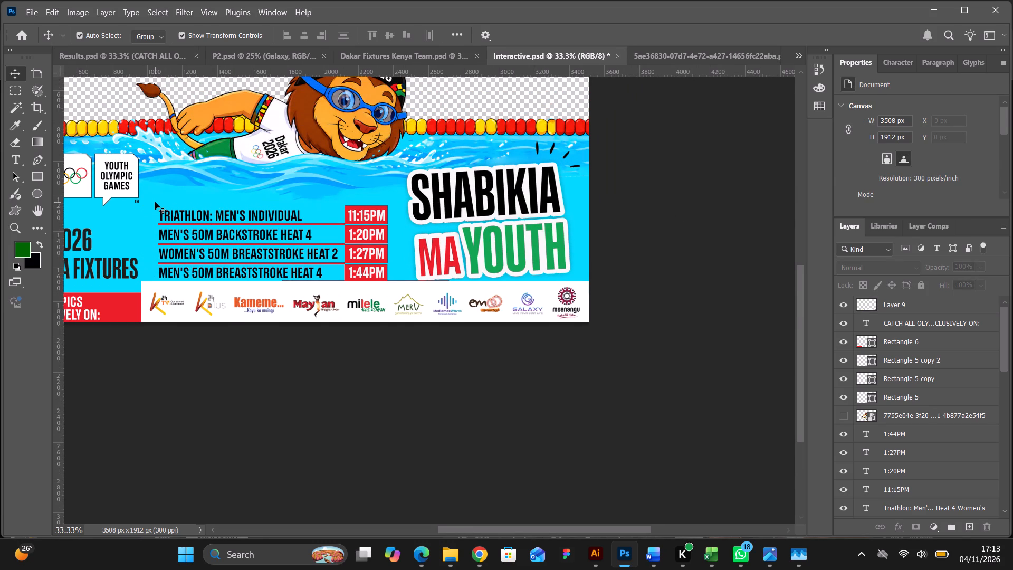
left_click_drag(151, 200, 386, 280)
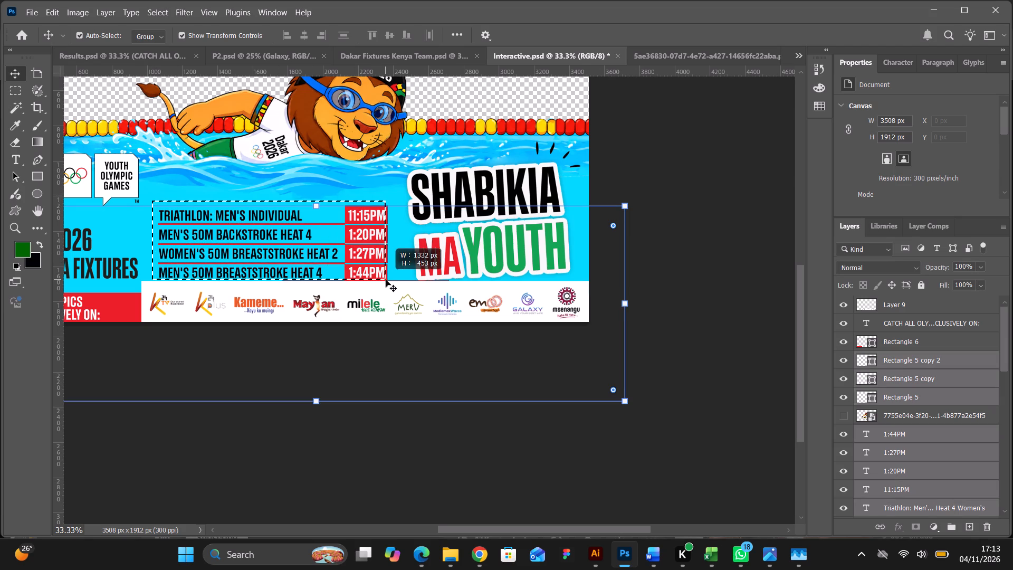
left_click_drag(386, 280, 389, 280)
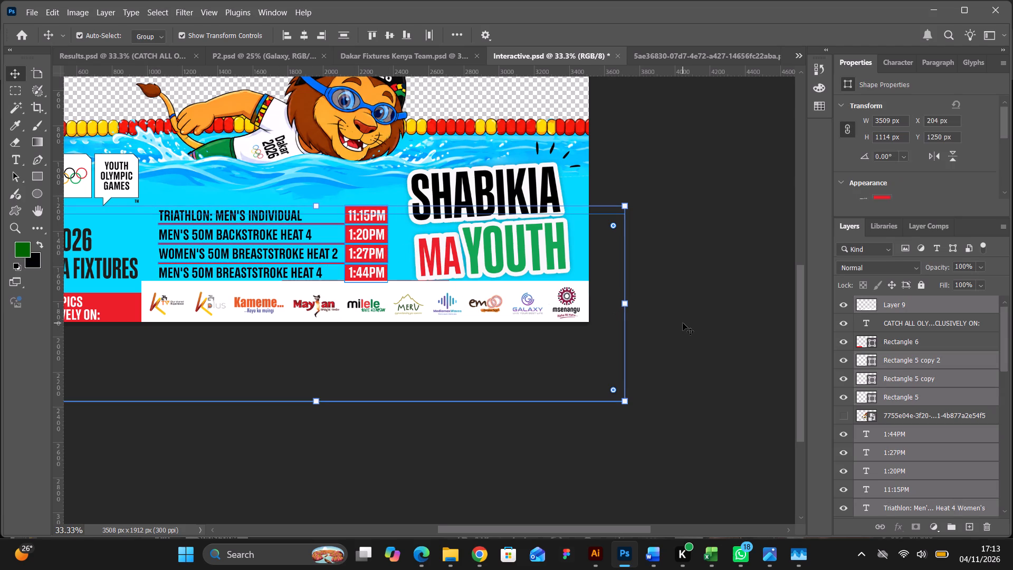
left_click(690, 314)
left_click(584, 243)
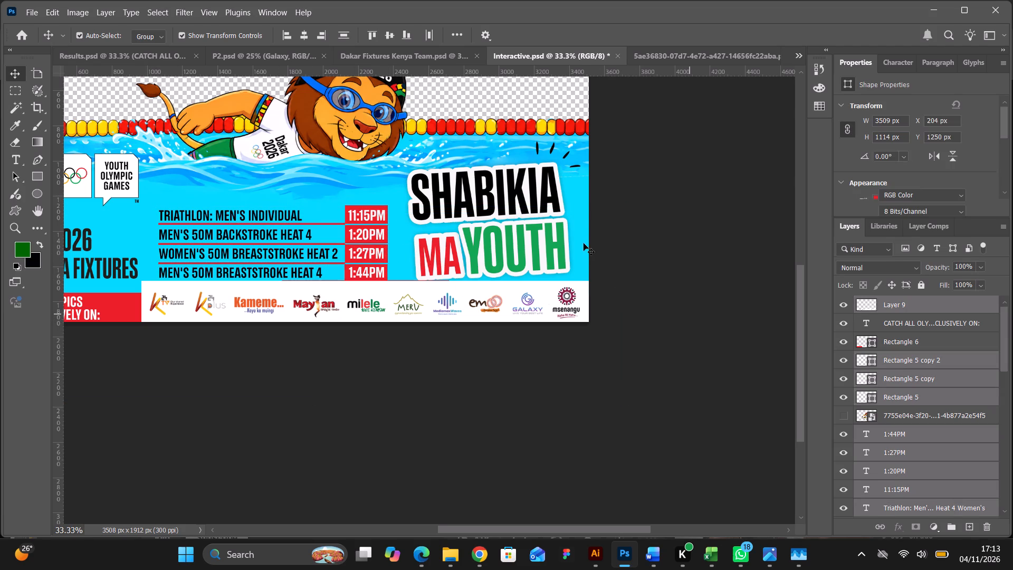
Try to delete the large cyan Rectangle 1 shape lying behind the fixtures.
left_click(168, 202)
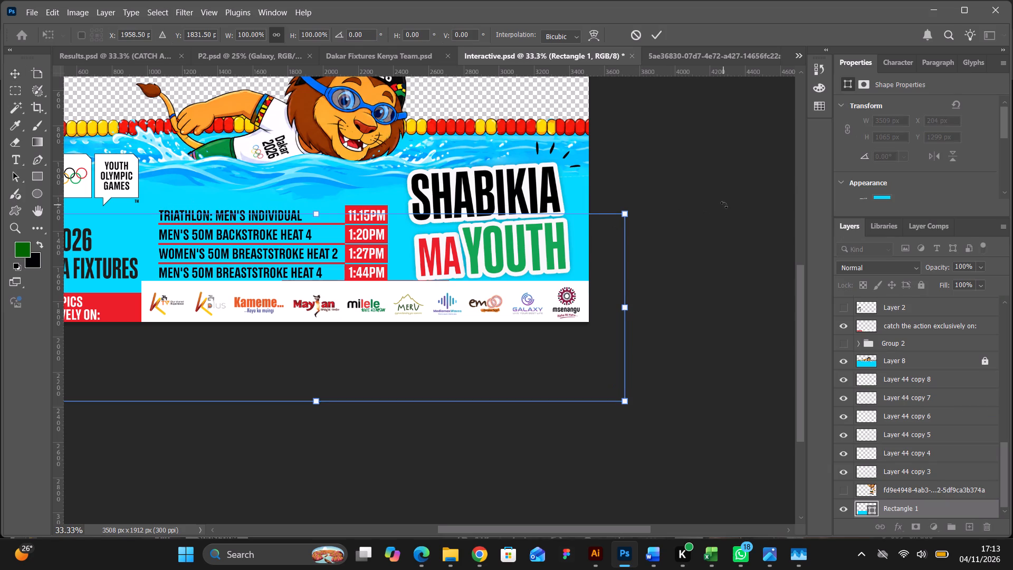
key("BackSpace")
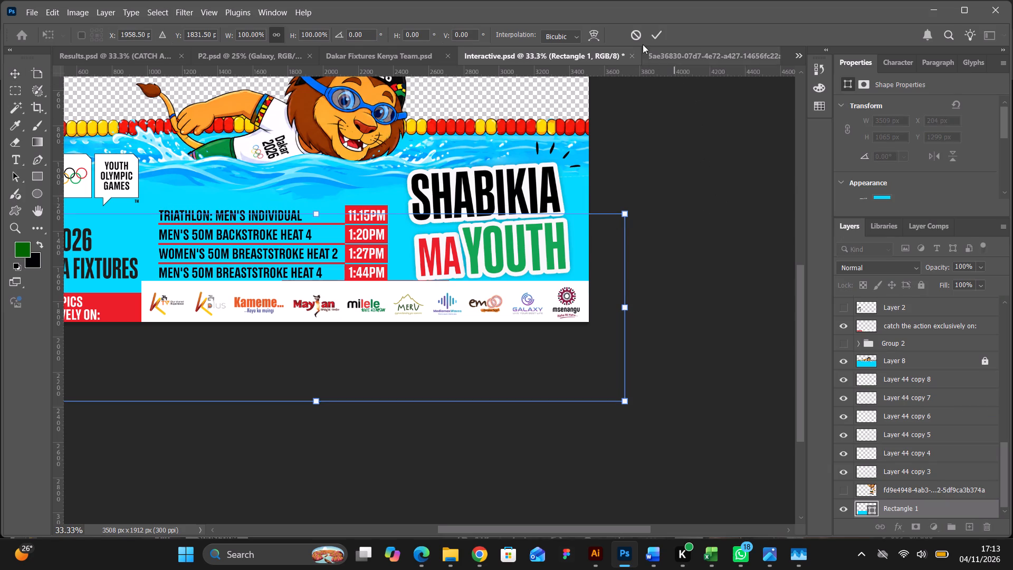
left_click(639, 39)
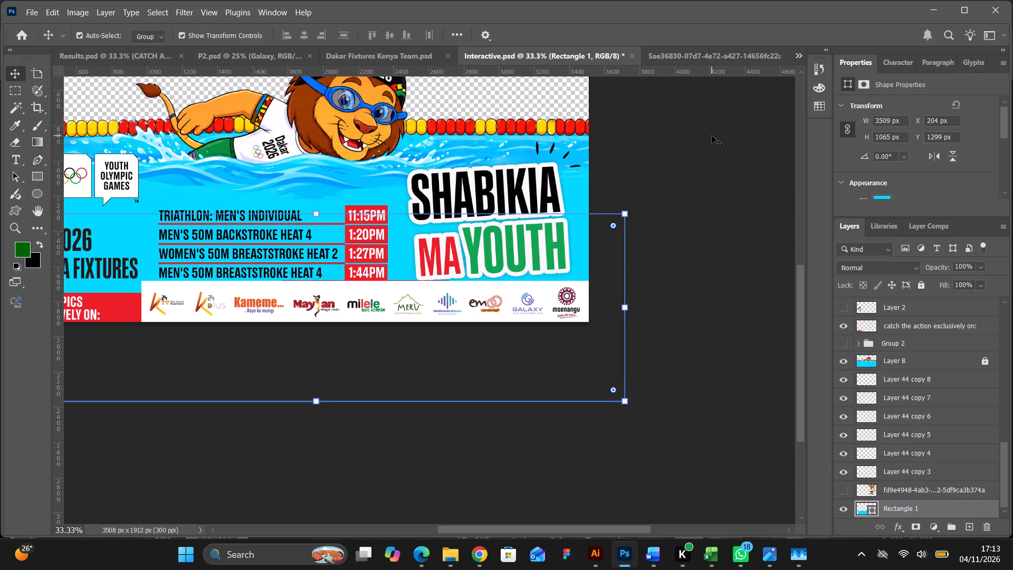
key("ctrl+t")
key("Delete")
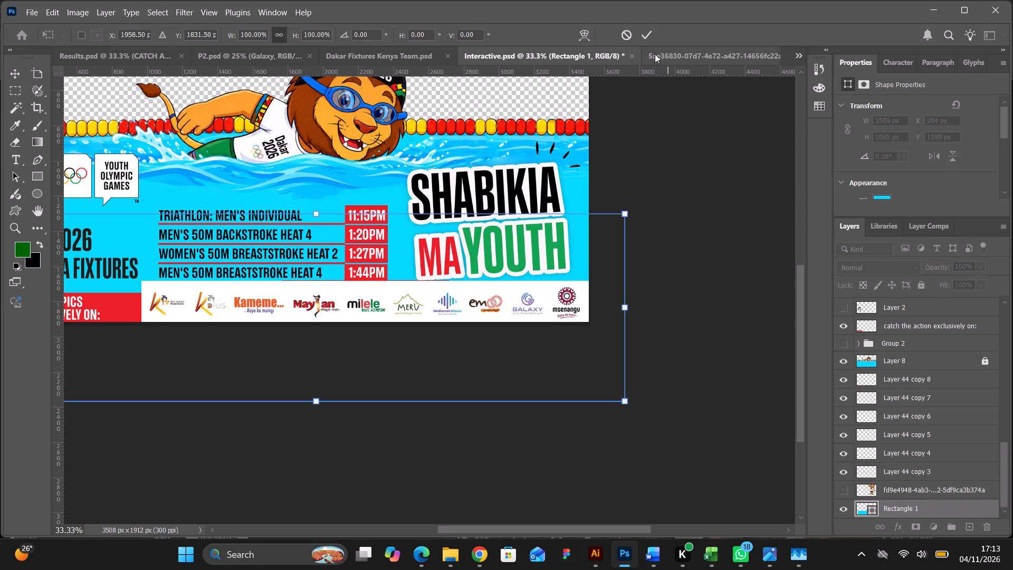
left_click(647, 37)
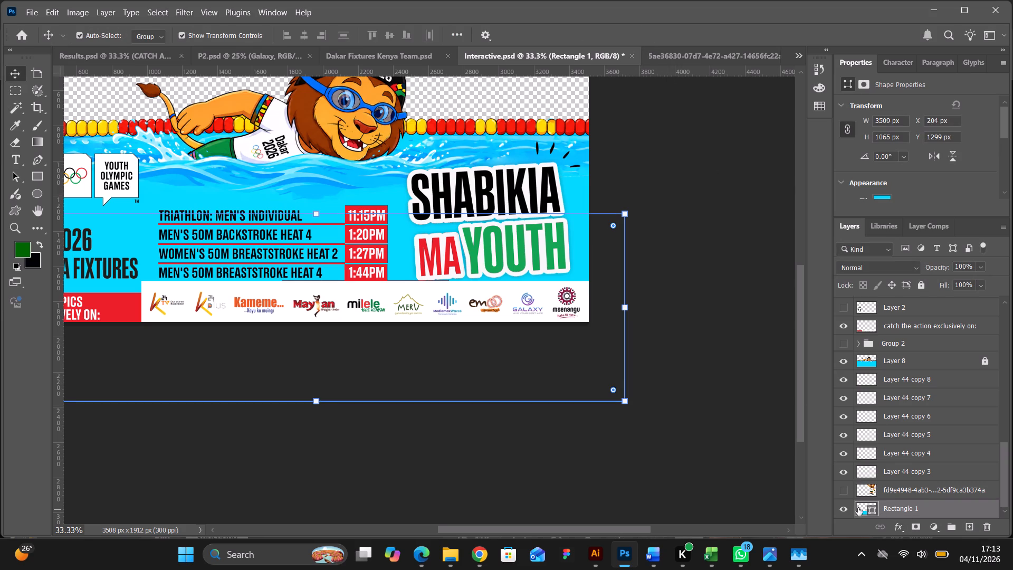
Hide the Rectangle 1 layer.
left_click(840, 507)
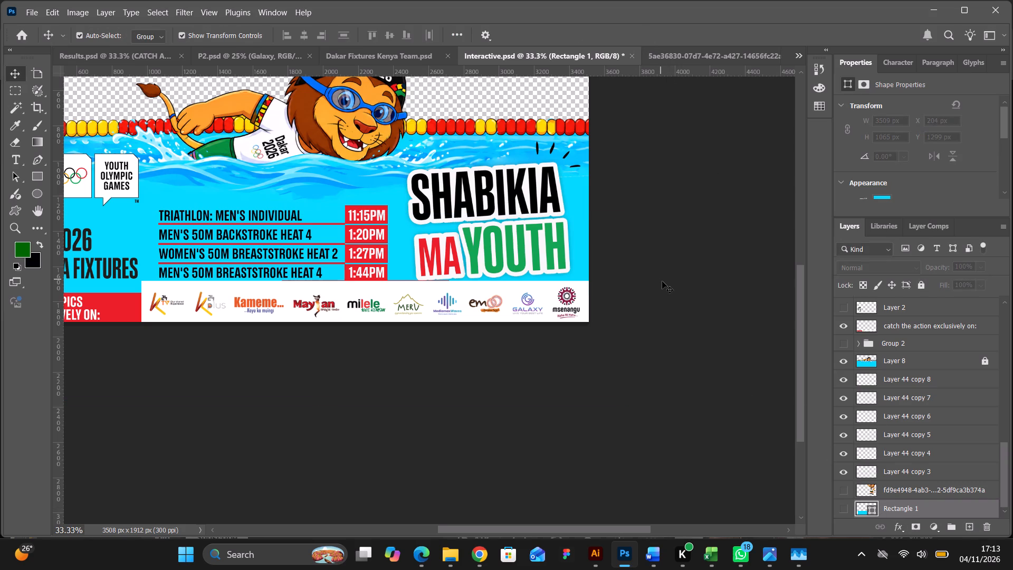
Delete the hidden Rectangle 1 layer at the bottom of the layer stack.
scroll(939, 498, "down", 3)
left_click_drag(1006, 490, 1006, 497)
left_click(970, 508)
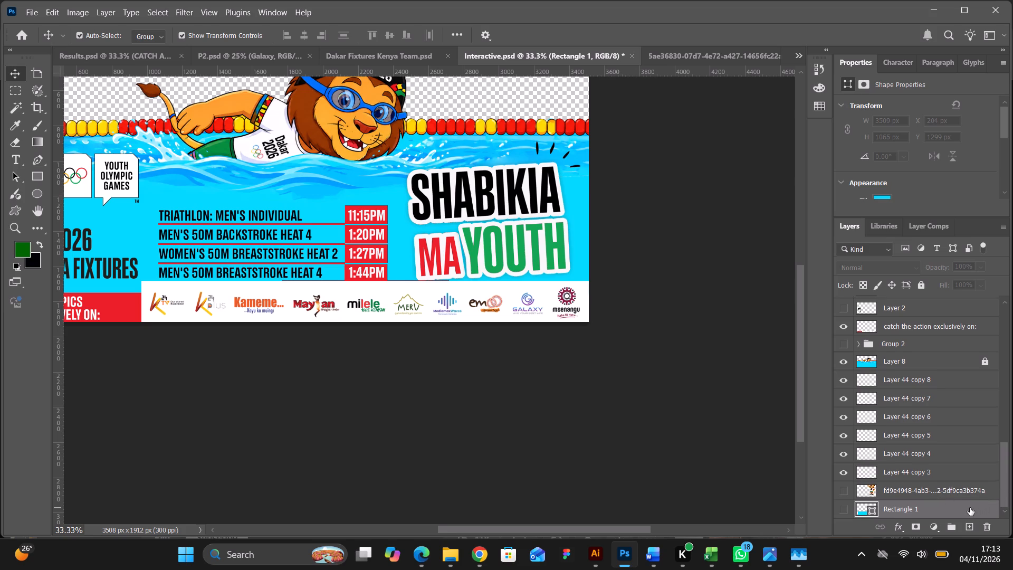
key("Delete")
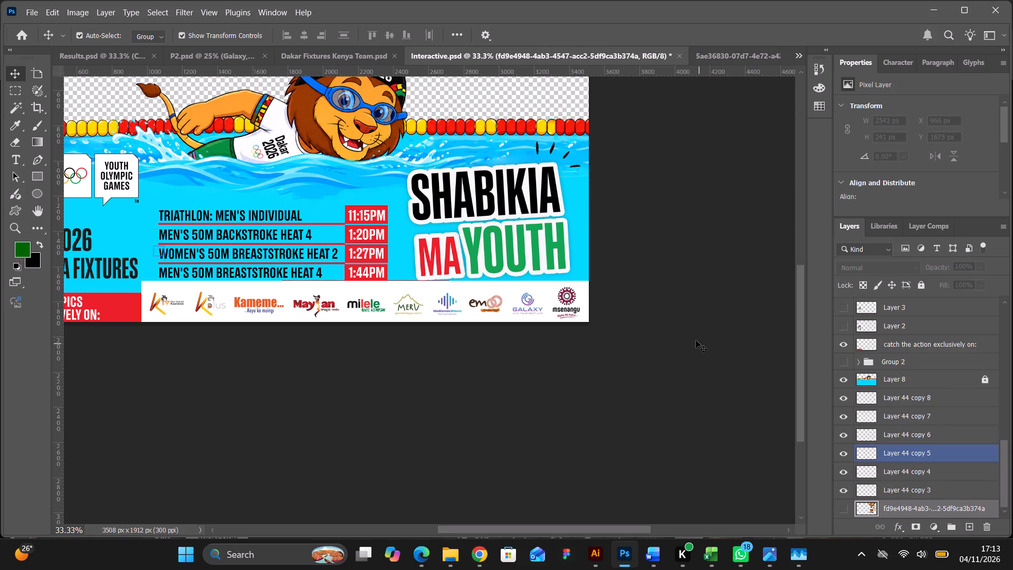
left_click(696, 339)
Select all the fixture rows with their red time boxes and divider lines, and nudge them up to Y 1217 px.
left_click(160, 201)
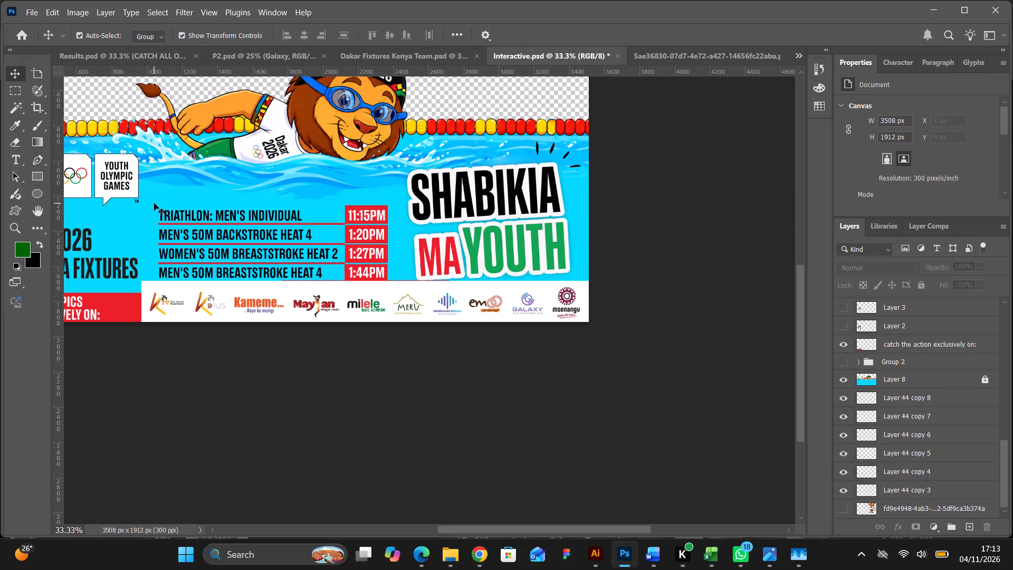
left_click_drag(154, 203, 386, 278)
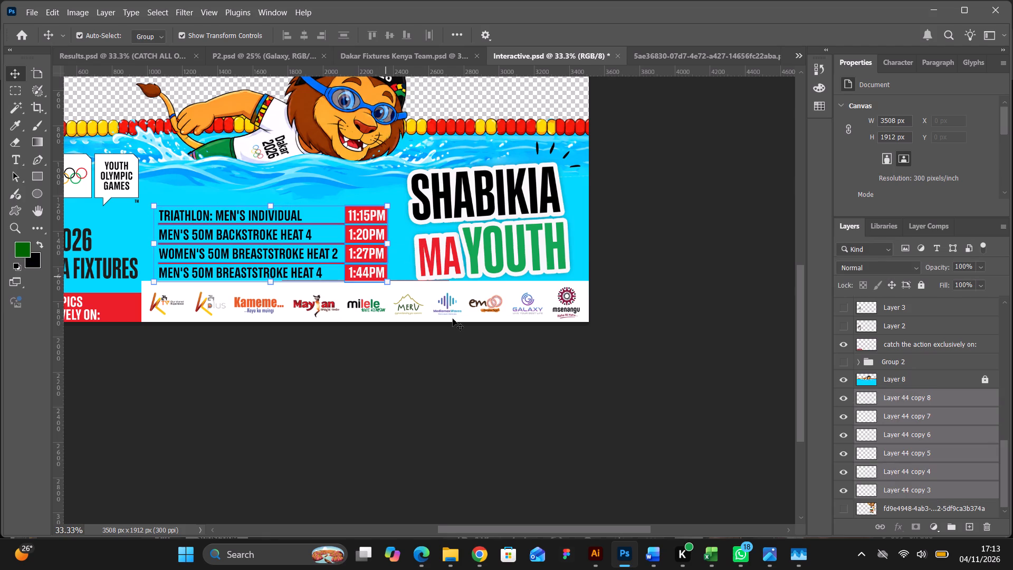
key("Up")
key("Up")
key("Up")
key("Up")
key("Up")
key("Up")
key("Up")
key("Up")
key("Up")
key("Up")
key("Up")
key("Up")
key("Up")
key("Up")
key("Up")
key("Up")
key("Up")
key("Up")
key("Up")
key("Up")
key("Up")
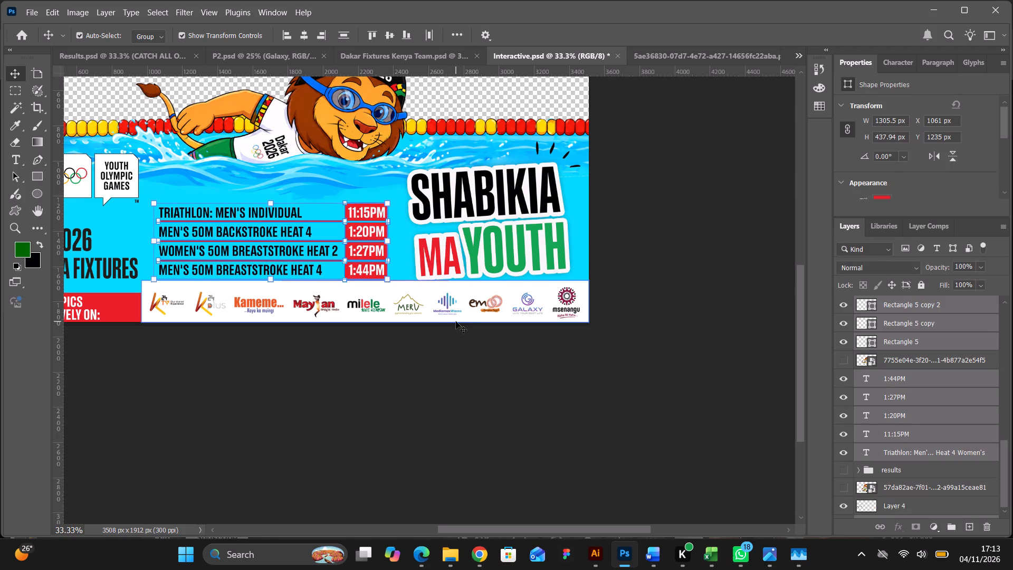
key("Up")
key("Up")
key("Up")
key("Up")
key("Up")
key("Up")
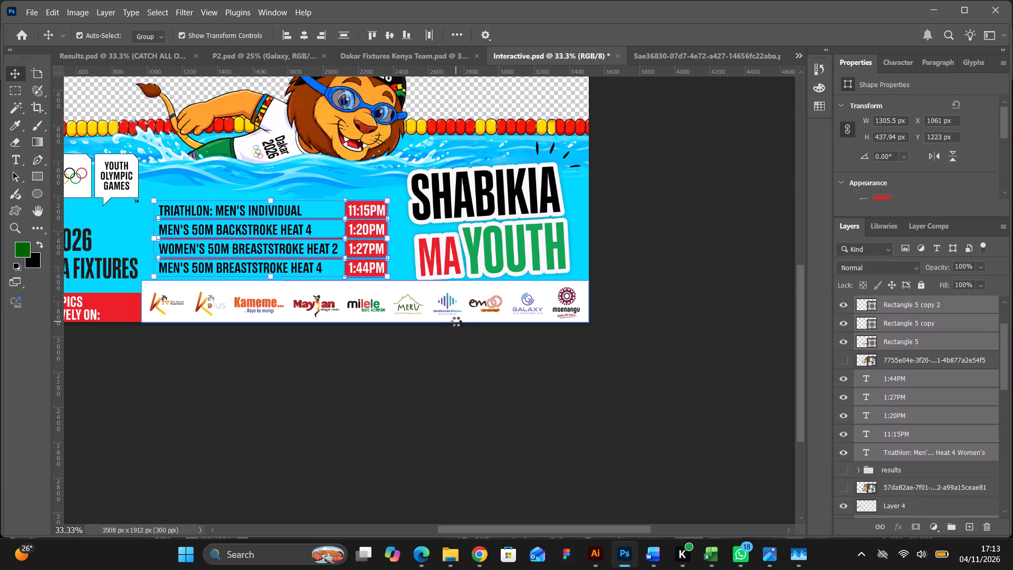
left_click(475, 341)
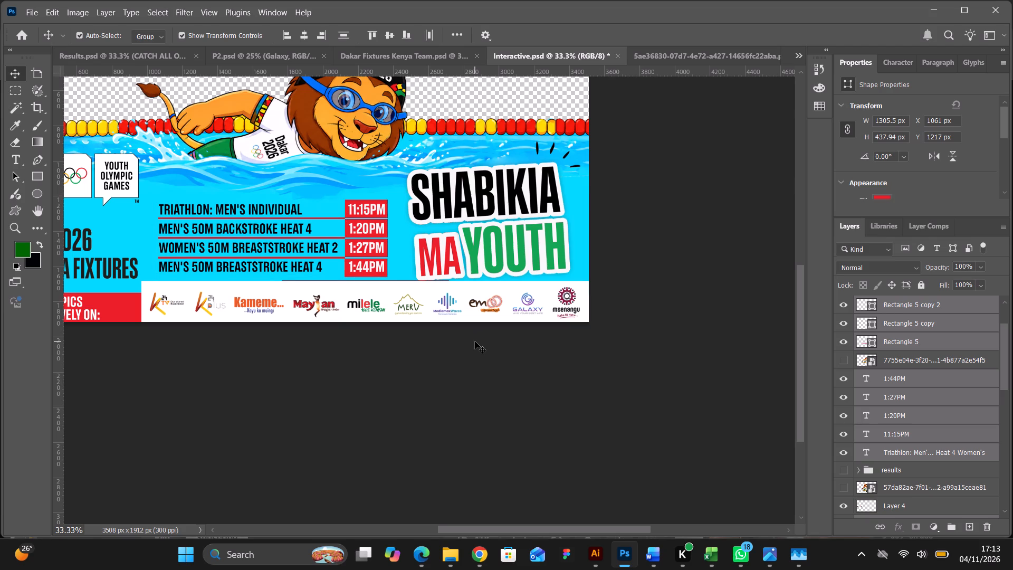
Scale the Layer 9 logo strip down proportionally to about 1848 × 175 px, keeping its lower-right corner on the canvas corner.
key("ctrl+equal")
scroll(475, 349, "down", 4)
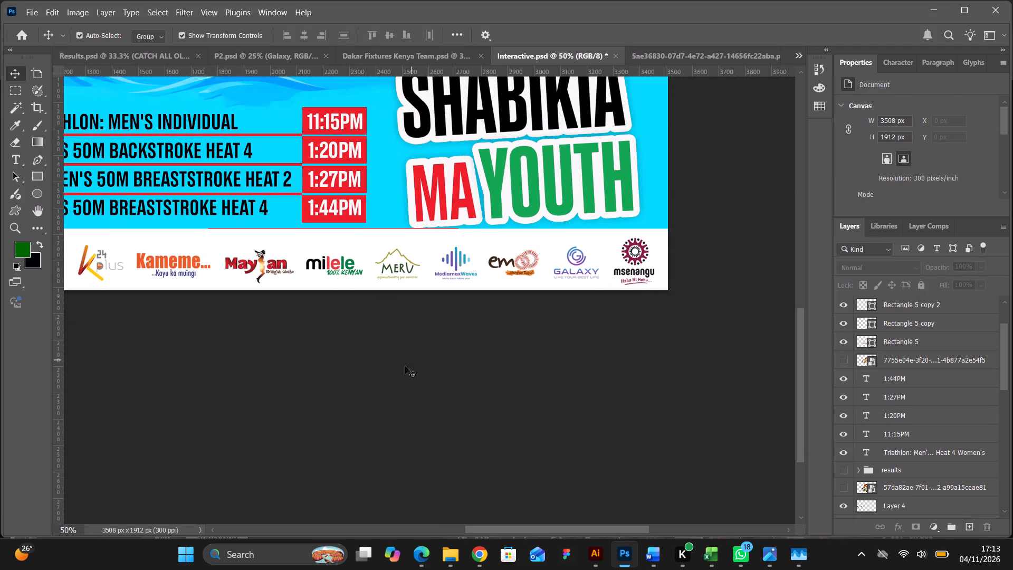
left_click_drag(498, 532, 442, 520)
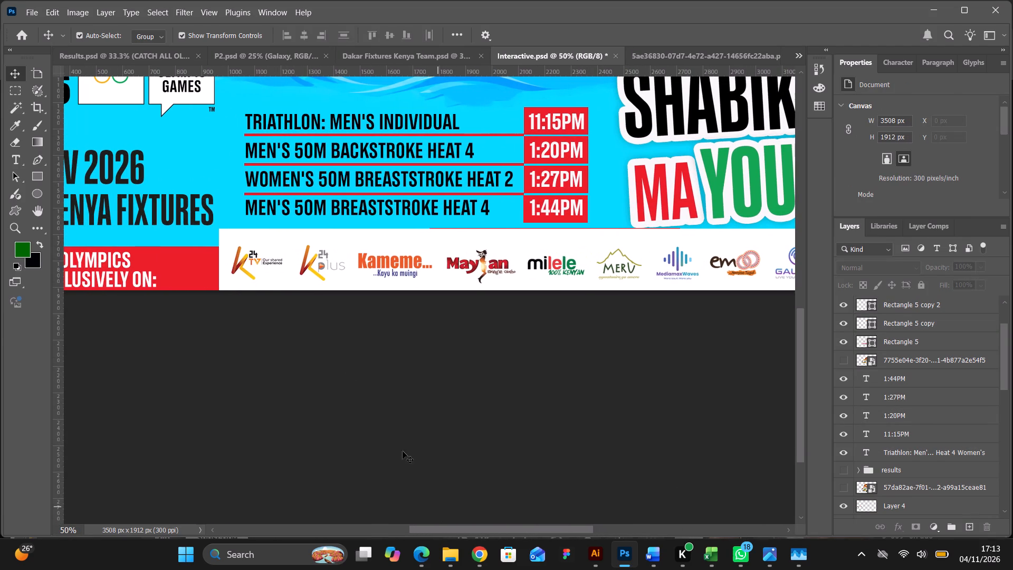
left_click(273, 242)
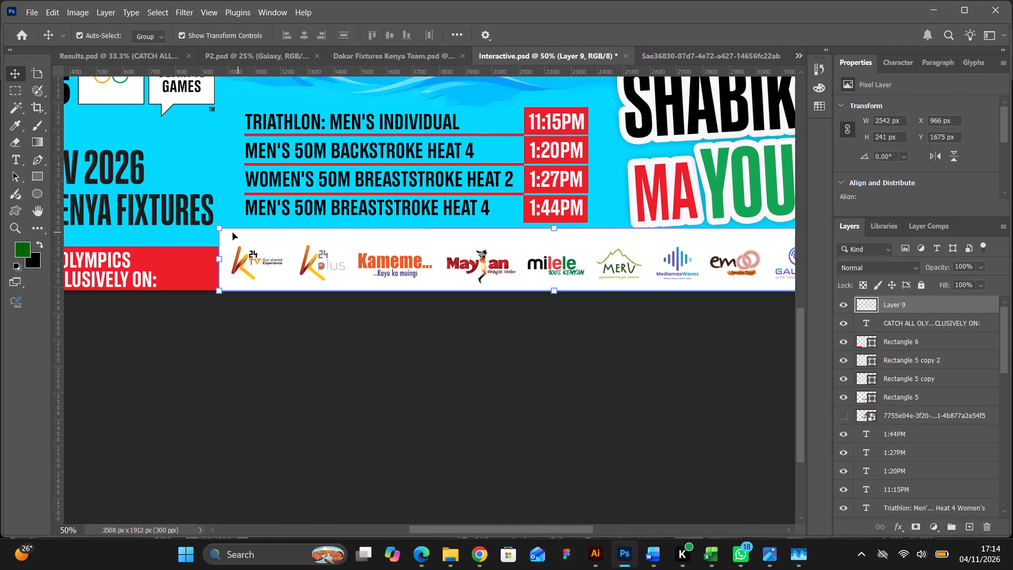
left_click_drag(221, 230, 237, 242)
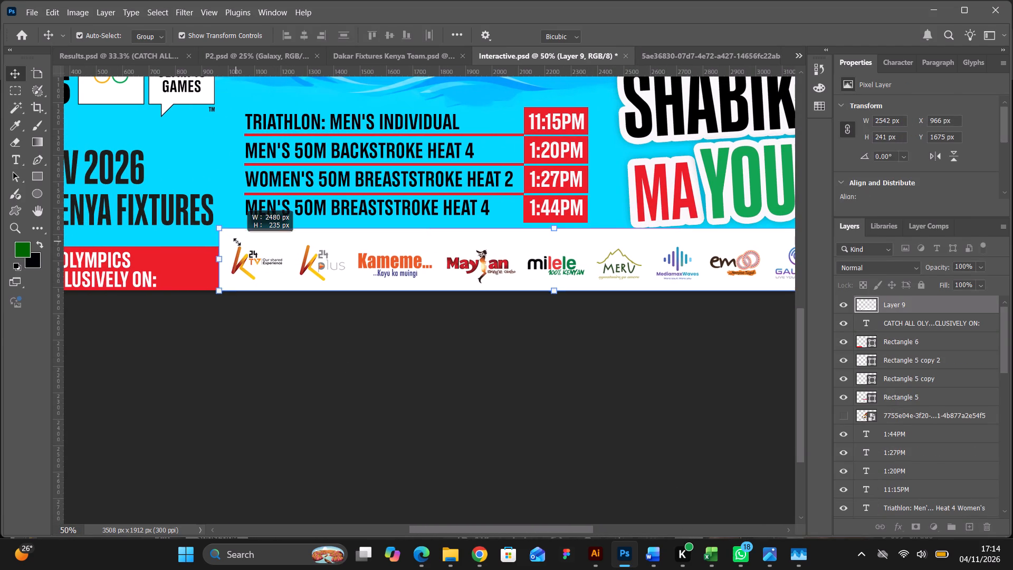
left_click_drag(237, 242, 300, 269)
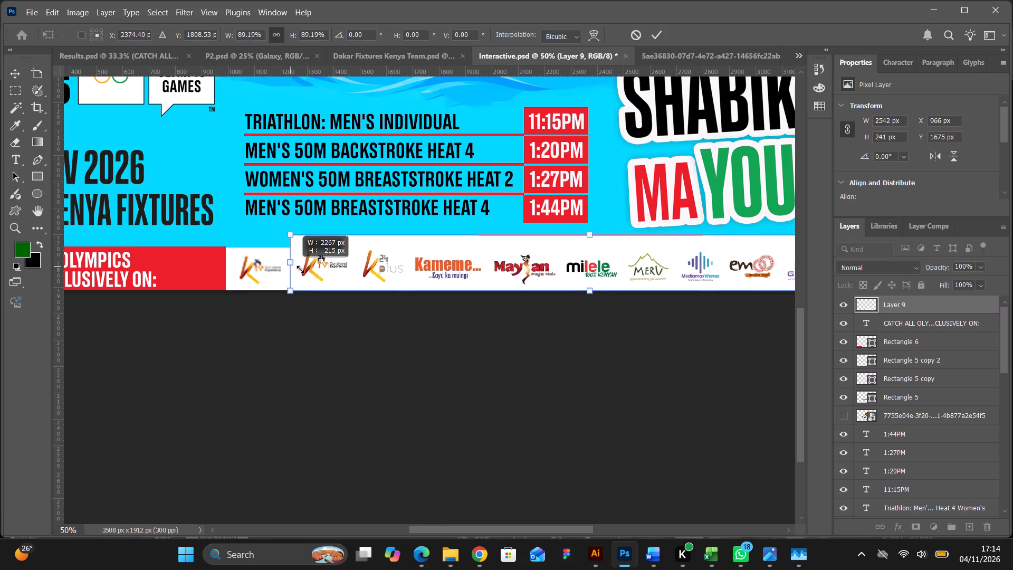
left_click_drag(300, 269, 387, 287)
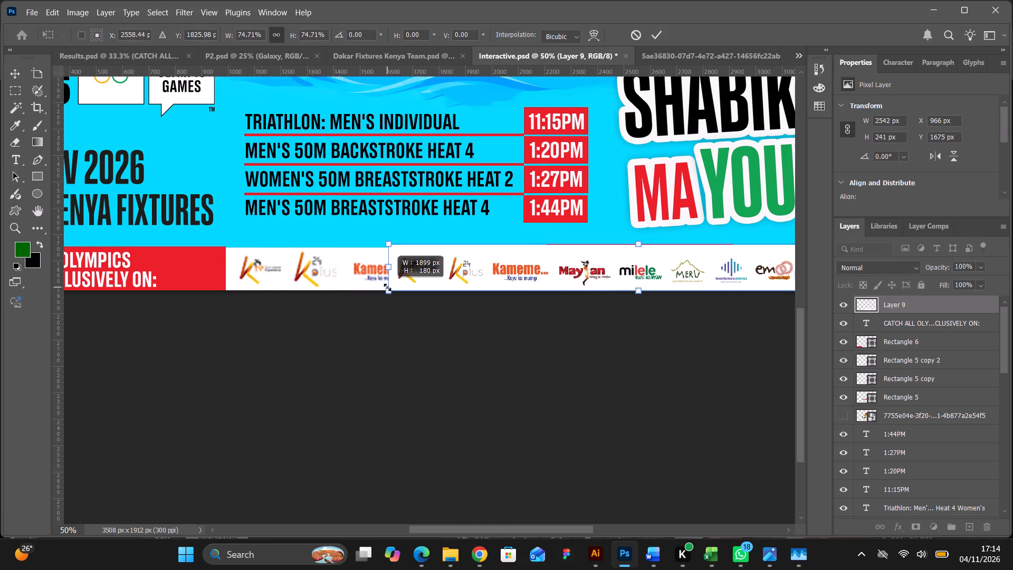
left_click_drag(387, 287, 400, 291)
left_click_drag(460, 526, 505, 528)
left_click(661, 36)
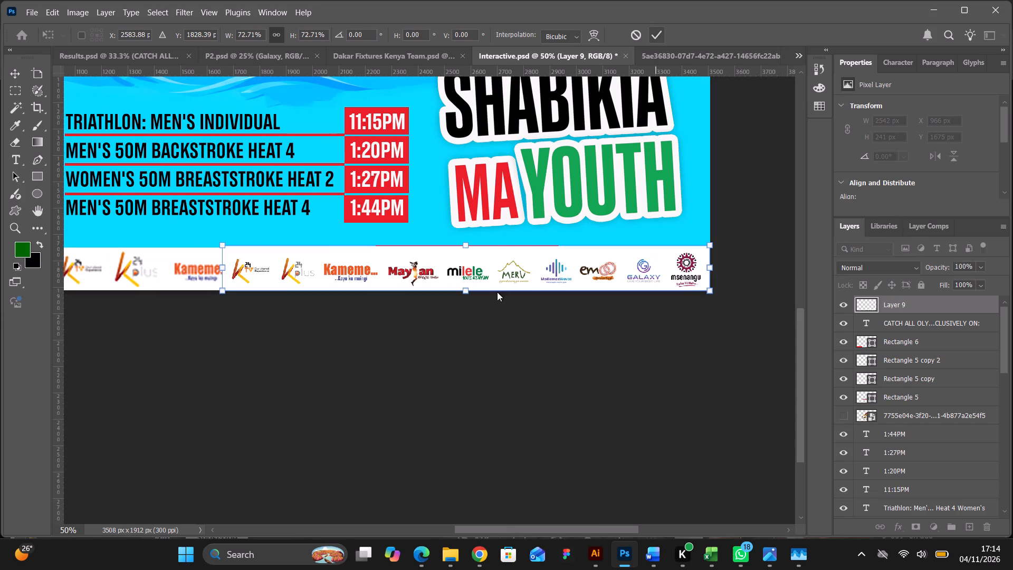
left_click(508, 349)
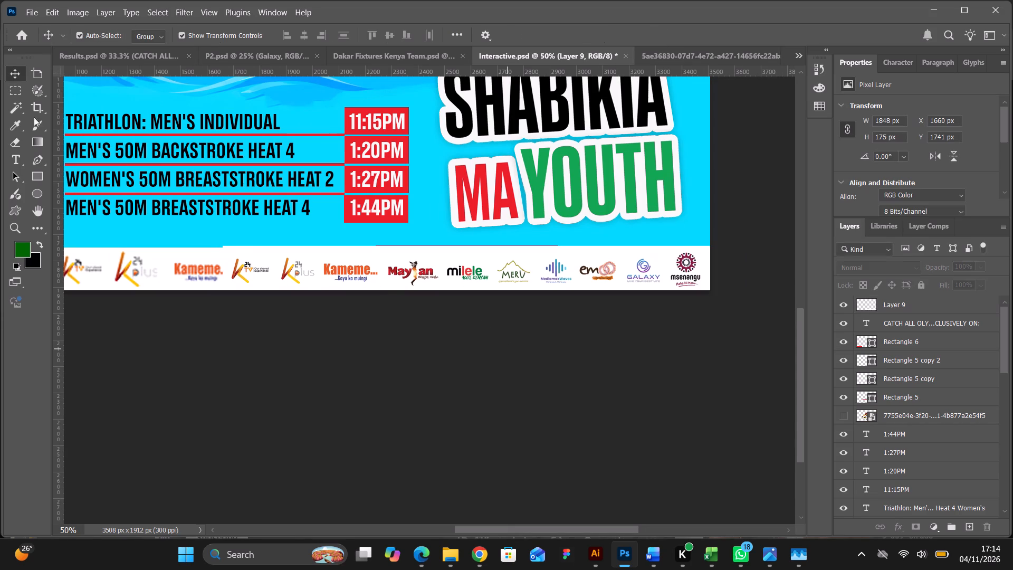
Trim the uneven top edge off the Layer 9 logo strip by deleting a thin rectangular selection, leaving it 164 px high.
left_click(21, 90)
left_click_drag(218, 233, 369, 246)
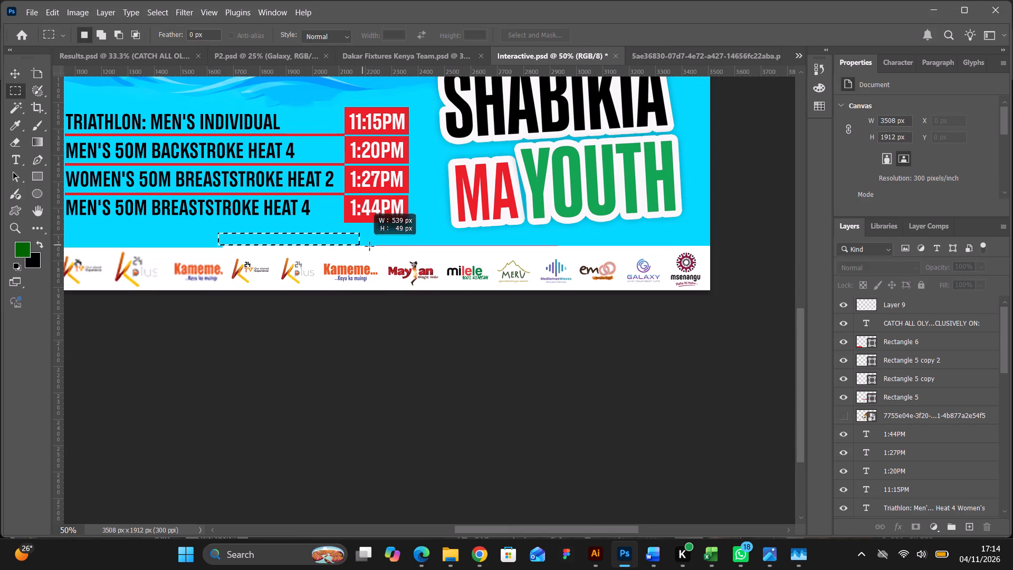
left_click_drag(369, 246, 719, 248)
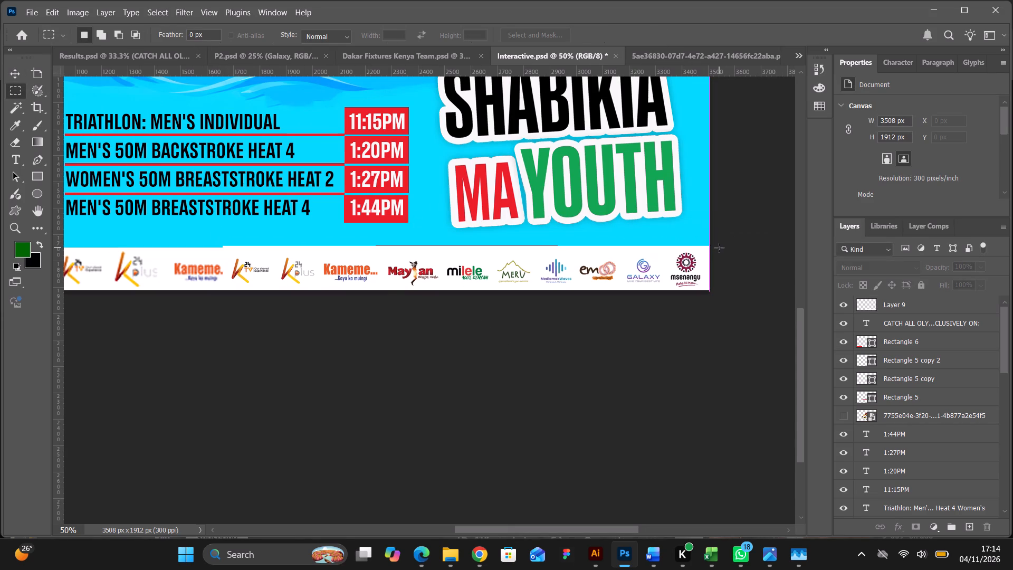
left_click(21, 72)
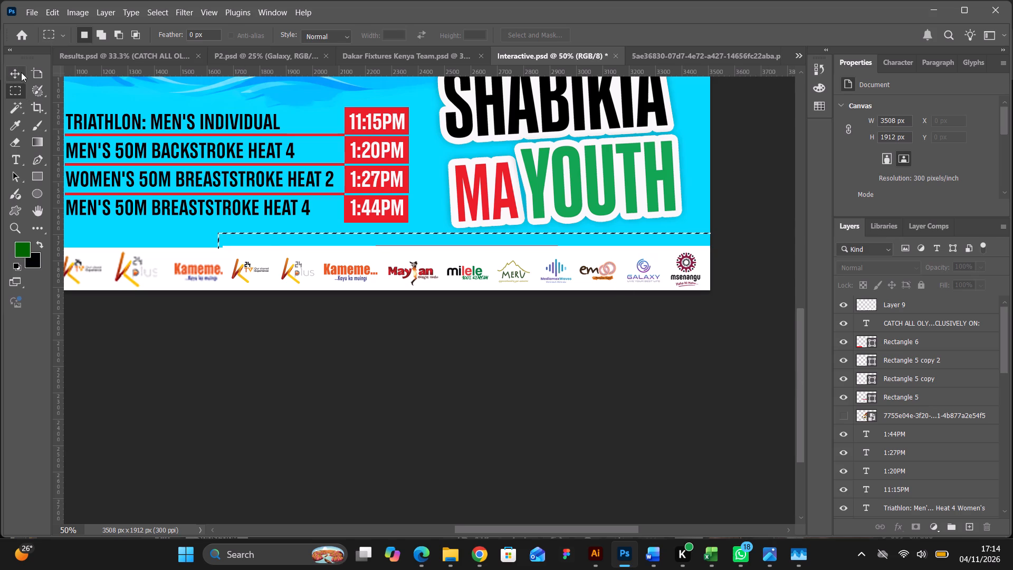
left_click(277, 264)
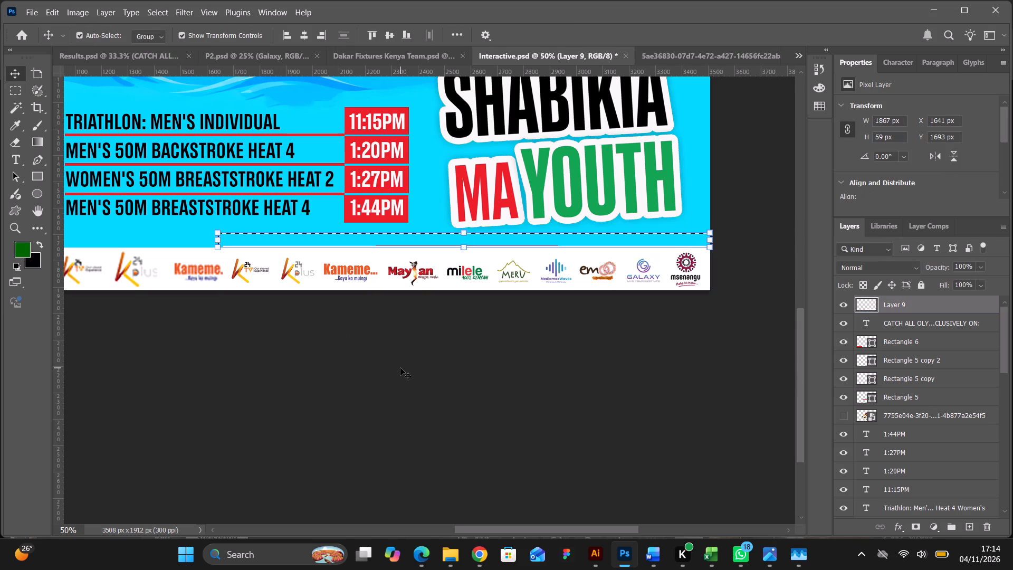
key("Delete")
key("ctrl+d")
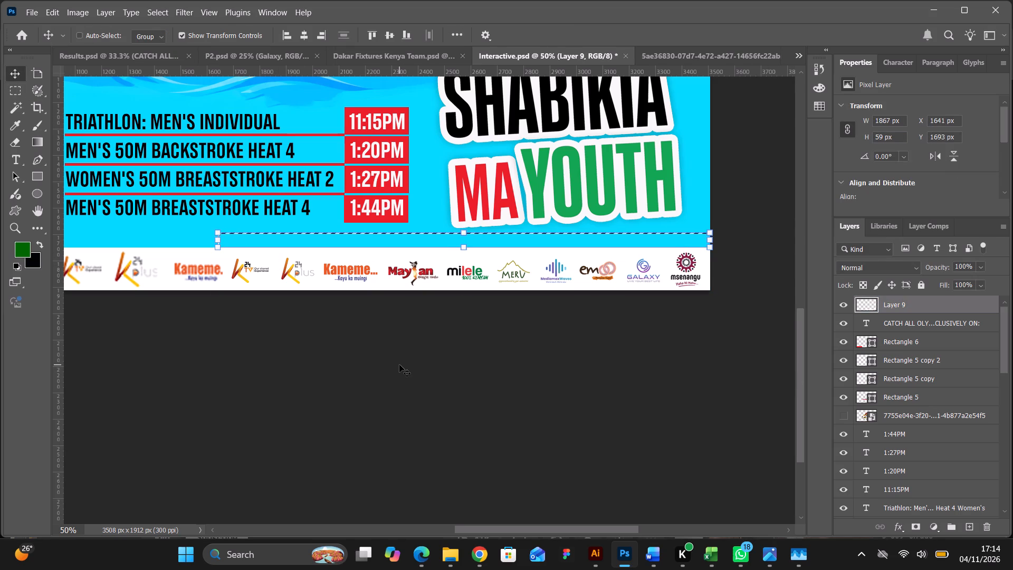
left_click(344, 336)
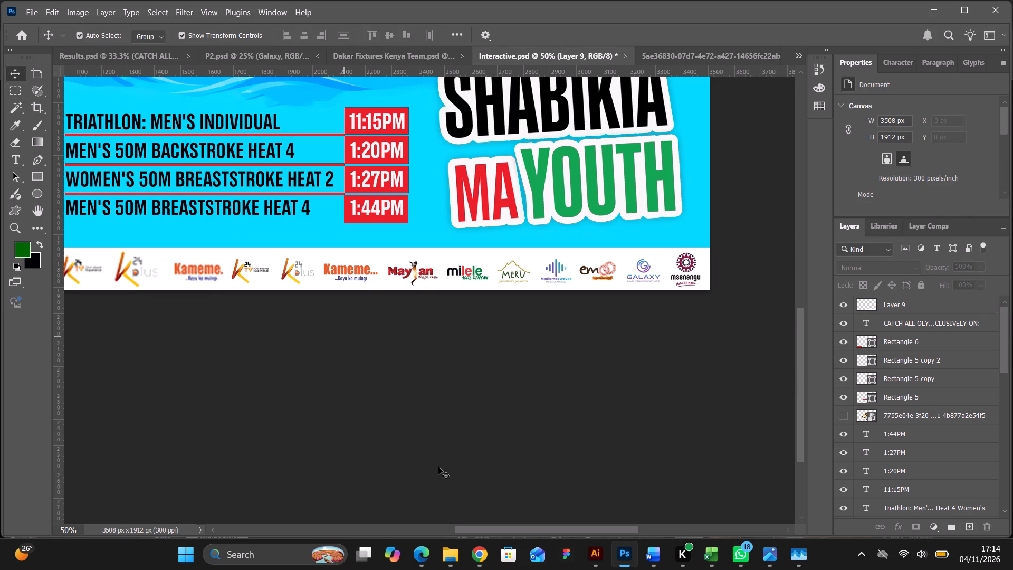
Move the reduced logo strip horizontally about 88 px away from the canvas's right edge, to X 1572 px.
left_click(384, 262)
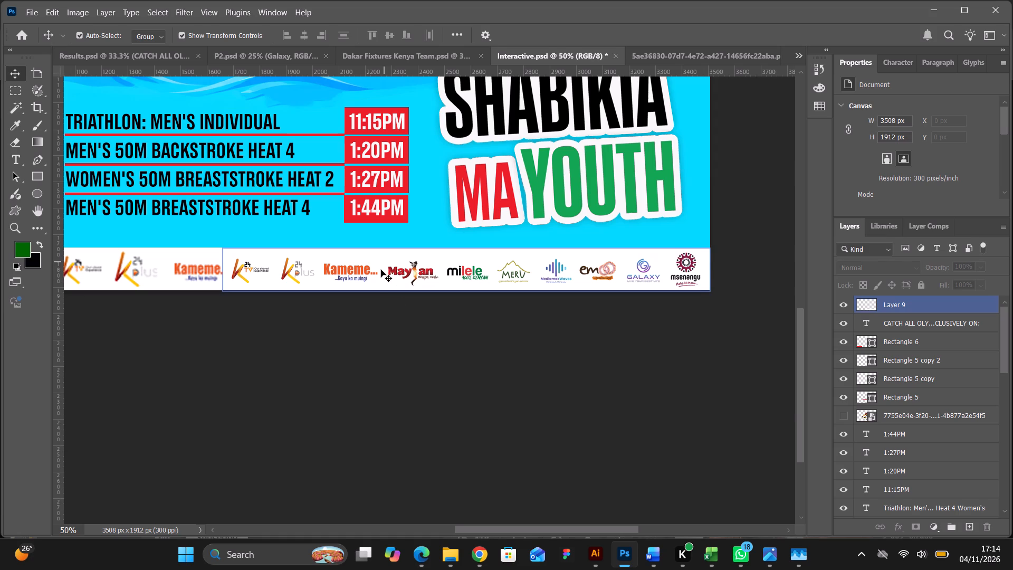
left_click_drag(380, 270, 357, 272)
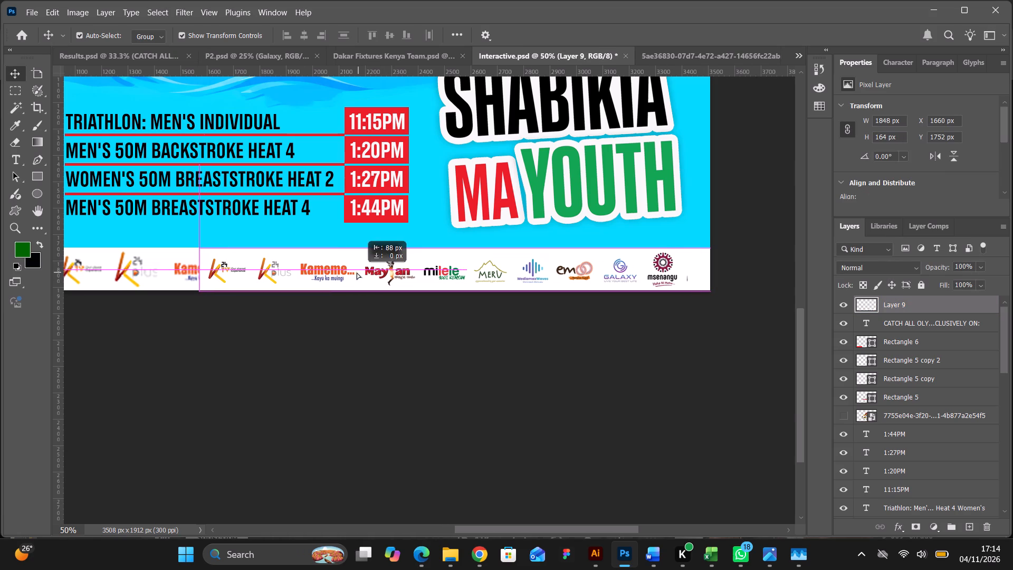
left_click_drag(357, 272, 354, 271)
left_click(514, 358)
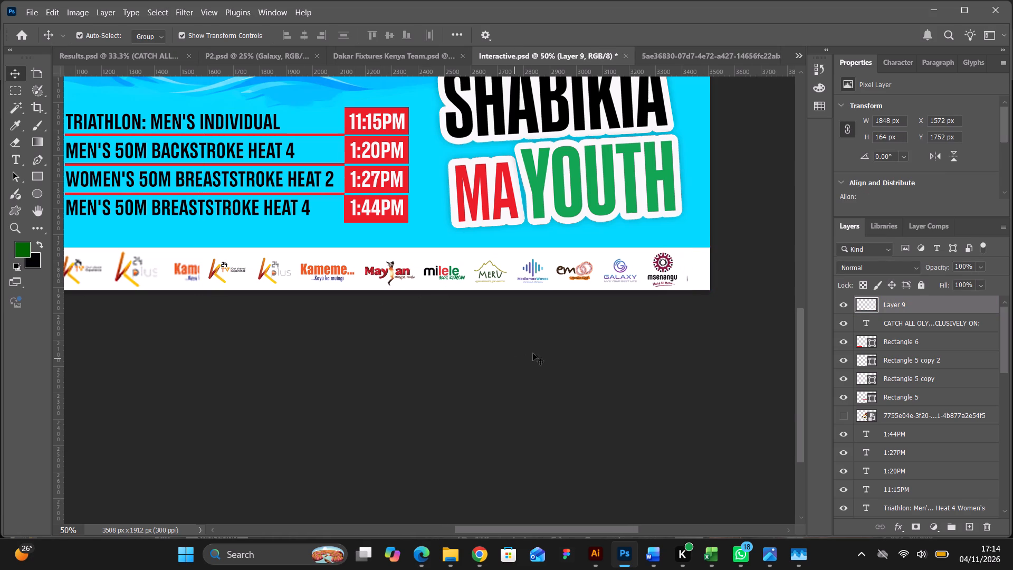
left_click(661, 280)
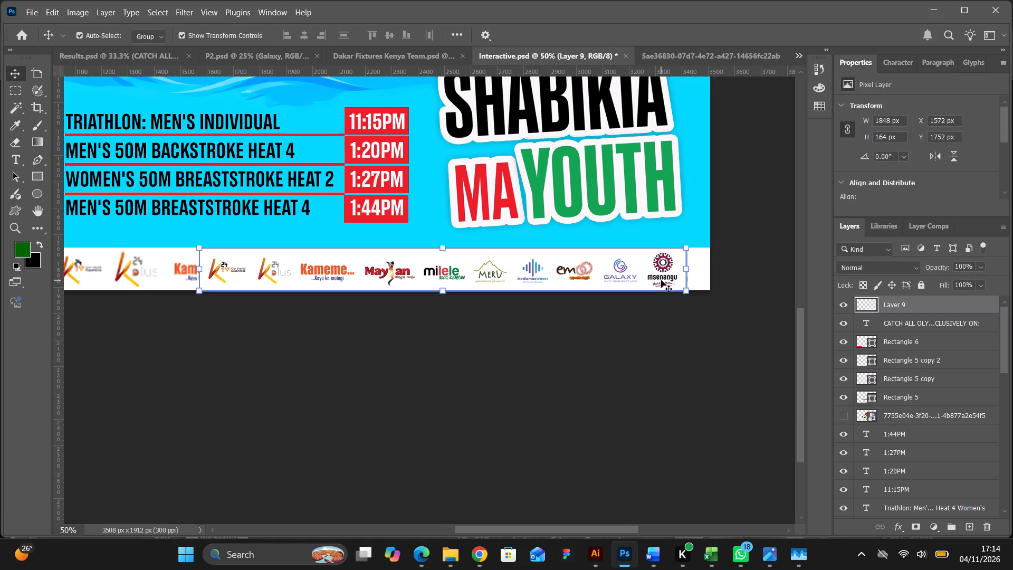
left_click(700, 326)
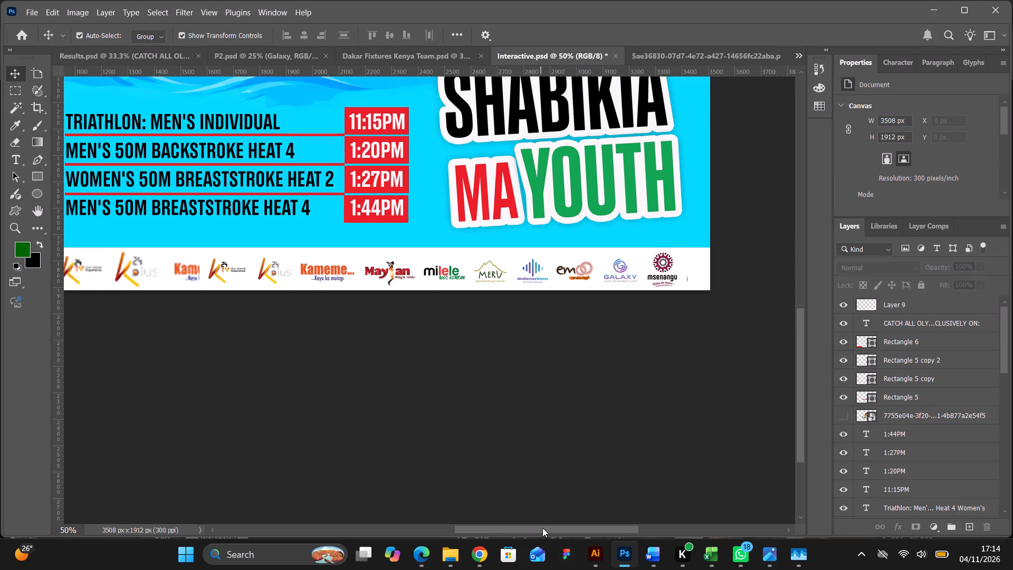
Widen the red tagline box Rectangle 6 to 1589 px so it meets the logo strip, and nudge it down to Y 1747 px.
left_click_drag(542, 528, 509, 522)
left_click(513, 280)
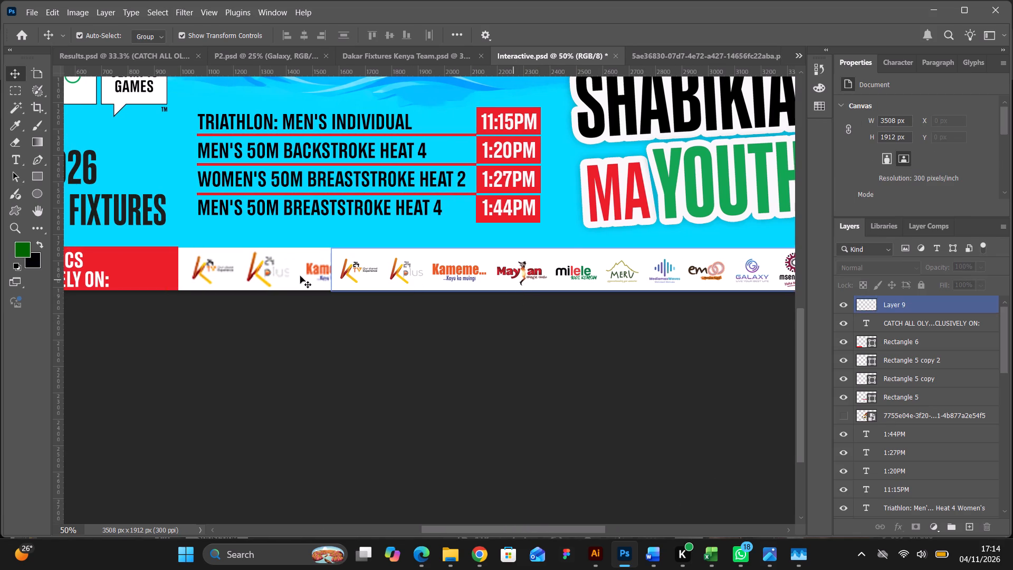
left_click(161, 275)
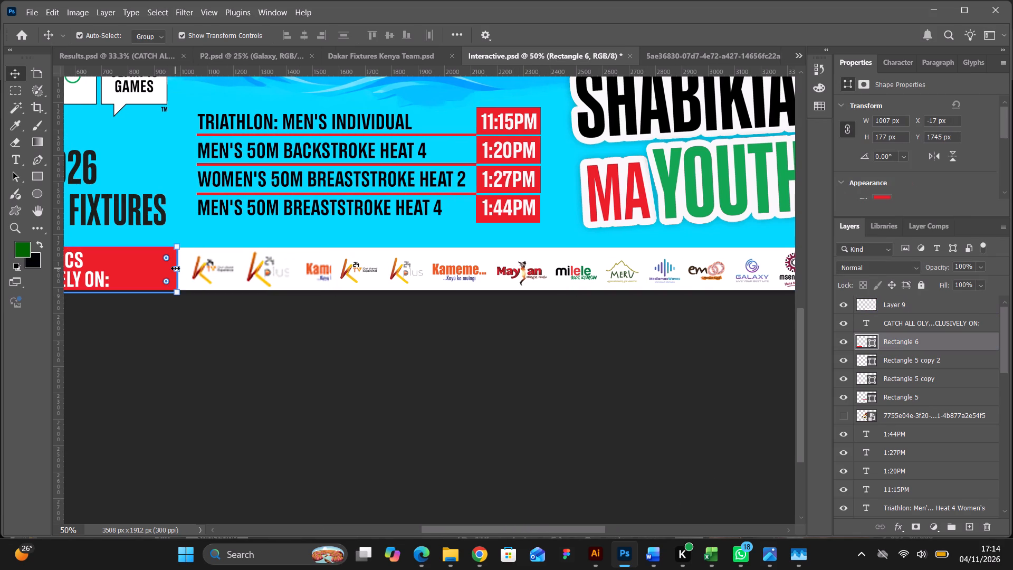
left_click_drag(175, 268, 225, 269)
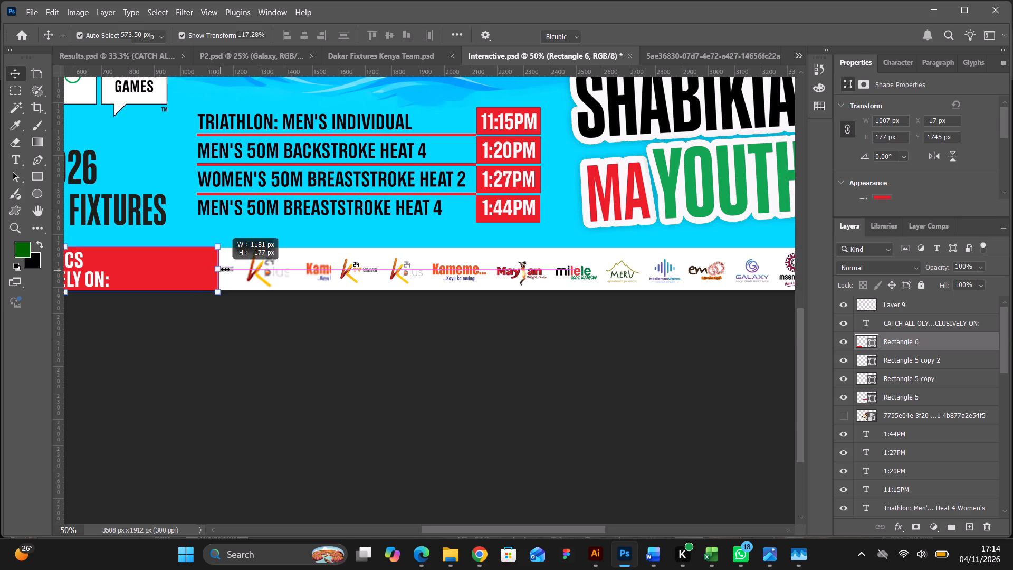
left_click_drag(225, 269, 329, 267)
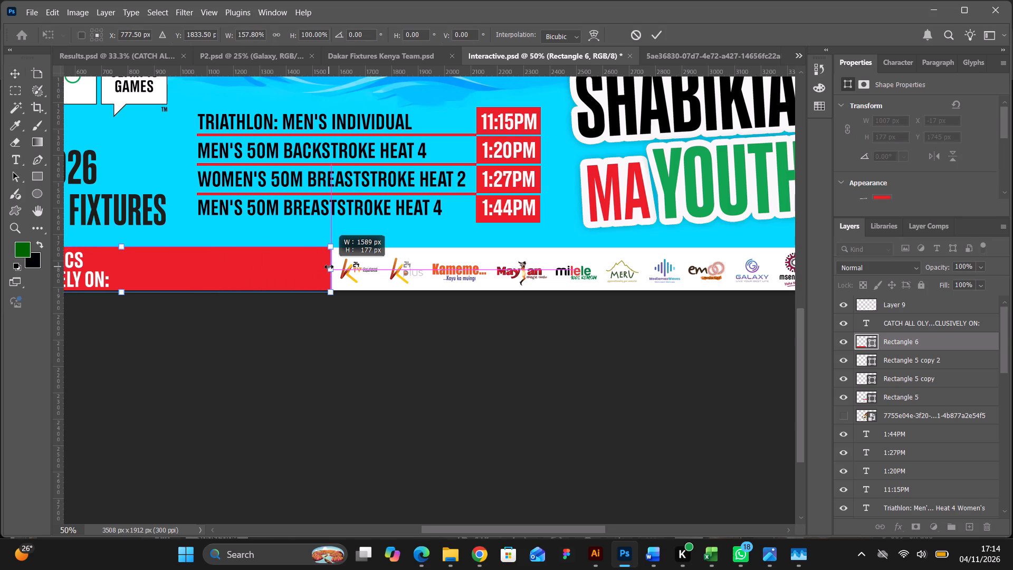
left_click_drag(329, 267, 330, 267)
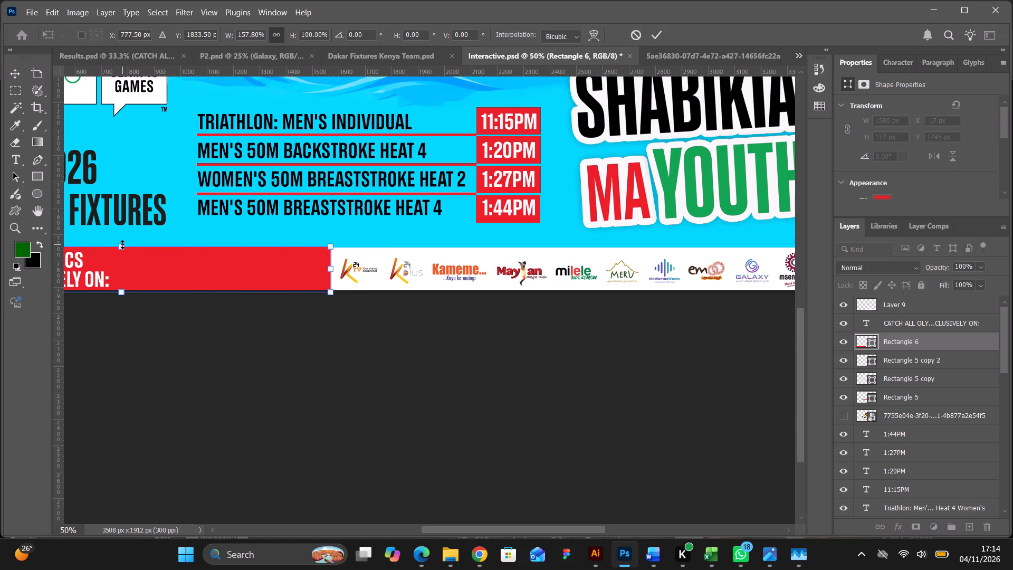
left_click(659, 36)
key("Down")
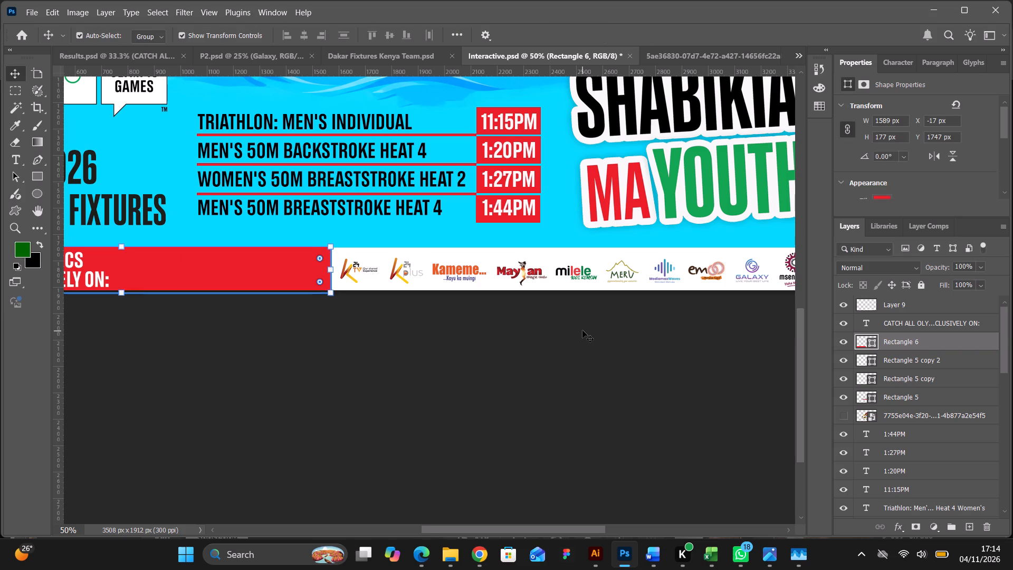
left_click(584, 334)
left_click(298, 275)
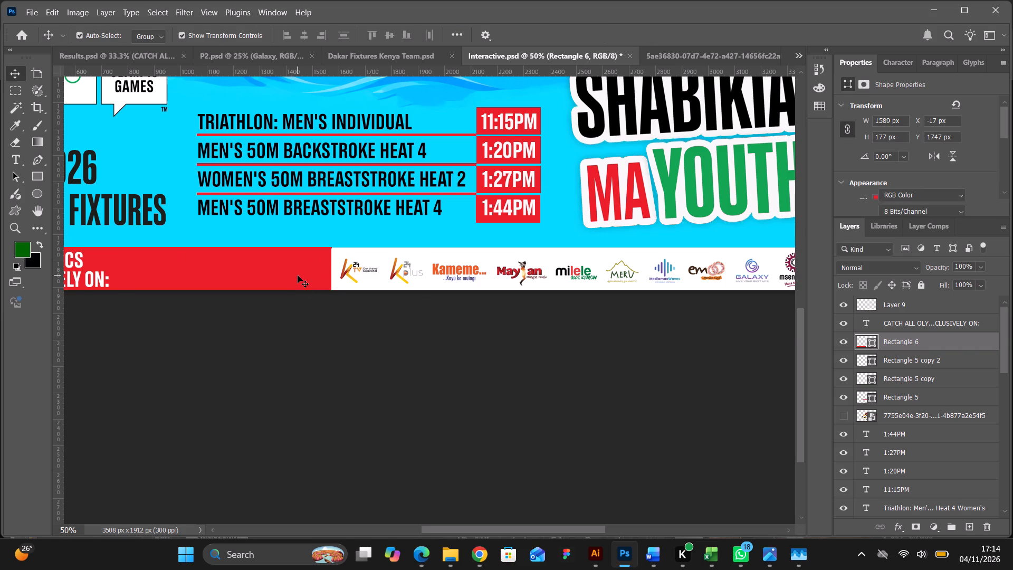
Nudge the red tagline box Rectangle 6 down to Y 1749 px and deselect it.
key("Down")
key("Down")
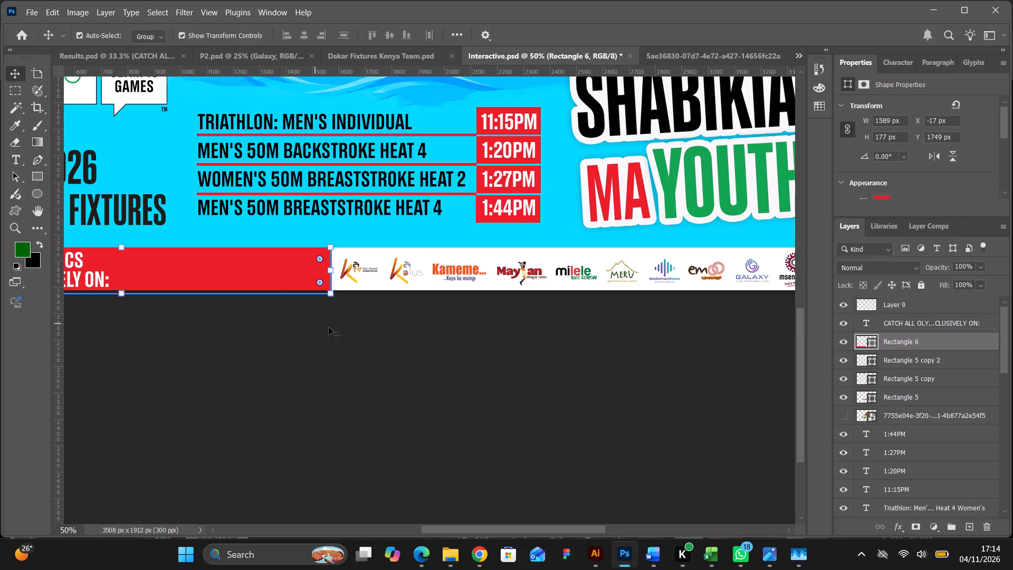
left_click(348, 338)
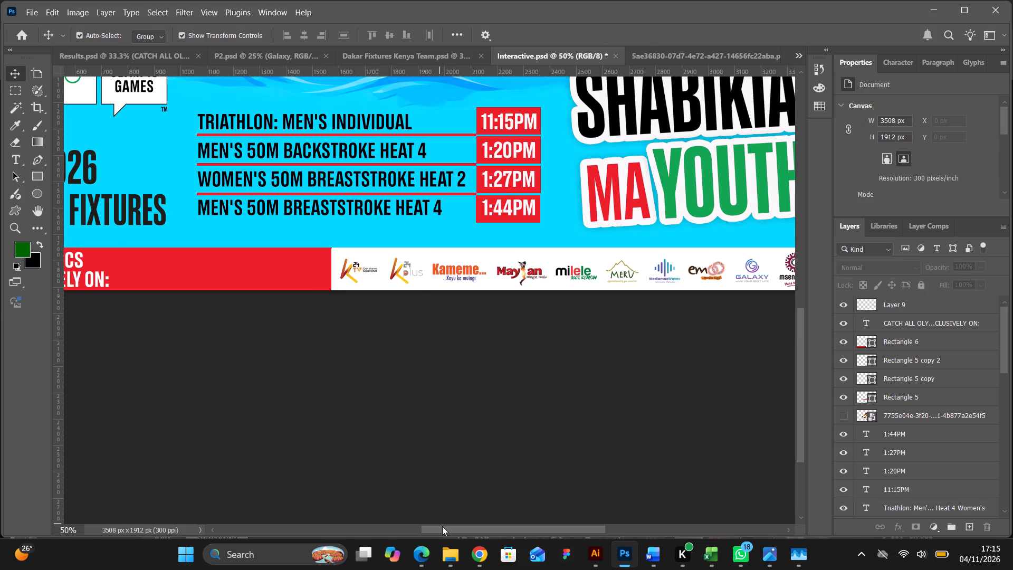
Join the two-line tagline into one line, "CATCH ALL OLYMPICS ACTION EXCLUSIVELY ON:", and move it down to the vertical middle of the red box.
left_click_drag(444, 529, 405, 519)
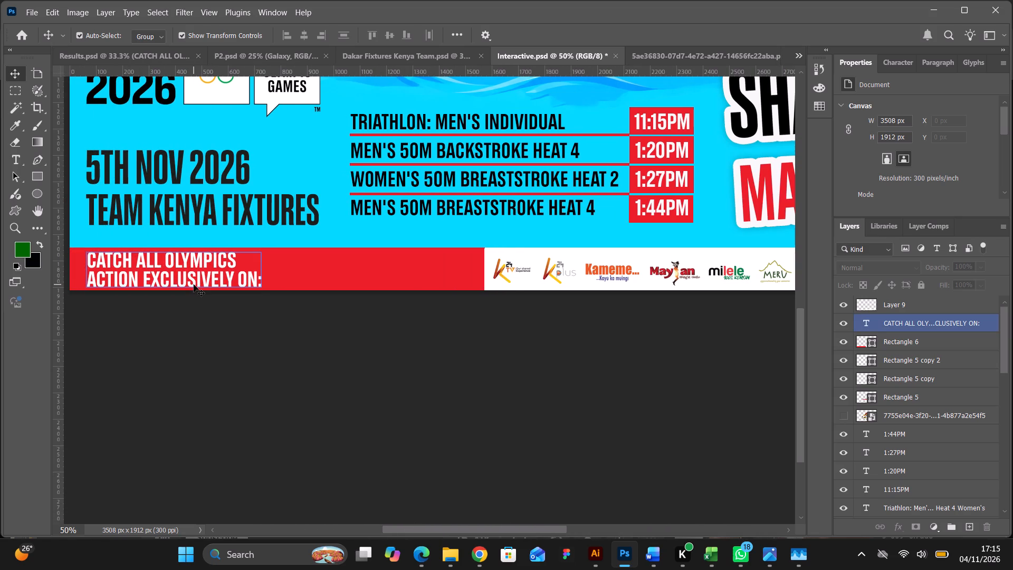
double_click(194, 284)
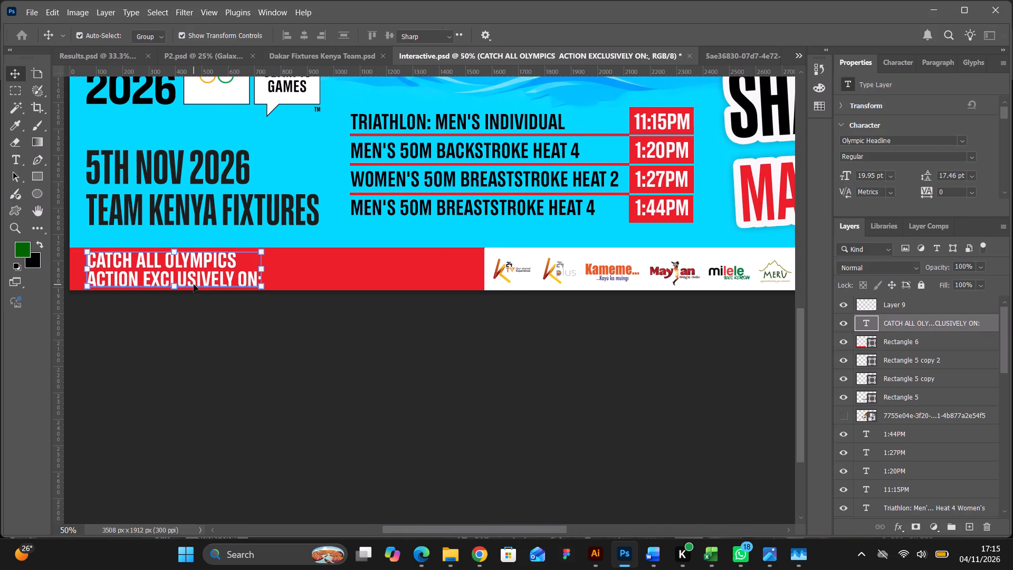
left_click(90, 284)
key("BackSpace")
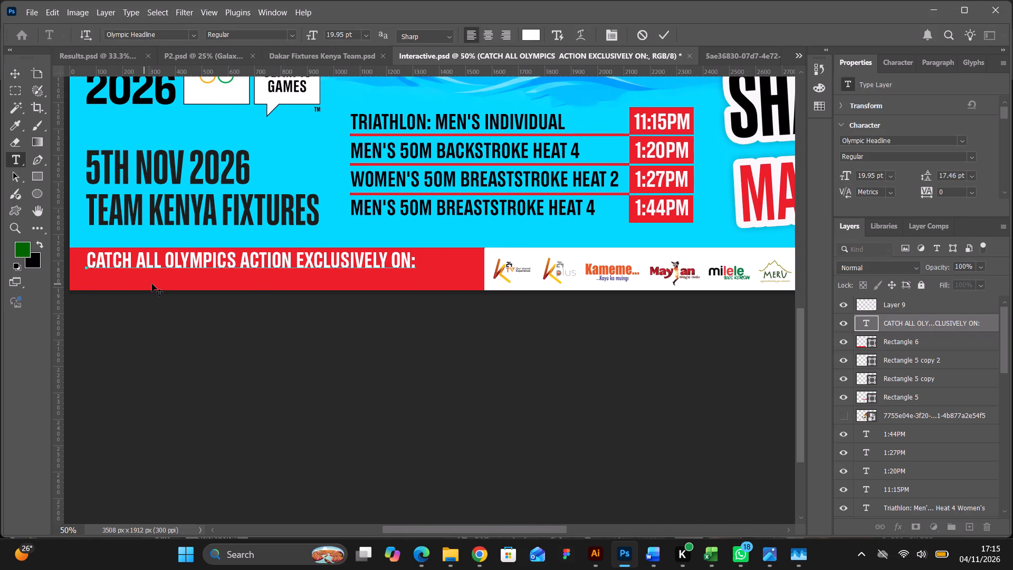
left_click(21, 73)
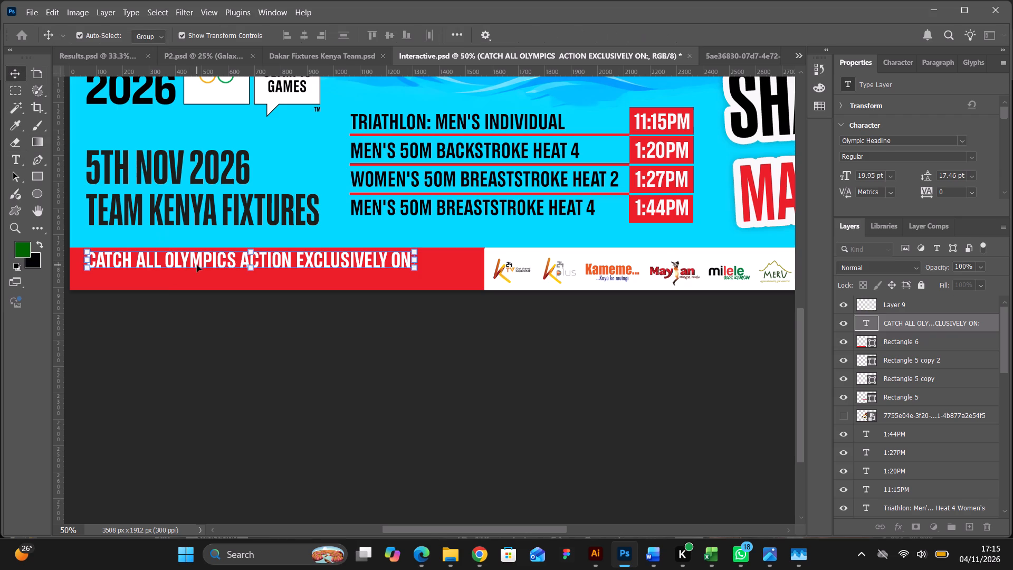
left_click_drag(198, 264, 197, 275)
Scale the one-line tagline up proportionally to 116.34% so it fills most of the red box's width.
left_click_drag(417, 272, 424, 271)
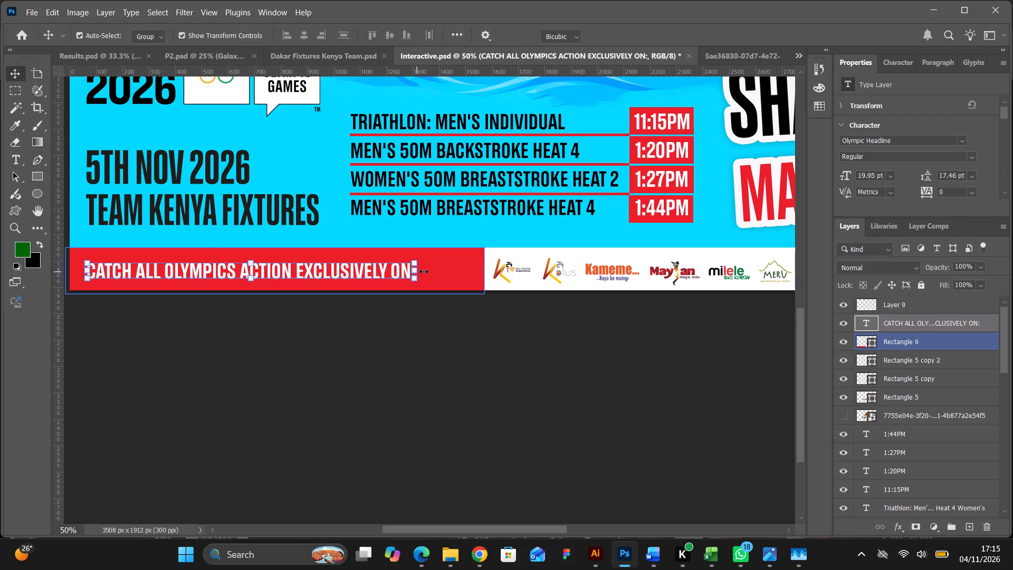
left_click_drag(424, 271, 463, 268)
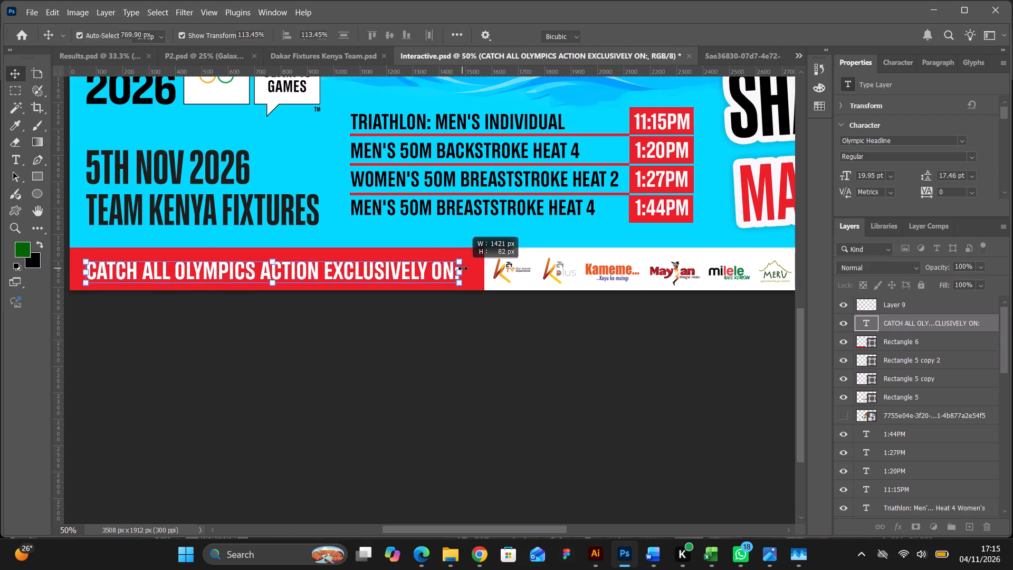
left_click_drag(463, 268, 471, 267)
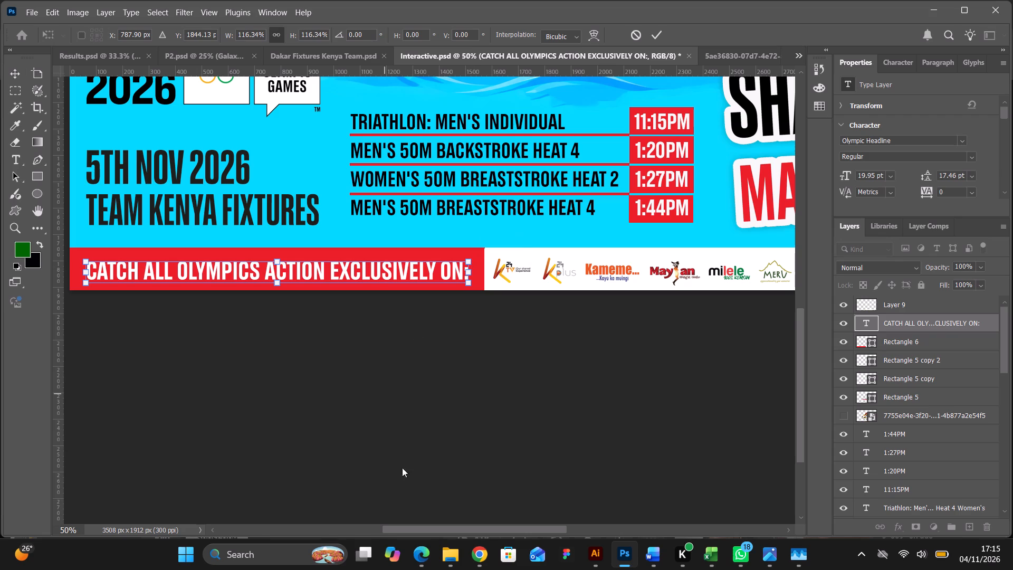
left_click_drag(431, 527, 509, 522)
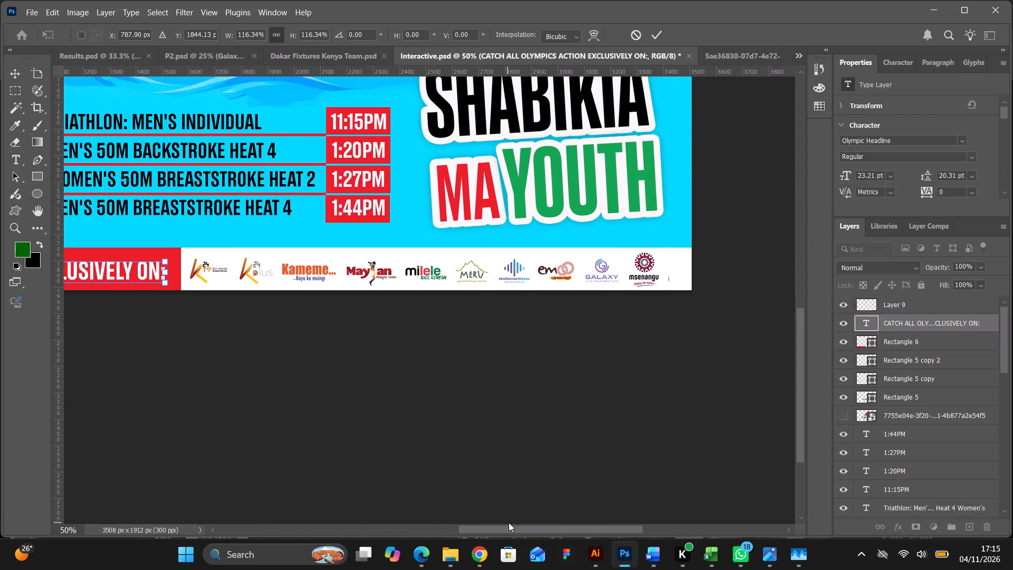
left_click_drag(509, 522, 511, 522)
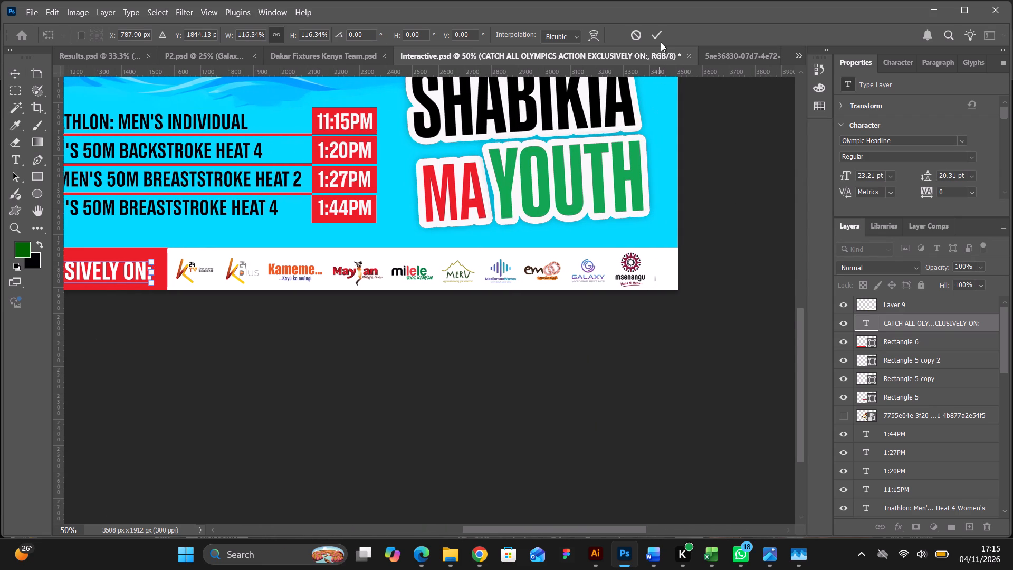
left_click(660, 36)
left_click(727, 300)
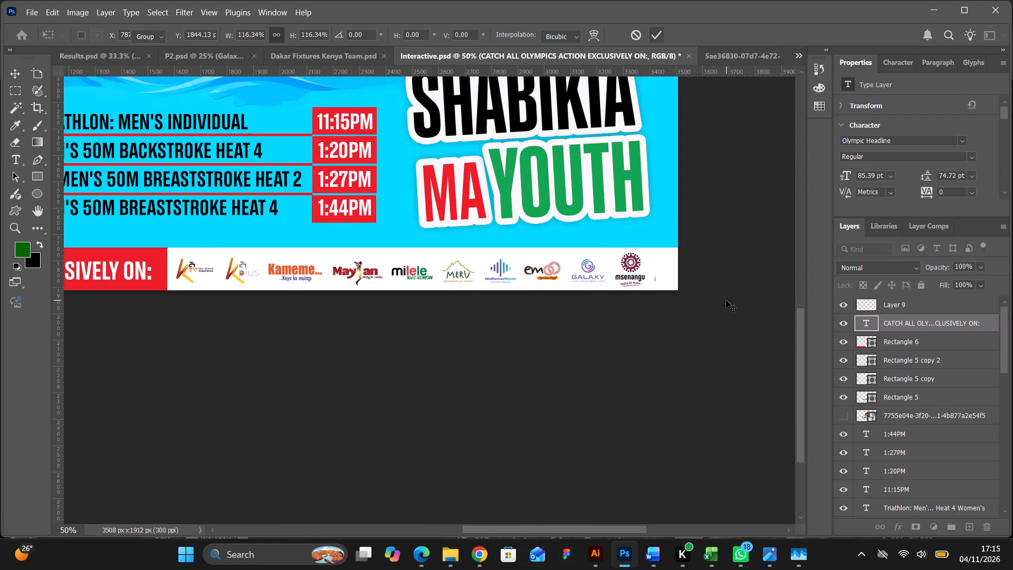
left_click(746, 344)
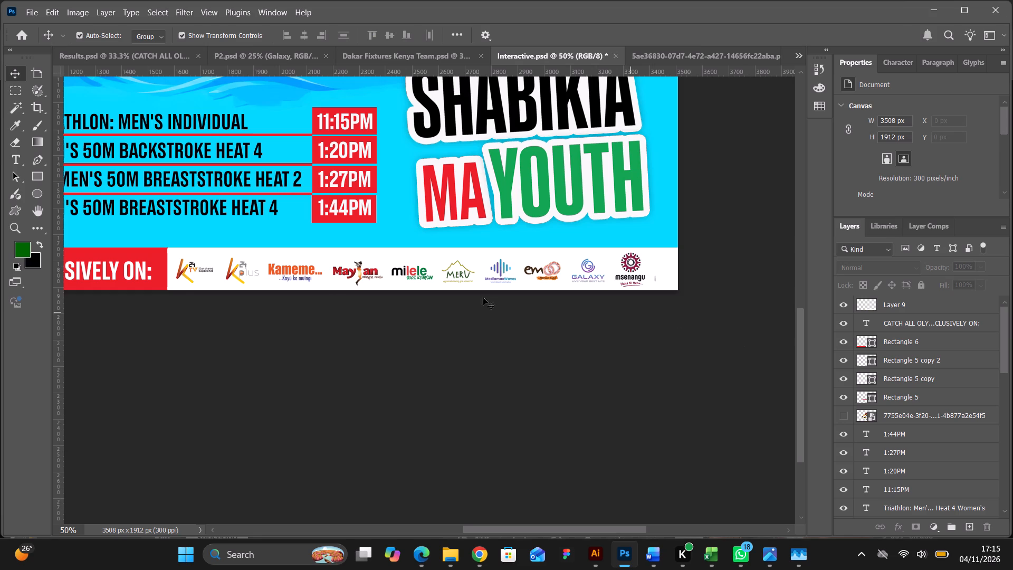
Merge the Layer 9 logo strip, the tagline text and Rectangle 6 into one layer.
left_click(141, 272)
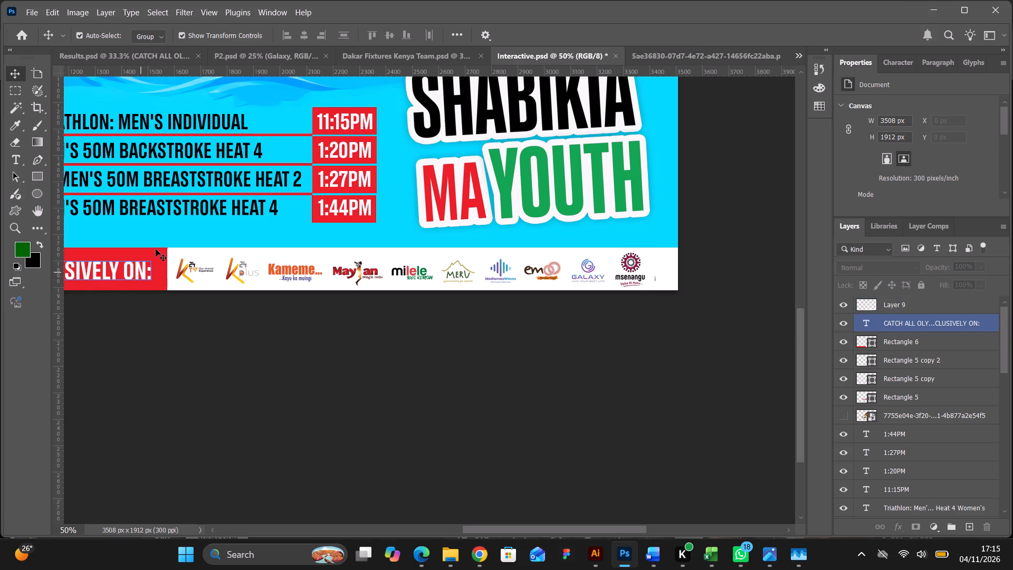
left_click(156, 249, "shift")
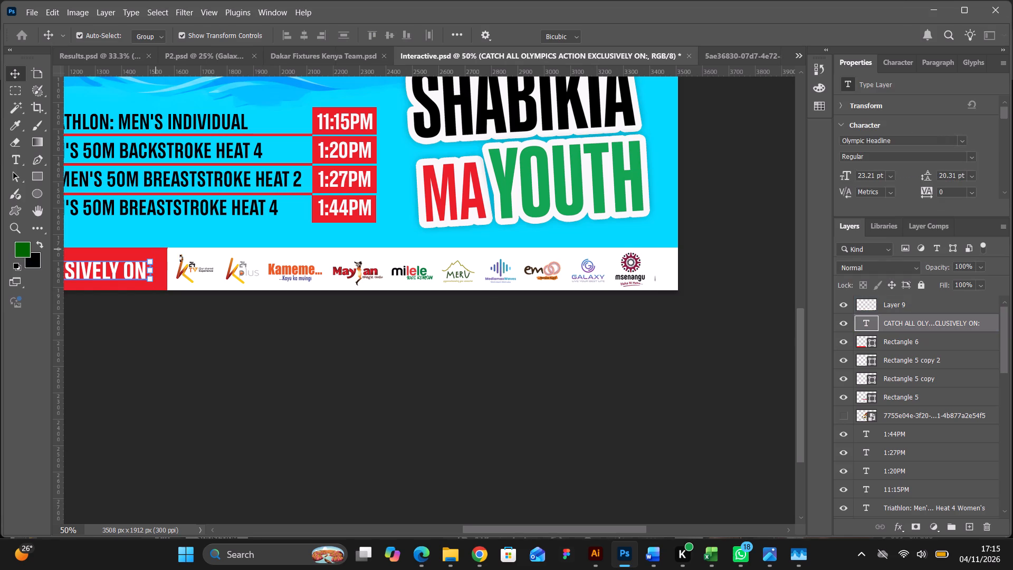
left_click(733, 255)
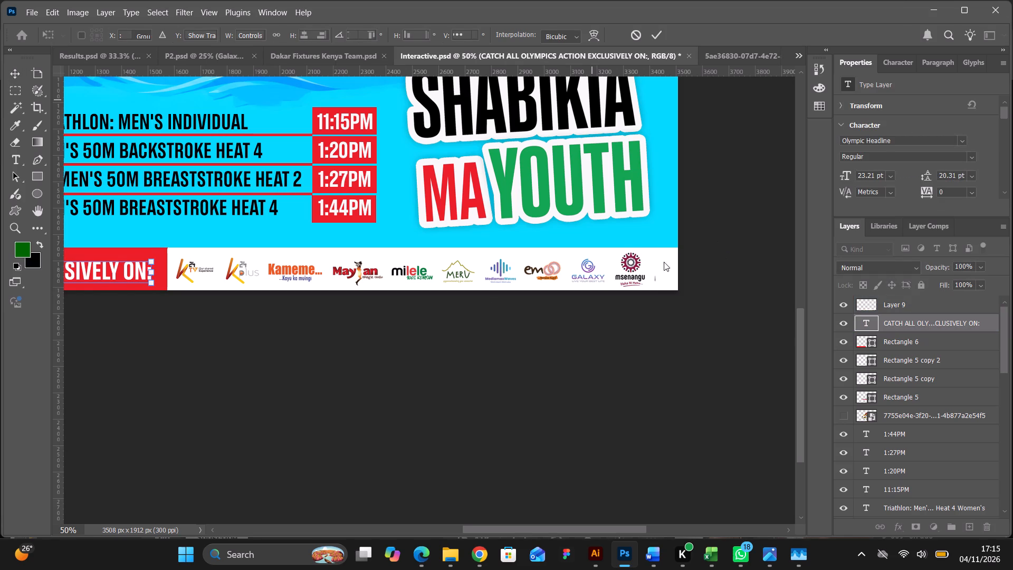
left_click(606, 268)
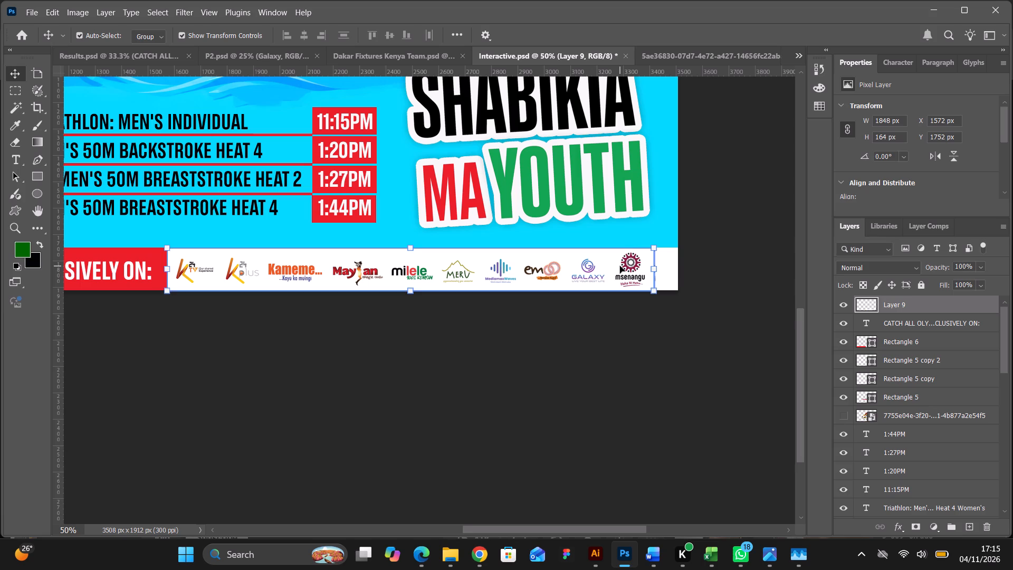
left_click(137, 275, "shift")
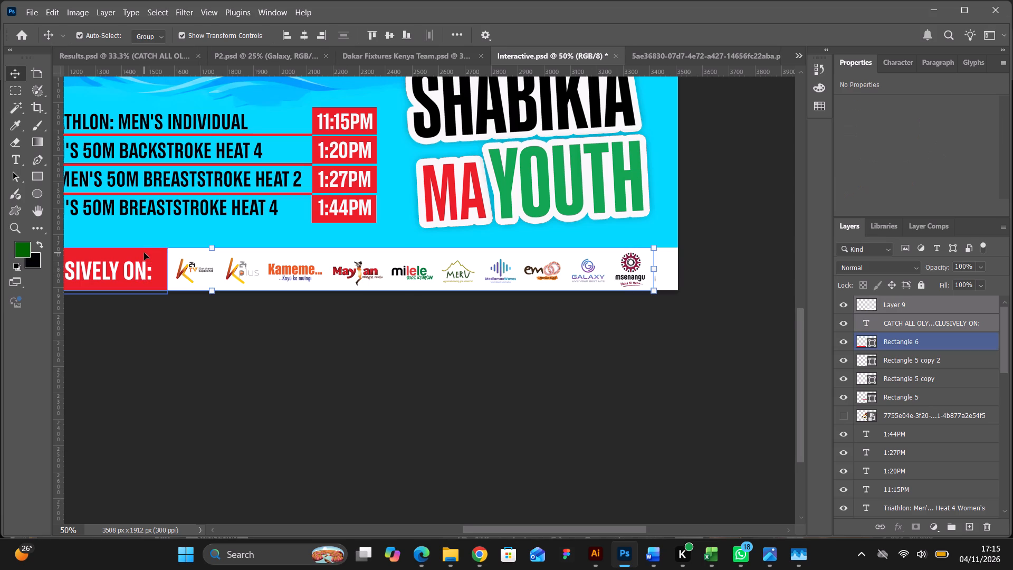
left_click(144, 253, "shift")
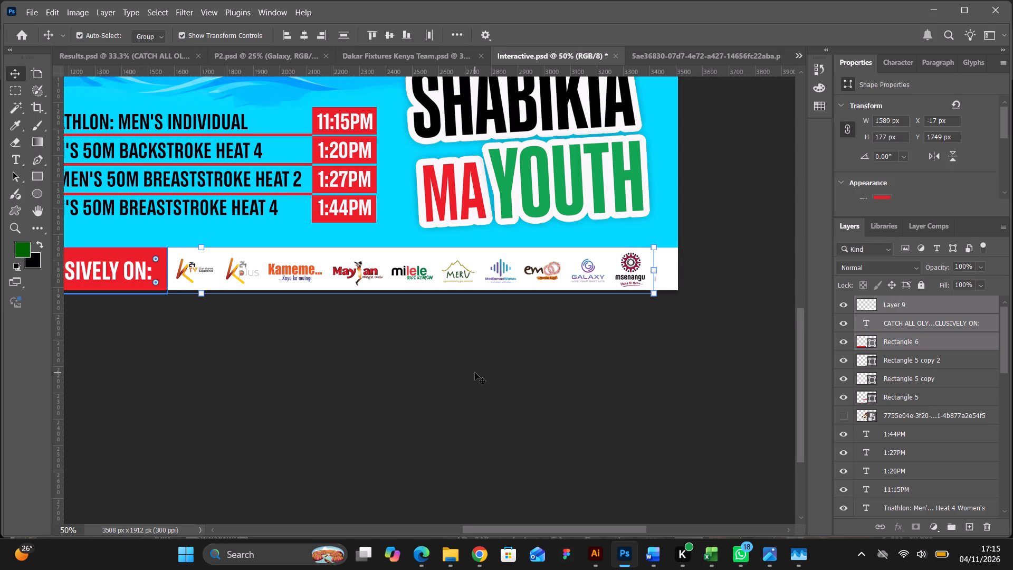
key("ctrl+e")
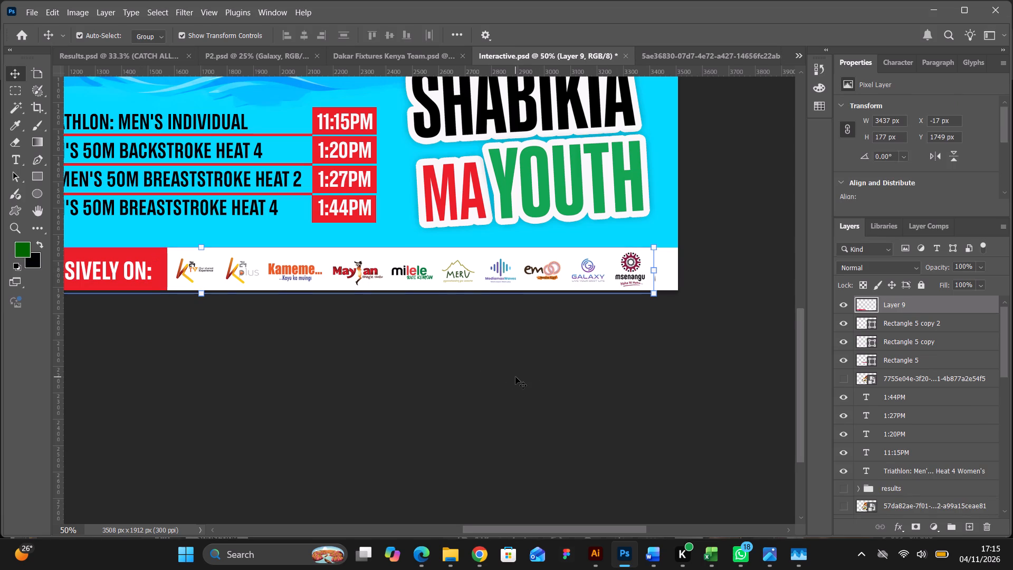
Merge the white background strip layer "catch the action exclusively on:" with the combined Layer 9.
left_click(725, 347)
left_click(665, 266)
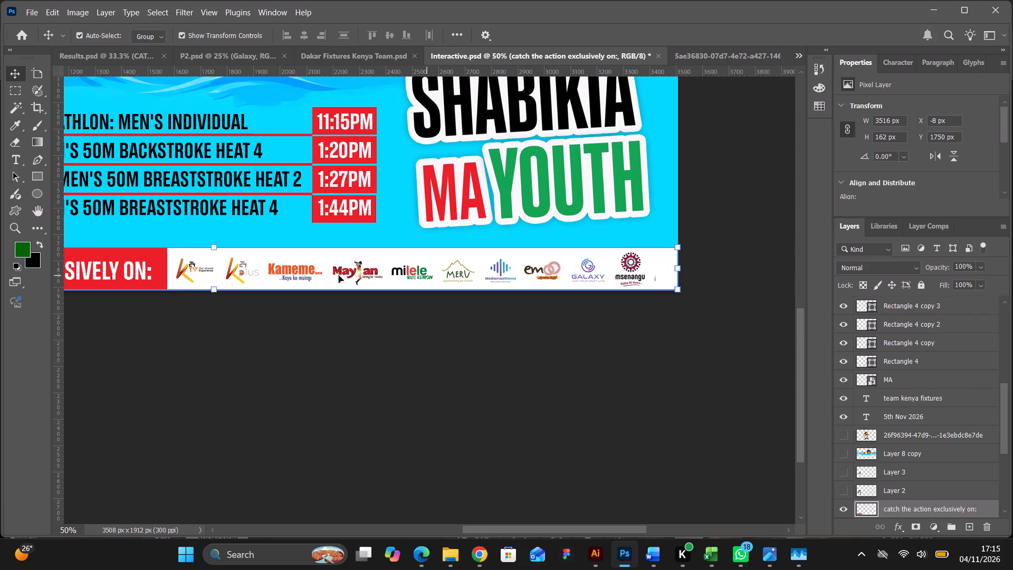
left_click(150, 275, "shift")
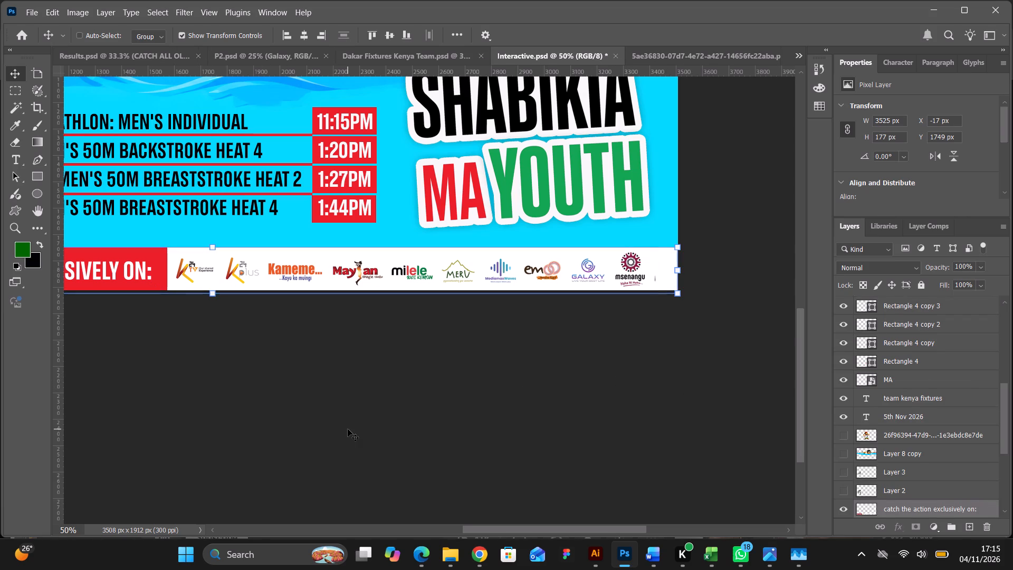
key("ctrl+e")
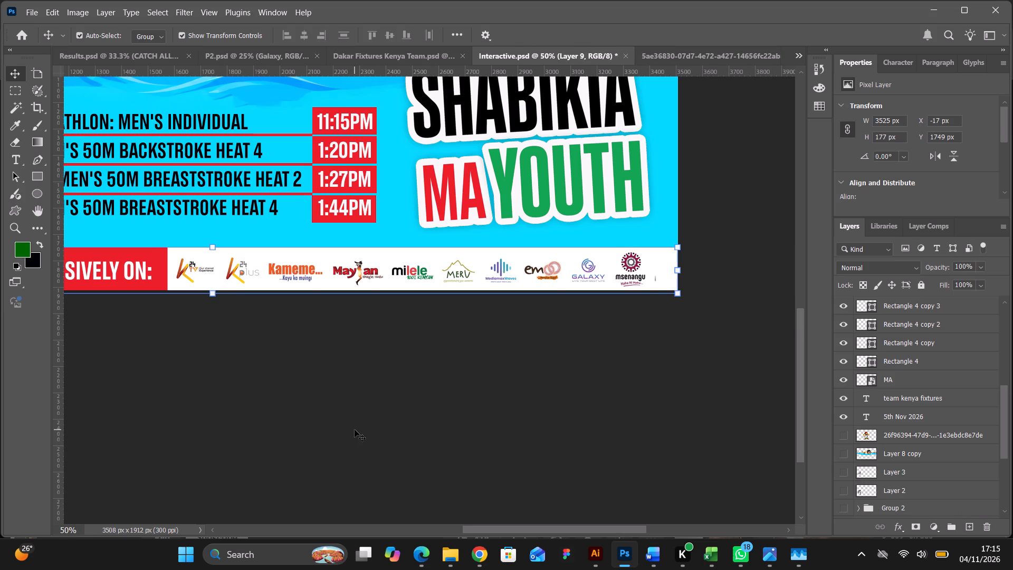
left_click(355, 430)
Scale the merged Layer 9 strip up proportionally to 102.55%, about 3615 × 181 px, extending it past the canvas's right edge.
left_click(396, 282)
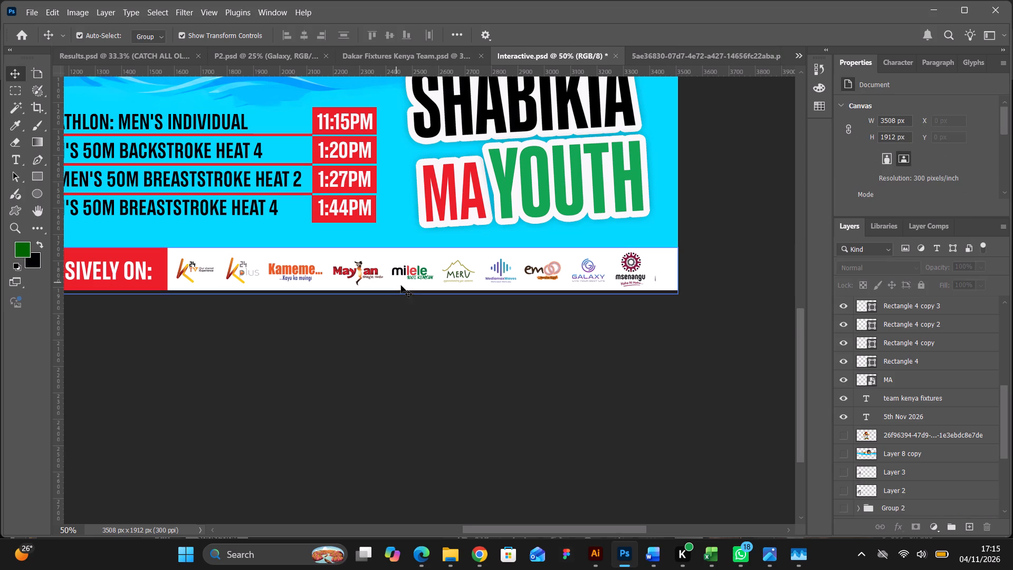
left_click_drag(677, 271, 681, 271)
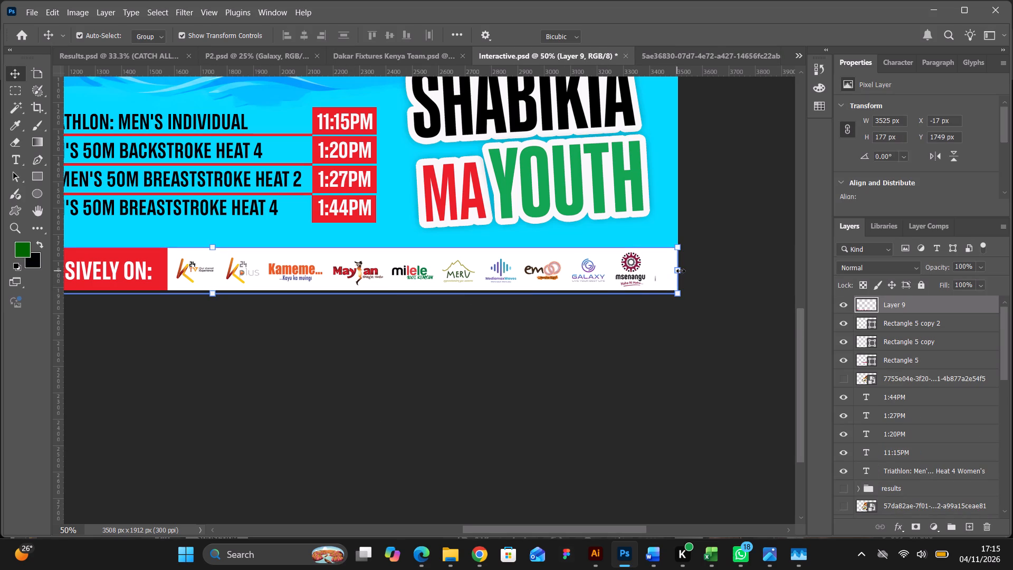
left_click_drag(681, 271, 689, 271)
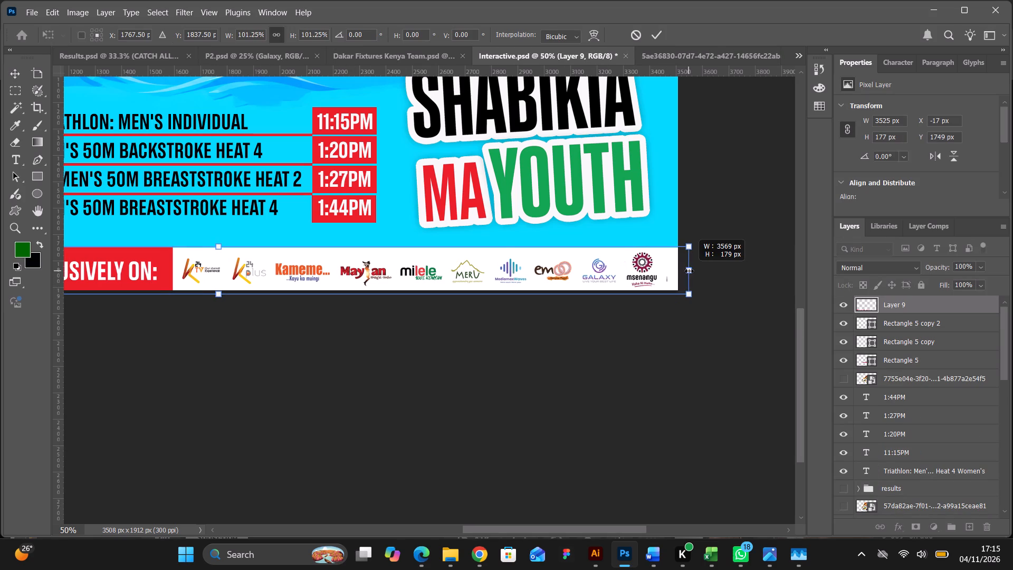
left_click_drag(689, 271, 699, 271)
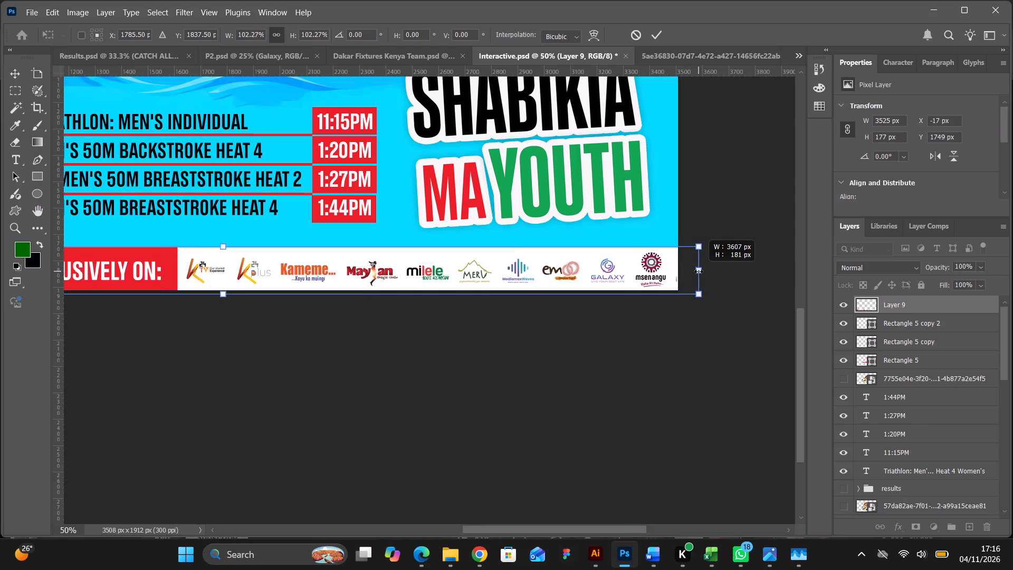
left_click_drag(699, 271, 701, 271)
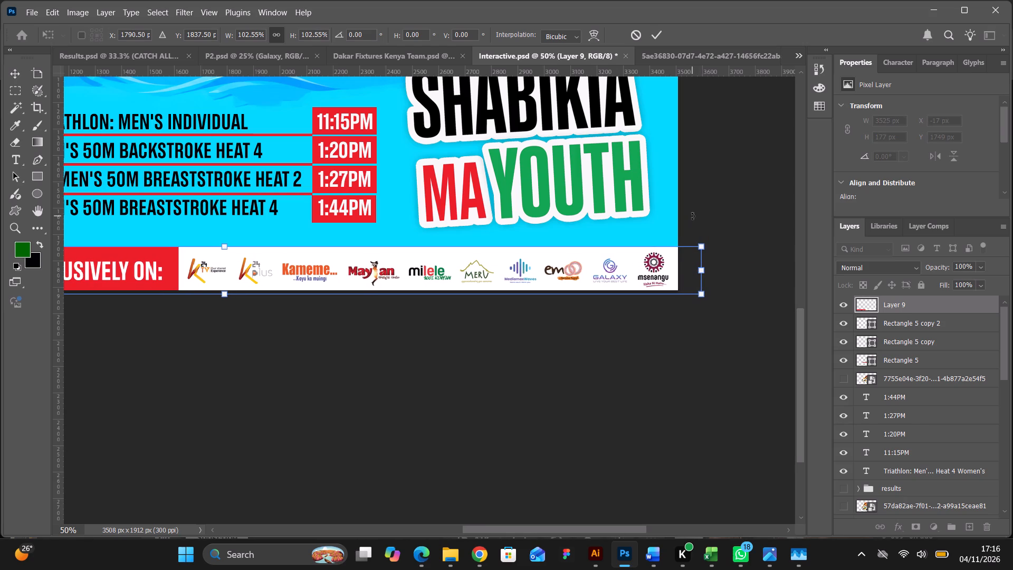
left_click(656, 40)
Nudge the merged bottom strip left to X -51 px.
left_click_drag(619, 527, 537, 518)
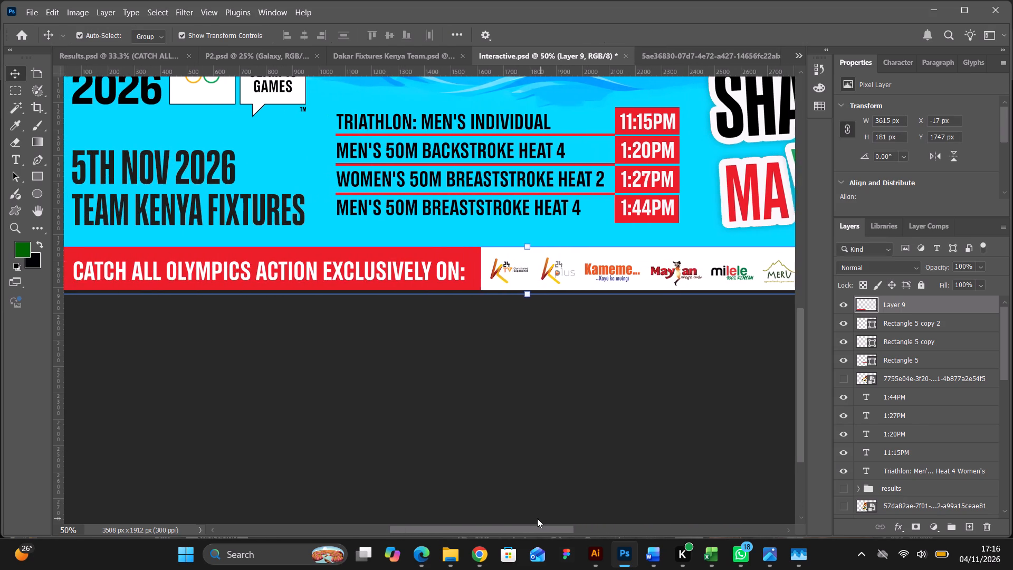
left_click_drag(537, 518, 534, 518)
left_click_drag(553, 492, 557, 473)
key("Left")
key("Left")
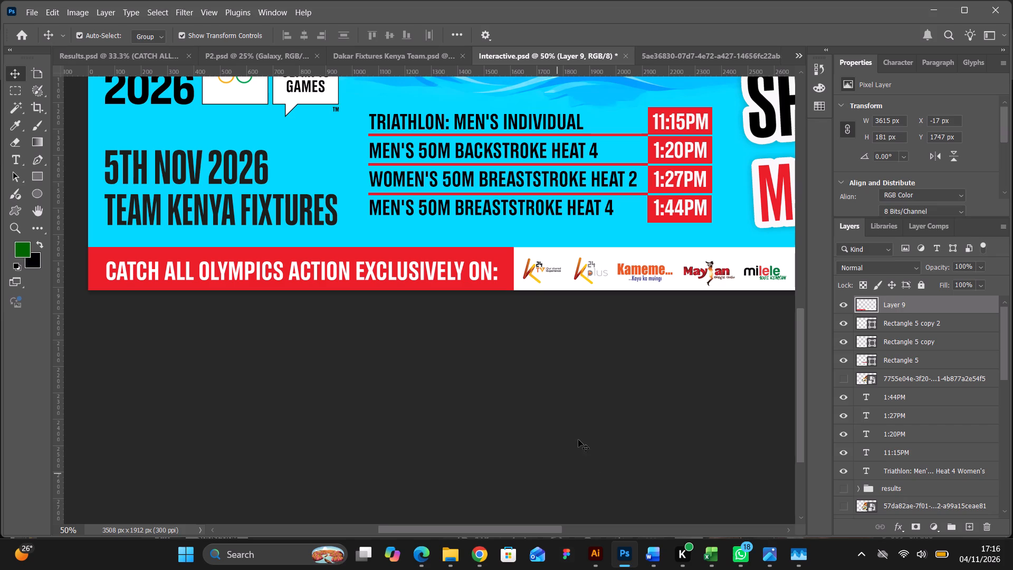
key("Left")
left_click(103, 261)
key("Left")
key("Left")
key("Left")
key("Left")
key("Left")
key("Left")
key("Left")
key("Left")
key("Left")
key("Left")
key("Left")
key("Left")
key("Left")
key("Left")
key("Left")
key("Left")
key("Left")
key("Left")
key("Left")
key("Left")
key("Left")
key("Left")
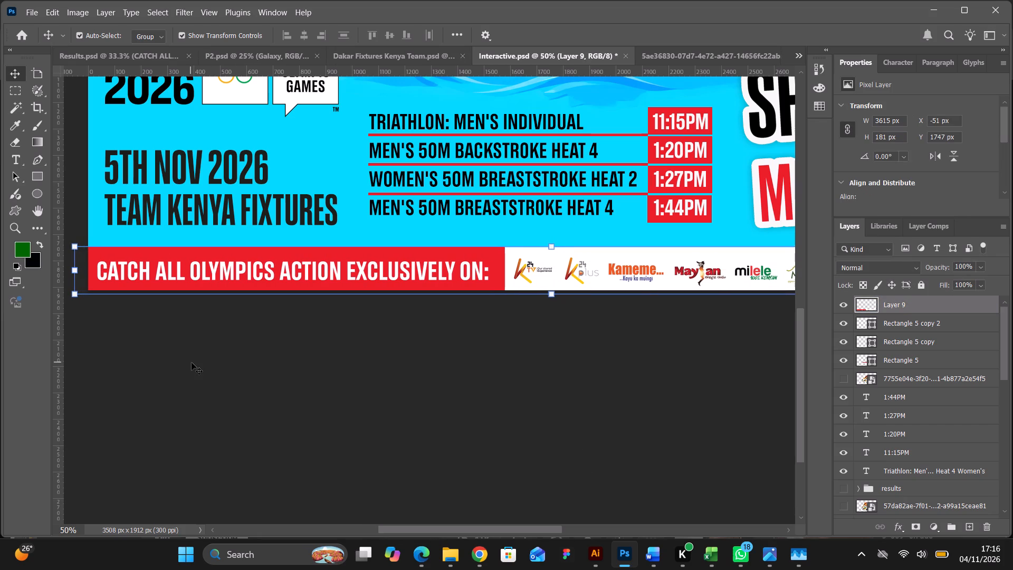
Move the merged bottom strip to the canvas's left edge at X 0 px and nudge it up to Y 1735 px.
left_click(216, 360)
left_click_drag(194, 276, 199, 276)
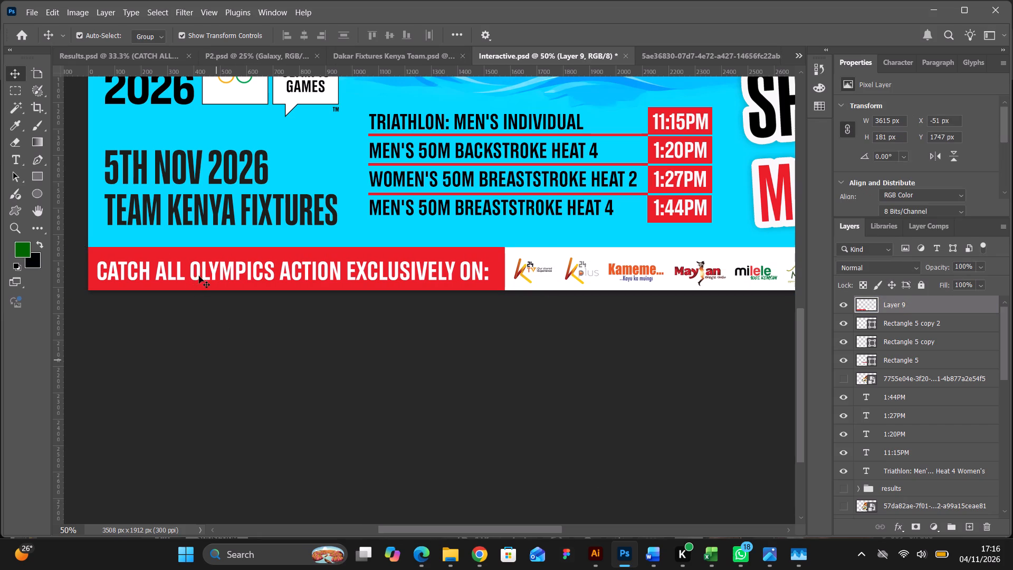
left_click_drag(199, 276, 207, 276)
left_click(206, 276)
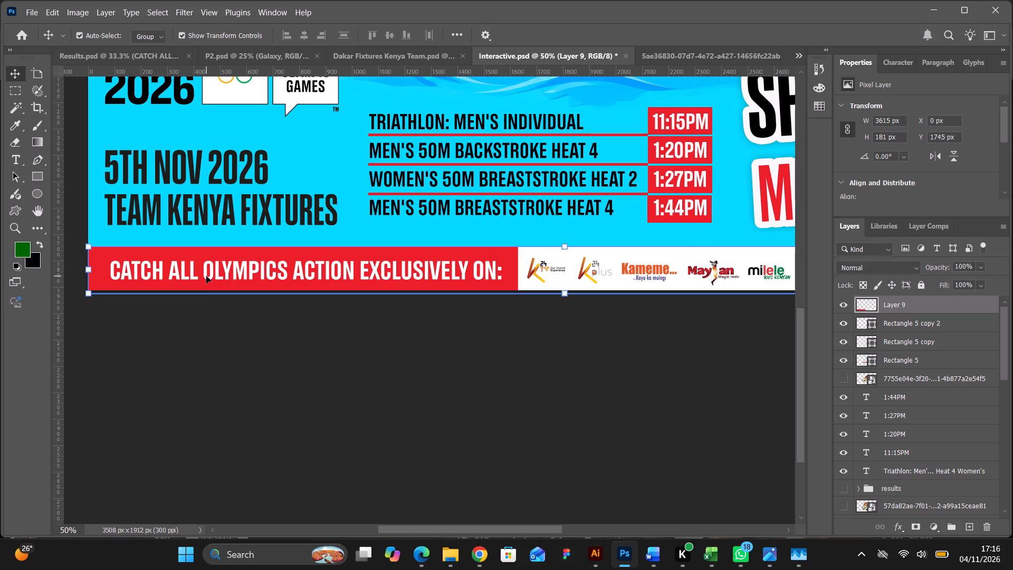
key("Up")
key("Up")
key("Up")
key("Up")
key("Up")
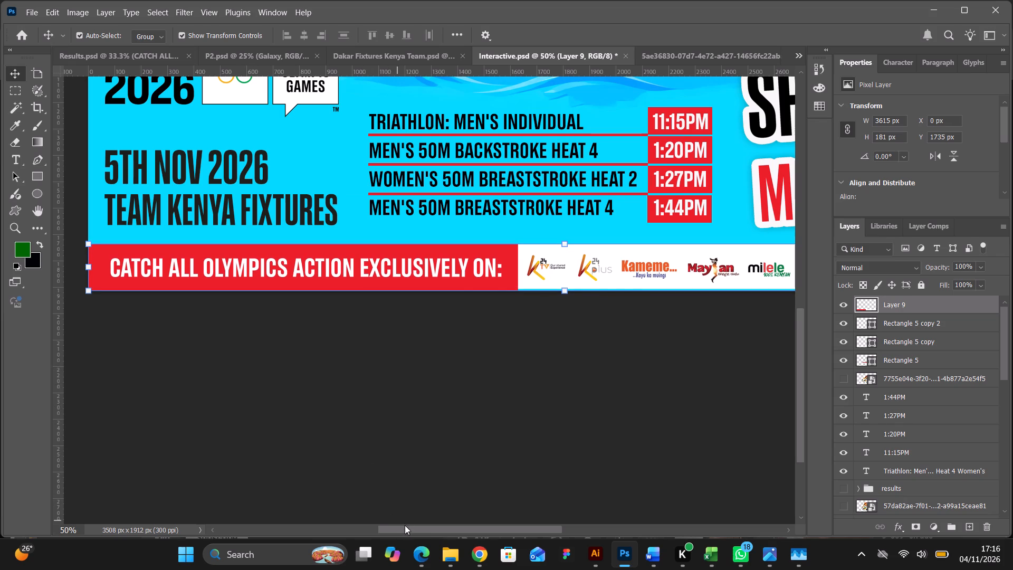
Scale the merged Layer 9 bottom strip down proportionally to 98.51%, about 3561 × 179 px.
left_click_drag(409, 530, 517, 527)
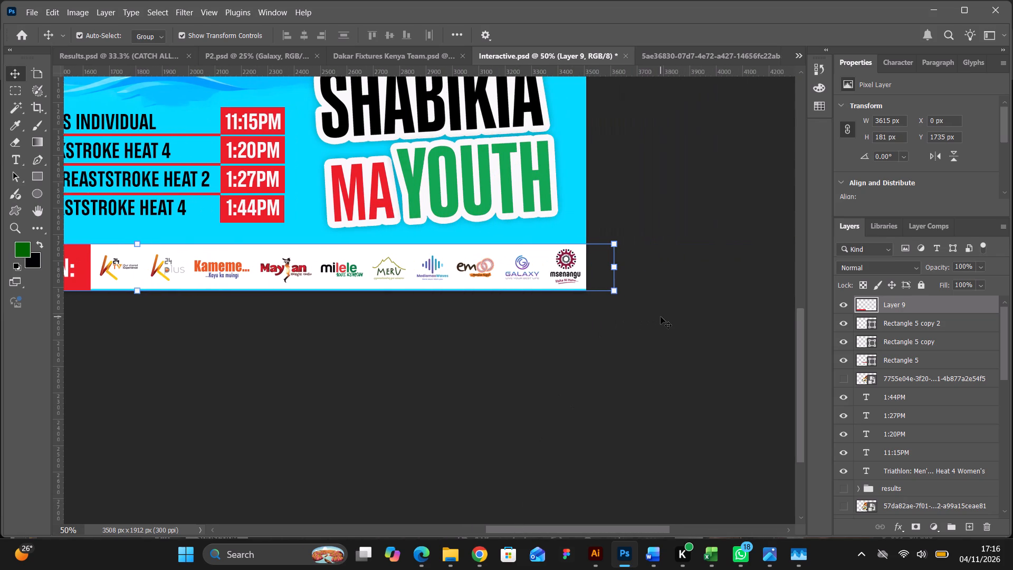
left_click_drag(615, 268, 601, 265)
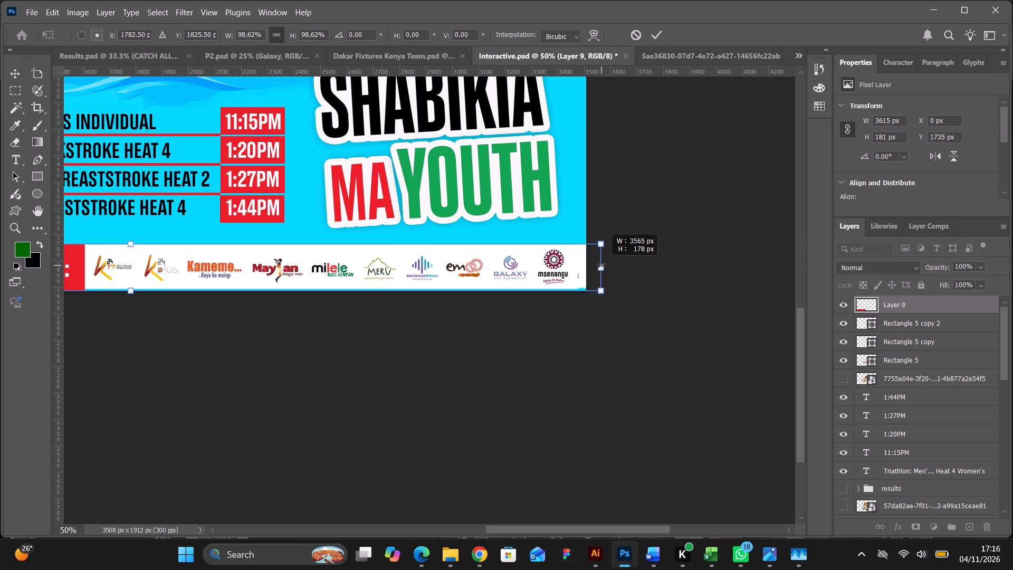
left_click_drag(601, 265, 600, 265)
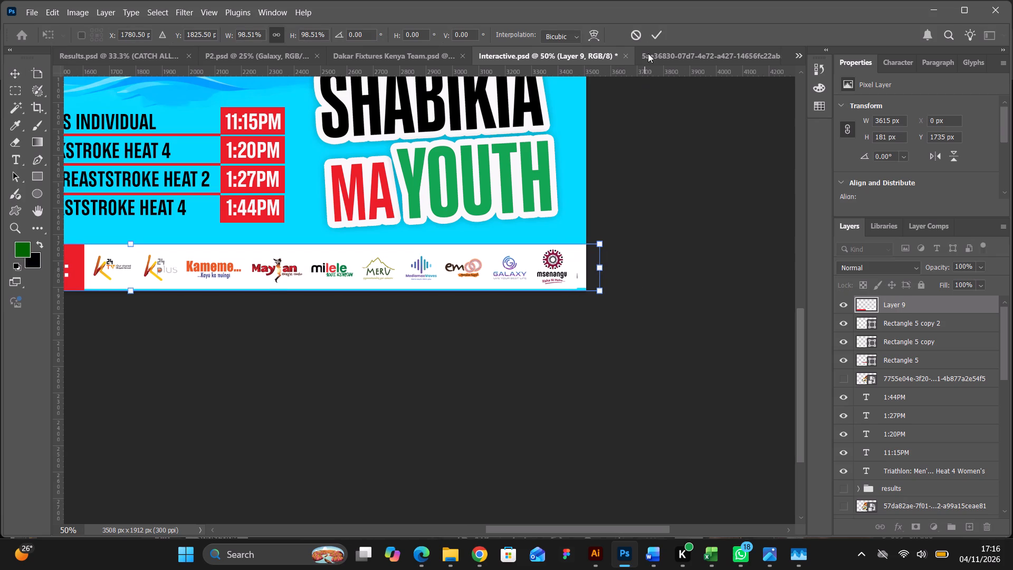
left_click(653, 34)
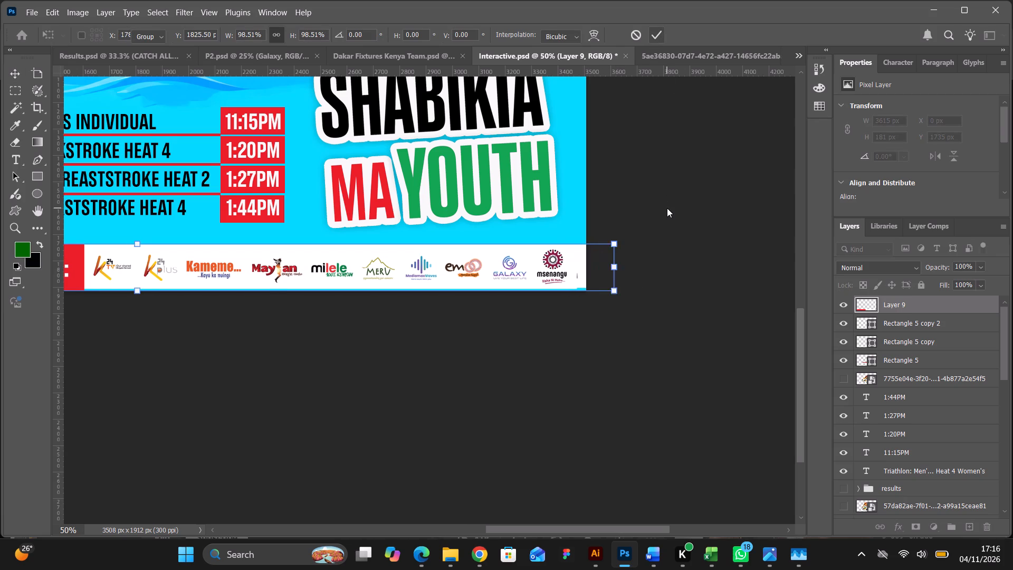
left_click(667, 208)
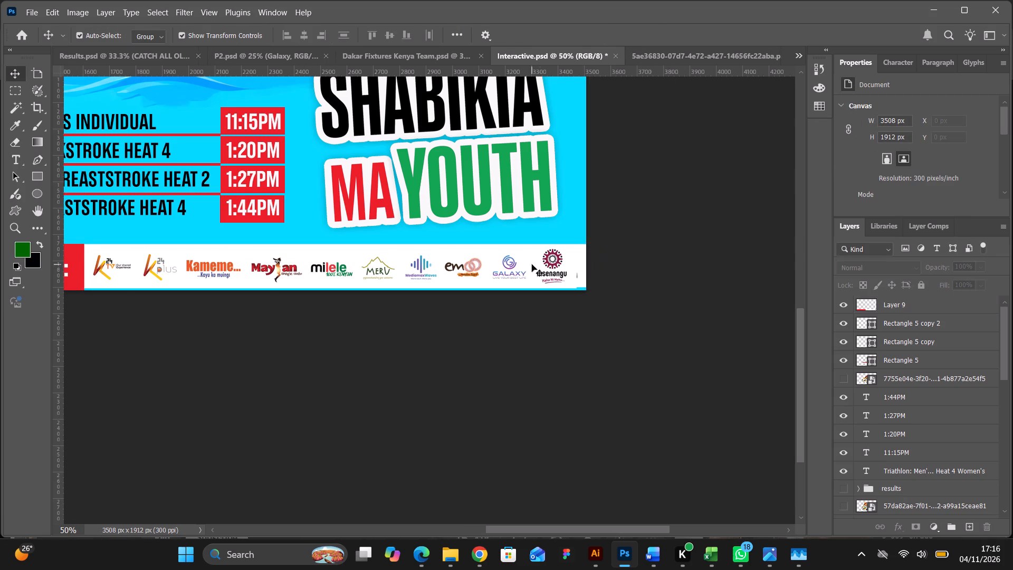
Nudge the bottom strip down to Y 1746 px against the canvas's lower edge.
left_click(534, 269)
key("Down")
key("Down")
key("Down")
key("Down")
key("Down")
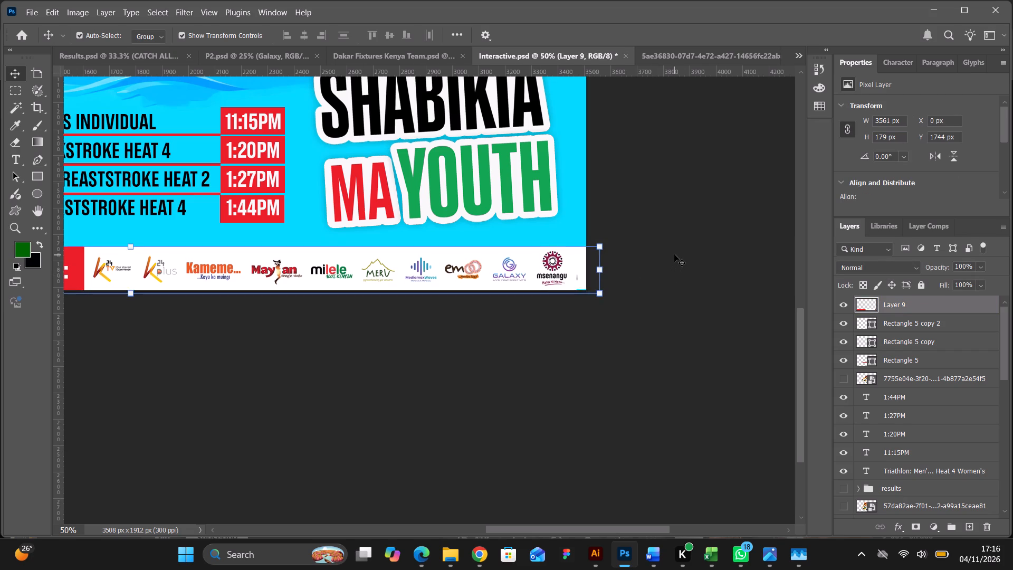
left_click(674, 254)
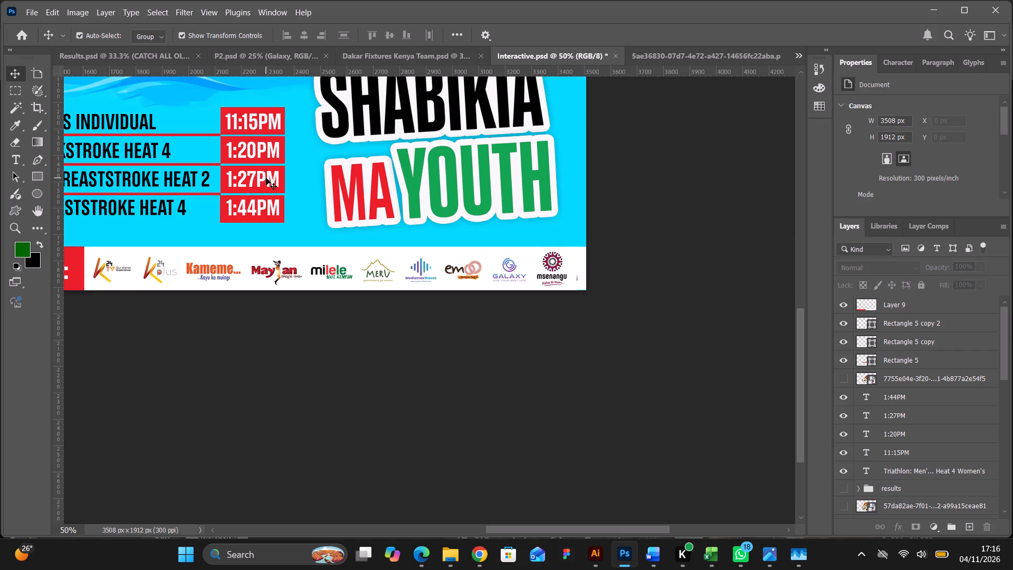
Sample the strip's white and paint over the stray mark beside the msenangu logo on Layer 9, using a smaller Normal-mode brush.
left_click(18, 123)
left_click(540, 253)
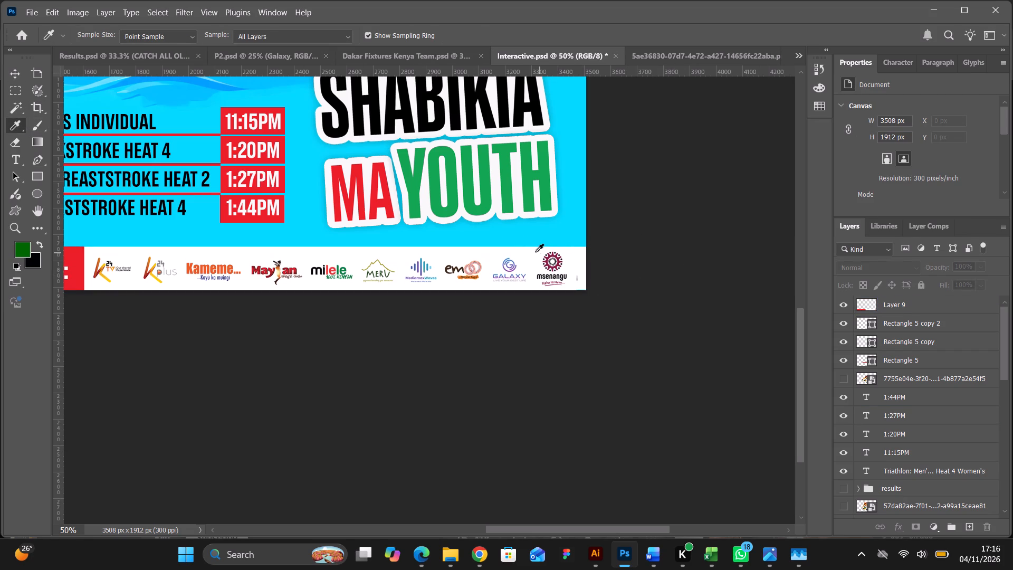
left_click(36, 128)
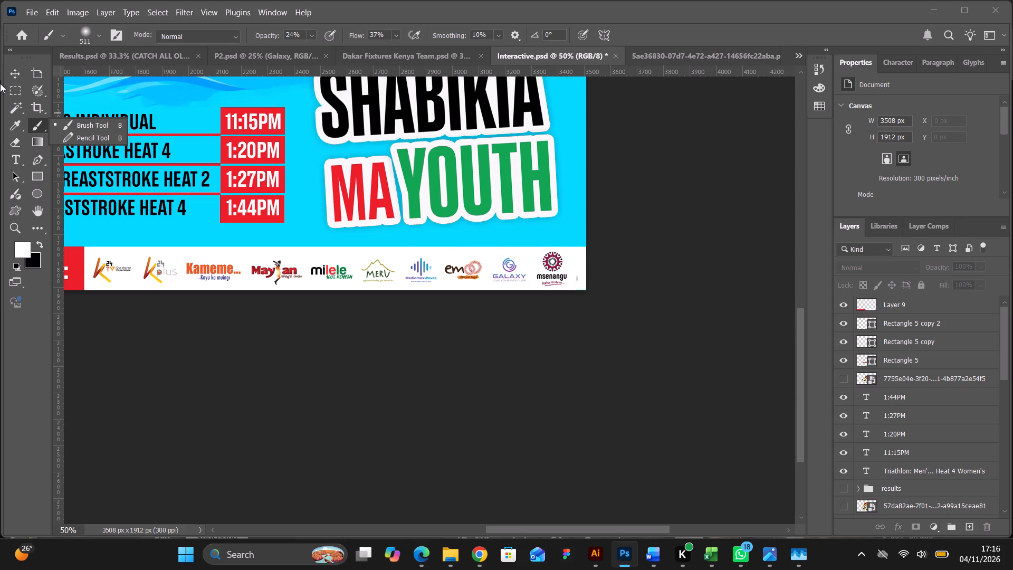
left_click(15, 78)
left_click(273, 280)
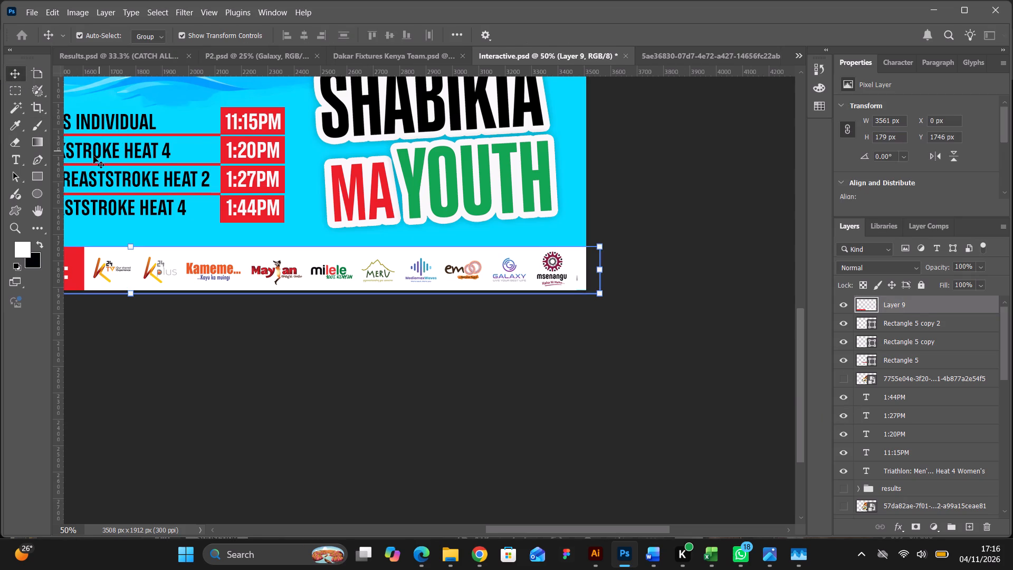
left_click(35, 125)
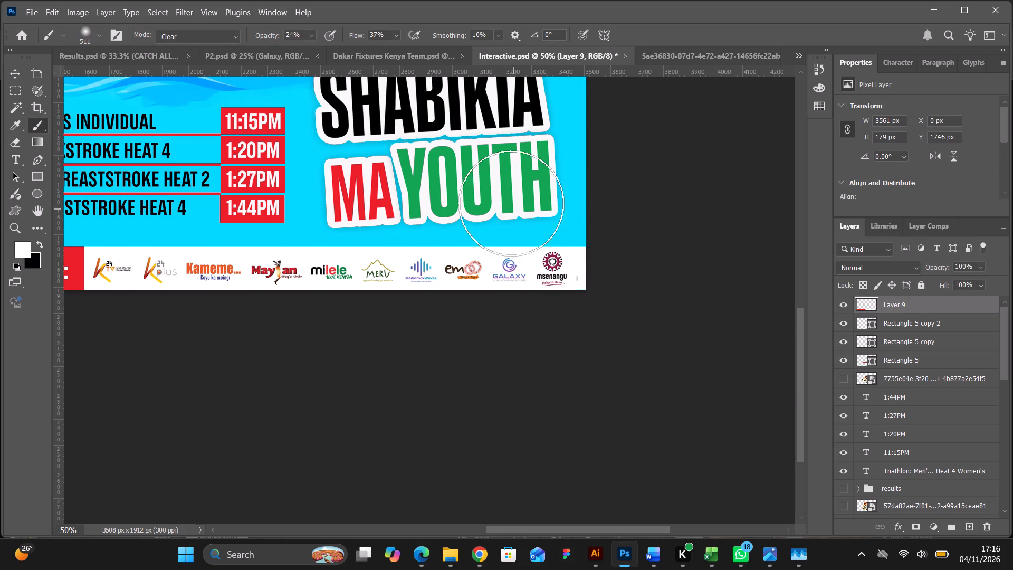
left_click(98, 35)
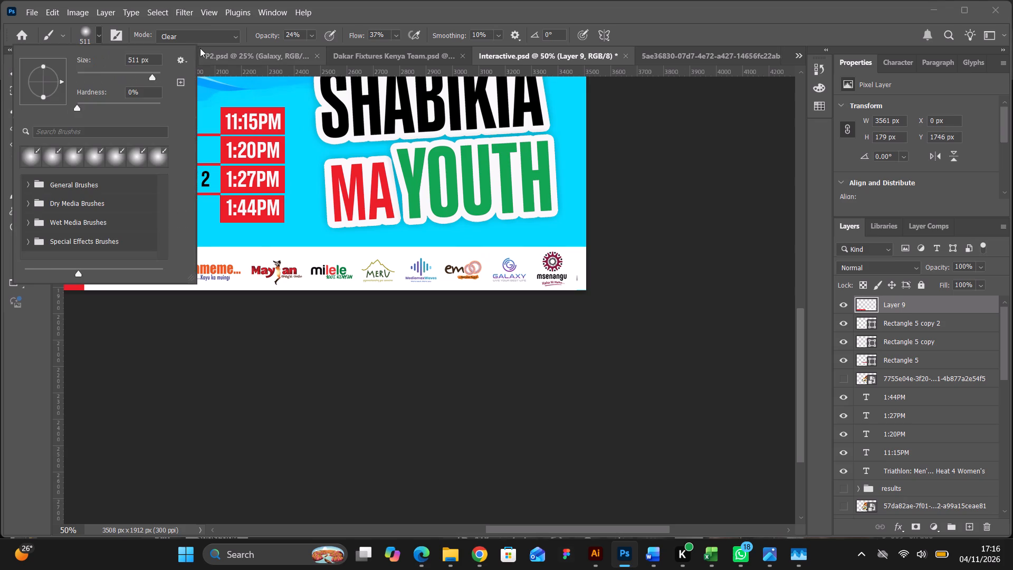
left_click(200, 43)
left_click(181, 51)
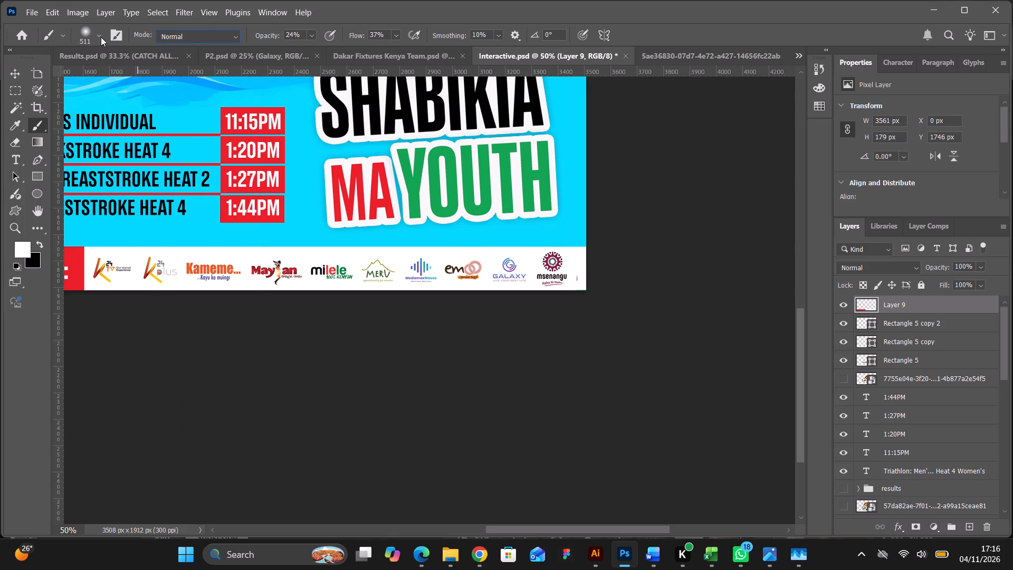
left_click(101, 37)
left_click_drag(149, 77, 99, 70)
left_click_drag(576, 273, 580, 284)
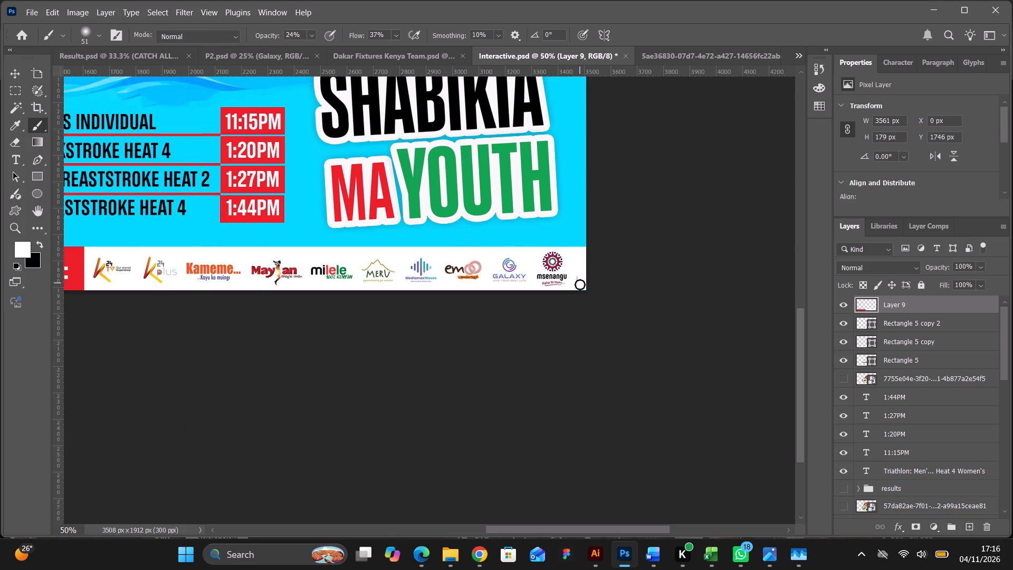
Brush more white over the faint stray mark between the msenangu logo and the strip's outer edge on Layer 9.
left_click_drag(580, 284, 580, 283)
left_click_drag(579, 274, 580, 287)
left_click_drag(581, 278, 581, 282)
left_click_drag(578, 273, 577, 278)
left_click_drag(578, 272, 580, 283)
left_click_drag(580, 272, 578, 281)
left_click_drag(578, 273, 579, 282)
Set the brush opacity to 100% and cover the stray mark beside the msenangu logo with solid white.
left_click(309, 32)
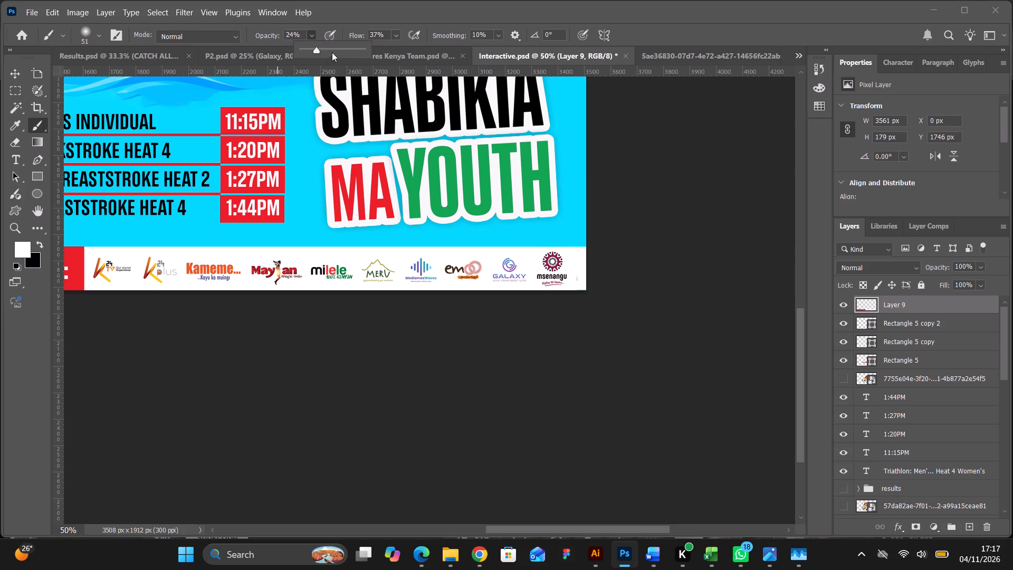
left_click_drag(322, 50, 428, 60)
left_click_drag(578, 267, 583, 294)
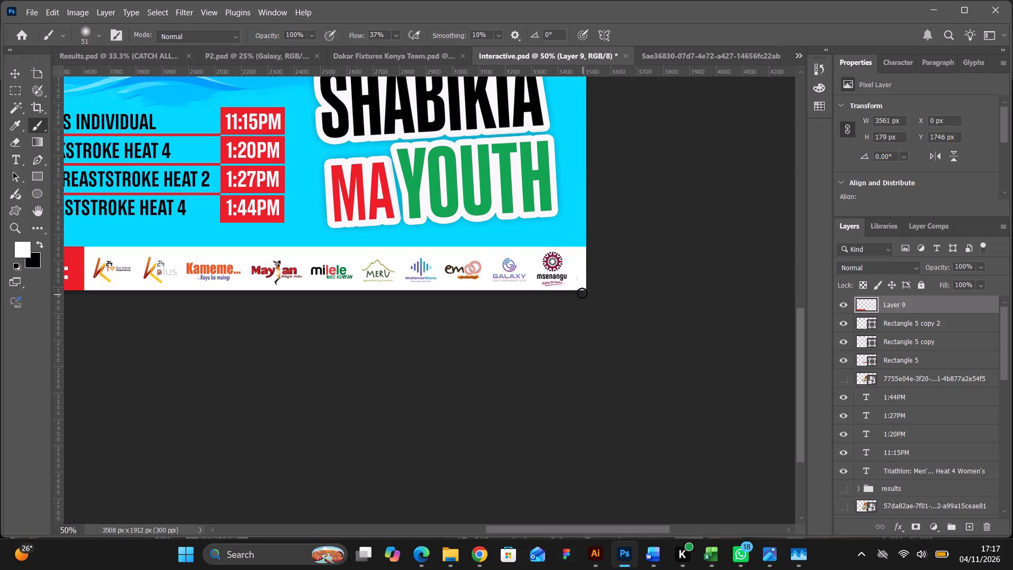
left_click_drag(579, 273, 576, 283)
left_click_drag(580, 270, 581, 287)
left_click_drag(581, 270, 581, 287)
left_click_drag(578, 277, 579, 286)
left_click_drag(579, 270, 585, 297)
Switch to the Move tool and deselect the bottom strip layer.
scroll(654, 271, "up", 2)
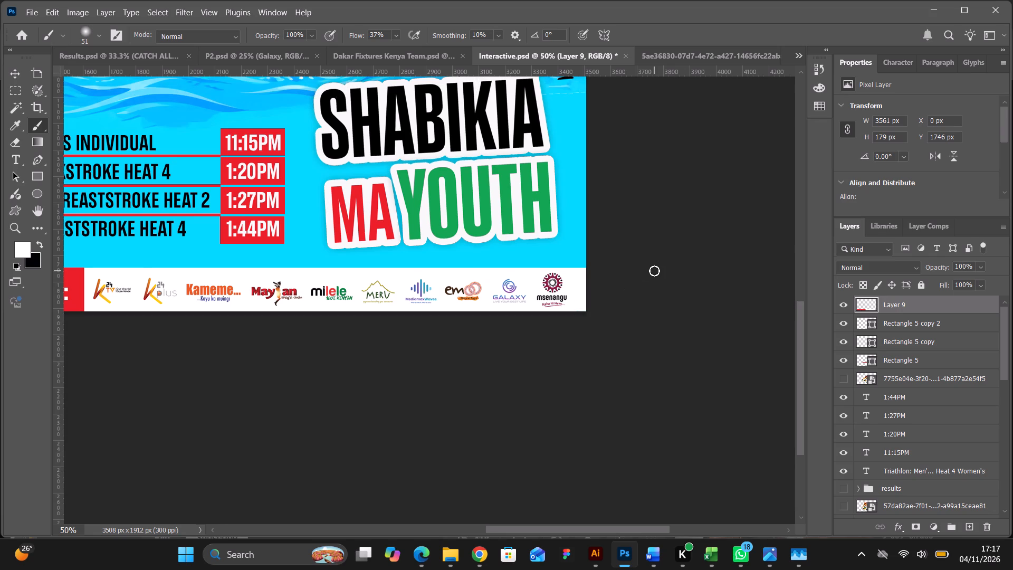
key("ctrl+minus")
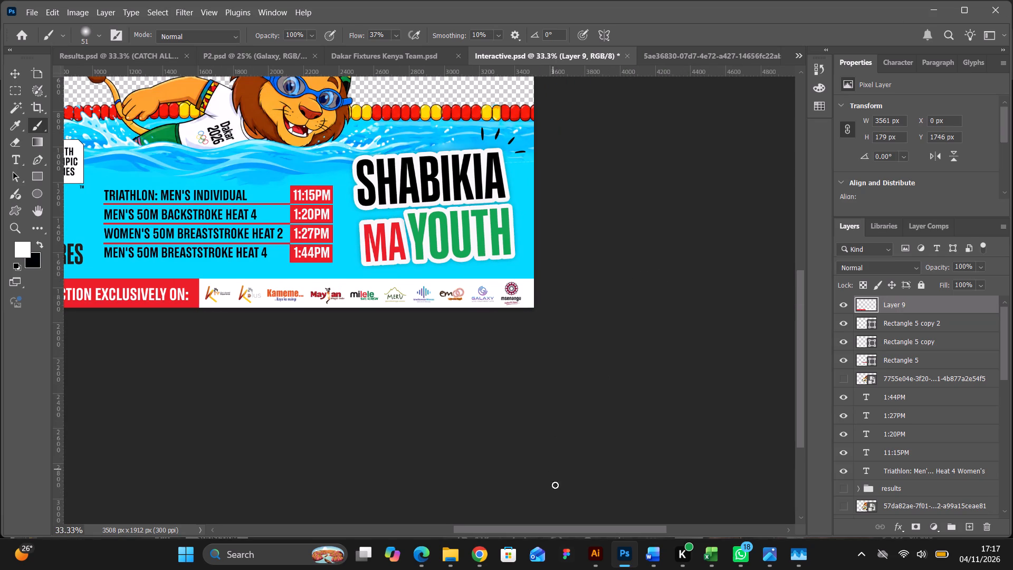
left_click_drag(556, 529, 511, 524)
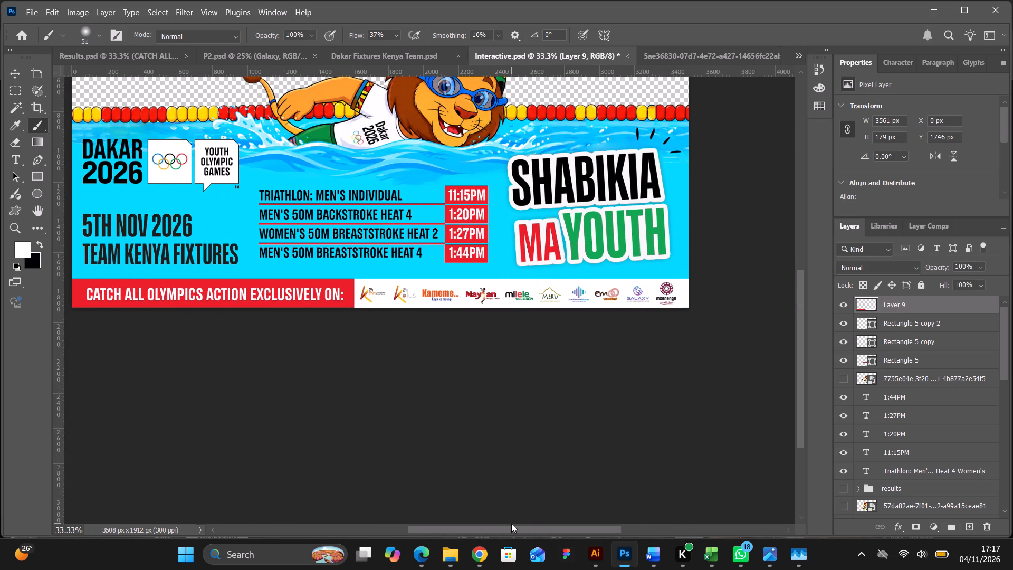
left_click_drag(511, 524, 507, 523)
scroll(467, 412, "up", 5)
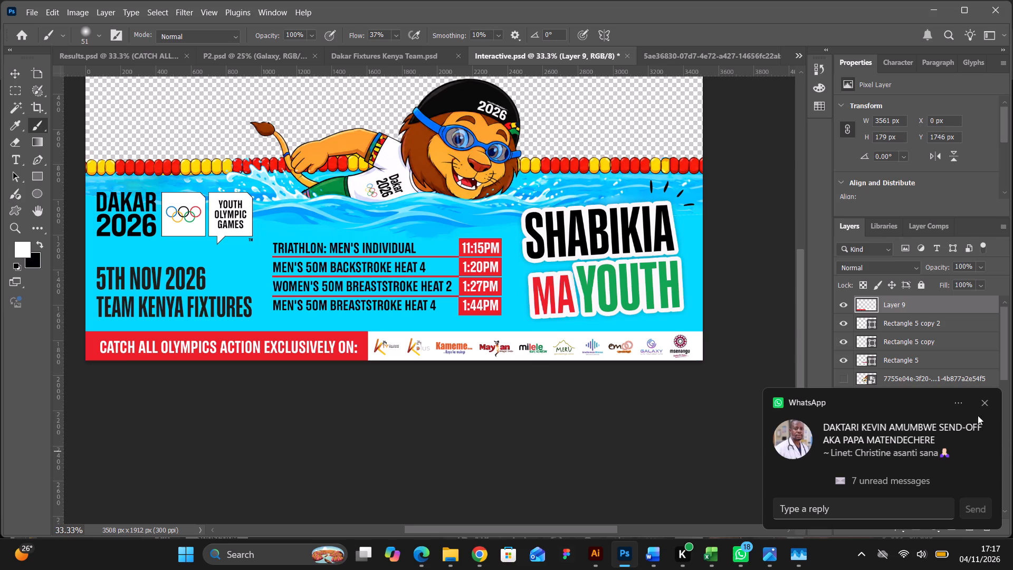
left_click(981, 408)
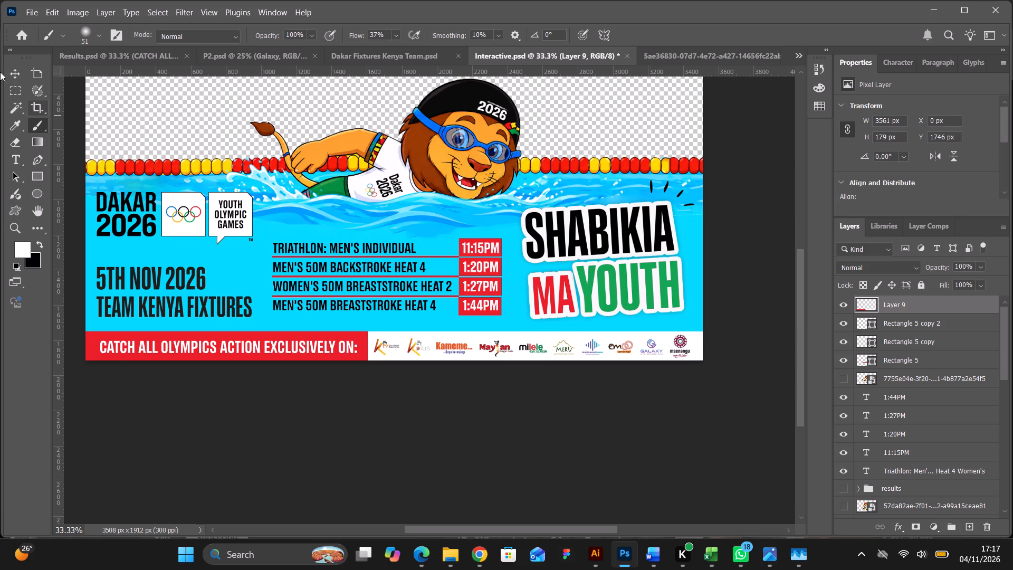
left_click(14, 74)
left_click(289, 229)
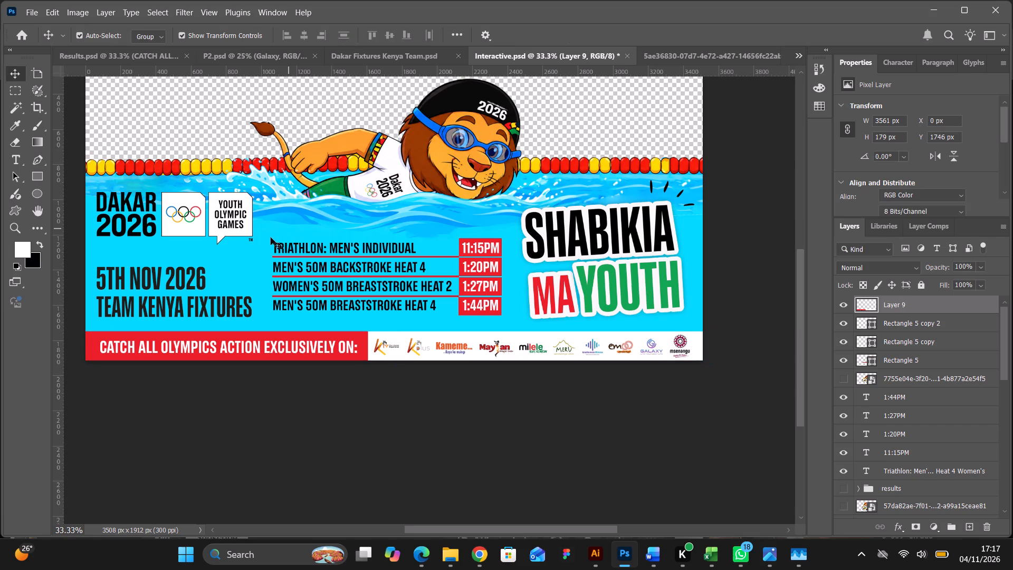
Move the whole fixtures schedule, with its event text, times and red rectangles, straight down to Y 1255 px.
left_click_drag(269, 235, 504, 325)
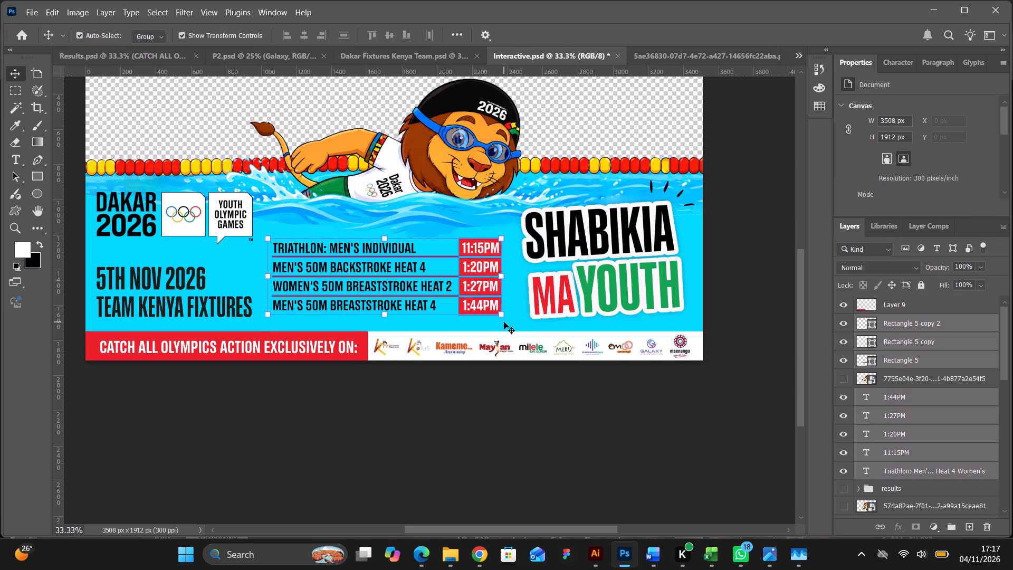
key("Down")
key("Down")
key("Down")
key("Down")
key("Down")
key("Down")
key("Down")
key("Down")
key("Down")
key("Down")
key("Down")
key("Down")
key("Down")
key("Down")
key("Down")
key("Down")
key("Down")
key("Down")
key("Down")
key("Down")
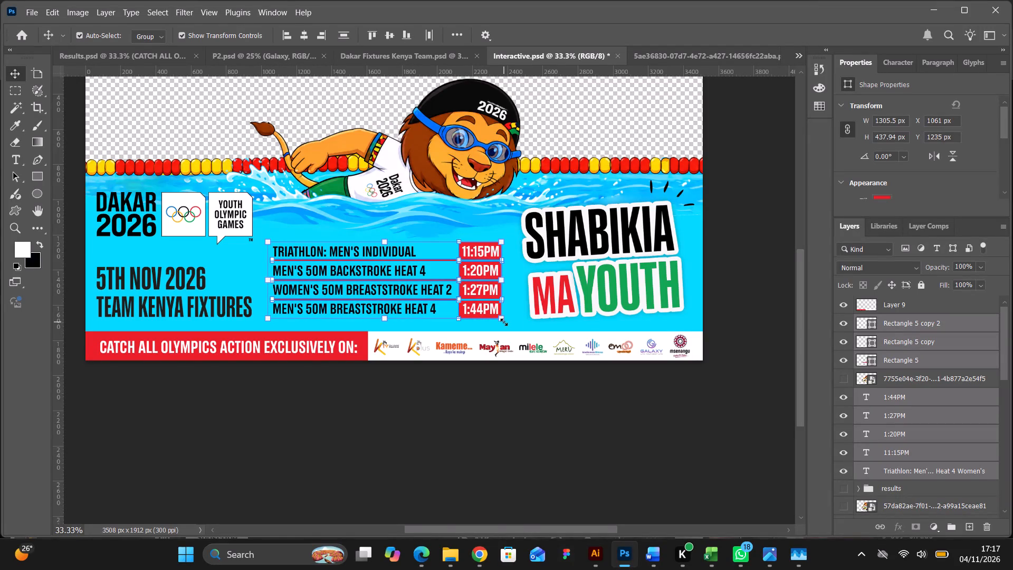
key("Down")
key("Down")
key("Down")
key("Down")
key("Down")
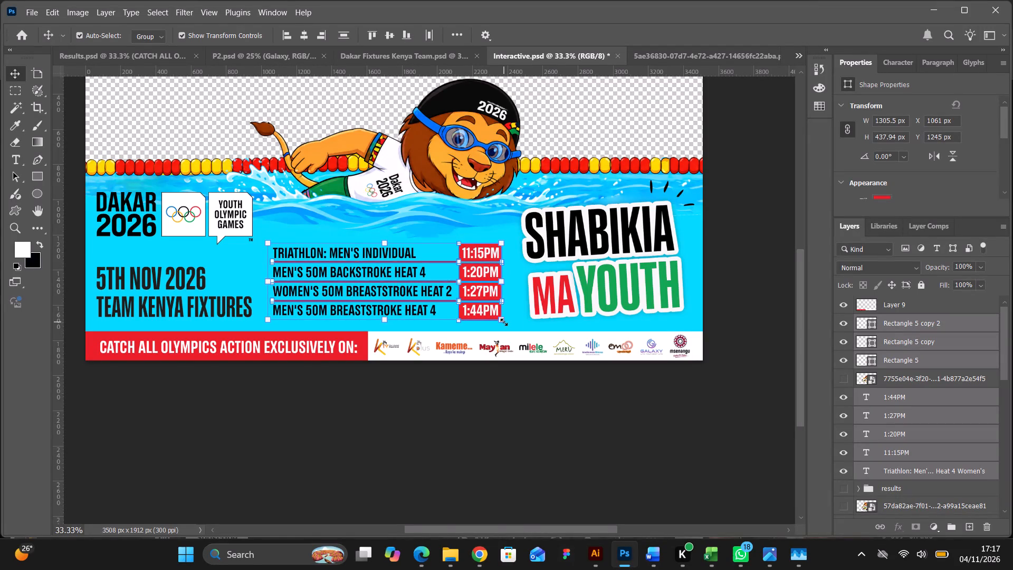
key("Down")
key("Down")
key("Down")
key("Down")
key("Down")
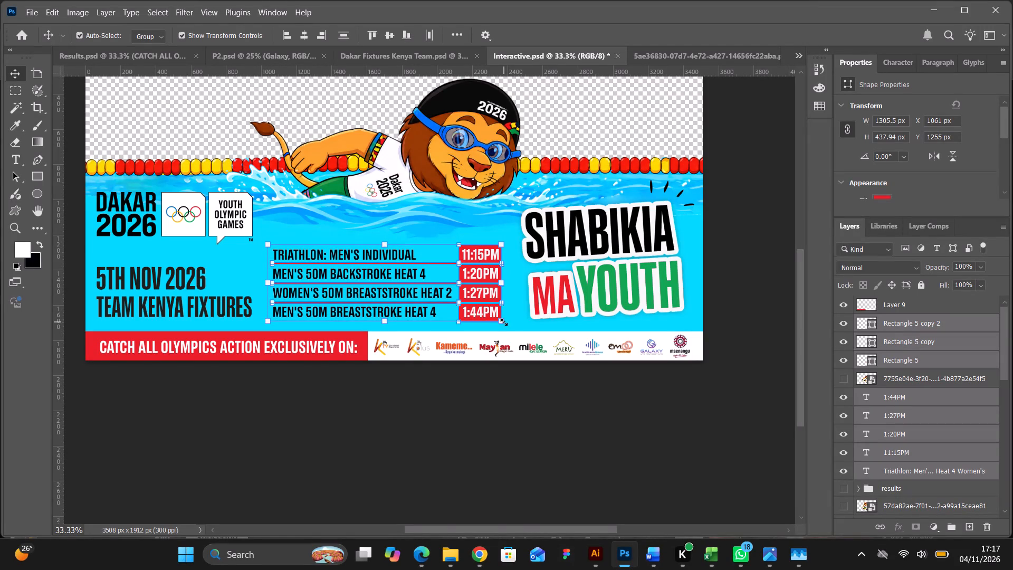
left_click(743, 282)
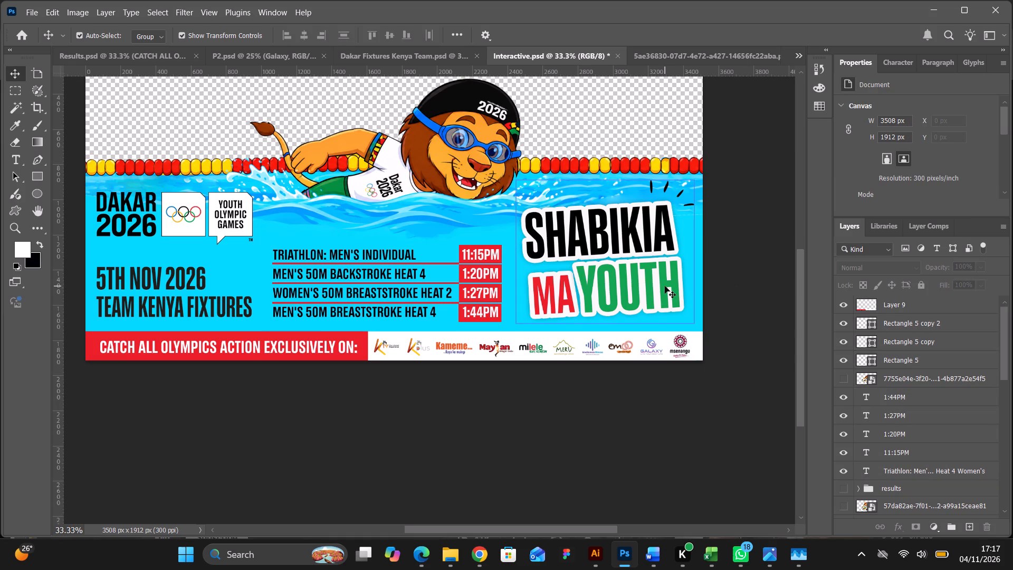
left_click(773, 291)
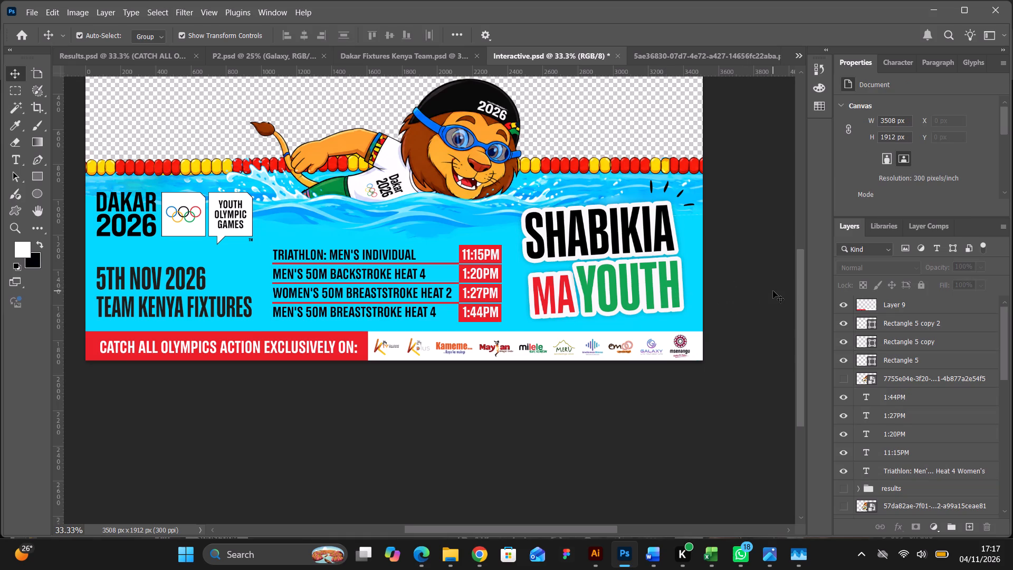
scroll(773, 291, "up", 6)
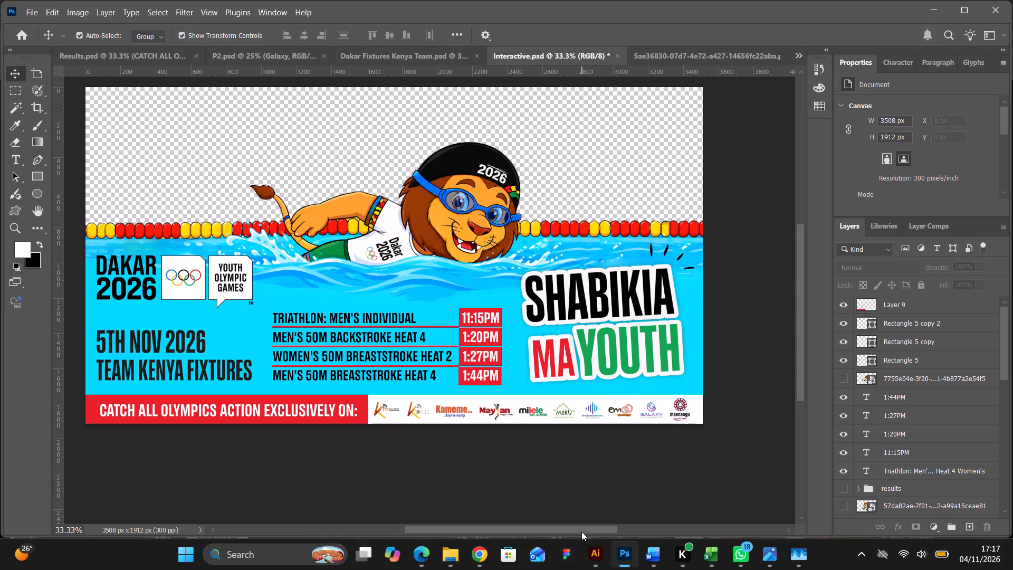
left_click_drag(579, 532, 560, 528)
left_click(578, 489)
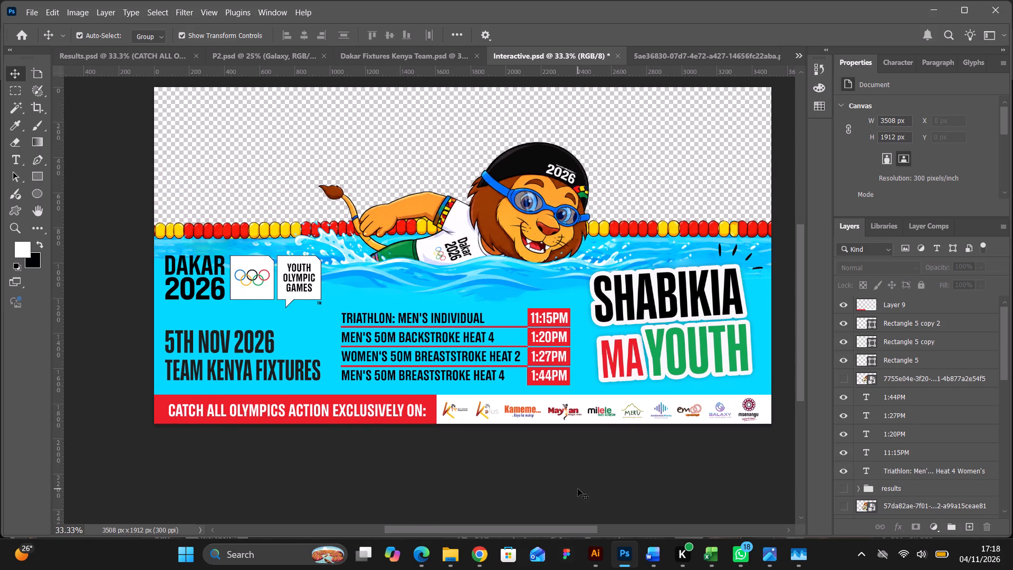
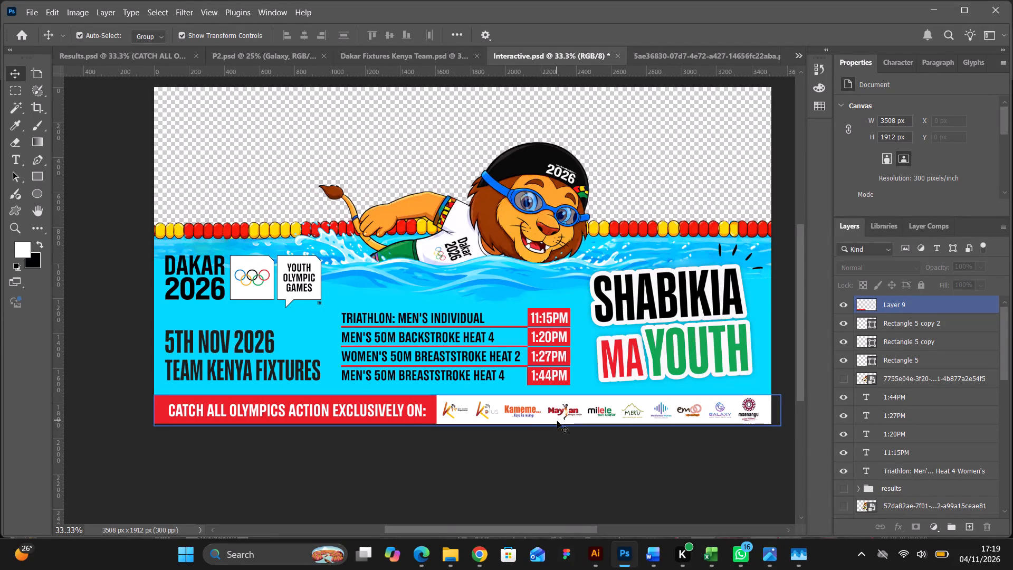
Deselect the layer holding the bottom sponsor strip.
left_click(563, 454)
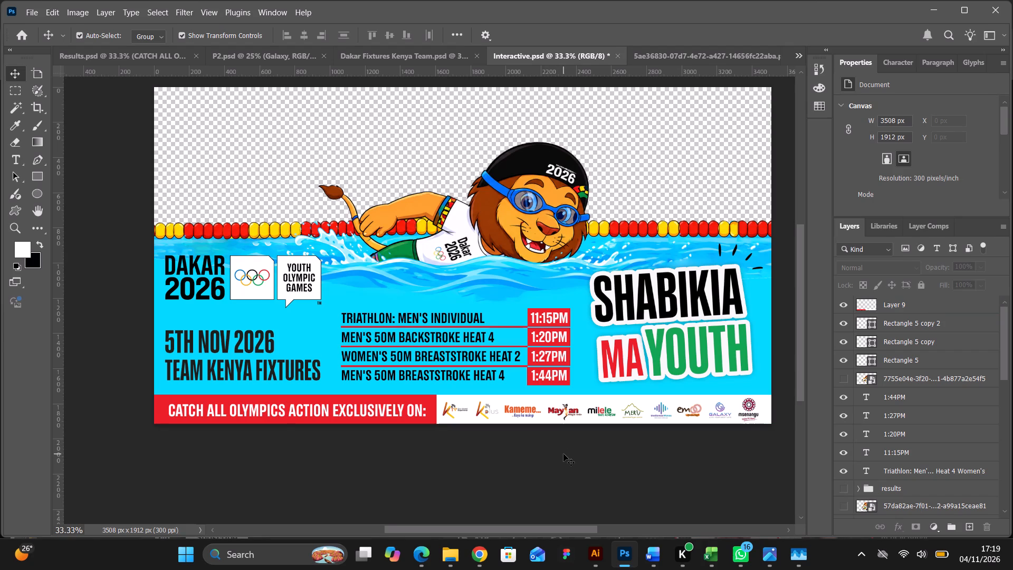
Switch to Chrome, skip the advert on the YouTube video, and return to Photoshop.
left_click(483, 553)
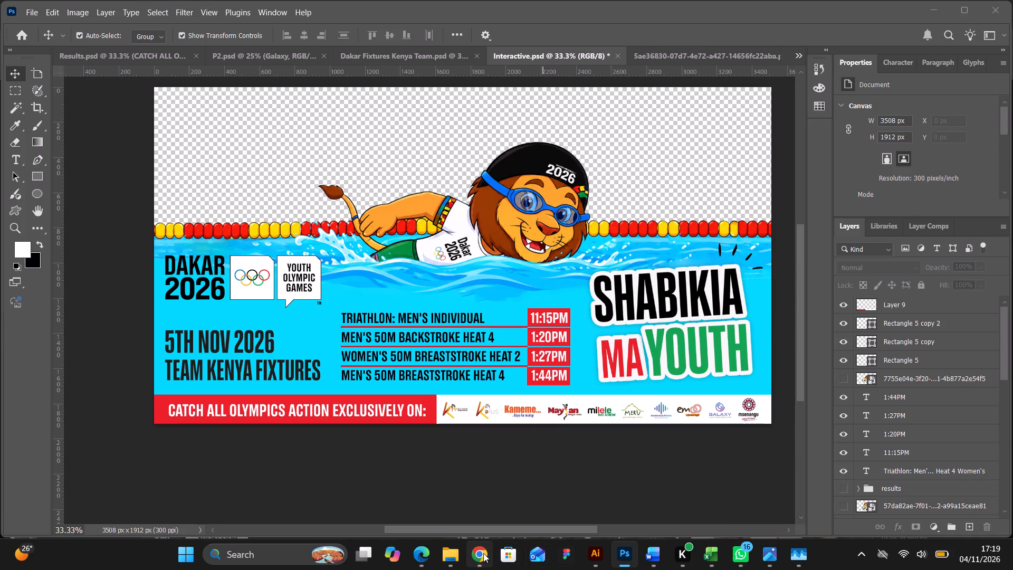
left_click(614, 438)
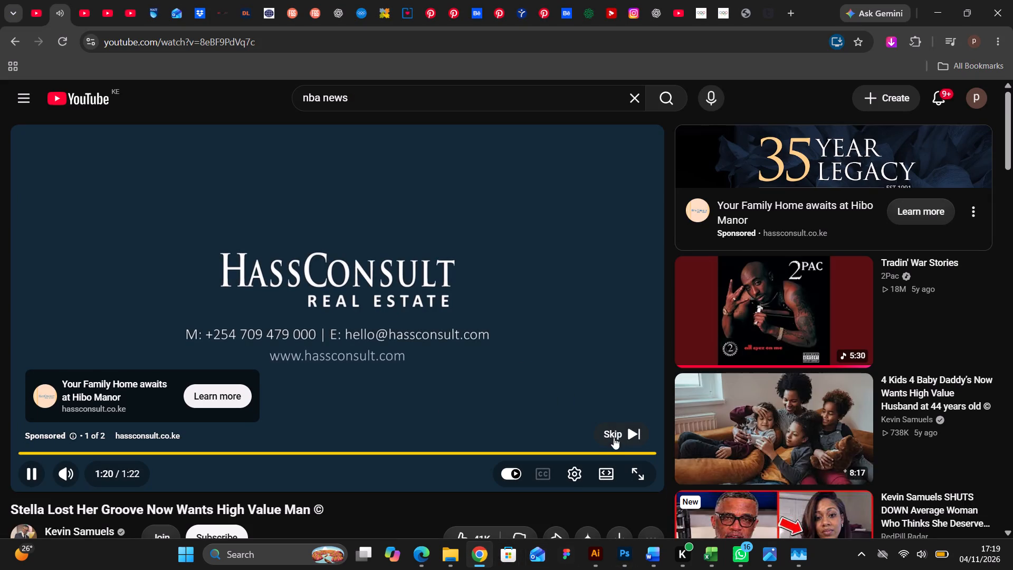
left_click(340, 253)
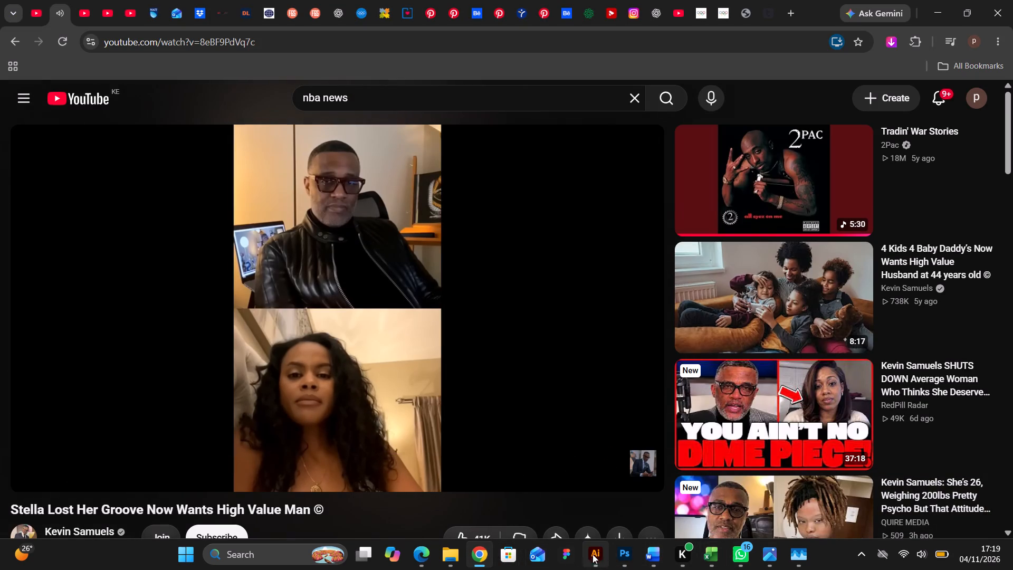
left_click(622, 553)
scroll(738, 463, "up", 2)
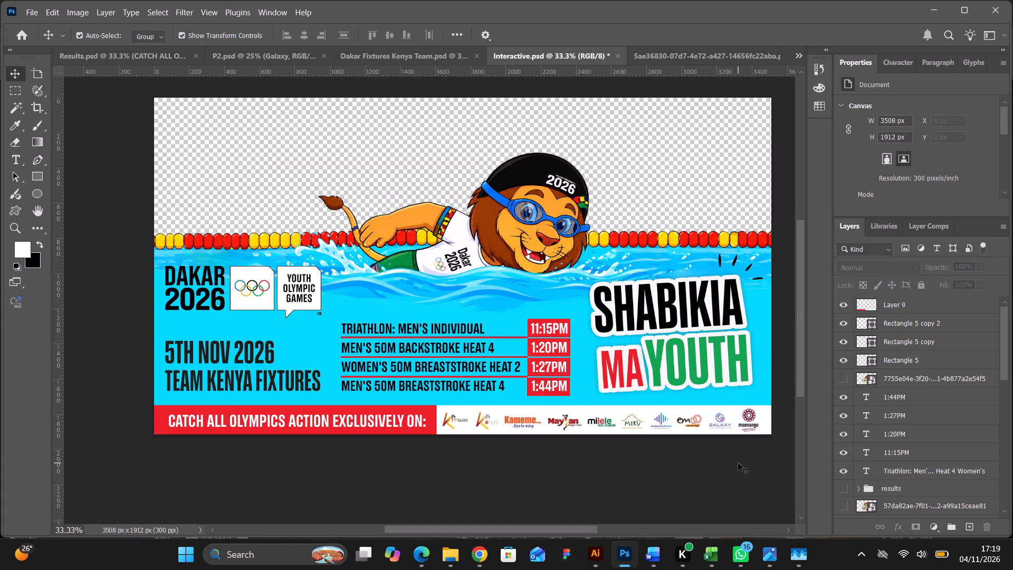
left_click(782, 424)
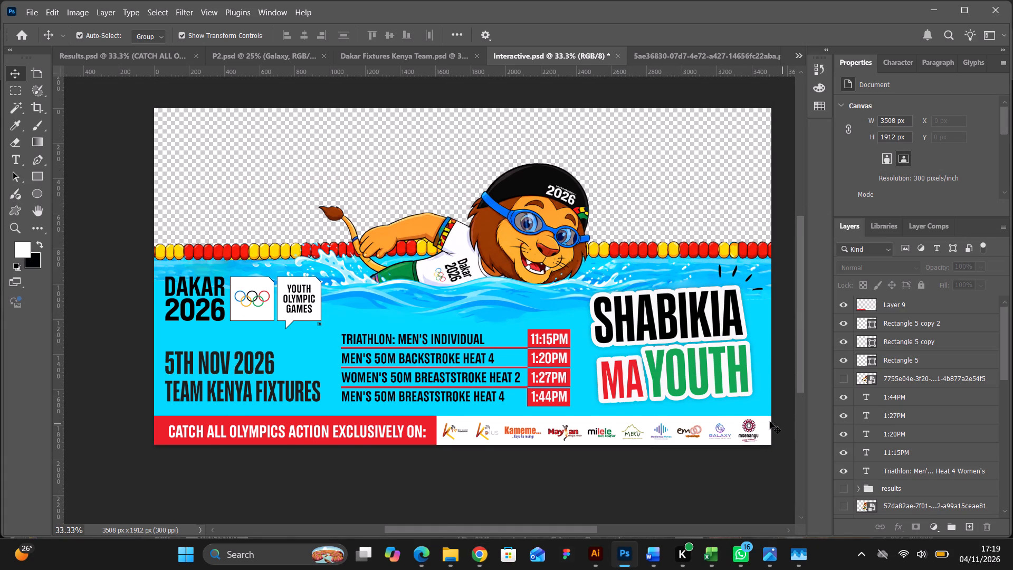
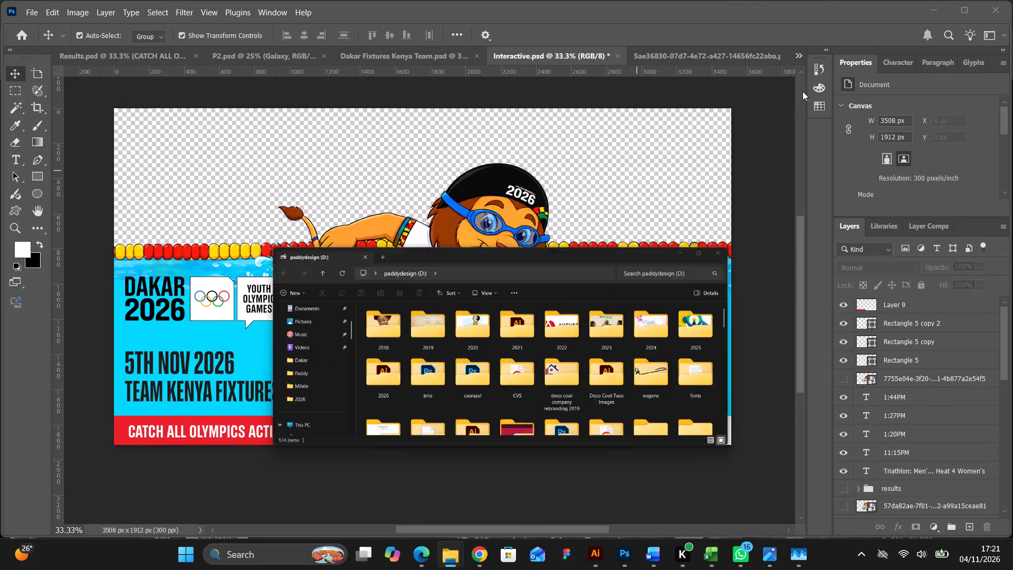
Return to the poster and nudge the Shabikia Ma Youth artwork straight down to Y 900 px.
left_click(741, 290)
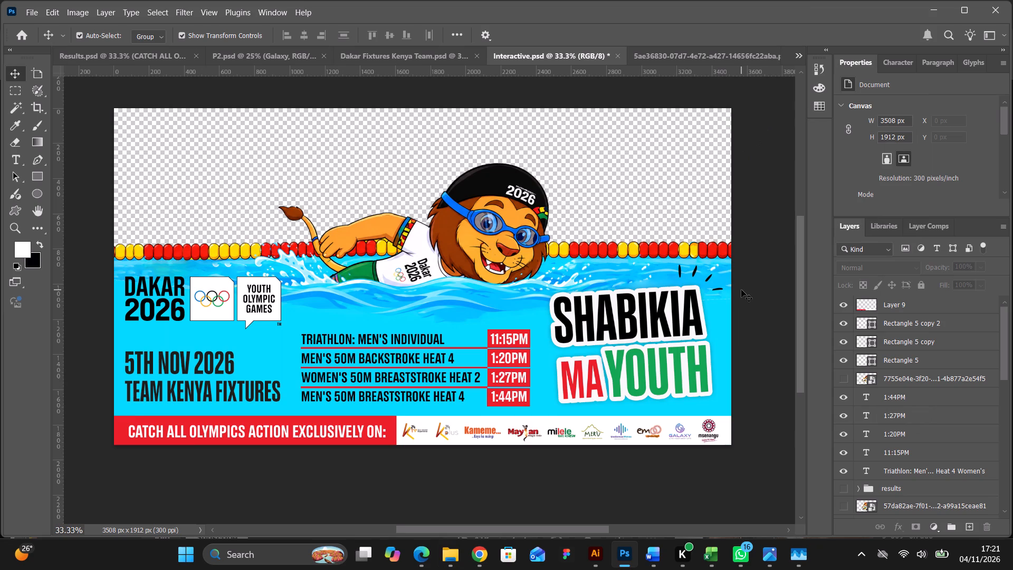
left_click(662, 351)
key("Down")
key("Down")
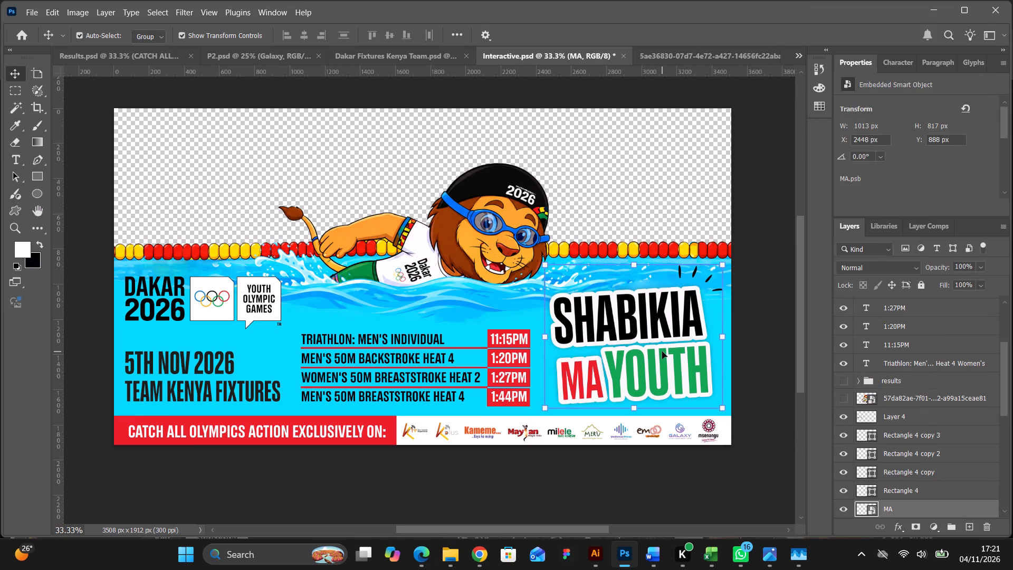
key("Down")
key("Down")
key("Down")
key("Down")
key("Down")
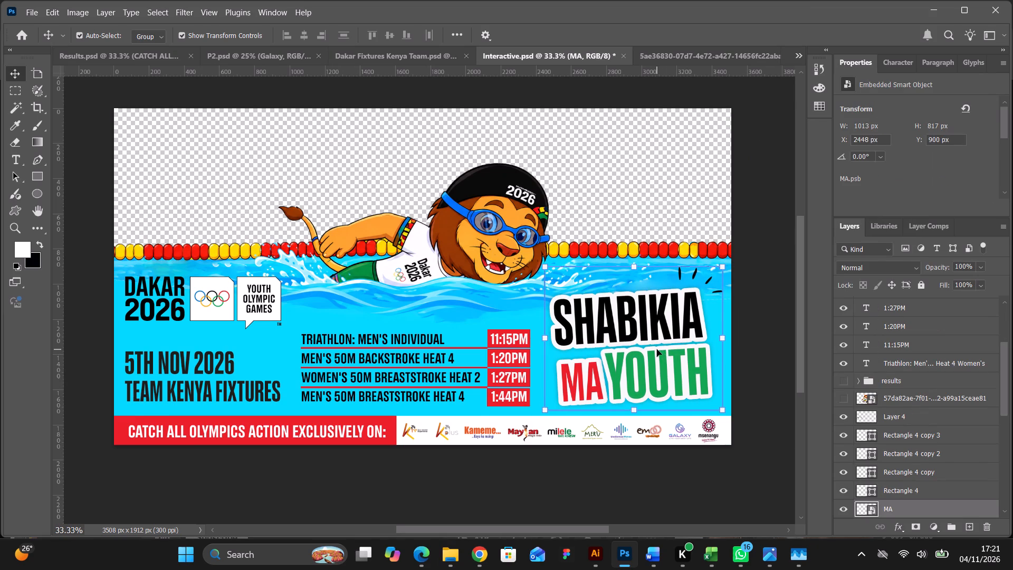
left_click(763, 272)
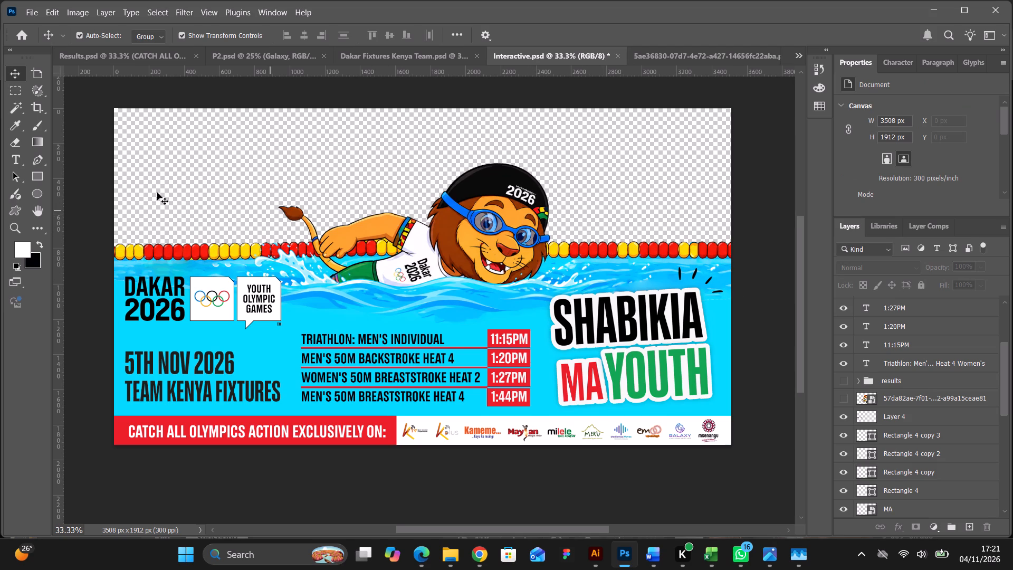
Sample the pool water's blue just above the Olympic rings logo as the foreground colour for the Brush.
left_click(25, 126)
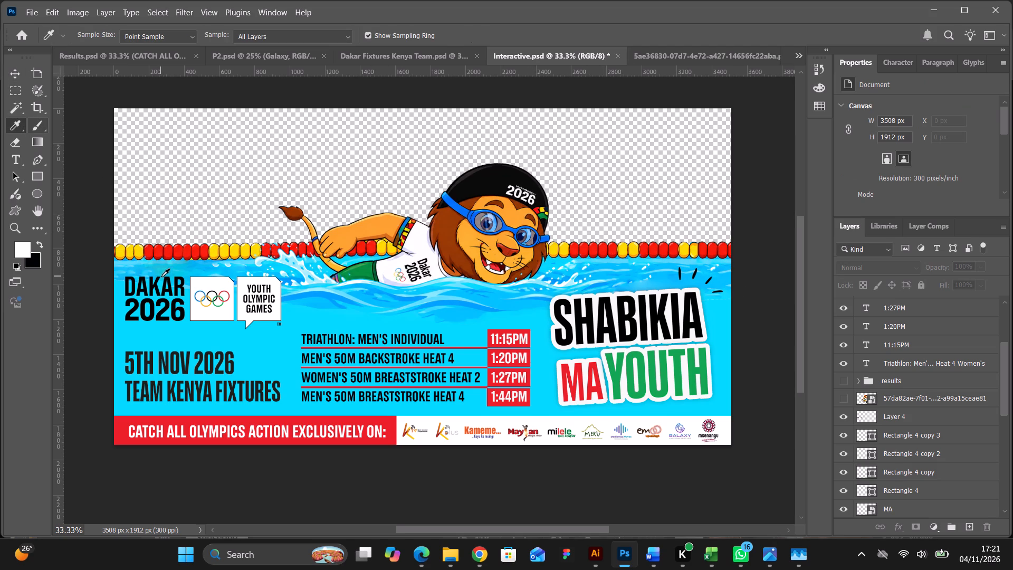
left_click(203, 271)
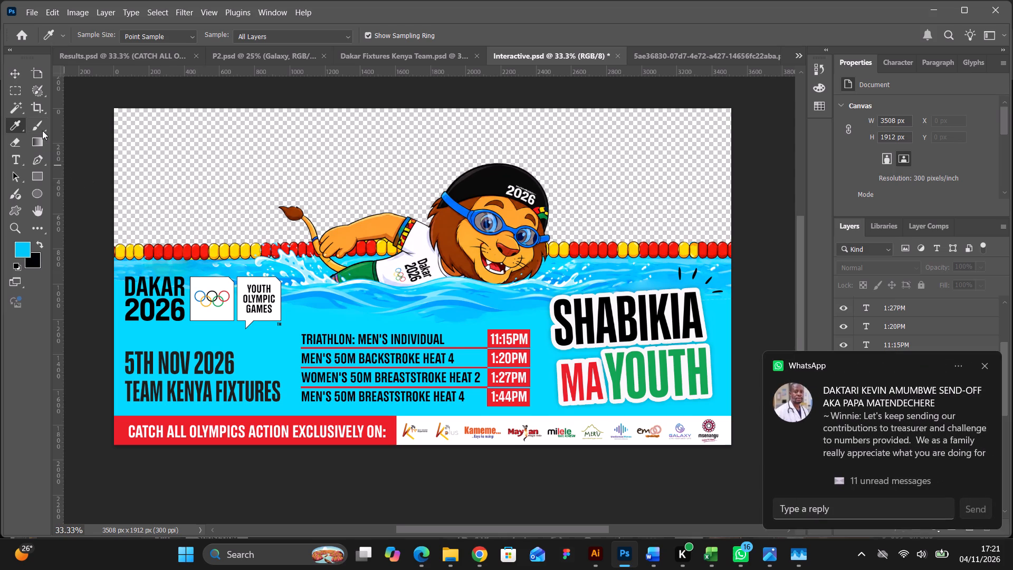
left_click(40, 125)
left_click(978, 368)
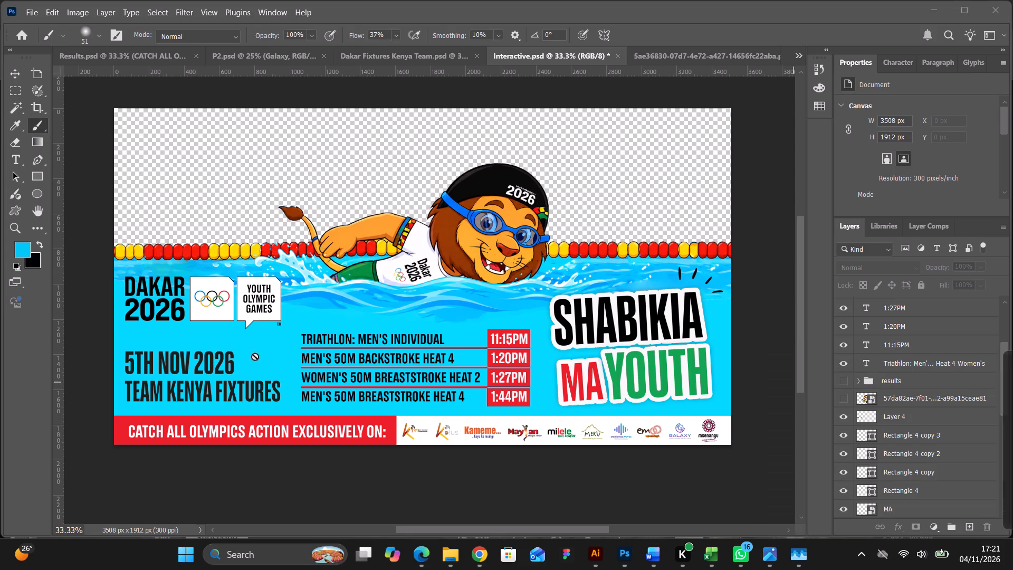
Unlock Layer 8, which holds the swimming lion and pool background.
left_click(13, 73)
left_click(499, 252)
left_click(495, 254)
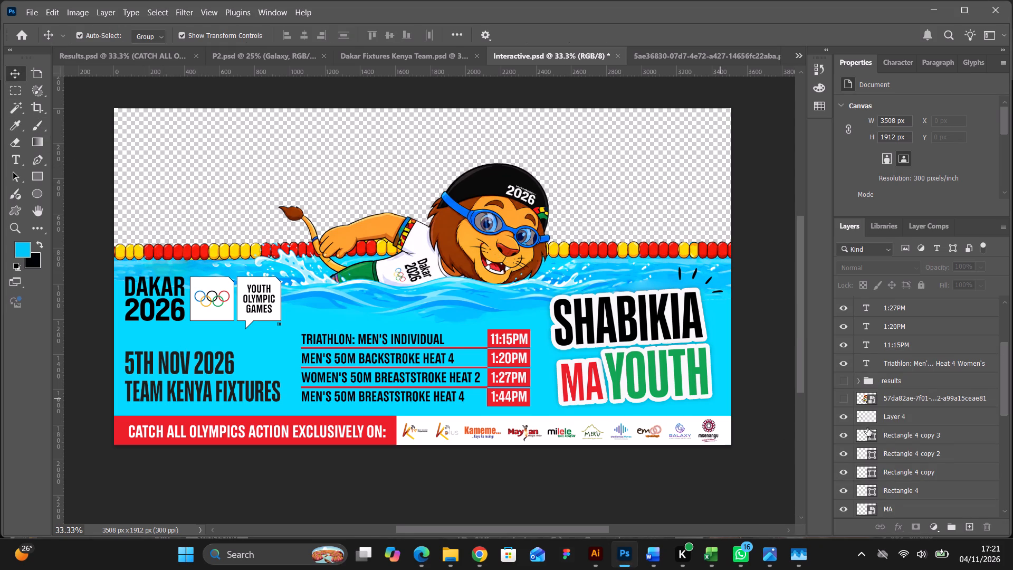
scroll(936, 440, "down", 14)
left_click(987, 395)
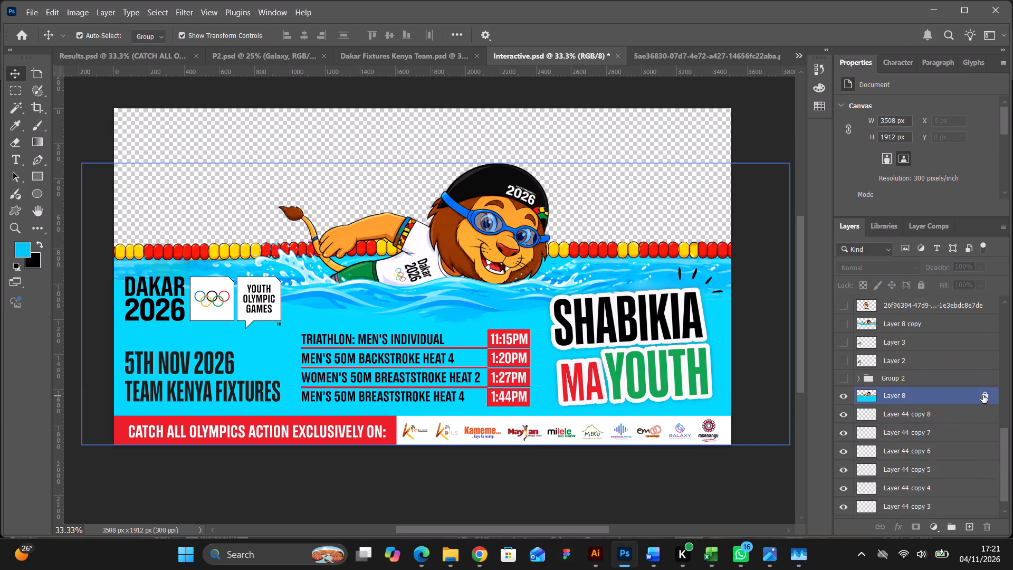
left_click(335, 468)
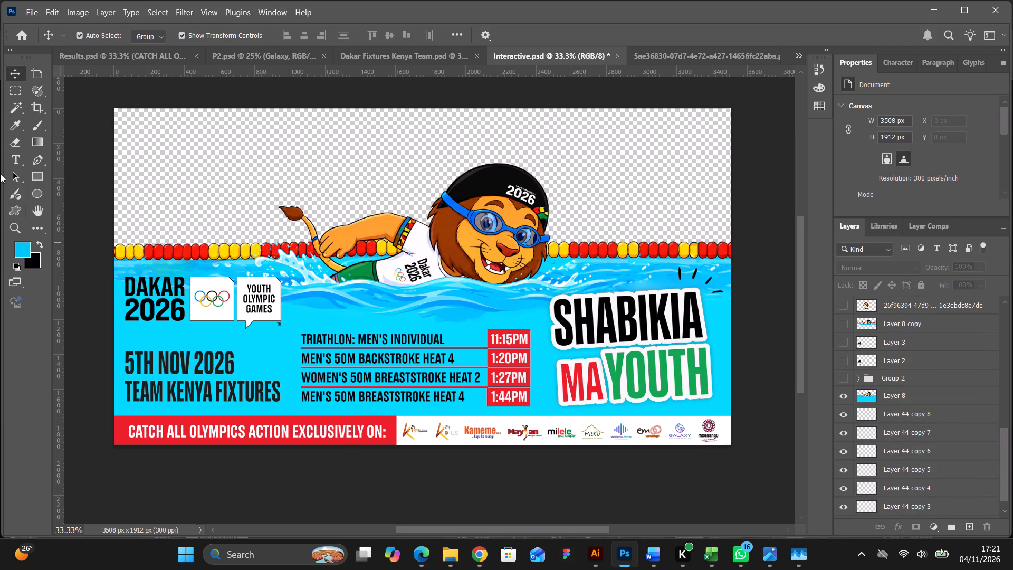
Paint the sampled blue on Layer 8 over the water around the top of the Dakar 2026 wordmark.
left_click(33, 127)
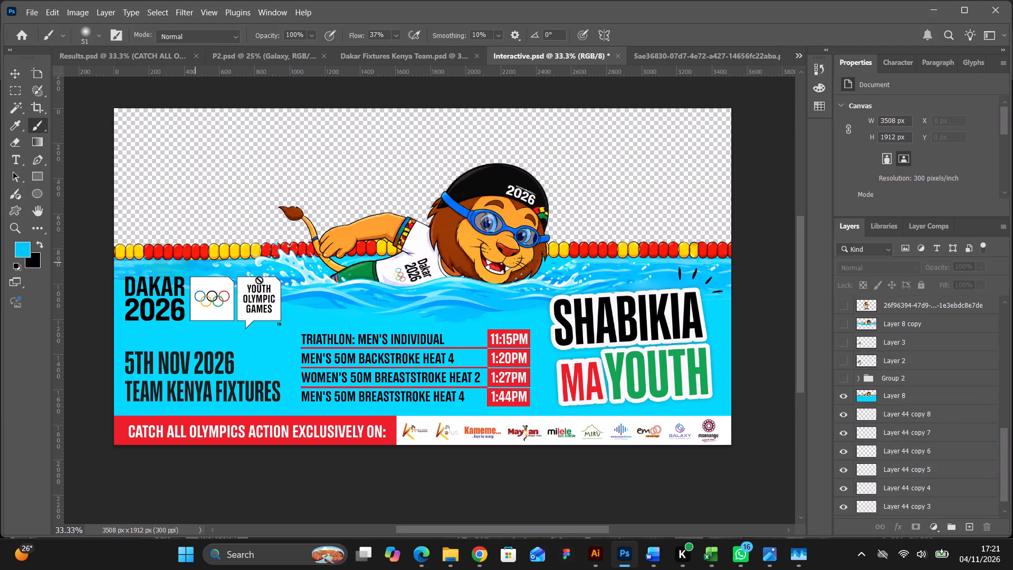
left_click(15, 78)
left_click(442, 222)
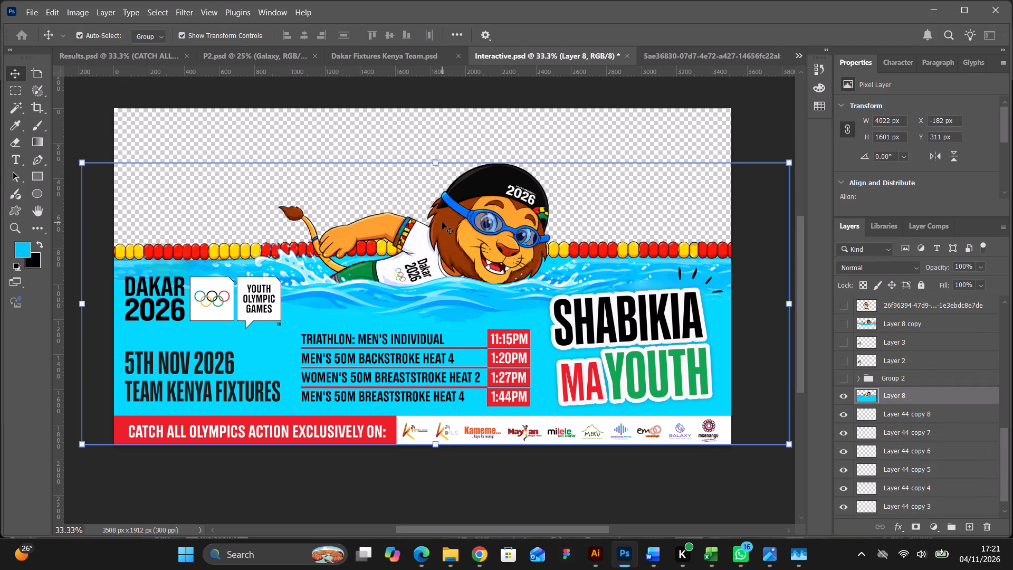
left_click(36, 128)
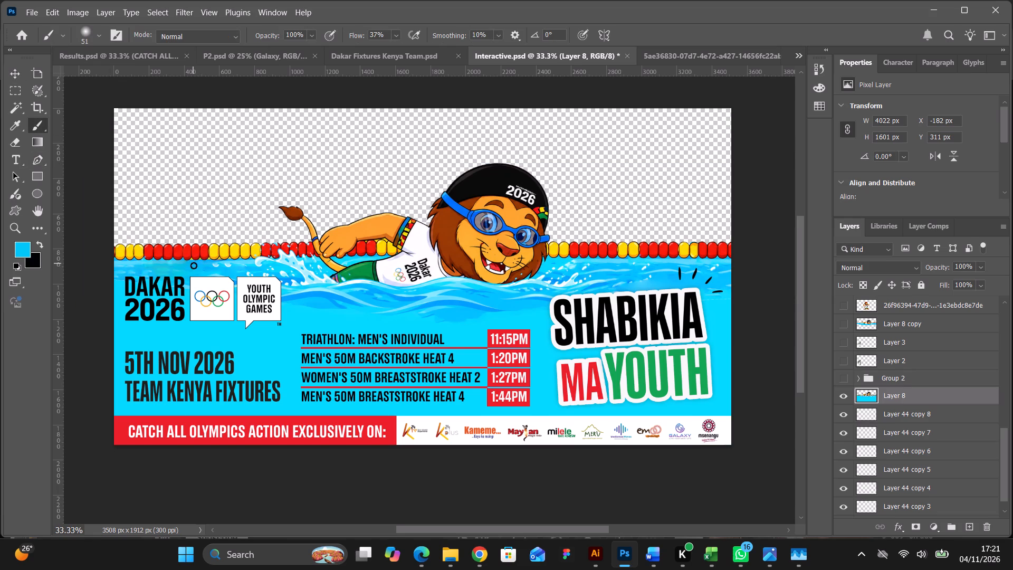
left_click_drag(119, 278, 132, 279)
left_click_drag(132, 279, 116, 277)
left_click_drag(116, 277, 157, 293)
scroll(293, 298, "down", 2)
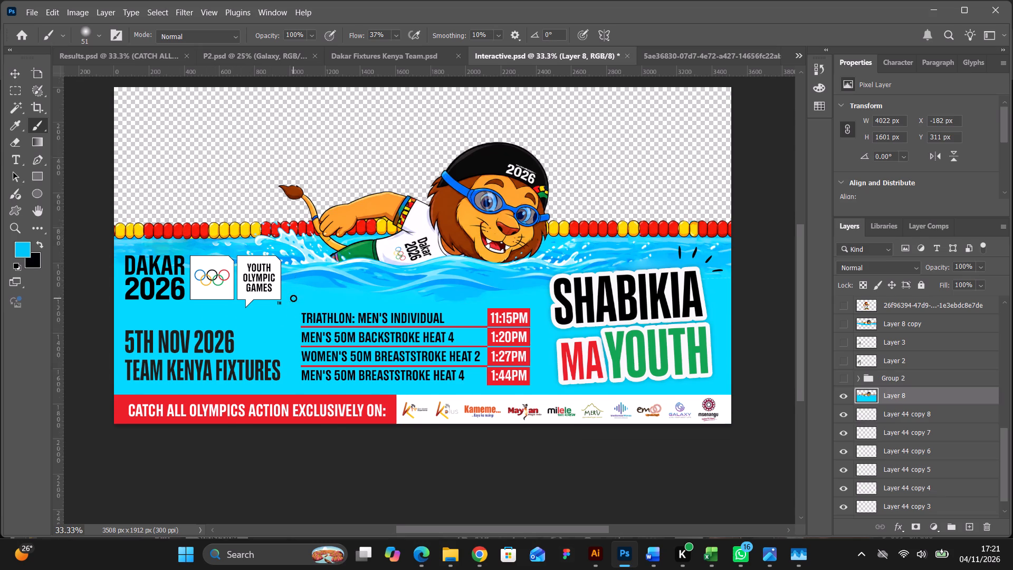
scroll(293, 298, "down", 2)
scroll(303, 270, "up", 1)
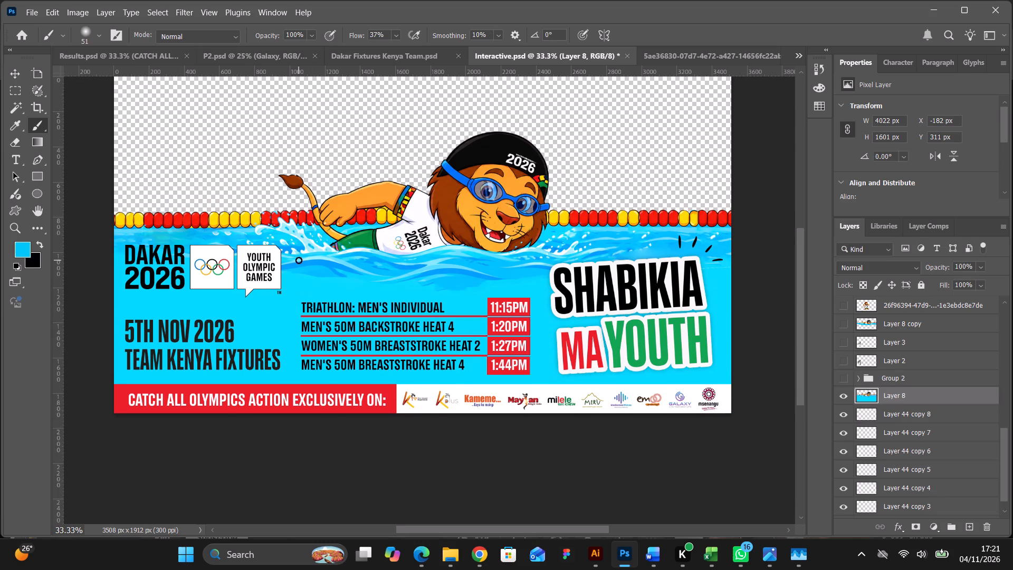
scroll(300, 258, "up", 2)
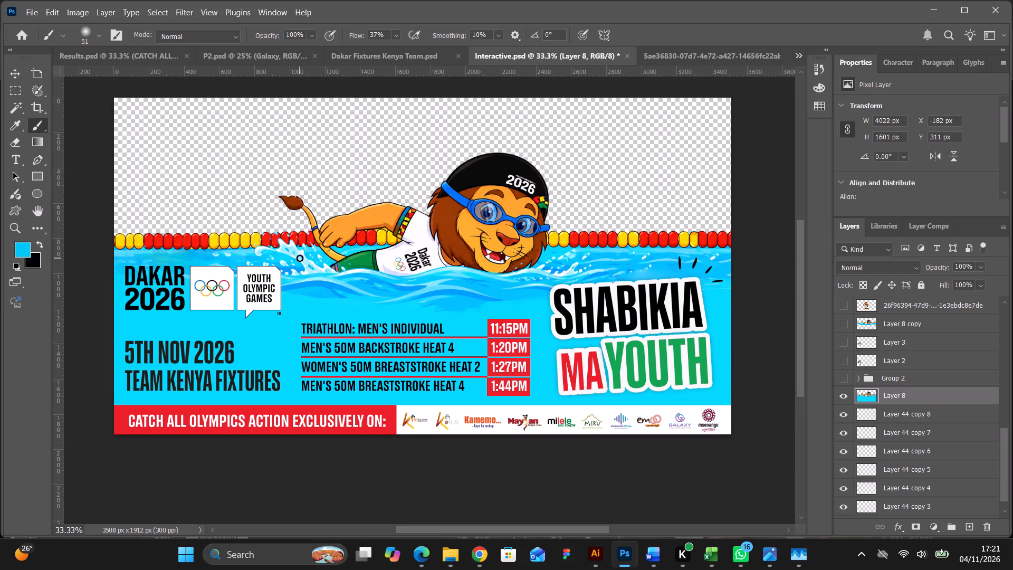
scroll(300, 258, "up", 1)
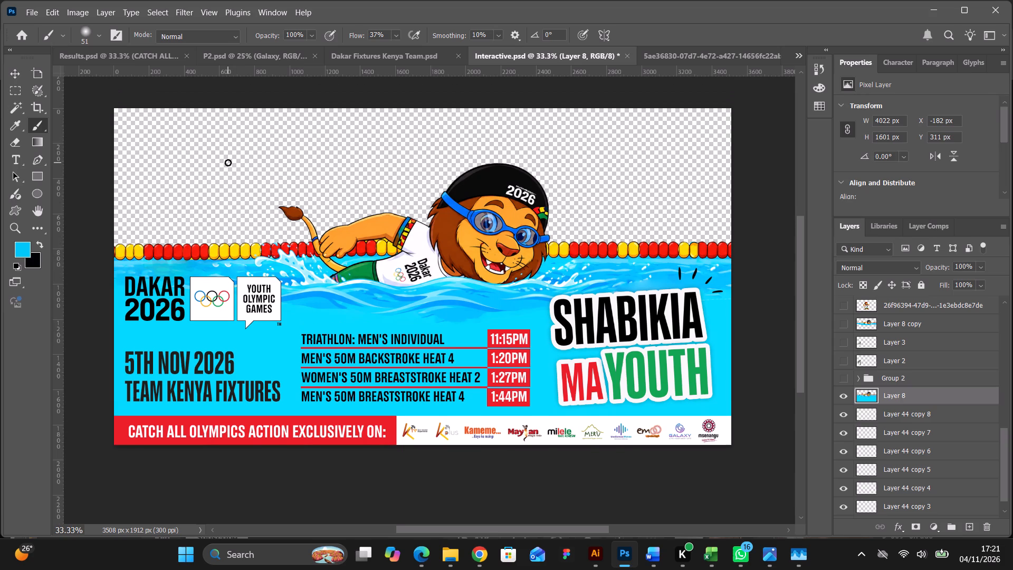
Save the Interactive.psd document.
left_click(32, 8)
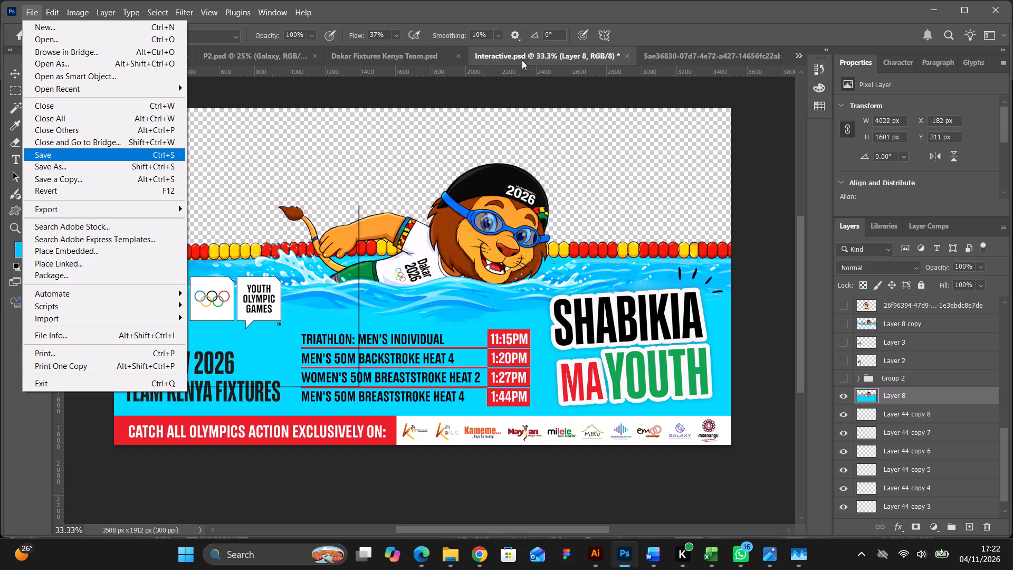
left_click(650, 25)
key("ctrl+s")
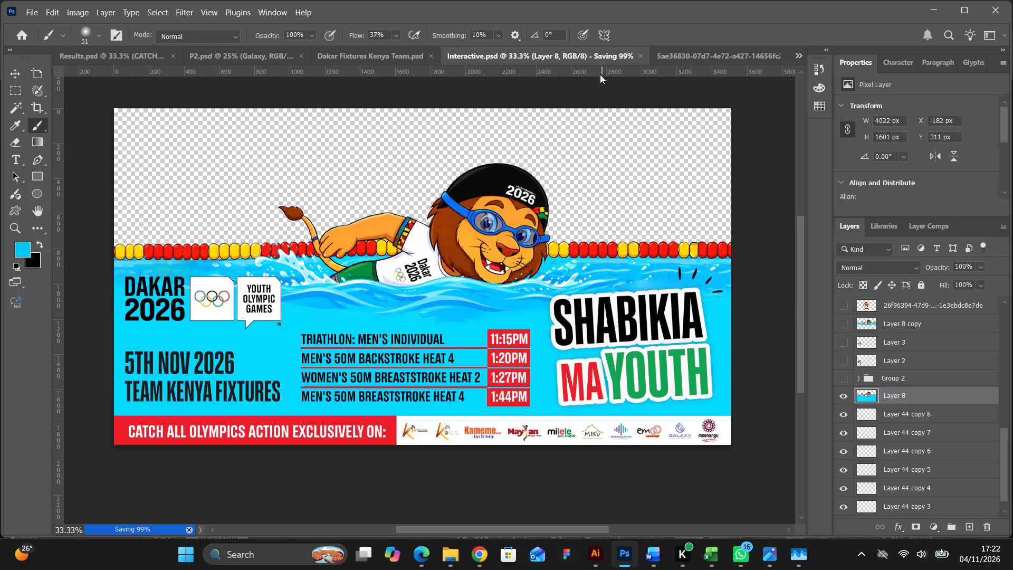
Export the banner as a transparent PNG with the image scale set to 500%, proceeding to the save location.
left_click(33, 7)
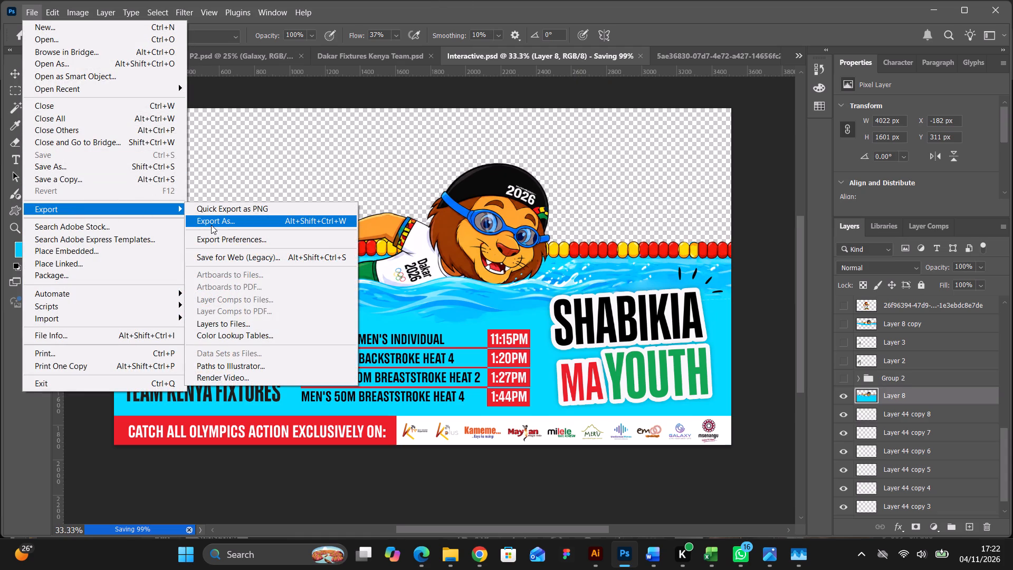
left_click(212, 225)
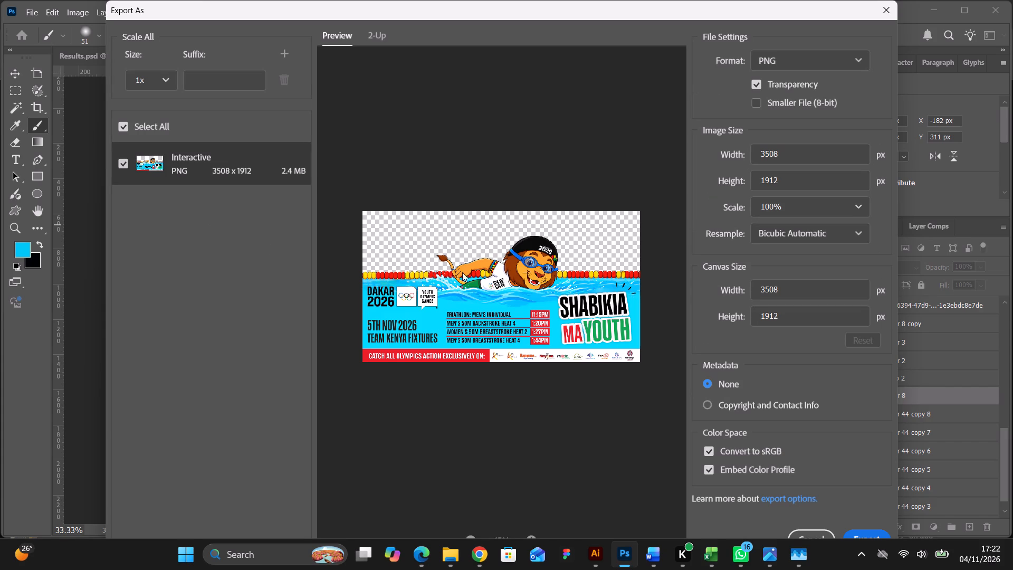
left_click(857, 209)
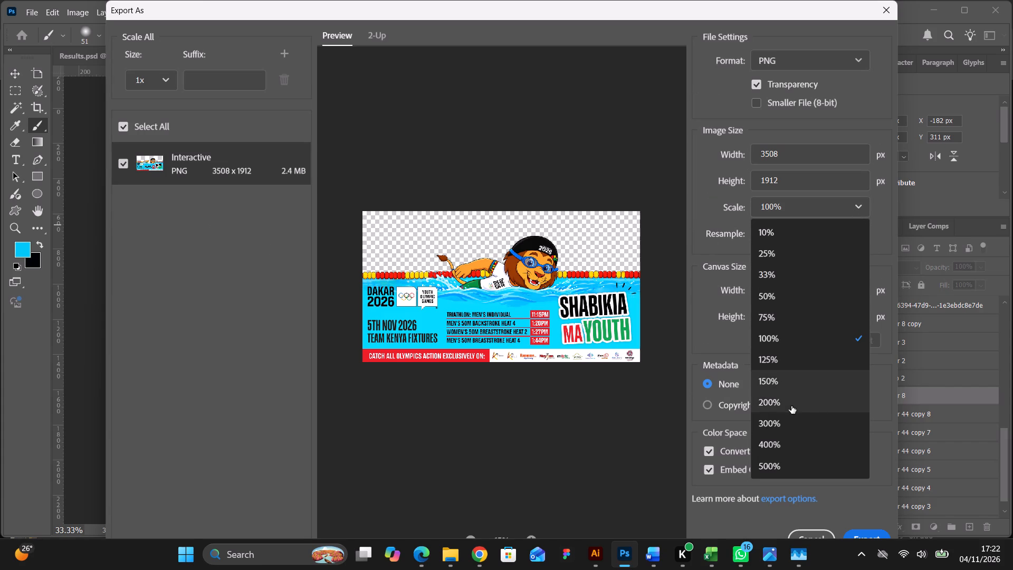
left_click(779, 465)
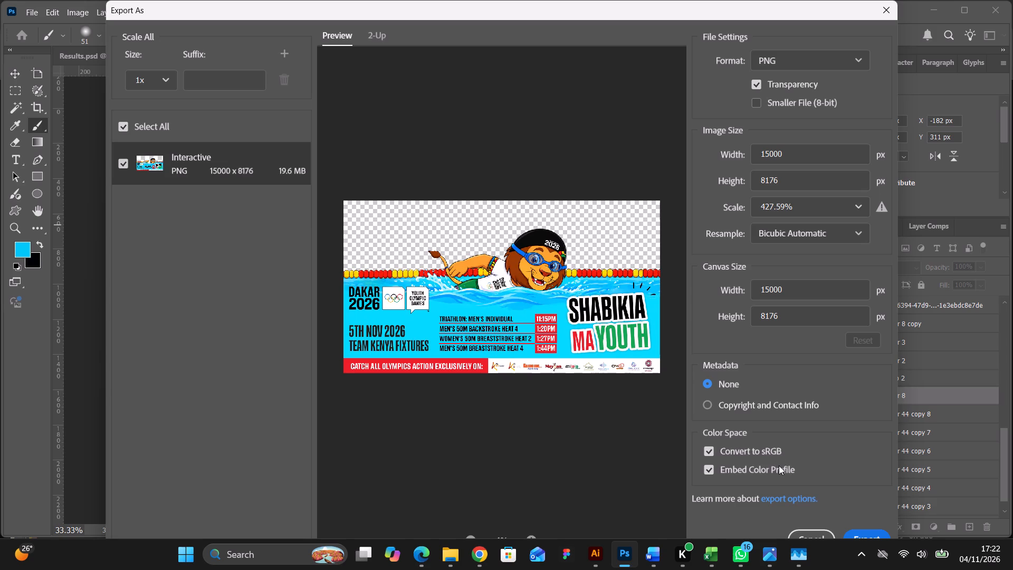
left_click(869, 533)
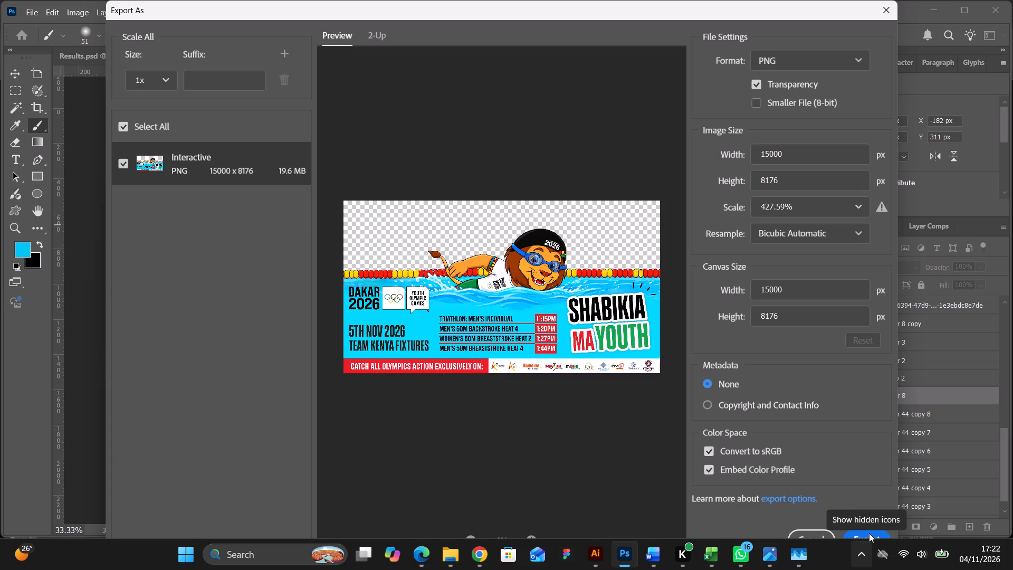
left_click(869, 533)
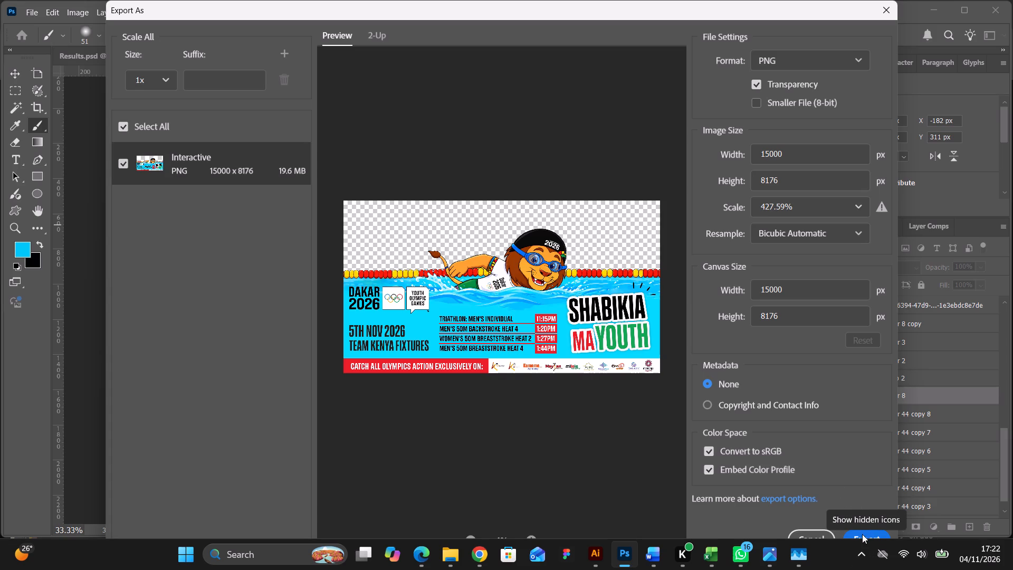
left_click(862, 534)
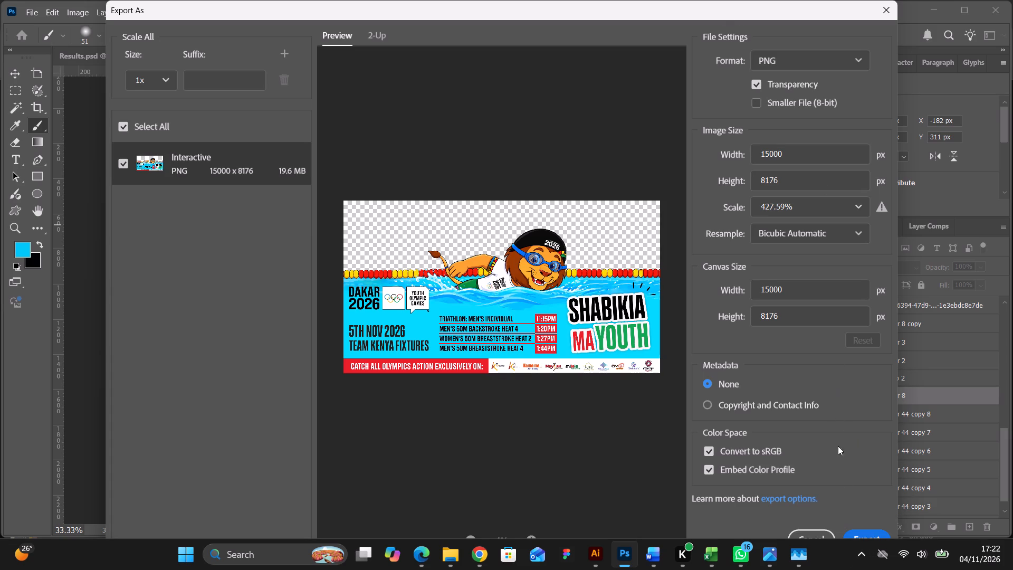
left_click(863, 534)
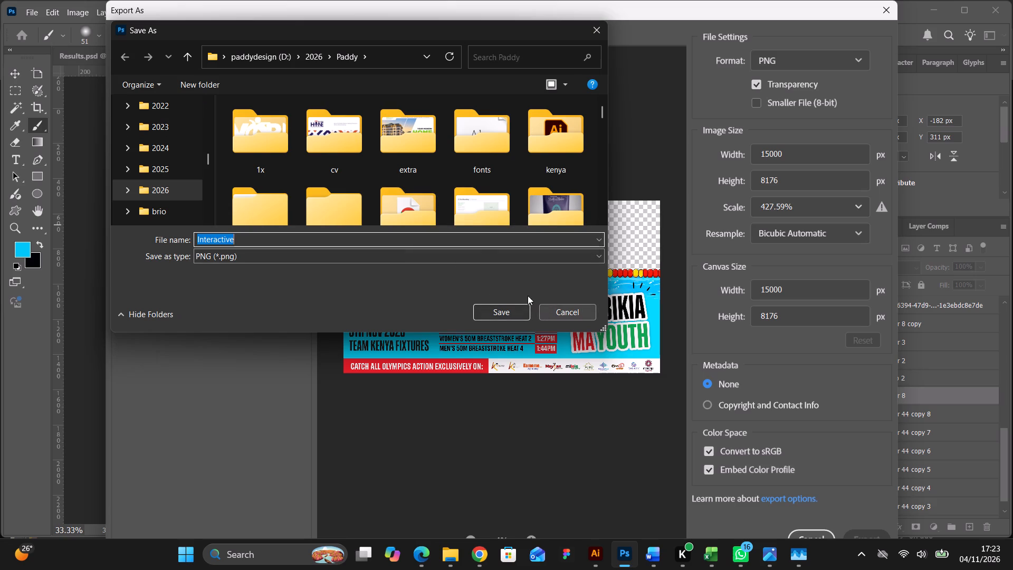
Choose the Dakar folder inside 2026 > Milele as the destination for the exported PNG.
scroll(378, 147, "down", 1)
left_click(313, 59)
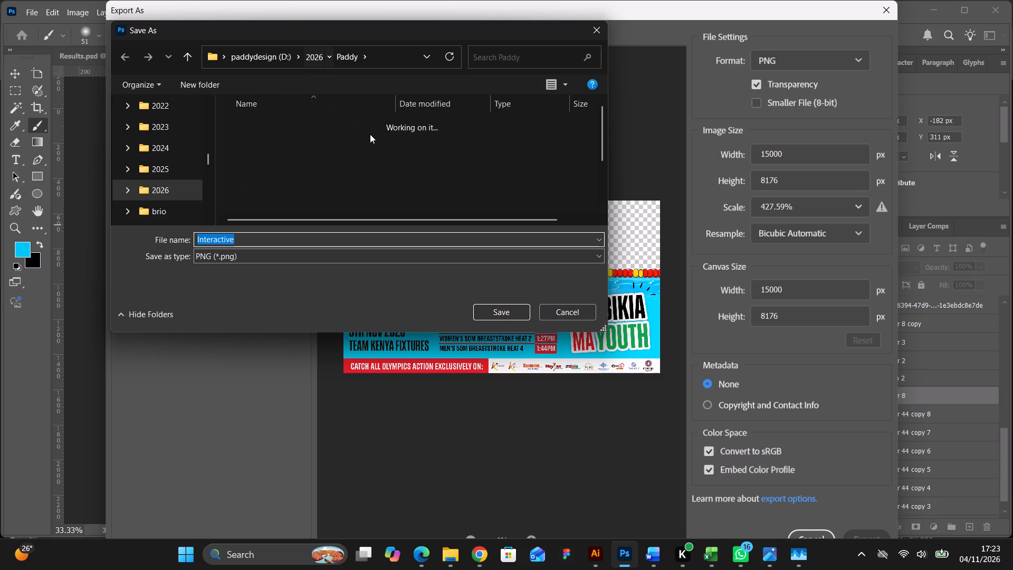
scroll(363, 145, "down", 1)
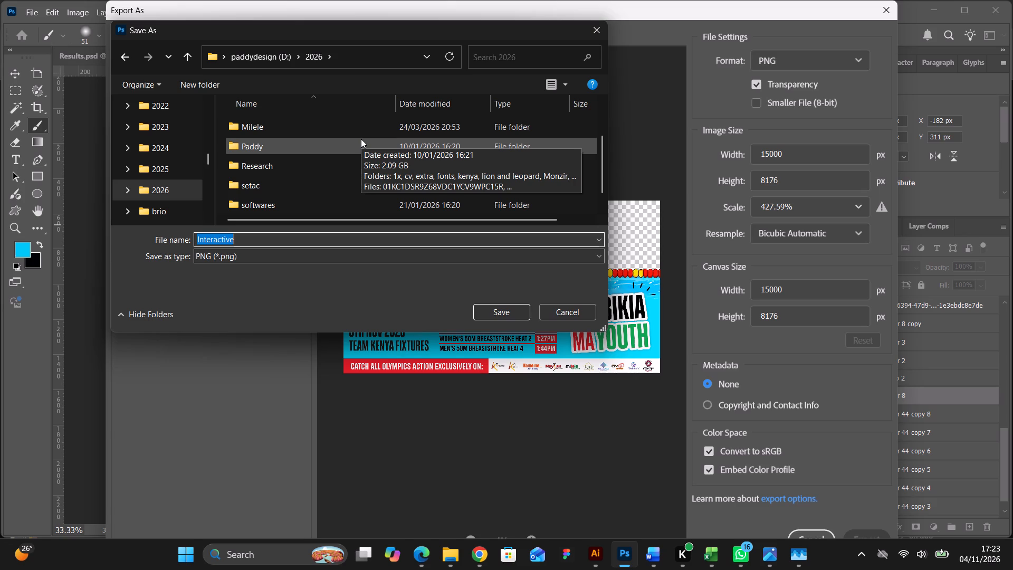
scroll(363, 165, "down", 3)
scroll(352, 175, "up", 1)
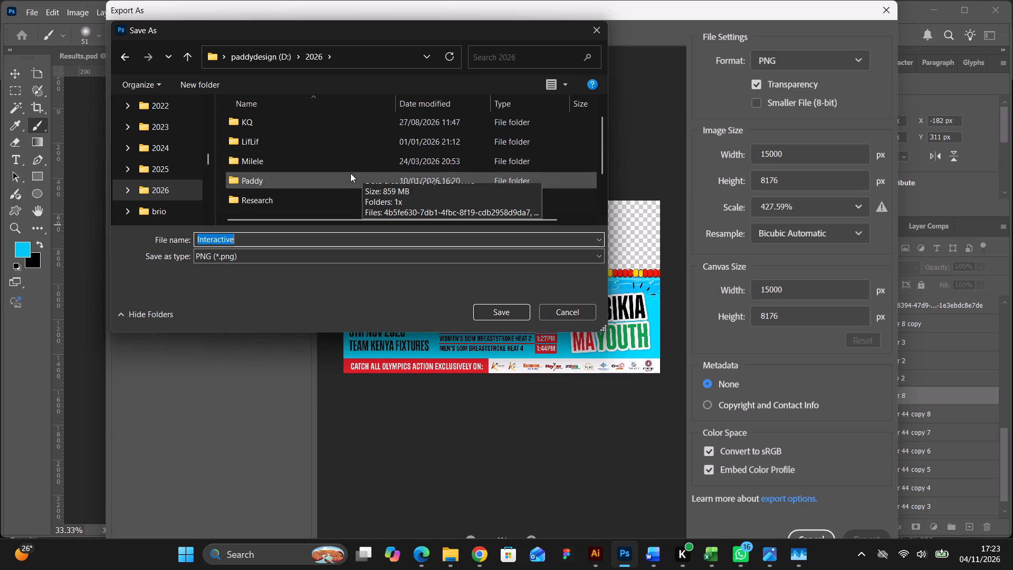
double_click(289, 166)
scroll(371, 177, "down", 1)
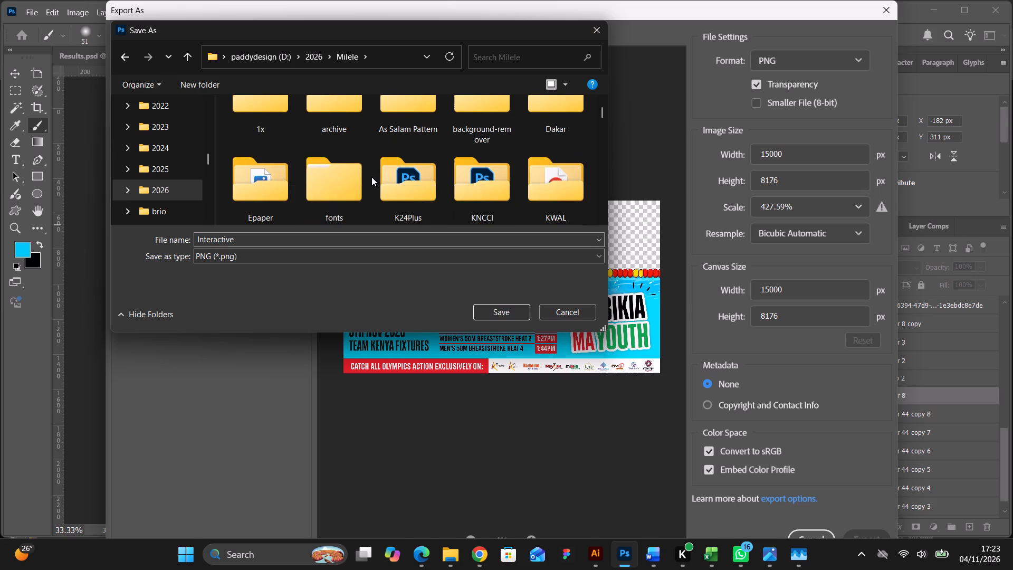
double_click(541, 121)
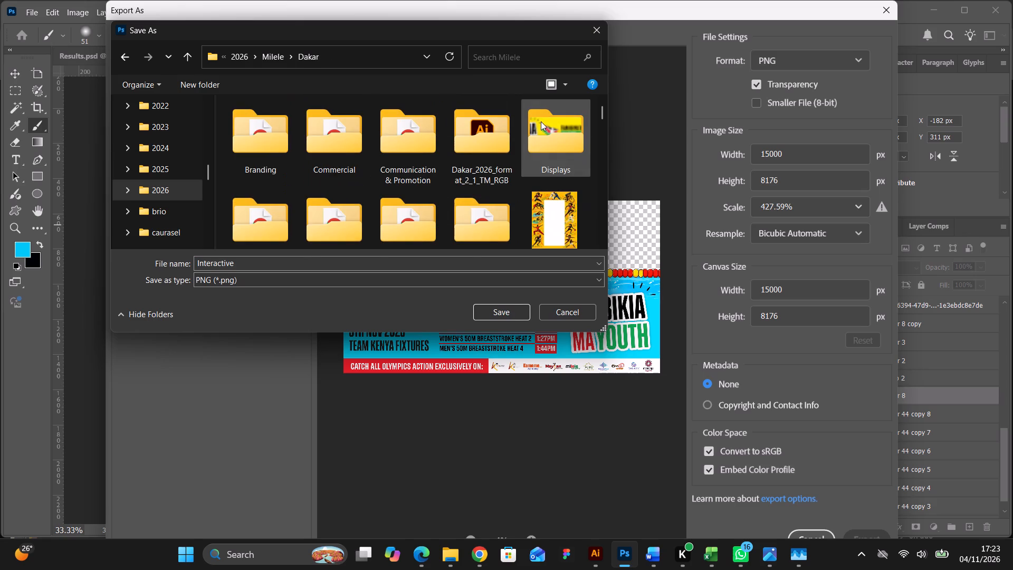
Check the existing files in the Dakar folder and extend the export's file name to "Interactive strip".
scroll(424, 150, "down", 4)
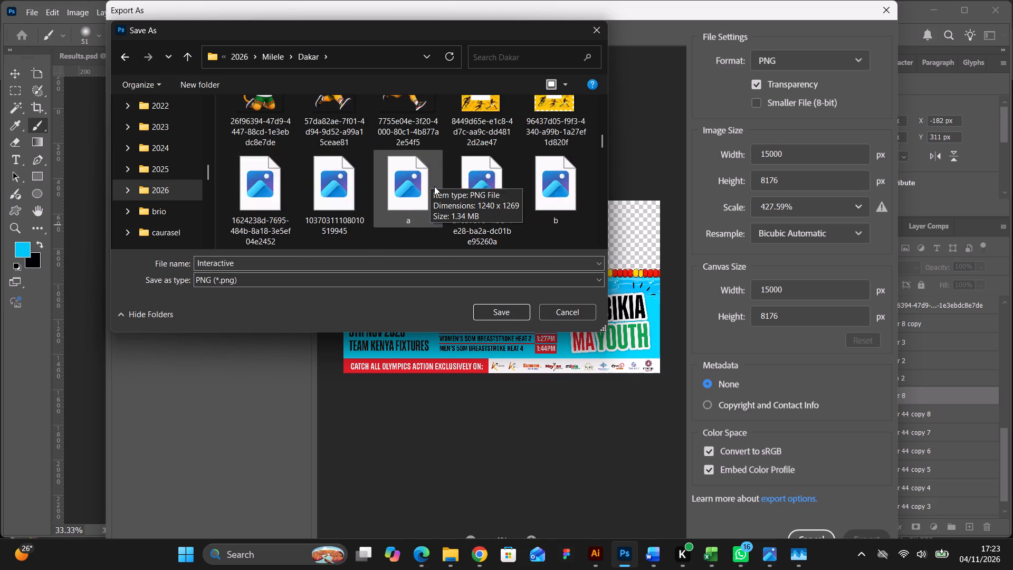
scroll(435, 188, "down", 2)
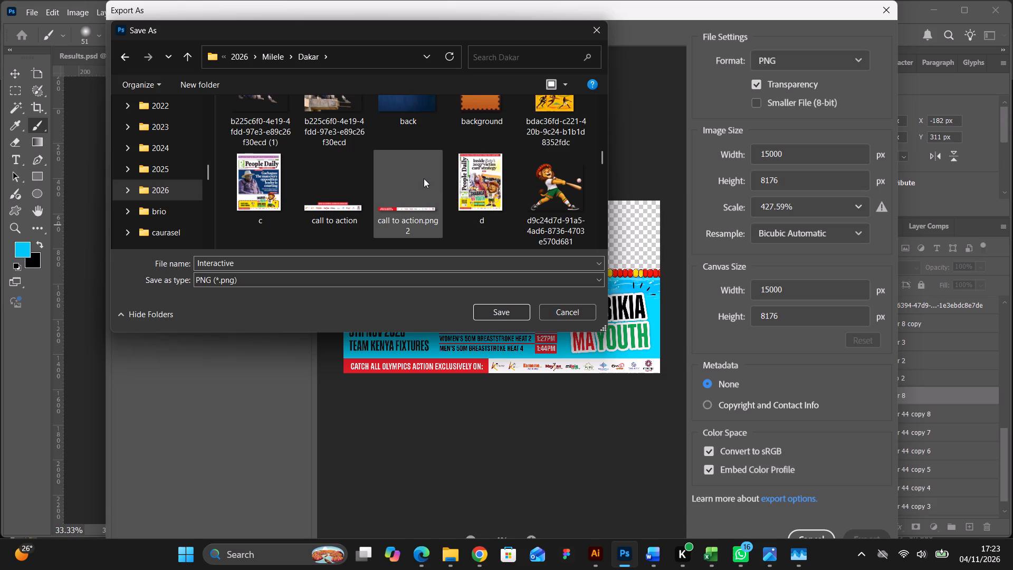
scroll(436, 192, "down", 1)
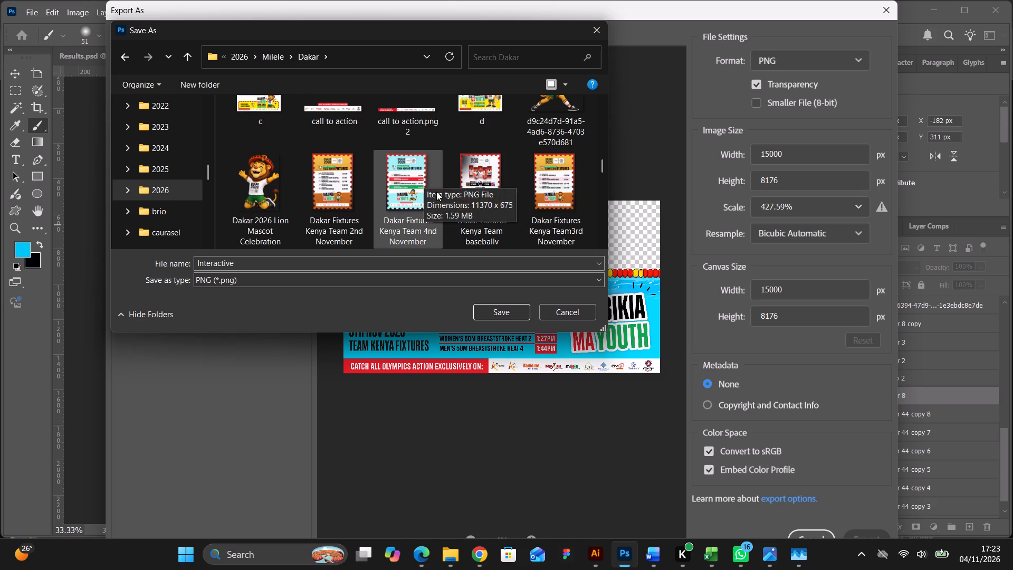
scroll(438, 197, "down", 1)
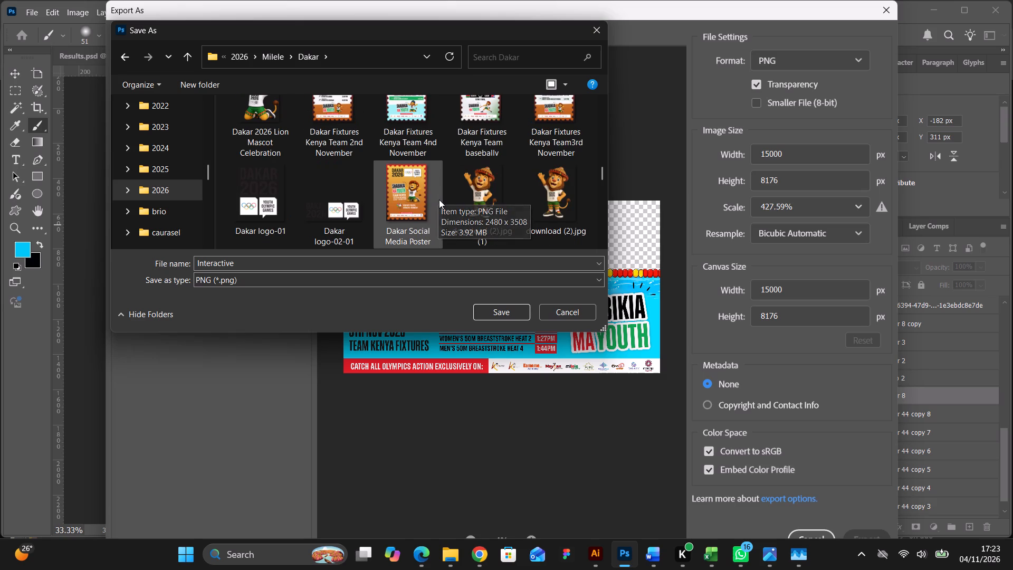
scroll(439, 199, "down", 3)
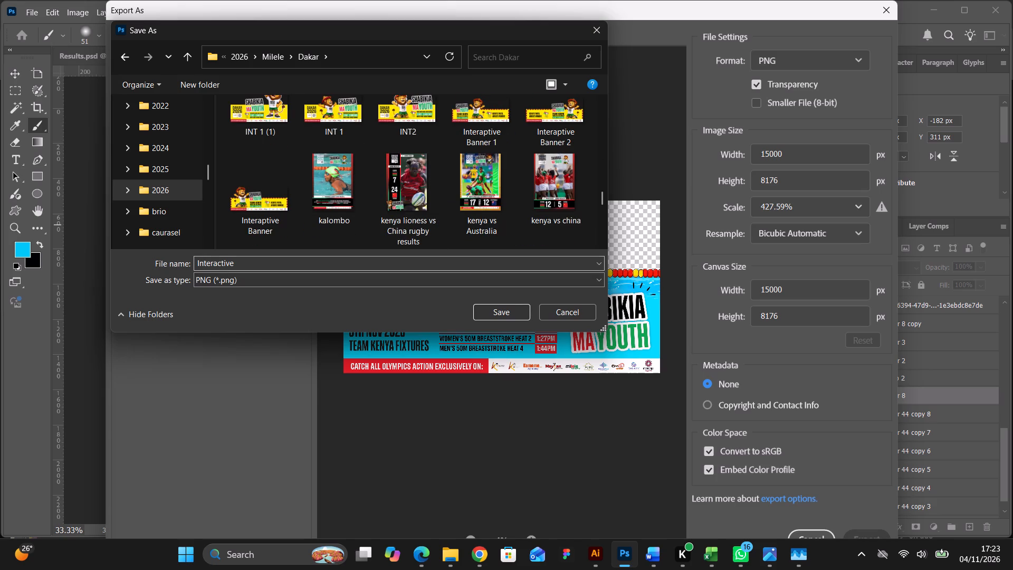
left_click(284, 265)
left_click(284, 265)
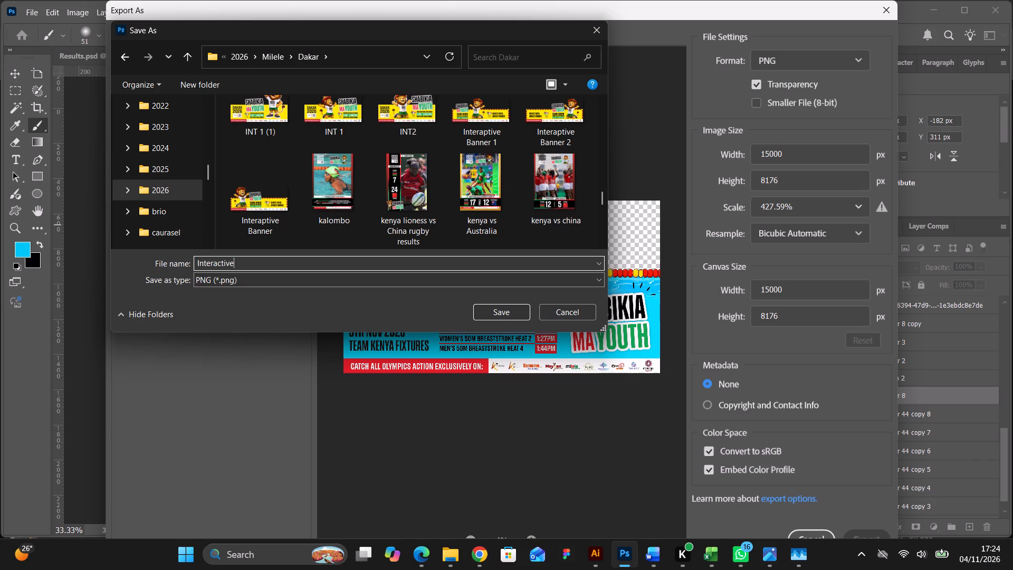
left_click(284, 265)
key("space")
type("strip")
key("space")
Save the exported interactive banner PNG in the Dakar folder.
left_click(492, 315)
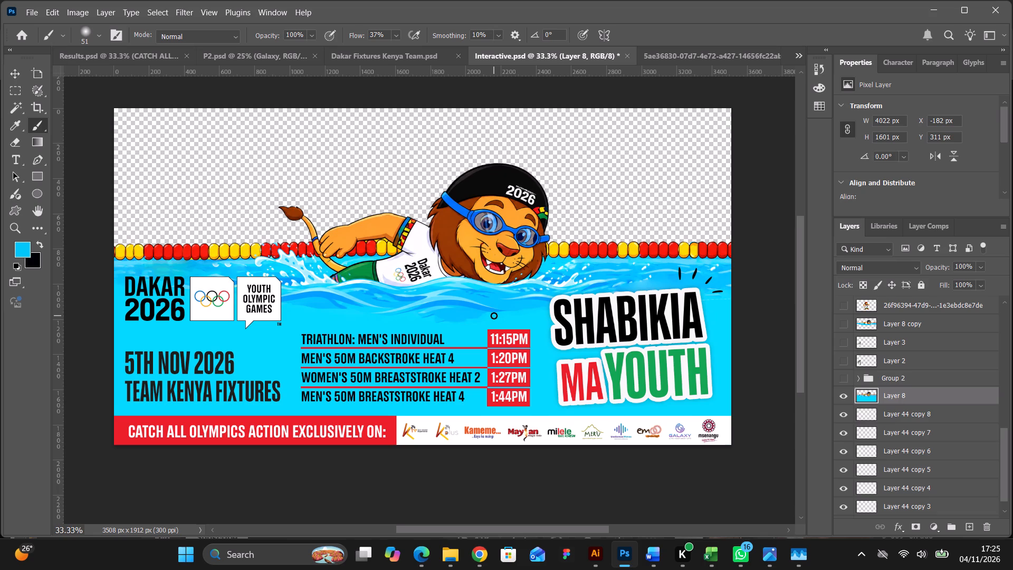
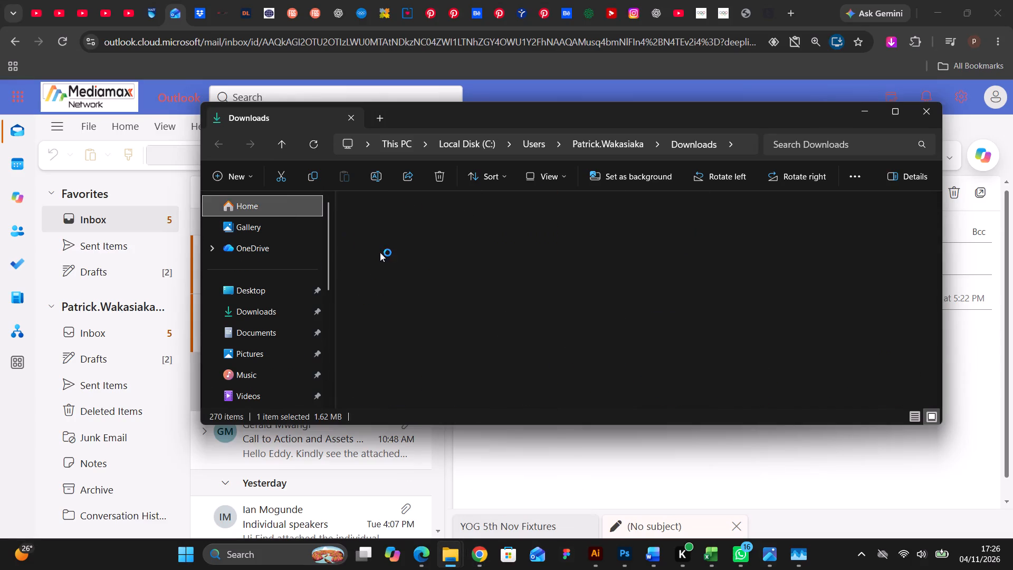
Switch to File Explorer and open the Dakar folder inside 2026 > Milele.
scroll(473, 281, "down", 6)
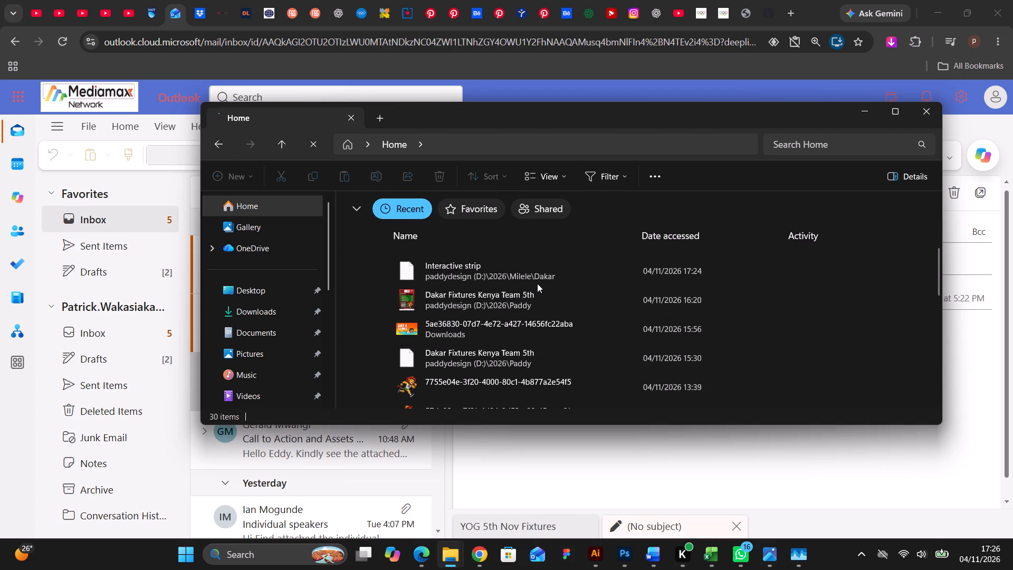
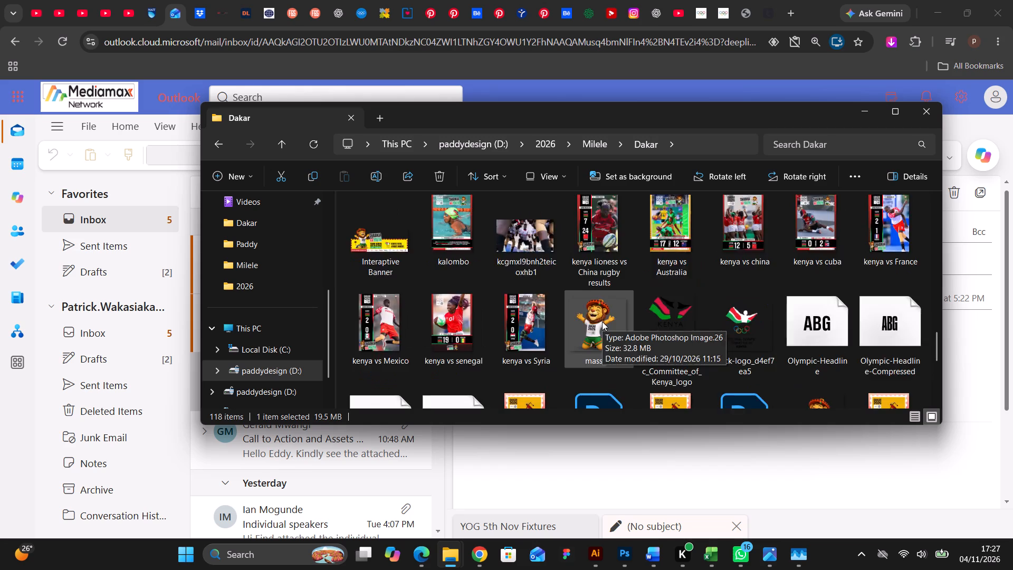
Open the exported "Interactive strip" image from the Dakar folder to view it.
double_click(670, 245)
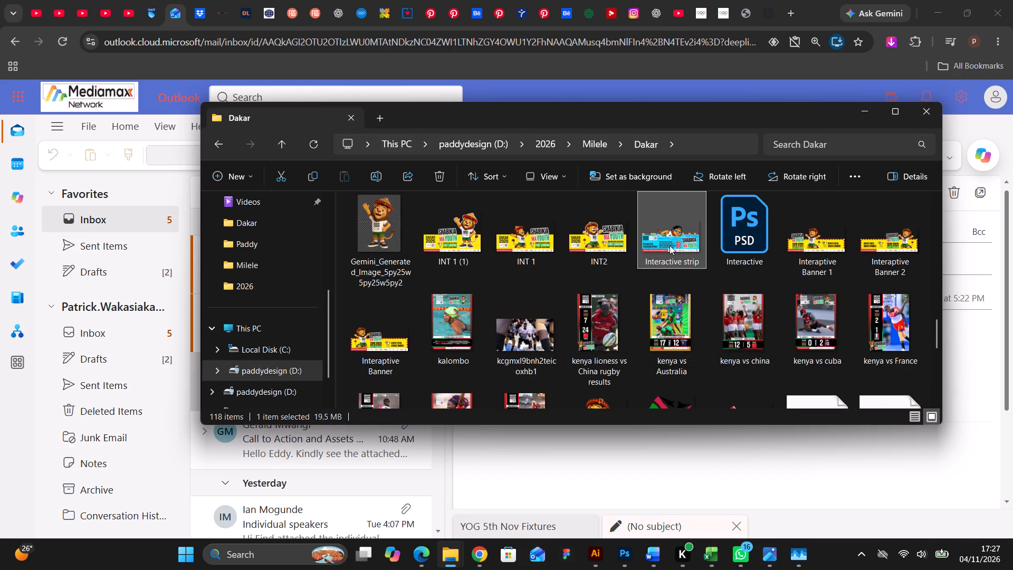
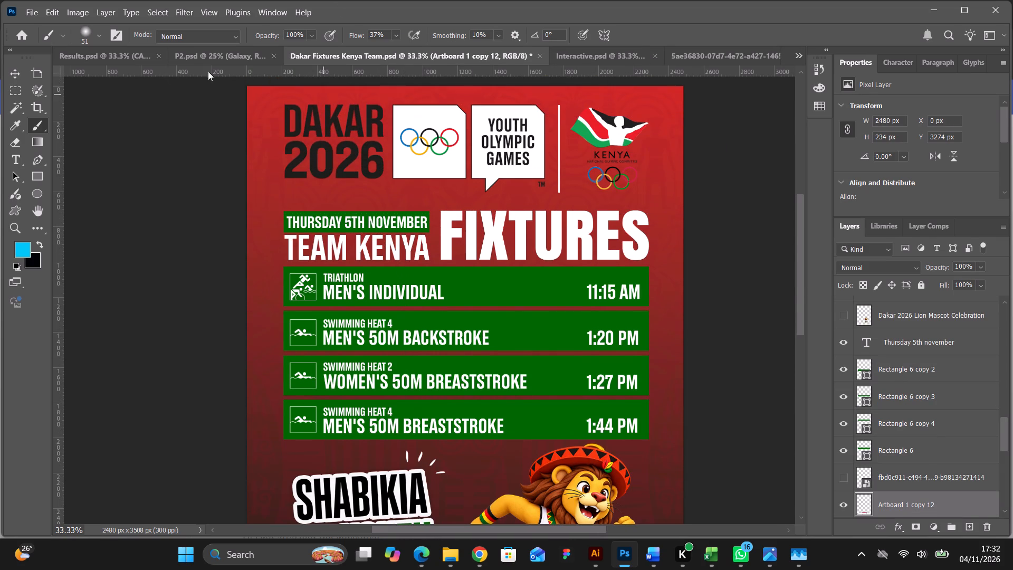
Copy the Kenya Olympic logo from the Dakar Fixtures Kenya Team poster into the Interactive banner document.
left_click(26, 71)
left_click(605, 126)
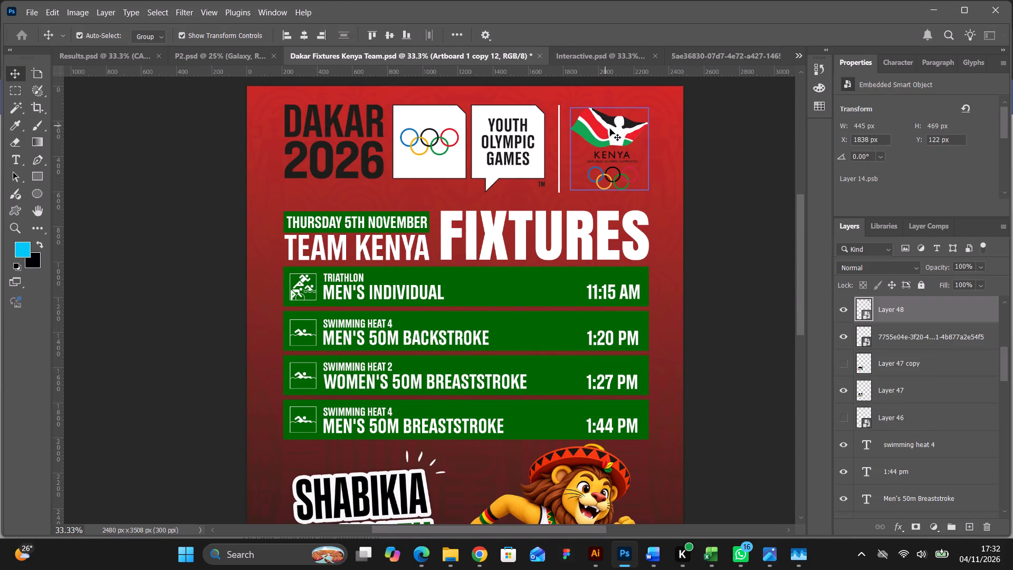
left_click_drag(612, 131, 615, 61)
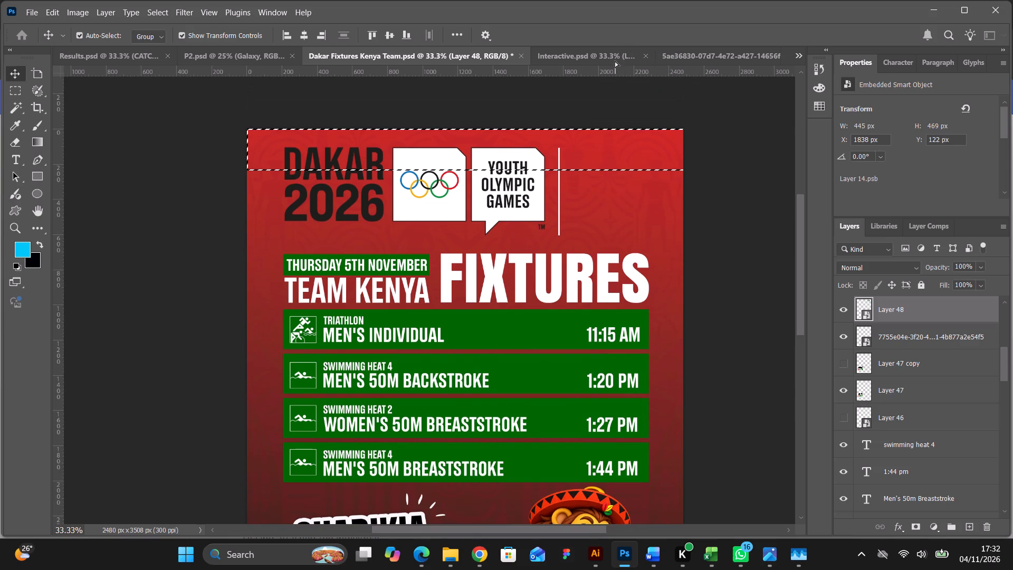
left_click_drag(615, 61, 426, 235)
left_click_drag(432, 224, 281, 340)
Scale the Kenya logo down to about 228 × 241 px and fit it between the Youth Olympic Games logo and "Fixtures".
left_click_drag(313, 310, 312, 311)
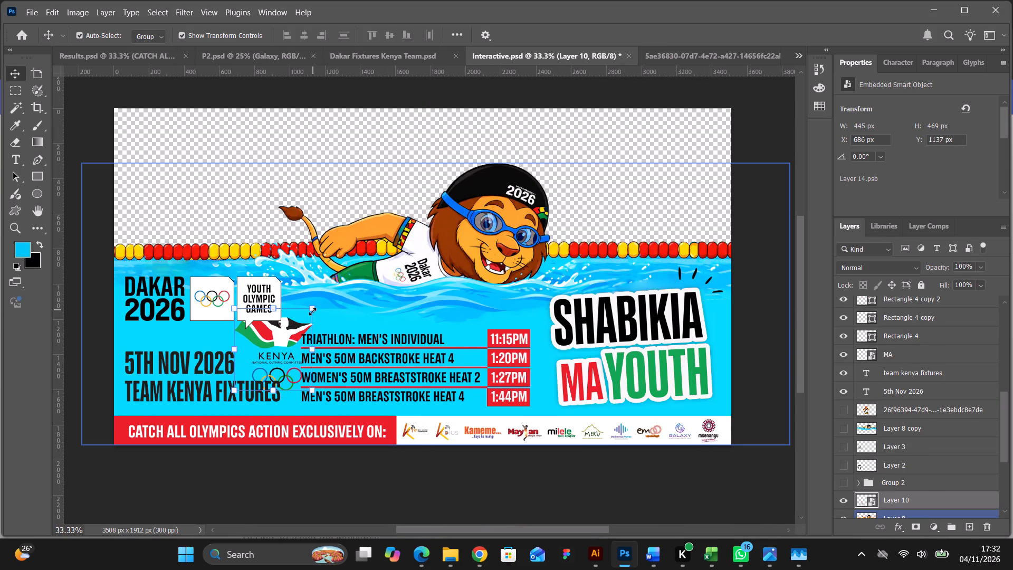
left_click_drag(312, 311, 268, 344)
left_click_drag(263, 359, 270, 345)
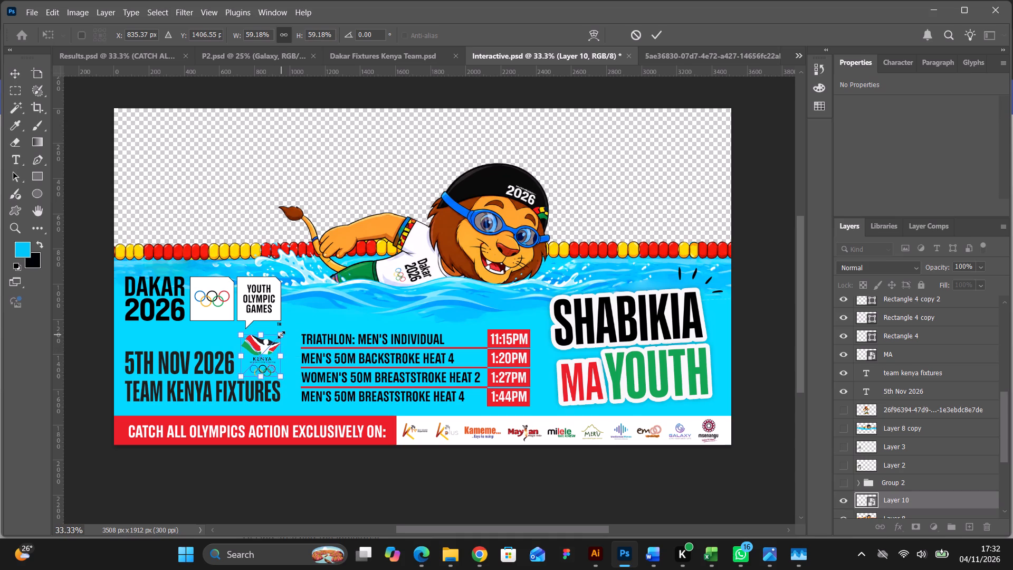
left_click(281, 335)
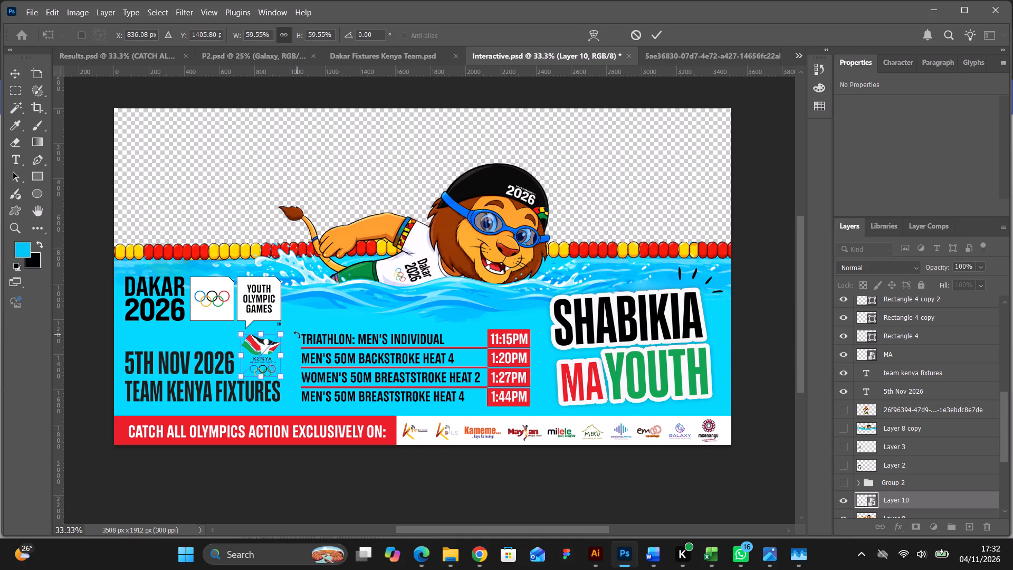
key("Down")
key("Down")
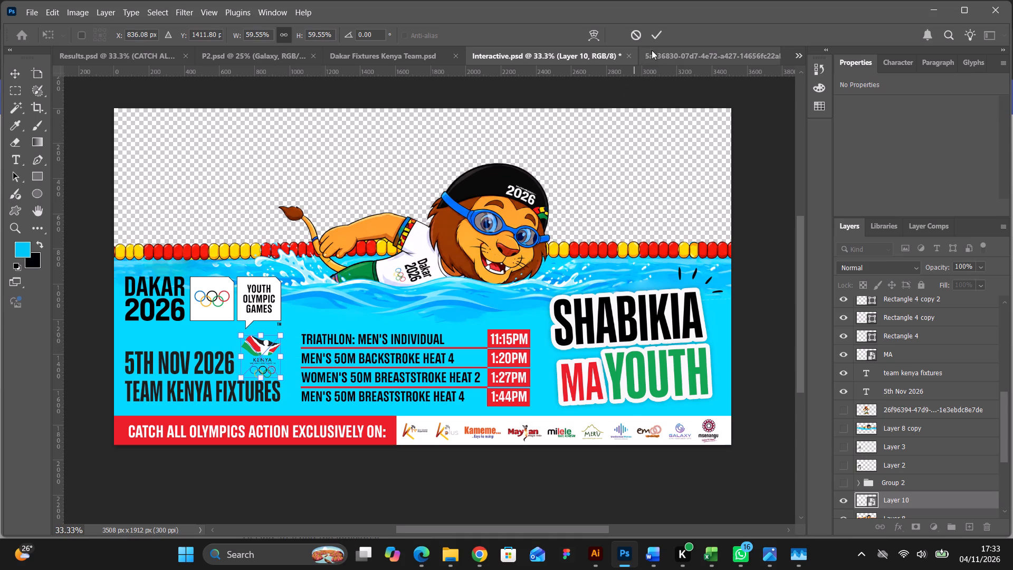
left_click(655, 36)
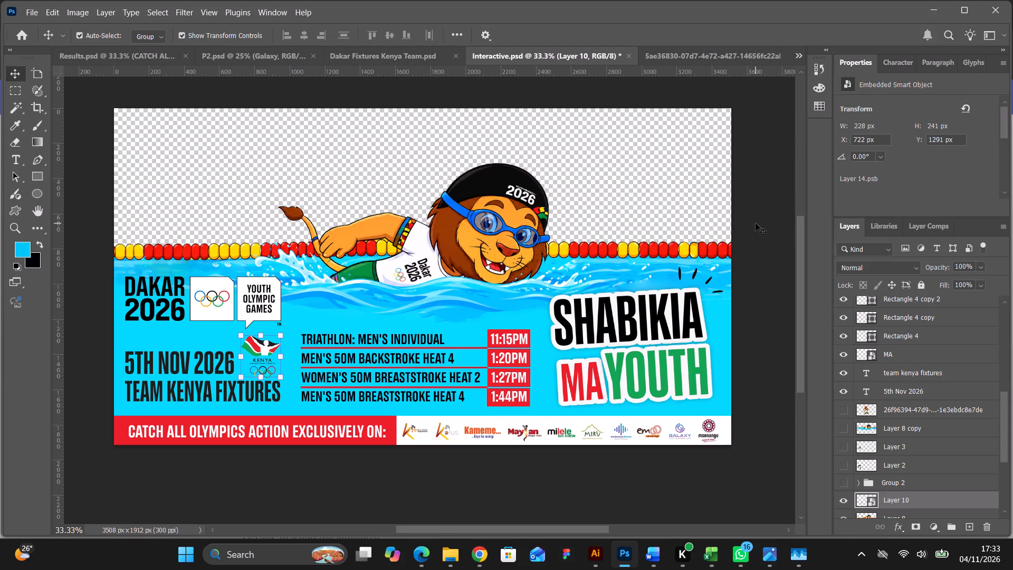
left_click(756, 223)
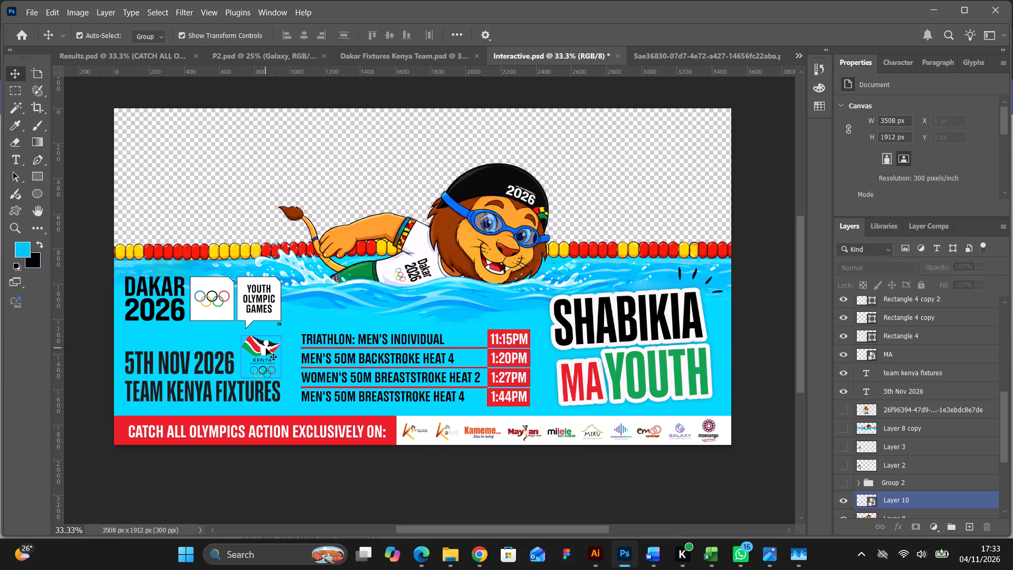
Move the Kenya logo over the start of the "5th Nov 2026" line, at about X 59, Y 1309 px.
left_click_drag(266, 348, 145, 346)
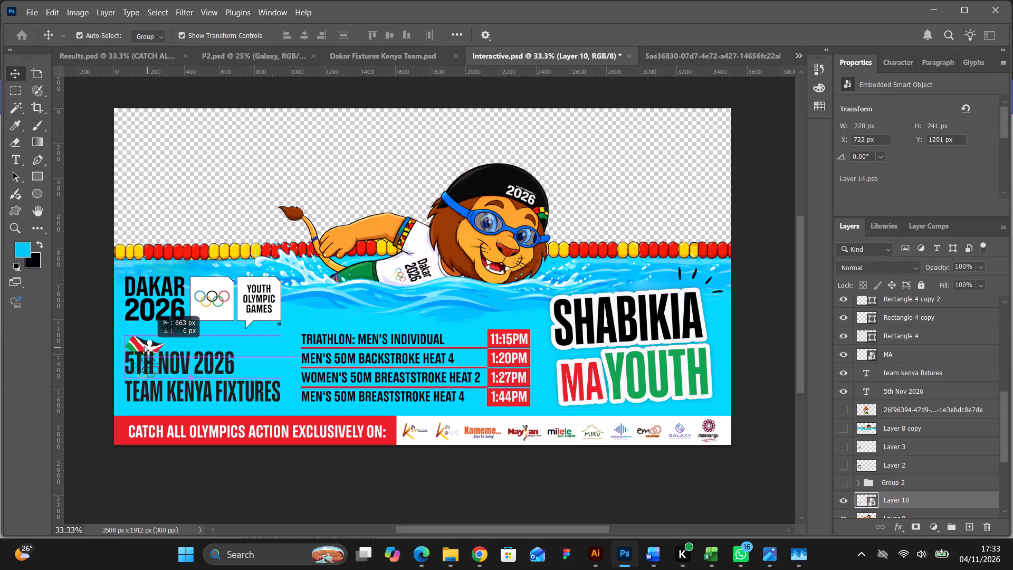
left_click_drag(145, 346, 147, 351)
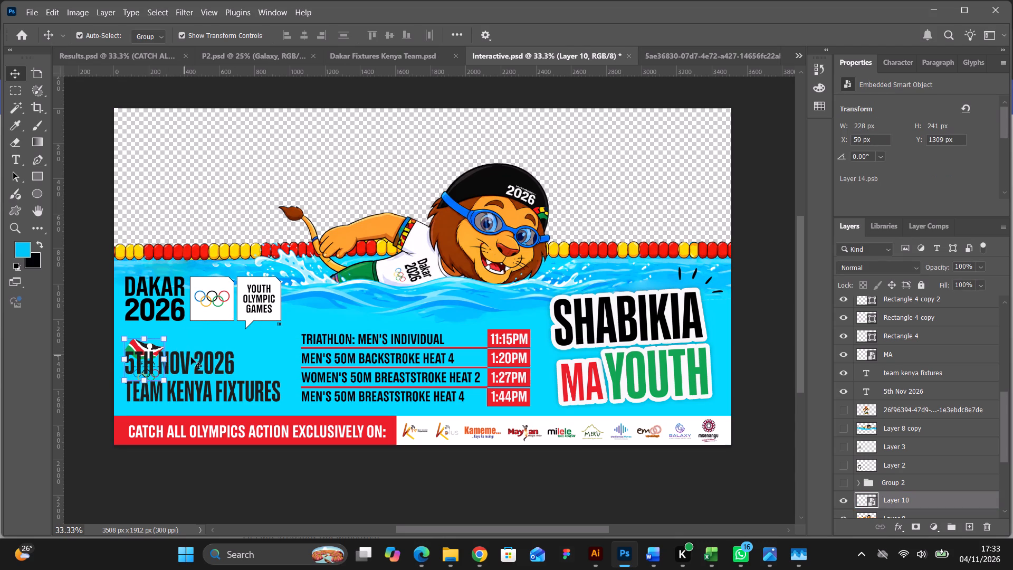
Insert leading spaces before "5th Nov 2026" so the date clears the Kenya logo and ends level with the "Team Kenya Fixtures" line.
double_click(194, 357)
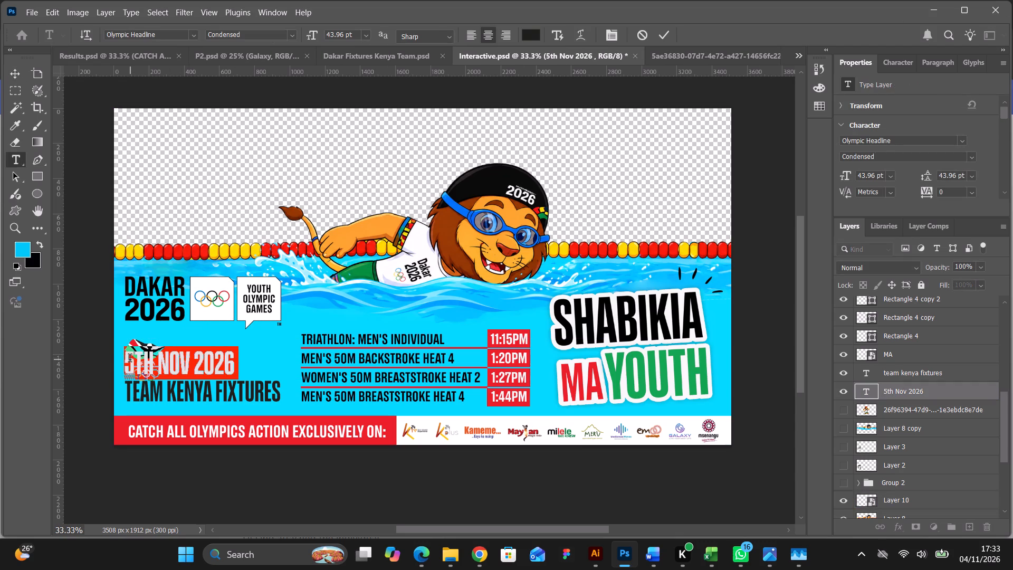
left_click(129, 359)
key("space")
key("space")
key("space")
key("space")
key("space")
key("space")
key("space")
key("space")
key("space")
key("space")
key("space")
key("space")
key("space")
key("space")
key("space")
key("space")
key("space")
key("space")
key("space")
key("space")
key("space")
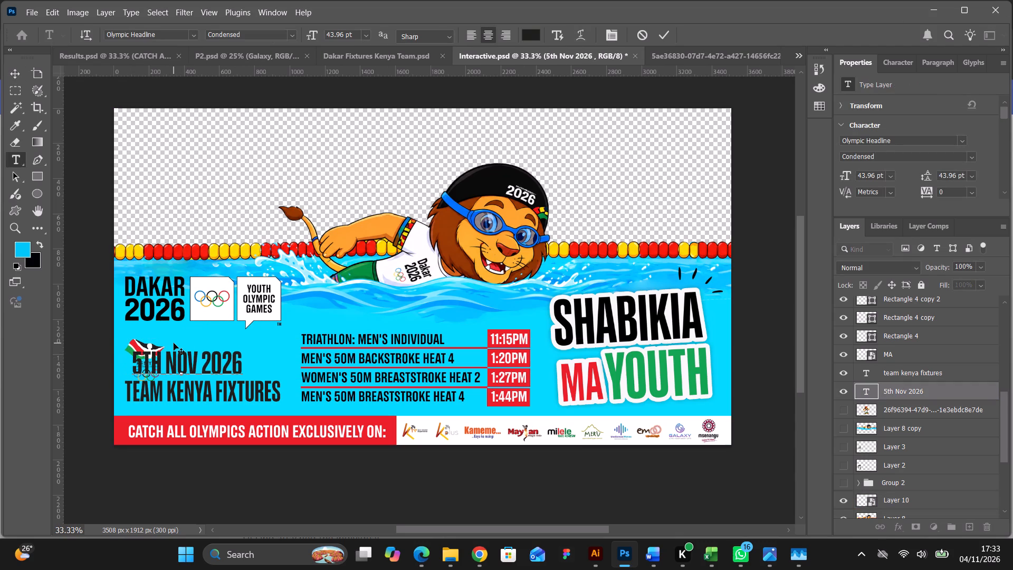
key("space")
key("space")
key("space")
key("space")
key("space")
key("space")
key("space")
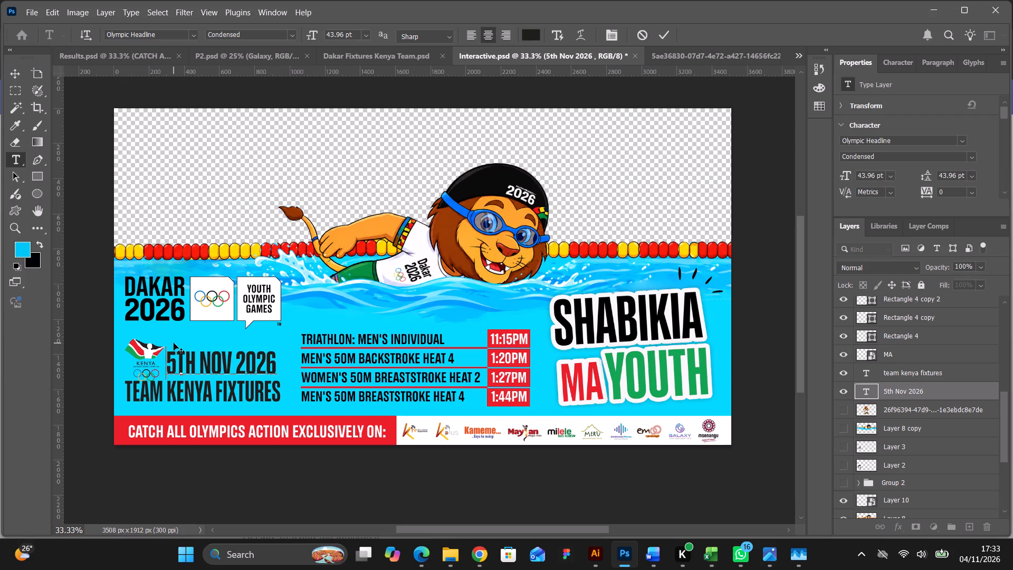
key("space")
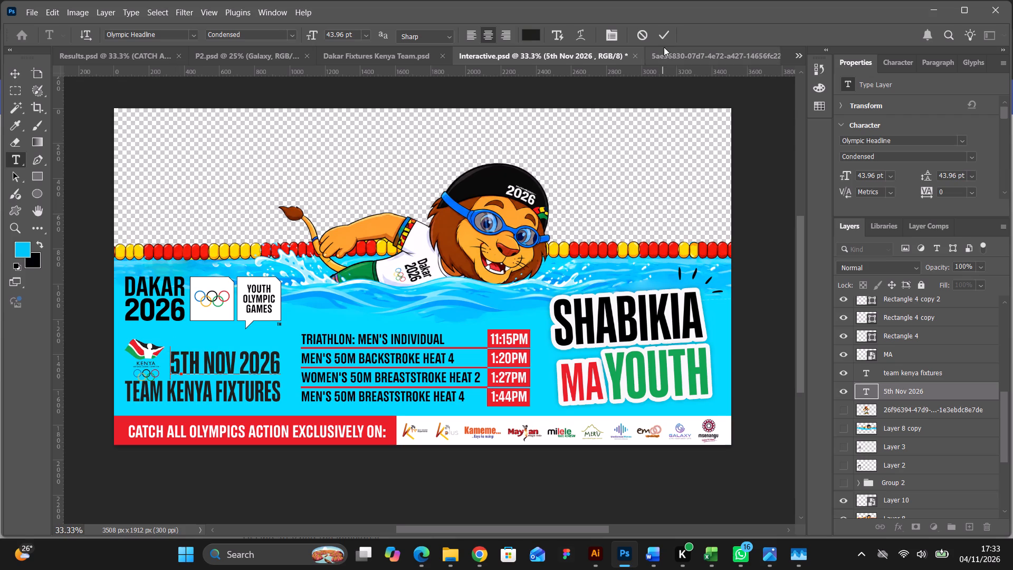
left_click(664, 38)
Nudge the Kenya logo up beside the date to about Y 1291 px.
left_click(145, 354)
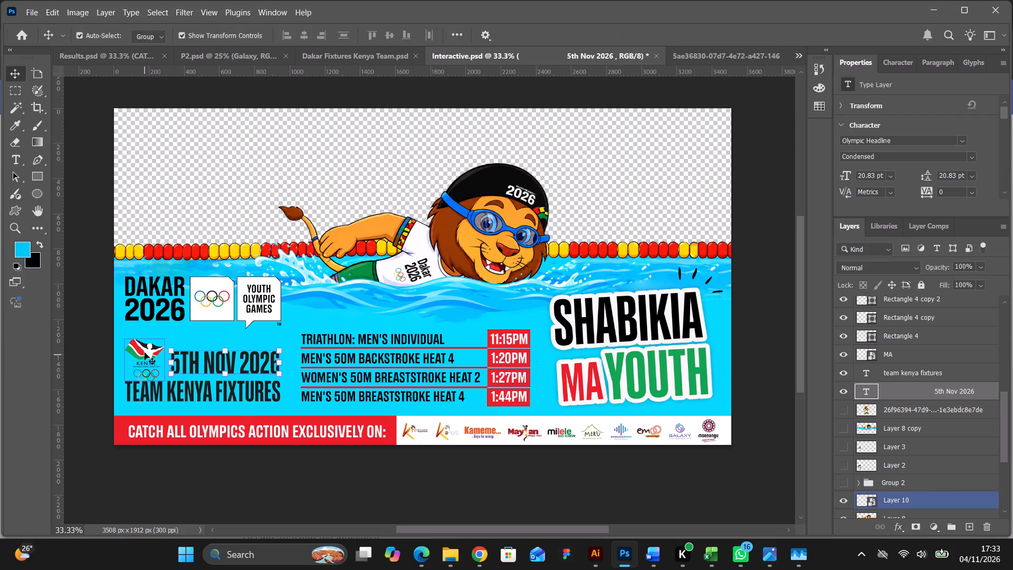
key("Up")
key("Up")
key("Up")
key("Up")
key("Up")
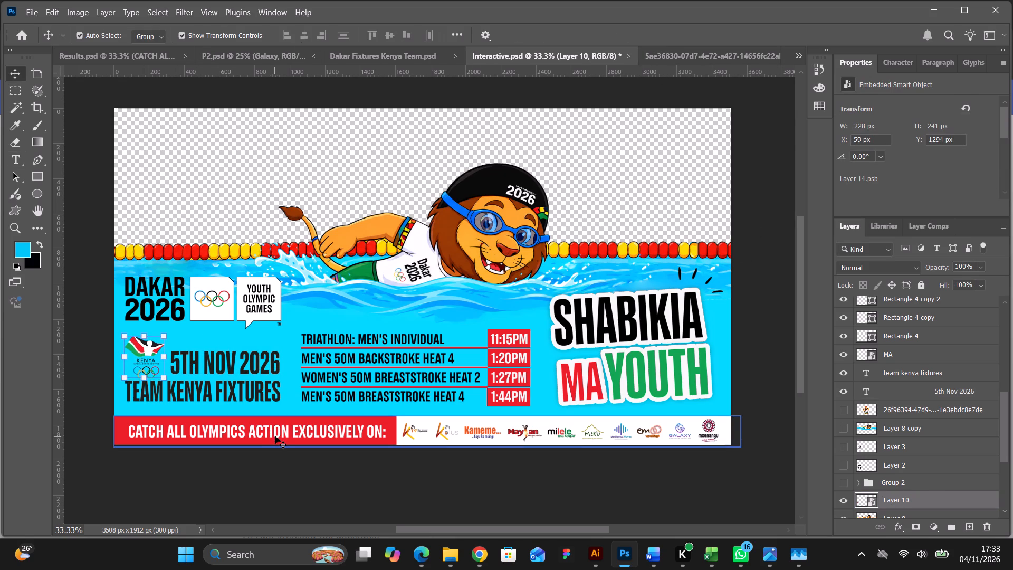
key("Up")
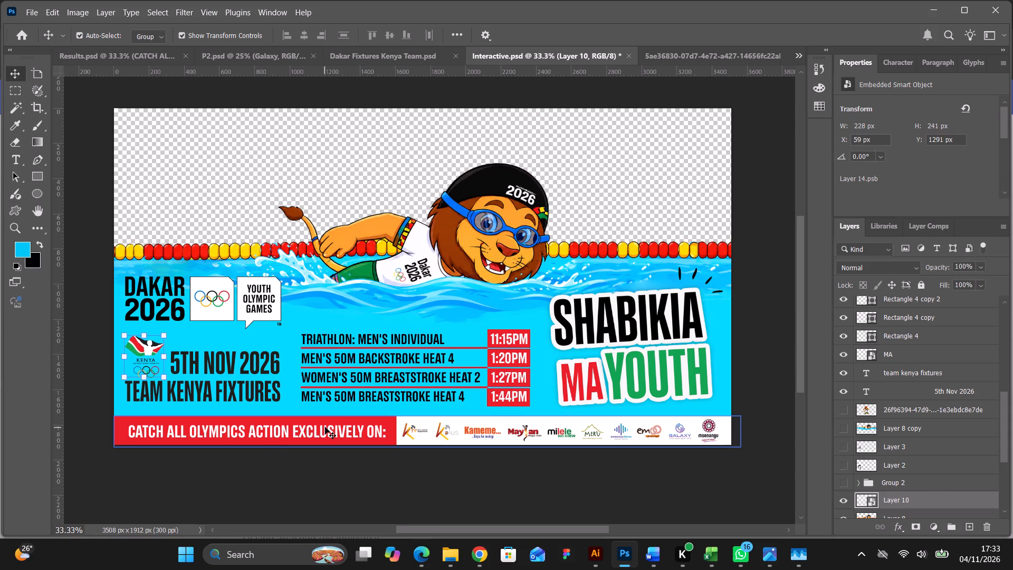
Shrink the Kenya logo slightly to about 218 × 229 px and raise it to about Y 1282 px.
left_click(144, 336)
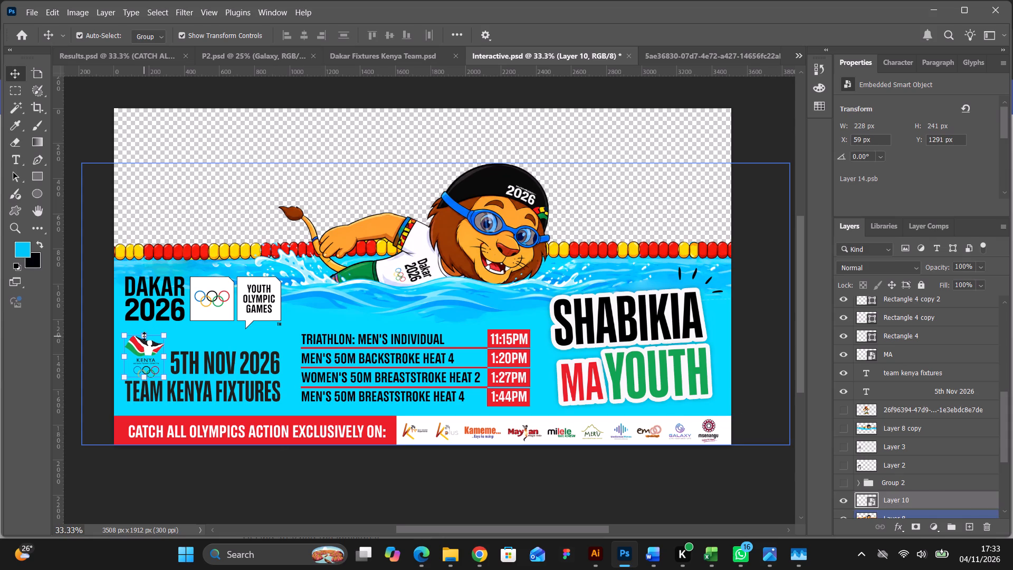
key("Up")
key("Up")
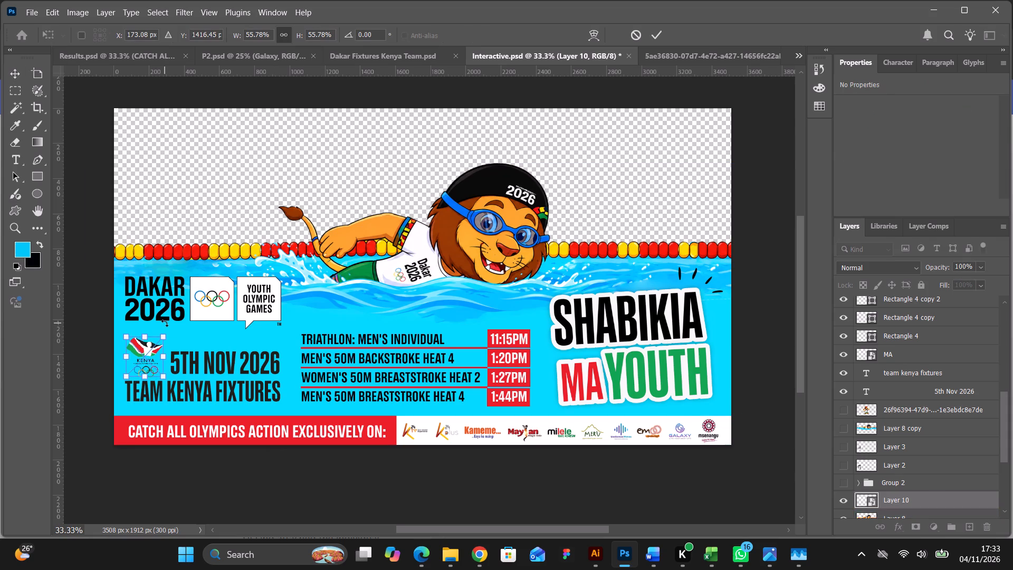
key("Up")
key("Up")
key("Up")
key("Up")
key("Up")
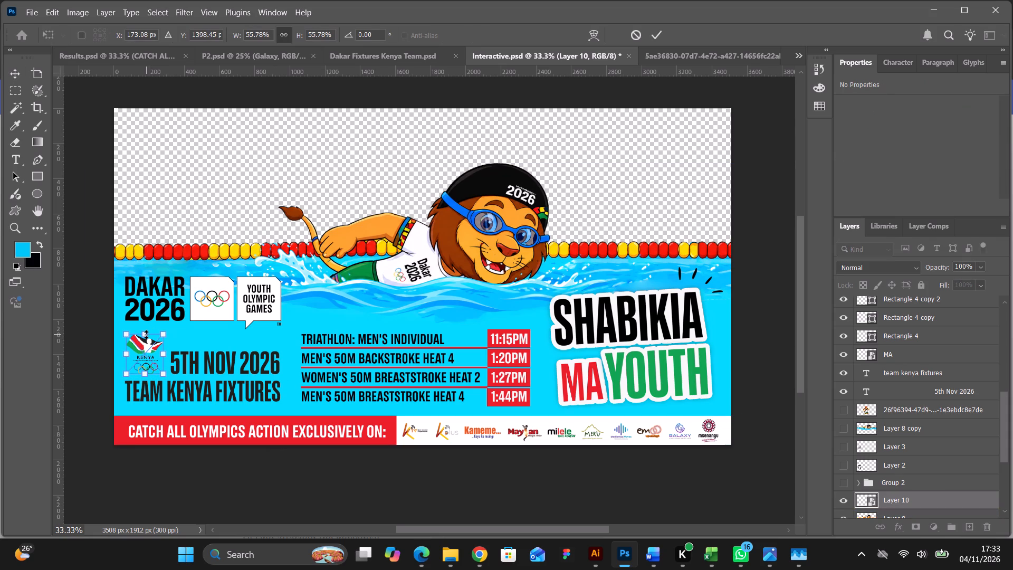
left_click(146, 335)
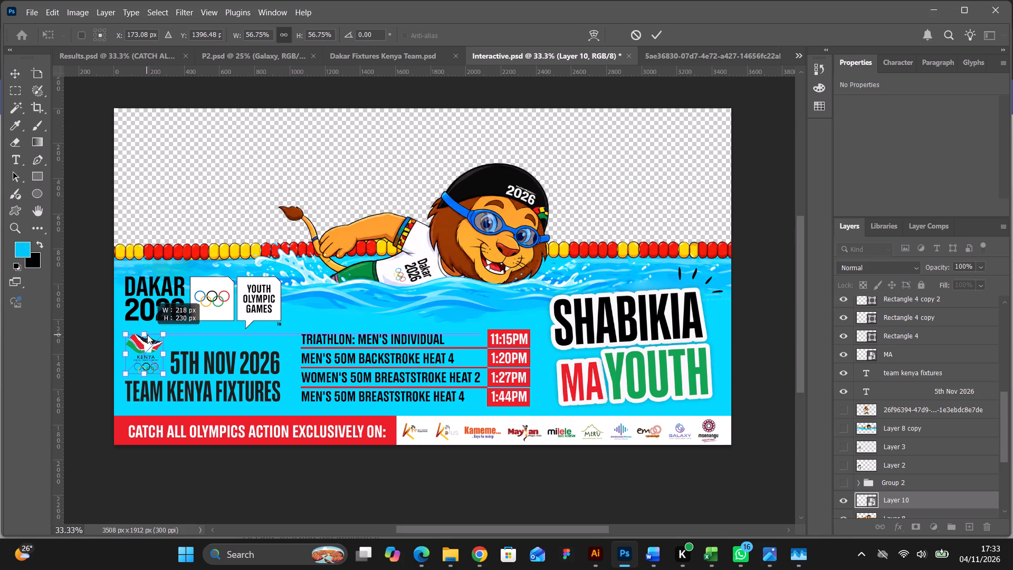
left_click(656, 33)
left_click(745, 126)
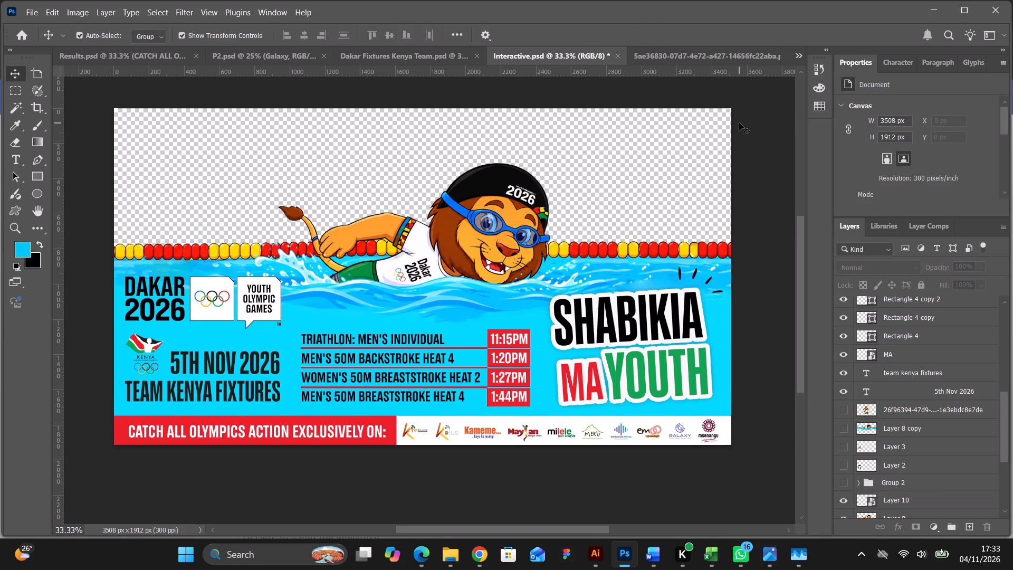
Fine-tune the Kenya logo's position beside the date to about X 72, Y 1284 px.
scroll(739, 123, "down", 3)
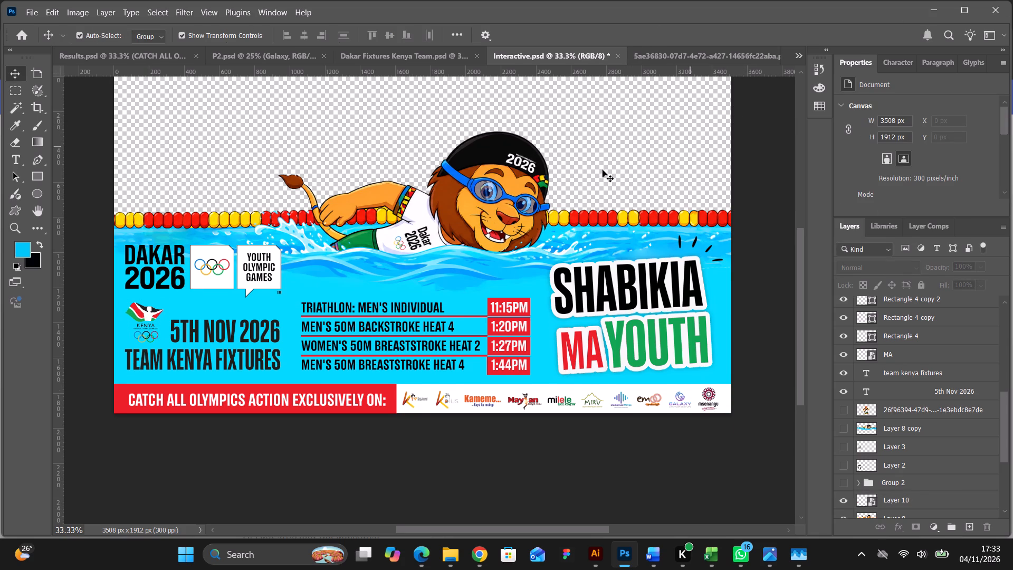
left_click(145, 316)
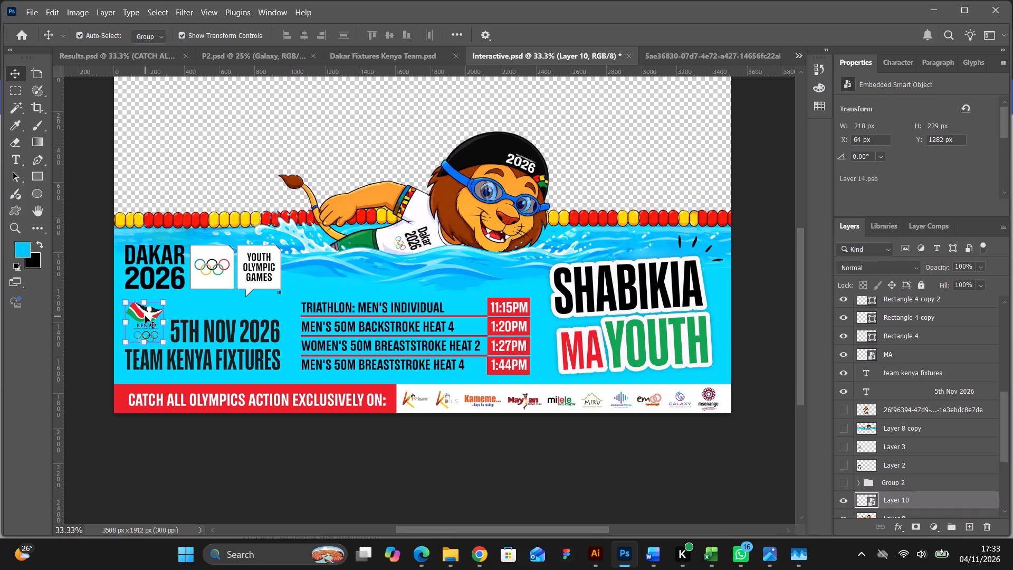
key("Right")
key("Right")
key("Right")
key("Right")
key("Right")
key("Right")
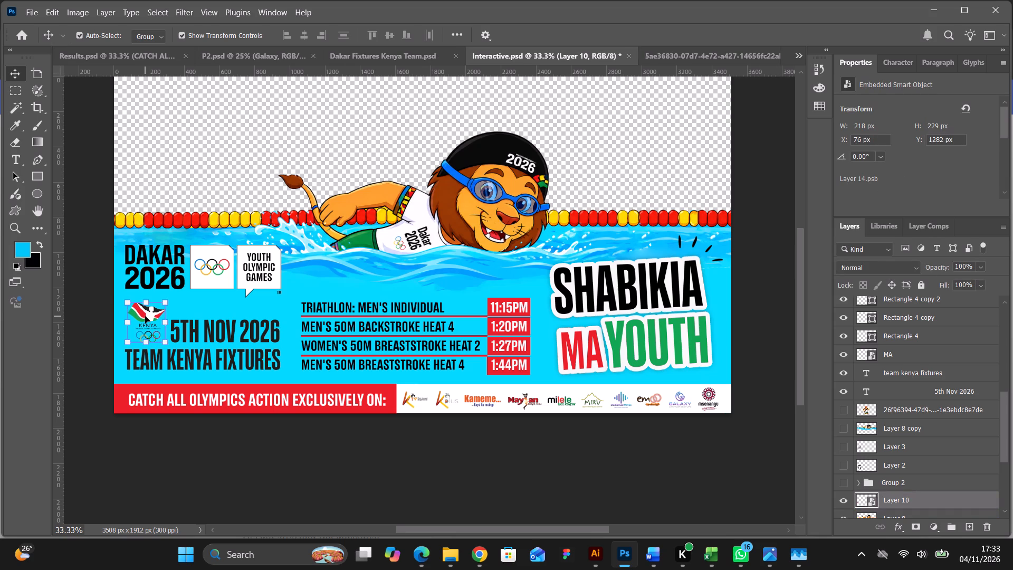
left_click(739, 288)
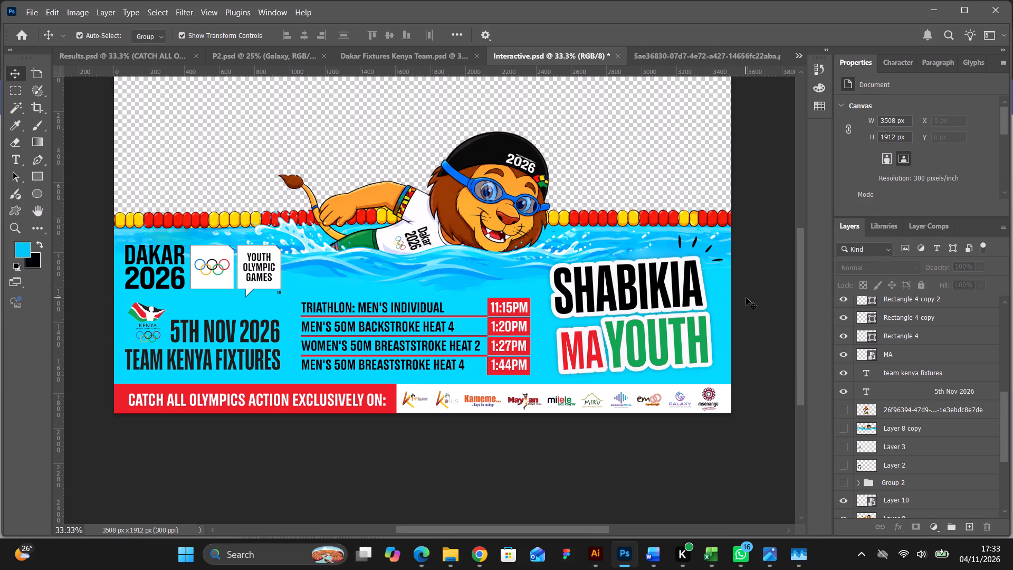
left_click(141, 310)
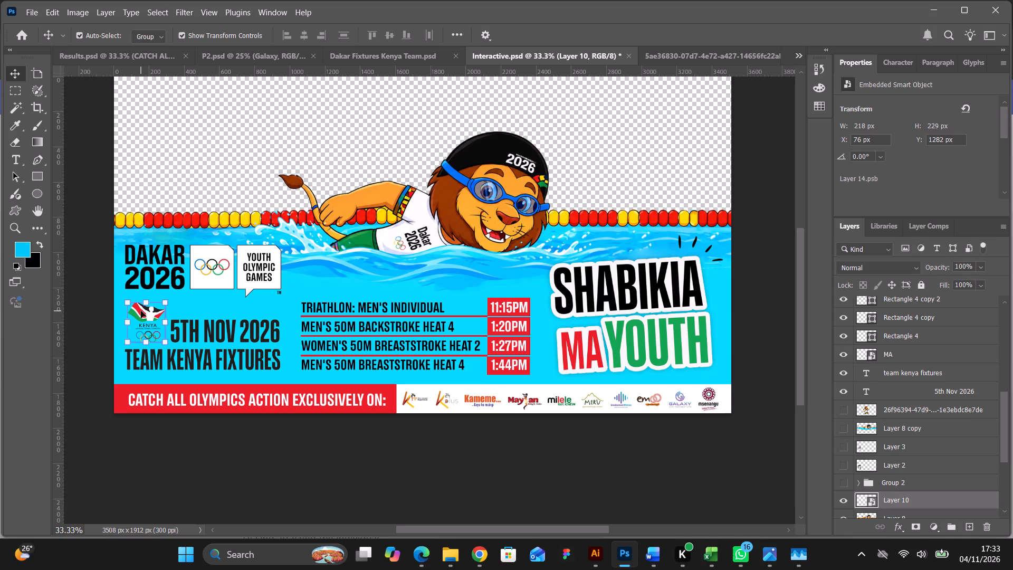
key("Down")
key("Left")
key("Left")
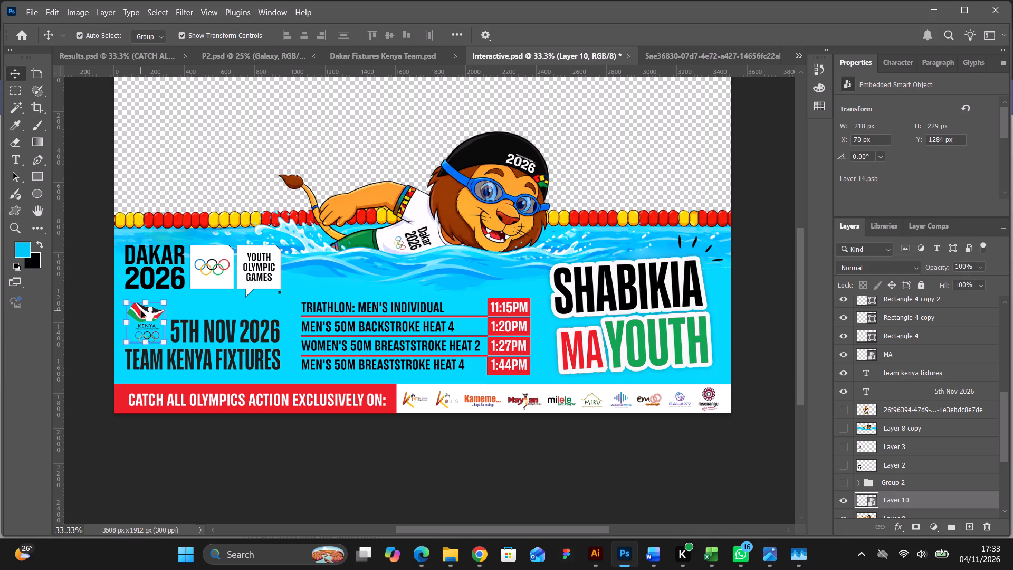
key("Right")
left_click(709, 448)
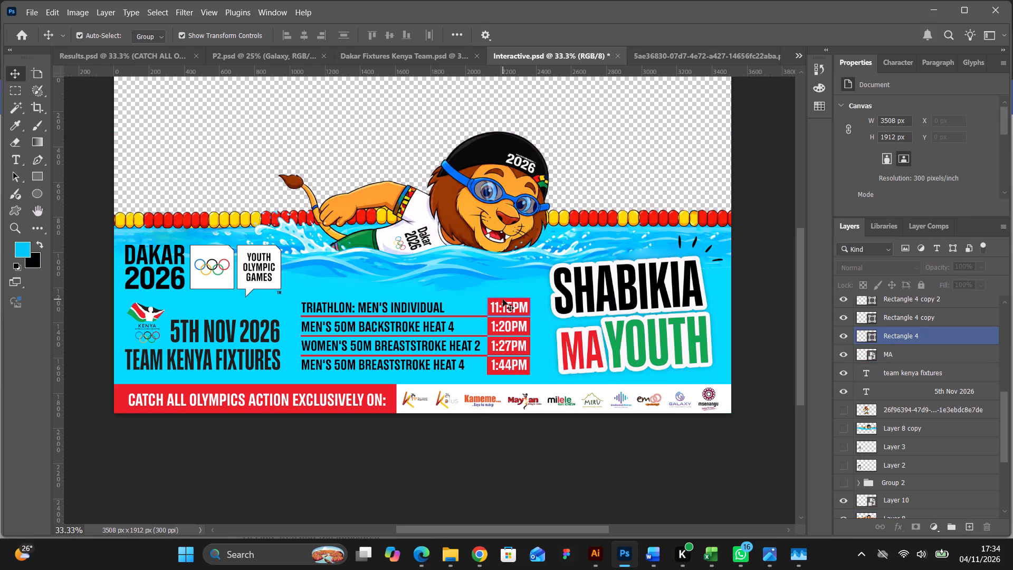
Nudge the "Shabikia Ma Youth" artwork left to about X 2433 px, closer to the fixture times.
left_click(419, 286)
left_click(473, 474)
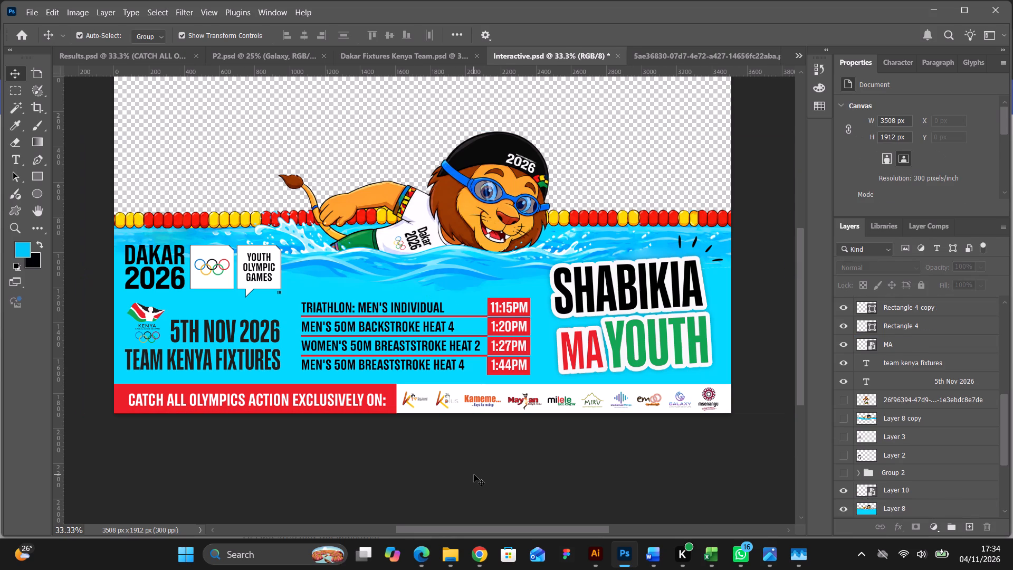
left_click(575, 362)
key("Left")
key("Left")
key("Left")
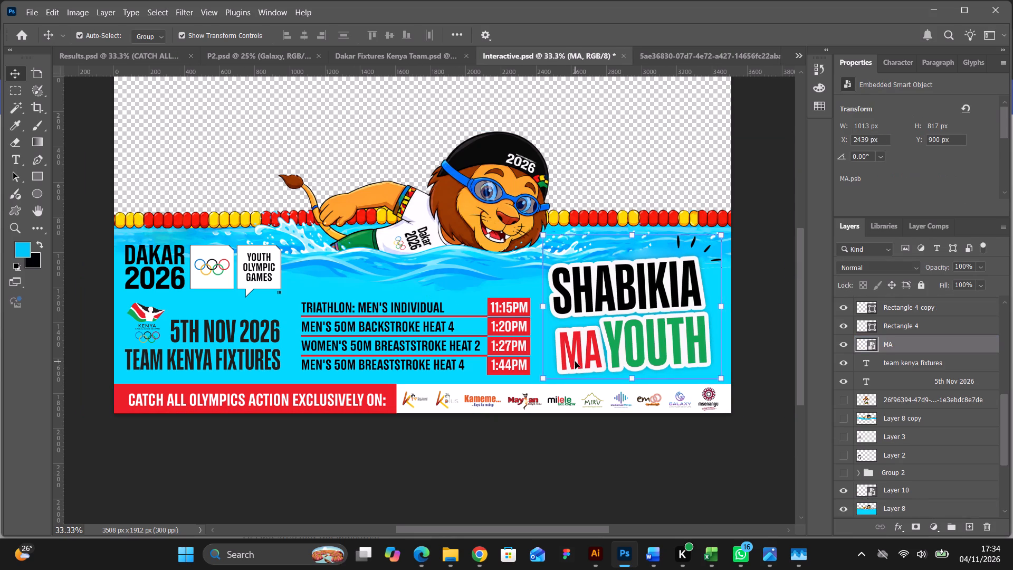
key("Left")
key("Left")
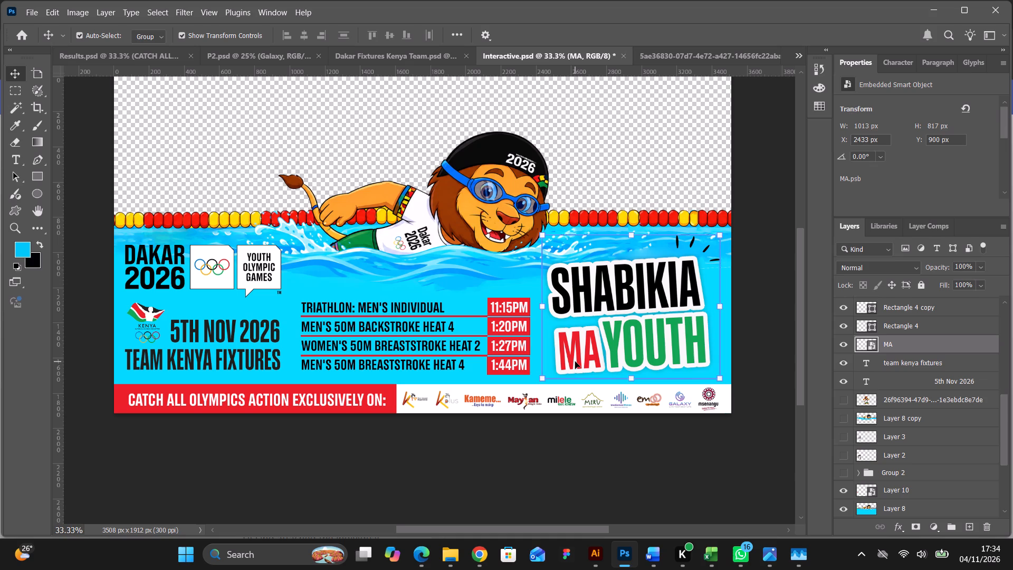
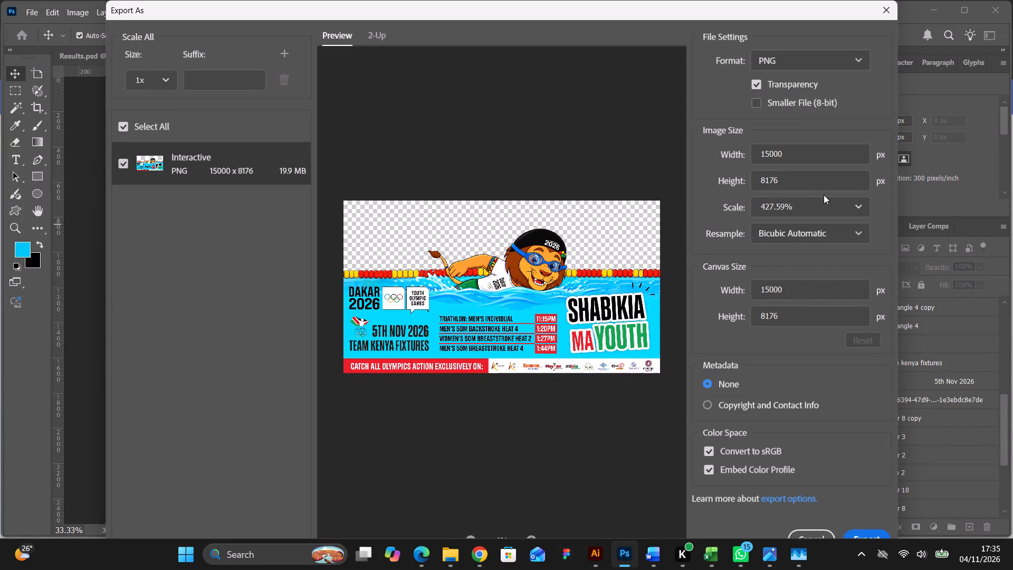
Set the image scale to 500% for the PNG export of the Interactive banner artboard.
left_click(854, 207)
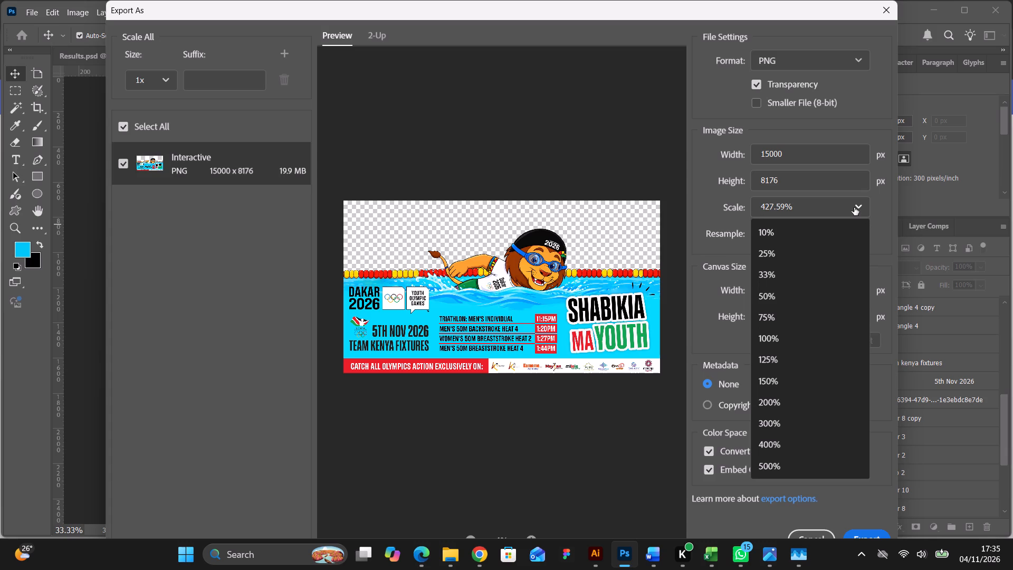
left_click(779, 463)
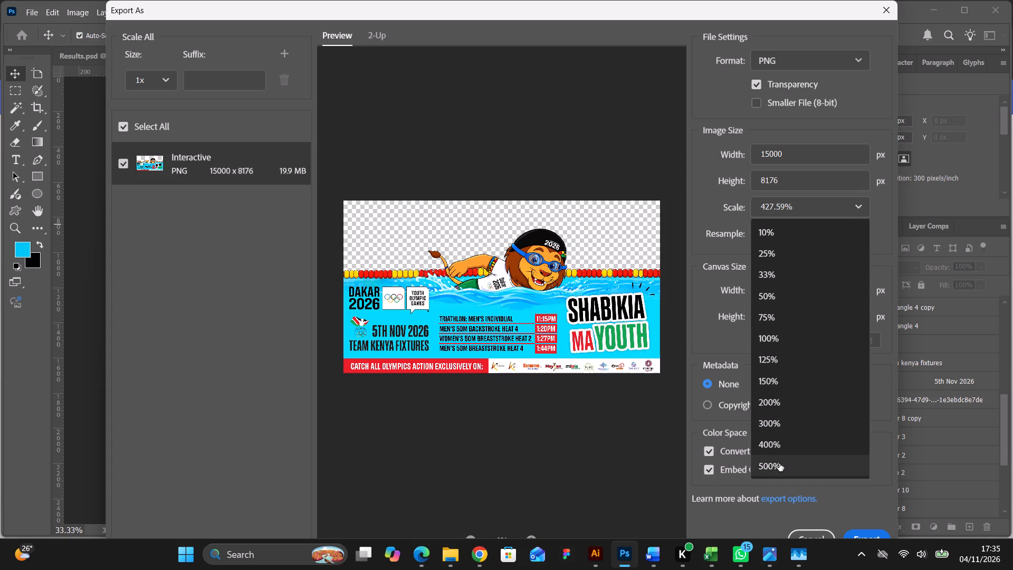
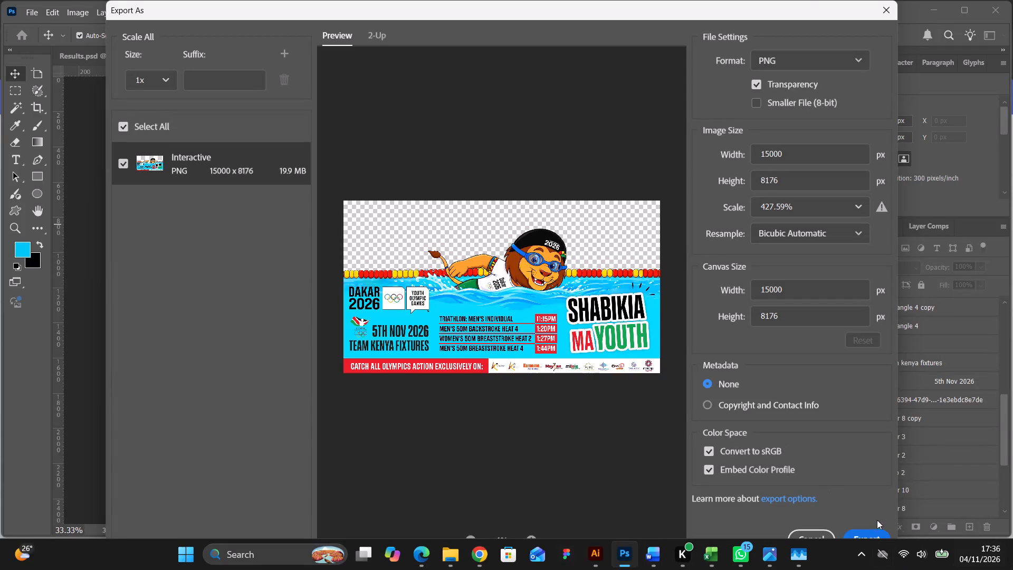
Proceed with the PNG export of the Interactive artboard to the choice of save location and file name.
left_click(867, 534)
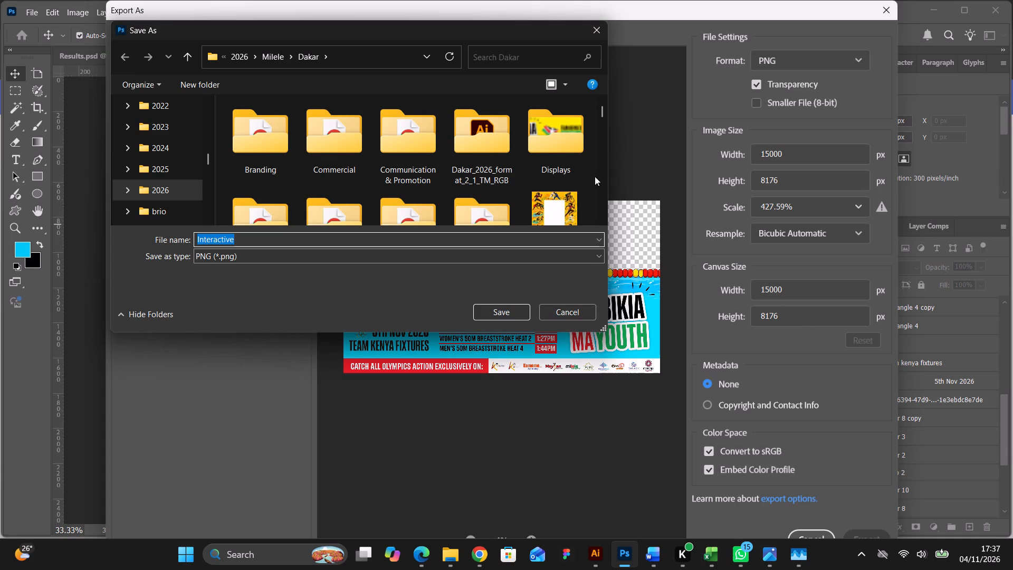
Look through the existing files in the Dakar folder before saving the exported Interactive PNG.
scroll(560, 169, "down", 5)
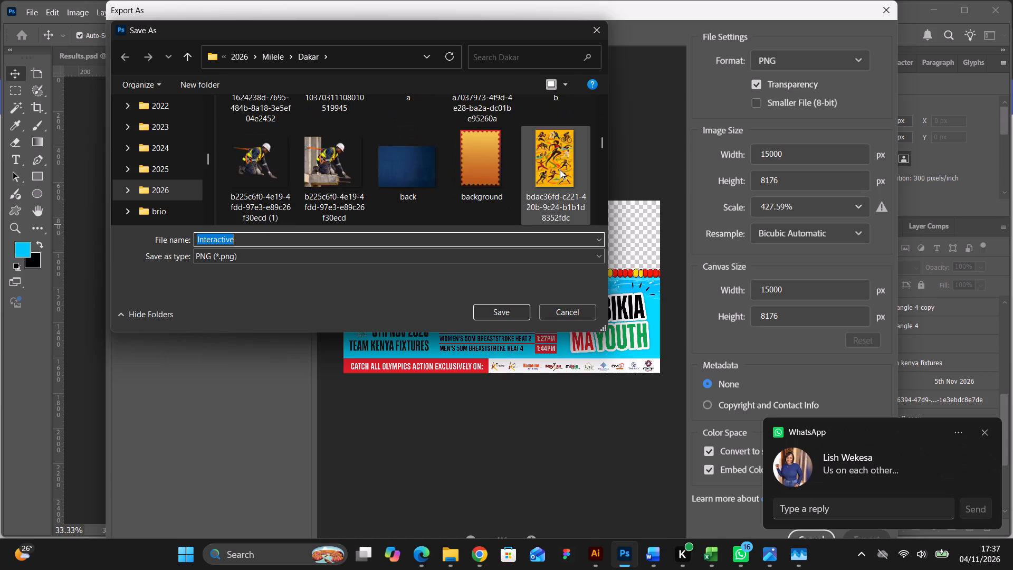
scroll(560, 169, "down", 1)
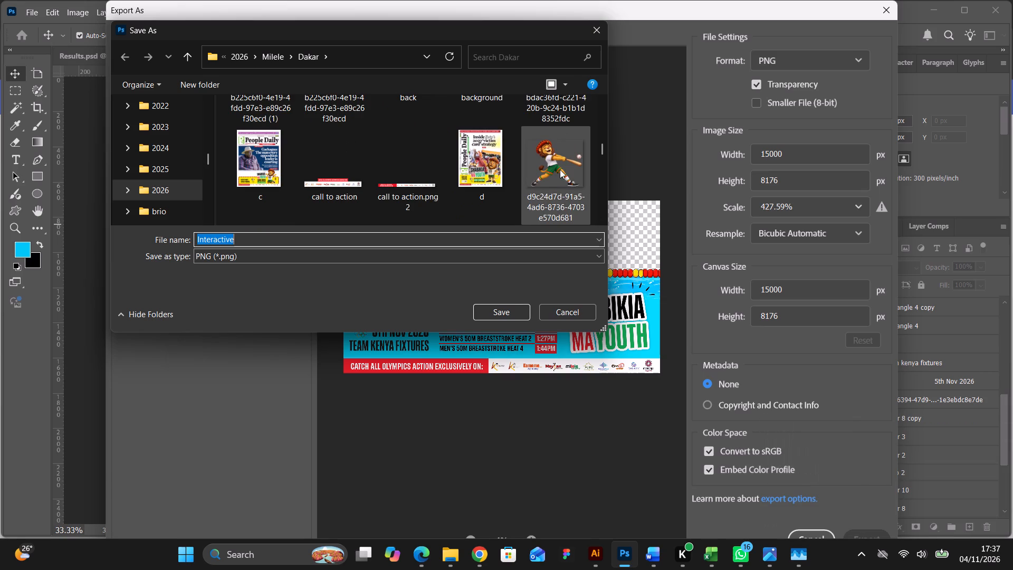
scroll(560, 169, "down", 2)
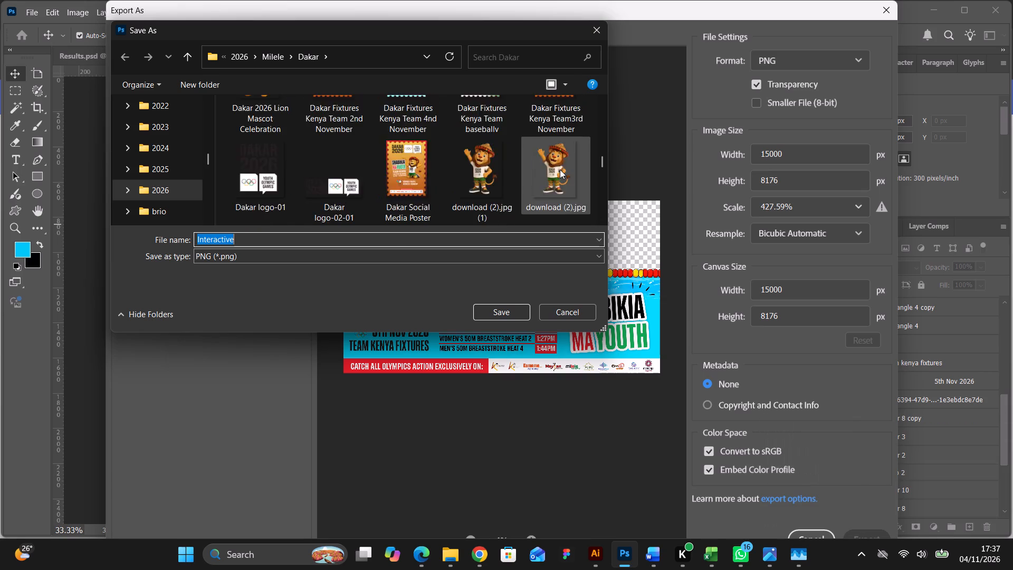
scroll(560, 169, "down", 5)
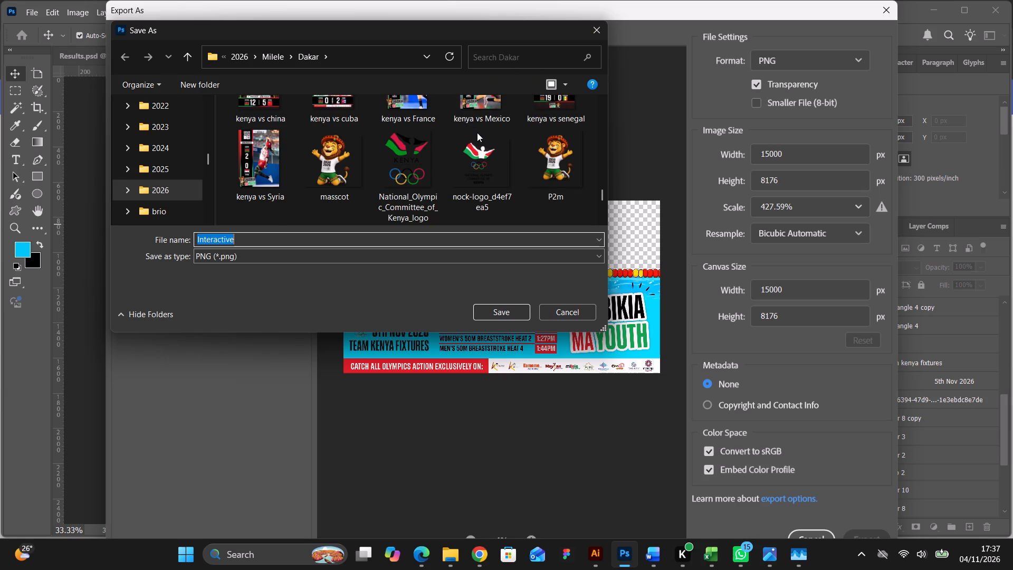
scroll(477, 132, "up", 5)
scroll(477, 132, "down", 1)
scroll(477, 132, "up", 6)
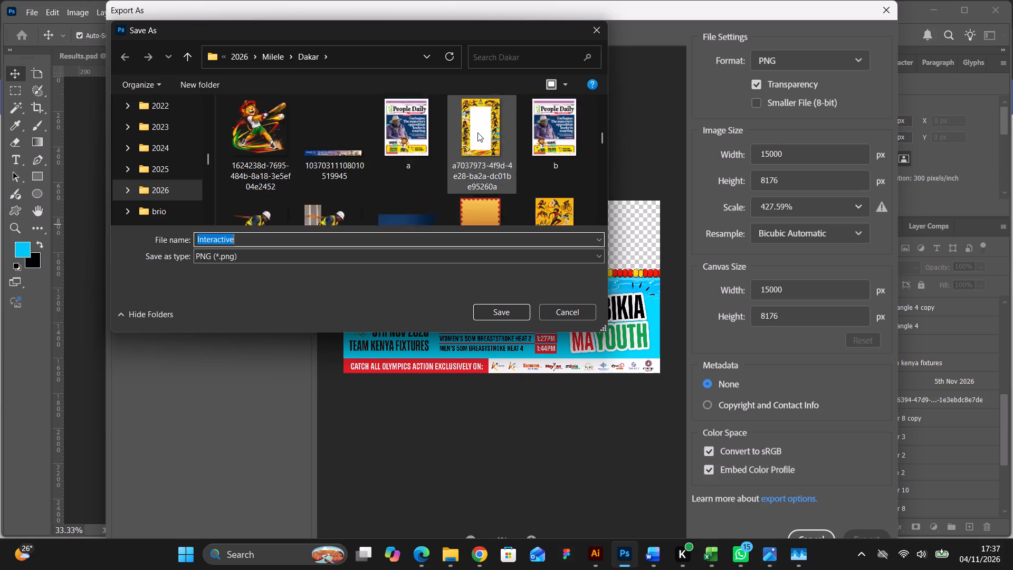
scroll(477, 132, "up", 4)
scroll(477, 132, "down", 5)
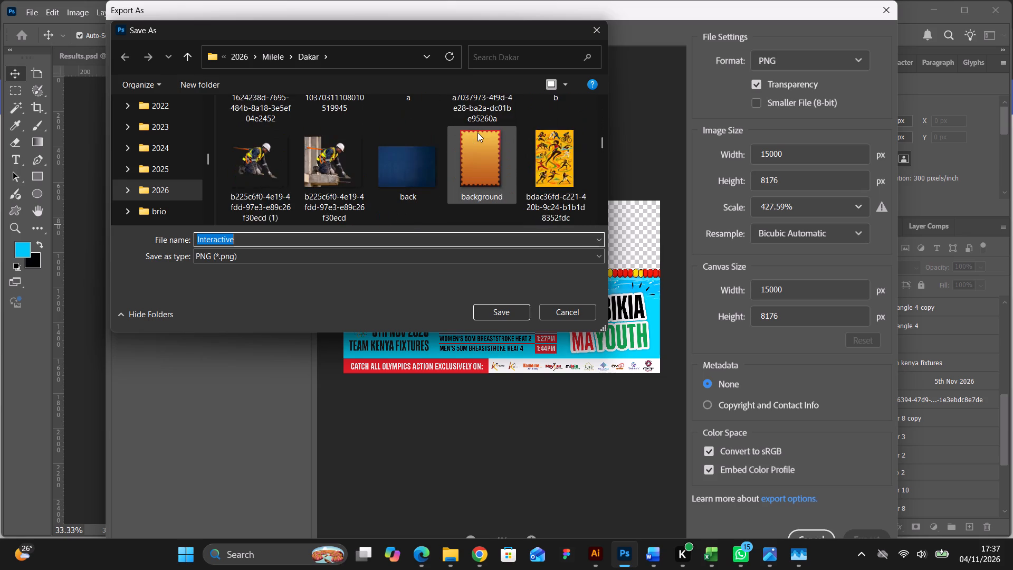
Pick the existing "Interactive strip" file in the Dakar folder as the file name for the PNG export.
scroll(477, 132, "down", 5)
left_click(479, 185)
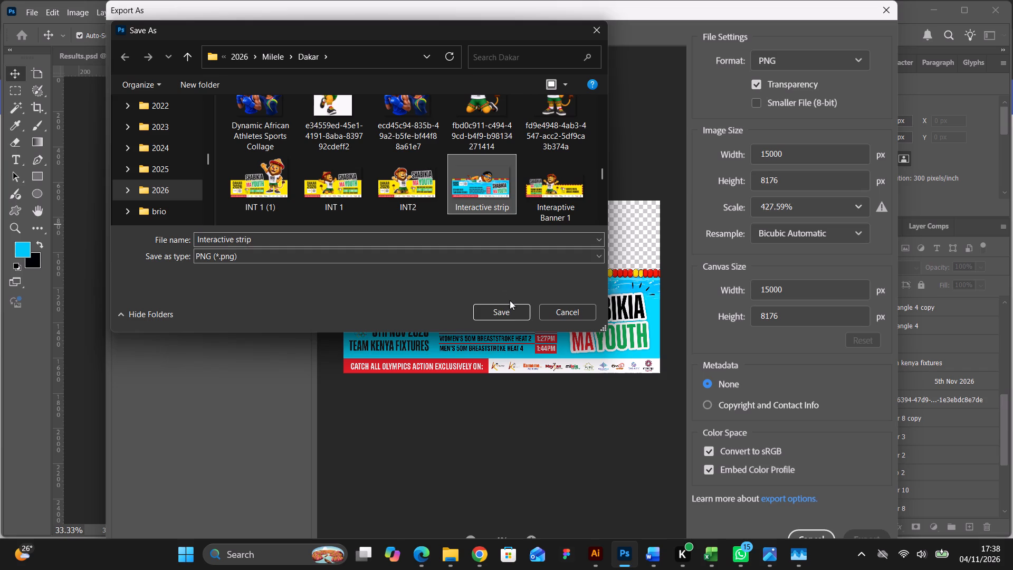
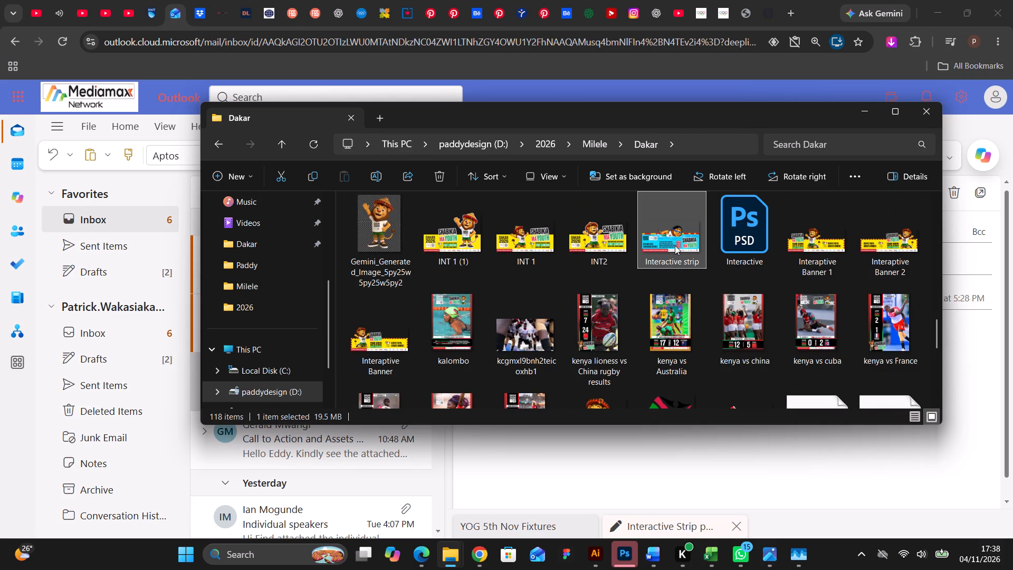
Open the exported Interactive strip PNG from the Dakar folder to check the artwork.
double_click(675, 245)
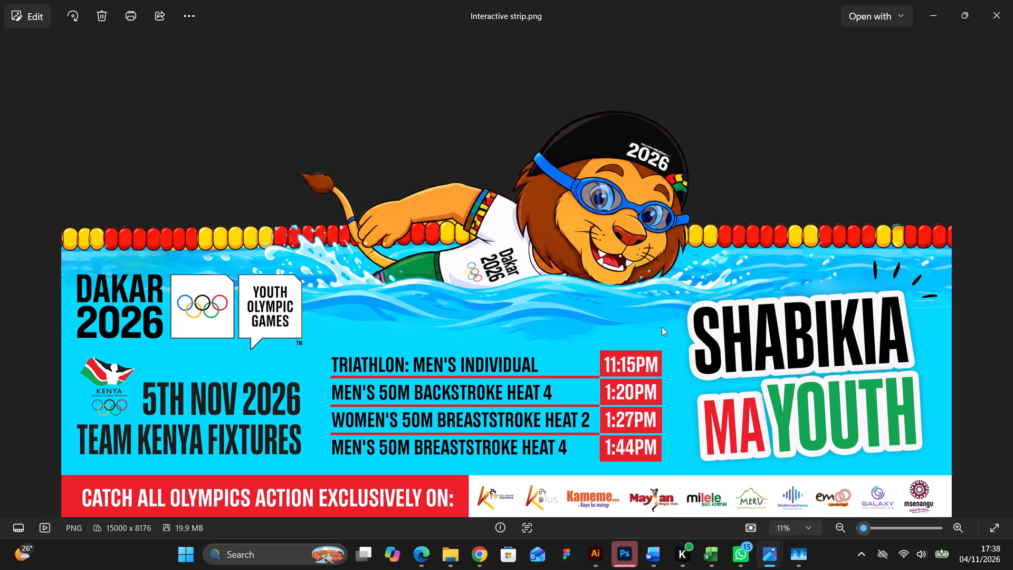
Switch to Photoshop and target Layer 8 of Interactive.psd with the Spot Healing Brush.
left_click(620, 553)
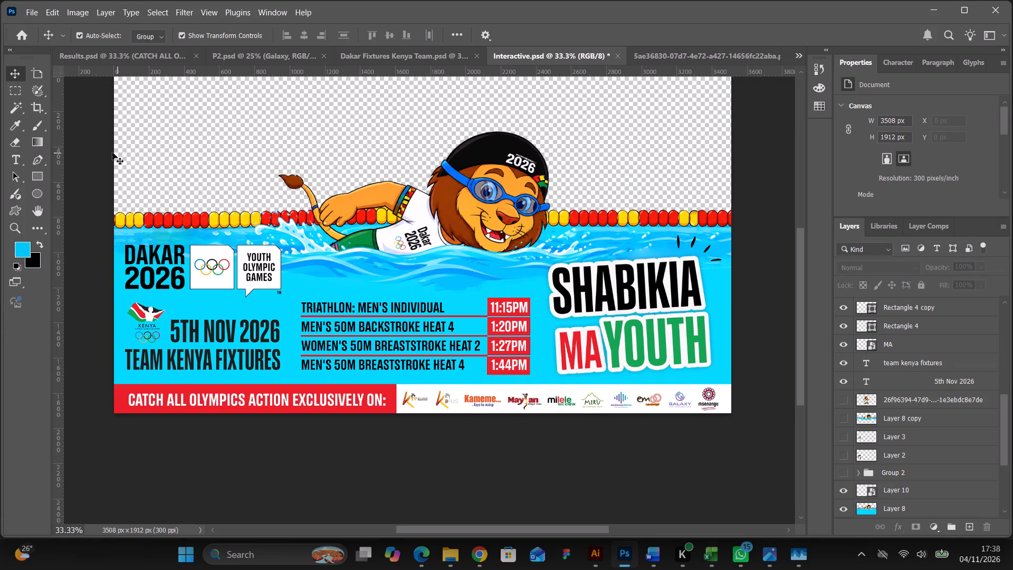
left_click(41, 227)
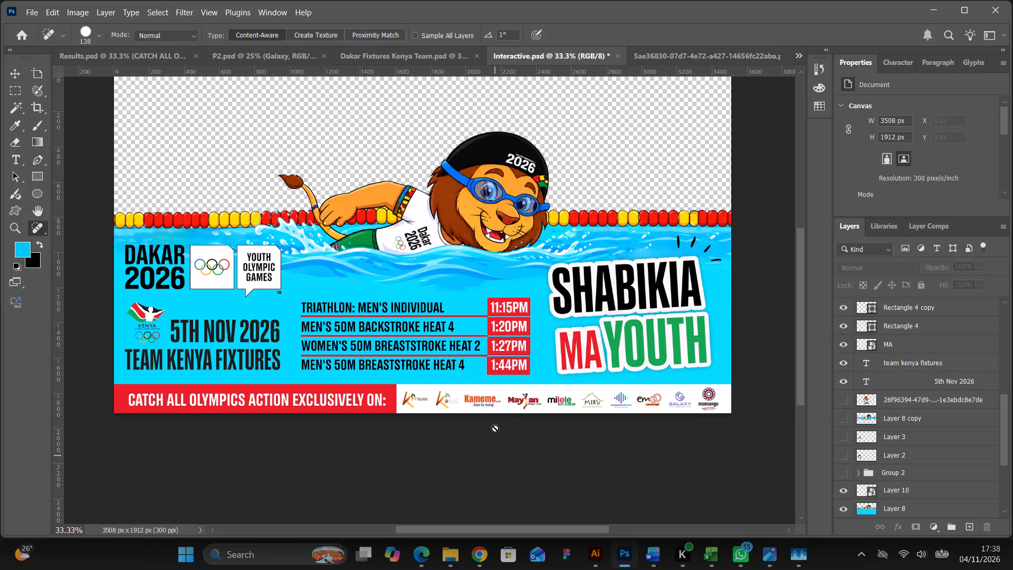
left_click(887, 508)
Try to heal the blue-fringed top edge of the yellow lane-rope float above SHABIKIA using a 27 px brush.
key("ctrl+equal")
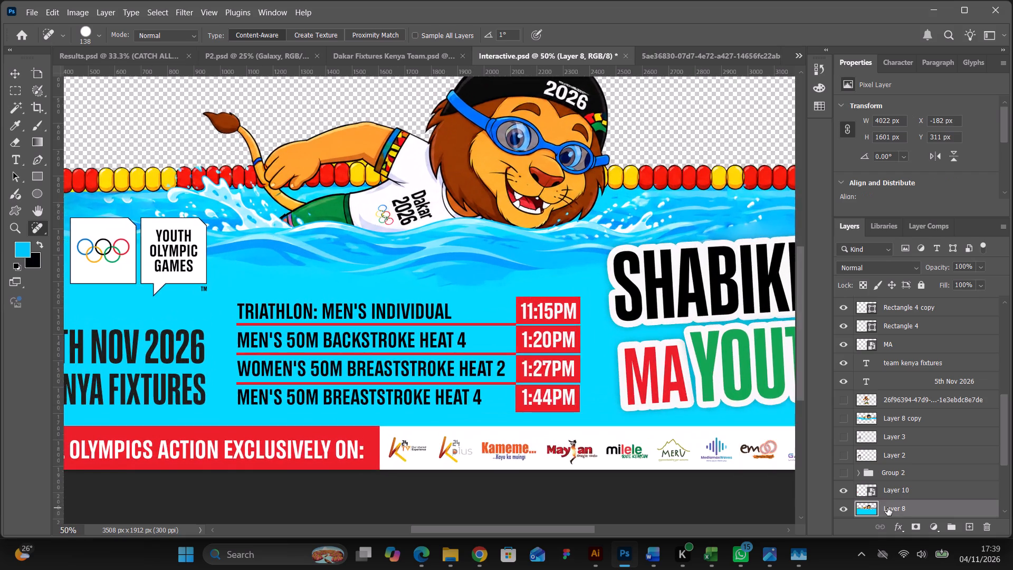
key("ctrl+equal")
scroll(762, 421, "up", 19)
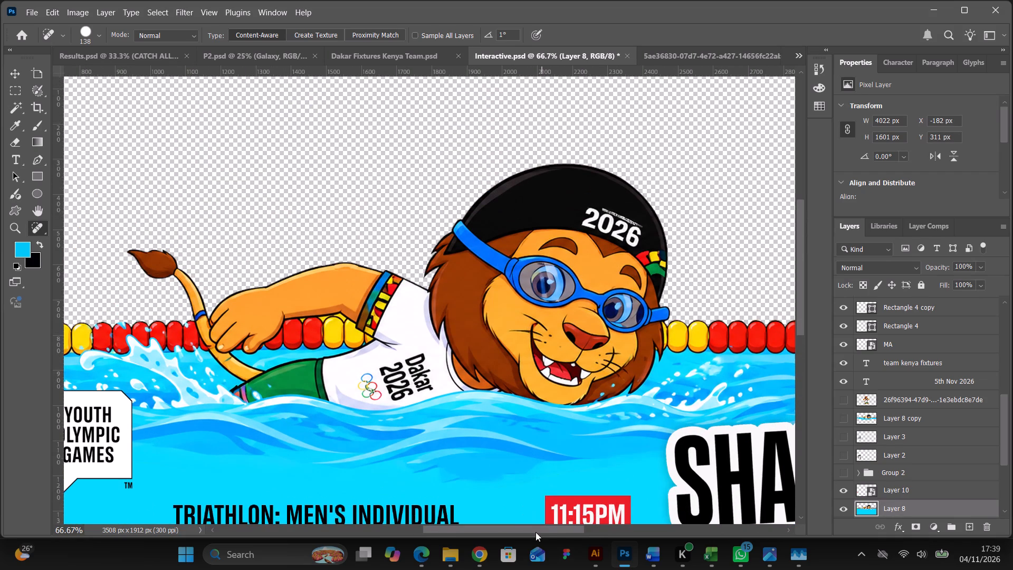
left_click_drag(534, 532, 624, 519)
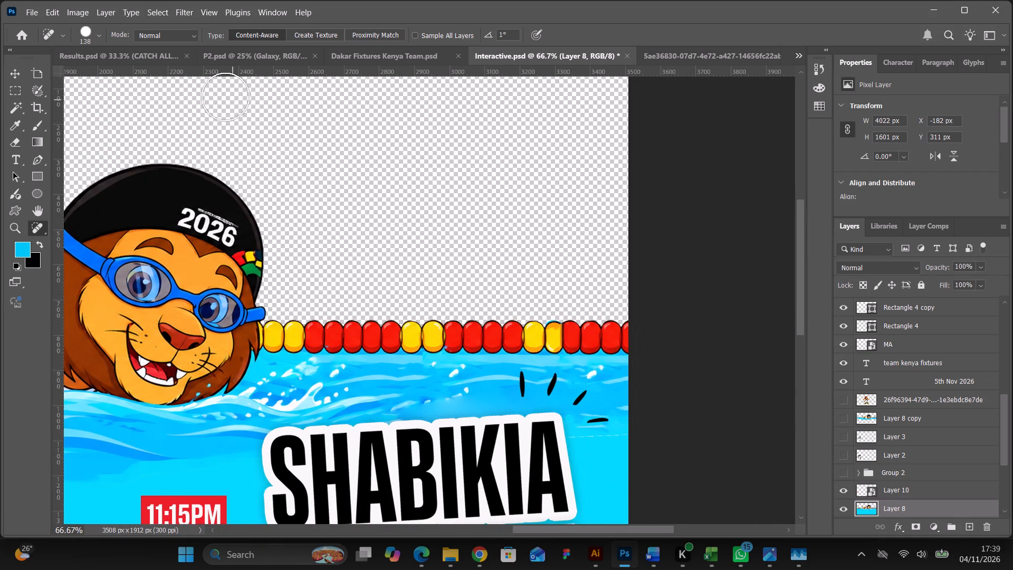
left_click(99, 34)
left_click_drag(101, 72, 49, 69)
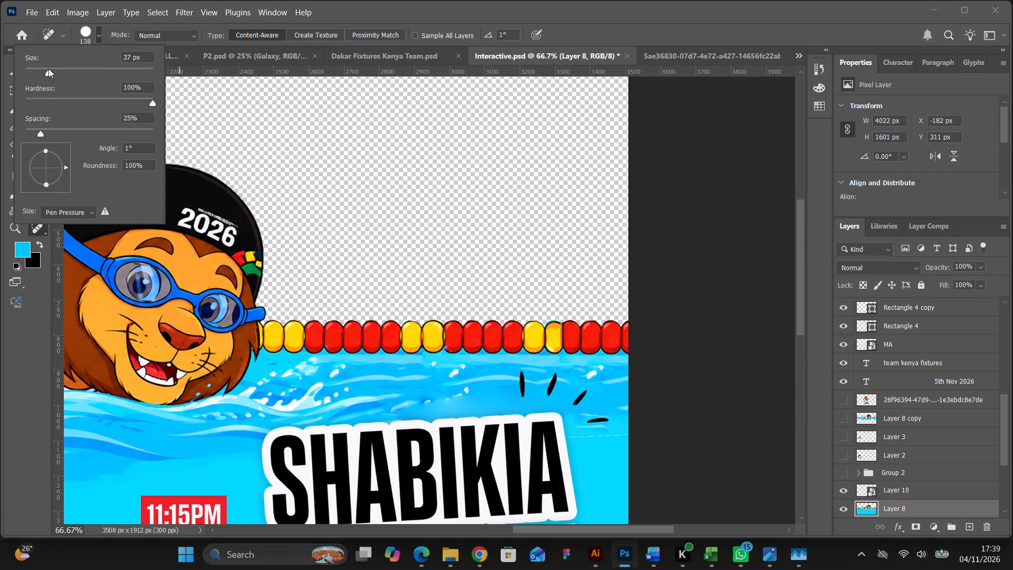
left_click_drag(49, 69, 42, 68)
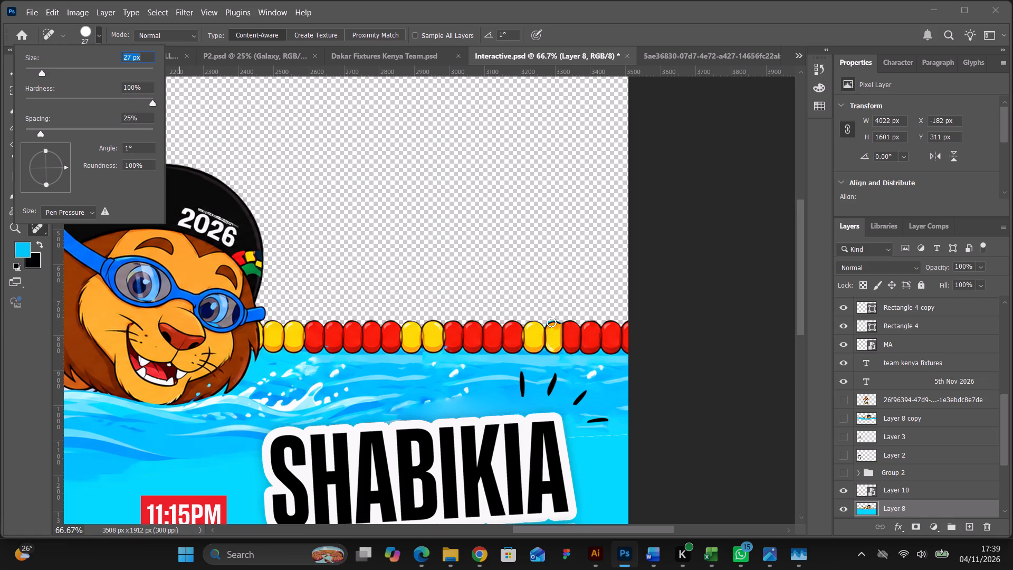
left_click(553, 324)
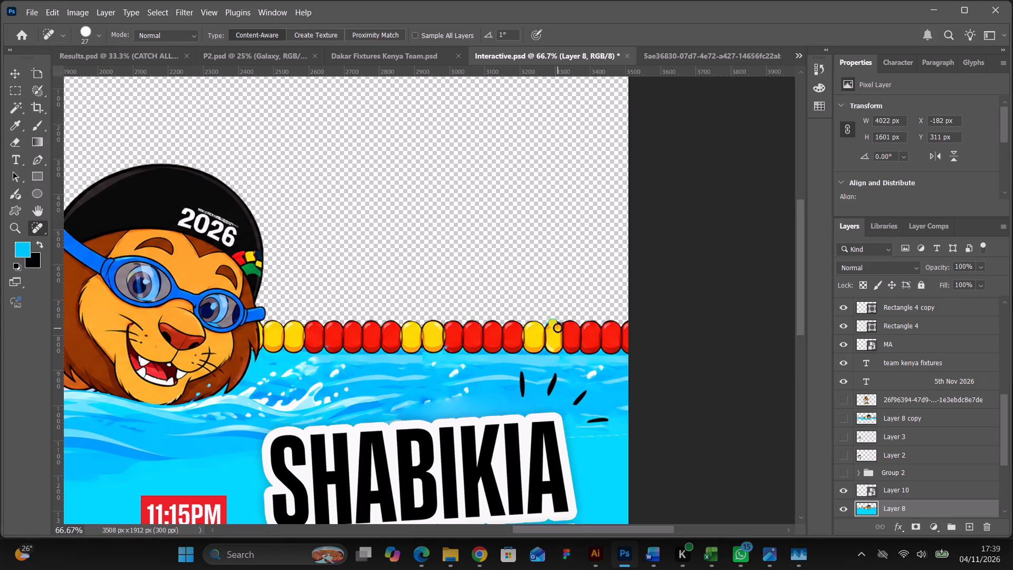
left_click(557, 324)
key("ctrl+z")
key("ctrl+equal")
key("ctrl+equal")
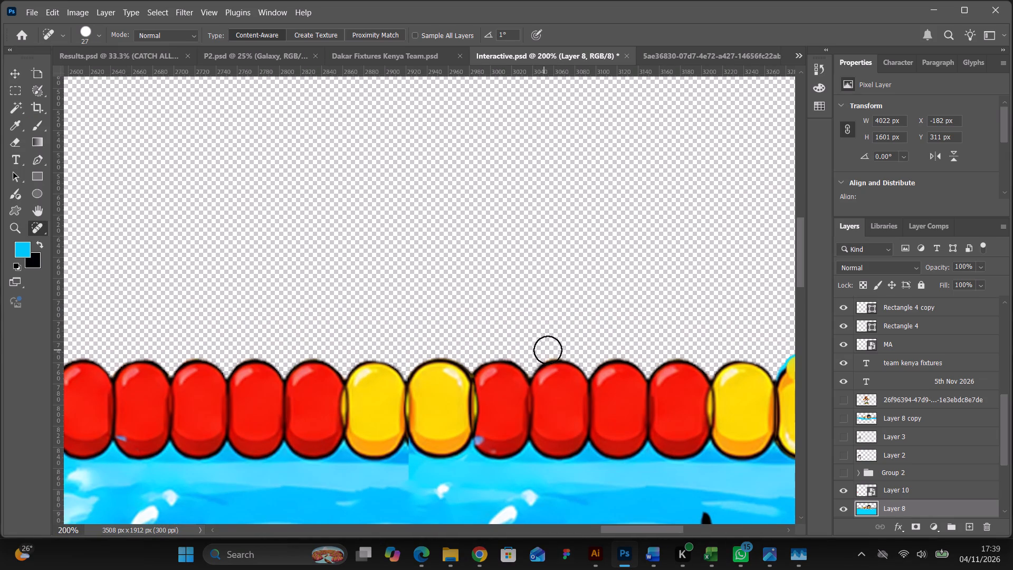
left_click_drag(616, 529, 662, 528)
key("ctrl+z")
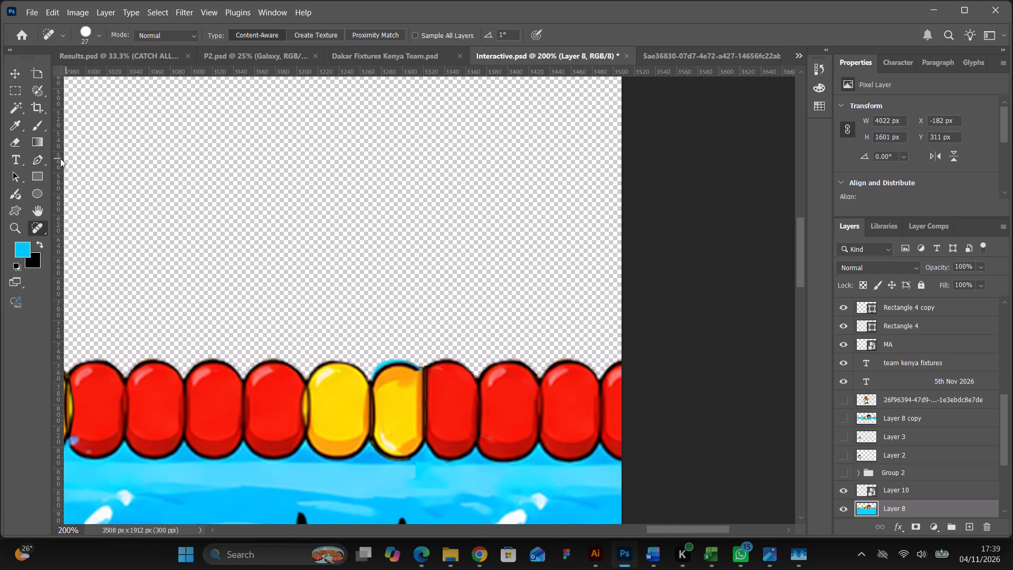
Draw a closed Pen path around the blue fringe, following the top curve of the damaged yellow float.
left_click(42, 161)
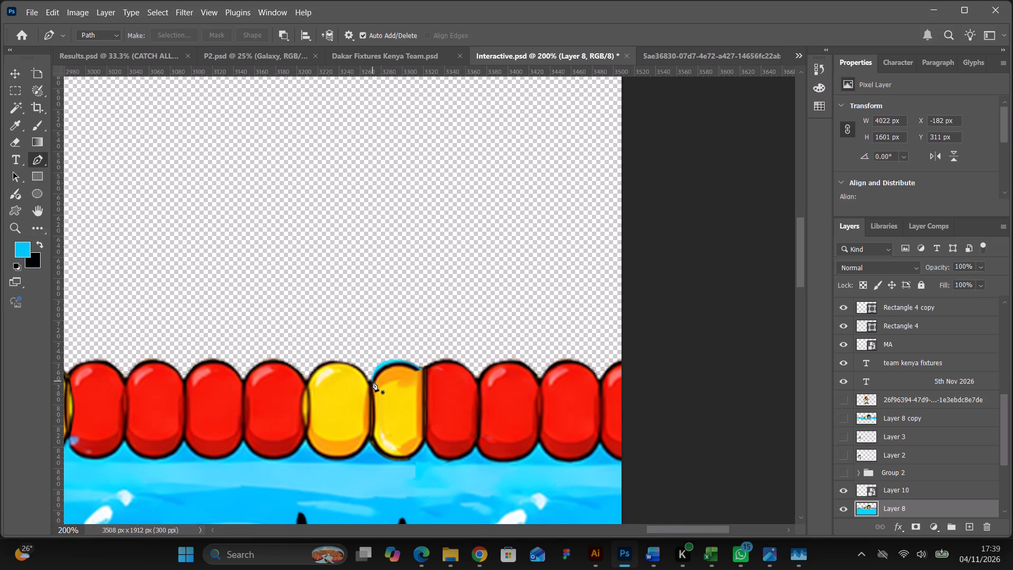
left_click(372, 381)
left_click_drag(386, 366, 393, 363)
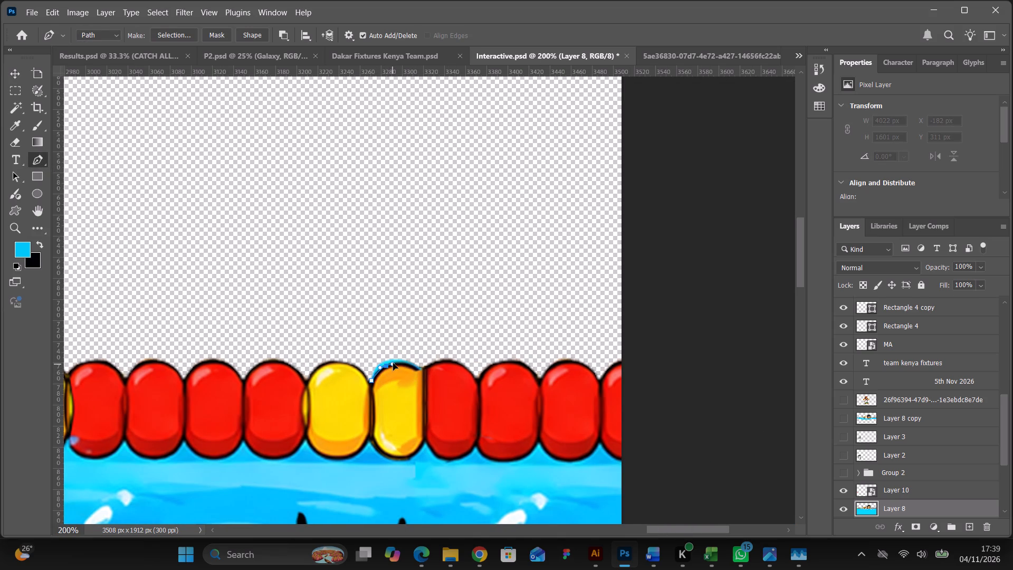
left_click_drag(393, 363, 396, 363)
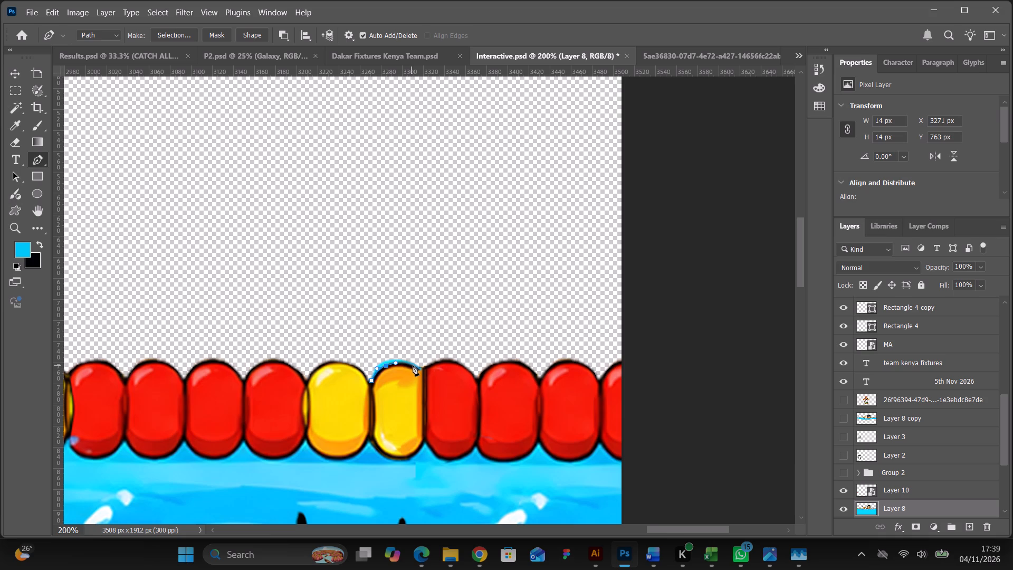
left_click_drag(413, 365, 419, 369)
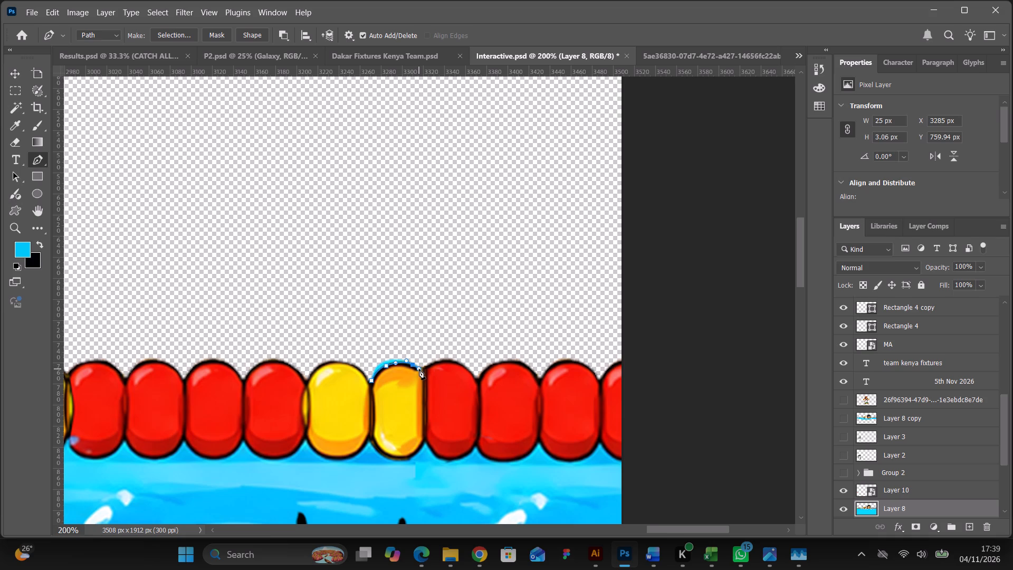
left_click(422, 369)
left_click(426, 354)
left_click(419, 340)
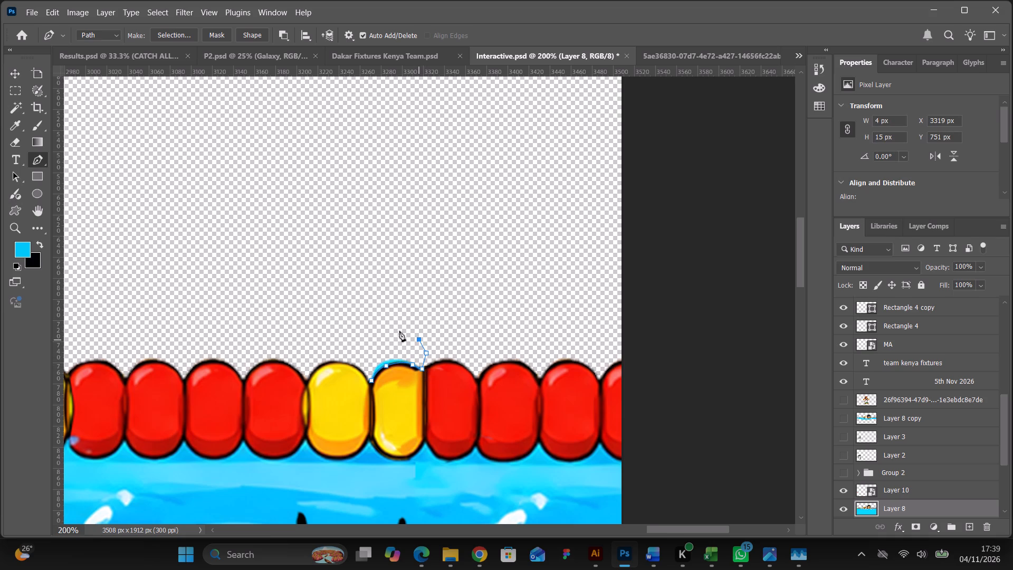
left_click(393, 327)
left_click(368, 339)
left_click_drag(359, 354, 361, 359)
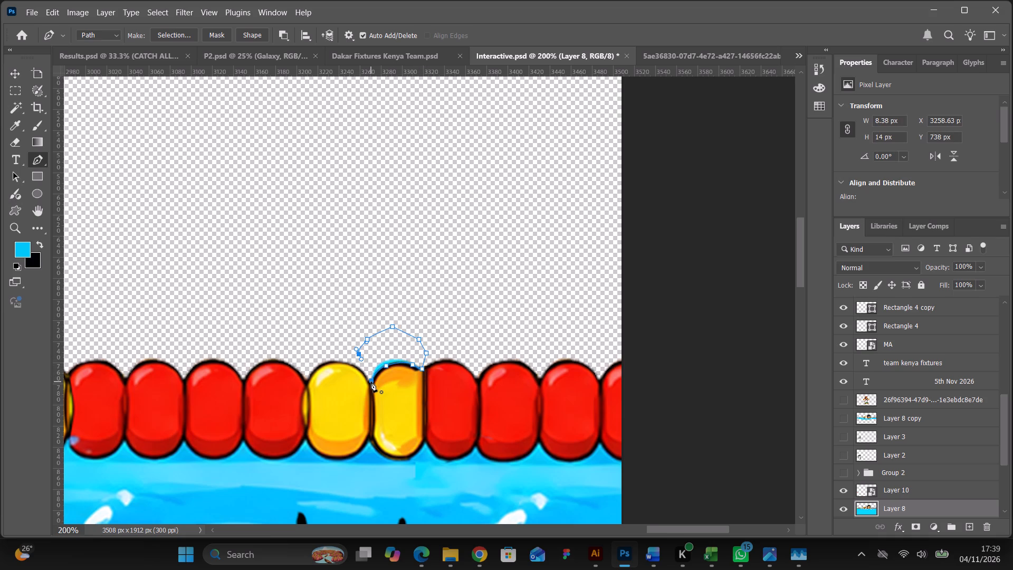
left_click(371, 382)
Convert the path to a selection with 0-pixel feather, invert it, and delete the blue fringe from Layer 8.
right_click(384, 330)
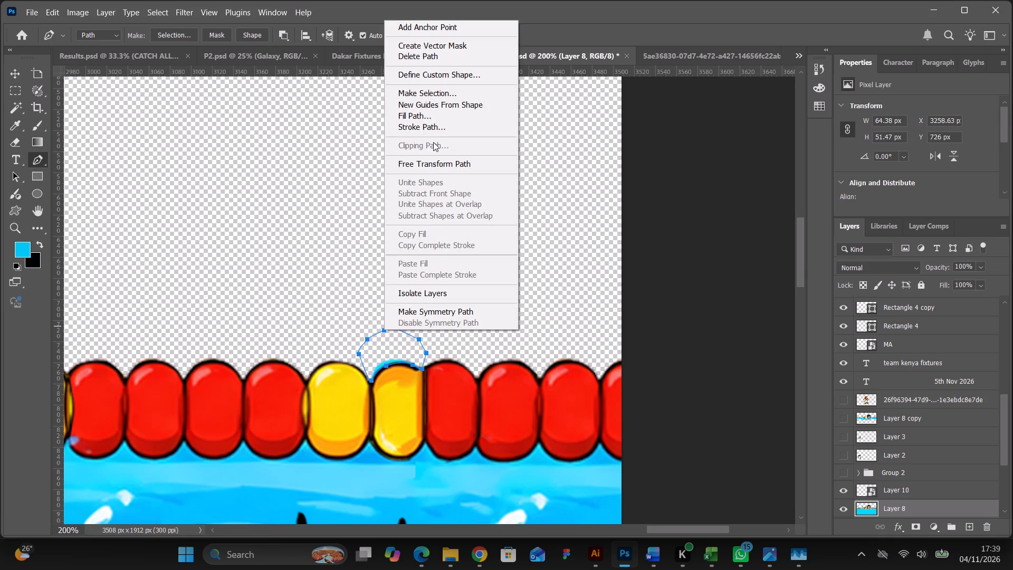
left_click(437, 97)
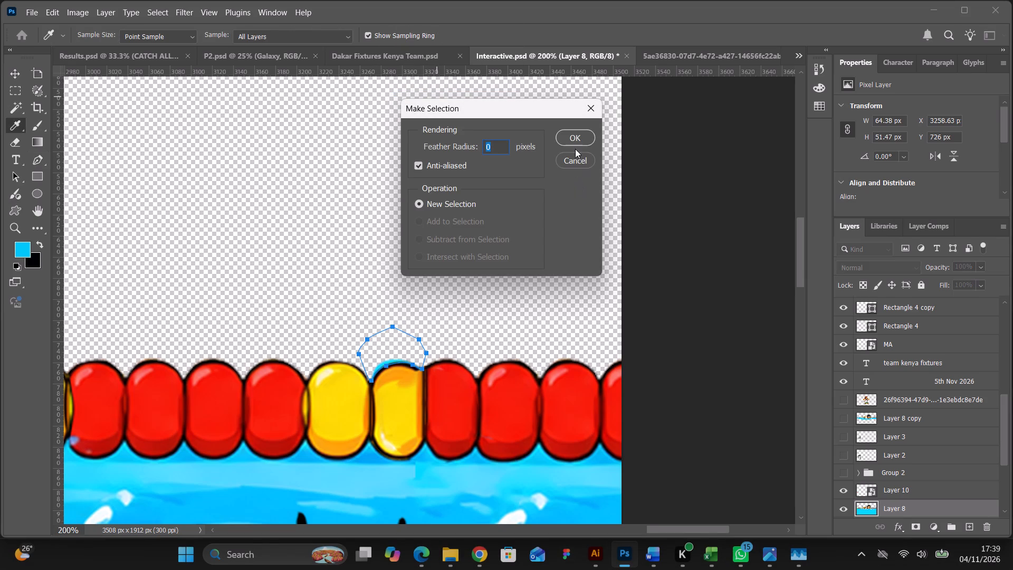
left_click(573, 141)
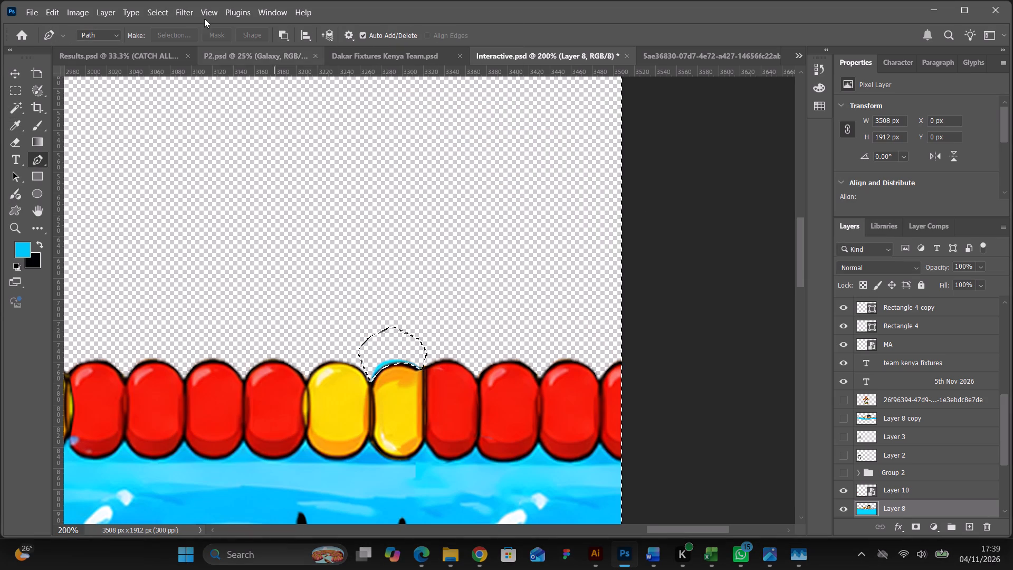
left_click(159, 10)
left_click(176, 61)
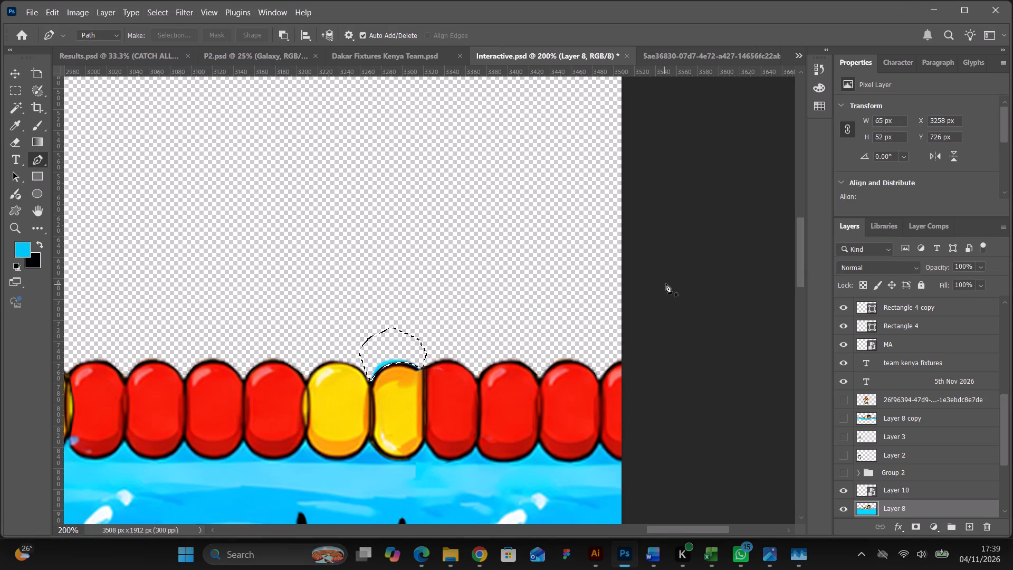
key("Delete")
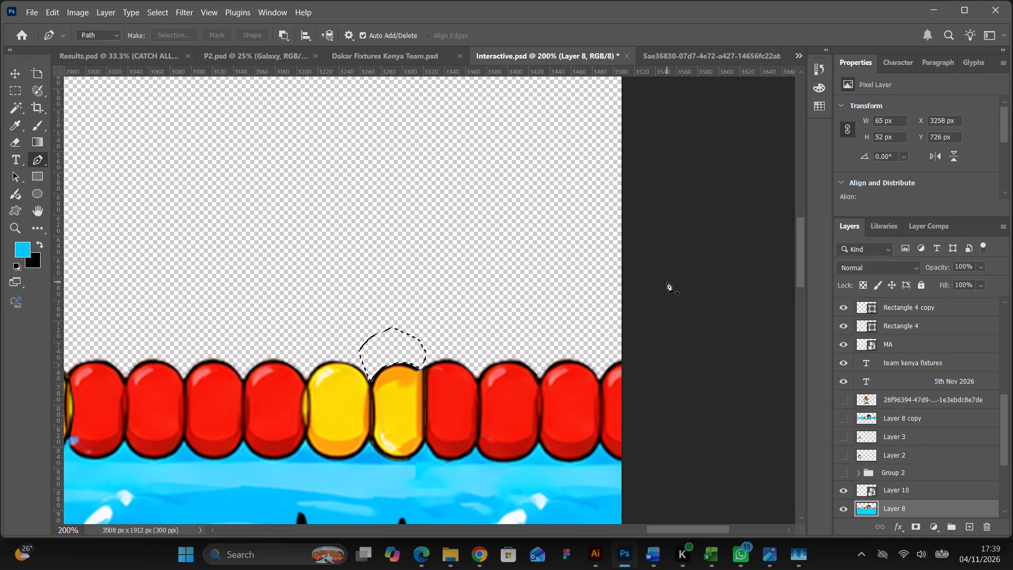
key("ctrl+d")
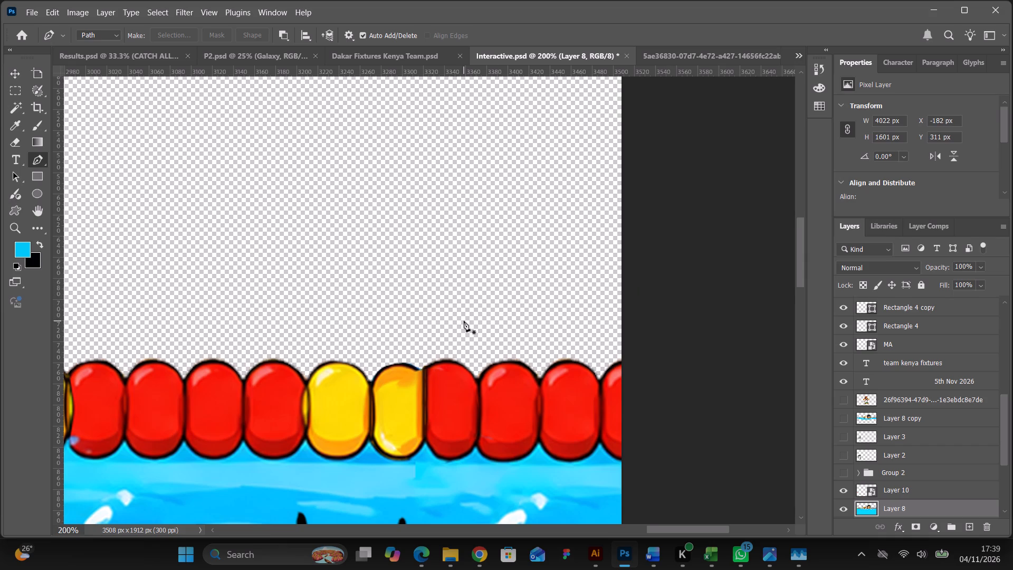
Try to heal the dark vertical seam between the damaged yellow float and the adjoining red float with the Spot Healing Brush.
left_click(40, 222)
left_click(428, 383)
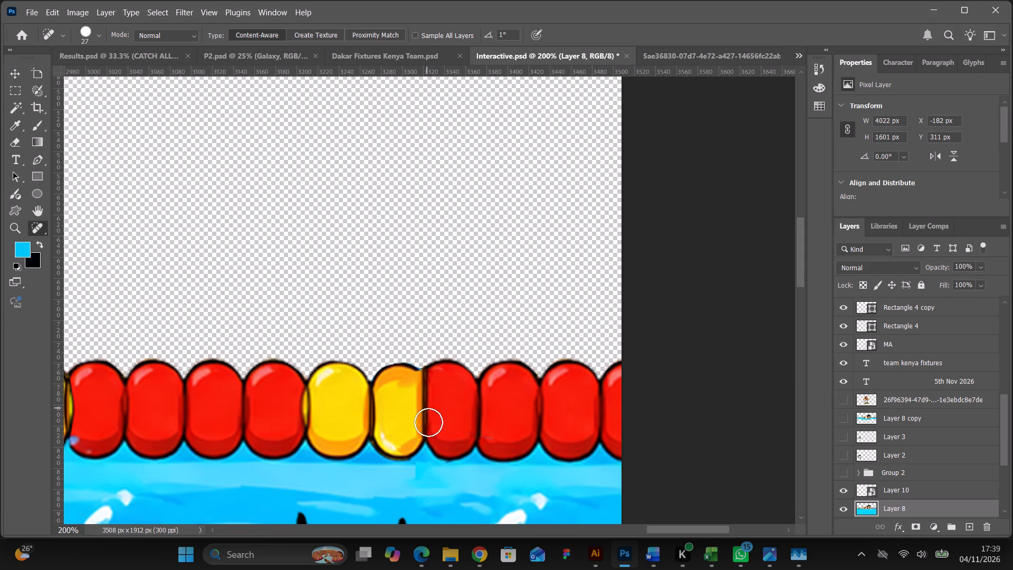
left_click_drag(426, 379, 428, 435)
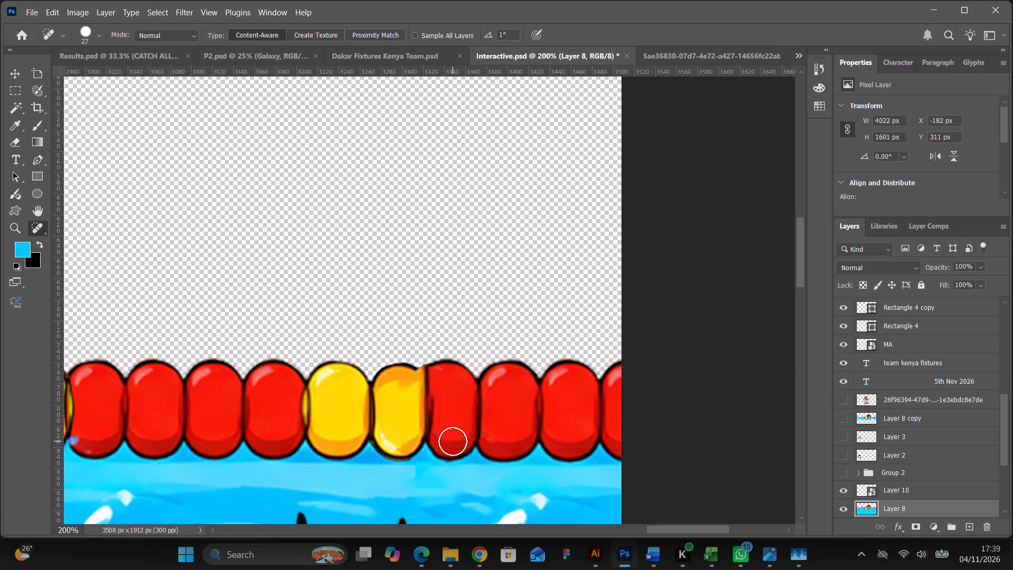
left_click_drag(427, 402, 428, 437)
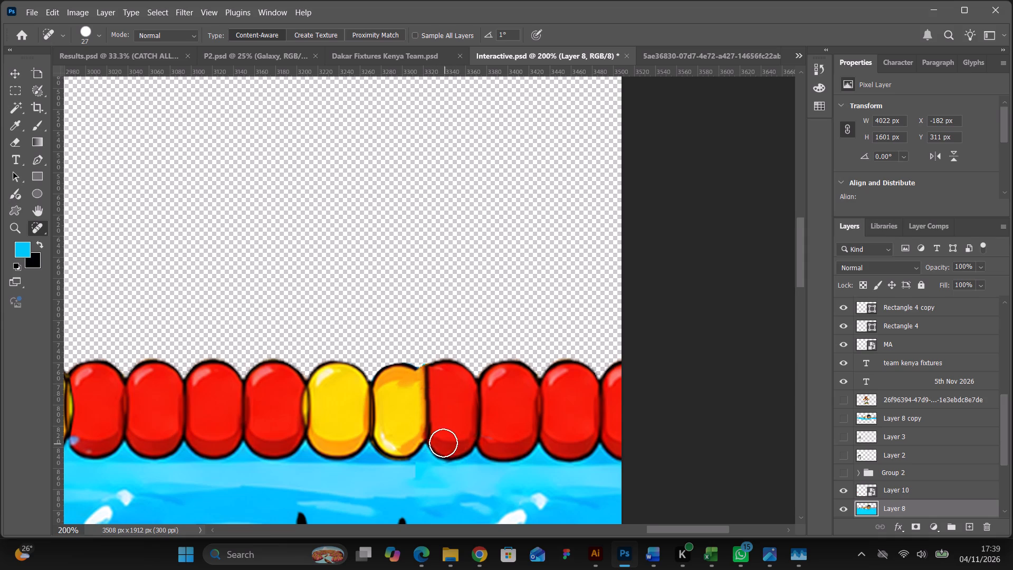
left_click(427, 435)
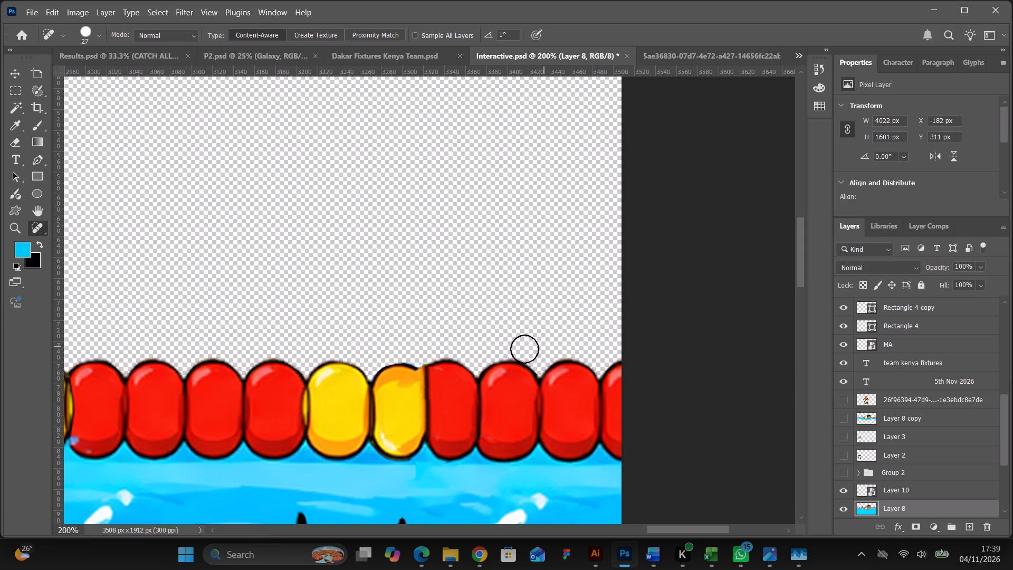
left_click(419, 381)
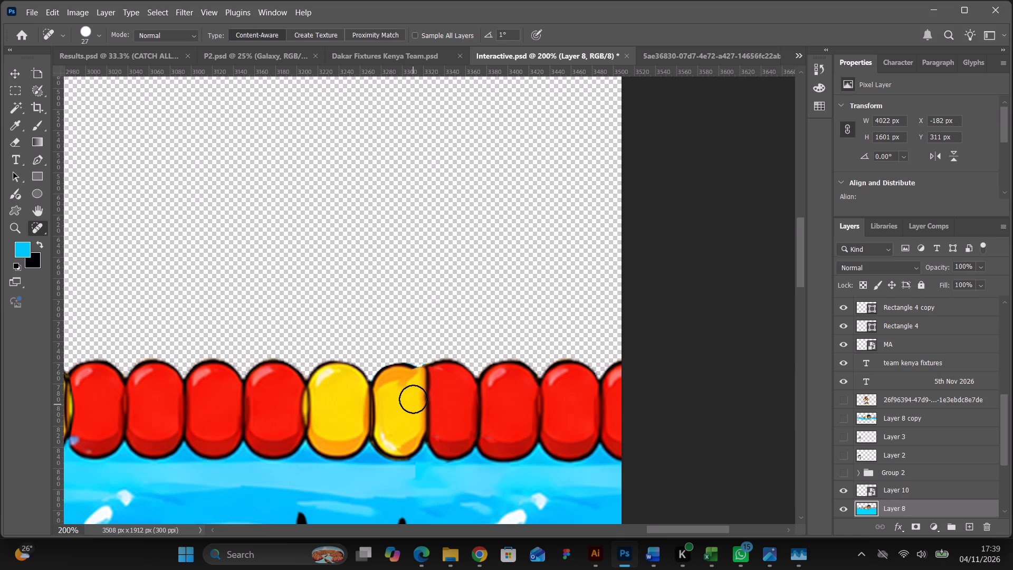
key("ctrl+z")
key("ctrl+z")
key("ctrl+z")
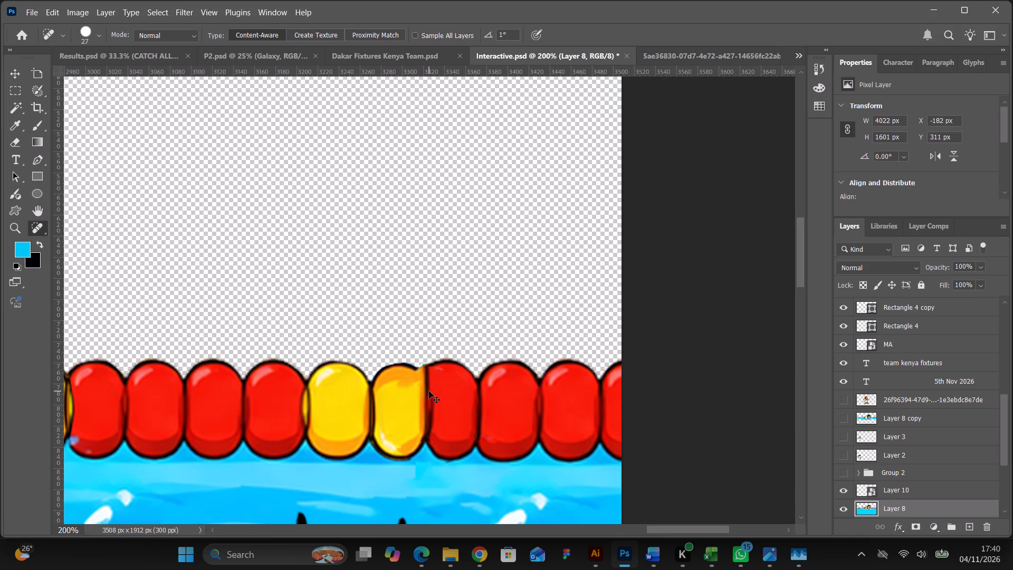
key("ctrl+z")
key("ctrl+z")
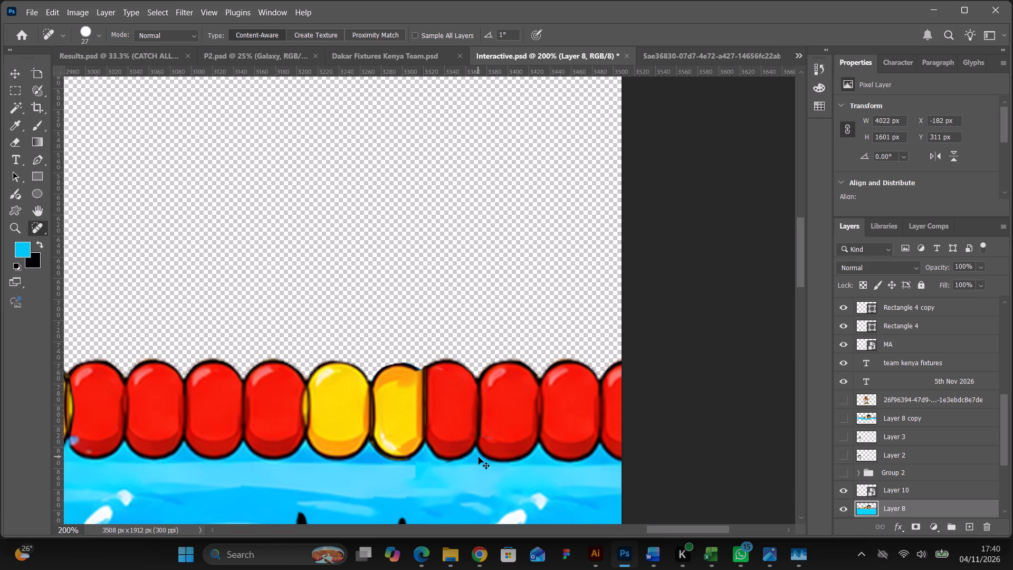
Check the full banner composition and save Interactive.psd.
key("ctrl+minus")
key("ctrl+minus")
key("ctrl+minus")
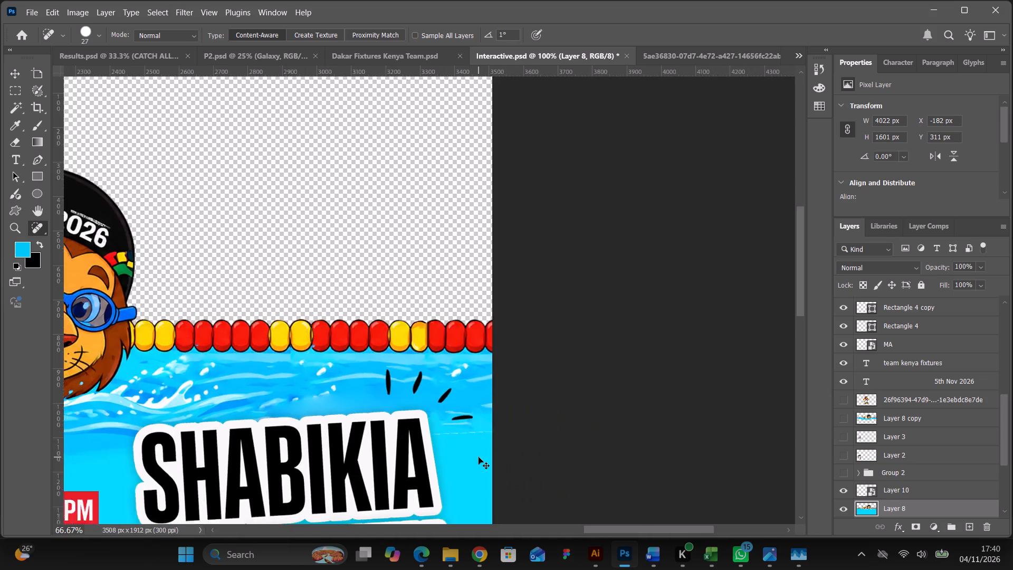
key("ctrl+minus")
key("ctrl+minus")
key("ctrl+minus")
key("ctrl+minus")
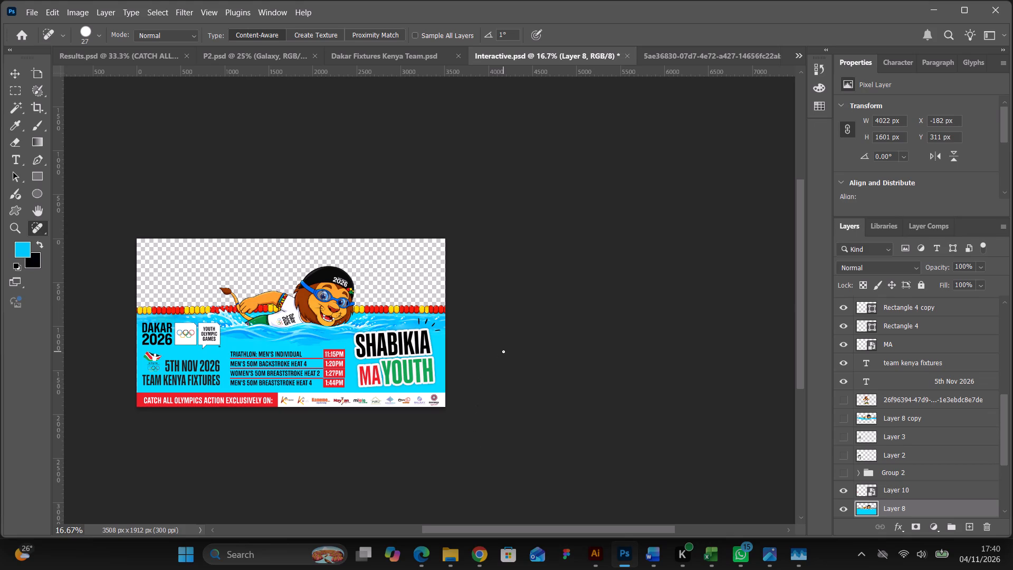